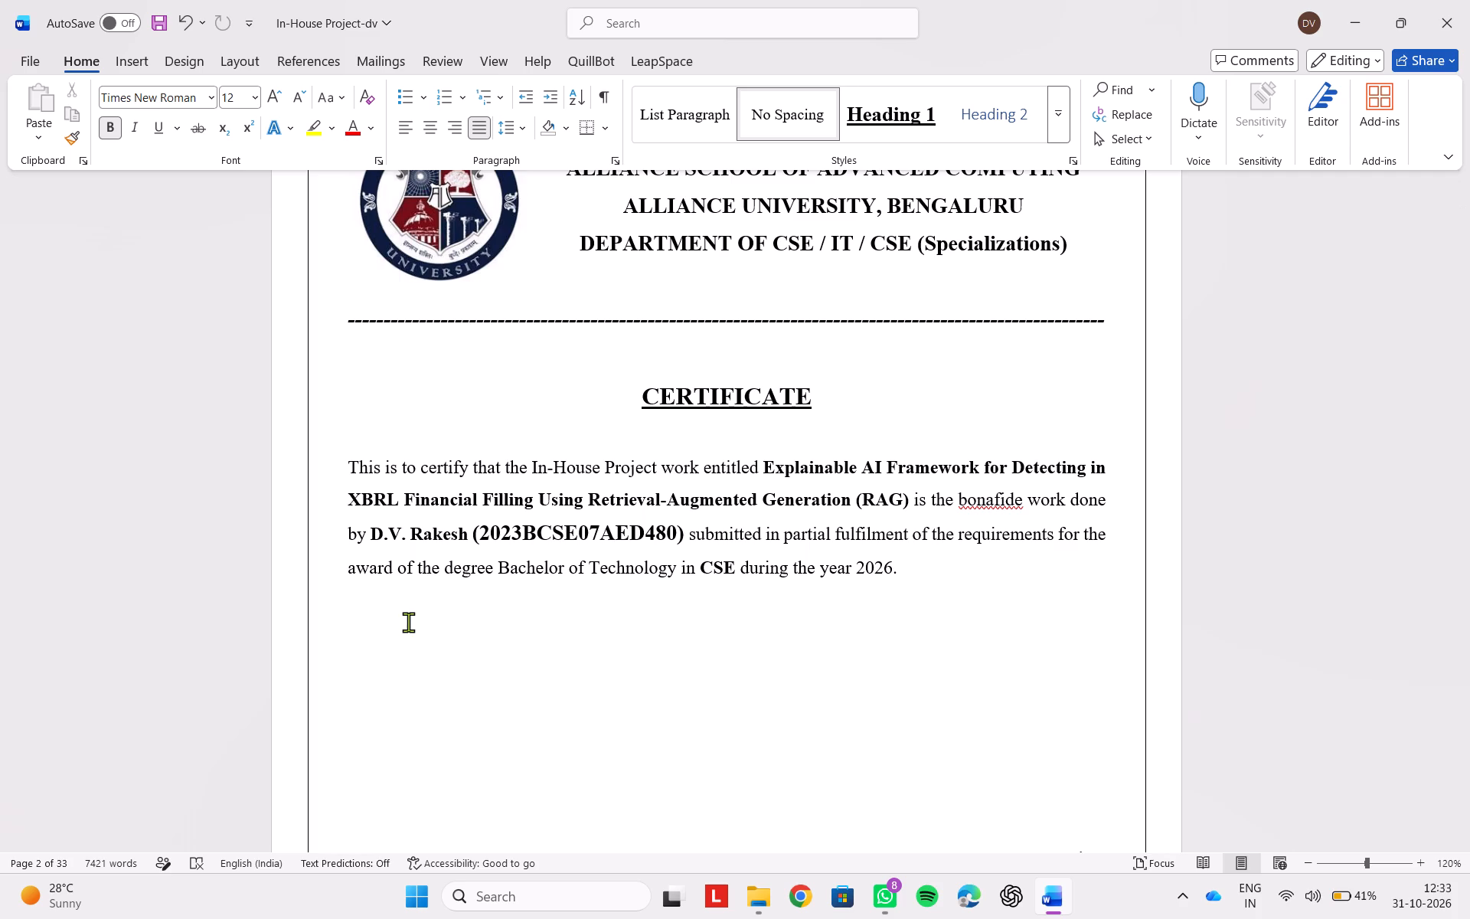
# Read through the certificate page, from the certification paragraph down to the supervisor signature block.
pyautogui.scroll(-2, 408, 622)
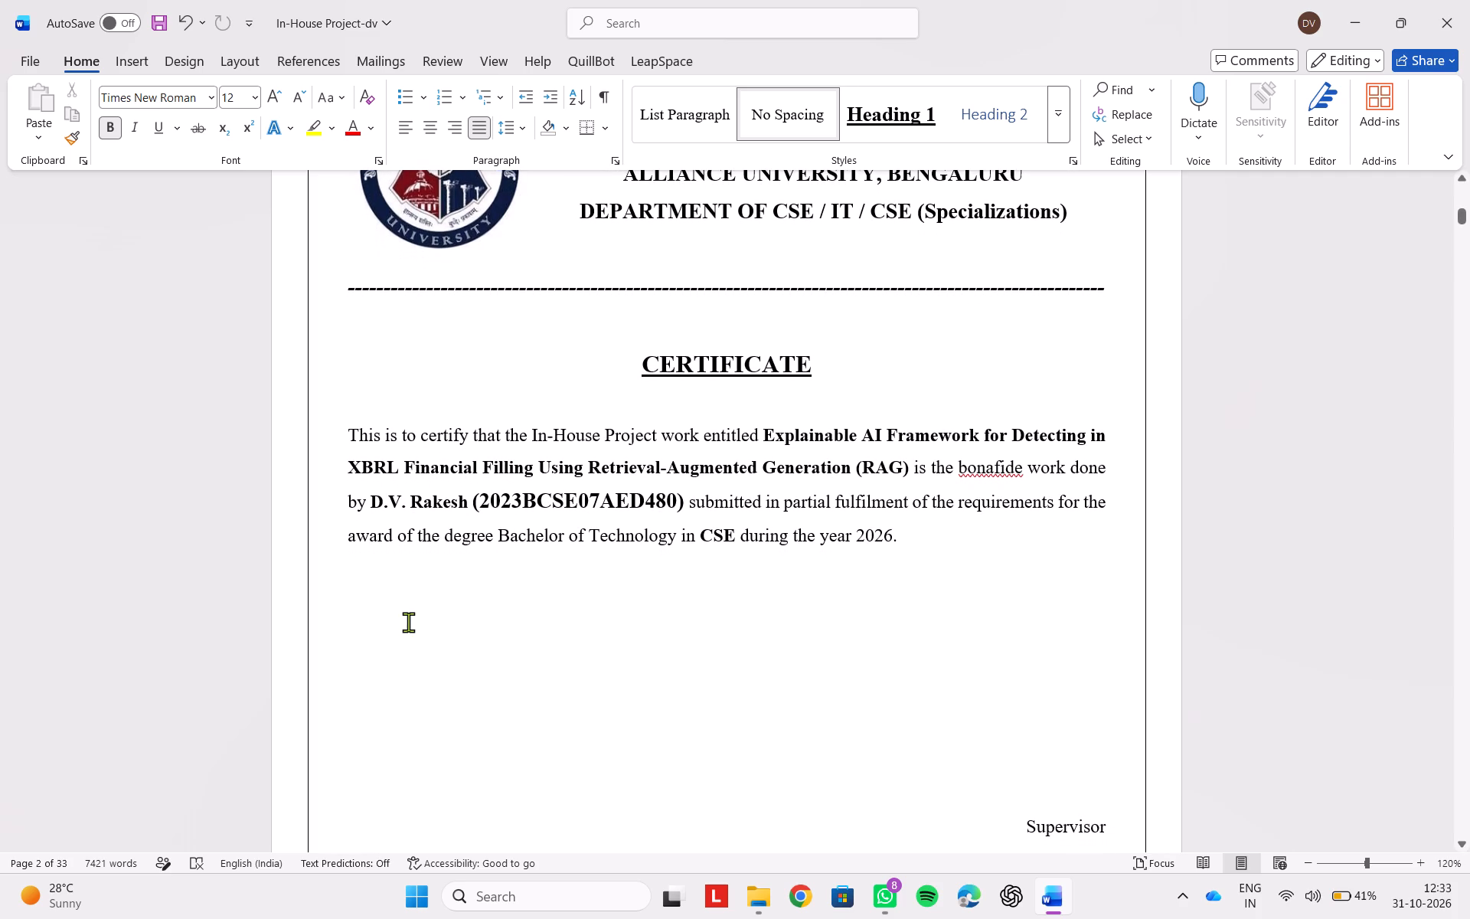
pyautogui.scroll(-1, 408, 622)
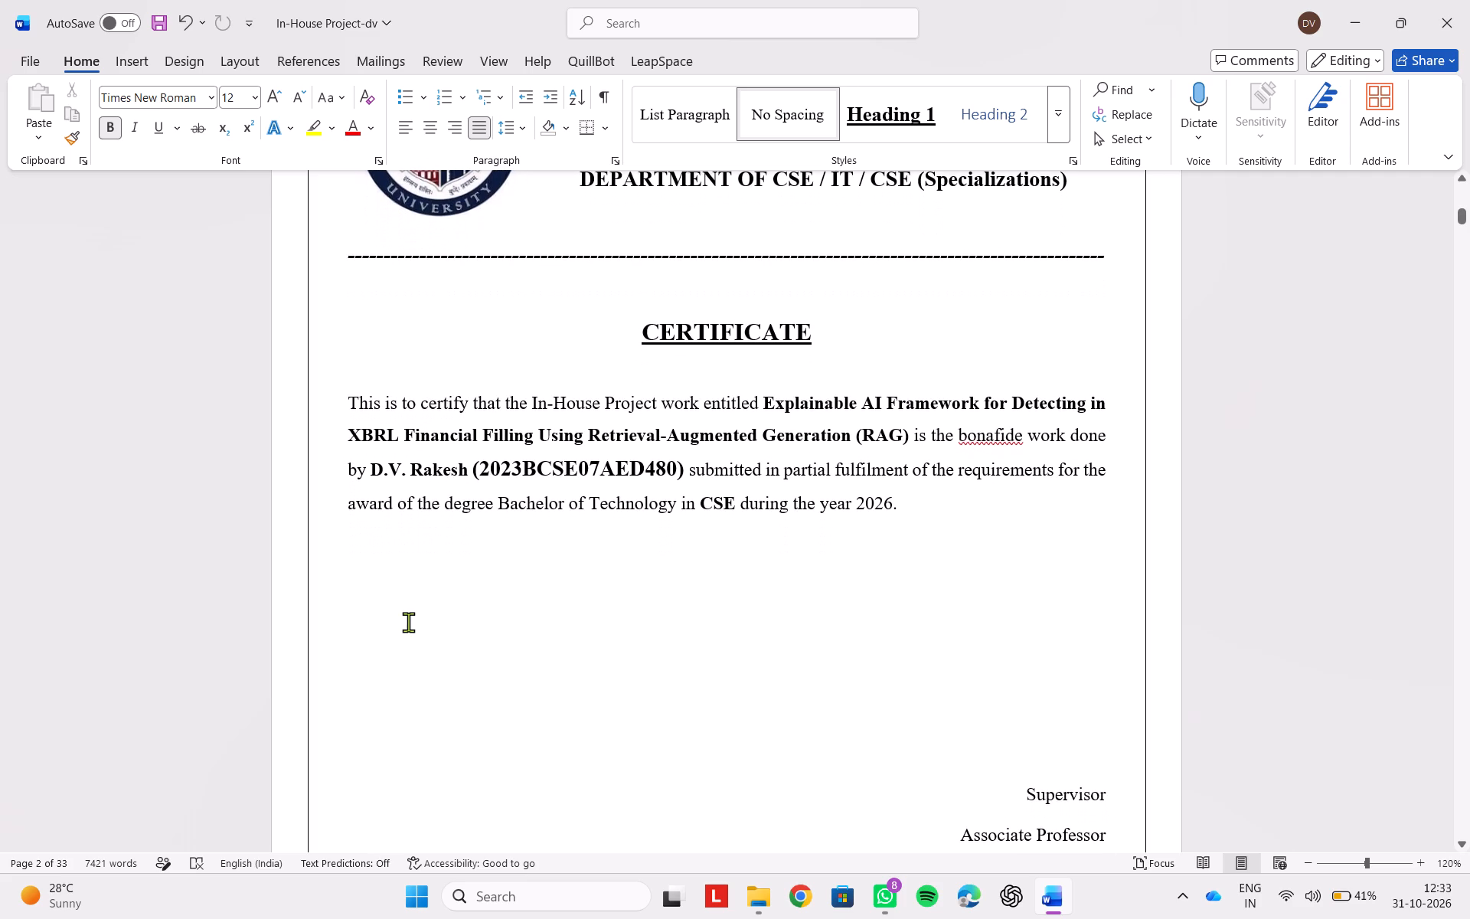
pyautogui.scroll(-2, 408, 622)
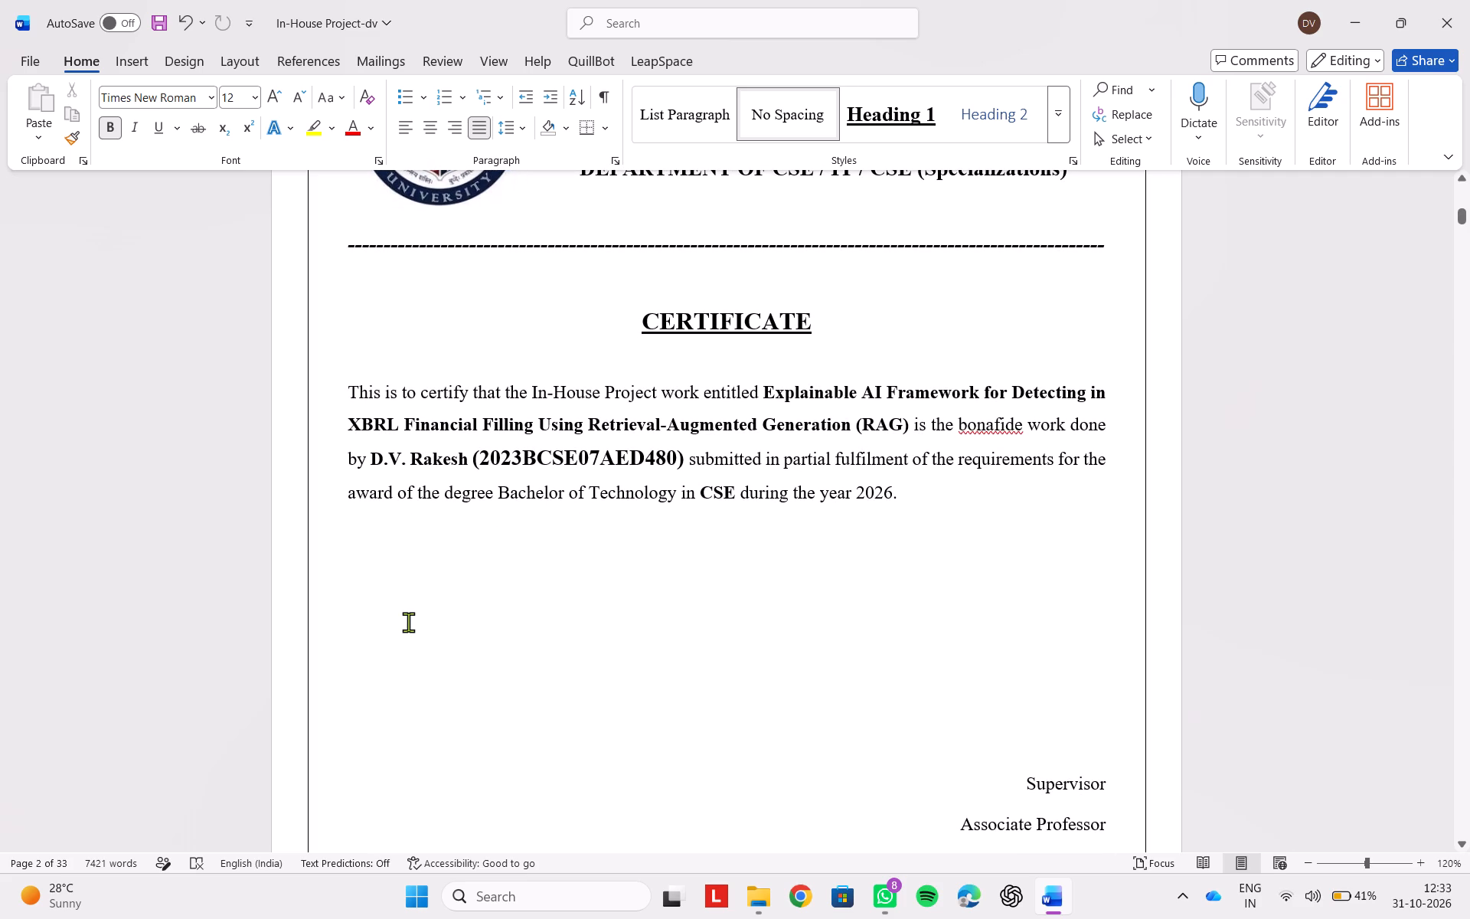
pyautogui.scroll(-2, 408, 622)
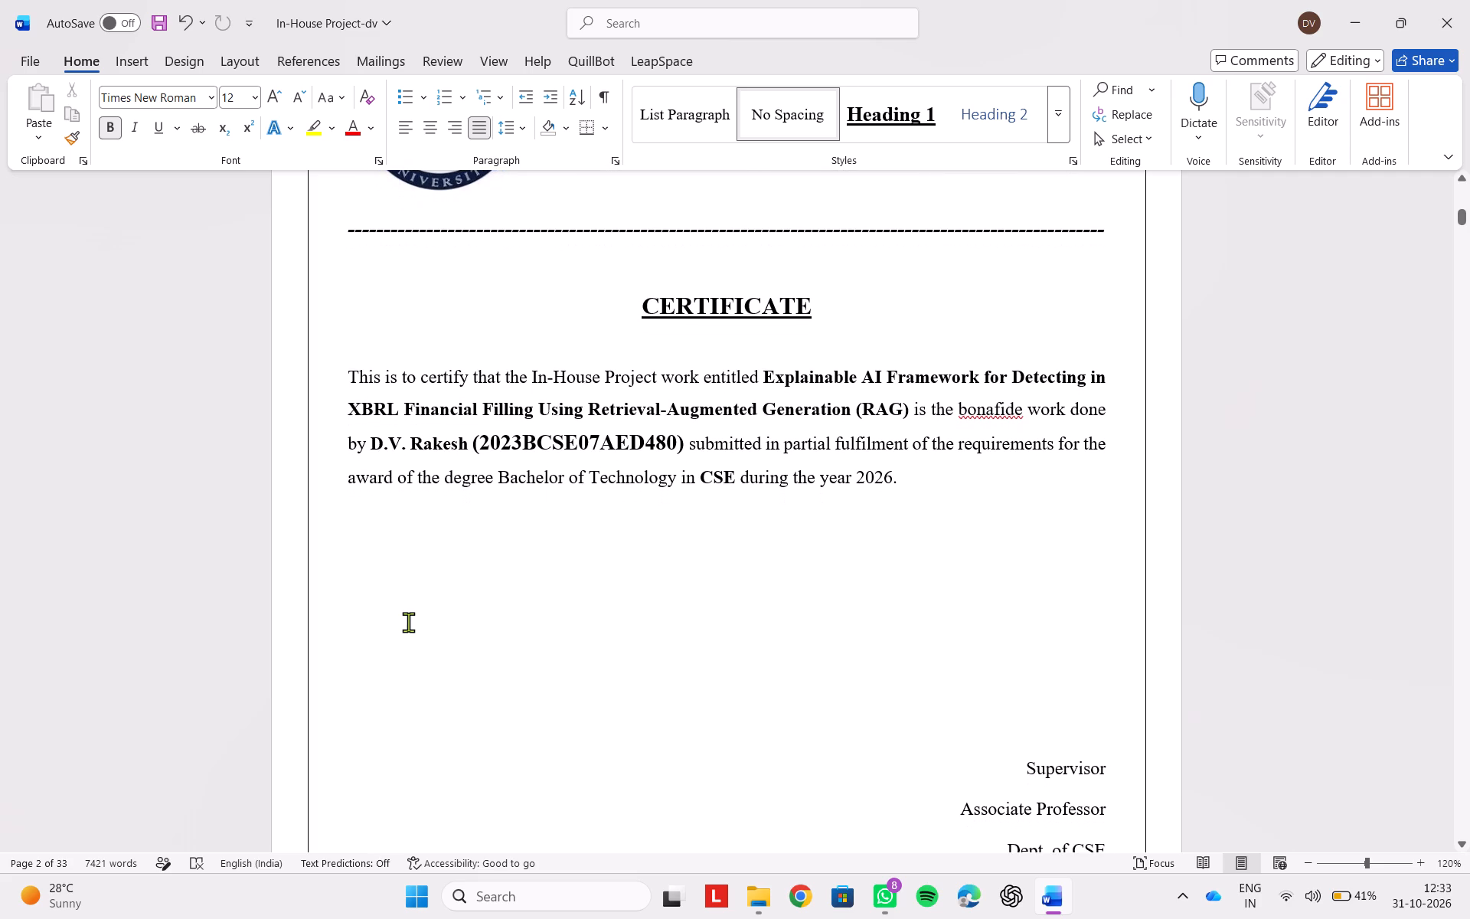
pyautogui.scroll(-1, 408, 622)
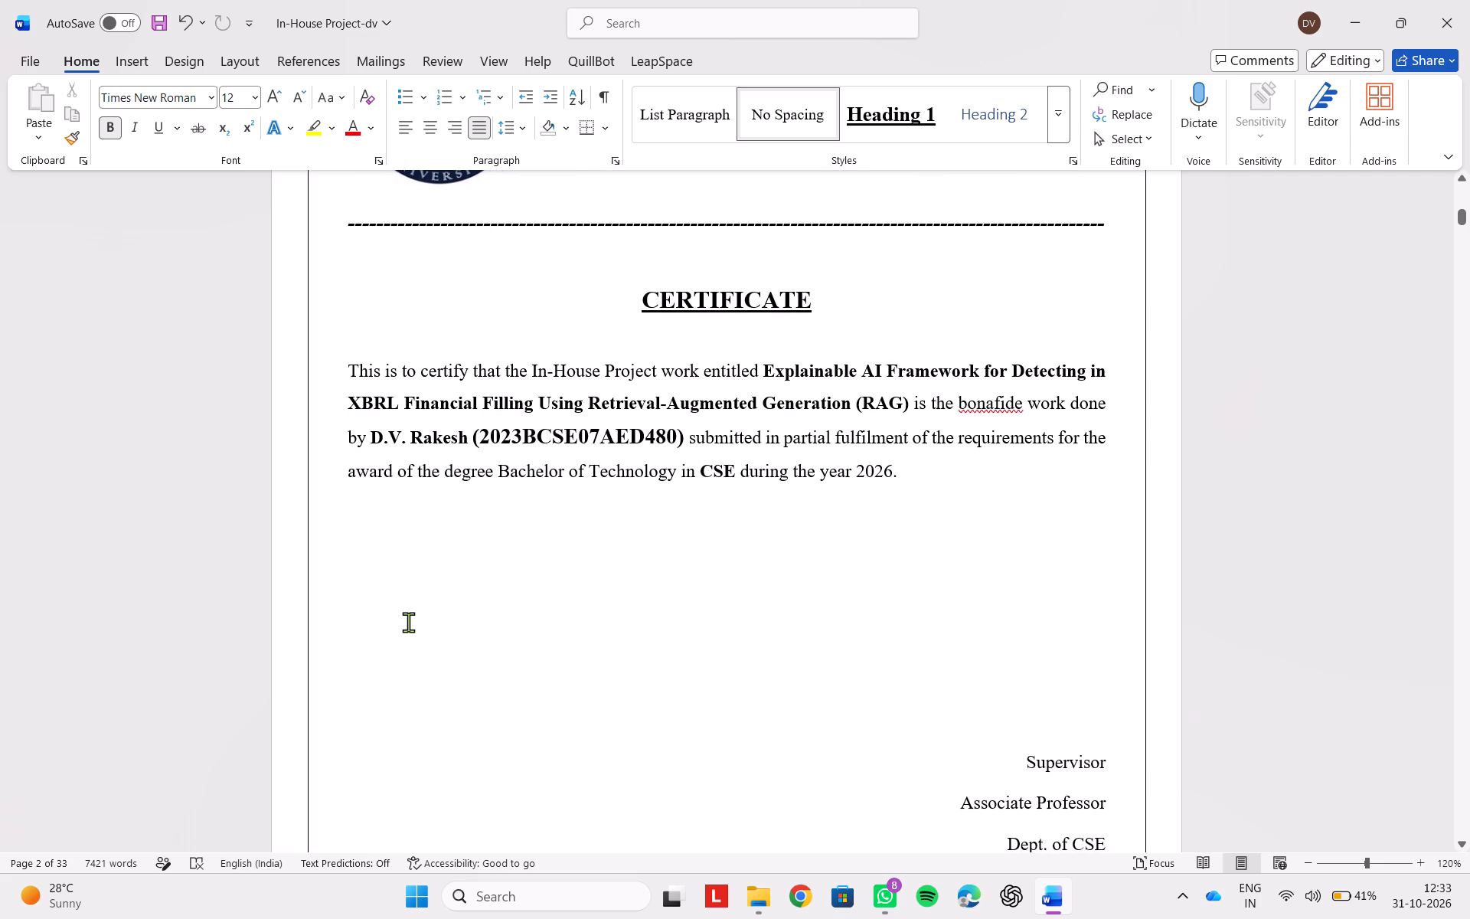
pyautogui.scroll(-1, 408, 622)
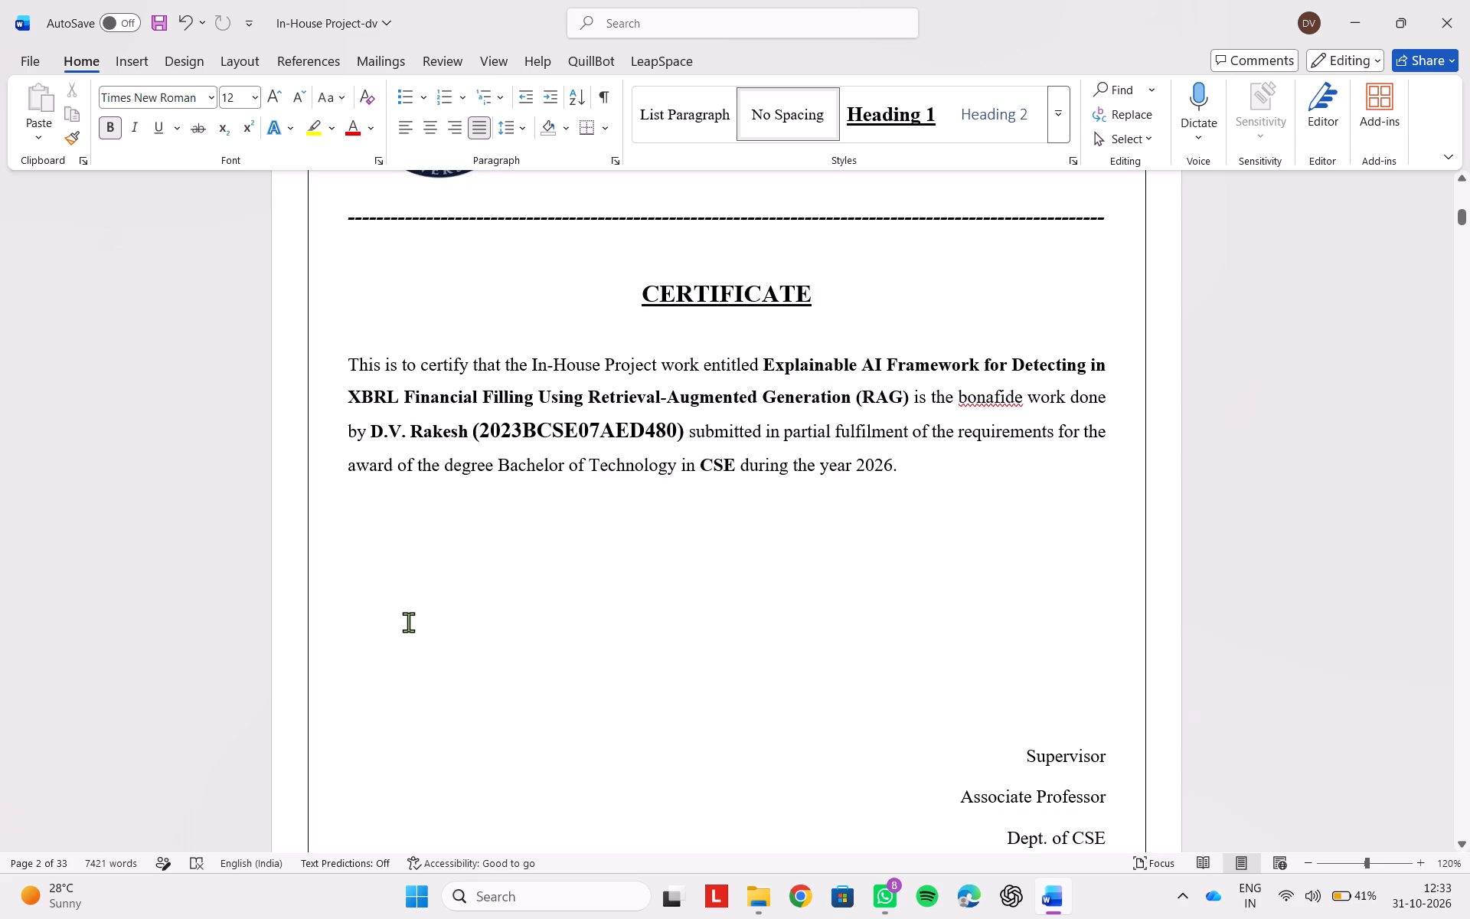
pyautogui.scroll(-2, 408, 622)
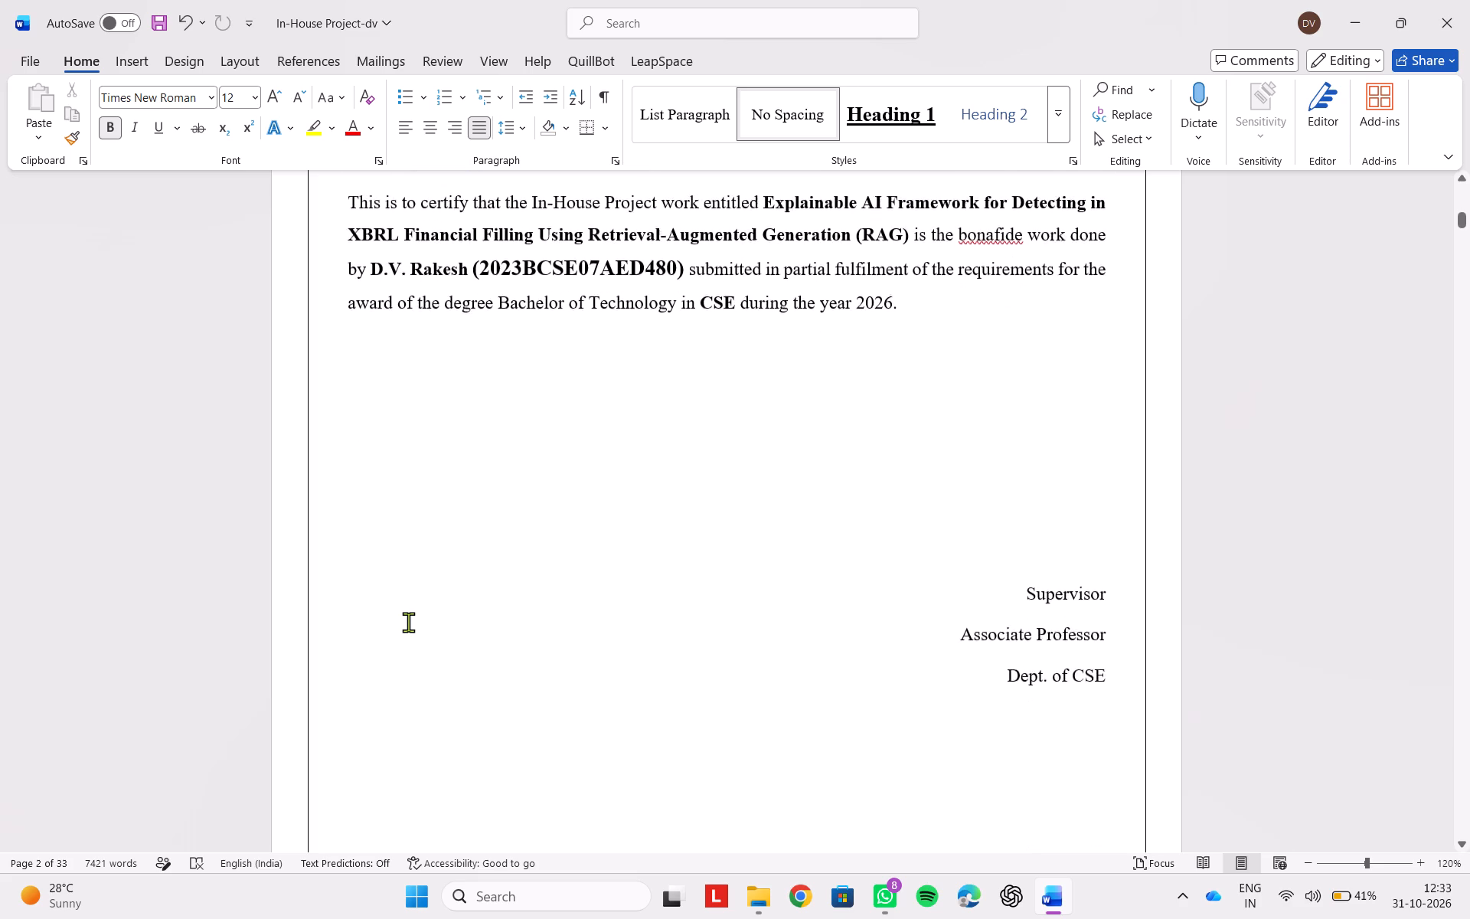
pyautogui.scroll(-1, 408, 622)
pyautogui.scroll(-1, 905, 886)
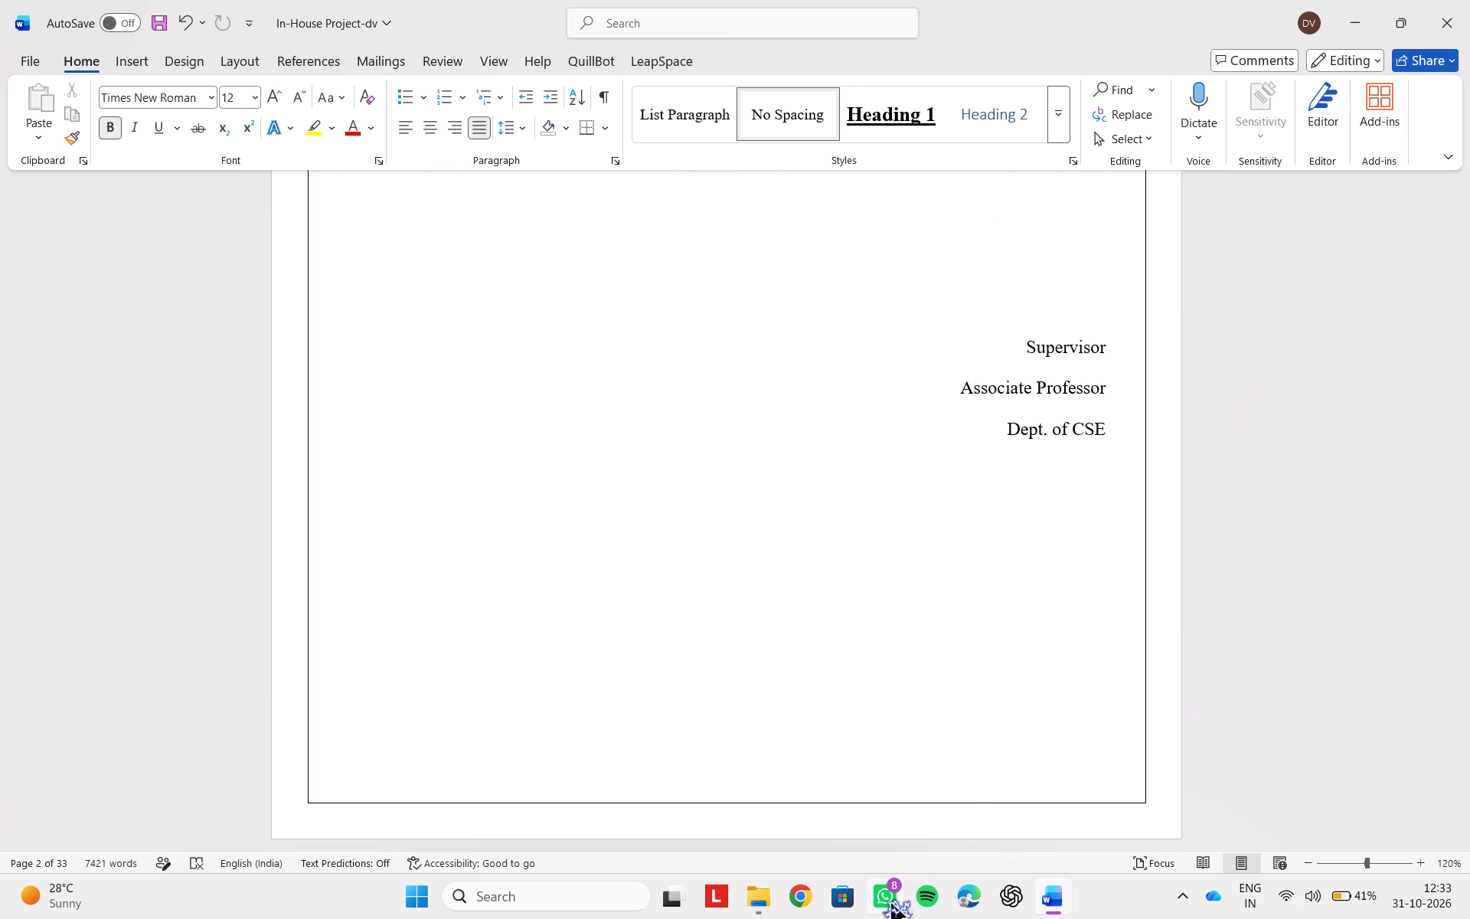
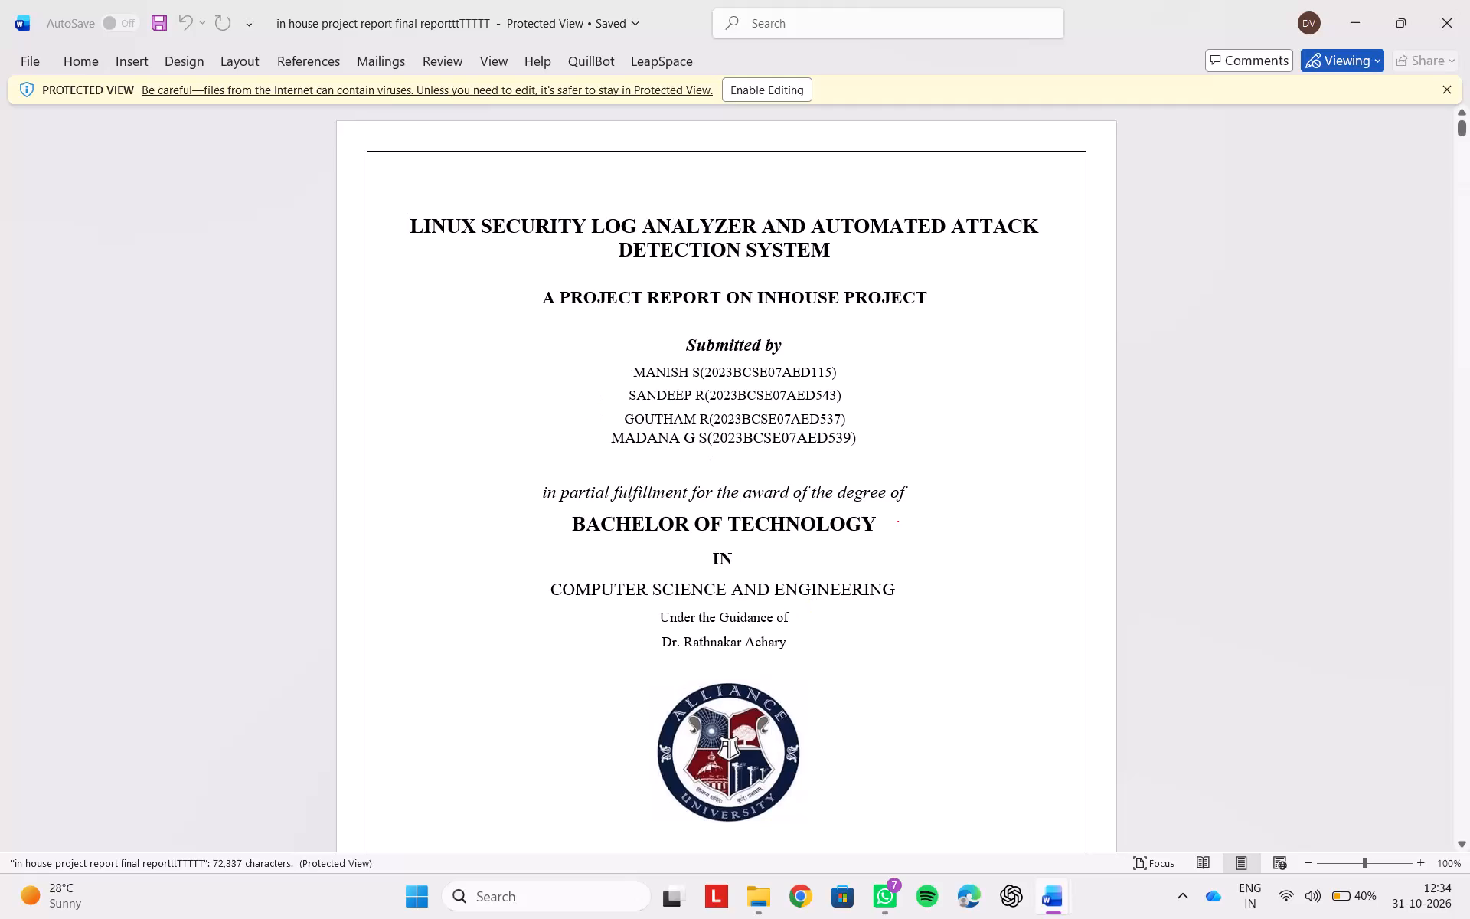
# Examine the certificate page of the Linux Security Log Analyzer report, from the department heading to the external examiners' signature lines.
pyautogui.scroll(-2, 586, 418)
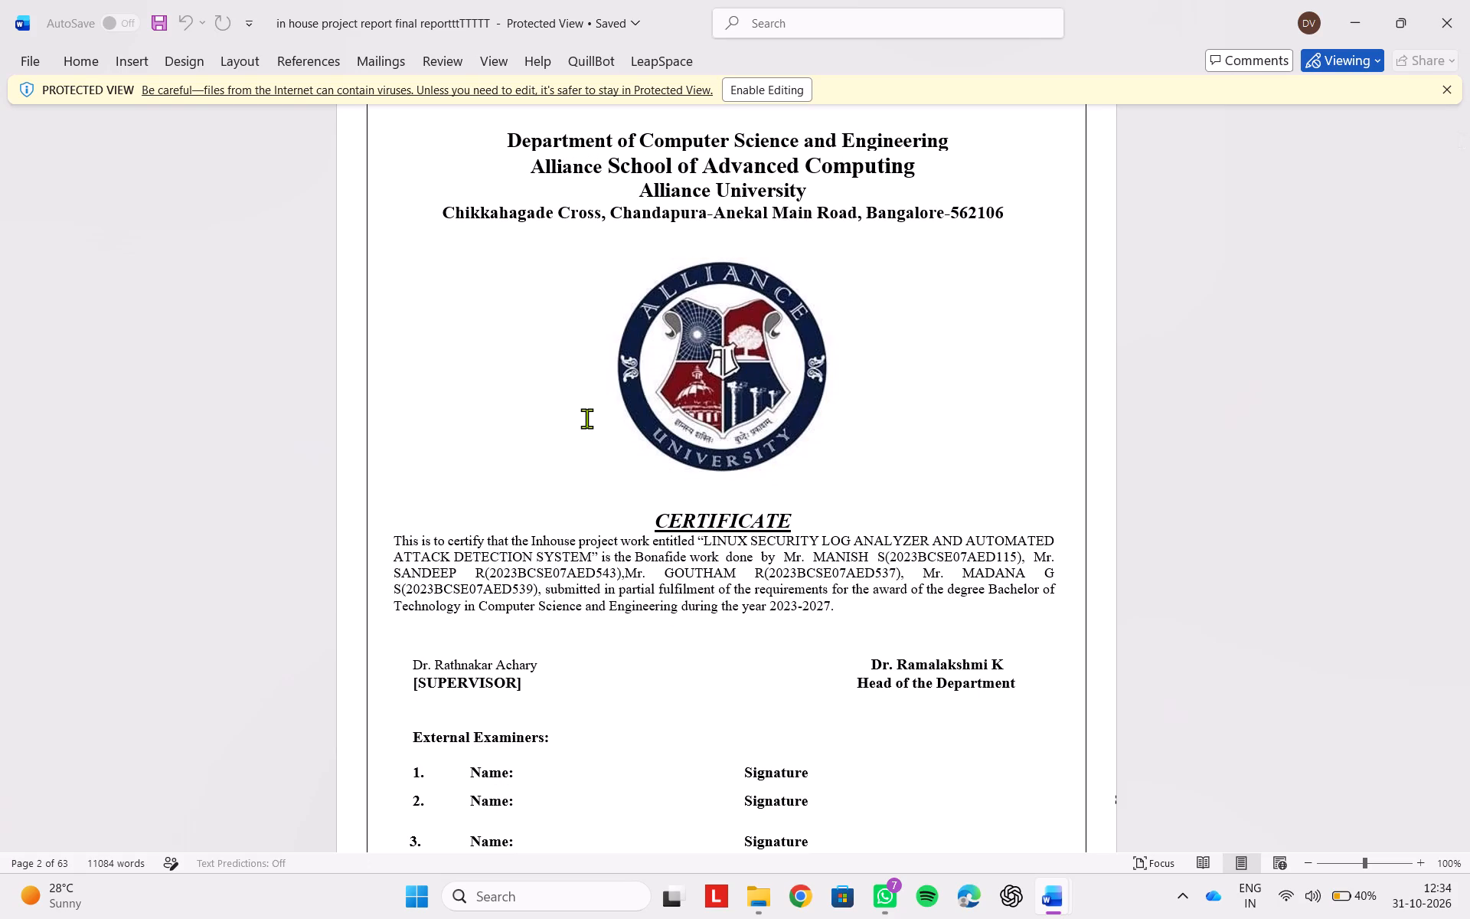
pyautogui.scroll(-1, 815, 616)
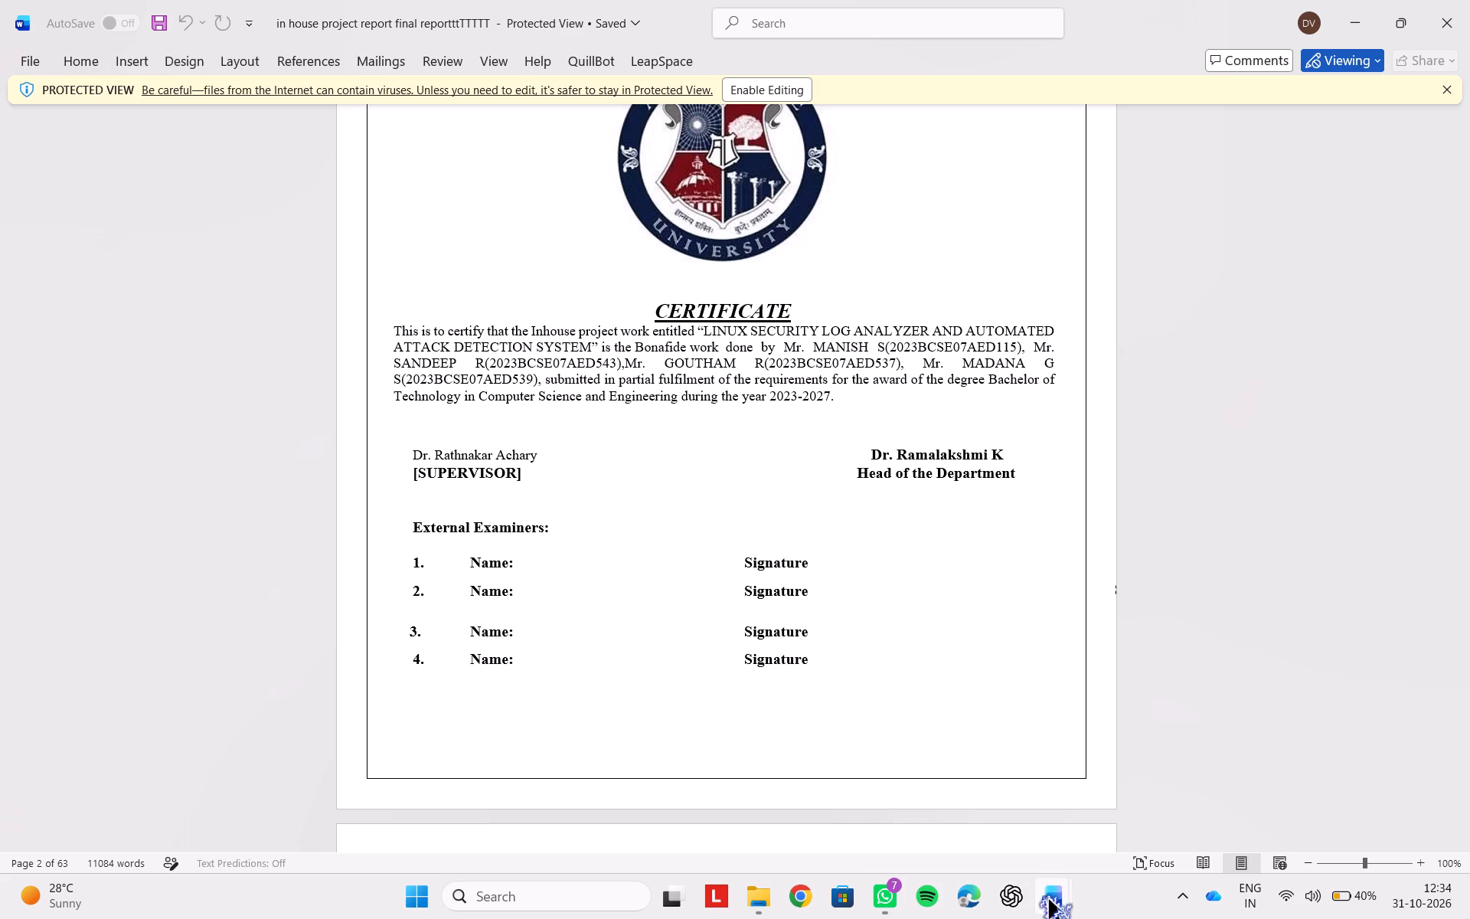
# Return to the In-House Project-dv document and review its certificate page against the reference report's certificate.
pyautogui.click(992, 803)
pyautogui.scroll(1, 710, 483)
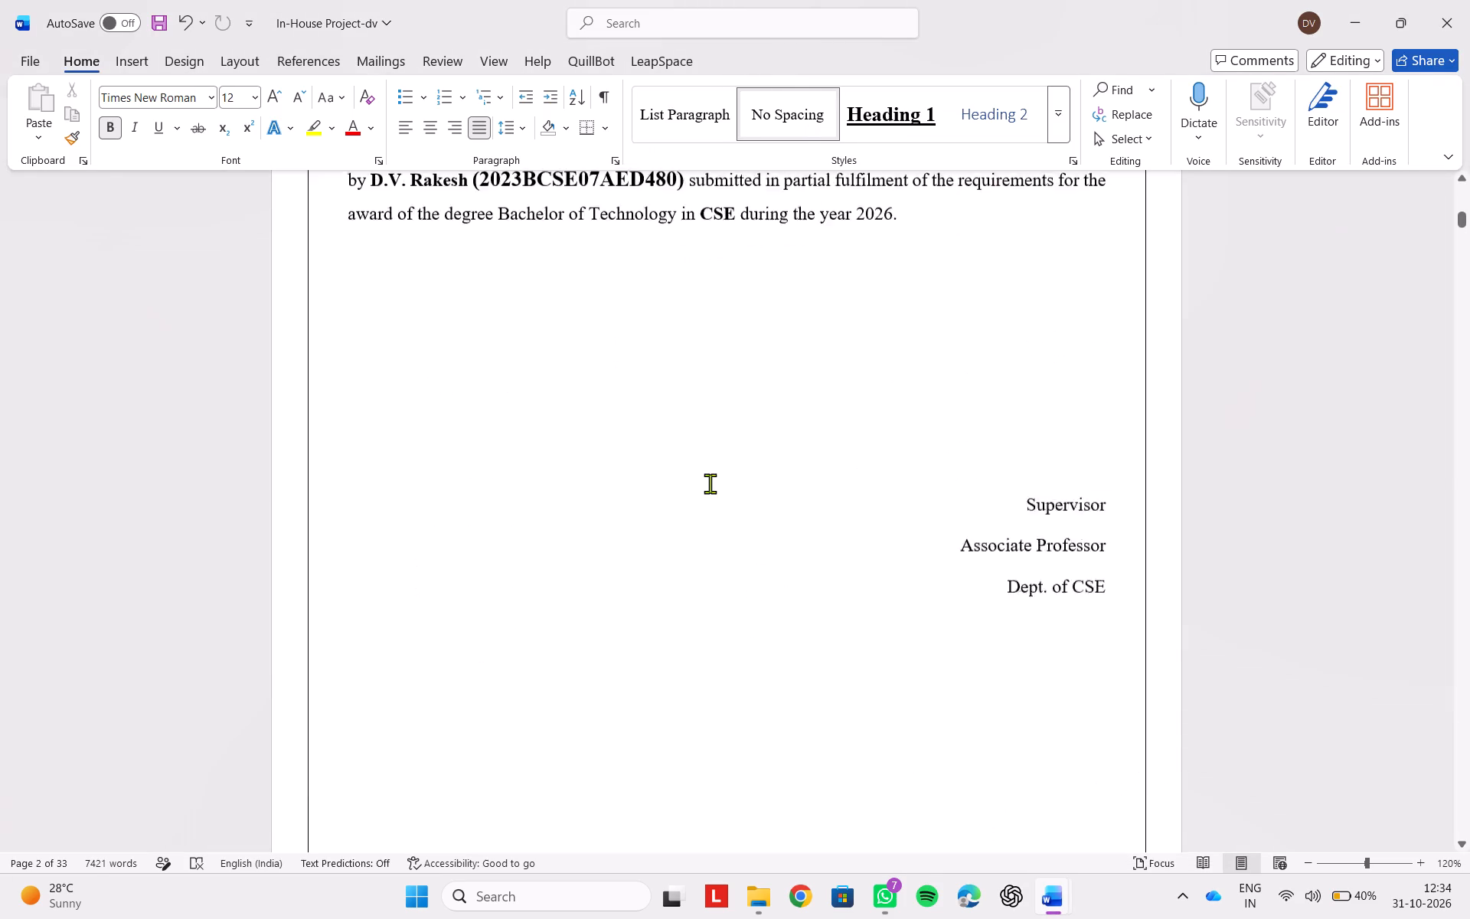
# Place the text cursor just before "submitted", after the student's bracketed registration number in the Certificate paragraph.
pyautogui.scroll(1, 710, 483)
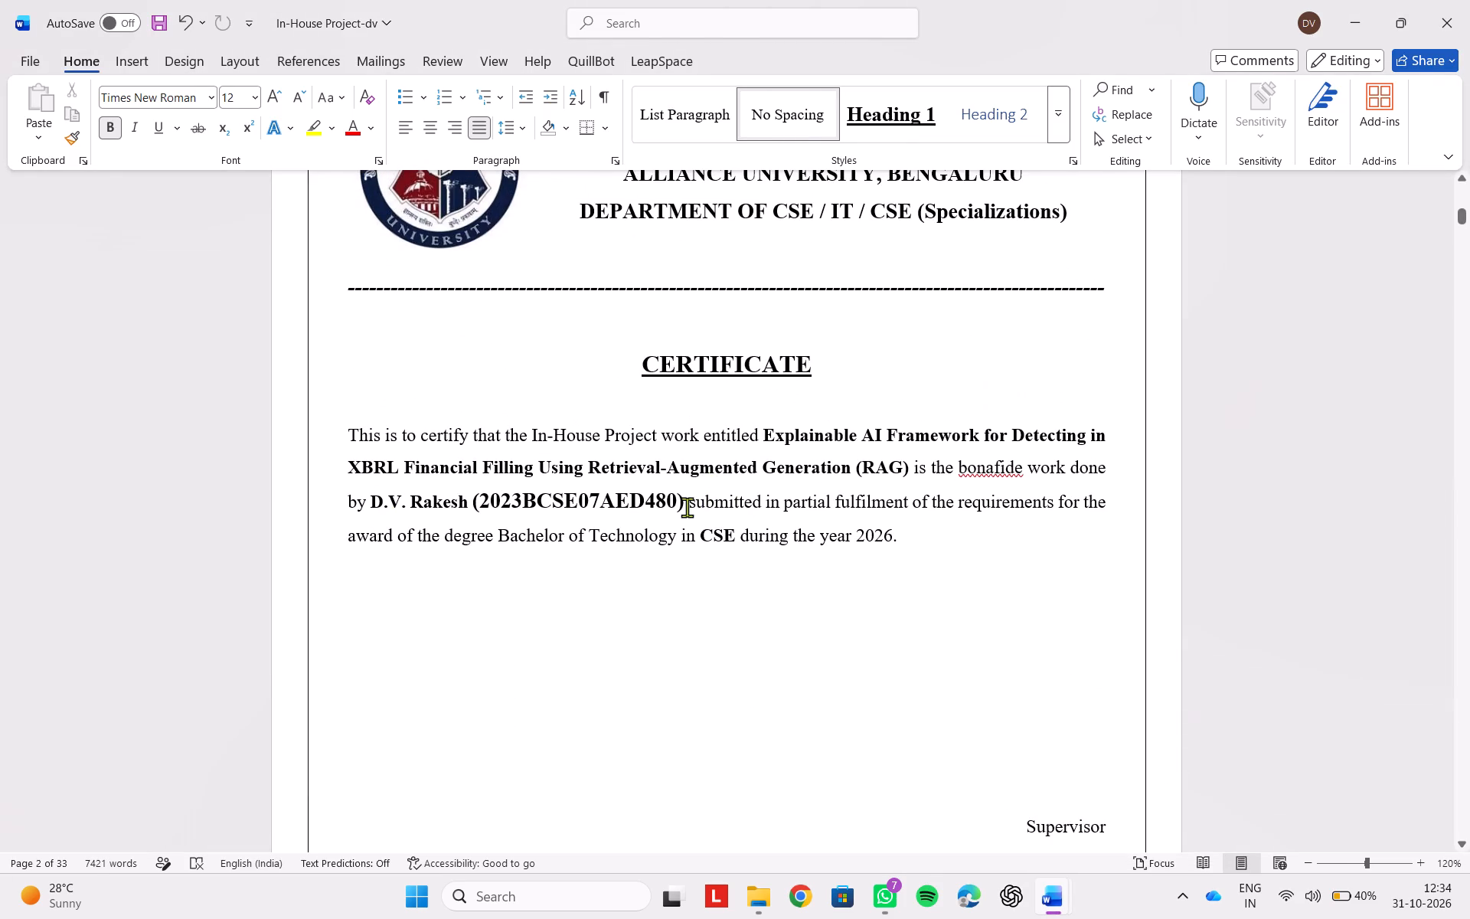
pyautogui.click(687, 507)
# Switch to the Linux Security Log Analyzer report and compare its certificate page with the one in In-House Project-dv.
pyautogui.click(1123, 821)
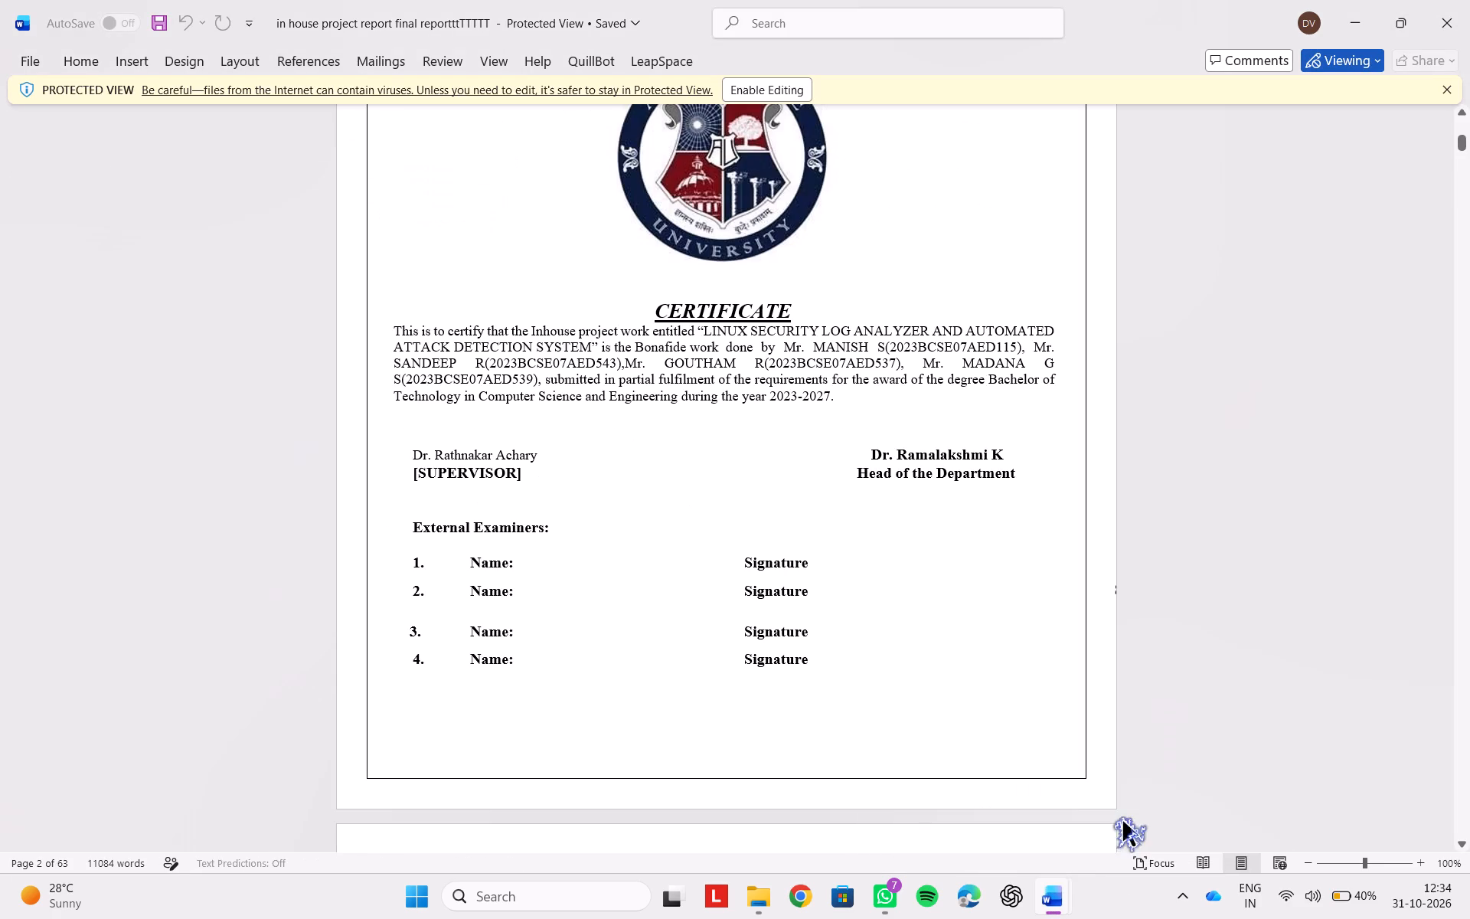
pyautogui.hotkey('ctrl', 'Tab')
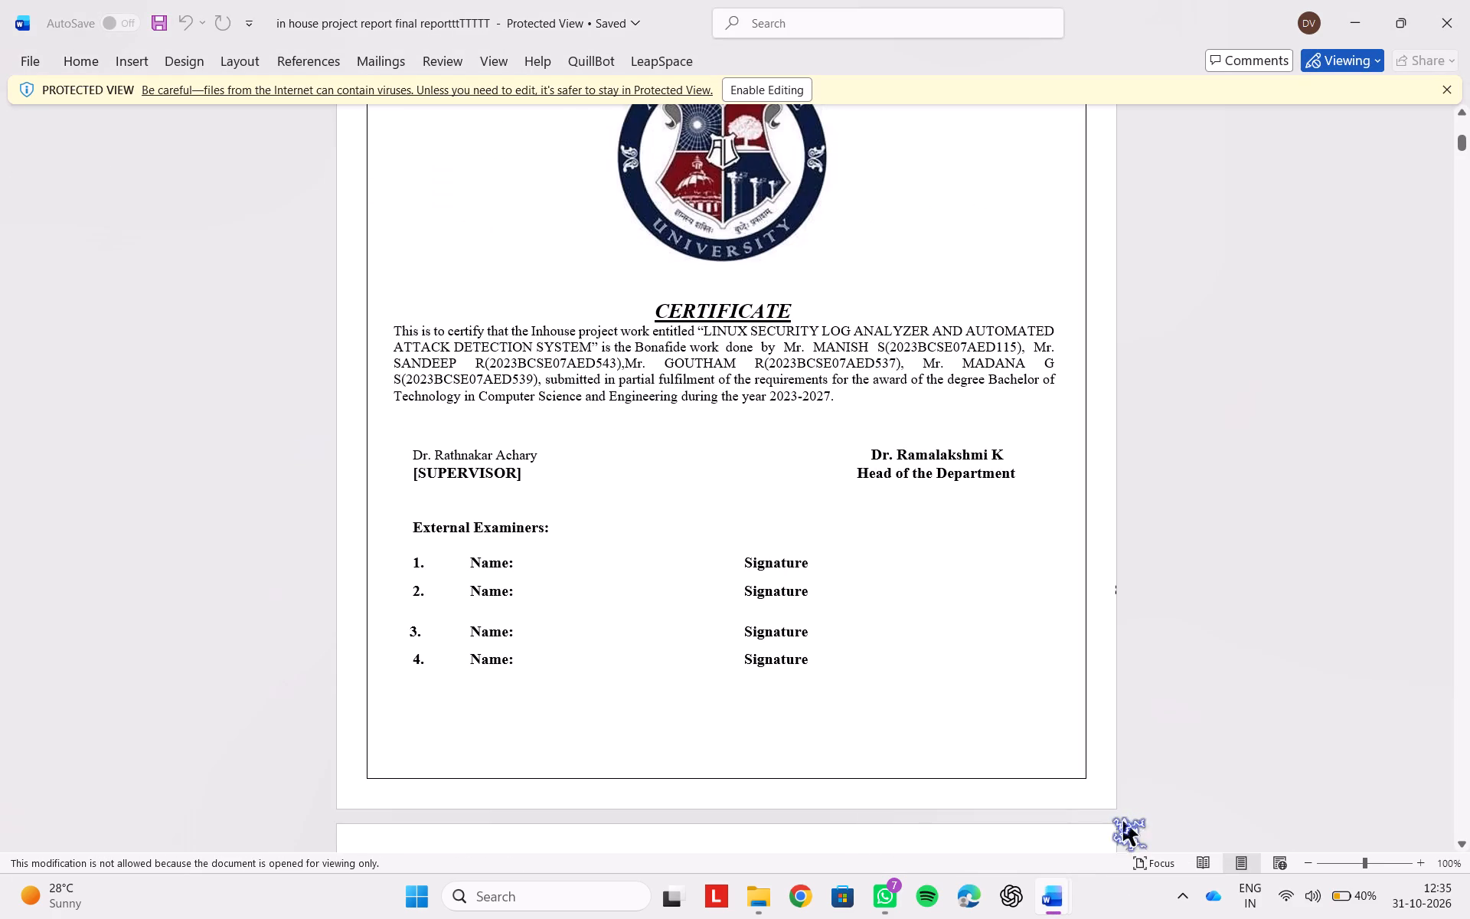
pyautogui.hotkey('alt', 'Tab')
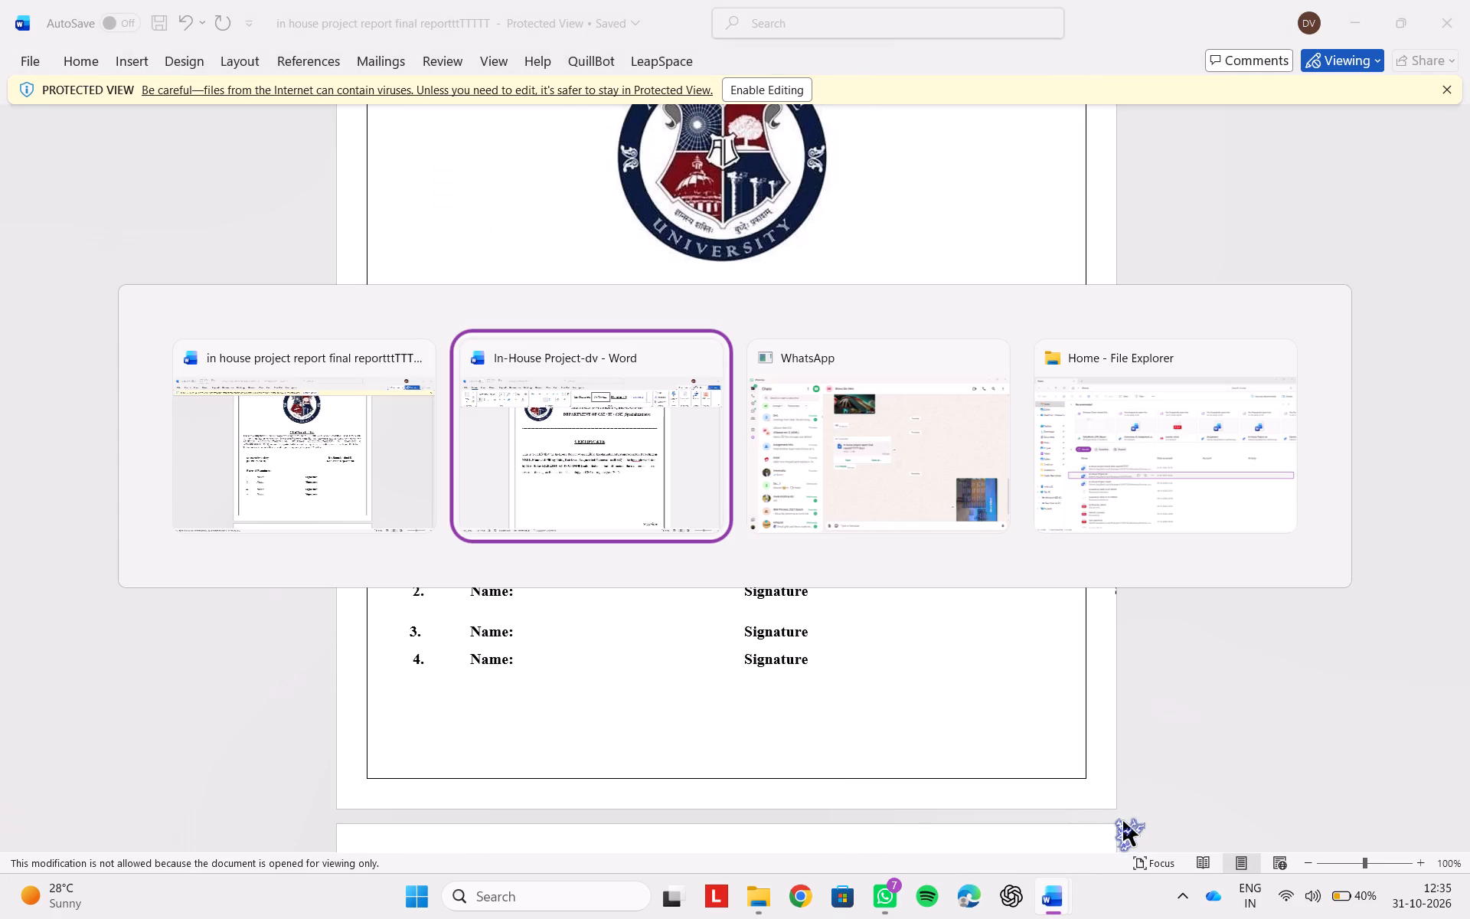
pyautogui.hotkey('alt', 'Tab')
pyautogui.hotkey('alt', 'Tab')
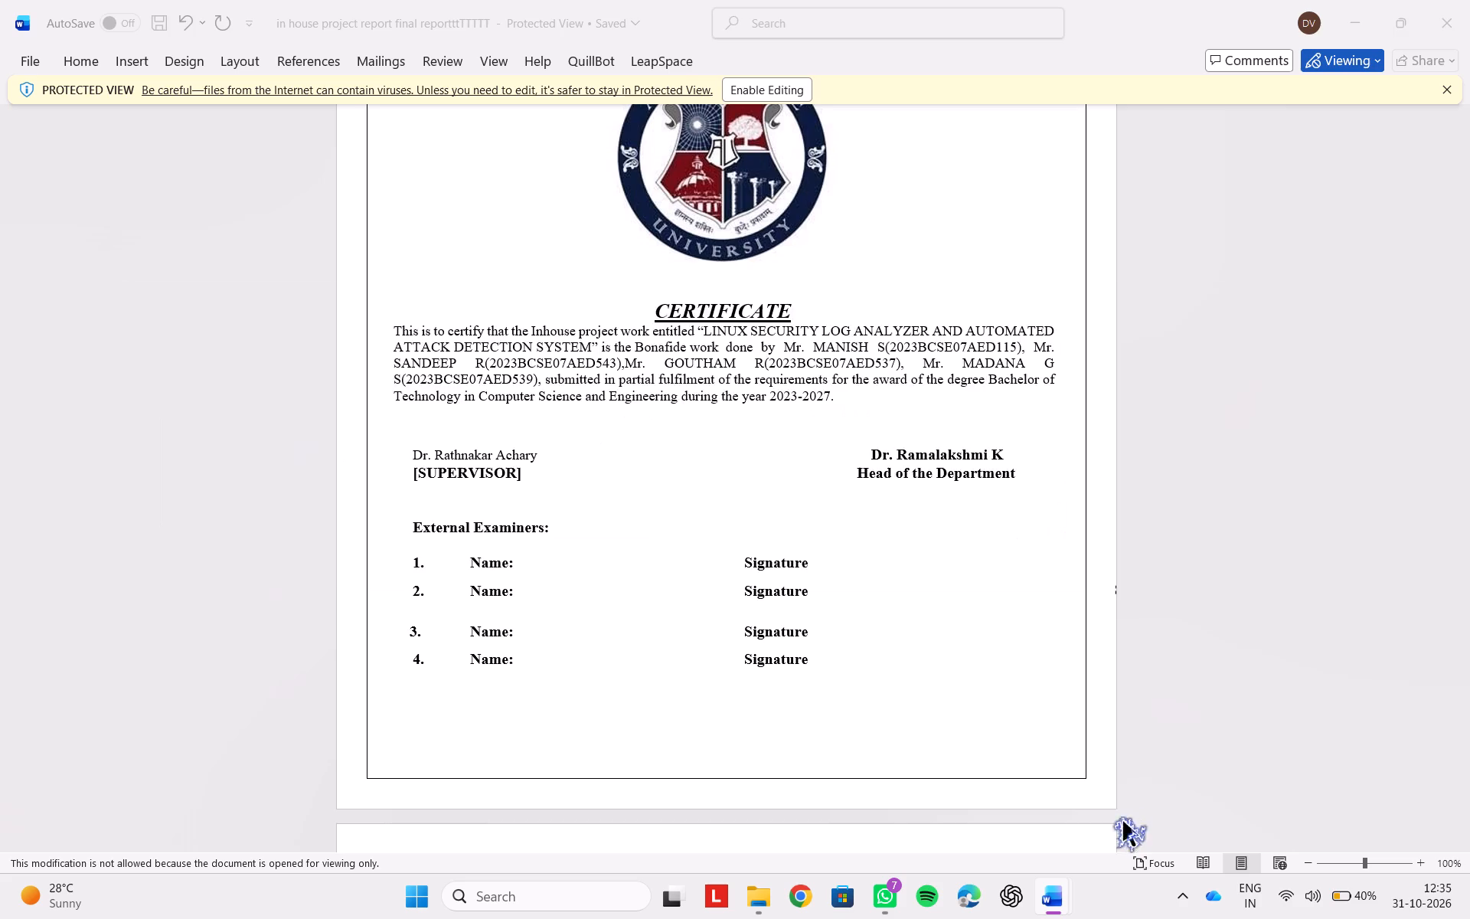
pyautogui.hotkey('alt', 'Tab')
pyautogui.hotkey('alt', 'Tab')
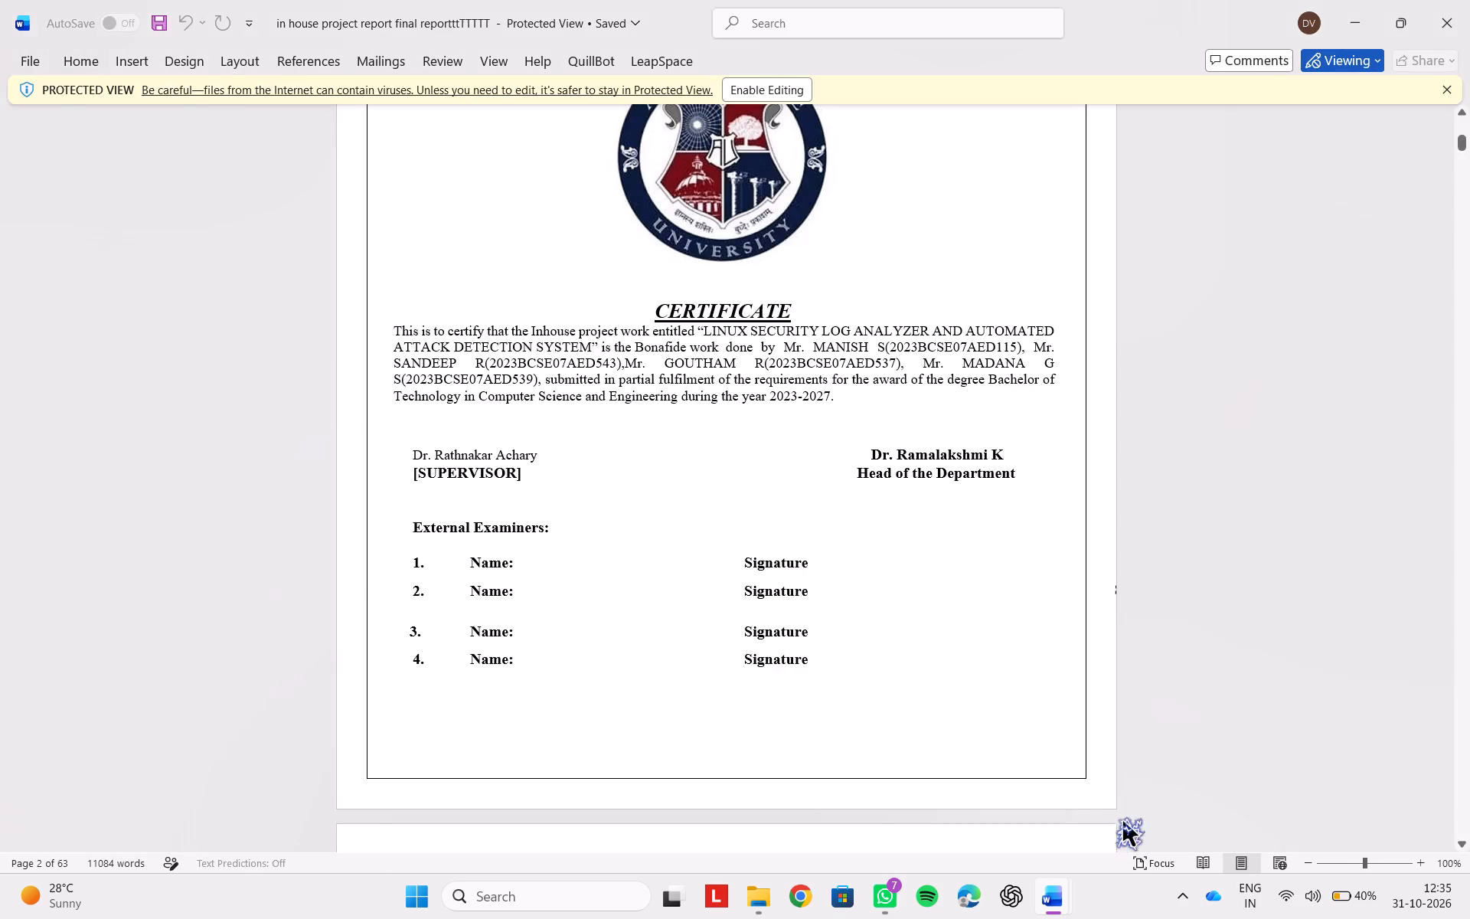
pyautogui.hotkey('alt', 'Tab')
pyautogui.hotkey('alt', 'Tab')
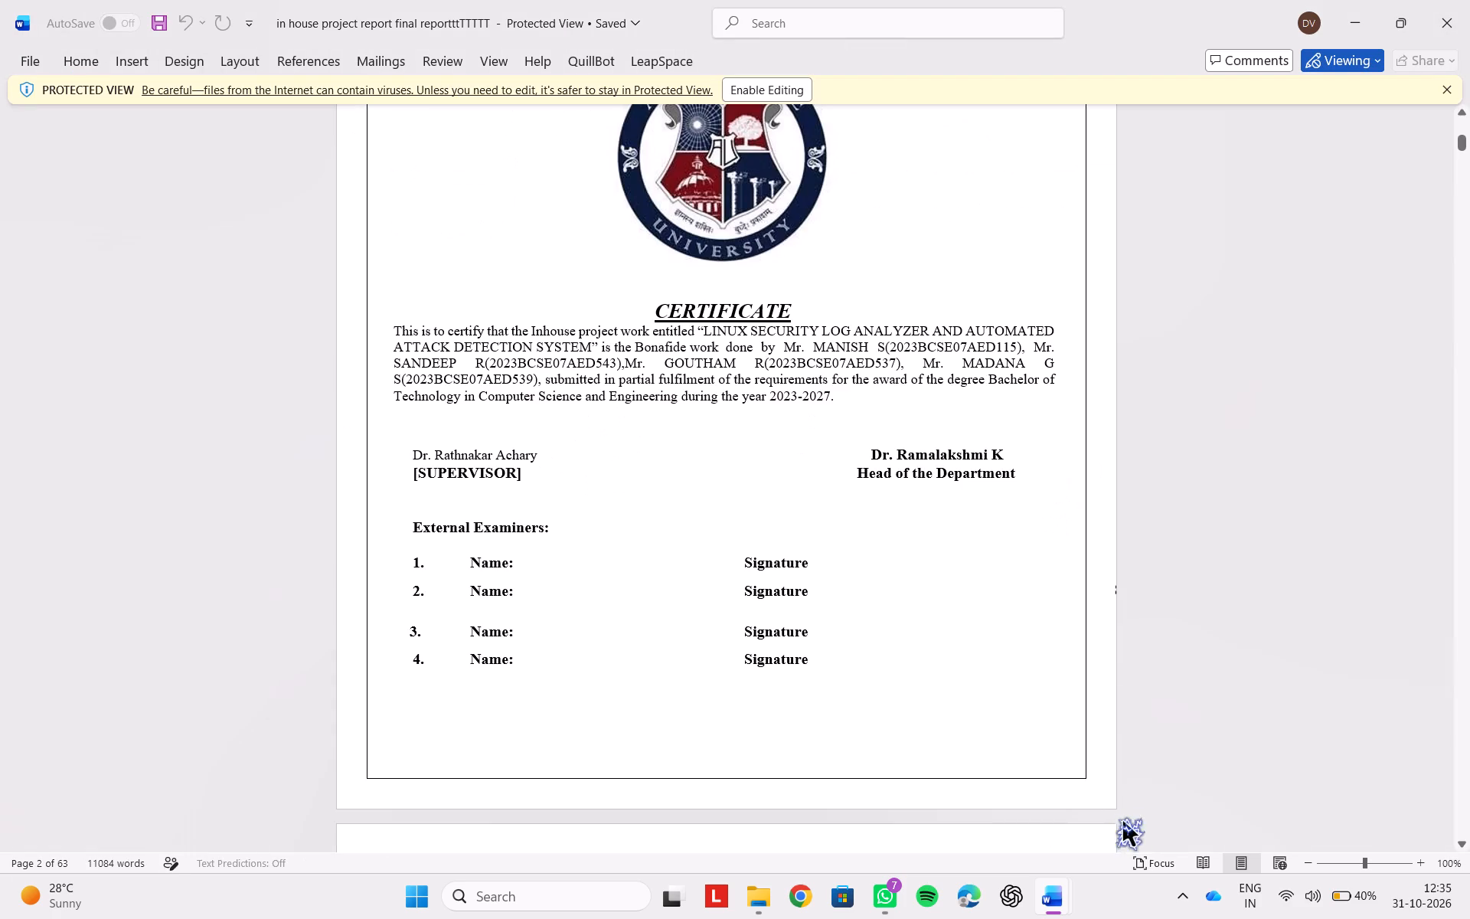
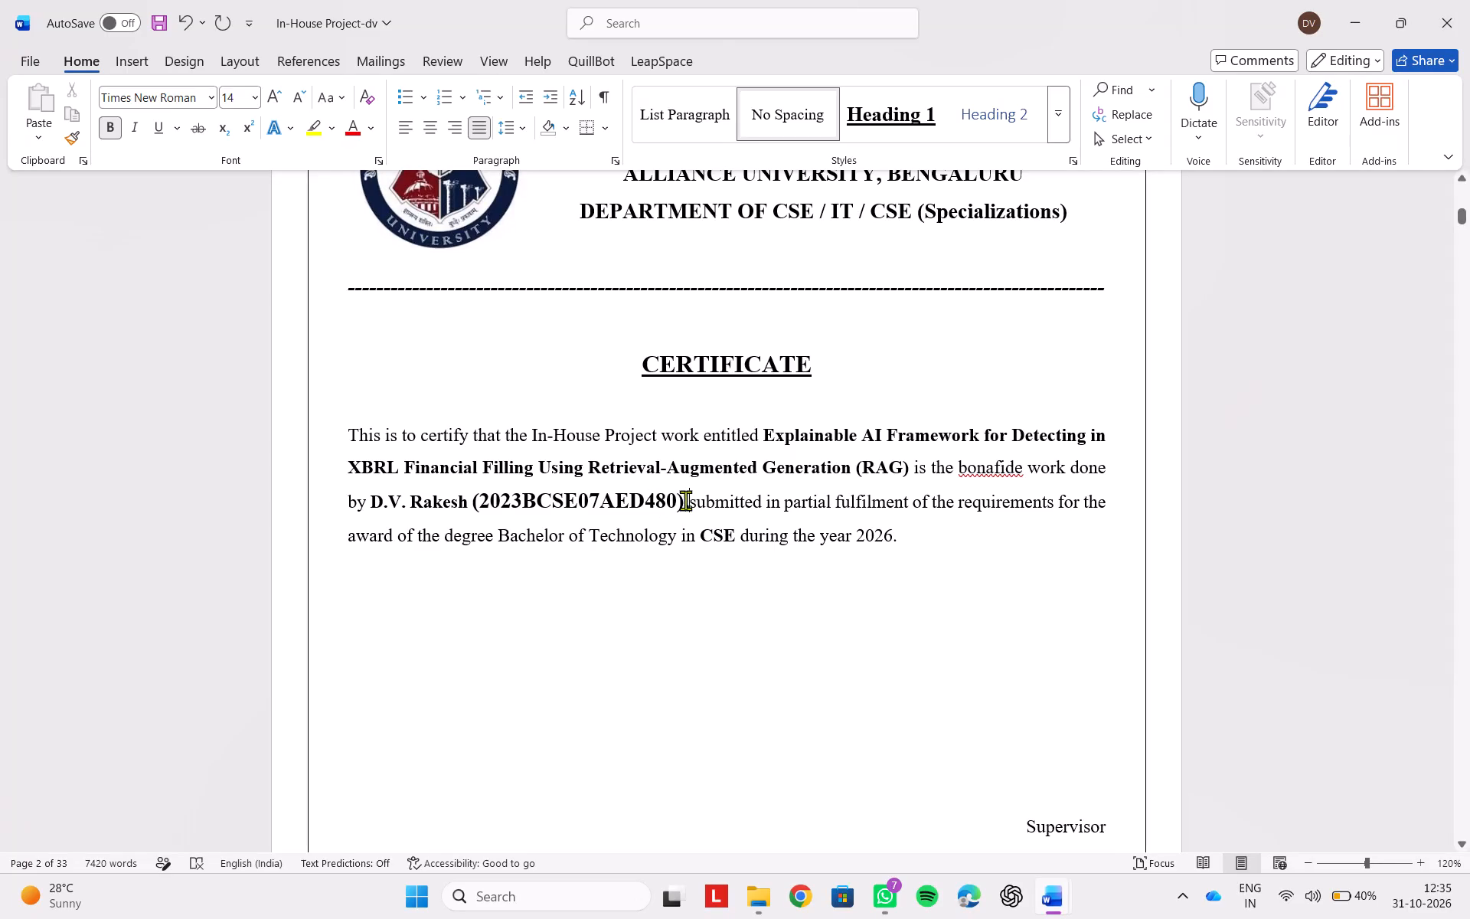
# Copy the student's name with the bracketed registration number and trailing comma from the Certificate paragraph.
pyautogui.moveTo(681, 499); pyautogui.dragTo(379, 504)
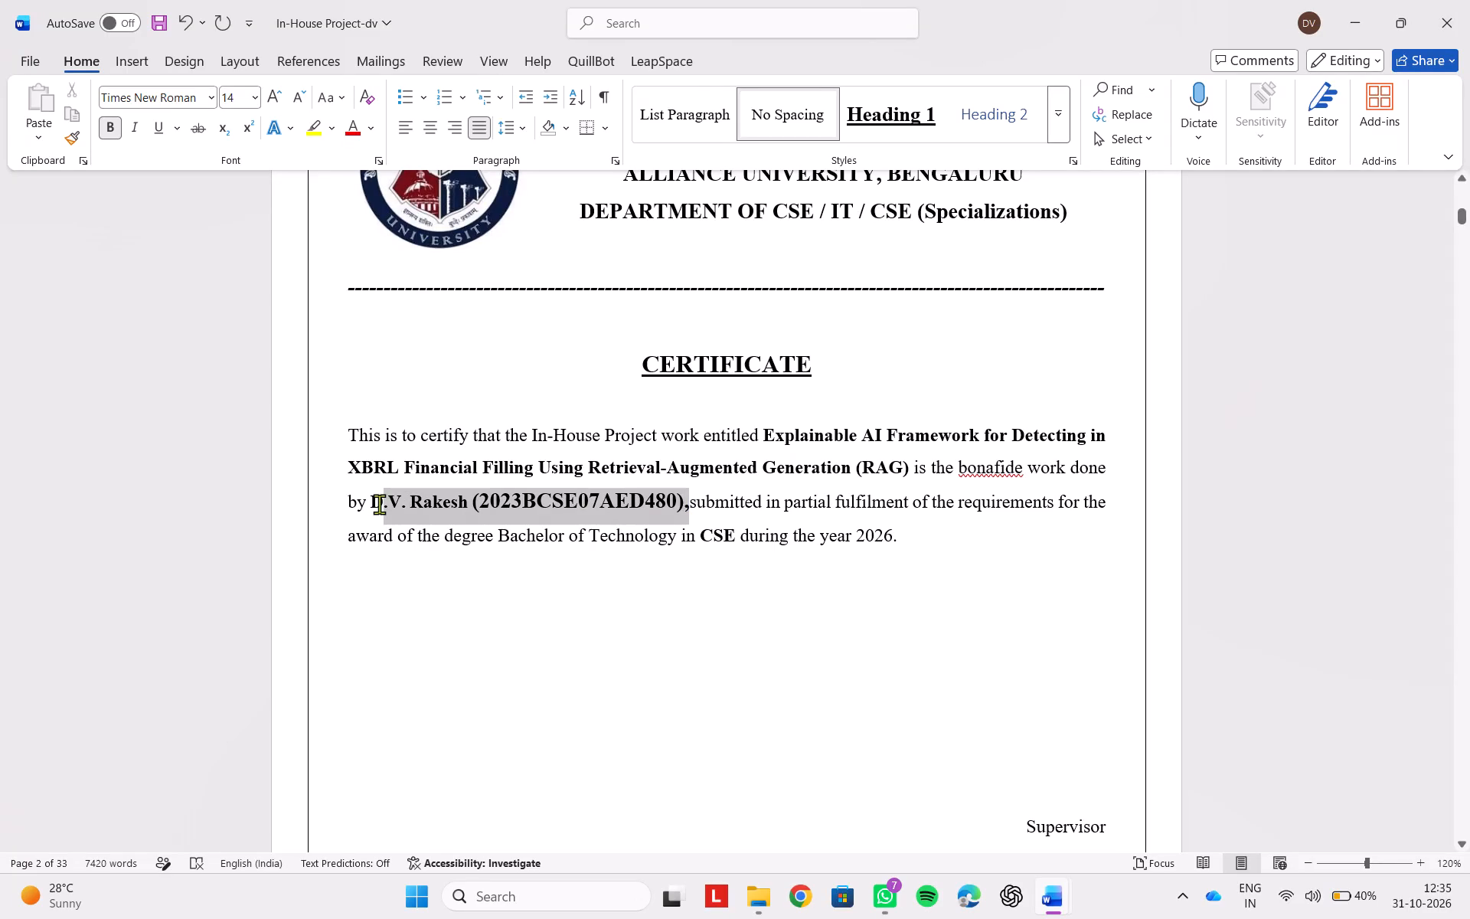
pyautogui.moveTo(379, 504); pyautogui.dragTo(375, 504)
pyautogui.hotkey('ctrl', 'c')
pyautogui.hotkey('ctrl', 'c')
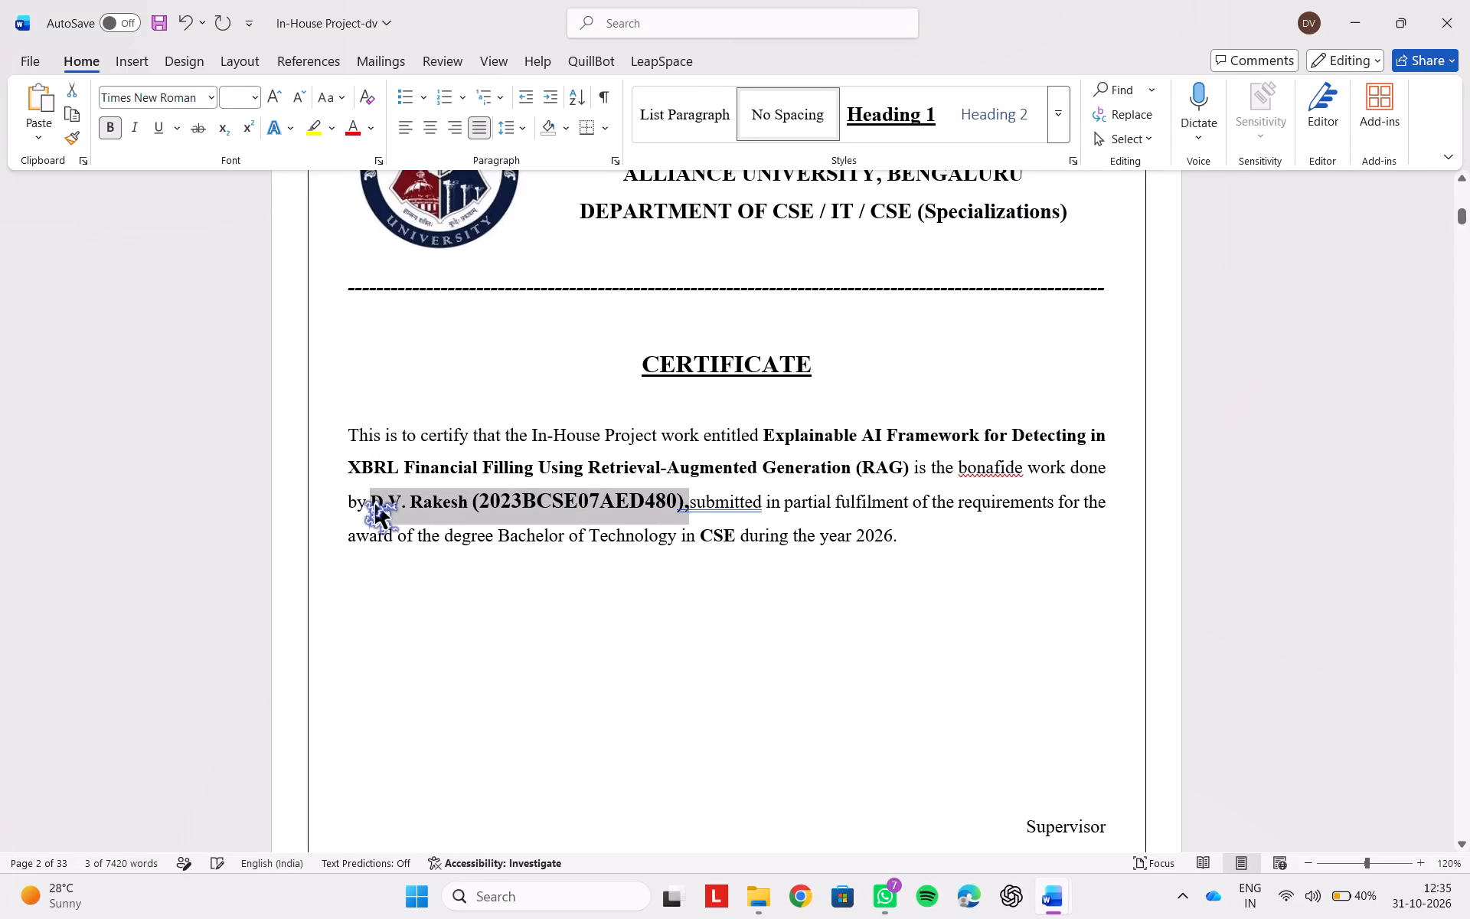
# Insert a space between the comma after the student's registration number and "submitted" in the Certificate paragraph.
pyautogui.click(689, 504)
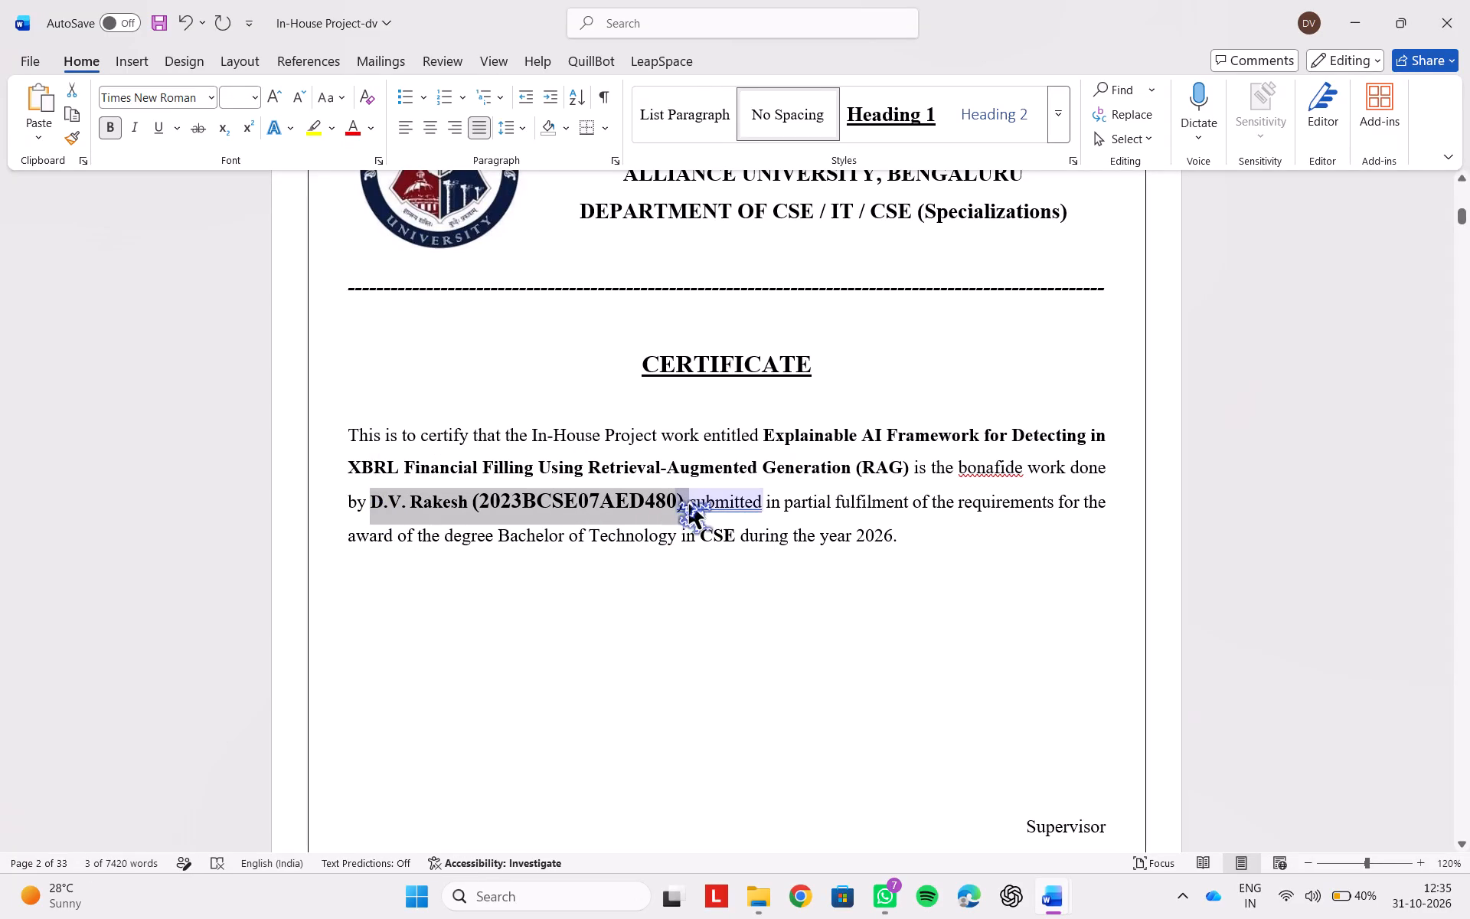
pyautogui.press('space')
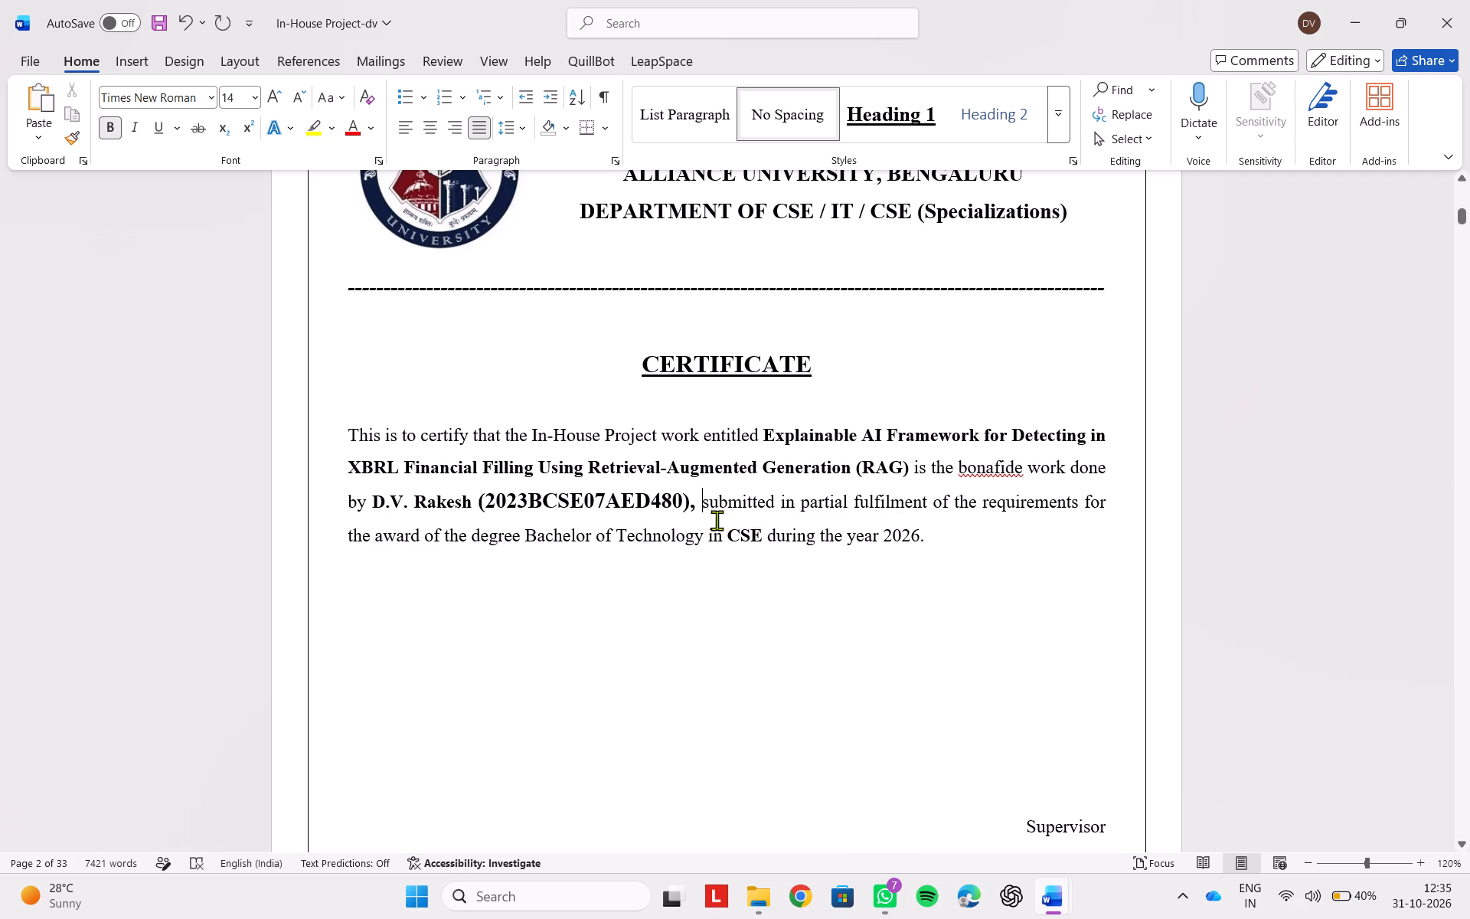
# Paste the copied student name and registration number twice before "submitted" in the Certificate paragraph, with a space between the copies.
pyautogui.hotkey('ctrl', 'v')
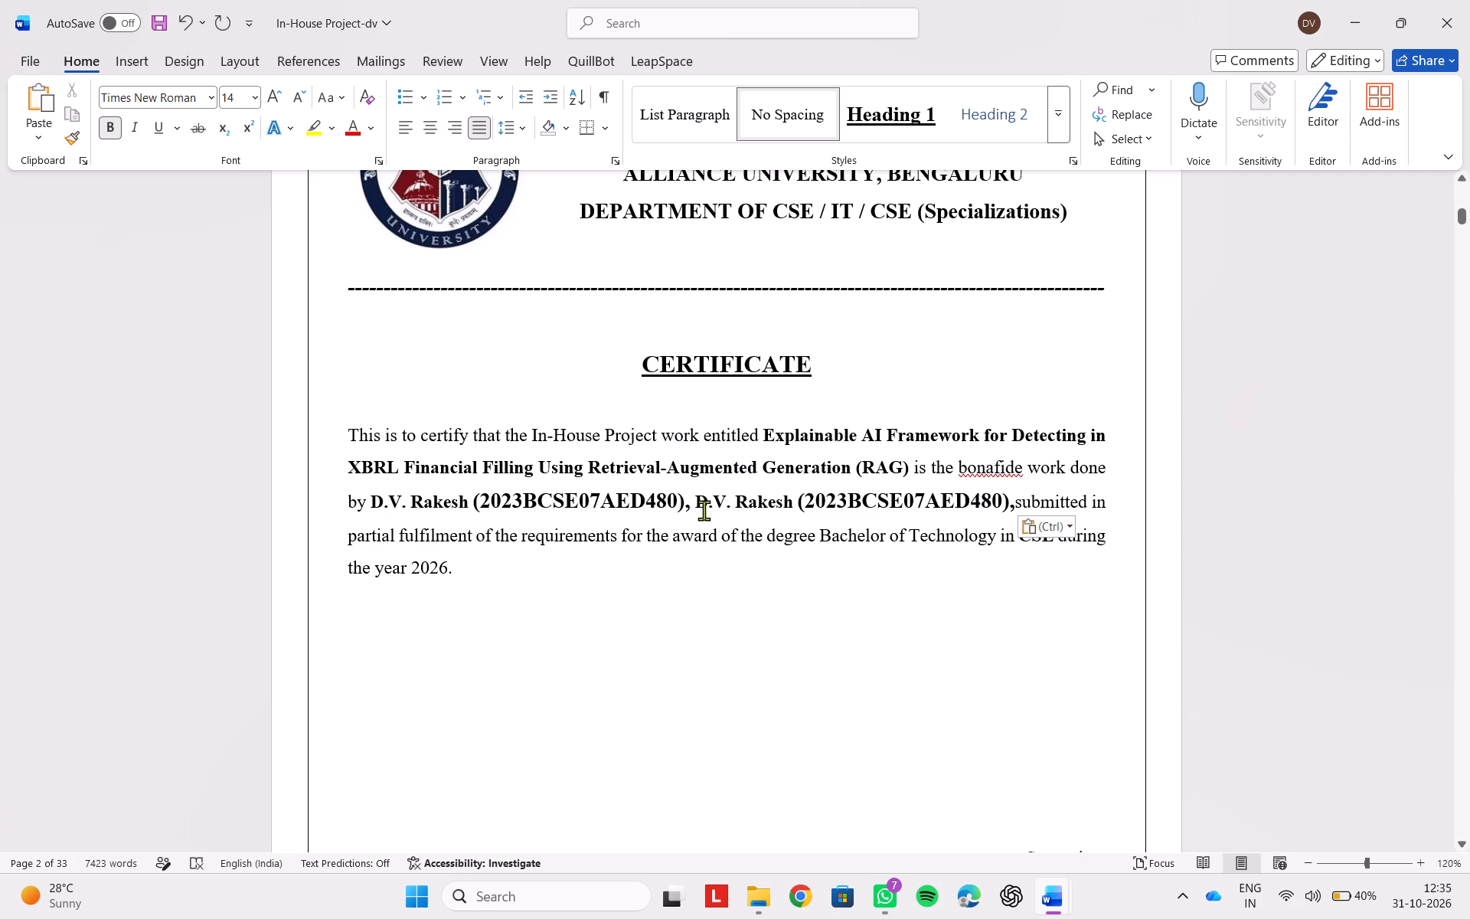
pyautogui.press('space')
pyautogui.hotkey('ctrl', 'v')
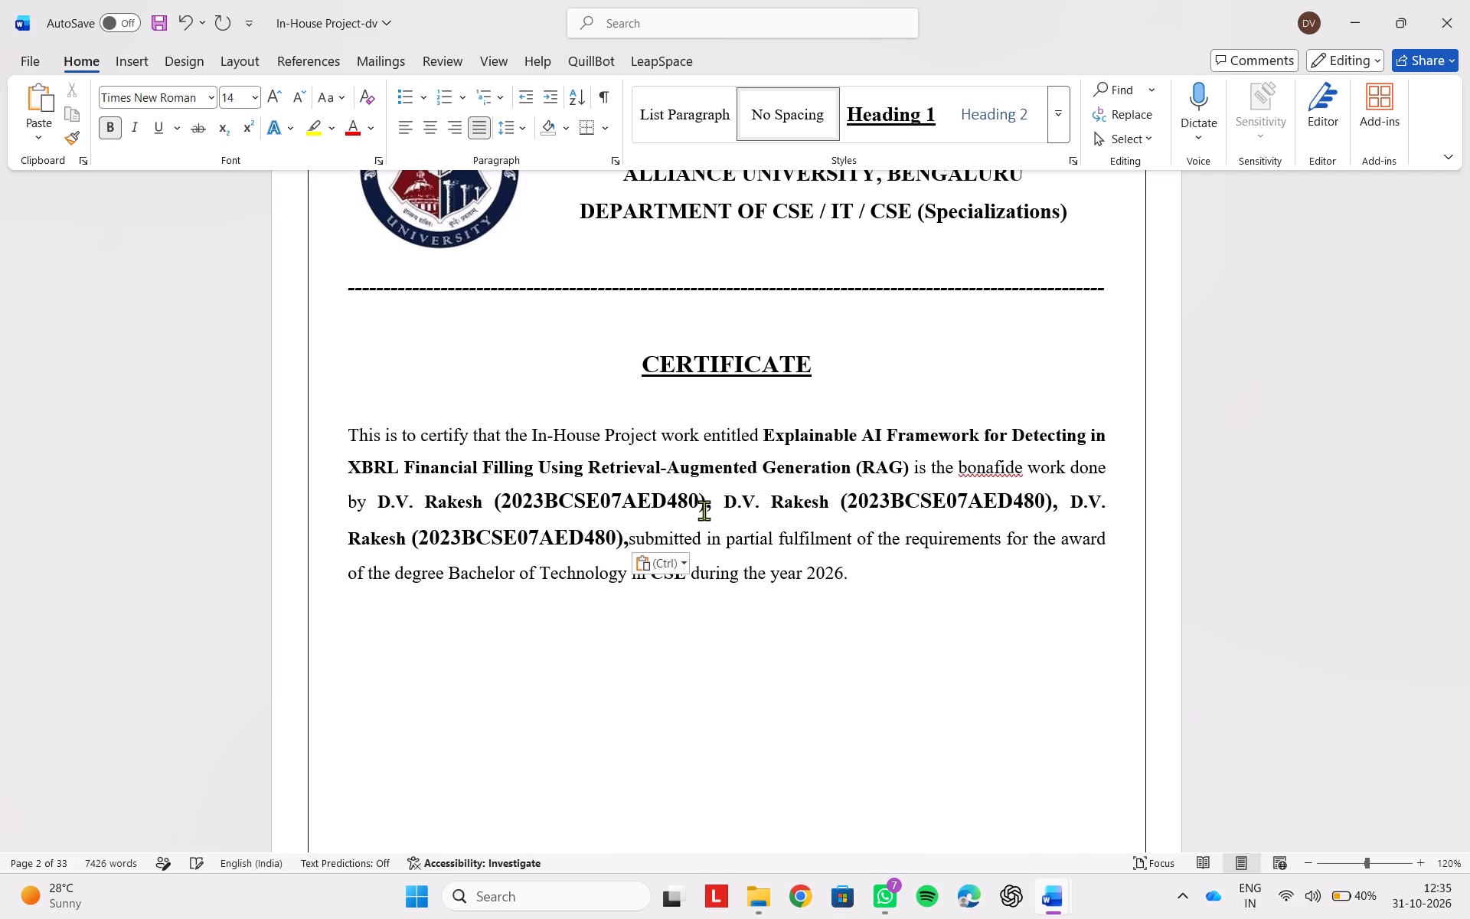
# Replace the last three digits of the third registration number with those of the third student.
pyautogui.click(610, 541)
pyautogui.press('Right')
pyautogui.press('BackSpace')
pyautogui.press('BackSpace')
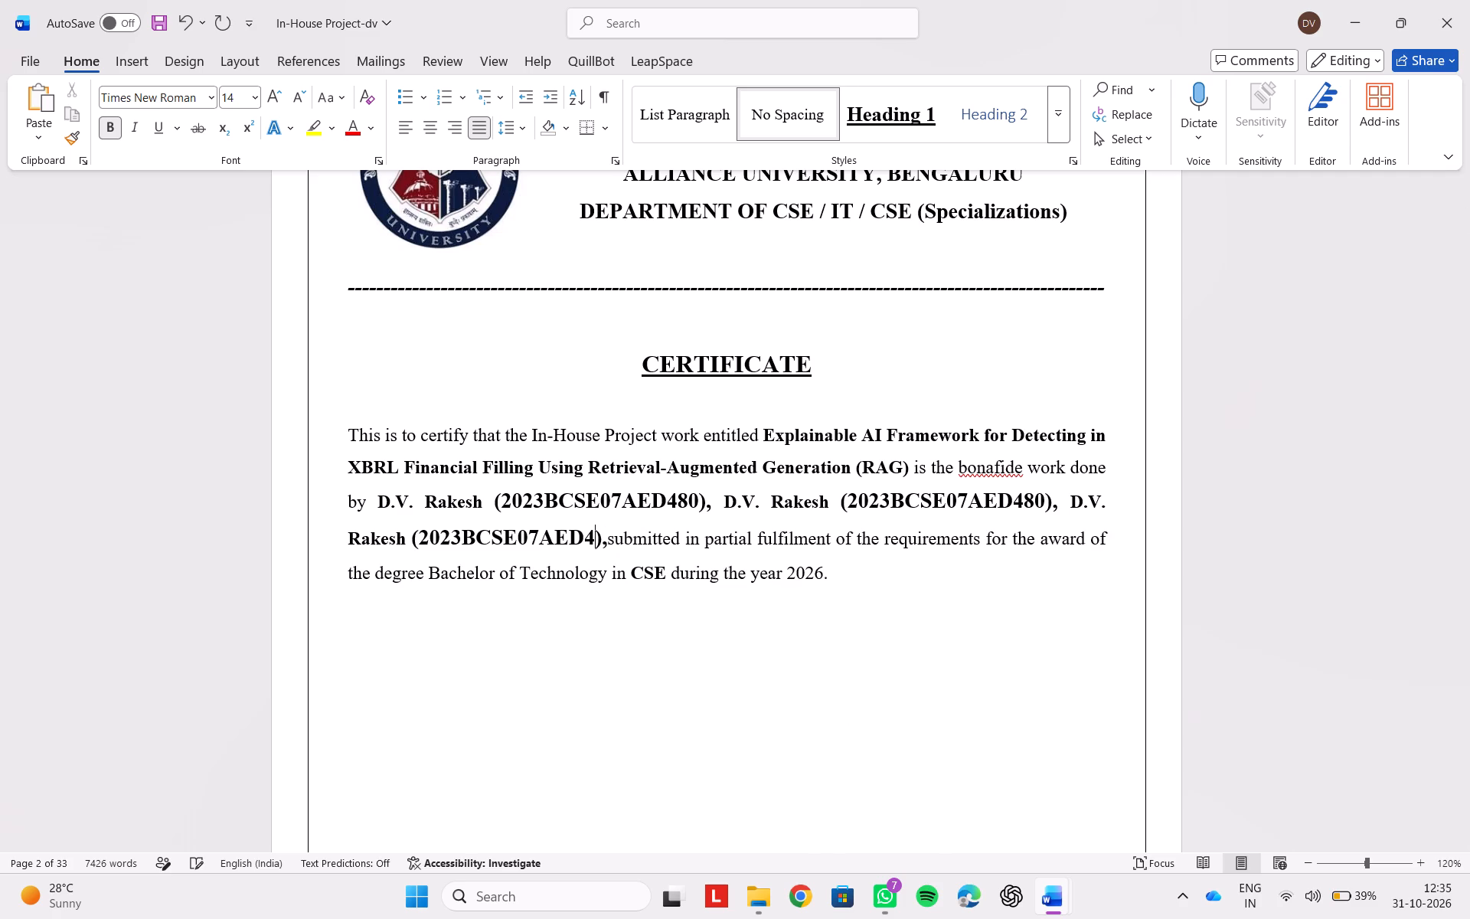
pyautogui.press('BackSpace')
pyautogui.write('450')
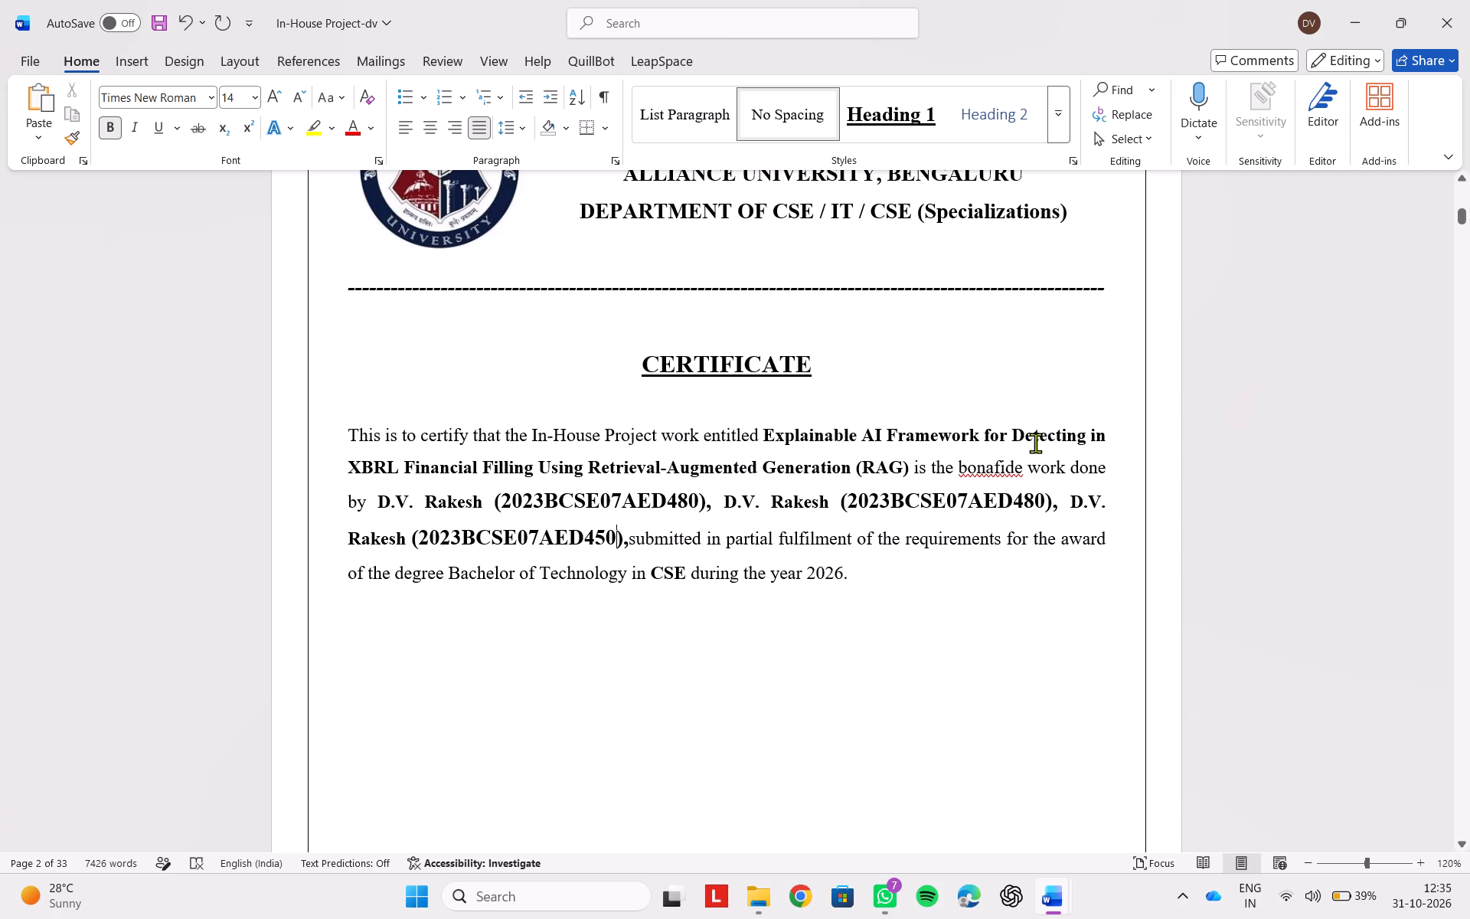
# Replace the name before the third registration number with the third student's first name and initial.
pyautogui.click(1073, 508)
pyautogui.press('Delete')
pyautogui.press('Delete')
pyautogui.press('Delete')
pyautogui.press('Delete')
pyautogui.press('Delete')
pyautogui.press('Delete')
pyautogui.press('Delete')
pyautogui.press('Delete')
pyautogui.press('Delete')
pyautogui.press('Delete')
pyautogui.press('Delete')
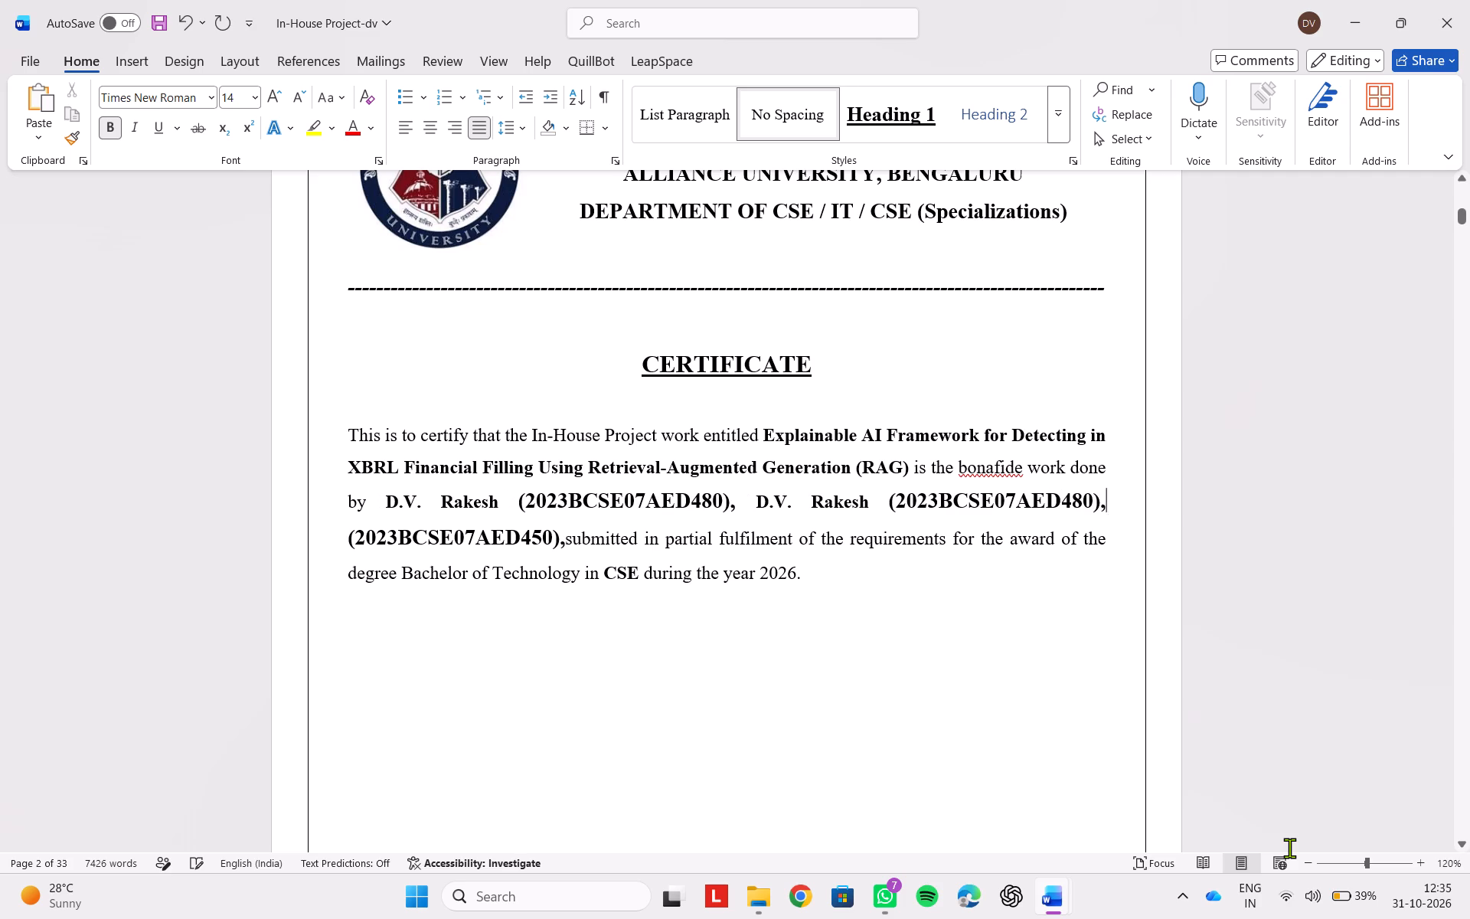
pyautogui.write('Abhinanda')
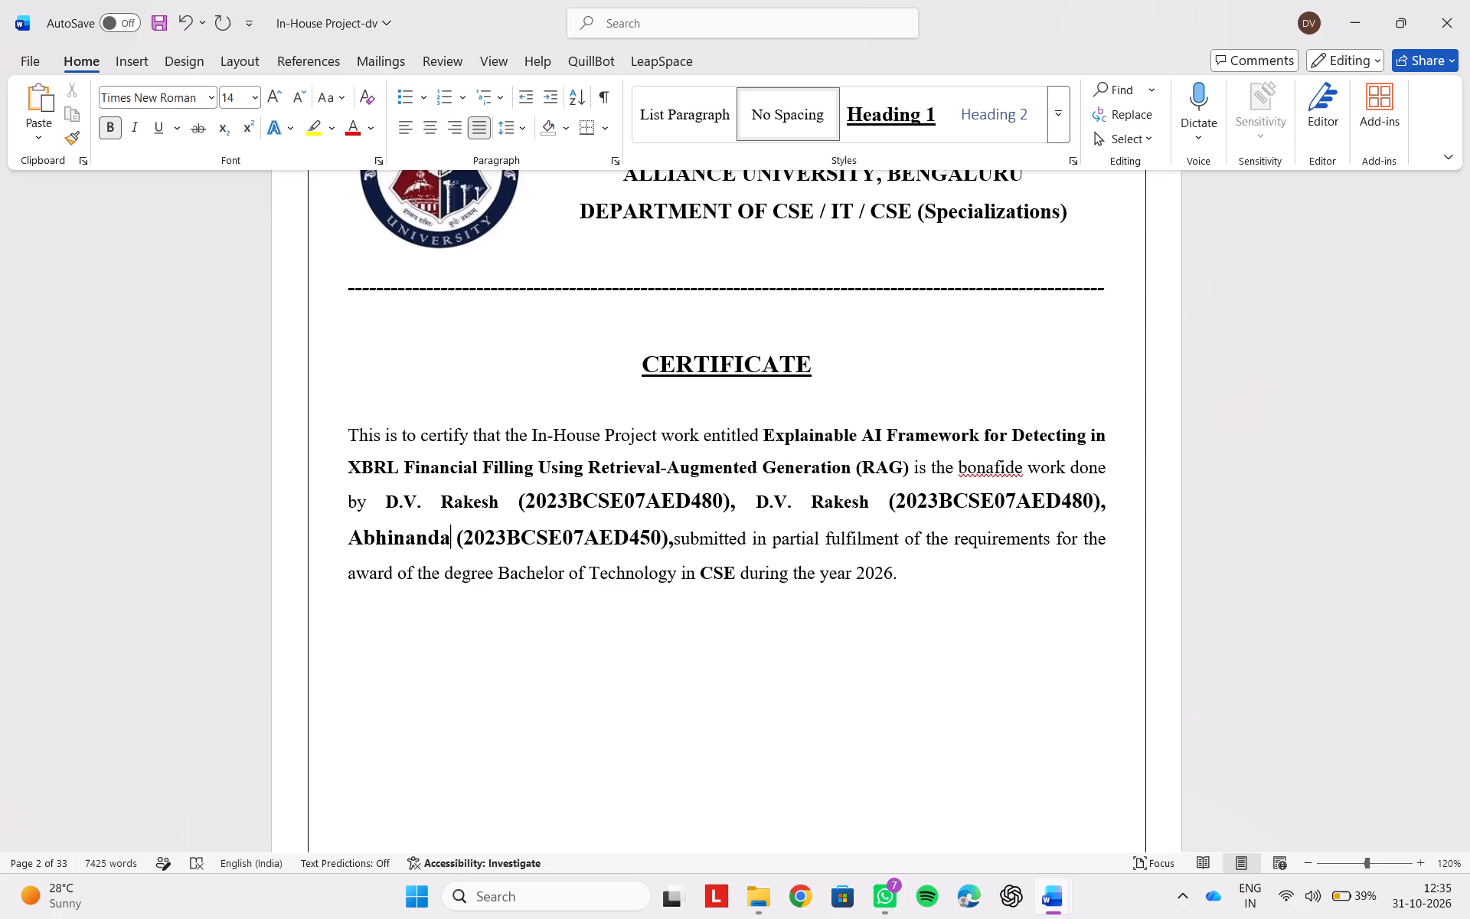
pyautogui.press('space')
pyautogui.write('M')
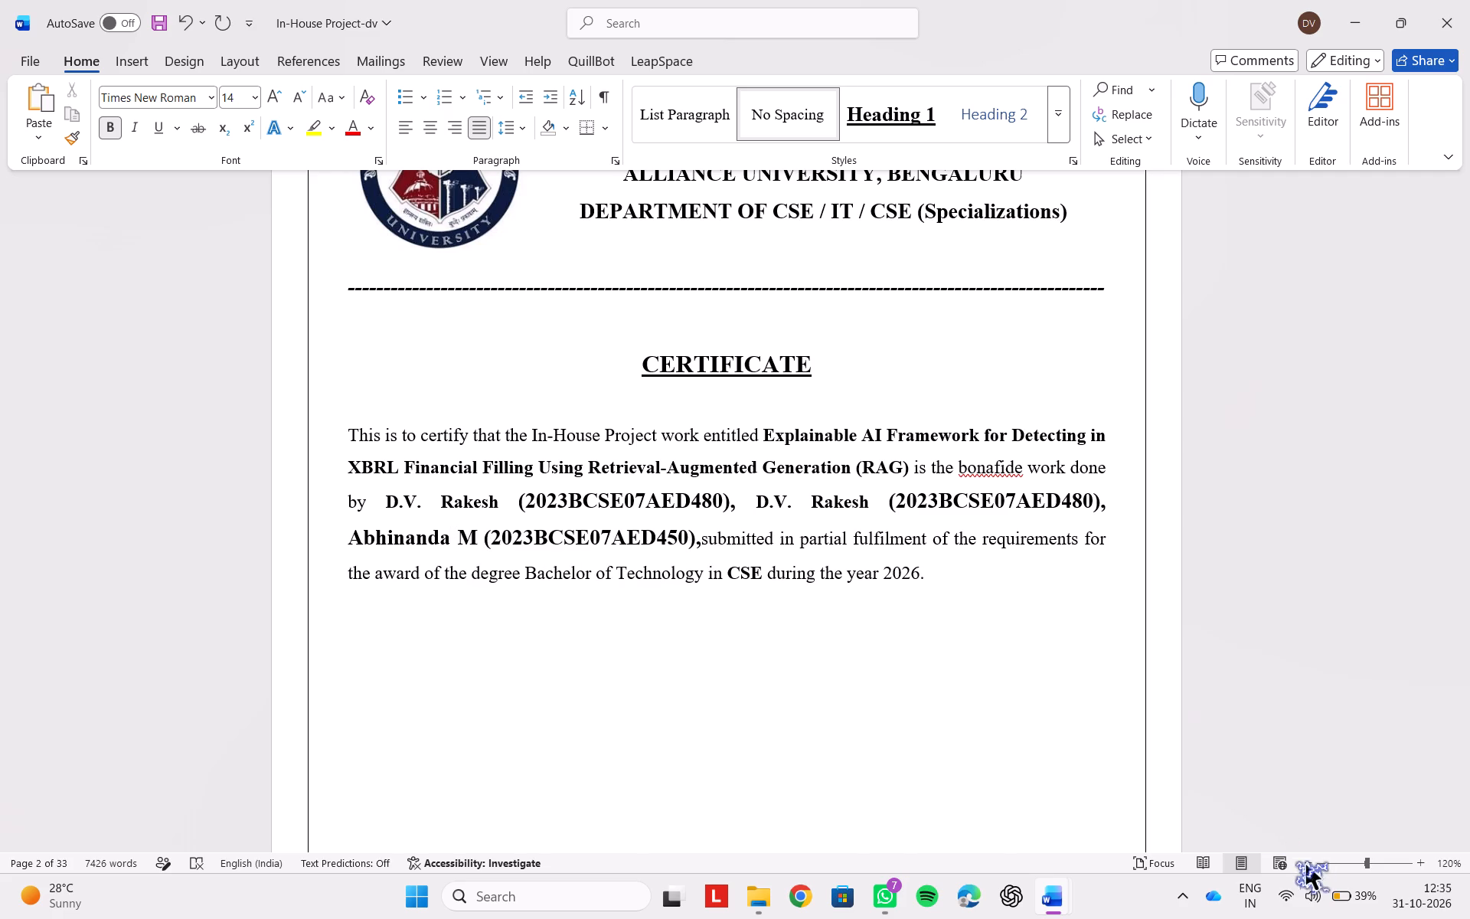
# Replace the last three digits of the second registration number with those of the second student.
pyautogui.click(887, 505)
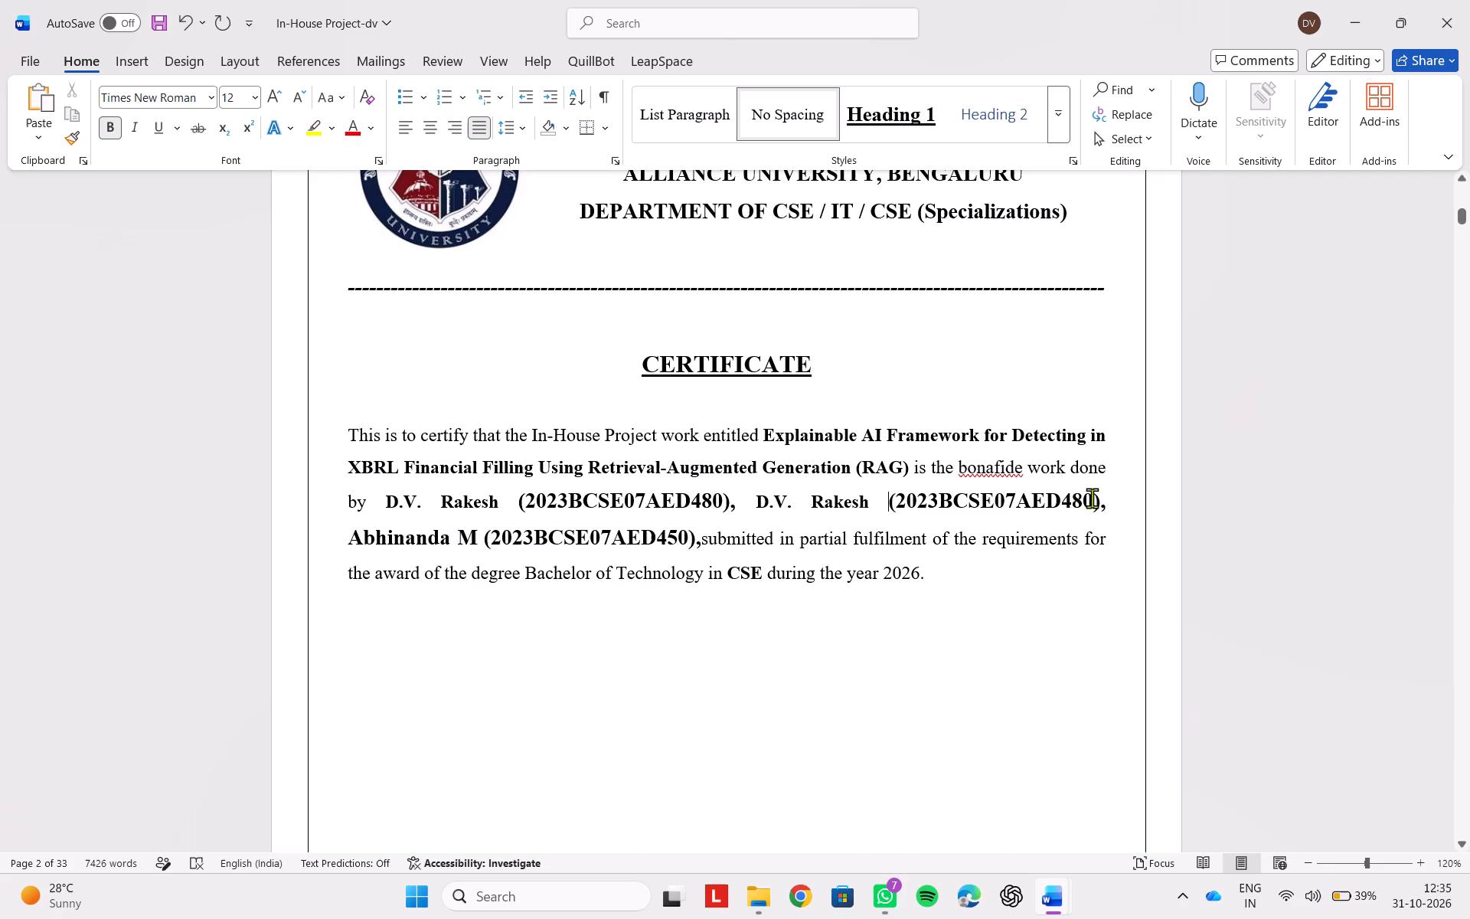
pyautogui.click(1092, 498)
pyautogui.press('BackSpace')
pyautogui.press('BackSpace')
pyautogui.press('BackSpace')
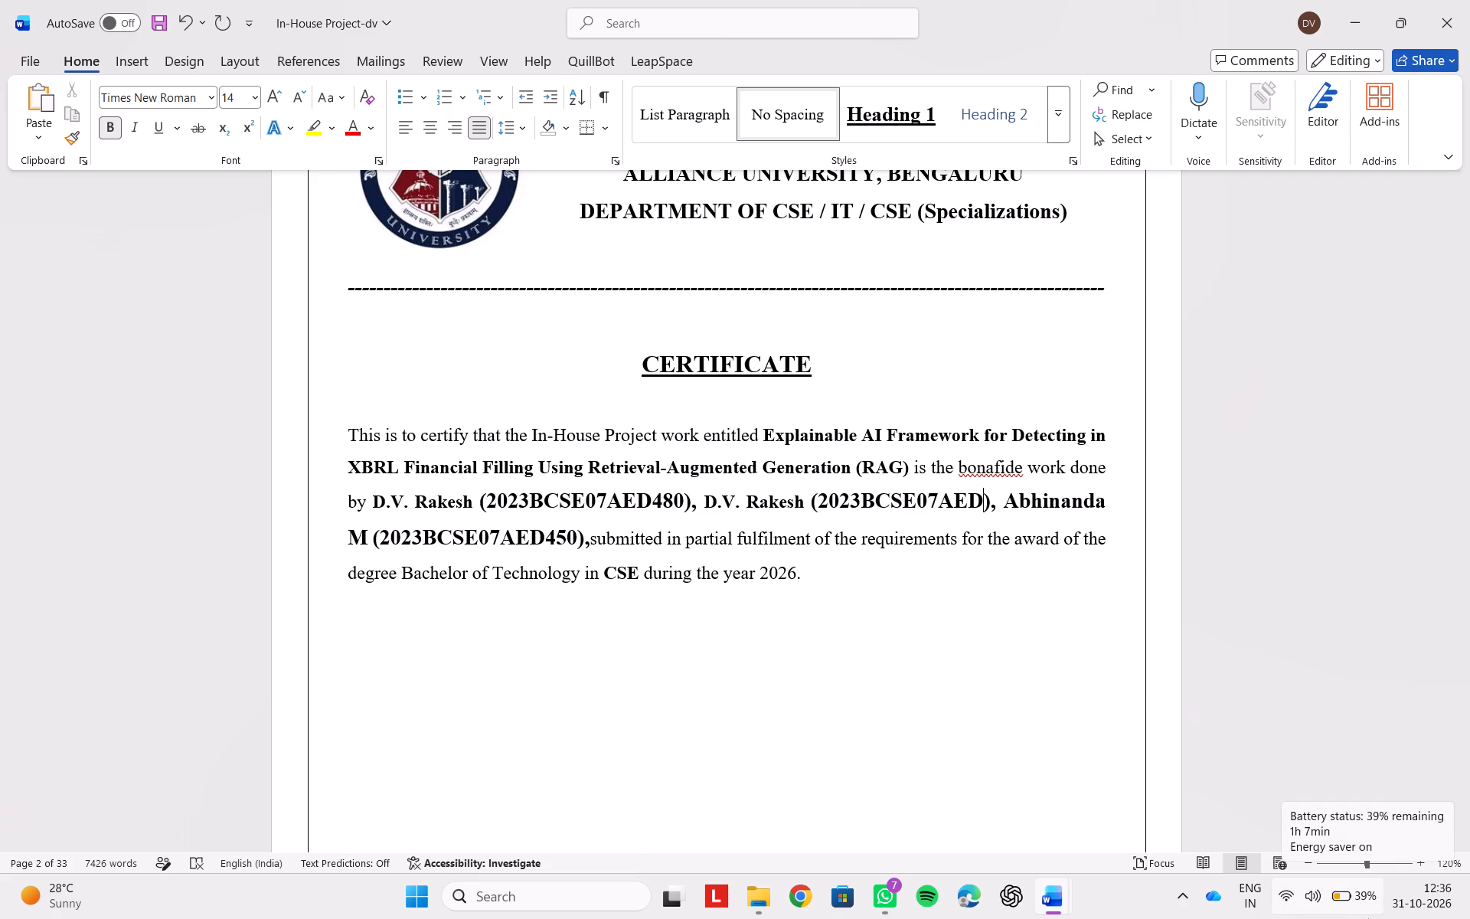
pyautogui.hotkey('ctrl', 'z')
pyautogui.press('BackSpace')
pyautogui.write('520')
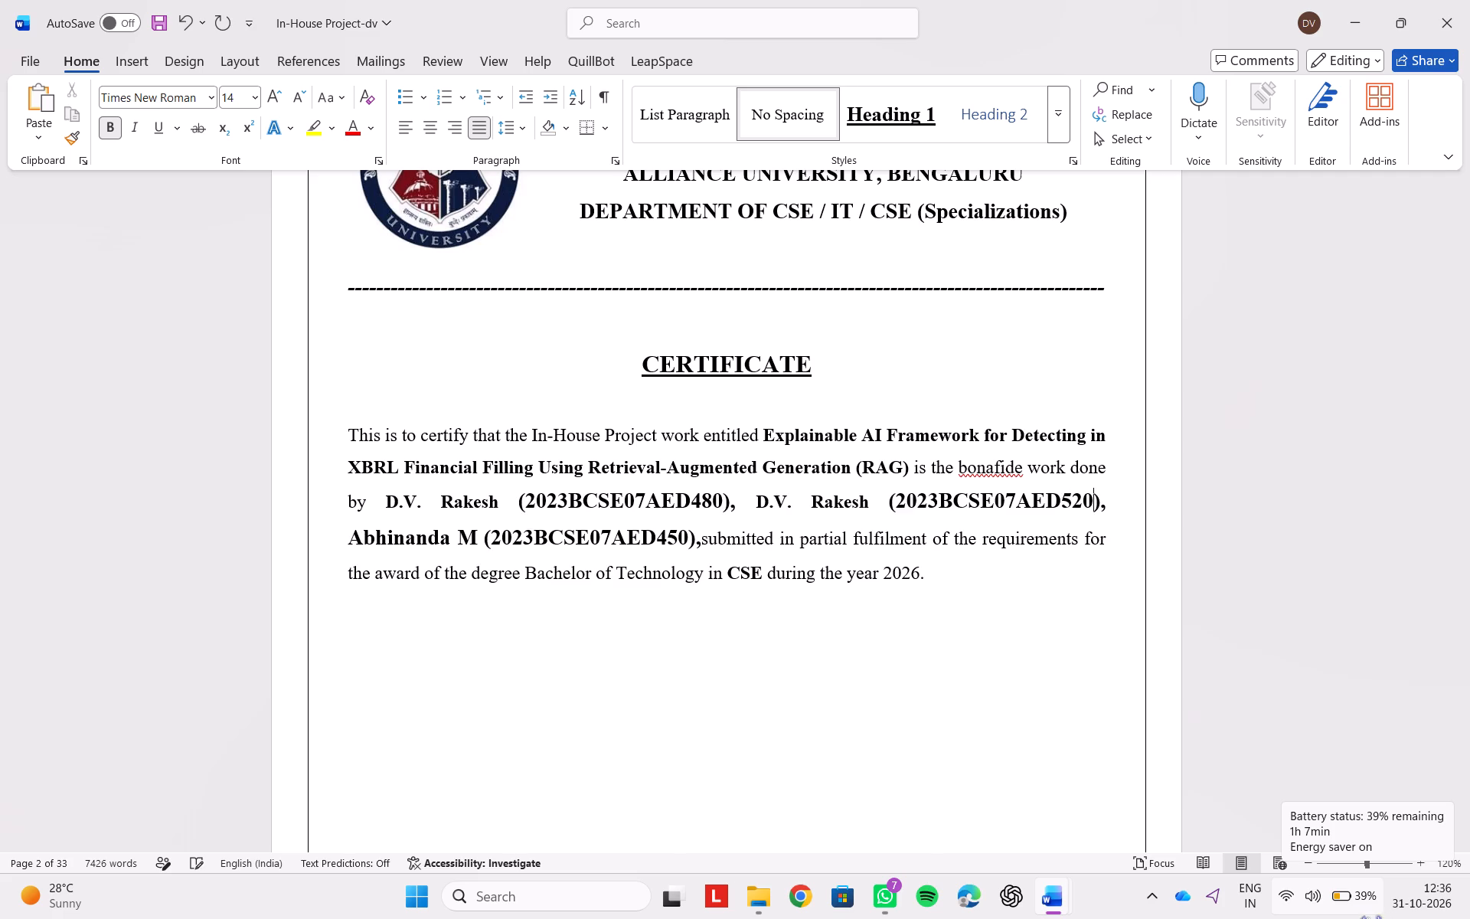
# Replace the name before the second registration number with the second student's initial and name.
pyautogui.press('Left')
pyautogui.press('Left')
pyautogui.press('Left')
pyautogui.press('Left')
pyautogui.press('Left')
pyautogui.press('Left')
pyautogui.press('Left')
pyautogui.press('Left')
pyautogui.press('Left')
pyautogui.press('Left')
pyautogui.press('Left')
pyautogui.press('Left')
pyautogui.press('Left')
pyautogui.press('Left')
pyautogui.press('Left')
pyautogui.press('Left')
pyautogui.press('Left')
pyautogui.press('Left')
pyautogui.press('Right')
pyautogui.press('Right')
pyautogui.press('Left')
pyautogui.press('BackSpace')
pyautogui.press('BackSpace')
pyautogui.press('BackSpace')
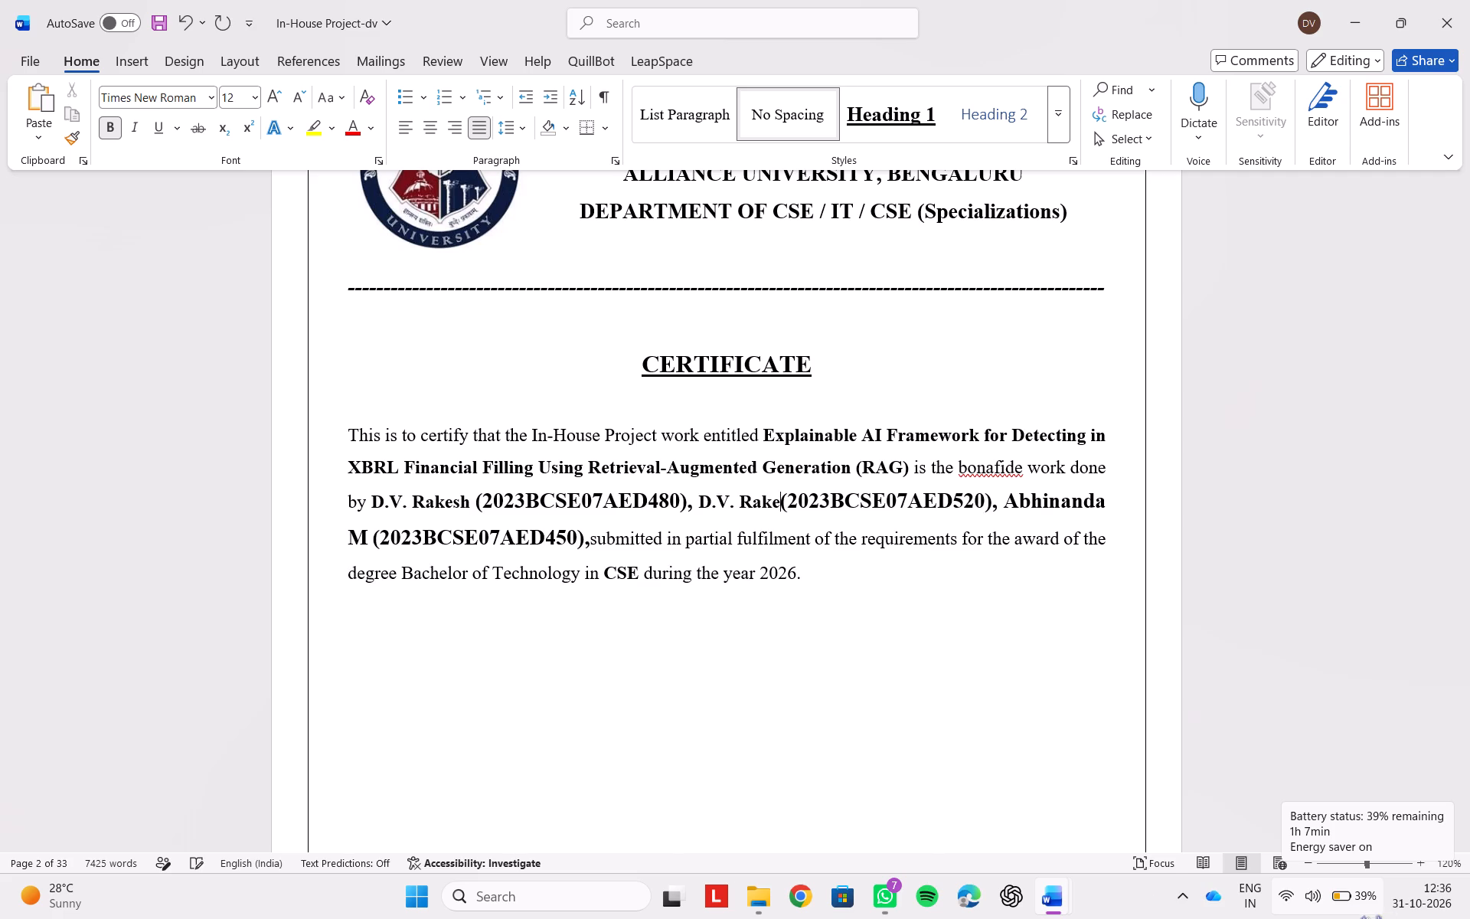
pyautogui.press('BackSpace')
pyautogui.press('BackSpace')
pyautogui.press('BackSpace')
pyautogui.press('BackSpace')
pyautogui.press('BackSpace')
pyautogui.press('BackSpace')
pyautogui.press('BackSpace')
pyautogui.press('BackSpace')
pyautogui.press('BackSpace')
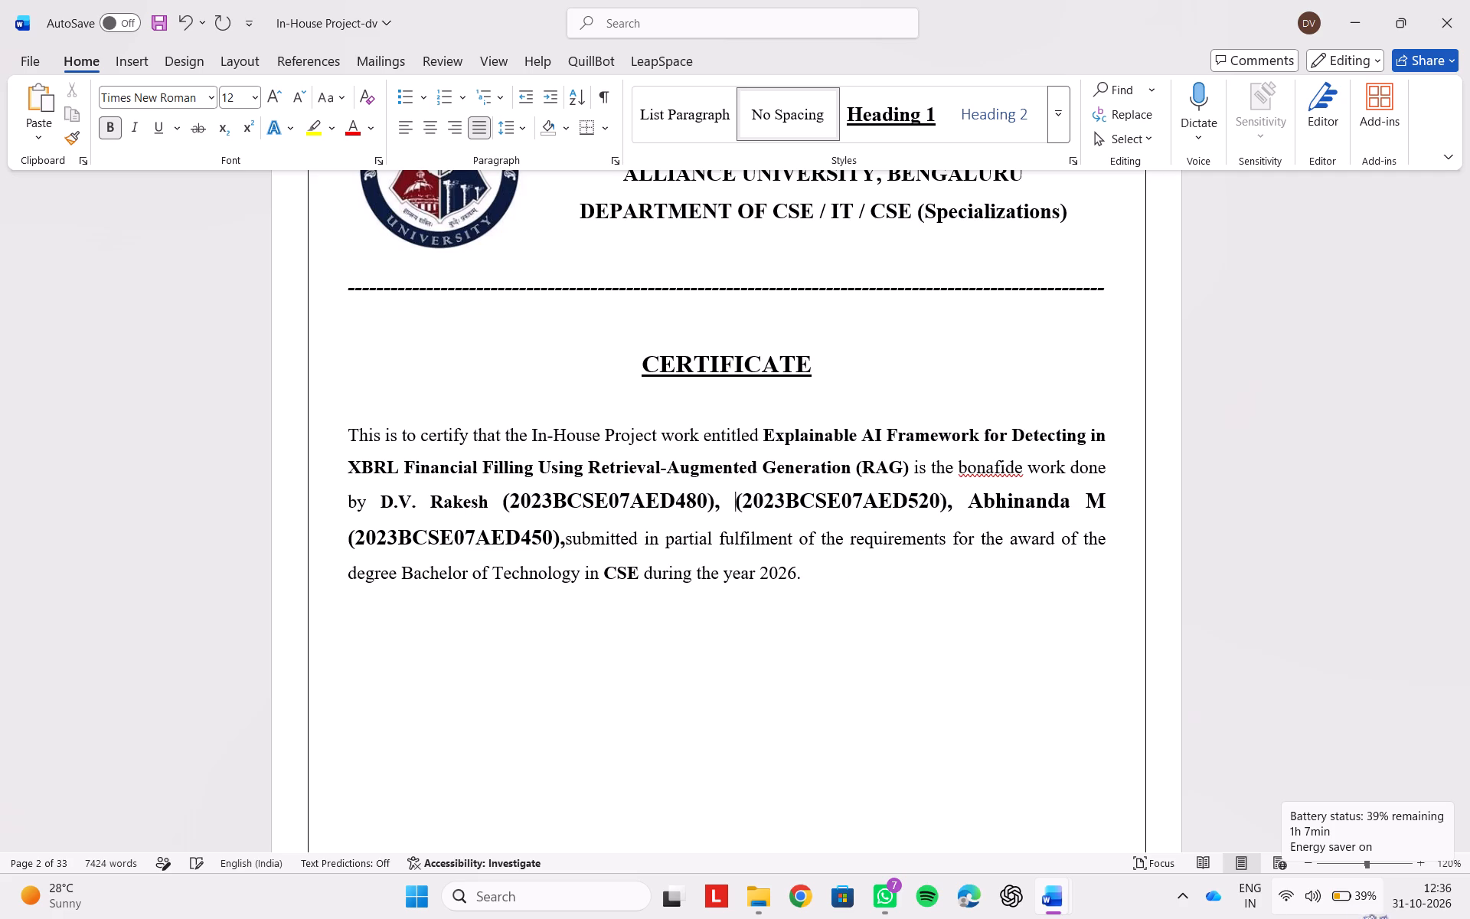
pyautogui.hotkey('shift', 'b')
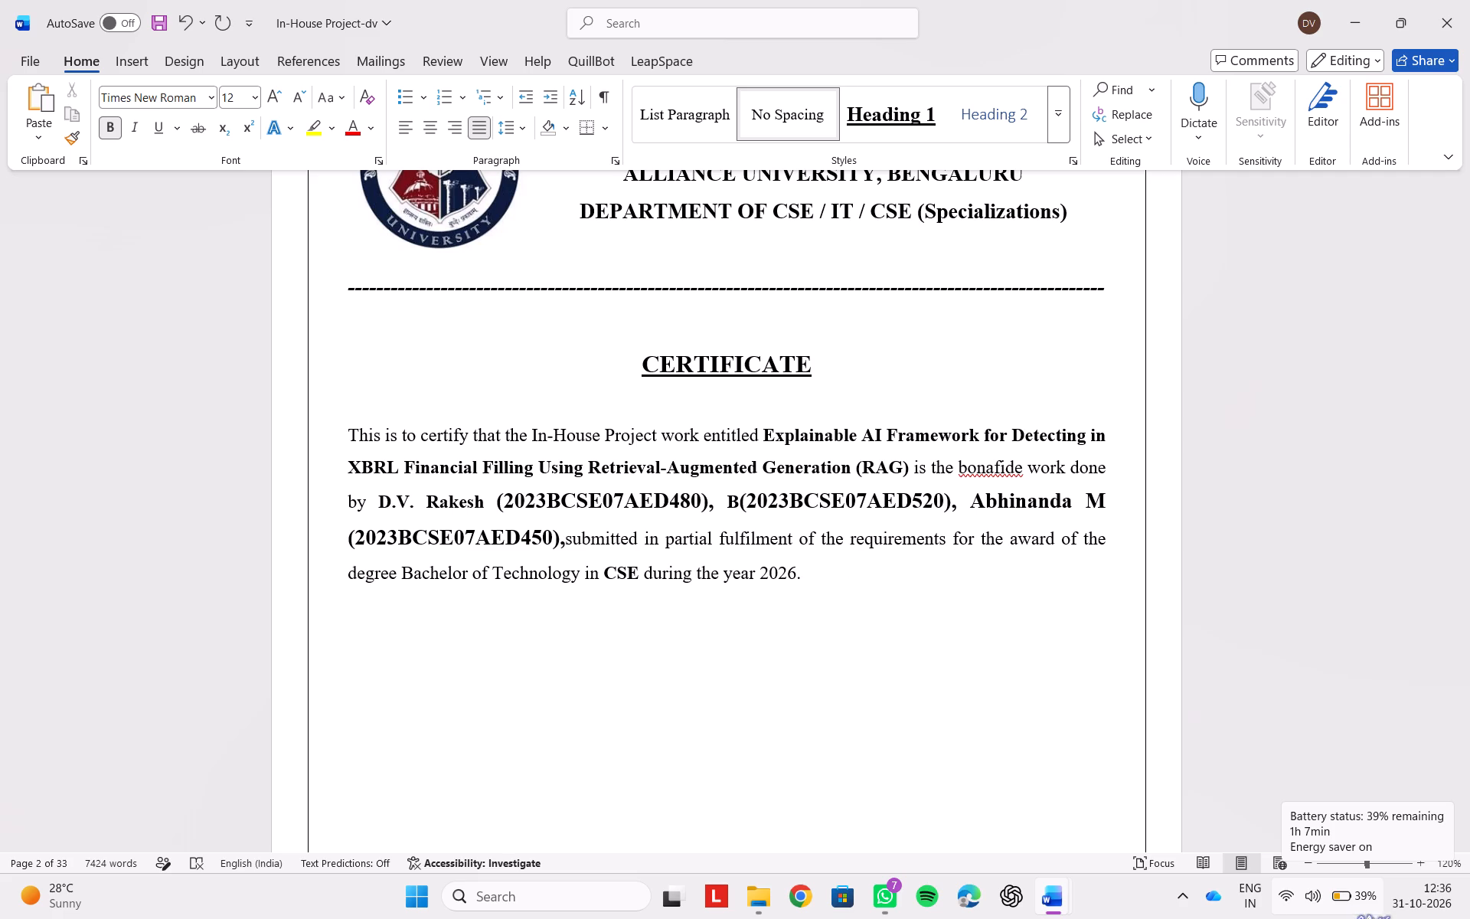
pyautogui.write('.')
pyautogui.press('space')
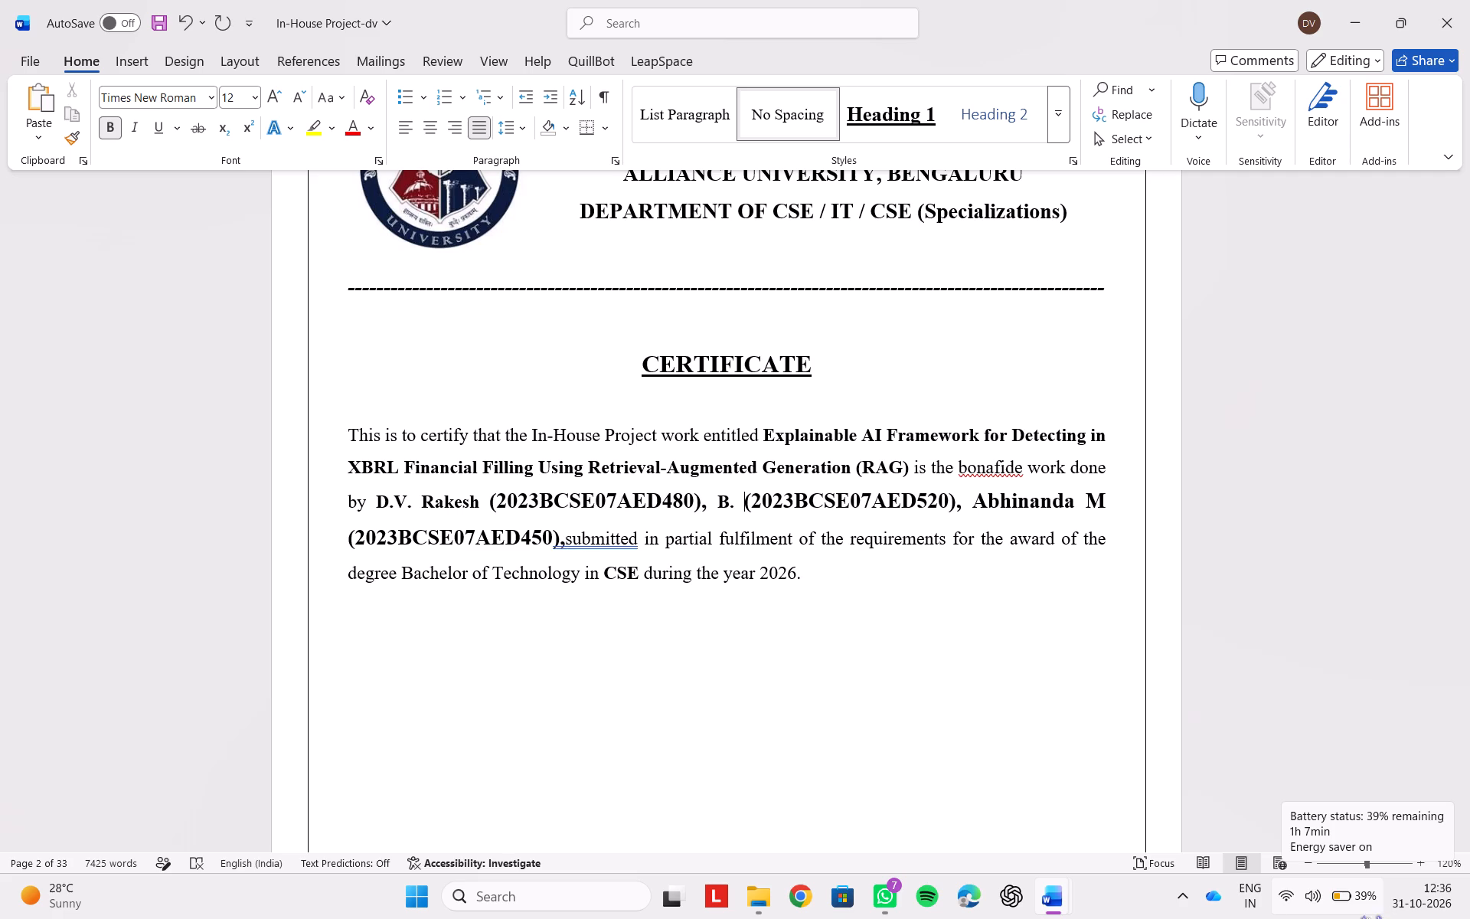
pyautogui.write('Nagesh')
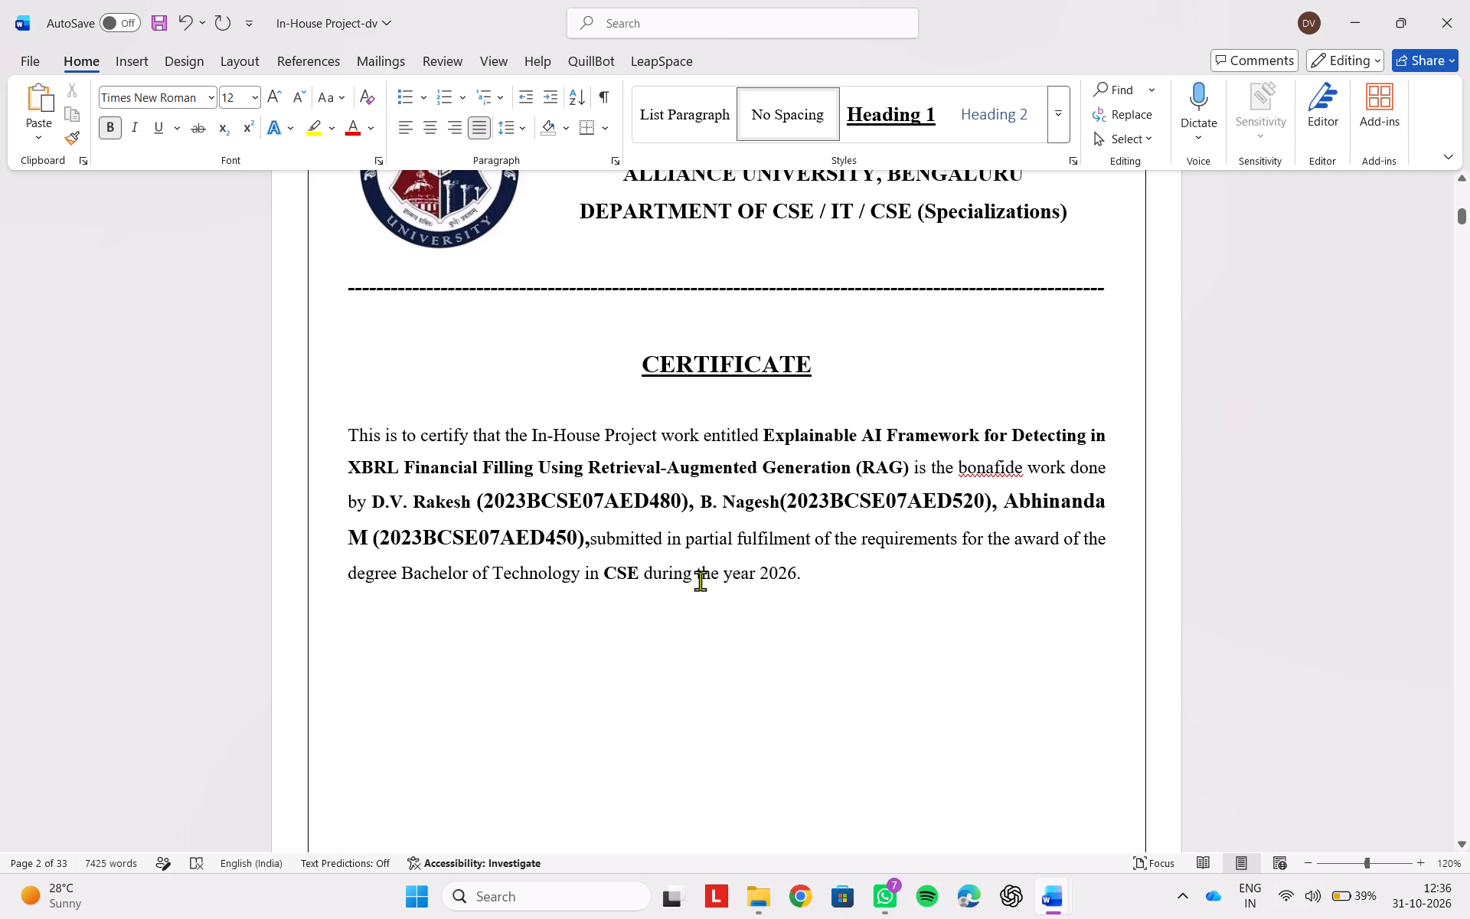
# Insert a space between the third student's entry and the word "submitted" in the Certificate paragraph.
pyautogui.click(590, 541)
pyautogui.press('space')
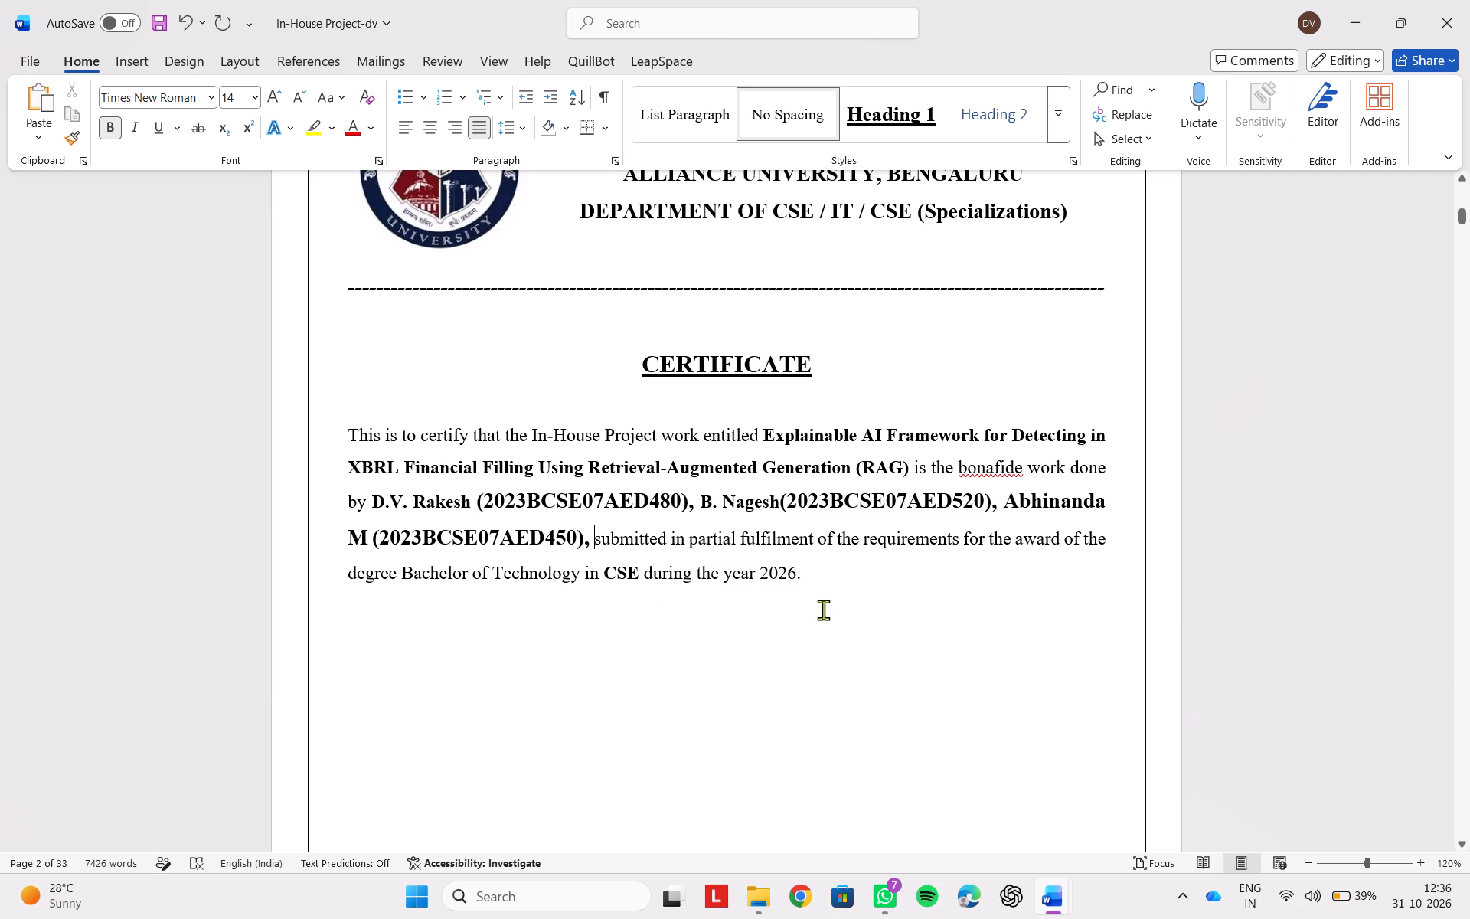
# Copy the supervisor and Head of the Department signature block from the certificate page of the Linux security log analyzer report.
pyautogui.scroll(-1, 750, 600)
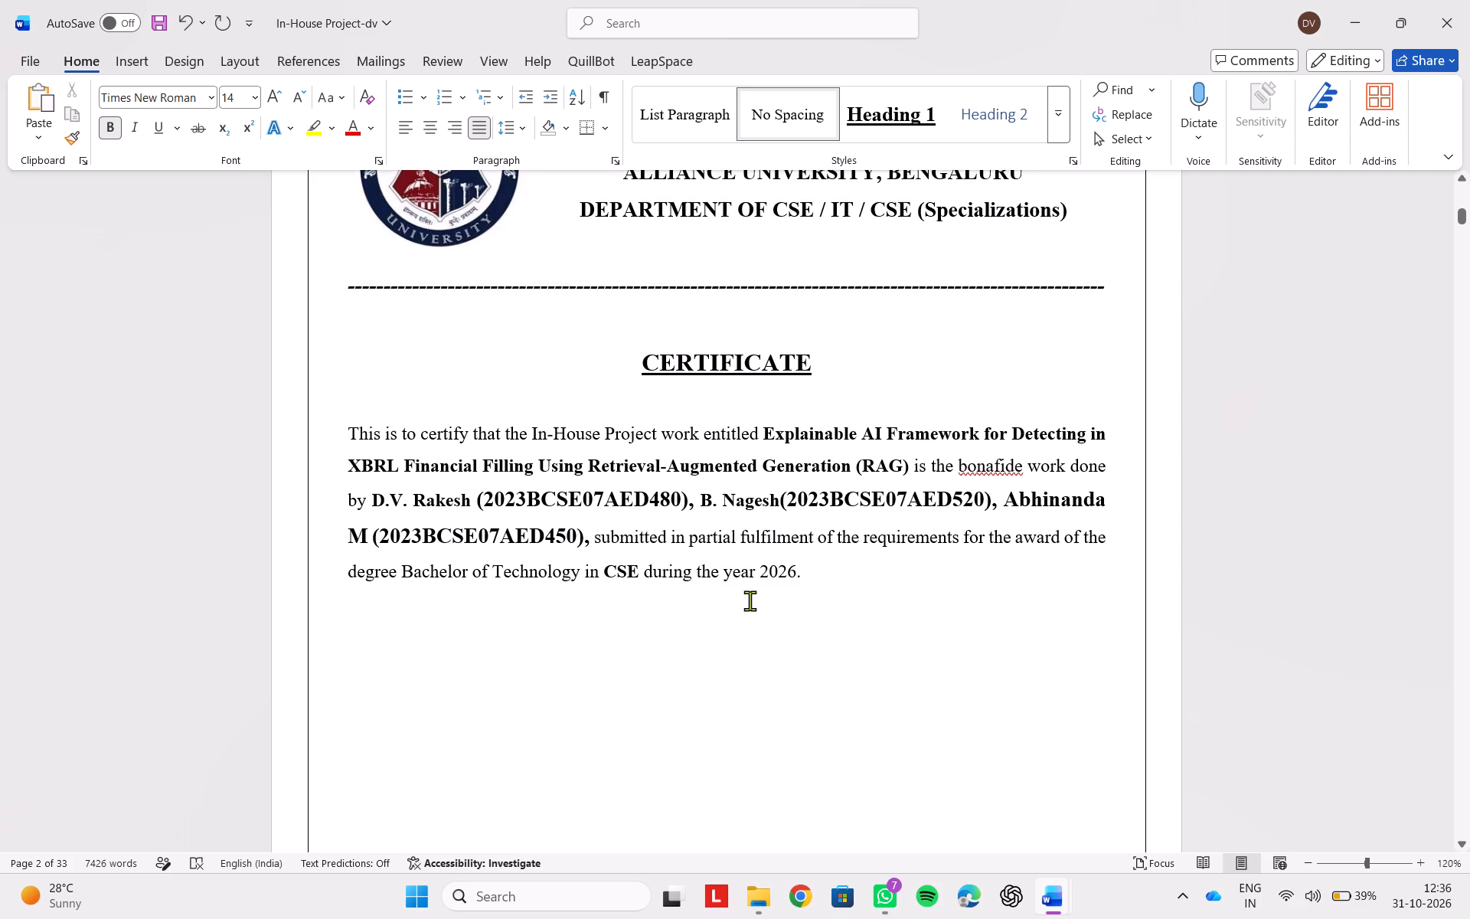
pyautogui.scroll(-1, 750, 600)
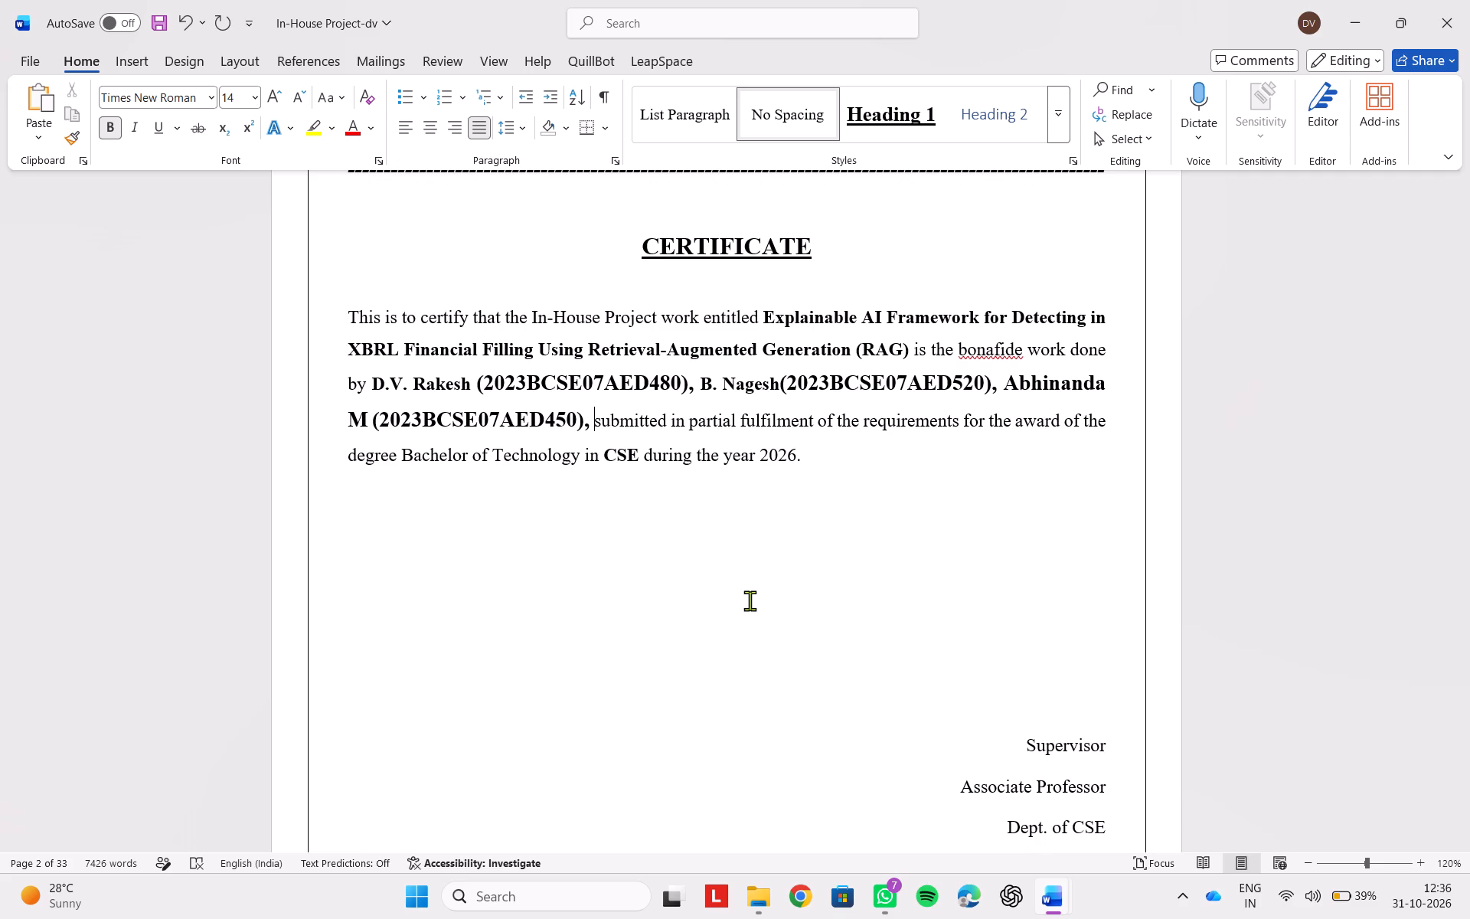
pyautogui.scroll(-1, 750, 600)
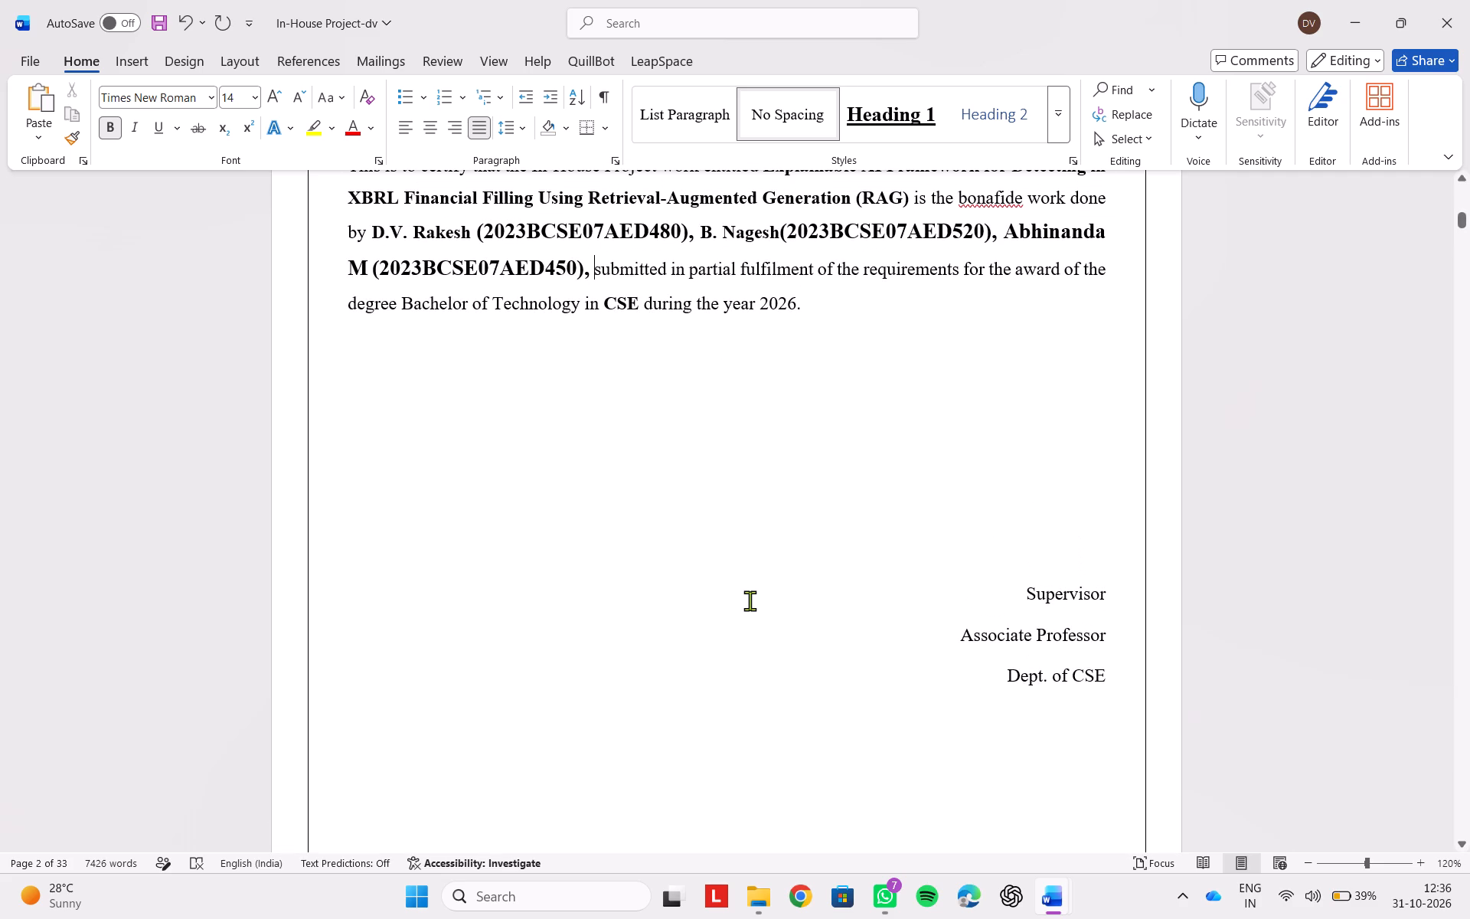
pyautogui.scroll(-1, 750, 600)
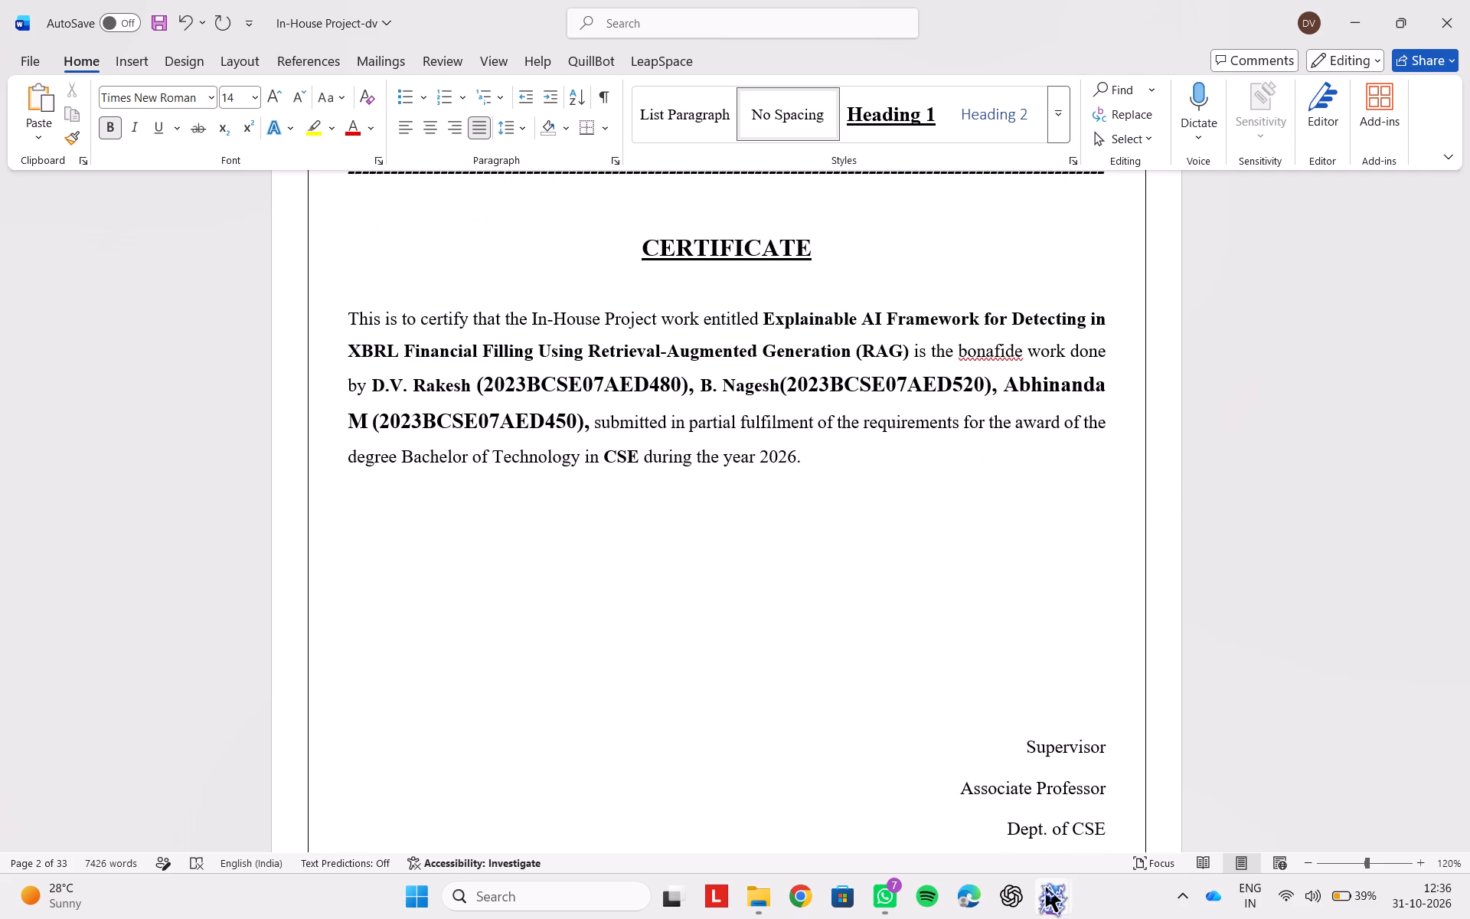
pyautogui.click(1000, 826)
pyautogui.scroll(-1, 795, 631)
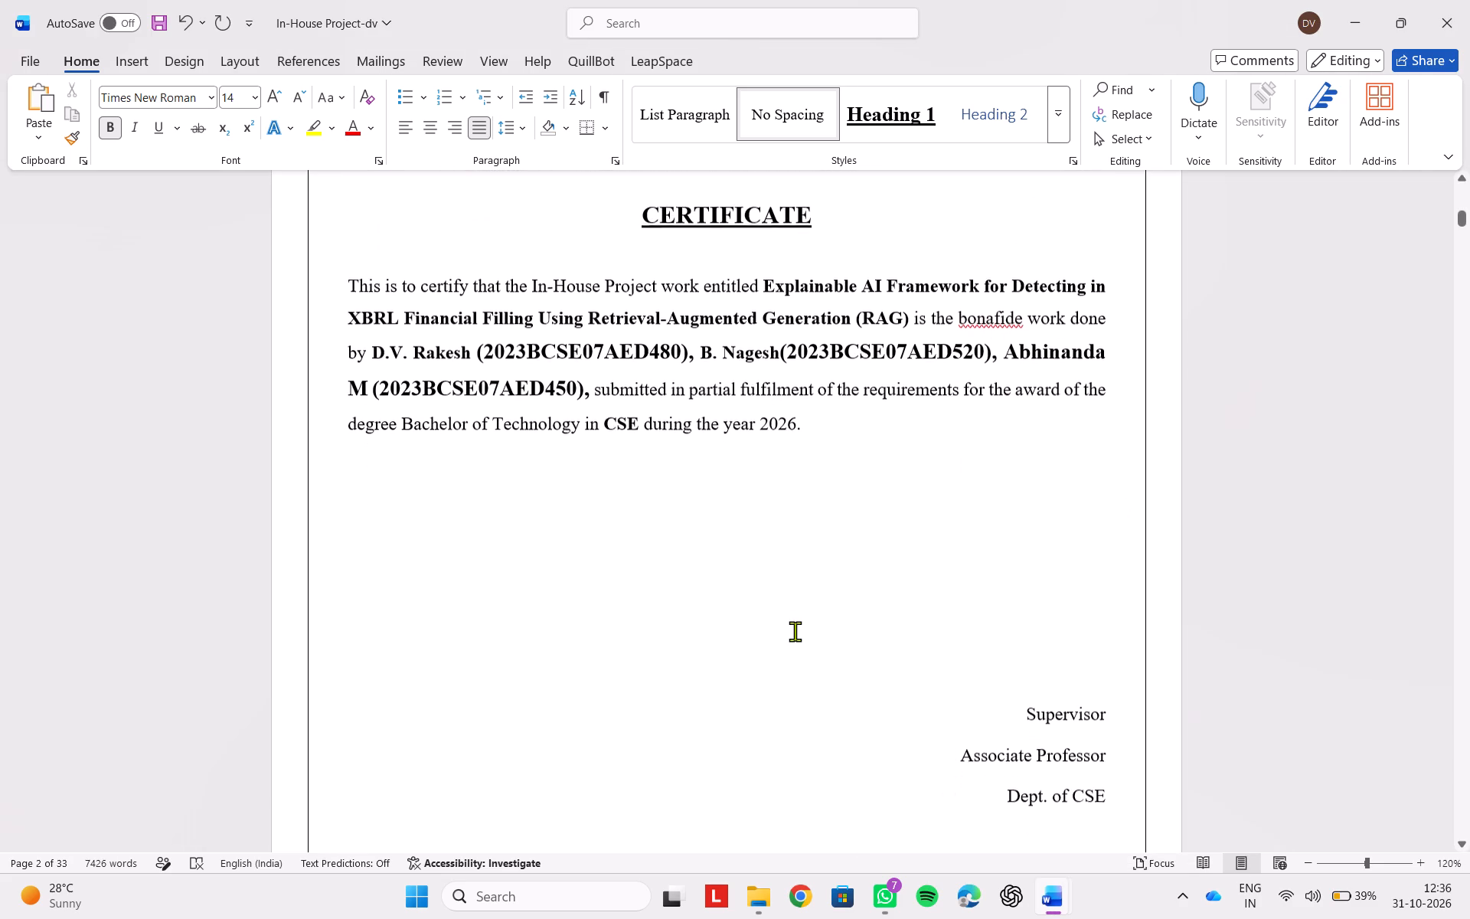
pyautogui.scroll(-1, 795, 631)
pyautogui.hotkey('alt', 'Tab')
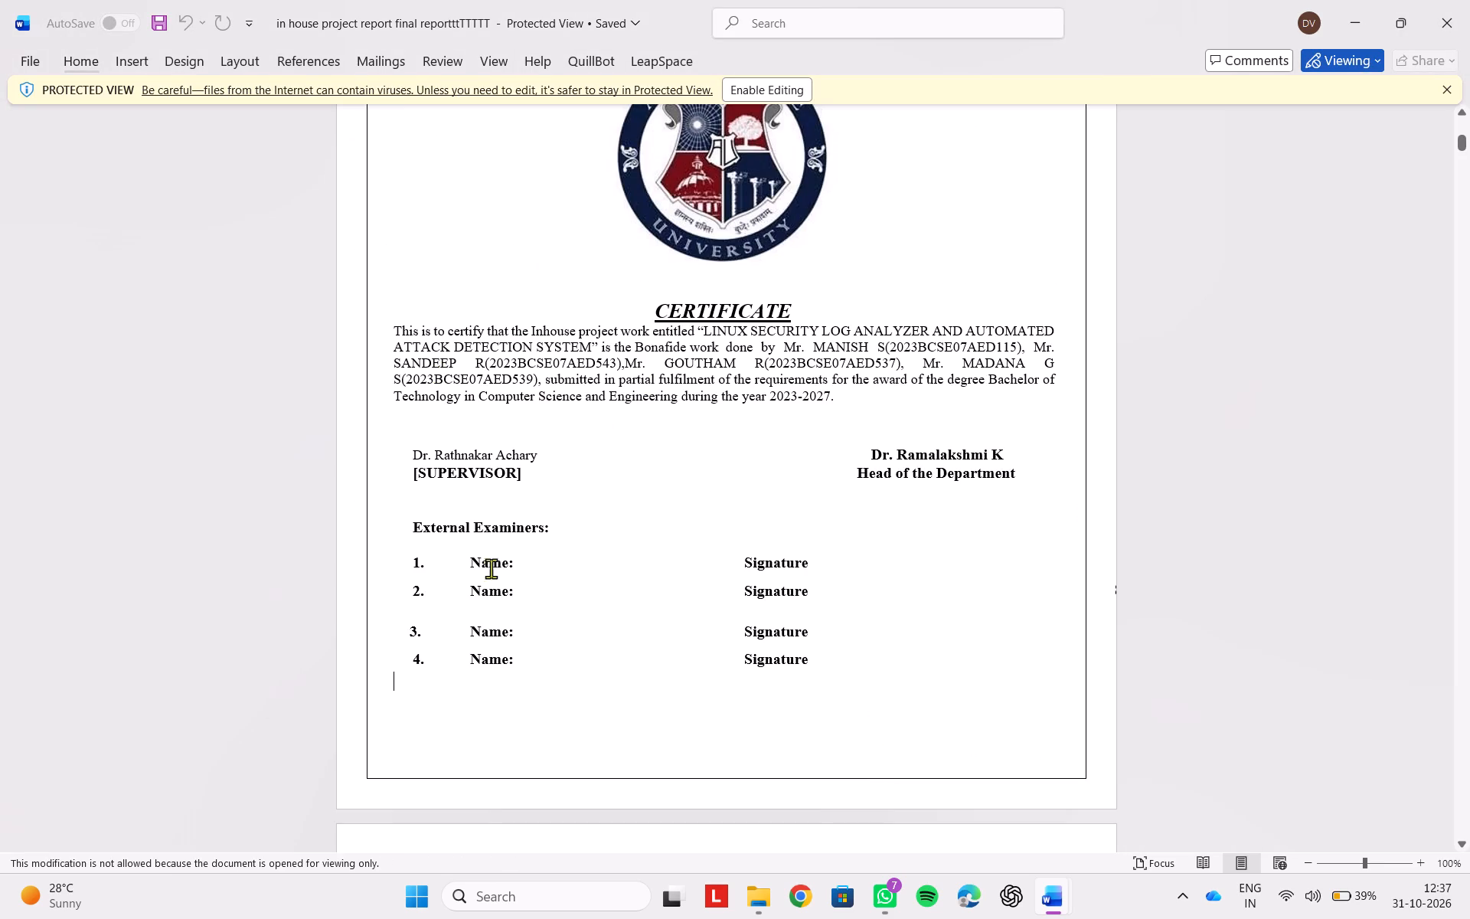
pyautogui.moveTo(410, 451); pyautogui.dragTo(1020, 489)
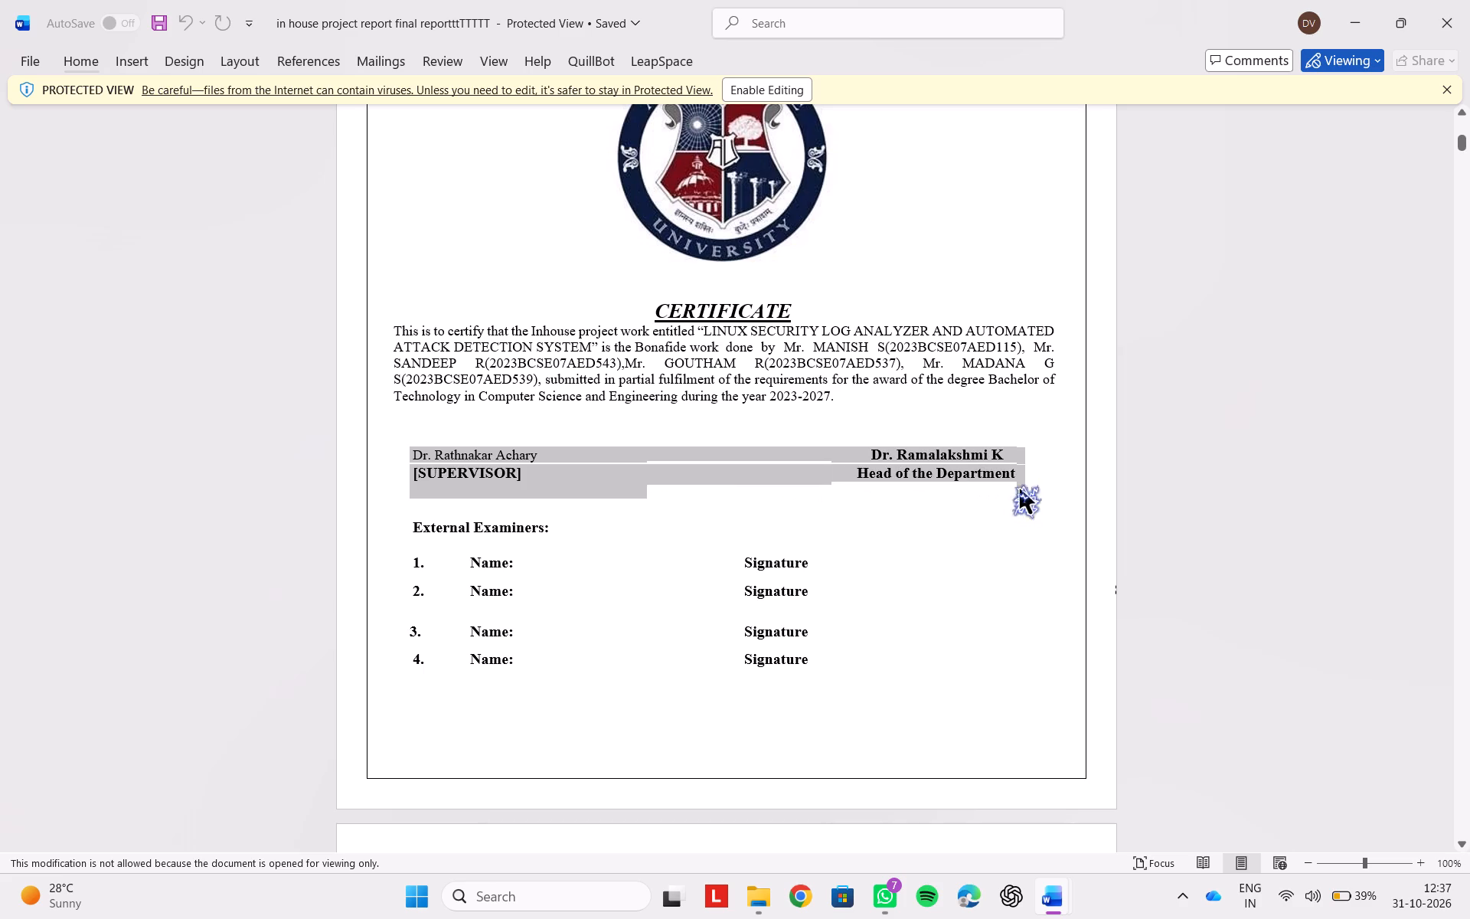
pyautogui.hotkey('ctrl', 'c')
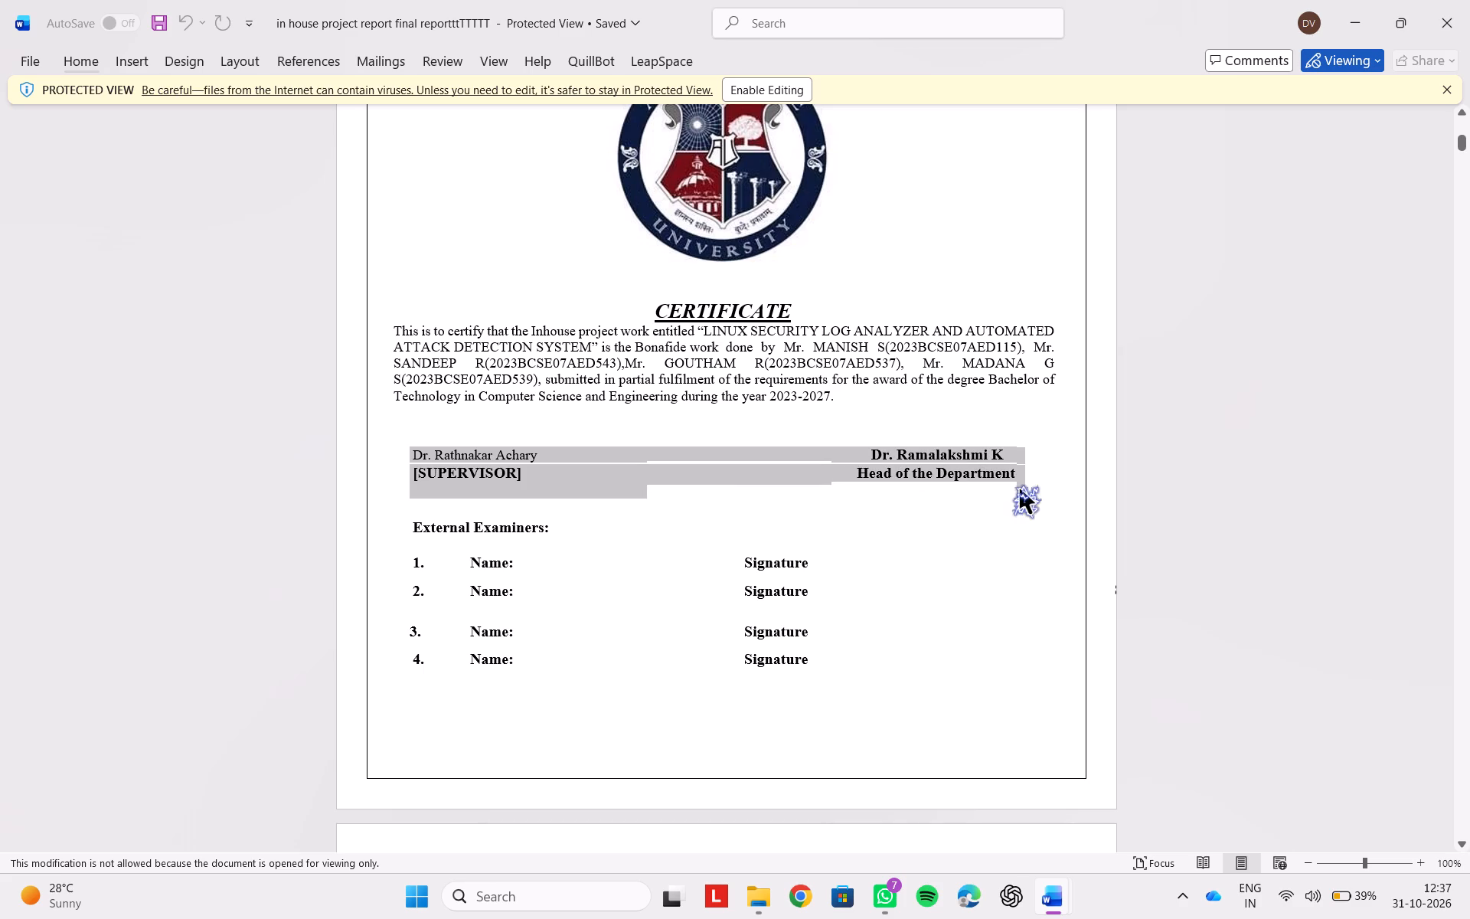
pyautogui.hotkey('ctrl', 'c')
pyautogui.hotkey('ctrl', 'c')
pyautogui.click(1020, 489)
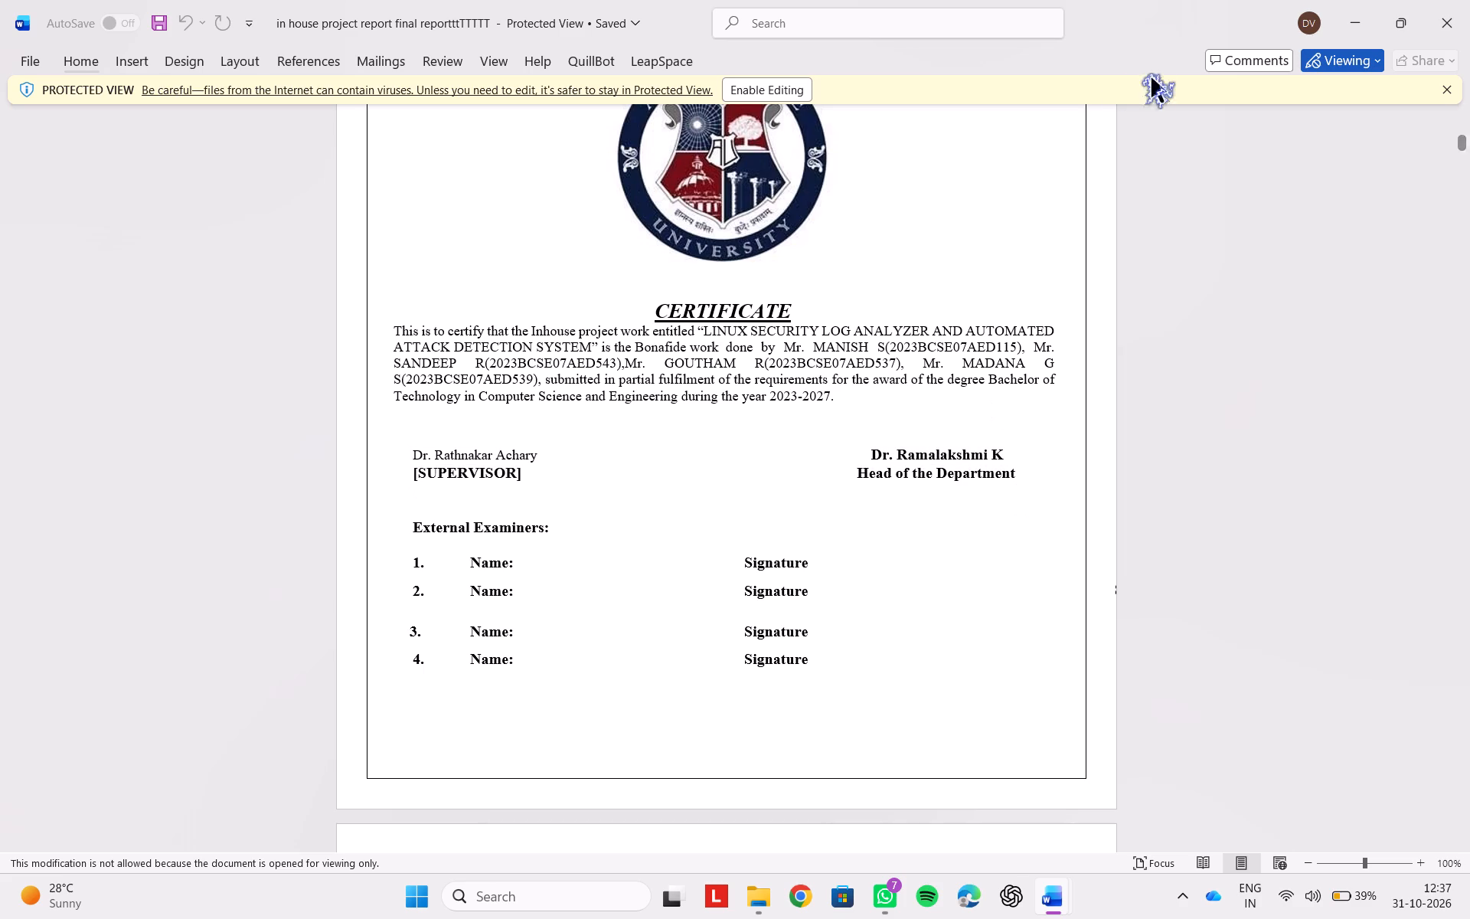
# Return to the In-House Project-dv report and paste the signature block into the blank area below the Certificate paragraph.
pyautogui.click(1364, 8)
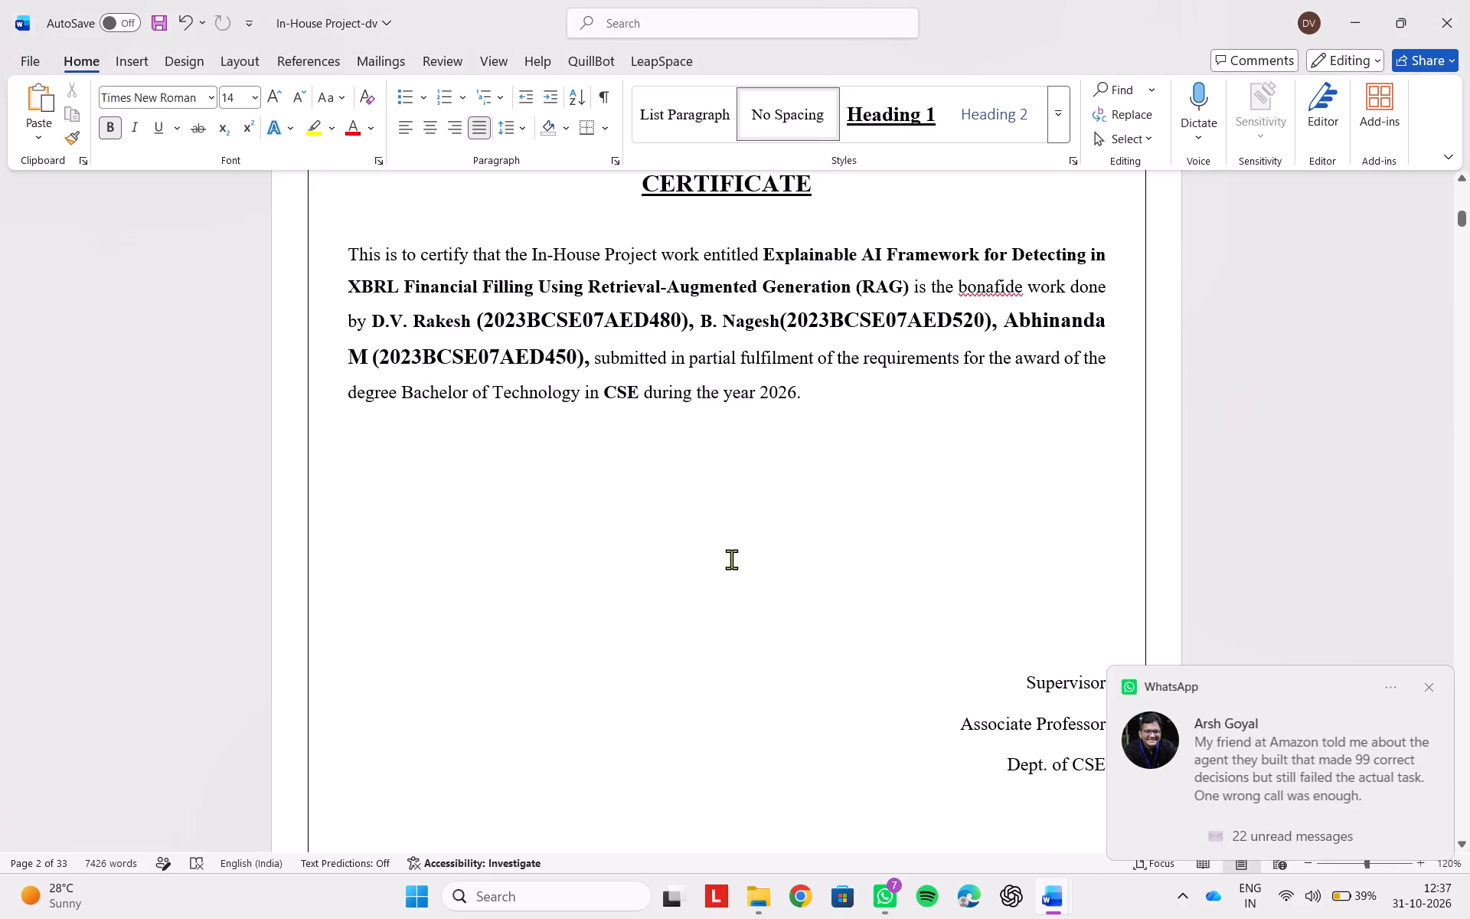
pyautogui.click(667, 547)
pyautogui.hotkey('ctrl', 'v')
pyautogui.scroll(1, 685, 617)
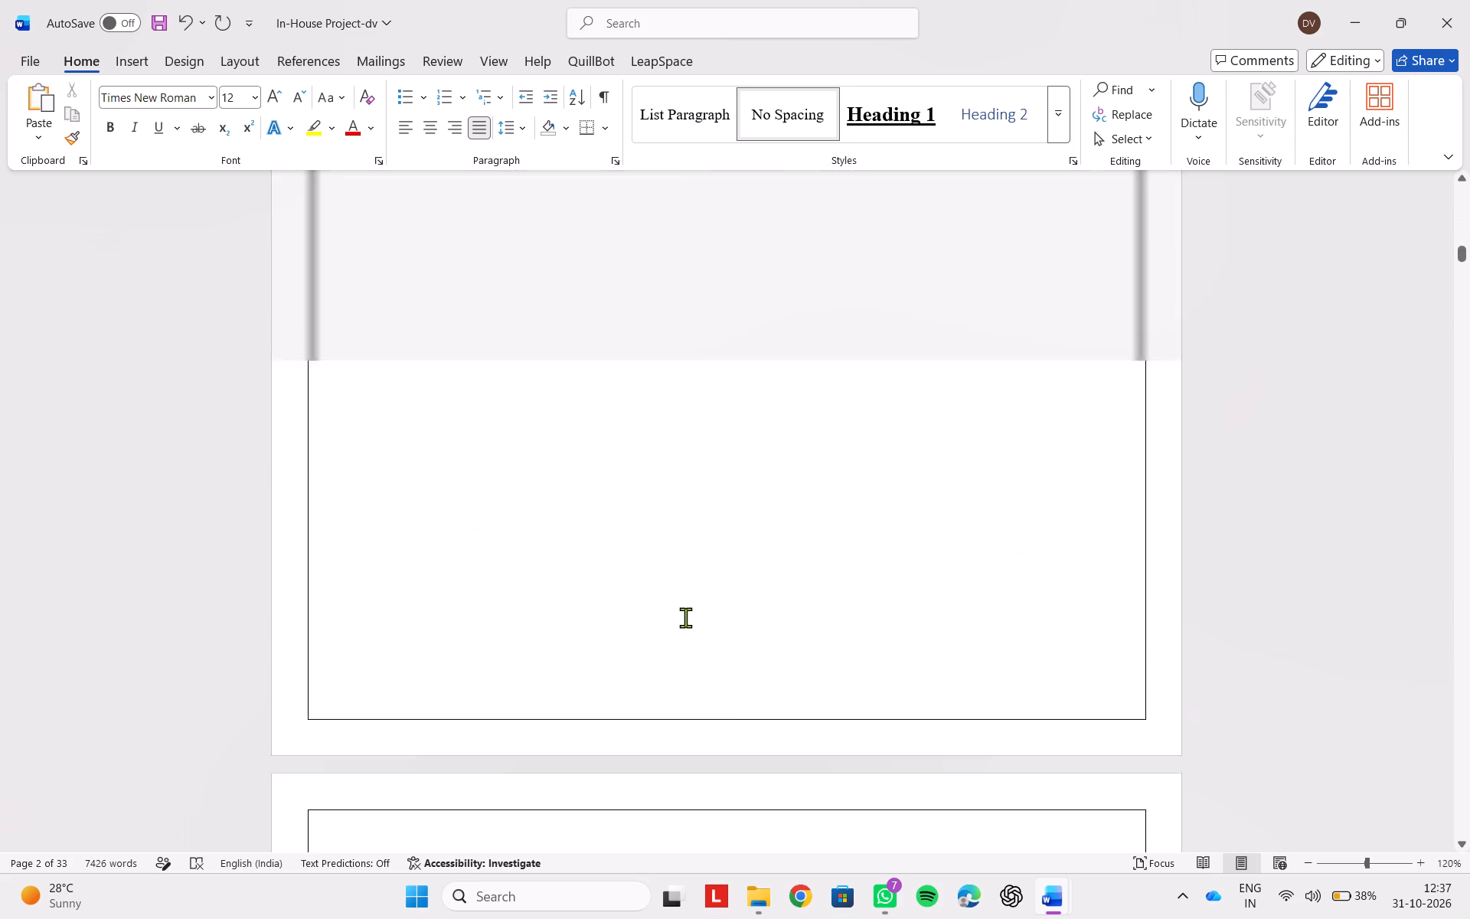
pyautogui.scroll(2, 685, 617)
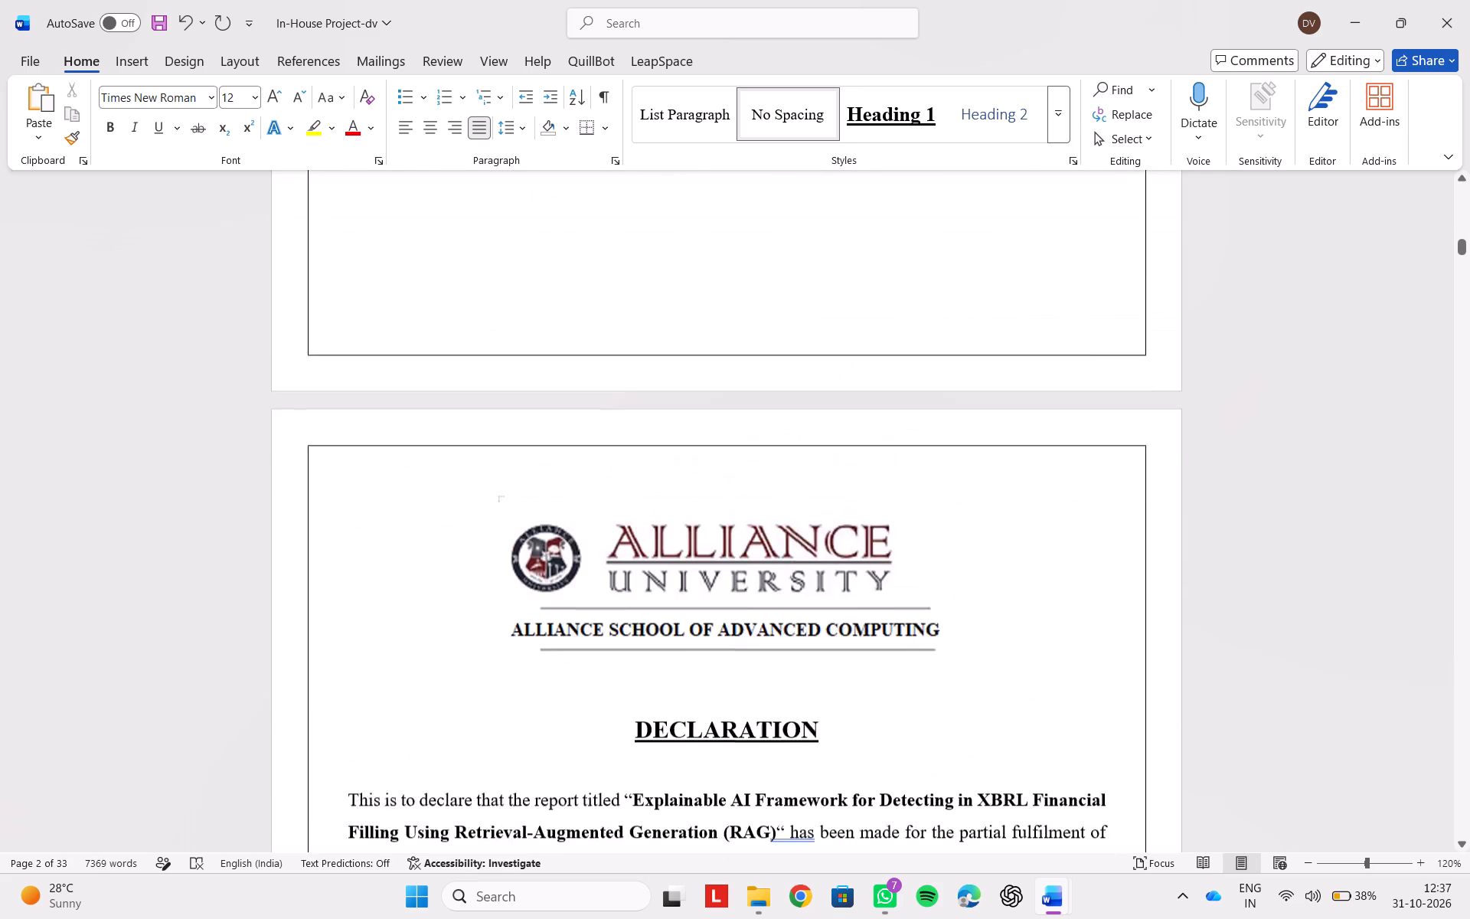
pyautogui.scroll(2, 685, 617)
pyautogui.scroll(-1, 685, 617)
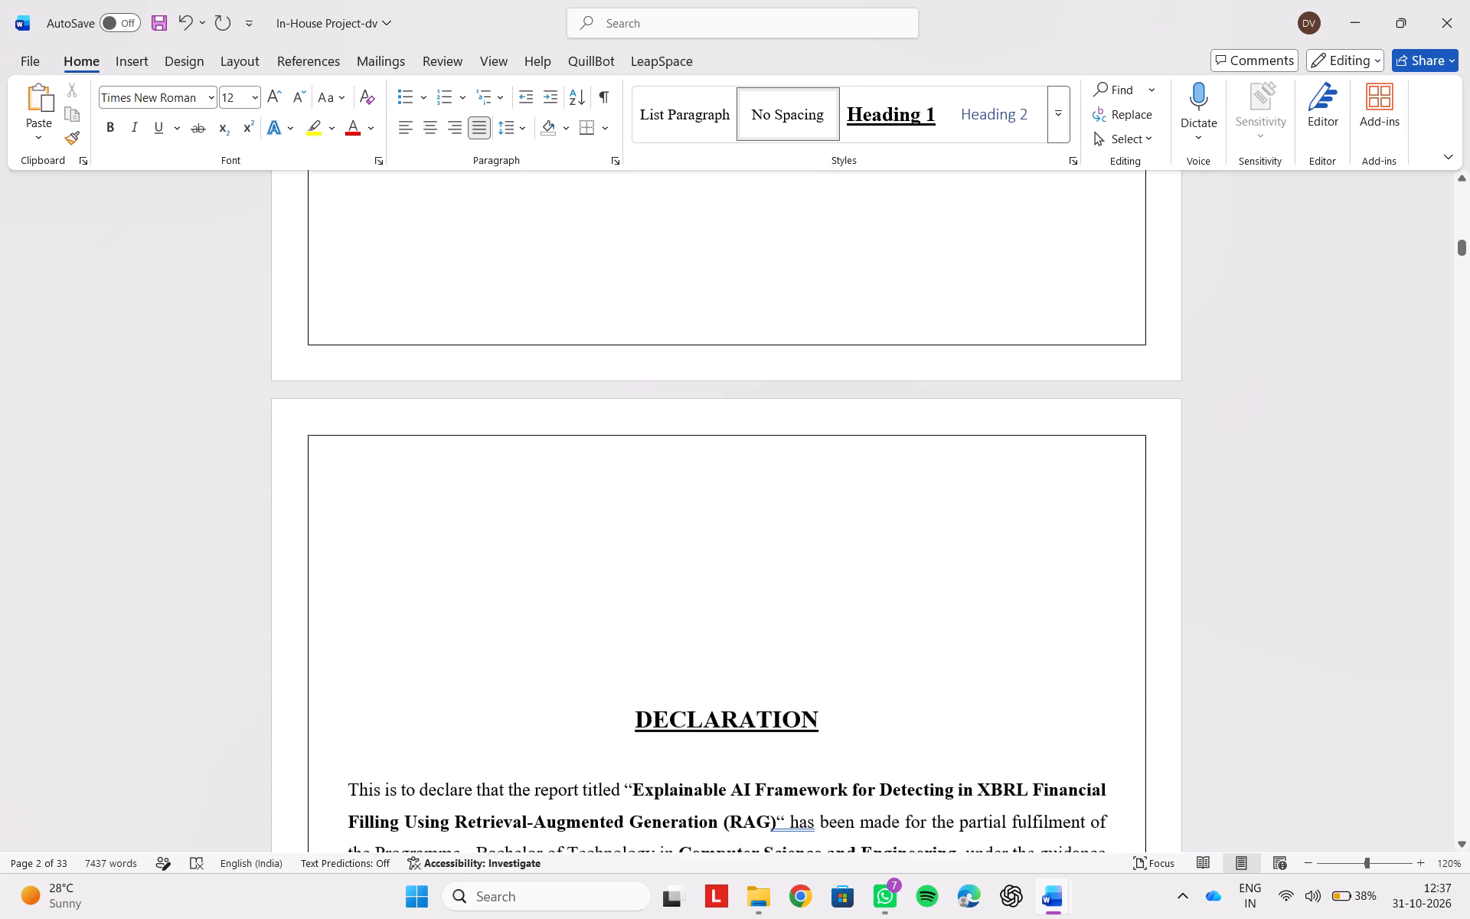
# Swap the last three digits of the second and third students' registration numbers in the Declaration table.
pyautogui.scroll(-1, 685, 617)
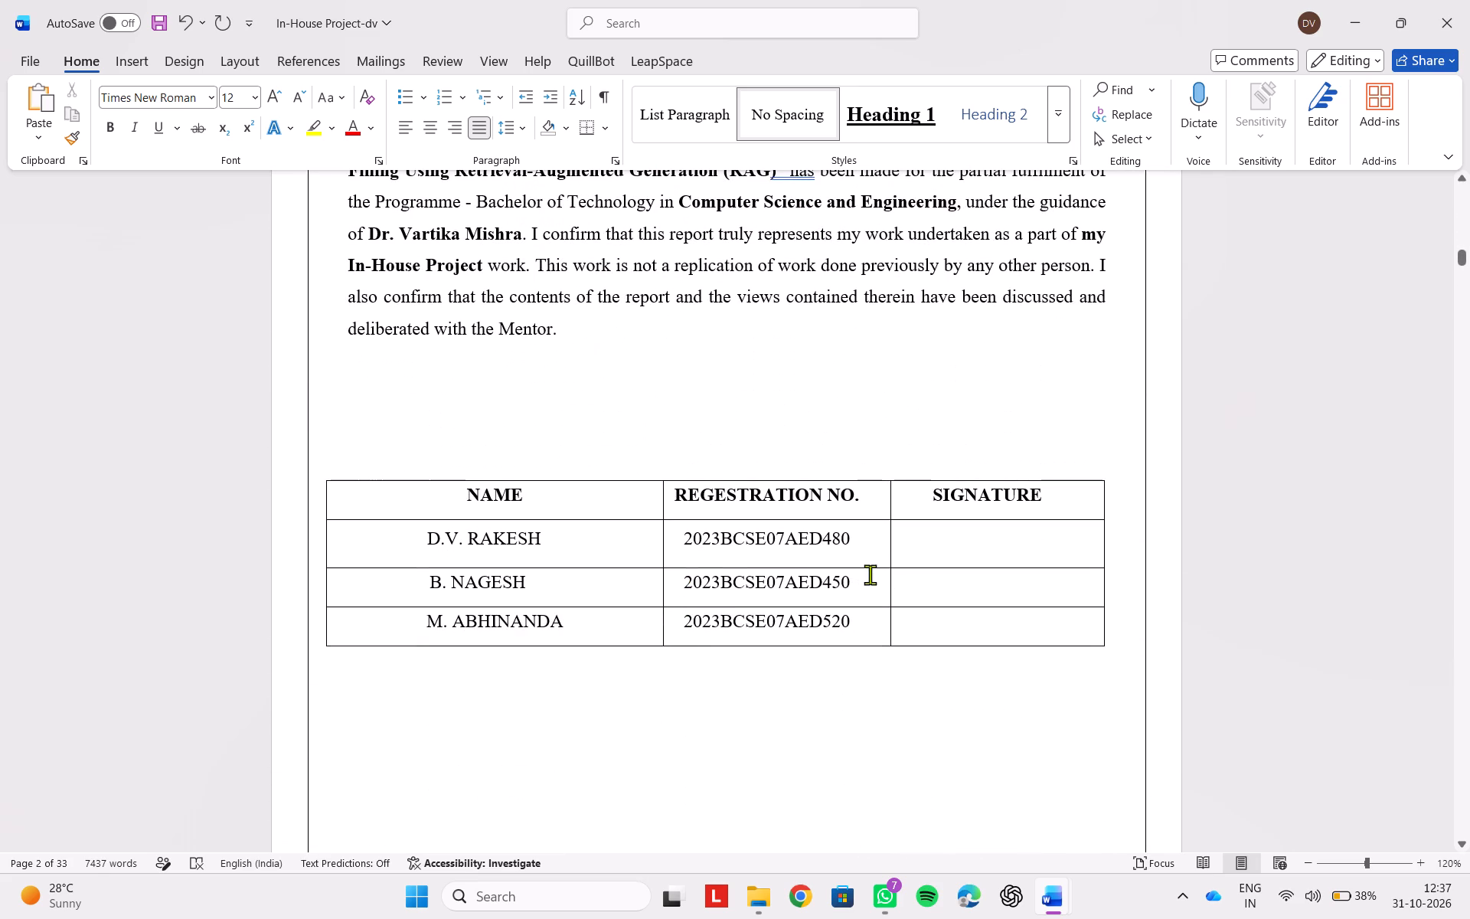
pyautogui.click(832, 584)
pyautogui.press('BackSpace')
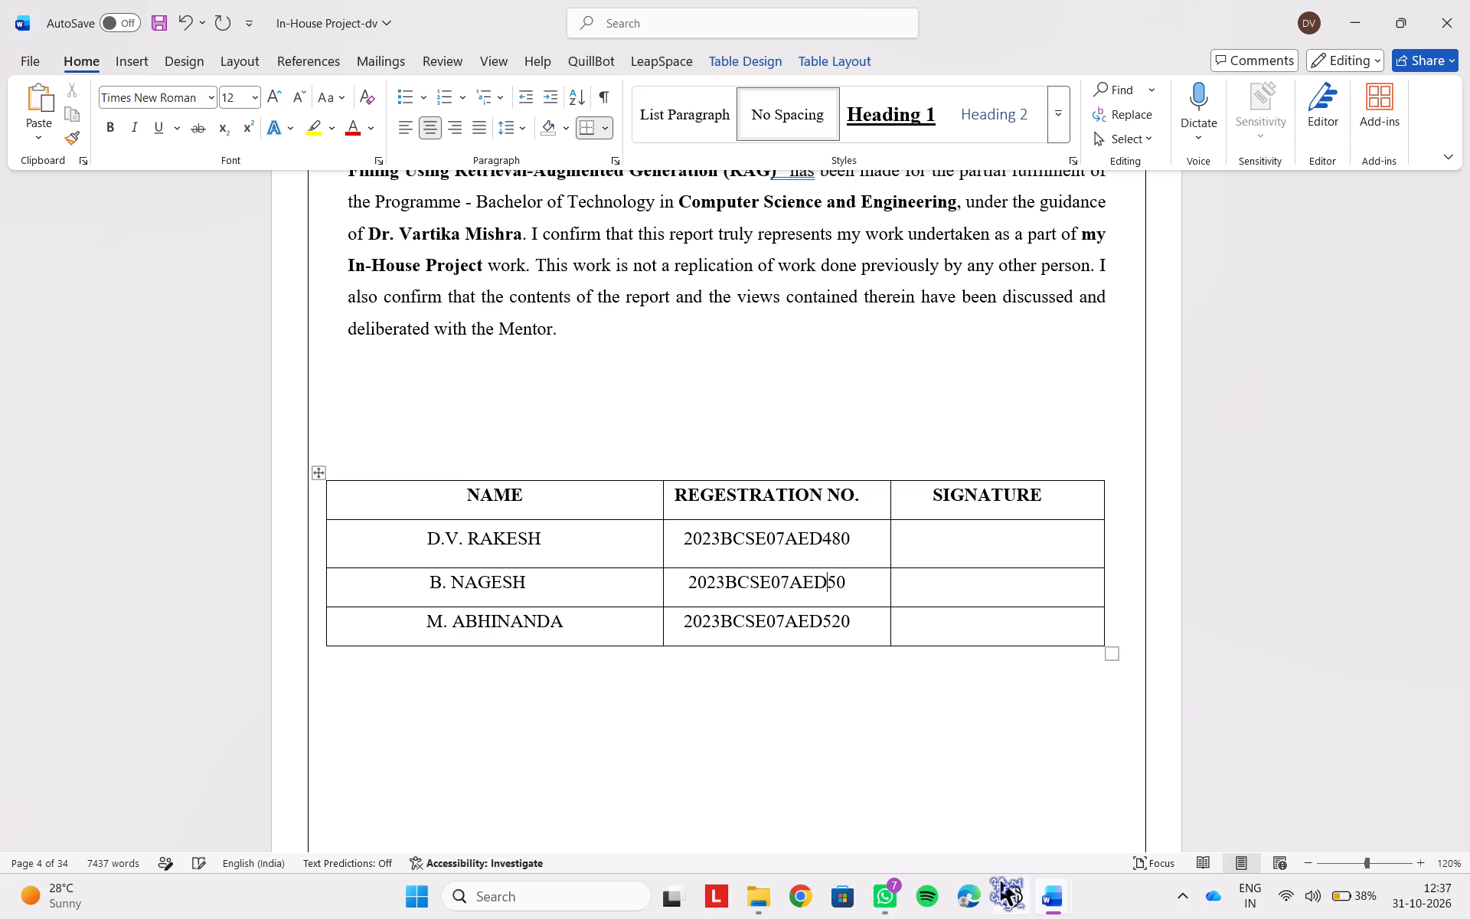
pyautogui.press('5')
pyautogui.press('Delete')
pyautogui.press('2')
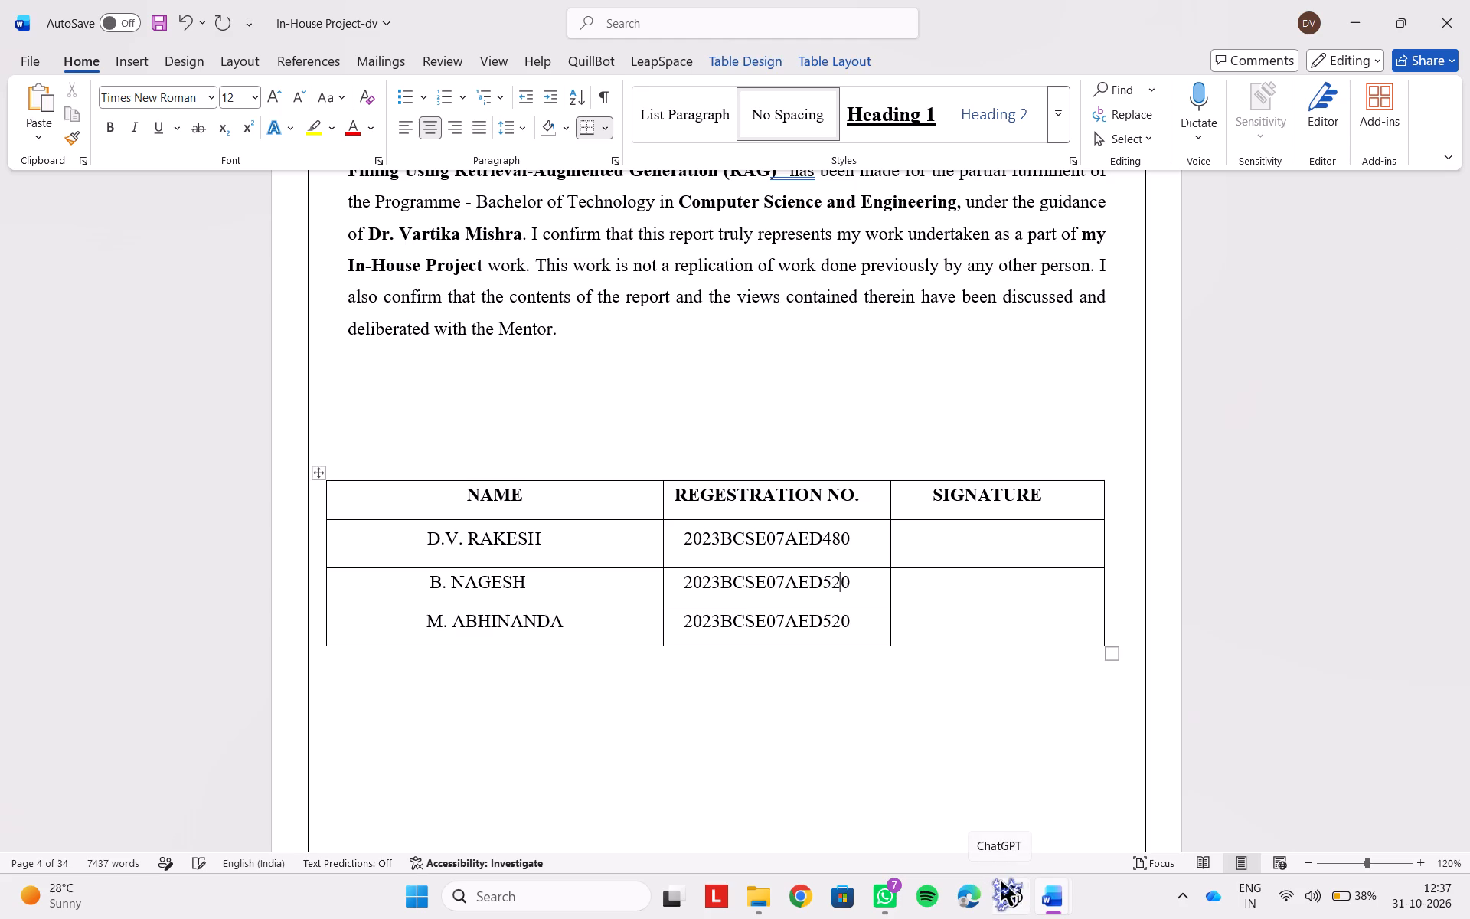
pyautogui.click(850, 623)
pyautogui.press('BackSpace')
pyautogui.press('BackSpace')
pyautogui.press('BackSpace')
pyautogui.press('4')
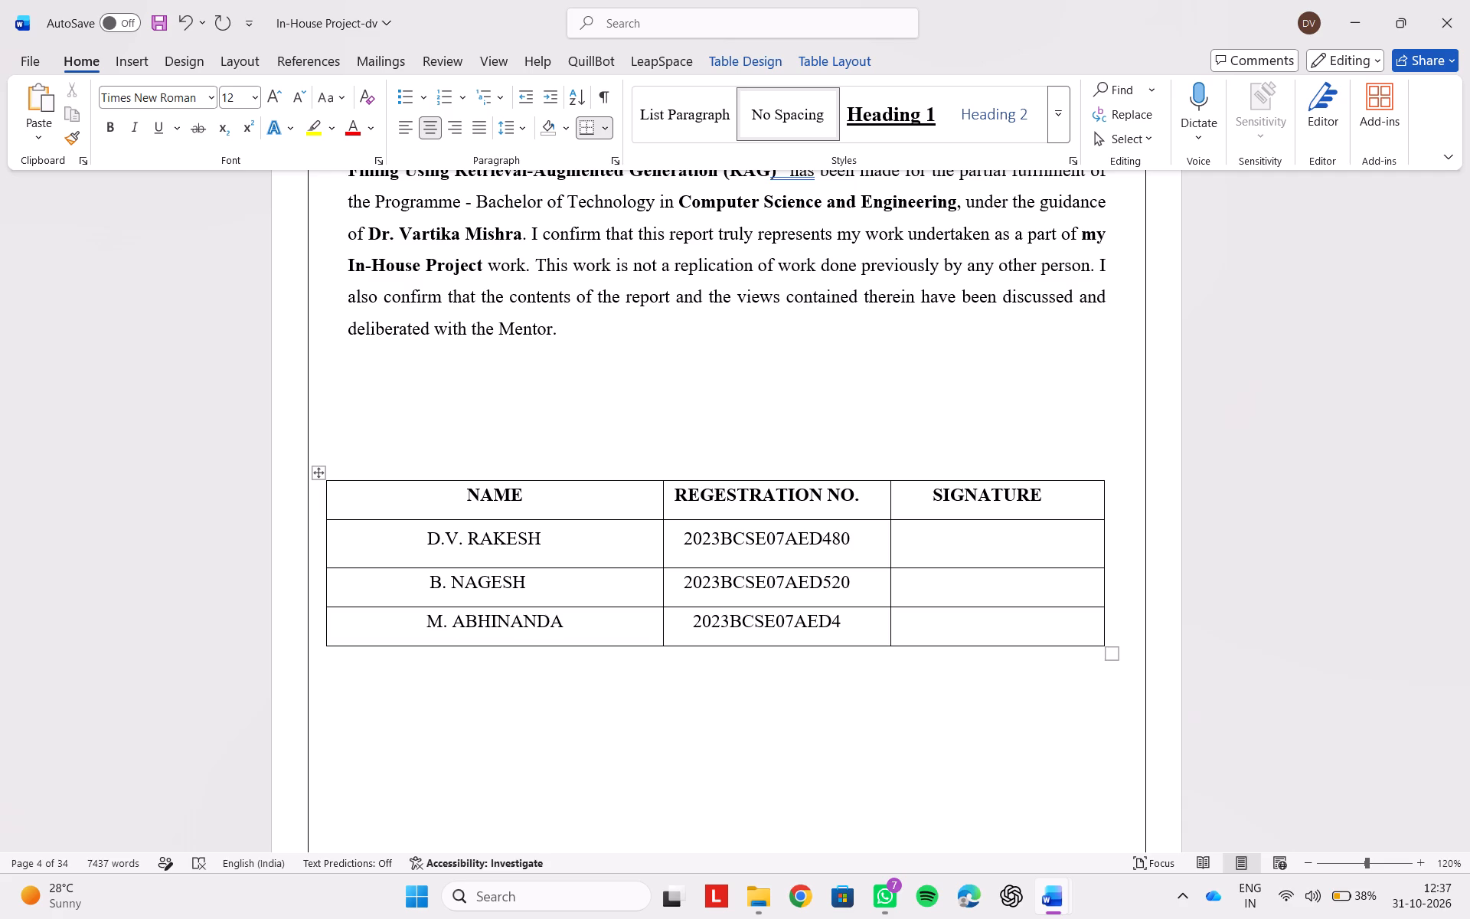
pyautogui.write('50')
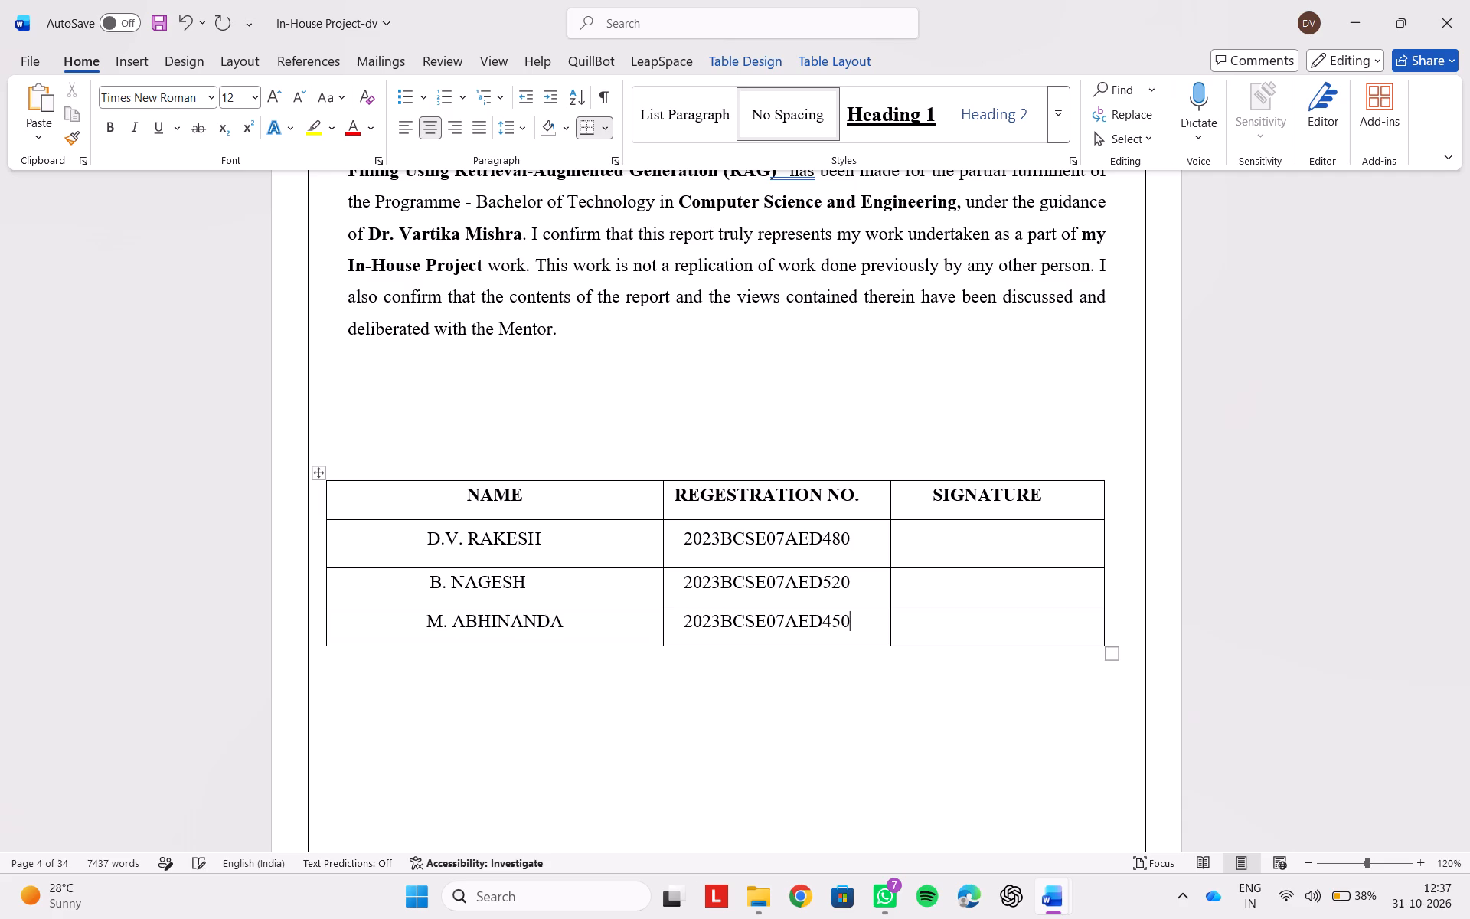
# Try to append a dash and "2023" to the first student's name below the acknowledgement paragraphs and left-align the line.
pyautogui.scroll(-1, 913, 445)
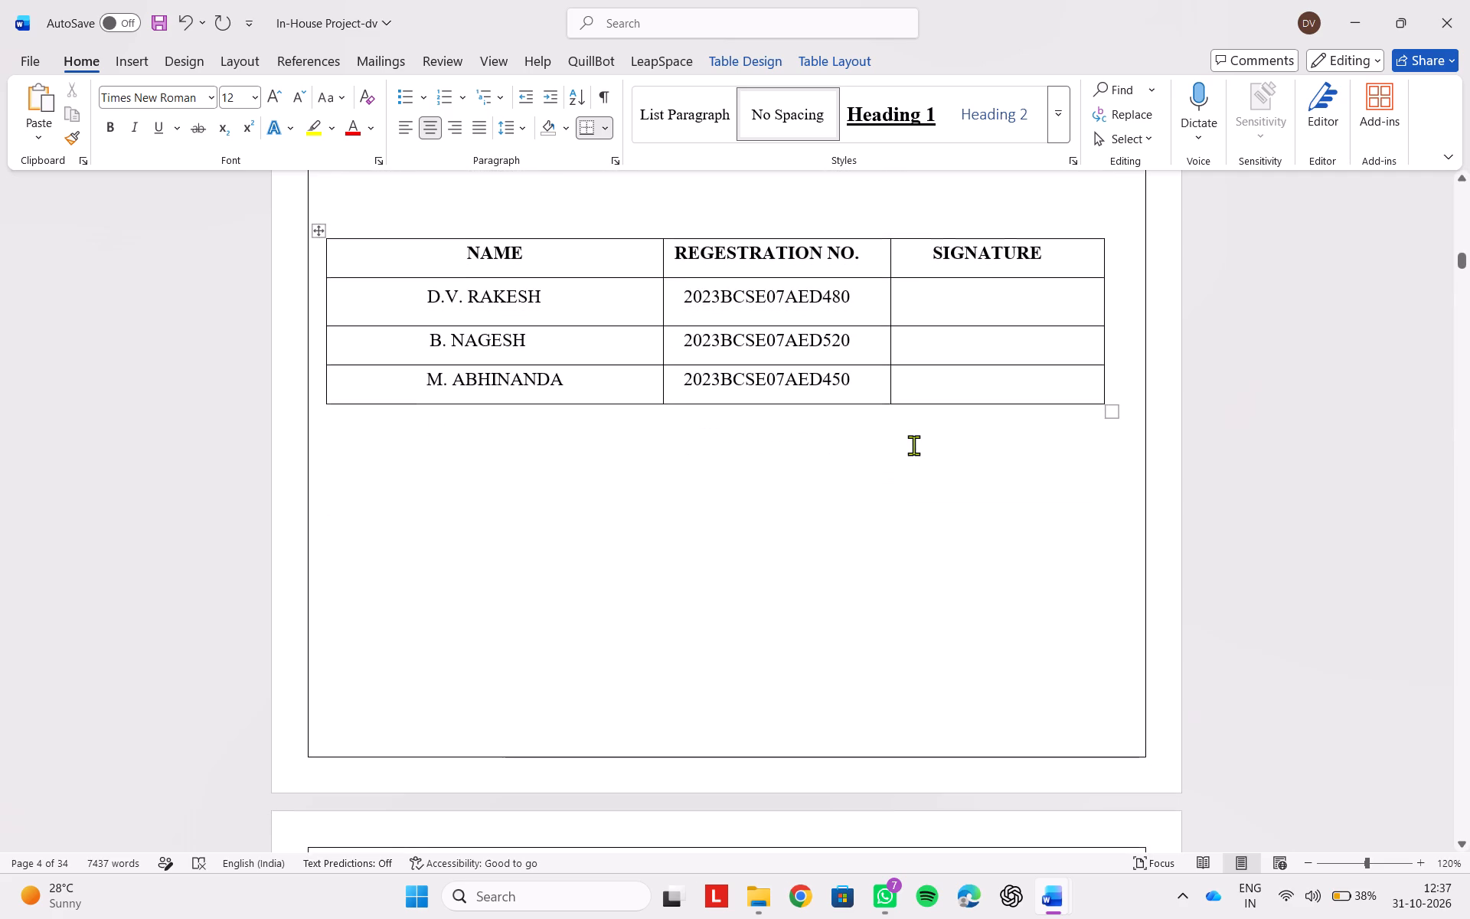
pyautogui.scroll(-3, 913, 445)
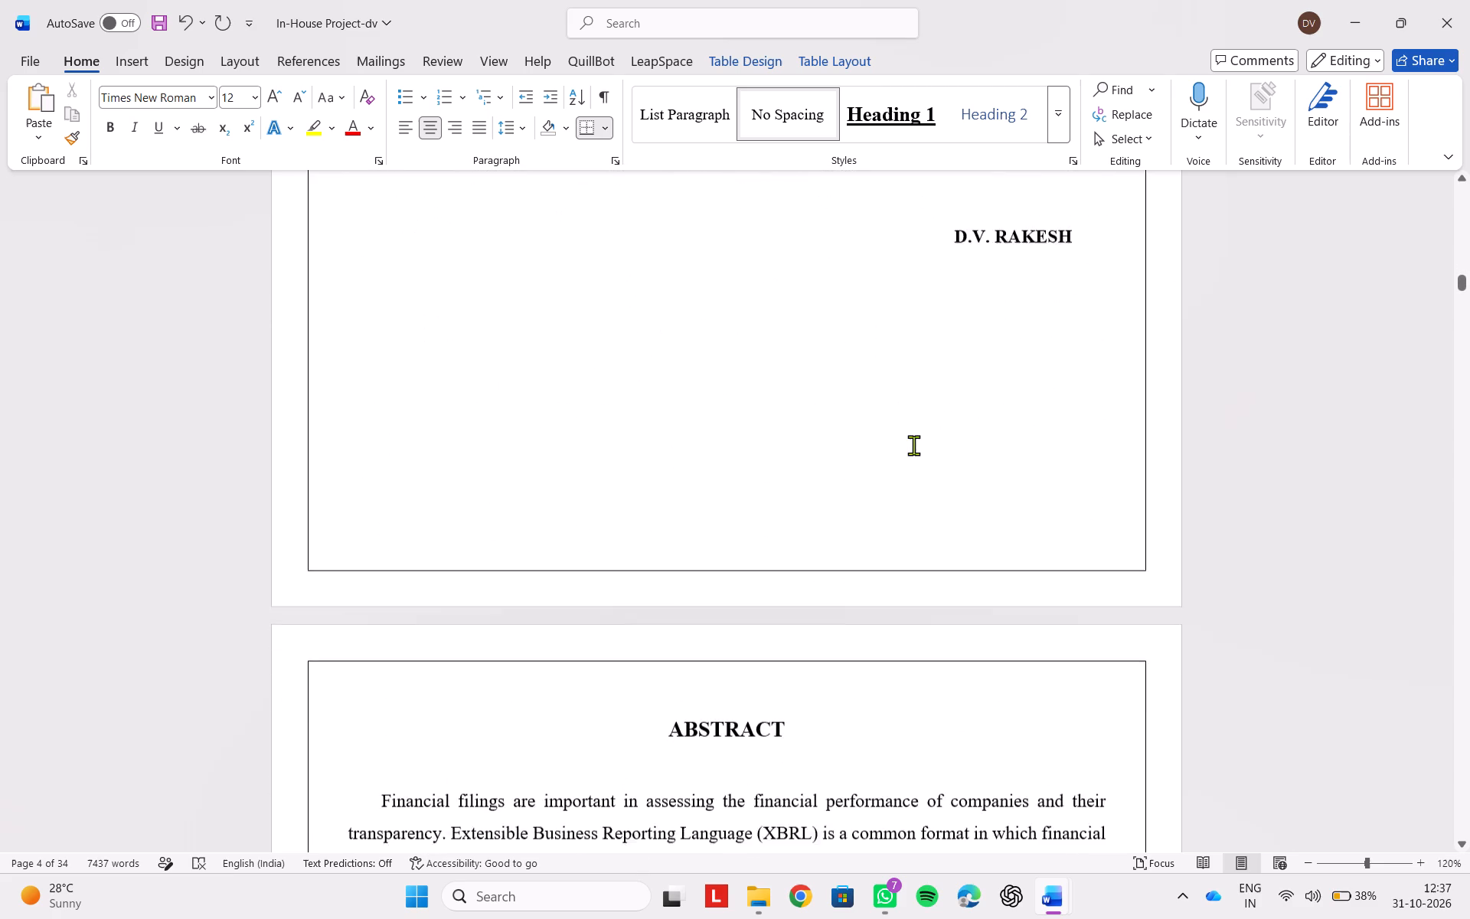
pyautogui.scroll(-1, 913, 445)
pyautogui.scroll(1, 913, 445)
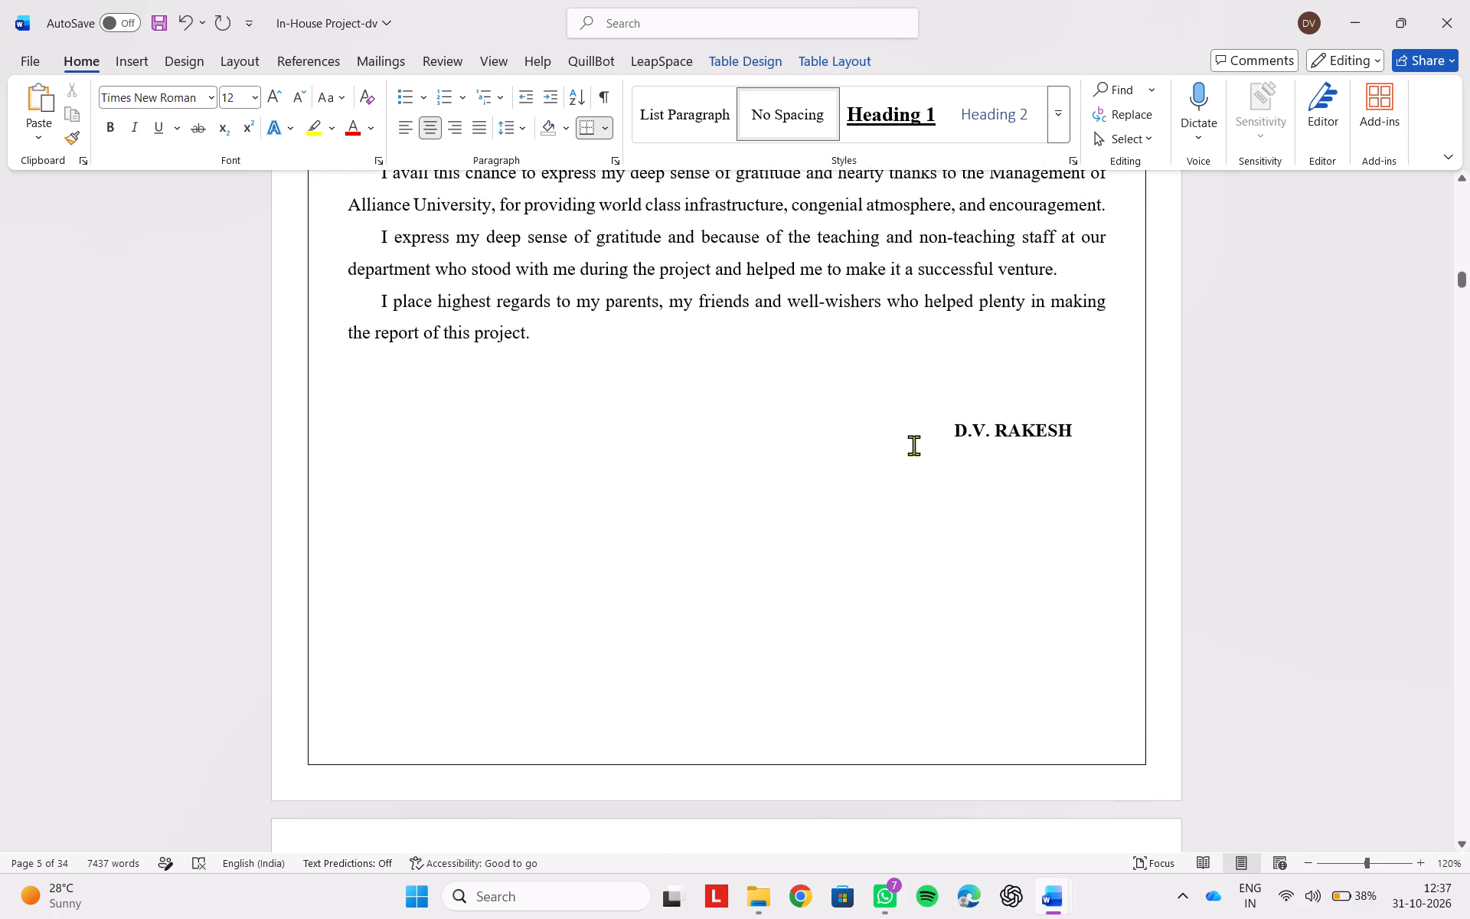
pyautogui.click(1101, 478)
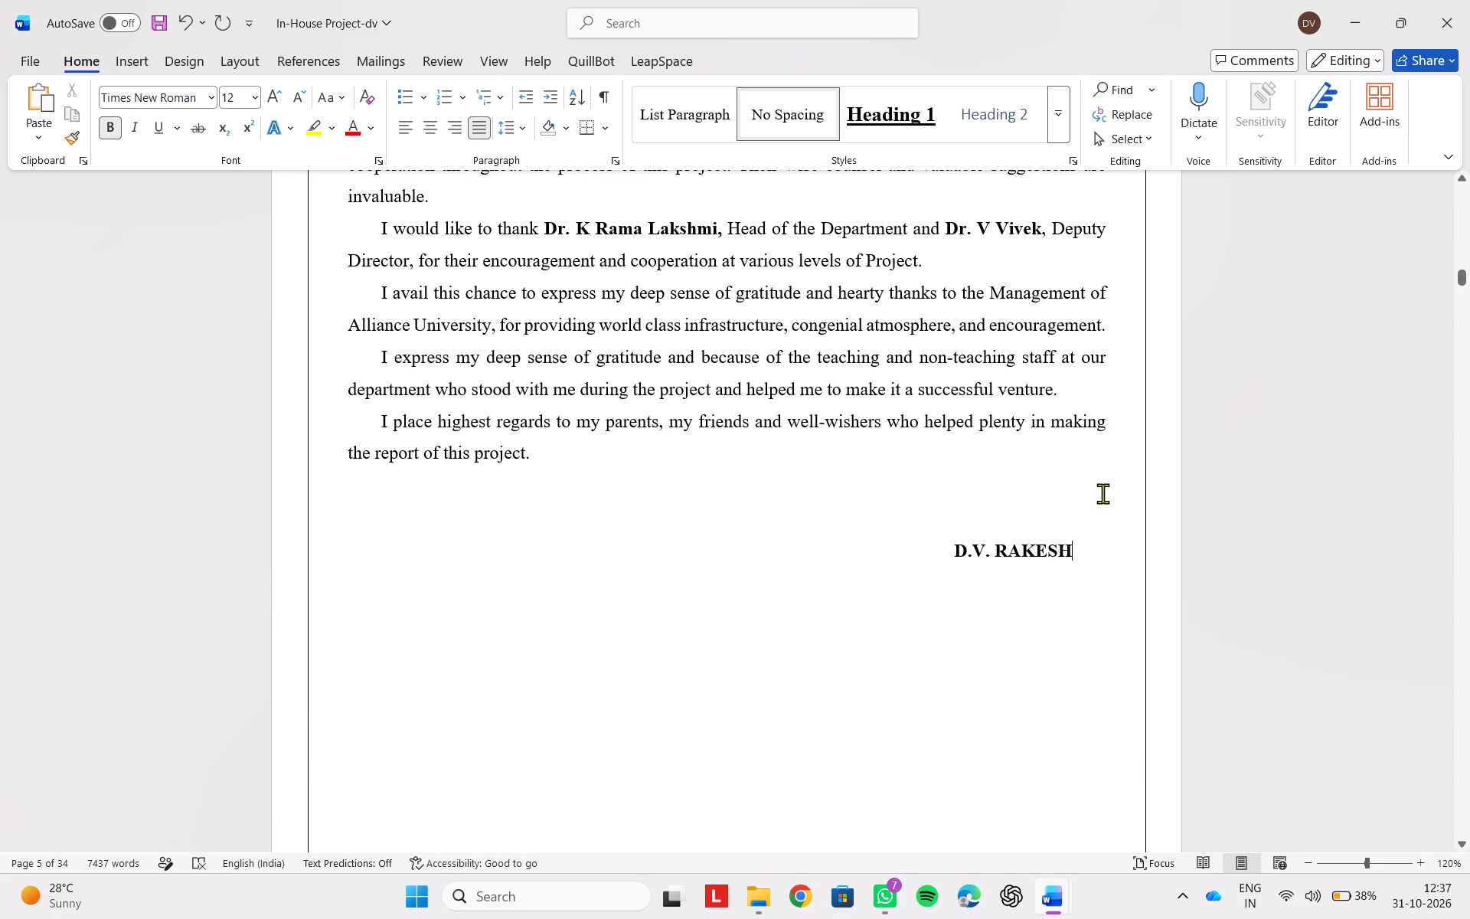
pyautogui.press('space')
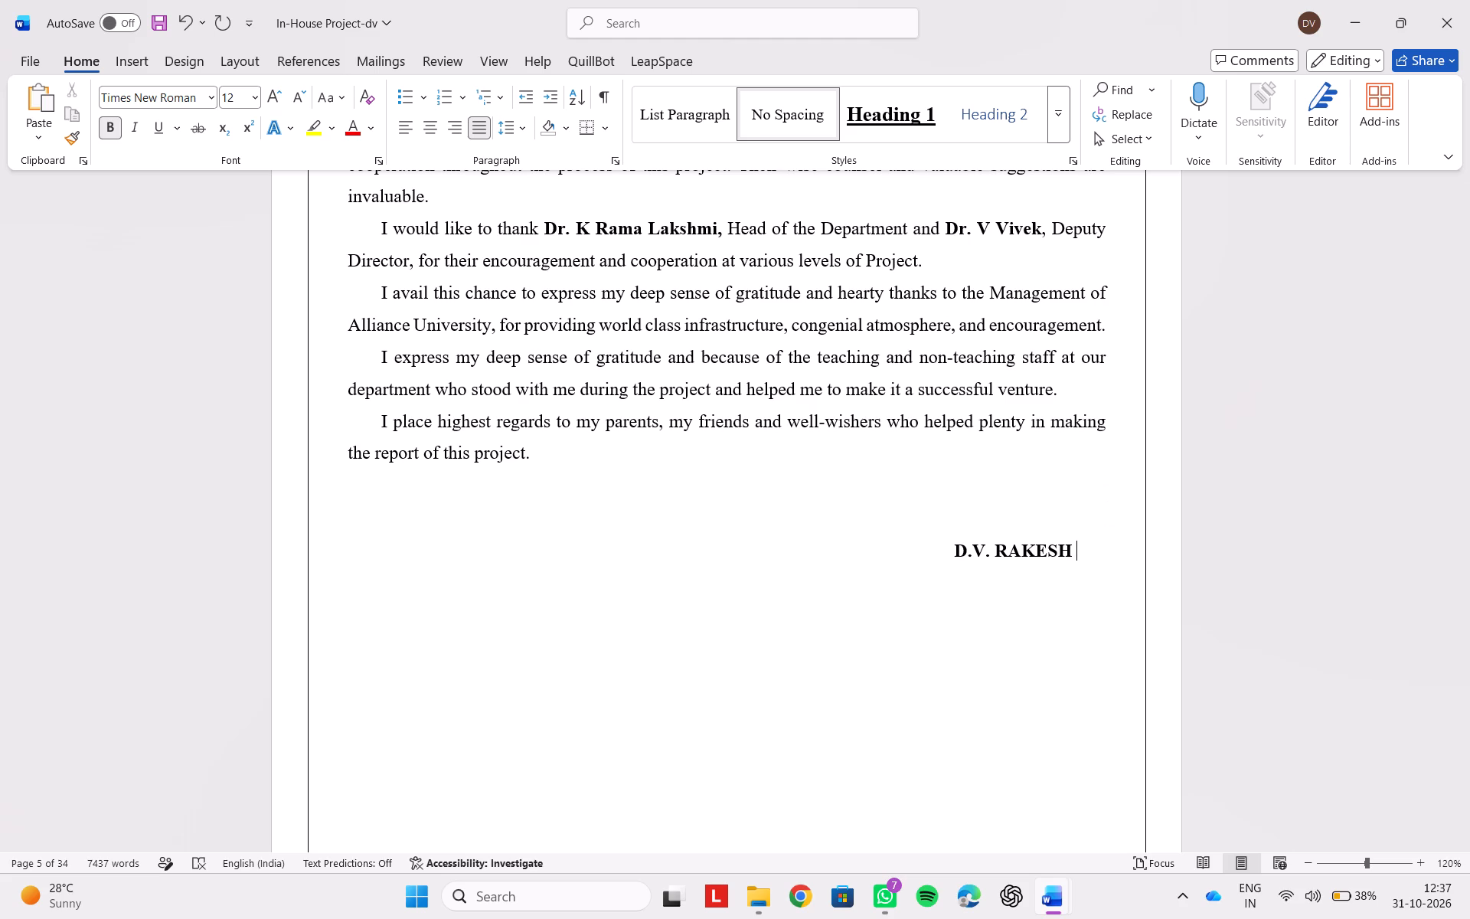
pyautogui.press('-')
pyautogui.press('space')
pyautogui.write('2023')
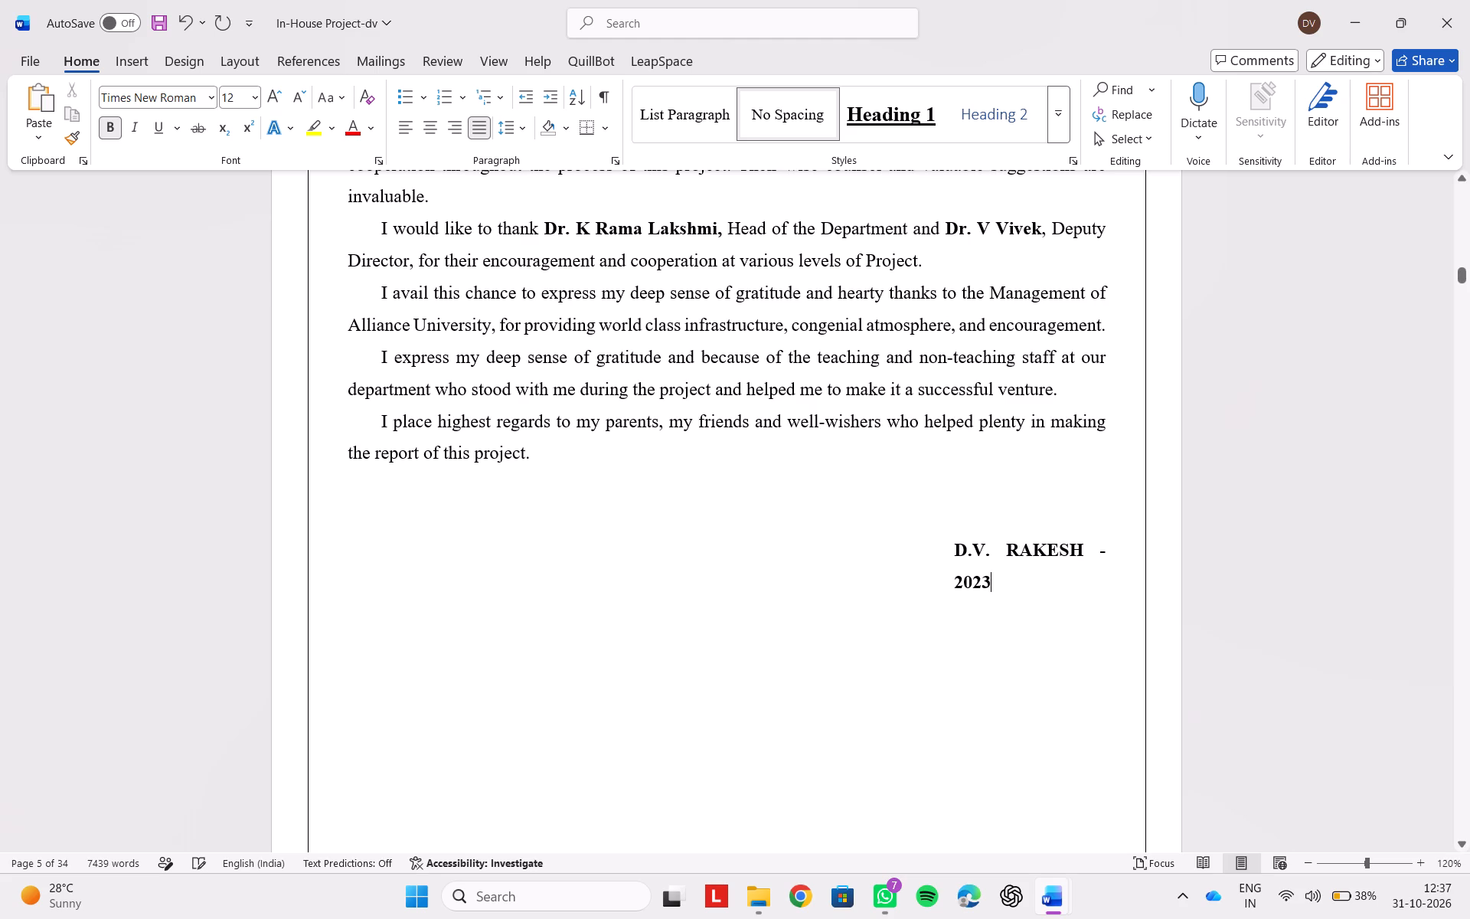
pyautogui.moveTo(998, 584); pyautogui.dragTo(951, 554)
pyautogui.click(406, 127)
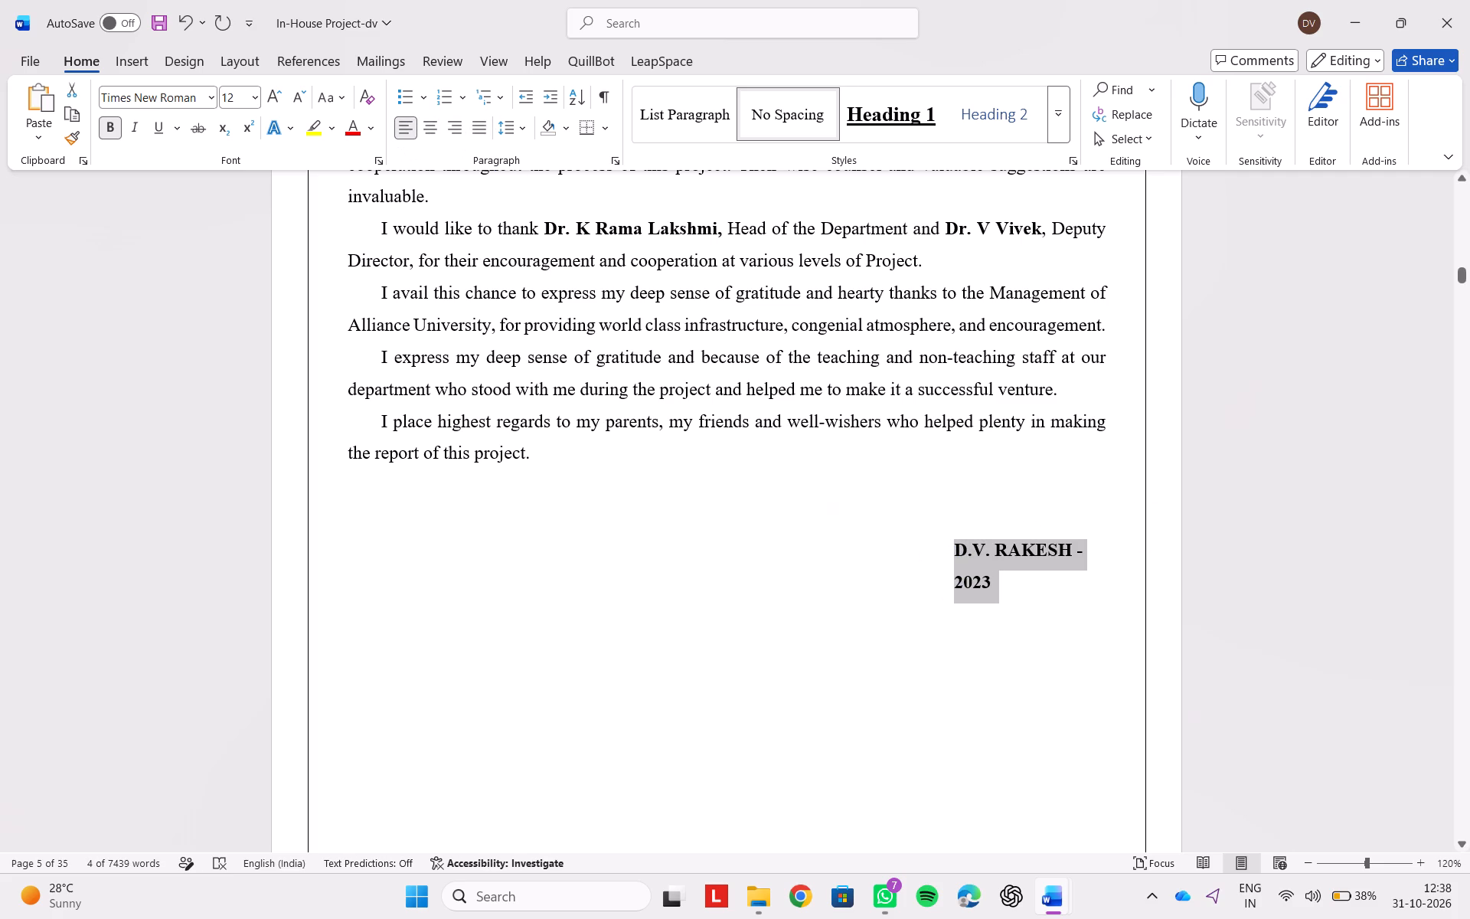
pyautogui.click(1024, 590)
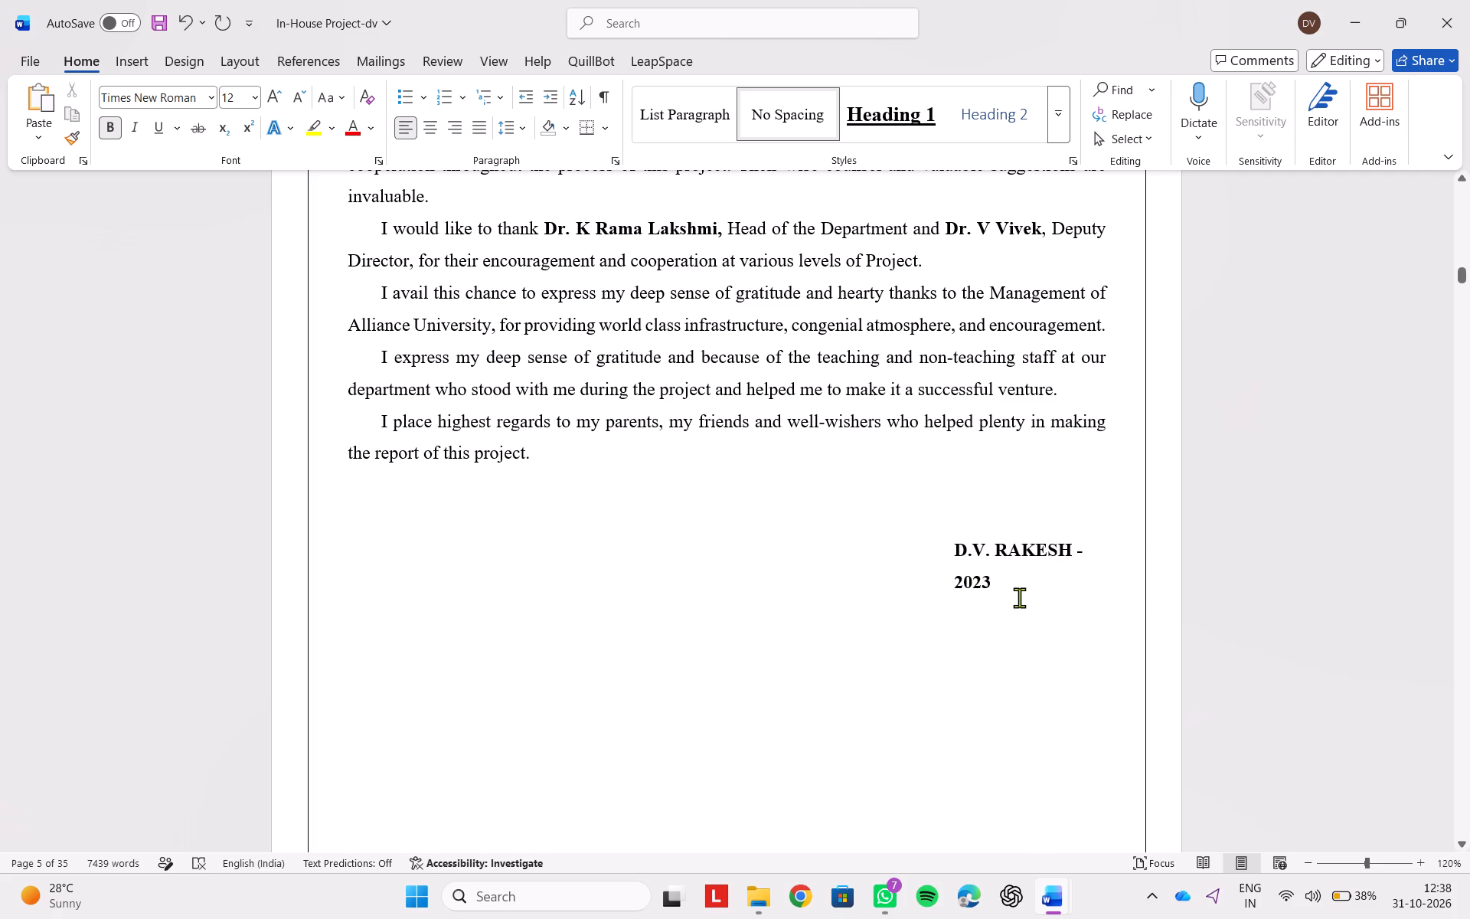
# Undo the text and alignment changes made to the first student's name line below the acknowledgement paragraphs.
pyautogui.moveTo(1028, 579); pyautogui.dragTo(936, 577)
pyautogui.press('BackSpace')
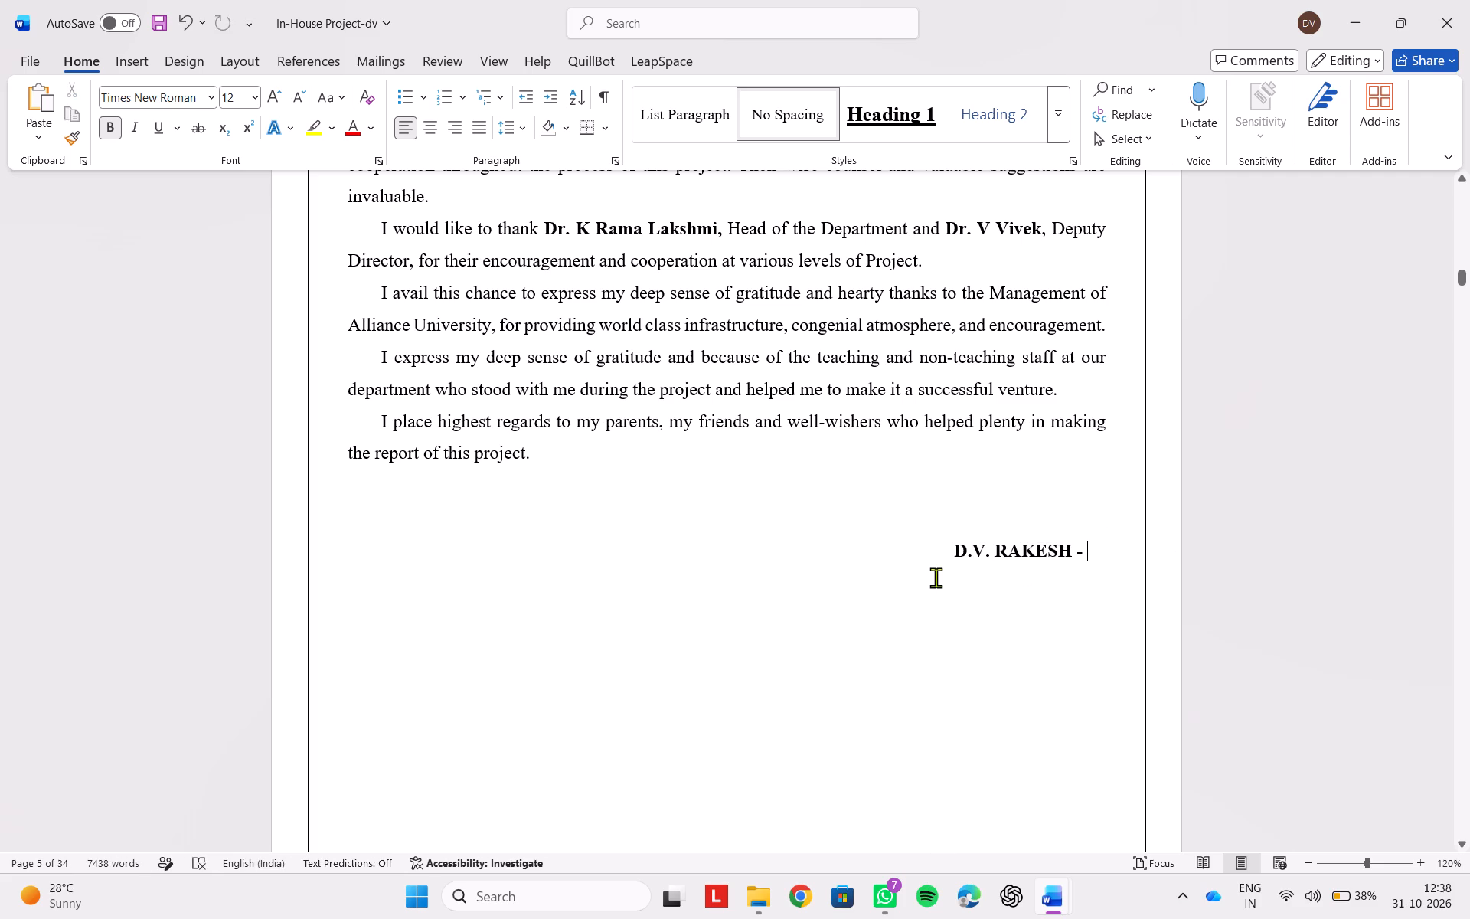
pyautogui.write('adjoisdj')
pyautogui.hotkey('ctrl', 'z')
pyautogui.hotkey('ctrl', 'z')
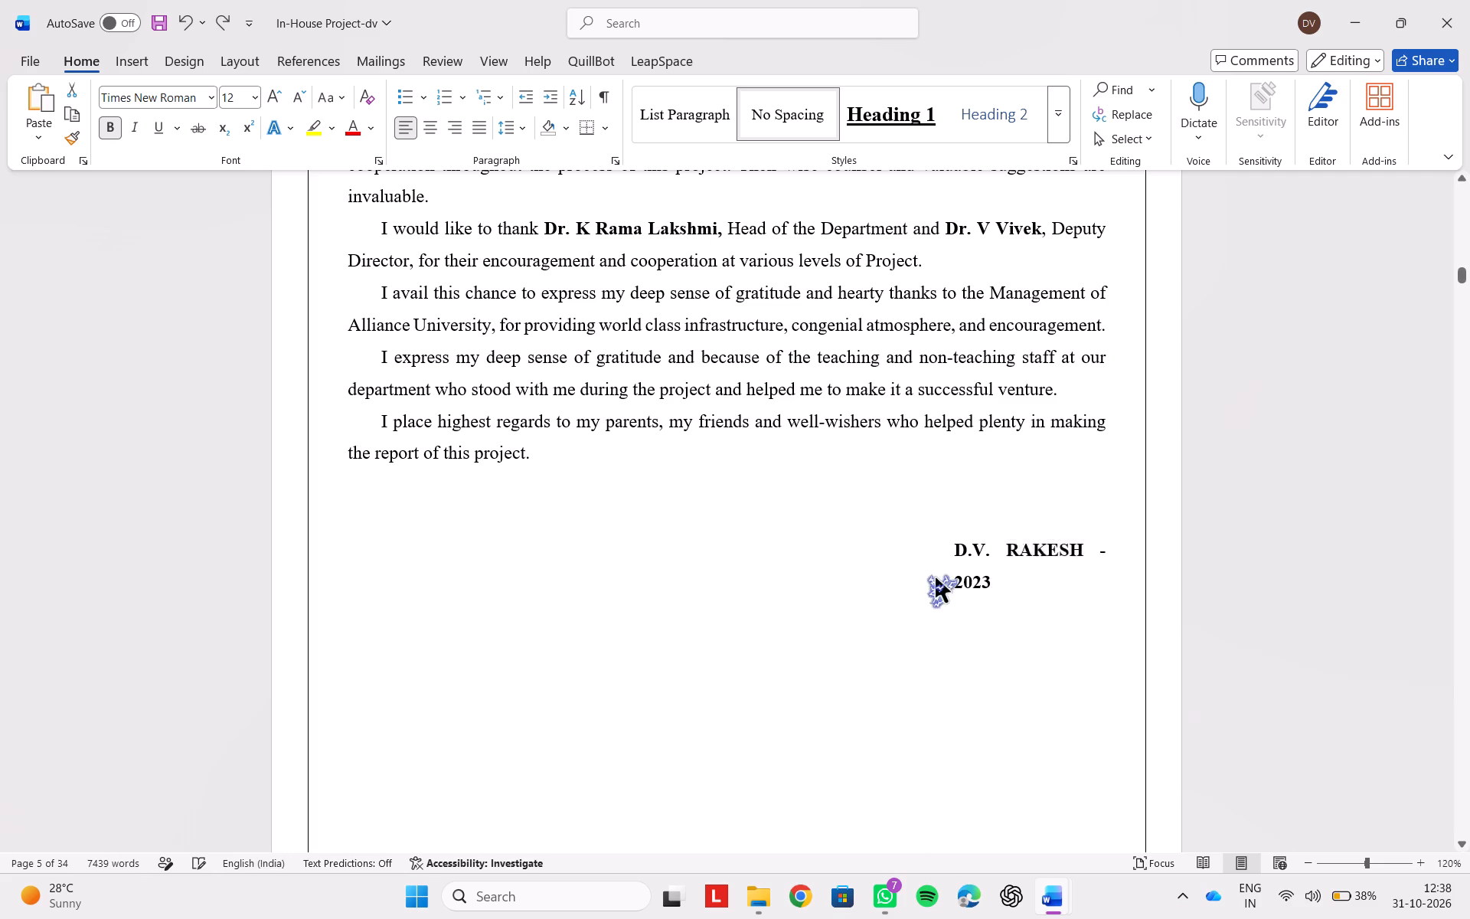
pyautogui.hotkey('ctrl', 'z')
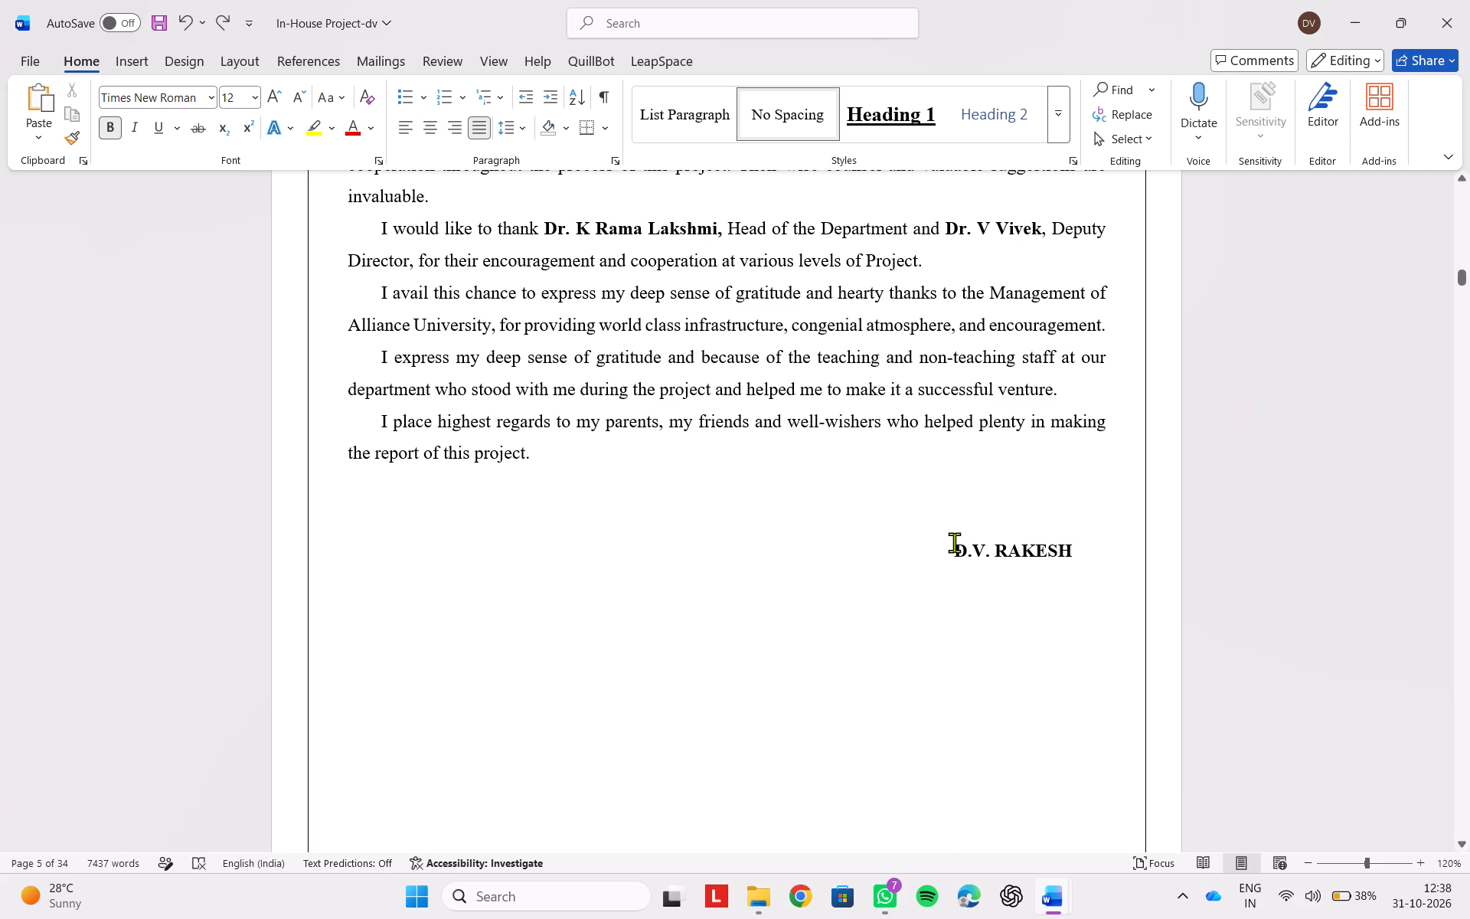
# Remove the indent before the first student's name below the acknowledgement paragraphs so the line starts at the page's left margin.
pyautogui.click(954, 542)
pyautogui.press('BackSpace')
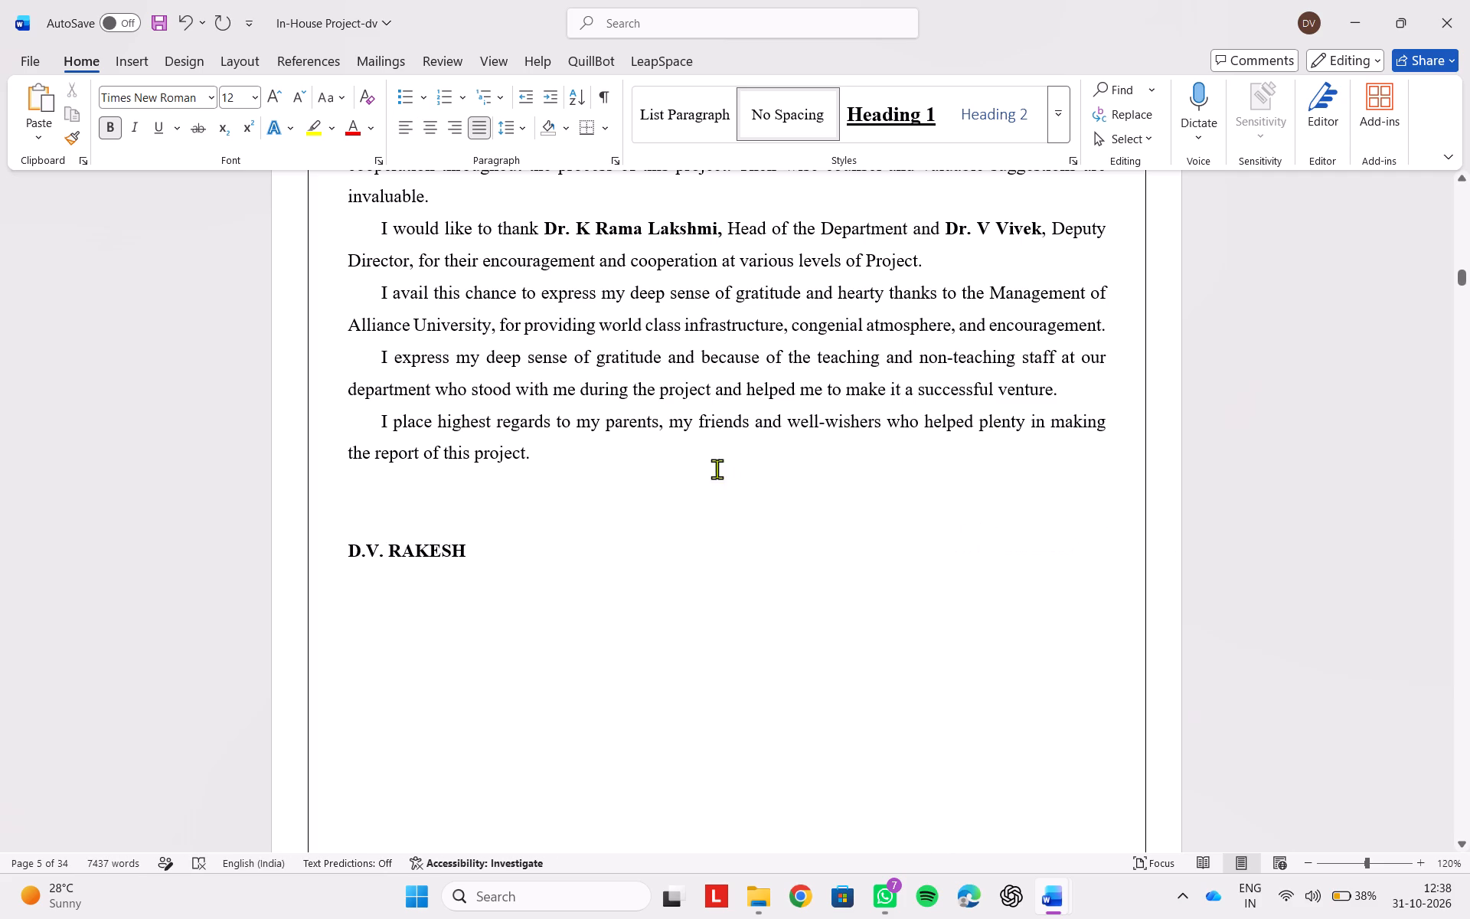
# Append a dash and the first student's registration number after their name below the acknowledgement paragraphs.
pyautogui.click(520, 563)
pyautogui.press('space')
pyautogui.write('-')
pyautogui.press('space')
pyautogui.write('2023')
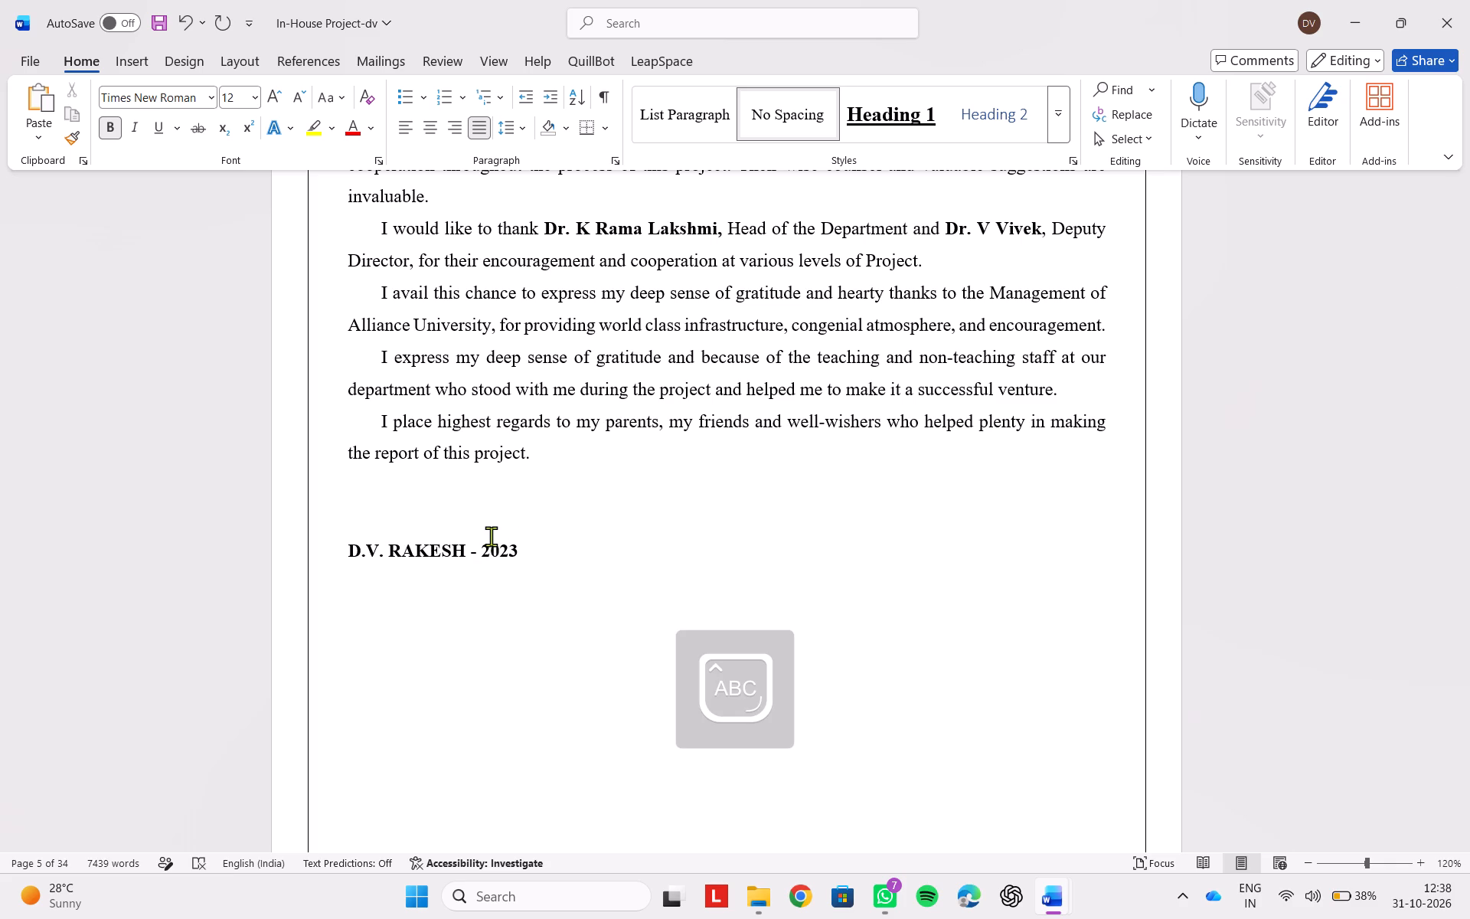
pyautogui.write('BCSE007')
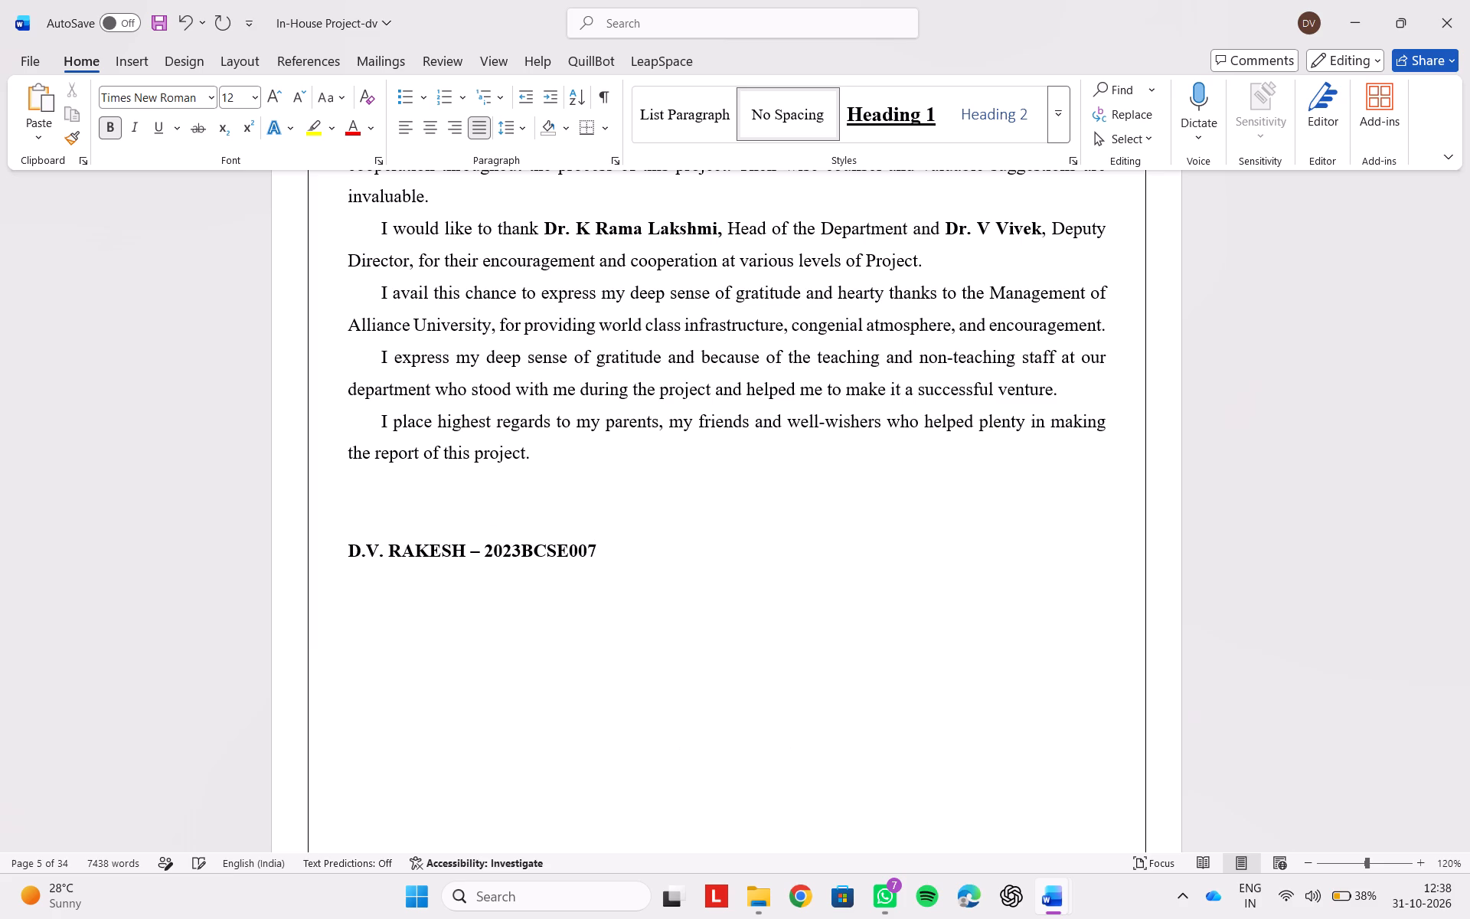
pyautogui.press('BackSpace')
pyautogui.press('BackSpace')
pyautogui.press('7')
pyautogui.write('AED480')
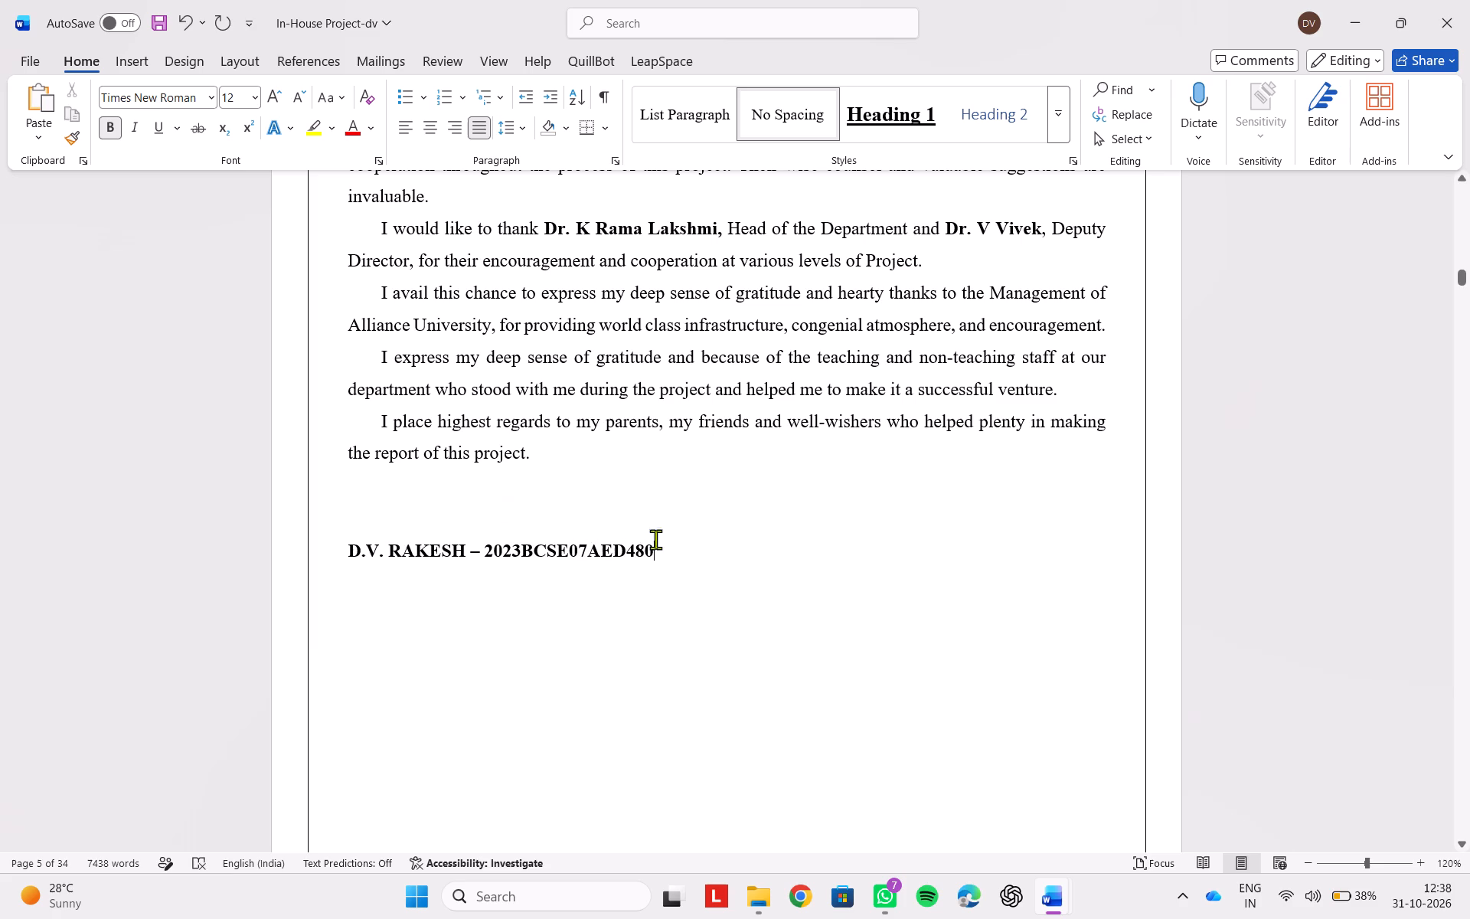
# Add a line below the first student's entry with the second student's initial and name, a dash and their registration number.
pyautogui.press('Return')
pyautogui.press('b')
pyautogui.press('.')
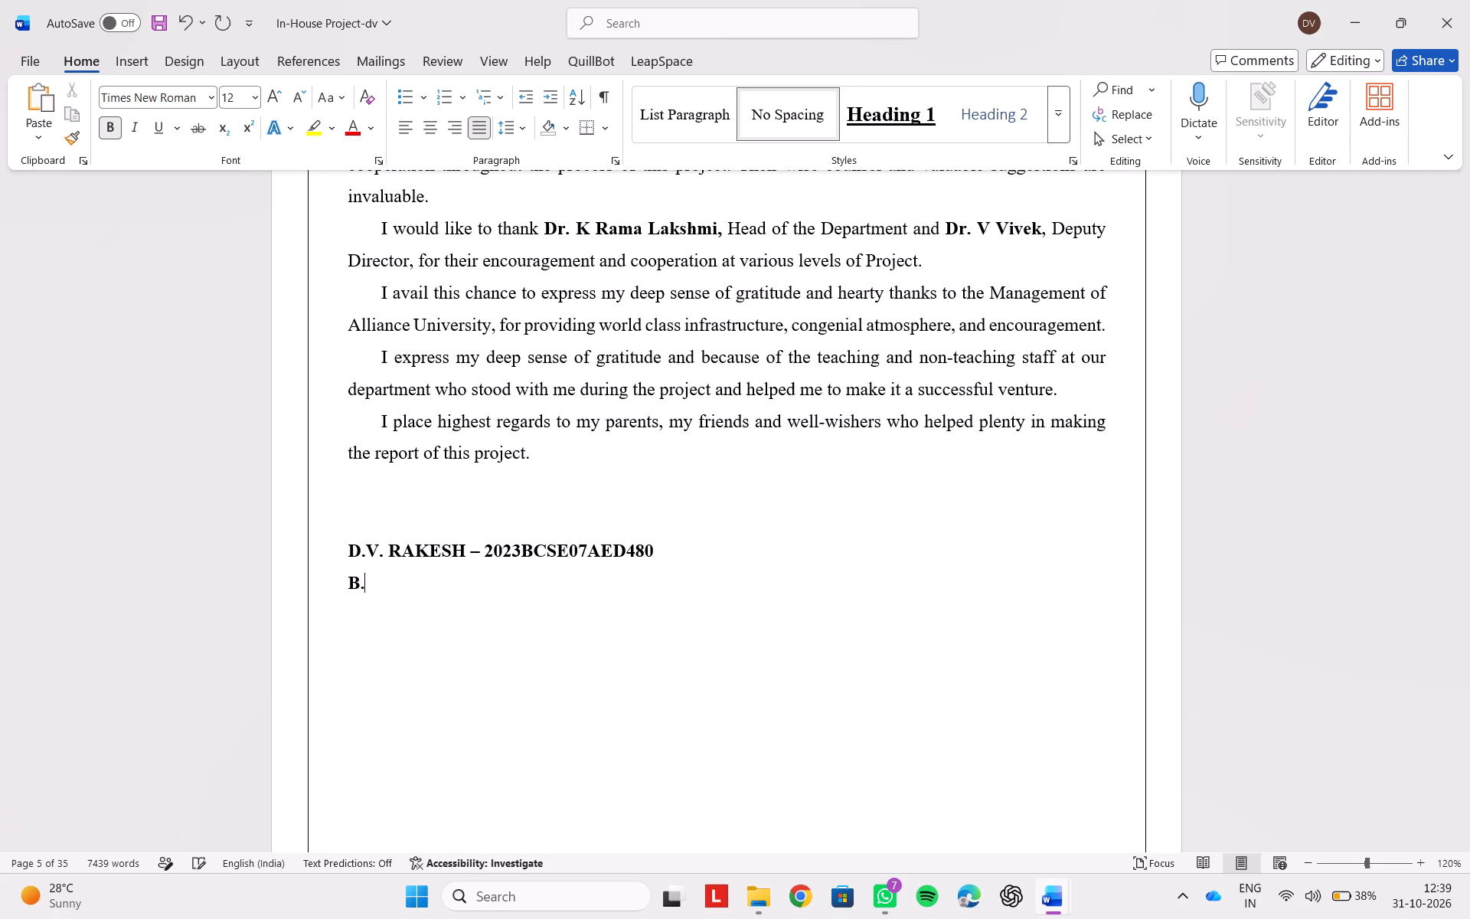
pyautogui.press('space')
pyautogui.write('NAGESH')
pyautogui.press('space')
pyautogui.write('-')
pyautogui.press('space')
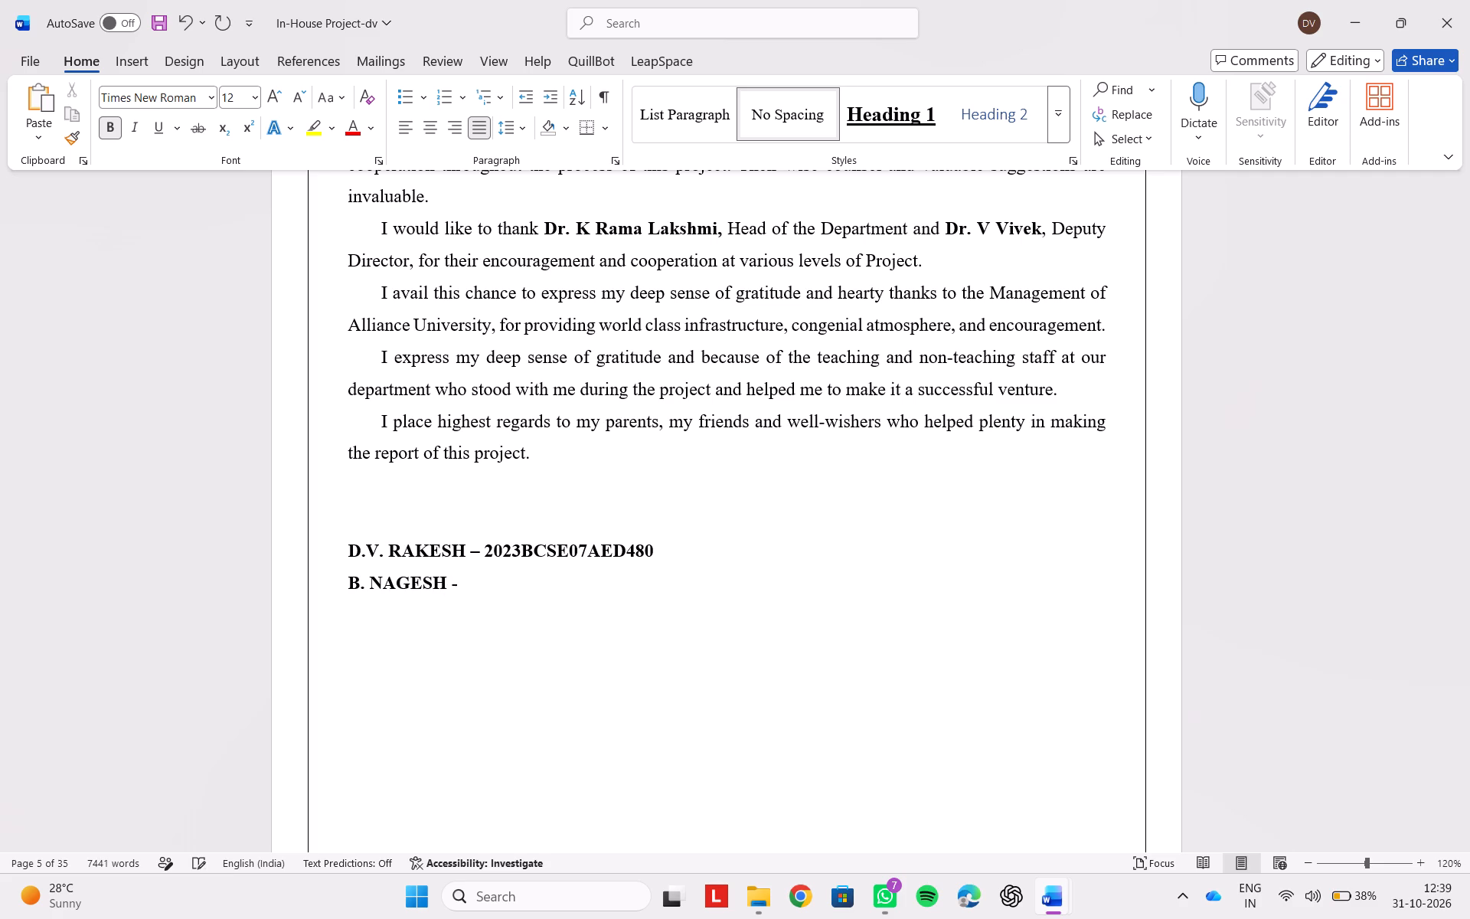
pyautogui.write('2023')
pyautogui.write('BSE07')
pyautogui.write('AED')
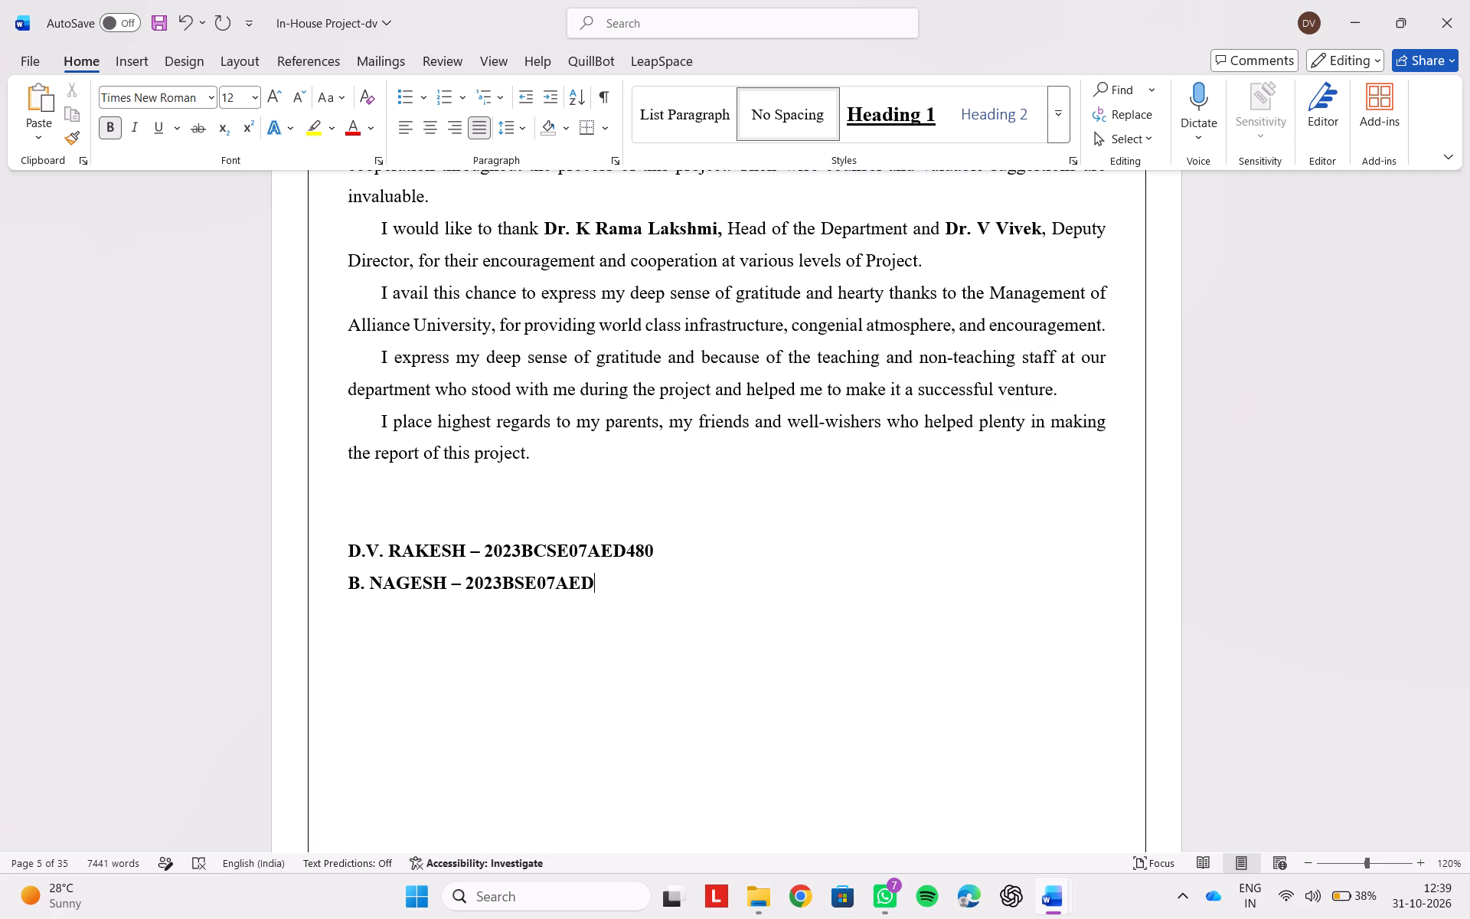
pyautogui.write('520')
# Add a line below the second student's entry with the third student's initial and name, a dash and their registration number.
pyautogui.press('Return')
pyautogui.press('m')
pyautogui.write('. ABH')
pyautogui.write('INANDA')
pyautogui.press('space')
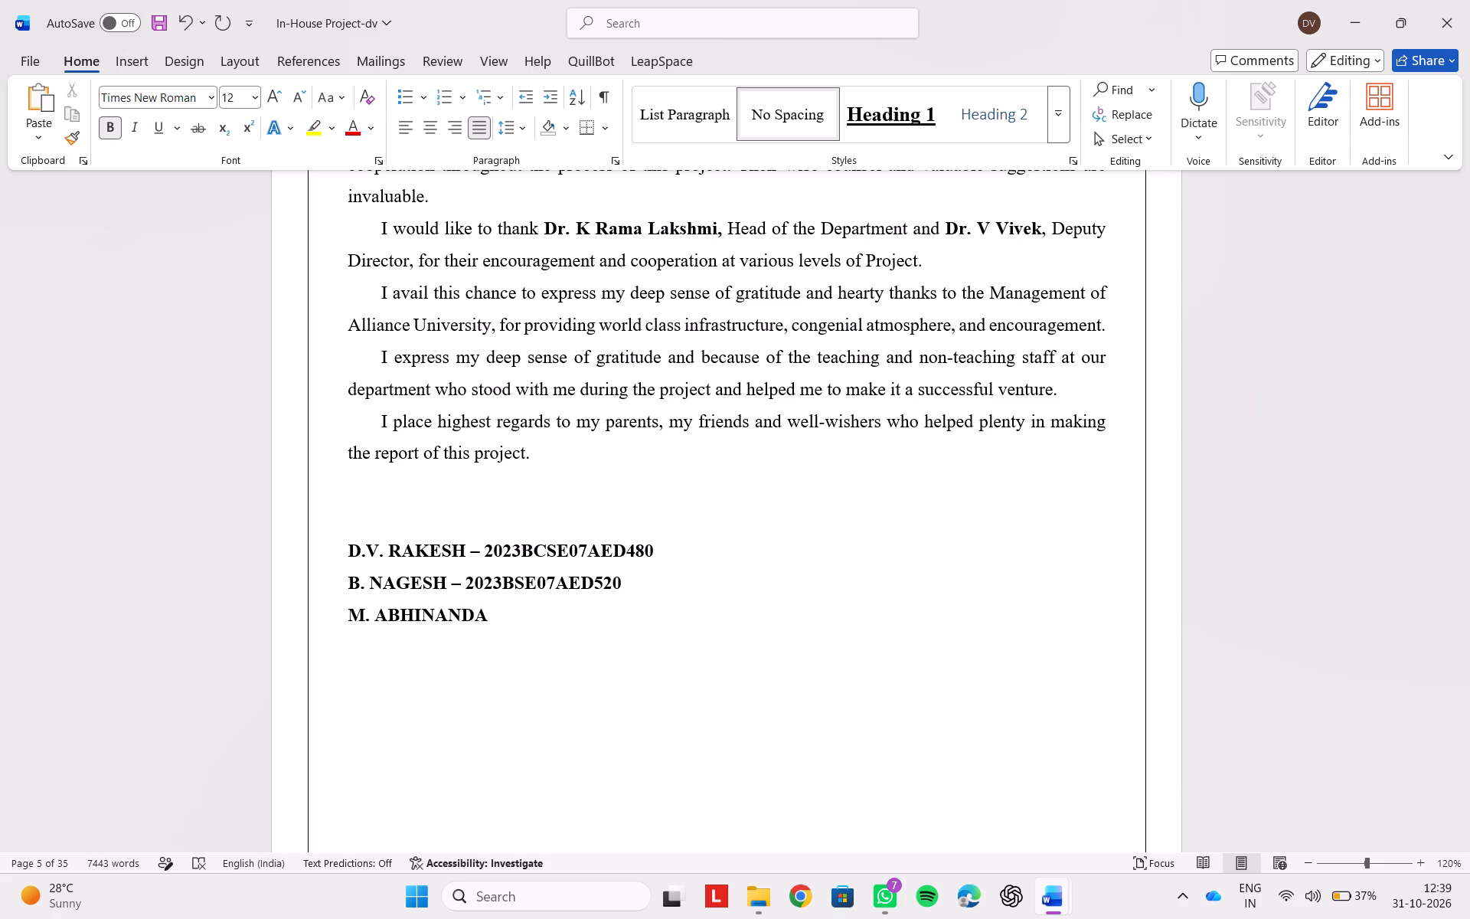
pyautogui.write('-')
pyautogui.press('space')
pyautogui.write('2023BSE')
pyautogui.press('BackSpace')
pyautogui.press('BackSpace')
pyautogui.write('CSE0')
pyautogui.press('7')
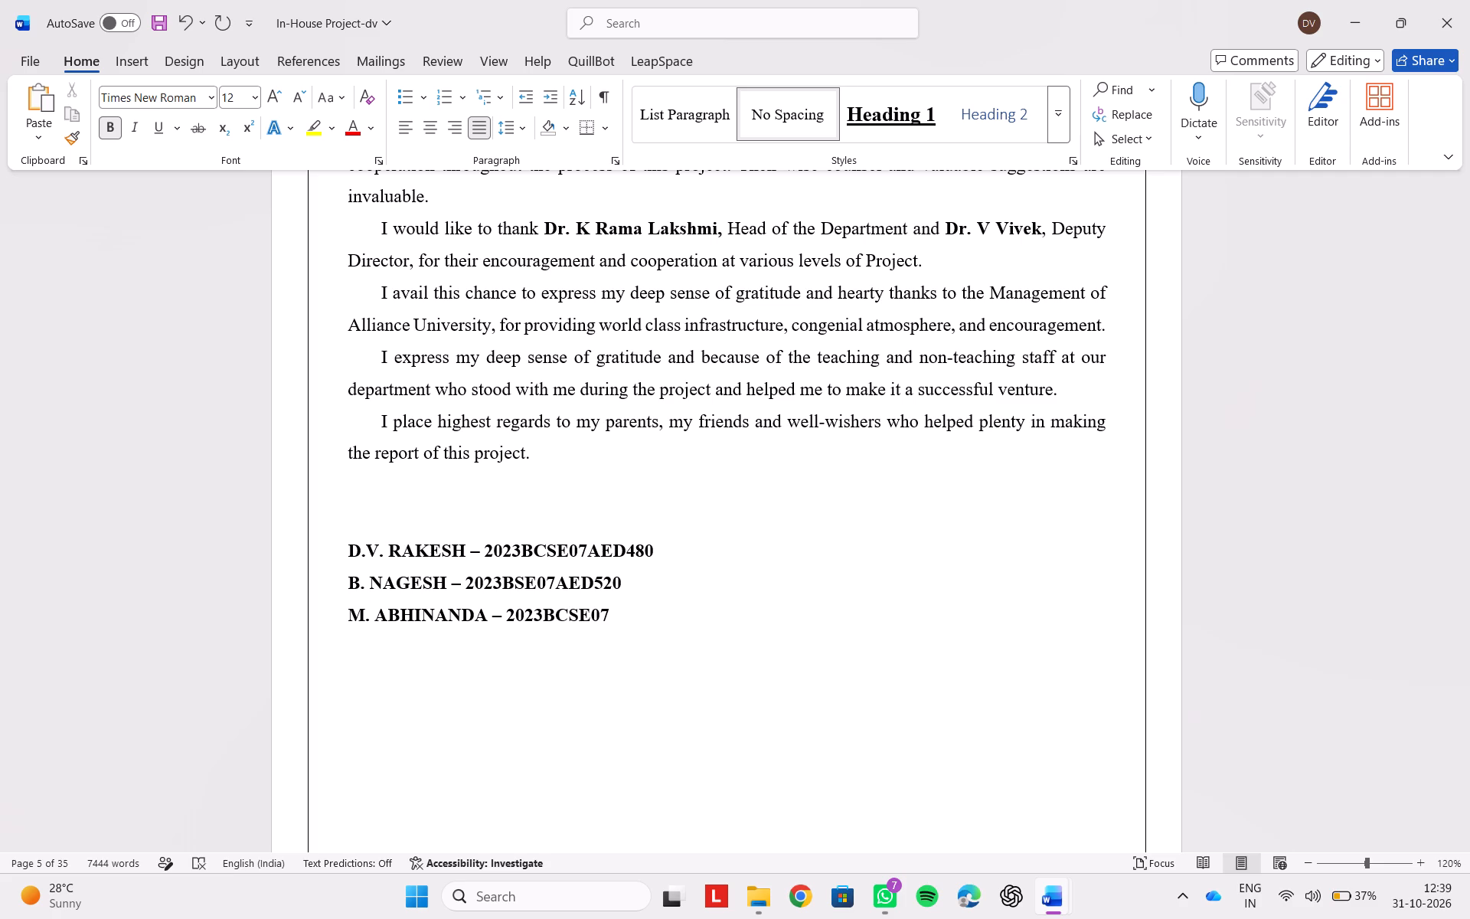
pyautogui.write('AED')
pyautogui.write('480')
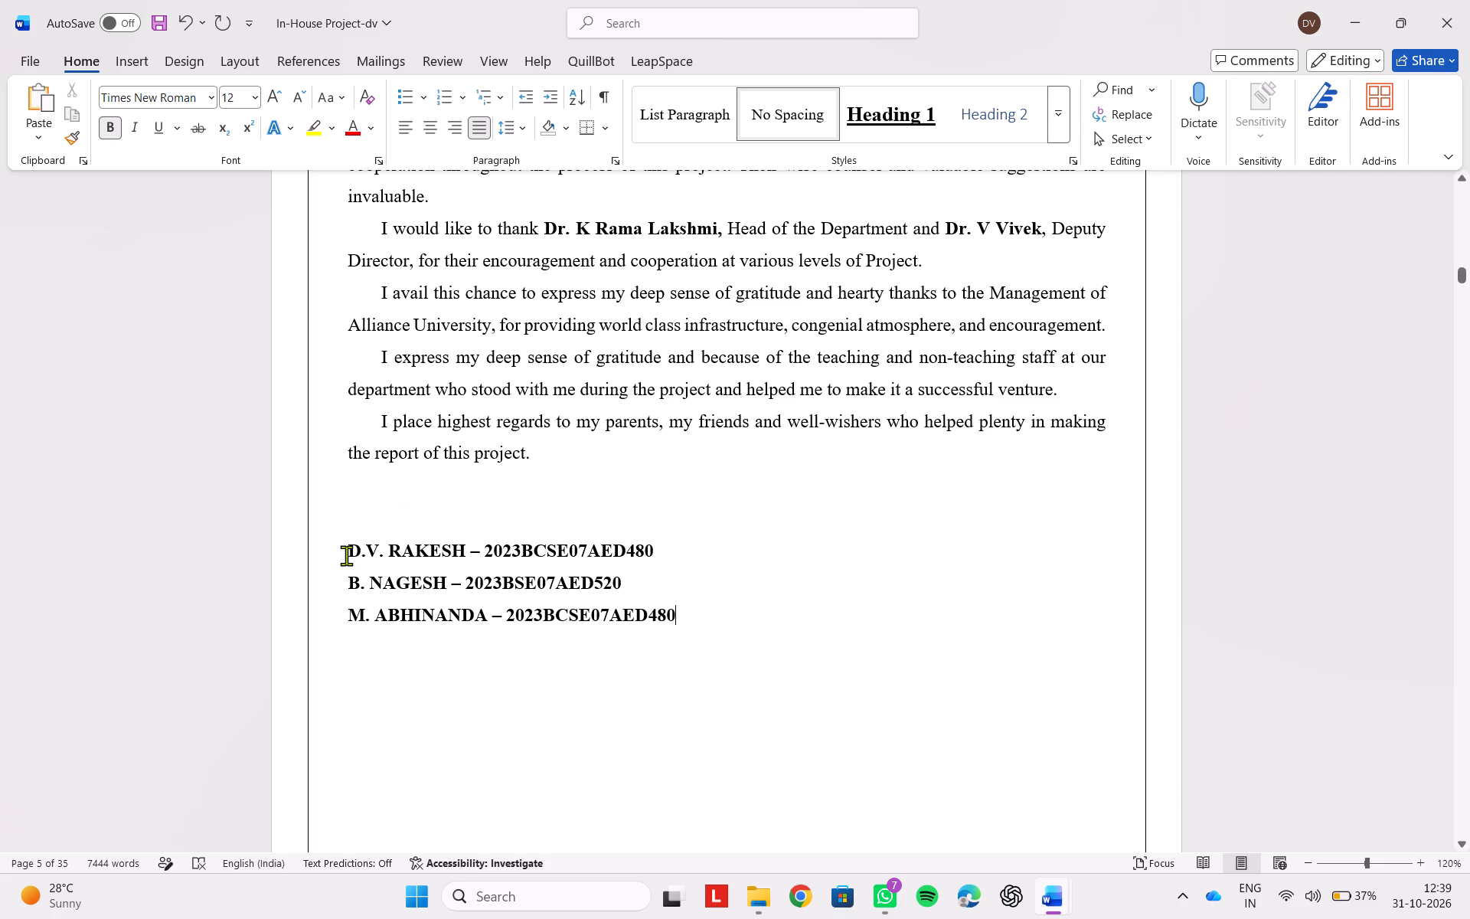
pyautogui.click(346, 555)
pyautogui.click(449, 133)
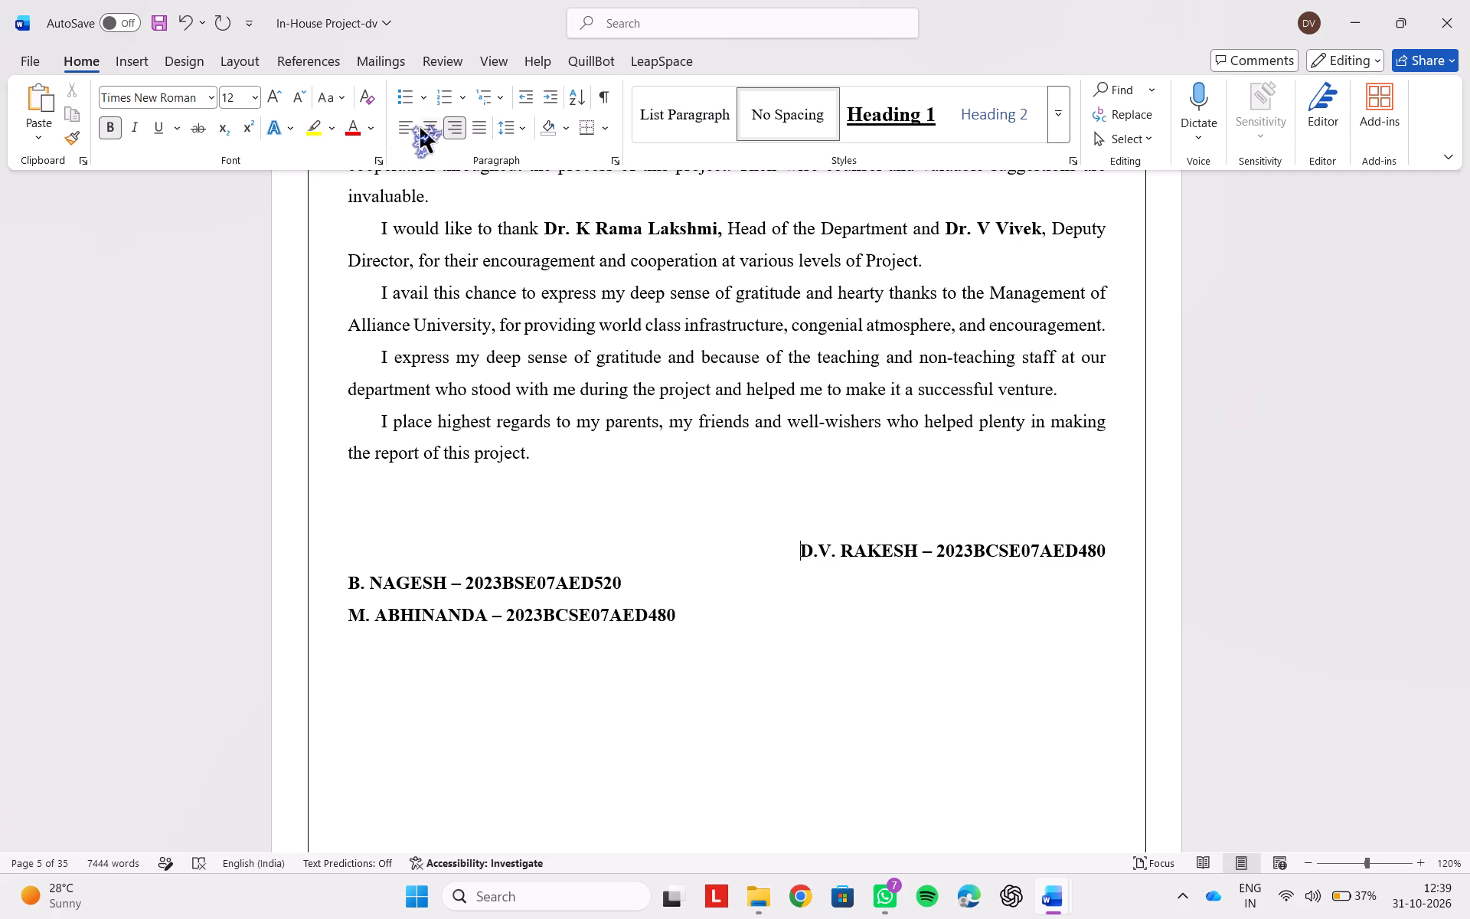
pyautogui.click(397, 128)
# Right-align the three student name and registration number lines below the acknowledgement paragraphs.
pyautogui.moveTo(335, 545); pyautogui.dragTo(475, 632)
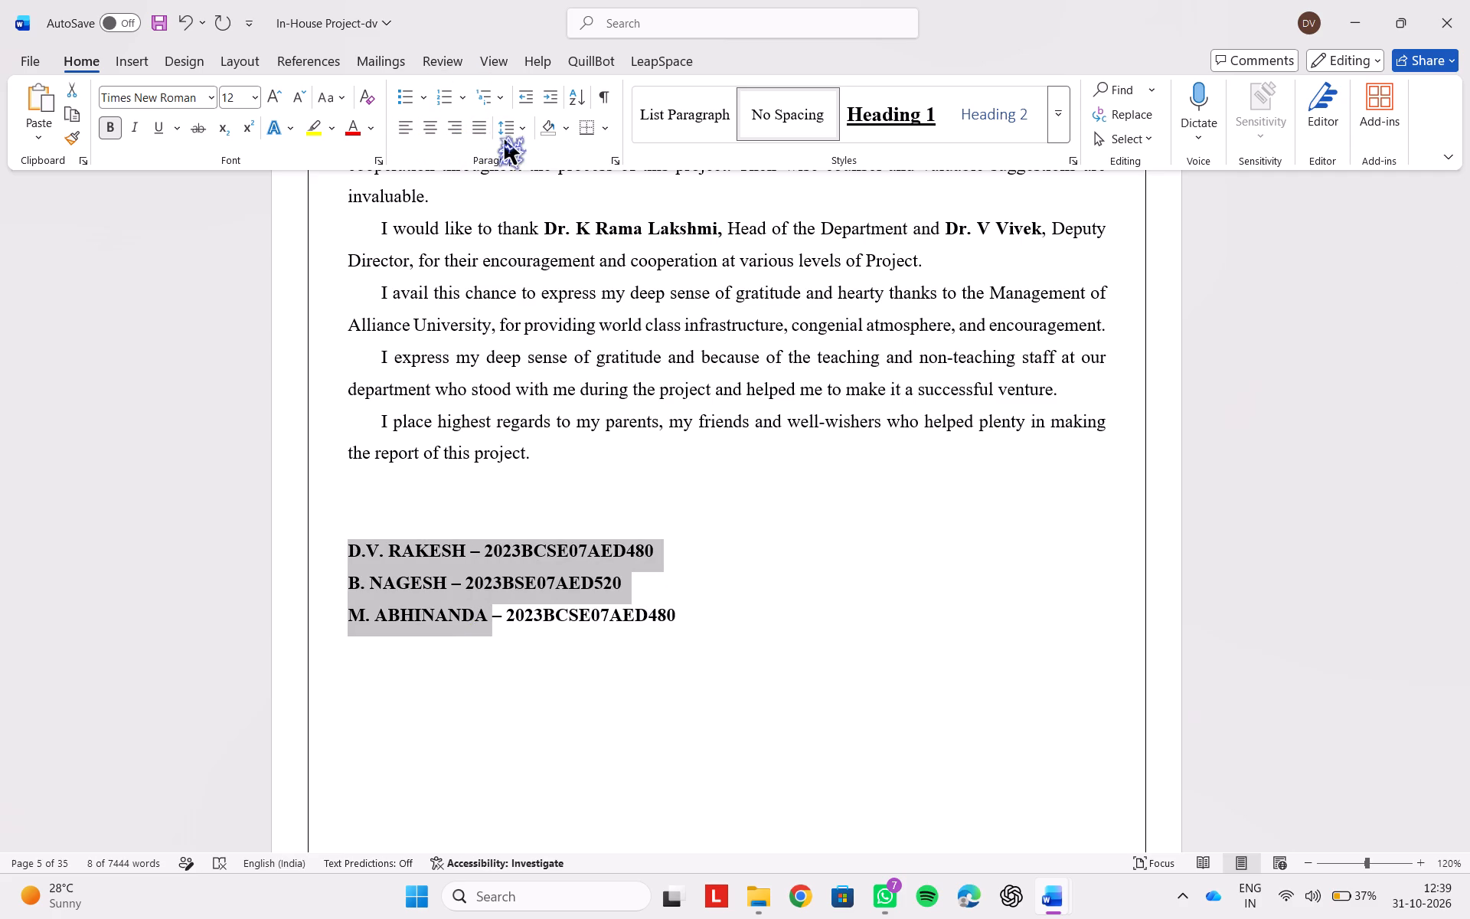
pyautogui.click(459, 130)
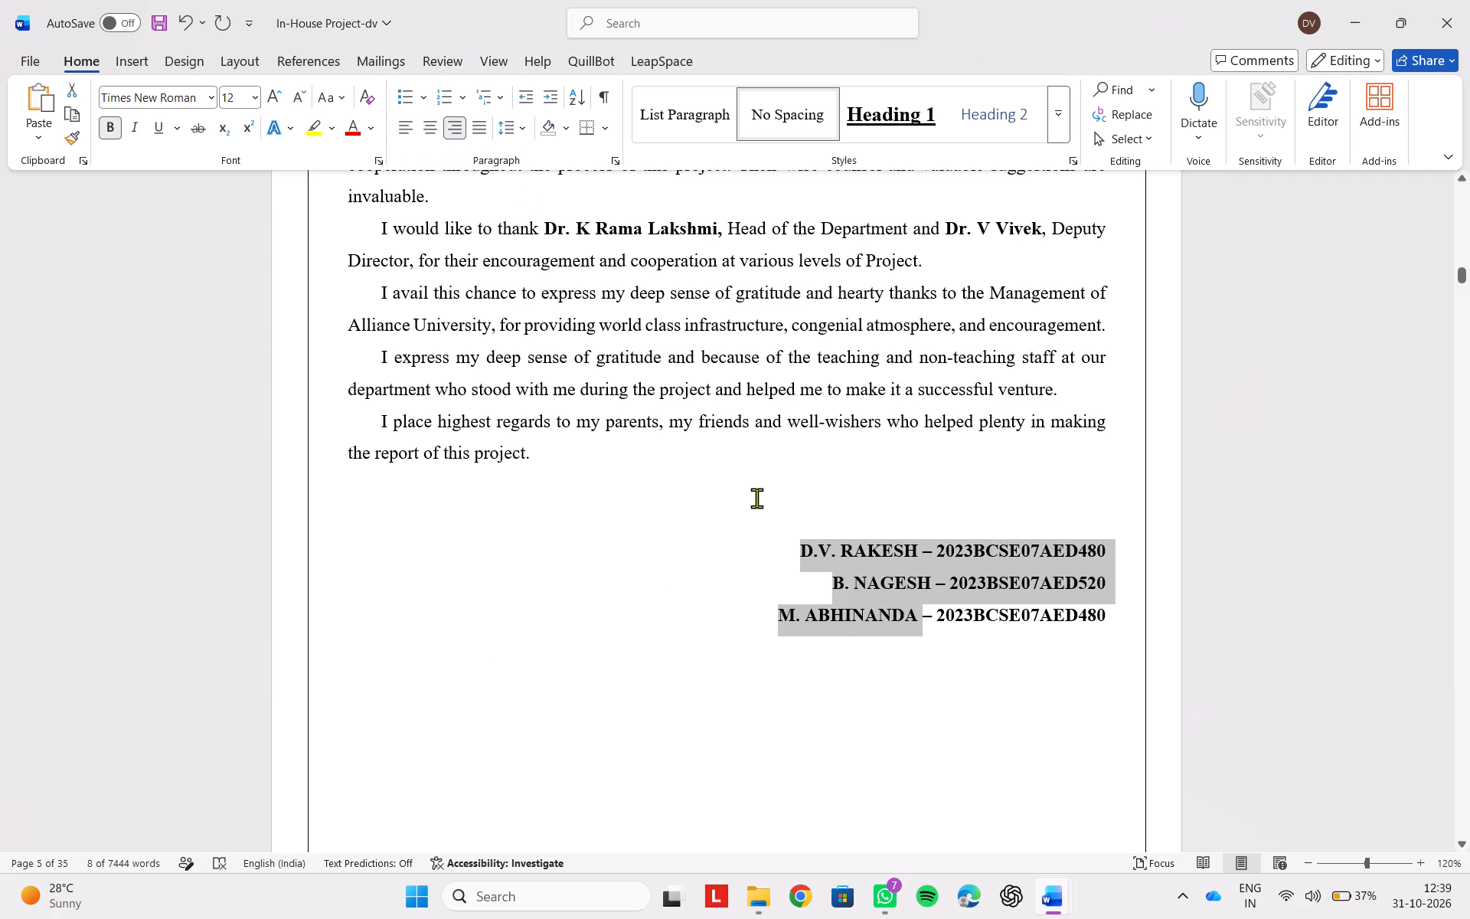
pyautogui.click(844, 640)
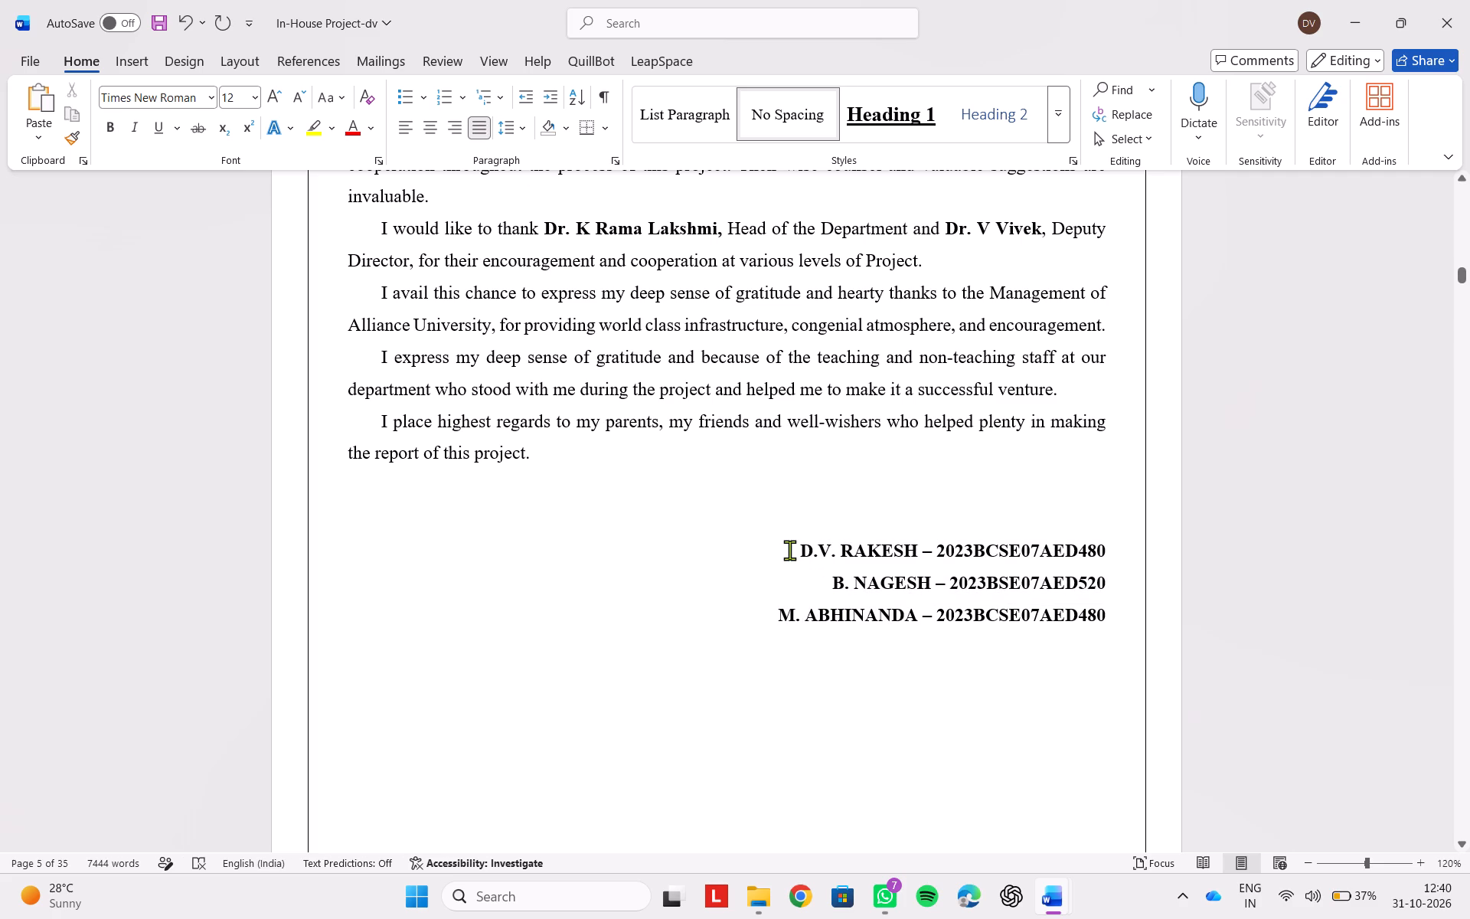
# Change the second student's line to centred and indent it until its start roughly lines up with the third student's line.
pyautogui.click(831, 587)
pyautogui.press('BackSpace')
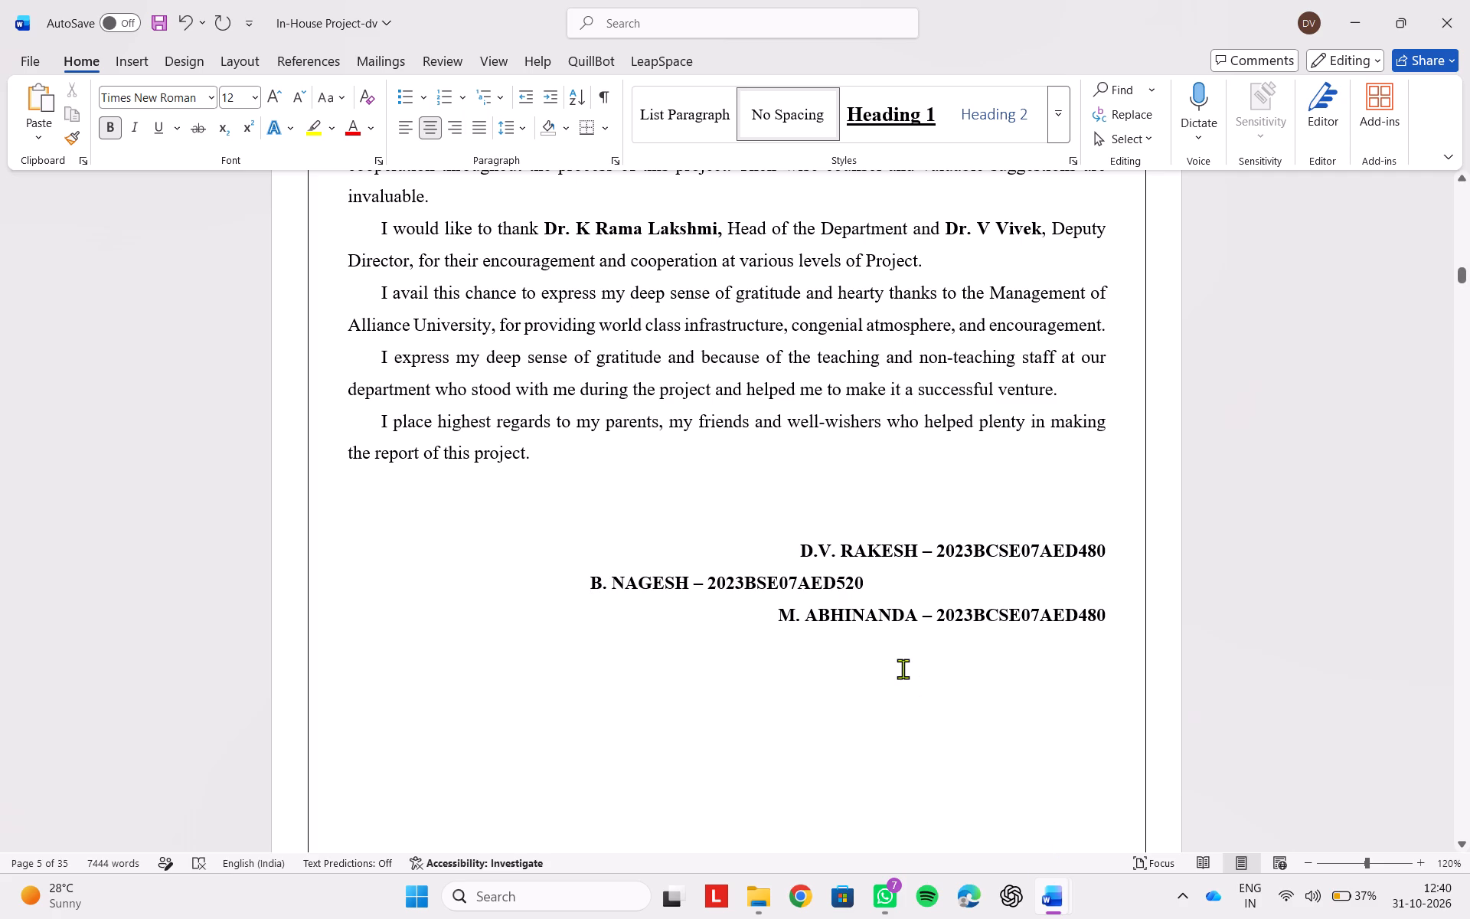
pyautogui.press('Tab')
pyautogui.press('Tab')
pyautogui.press('Tab')
pyautogui.press('Tab')
pyautogui.press('Tab')
pyautogui.press('Tab')
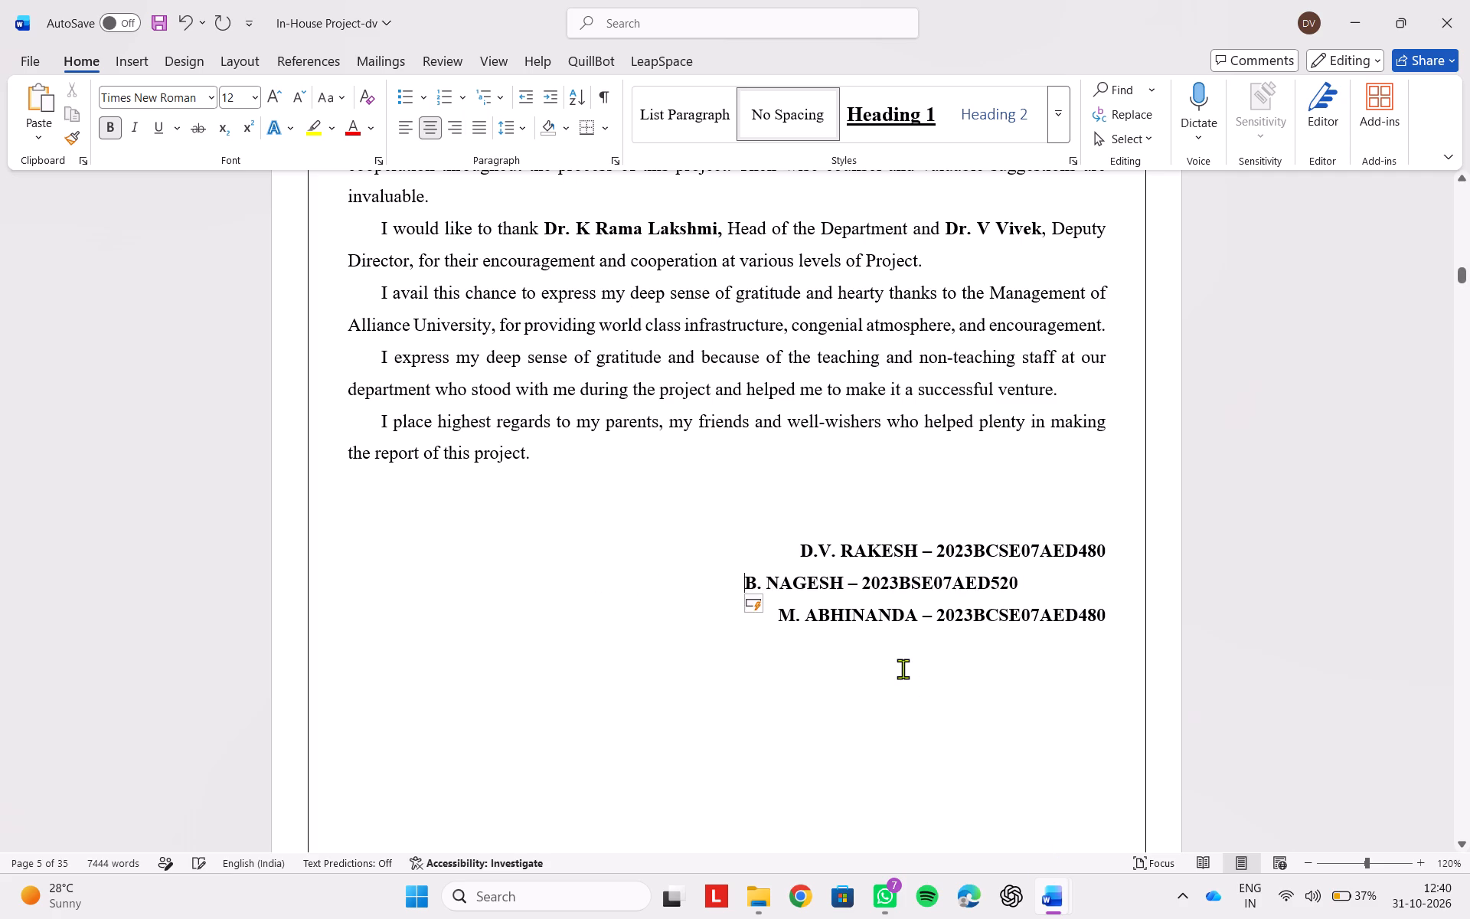
pyautogui.press('Tab')
pyautogui.press('Tab')
pyautogui.press('BackSpace')
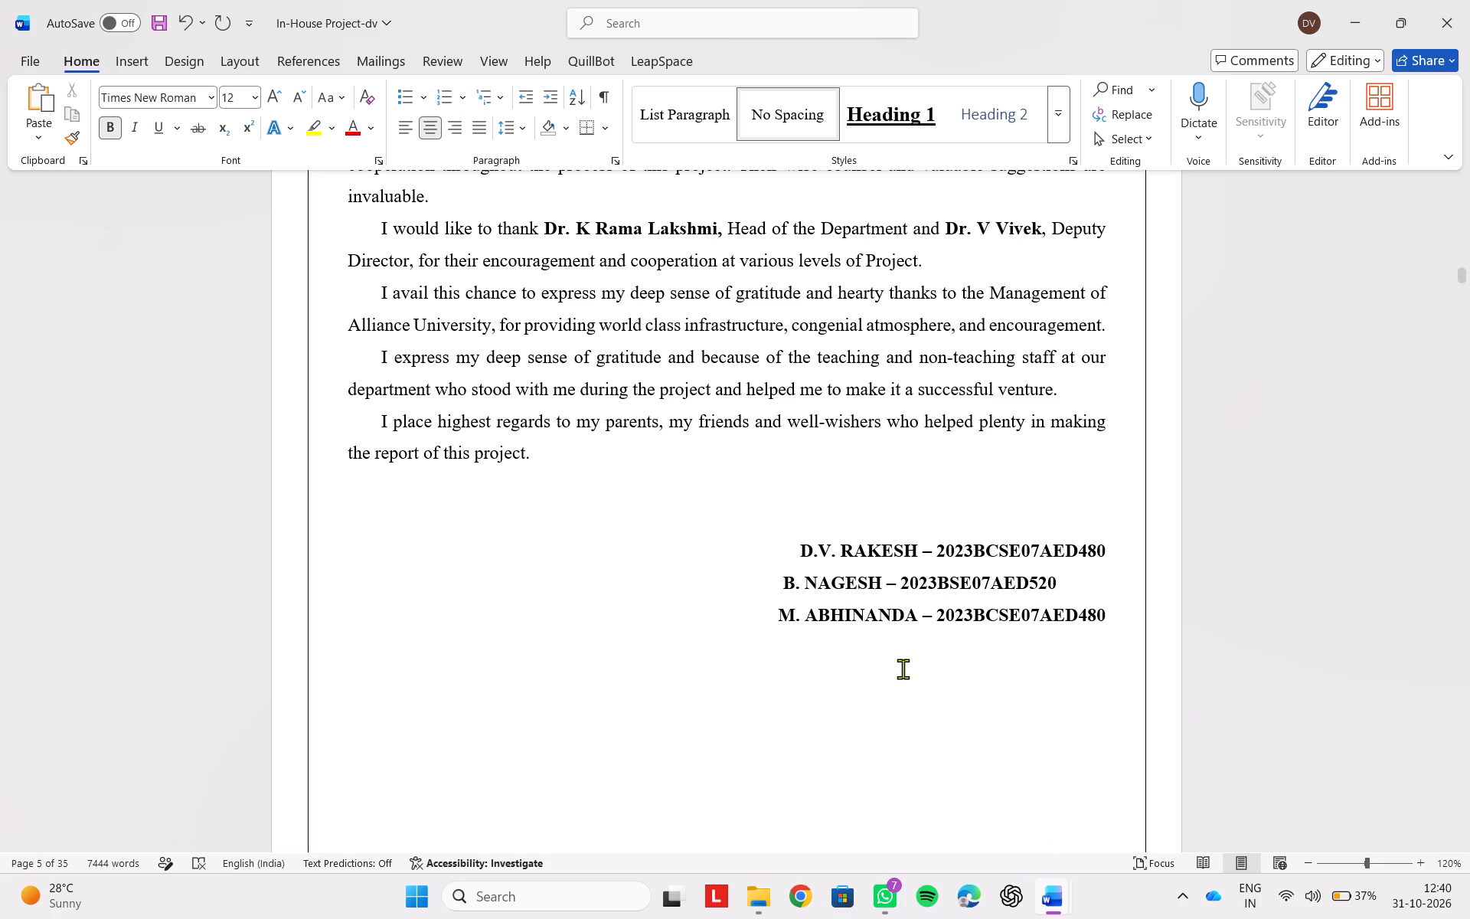
# Change the first student's line to centred and indent it until its start lines up with the second student's line.
pyautogui.click(799, 541)
pyautogui.press('BackSpace')
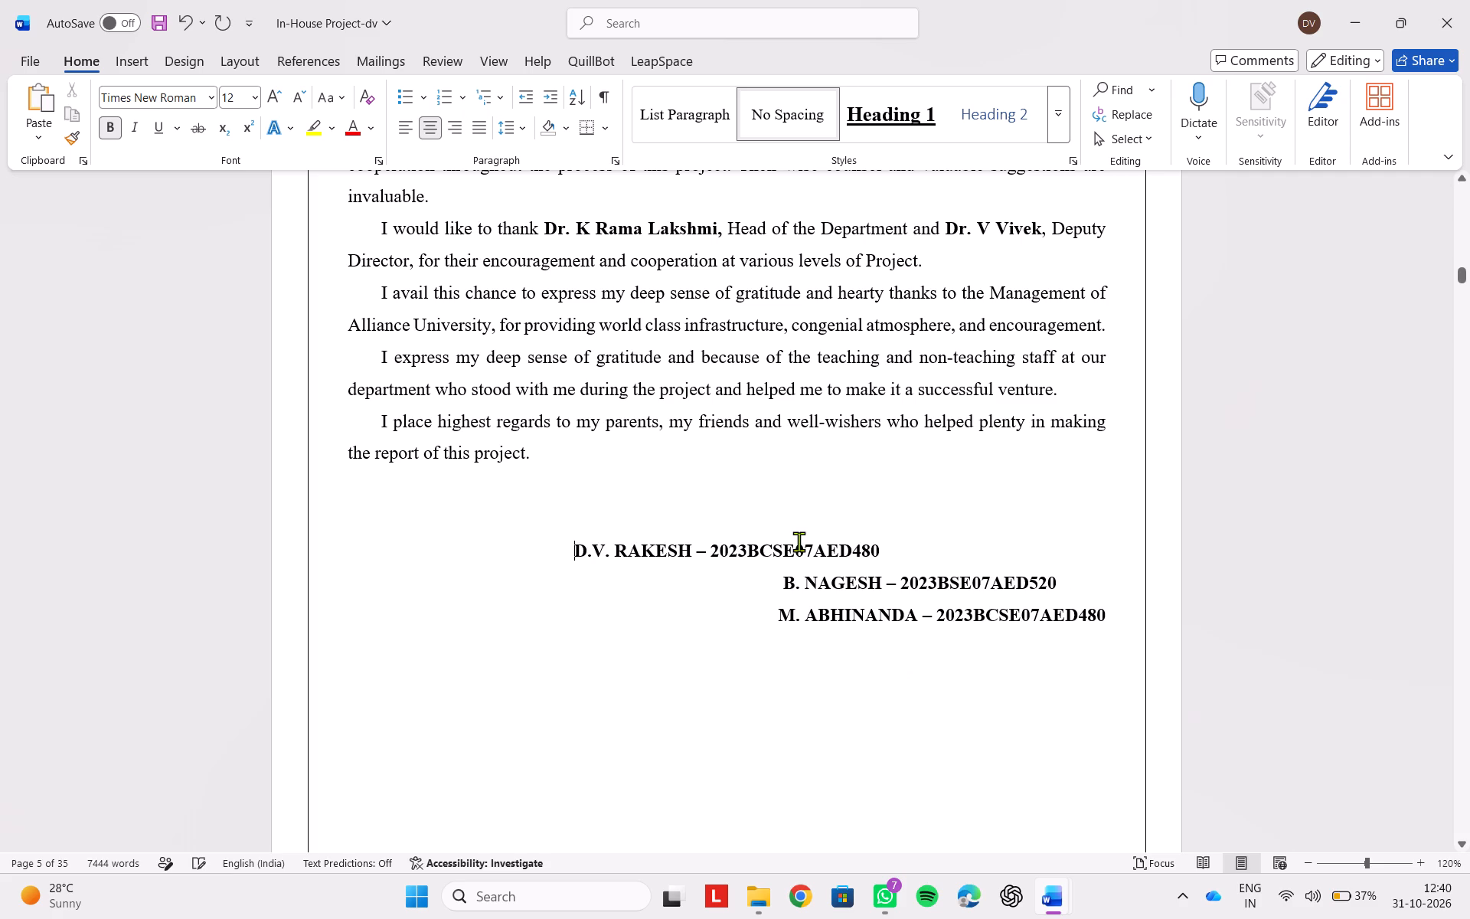
pyautogui.press('Tab')
pyautogui.press('Tab')
pyautogui.press('Tab')
pyautogui.press('Tab')
pyautogui.press('Tab')
pyautogui.press('Tab')
pyautogui.press('Tab')
pyautogui.press('Tab')
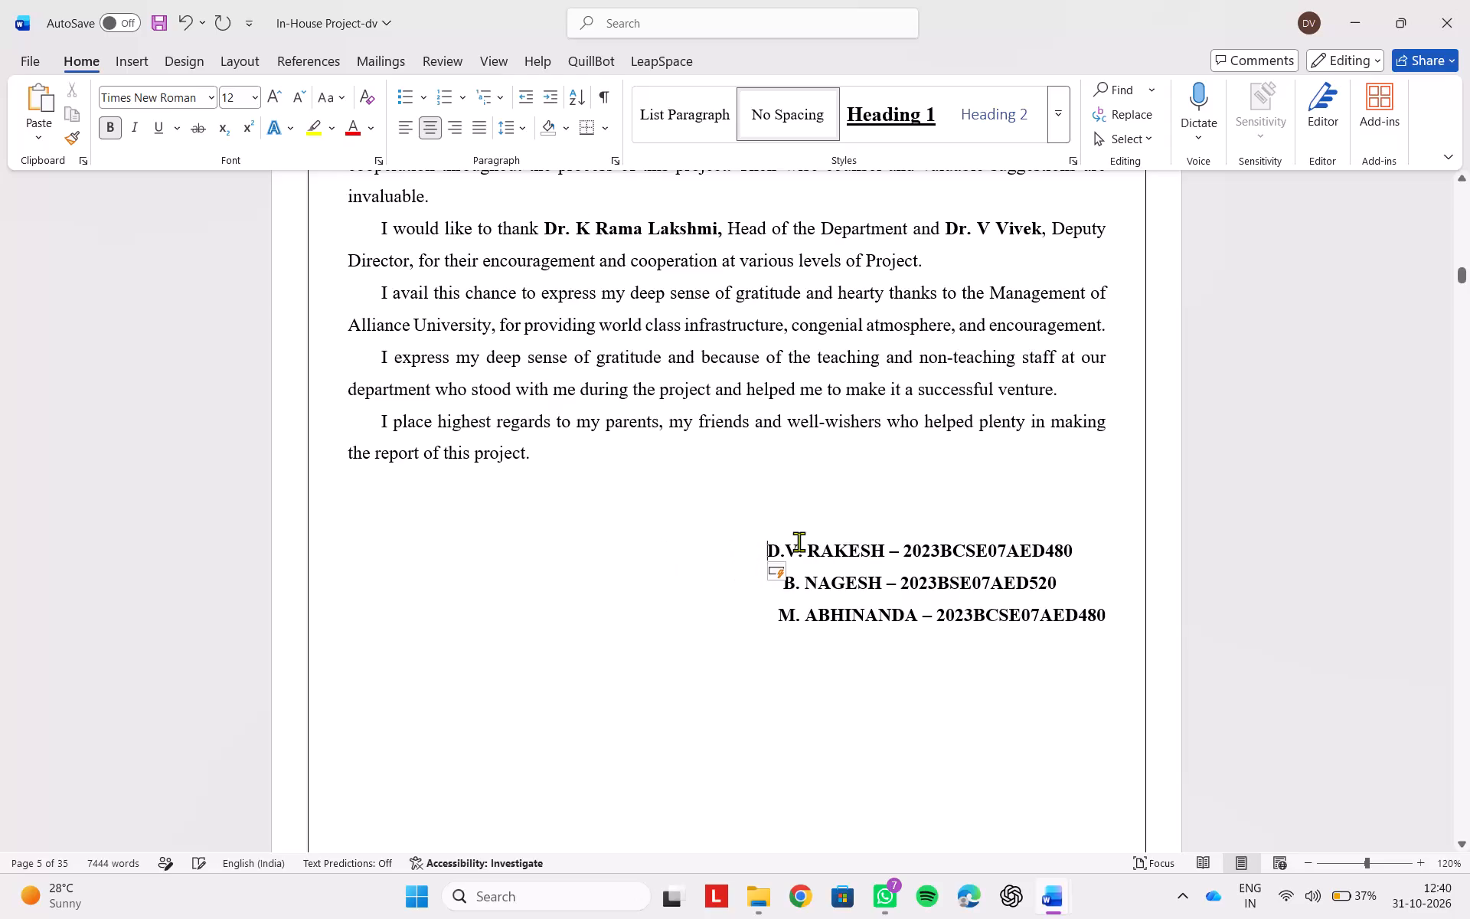
pyautogui.press('Tab')
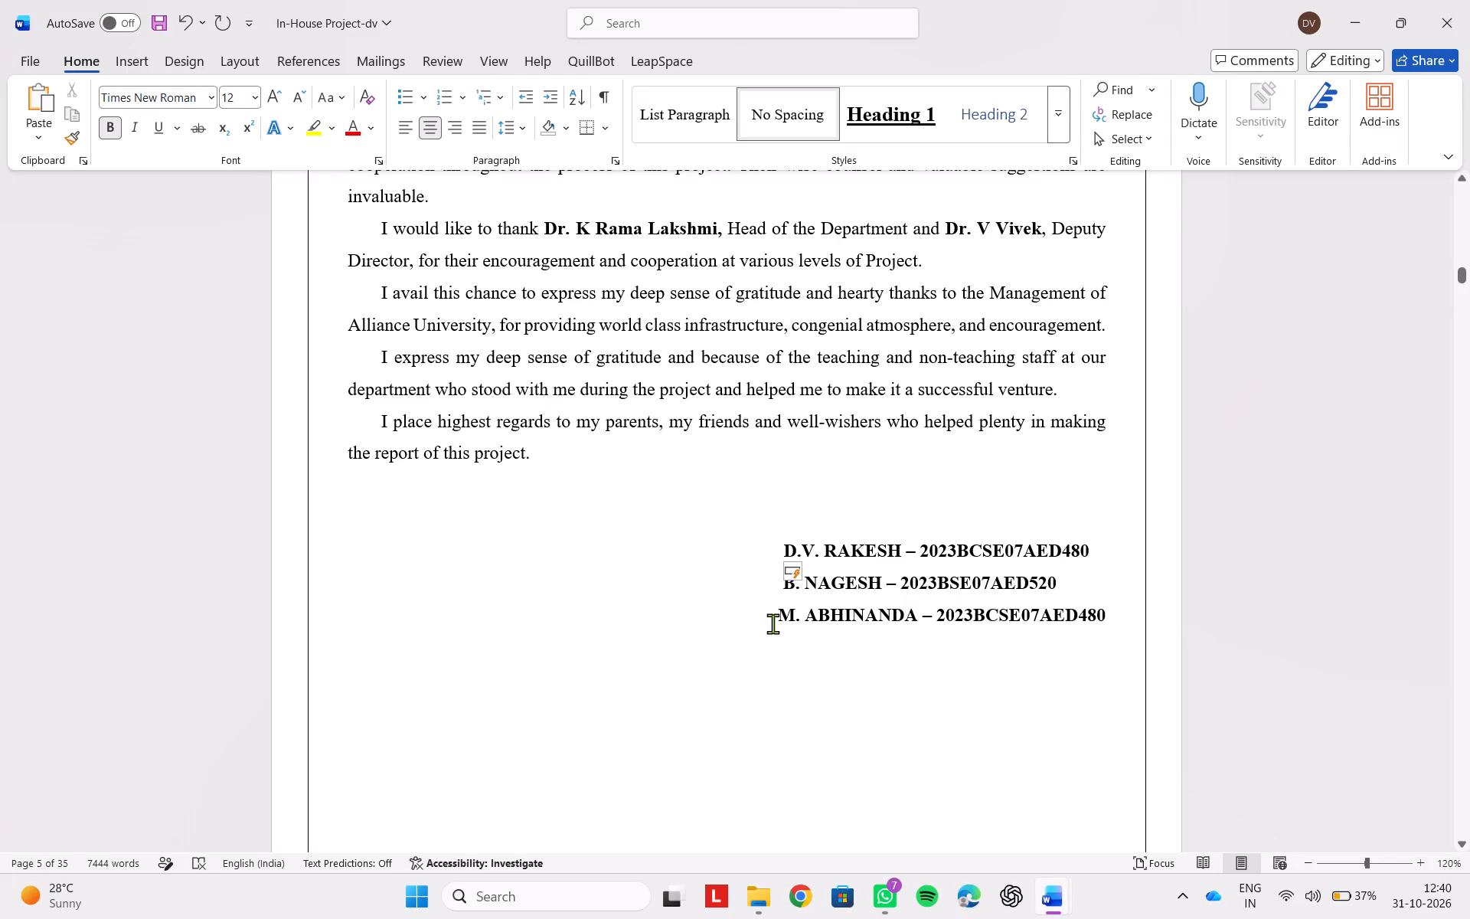
# Change the third student's line to centred and indent it until its start roughly lines up with the two lines above.
pyautogui.click(773, 623)
pyautogui.press('Tab')
pyautogui.press('Tab')
pyautogui.click(988, 749)
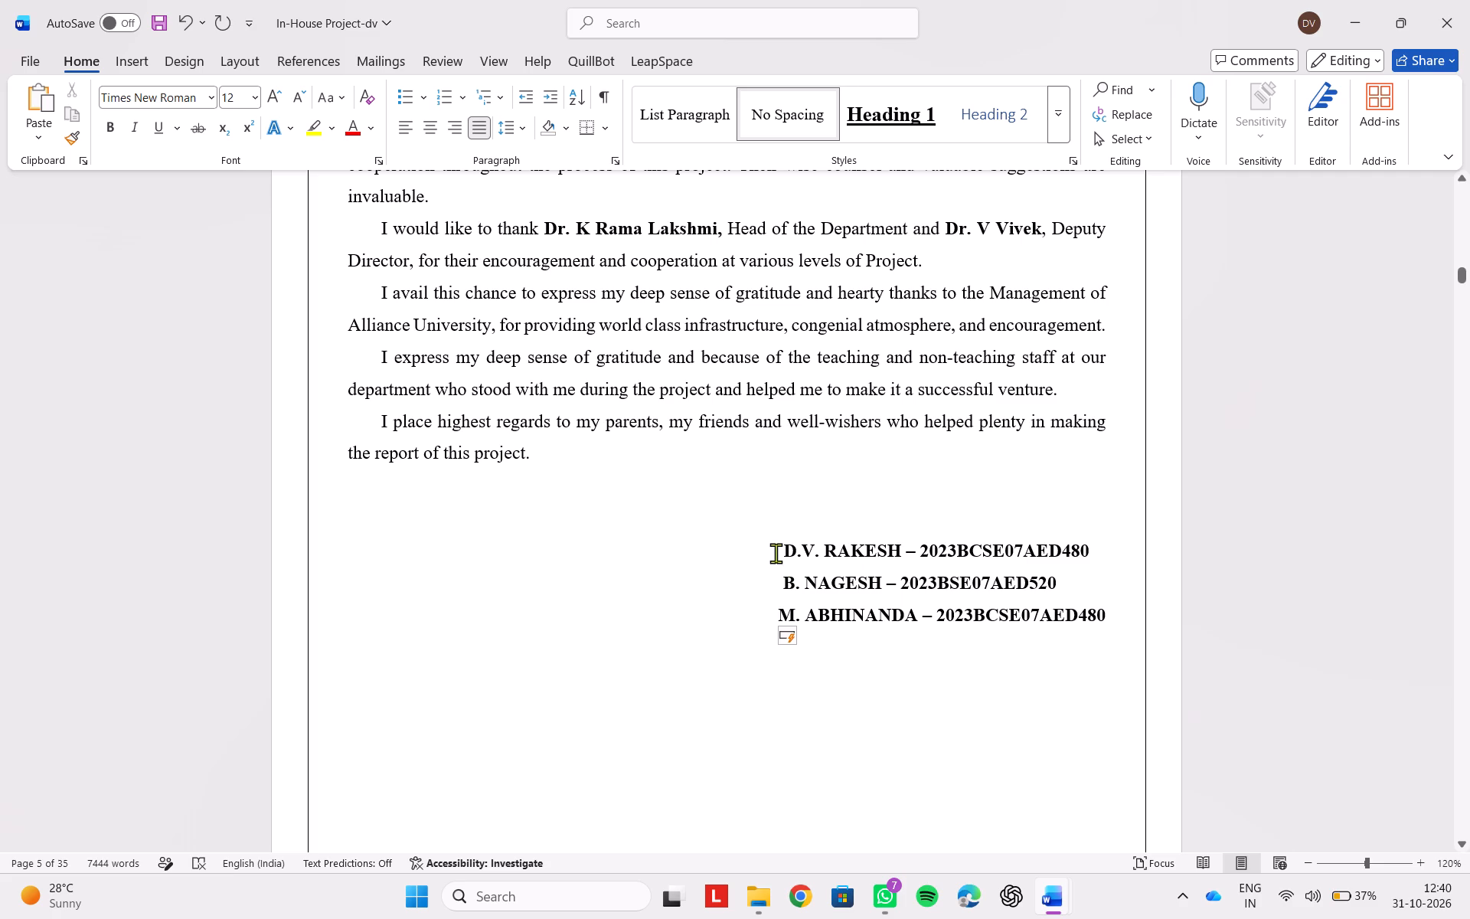
pyautogui.click(774, 613)
pyautogui.press('BackSpace')
pyautogui.press('Tab')
pyautogui.press('Tab')
pyautogui.press('Tab')
pyautogui.press('Tab')
pyautogui.press('Tab')
pyautogui.press('Tab')
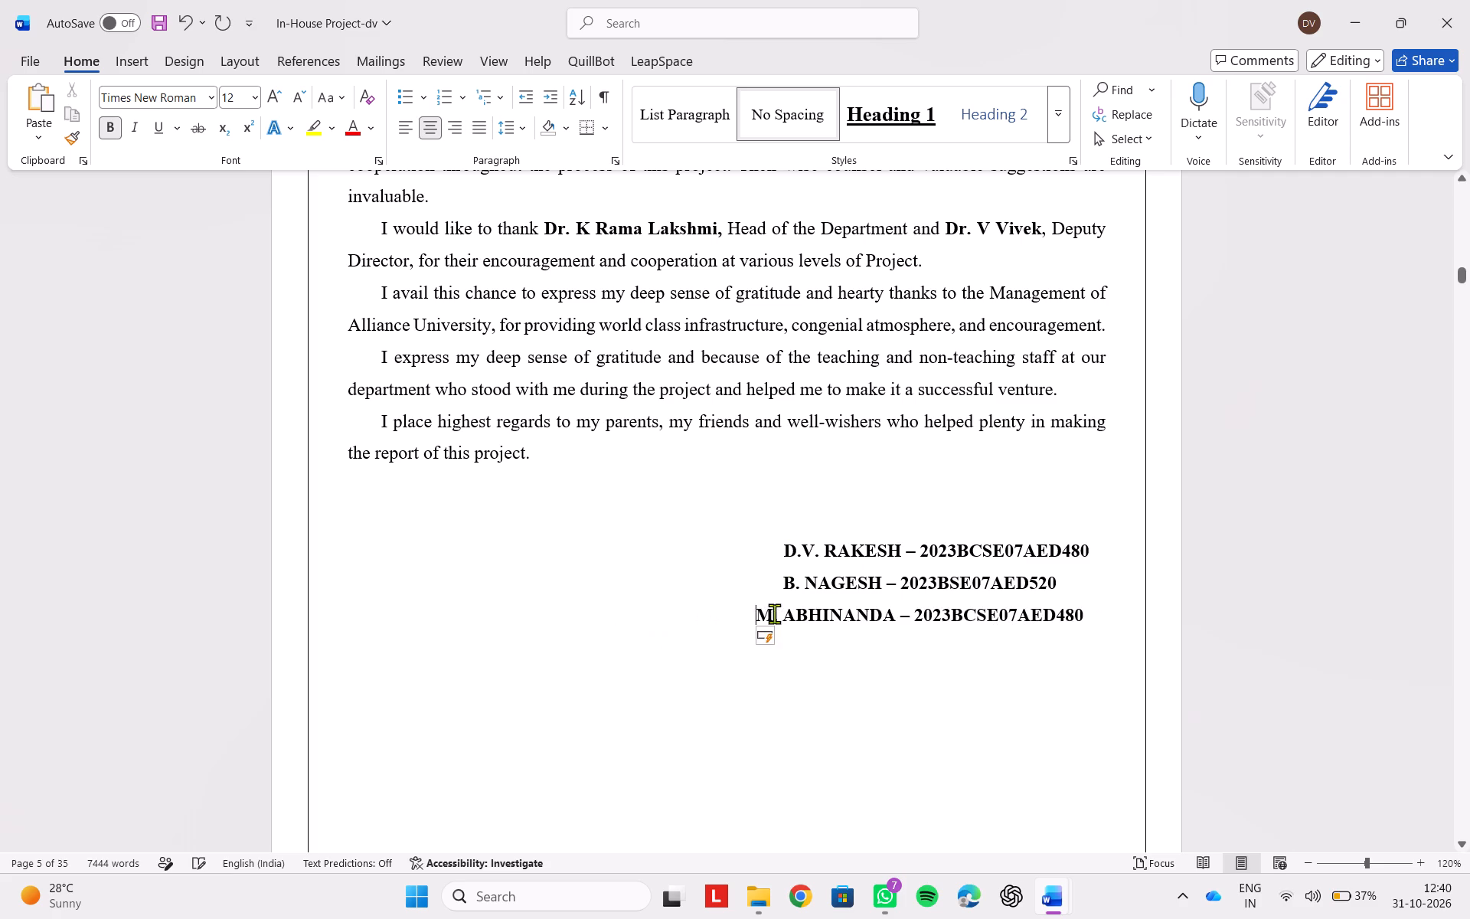
pyautogui.press('Tab')
pyautogui.press('Tab')
pyautogui.hotkey('ctrl', 'z')
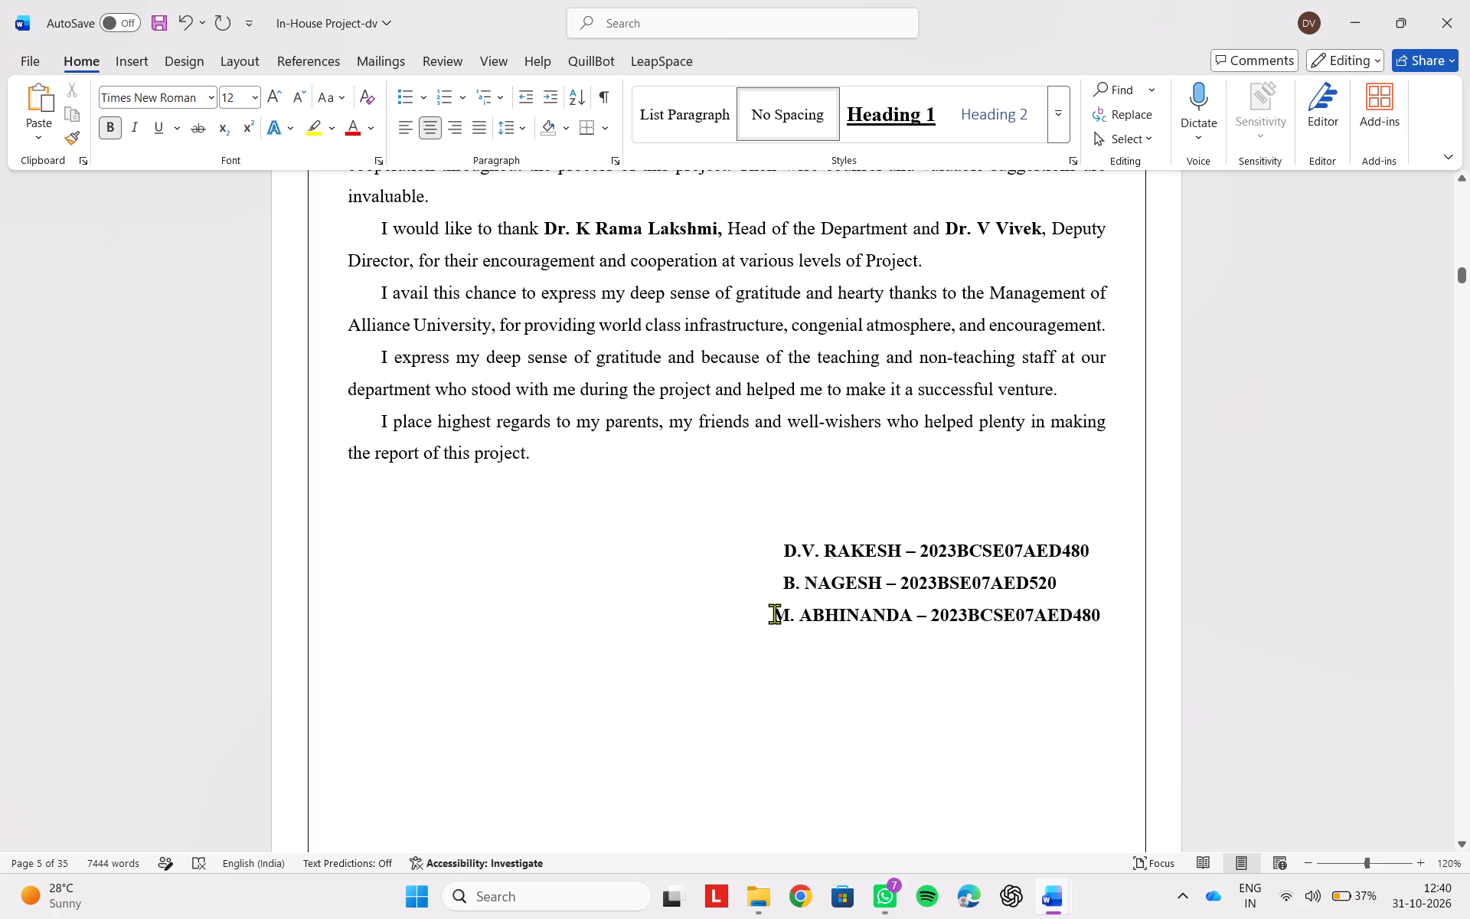
pyautogui.click(854, 655)
pyautogui.click(1119, 613)
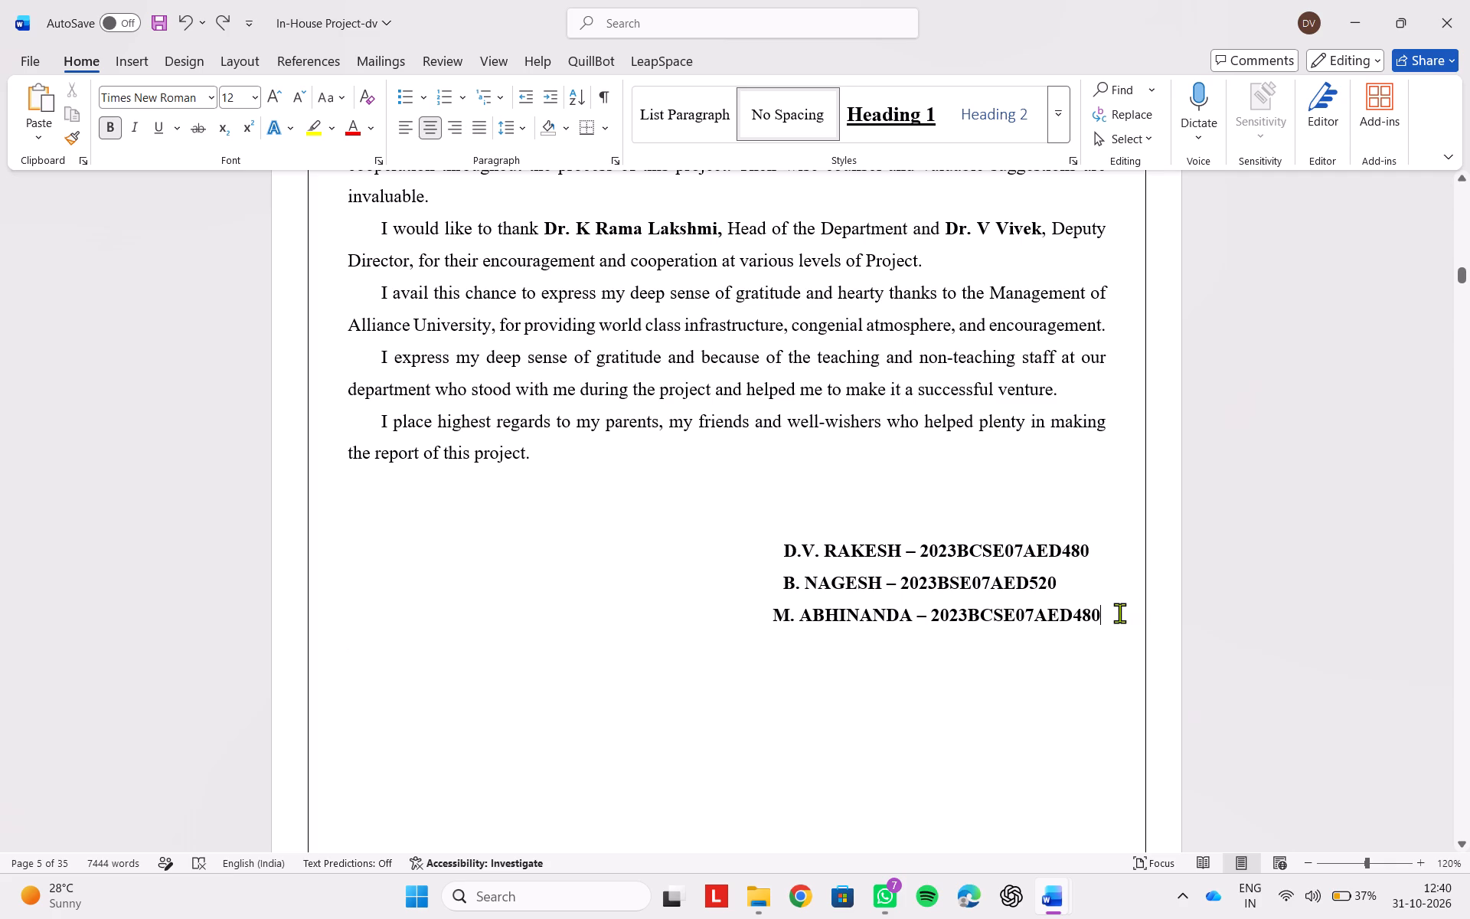
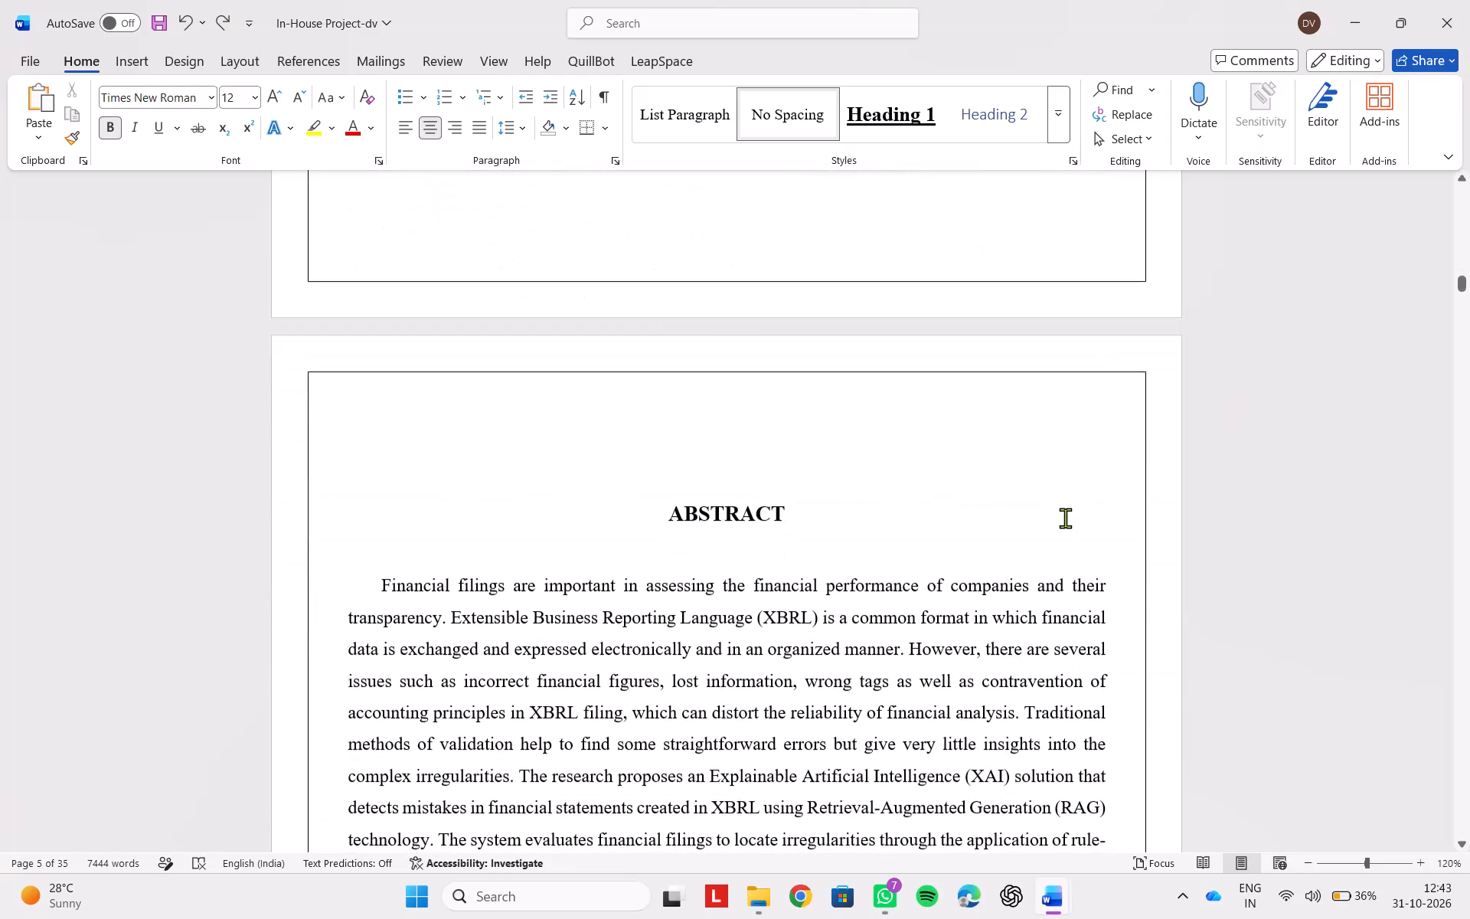
# Delete the blank lines above the ABSTRACT heading so it starts at the top of its page.
pyautogui.click(685, 472)
pyautogui.press('BackSpace')
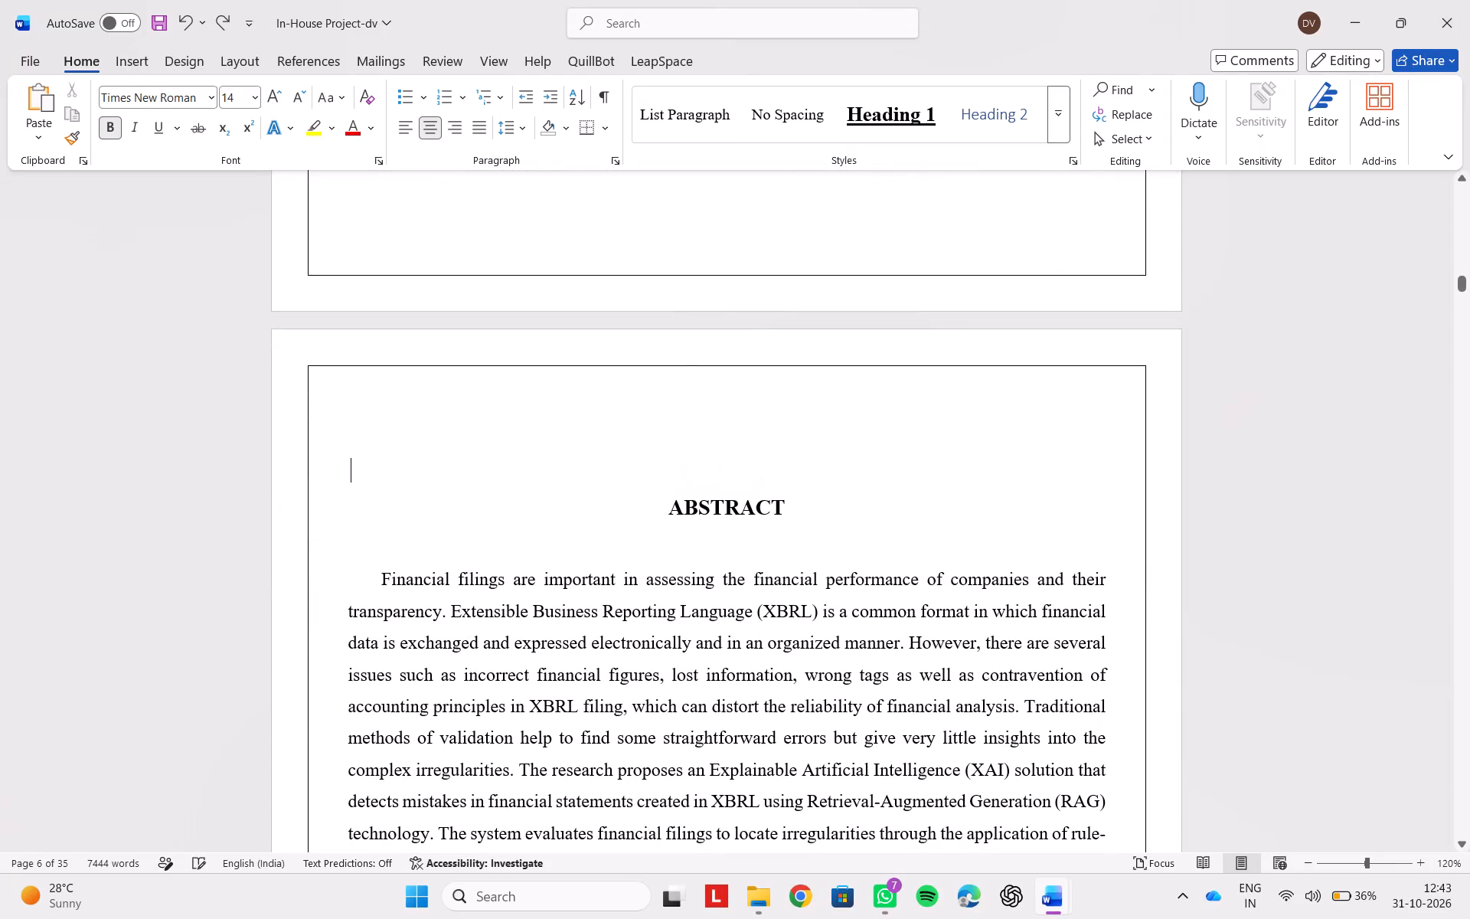
pyautogui.press('BackSpace')
pyautogui.press('BackSpace')
pyautogui.press('BackSpace')
pyautogui.press('BackSpace')
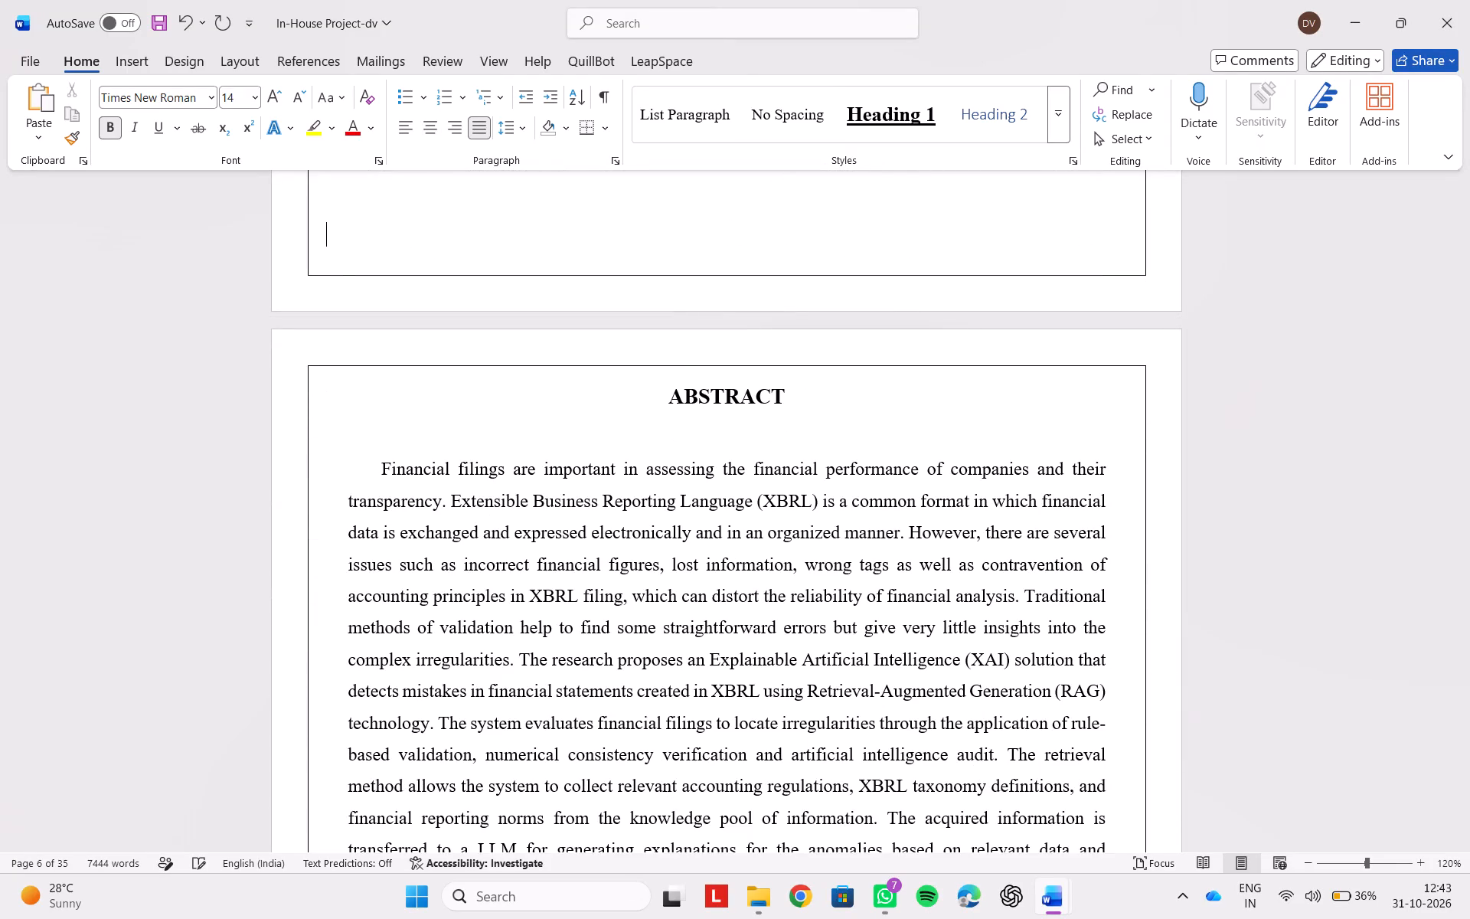
# Review the front matter from the acknowledgement back to the title page, checking the certificate and declaration pages for layout and blank pages.
pyautogui.scroll(2, 685, 472)
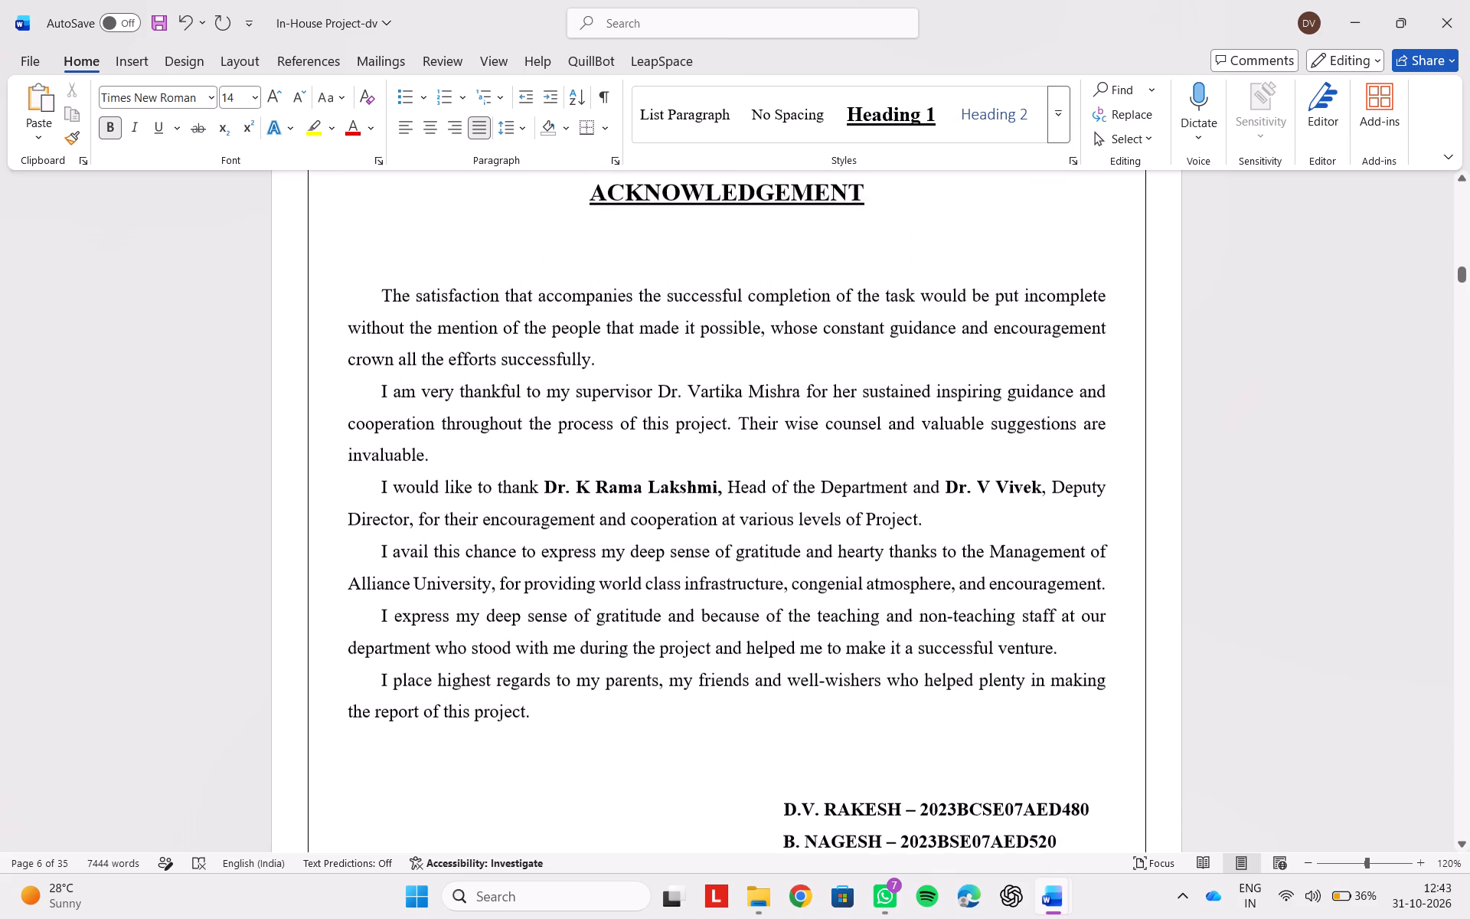
pyautogui.scroll(3, 685, 472)
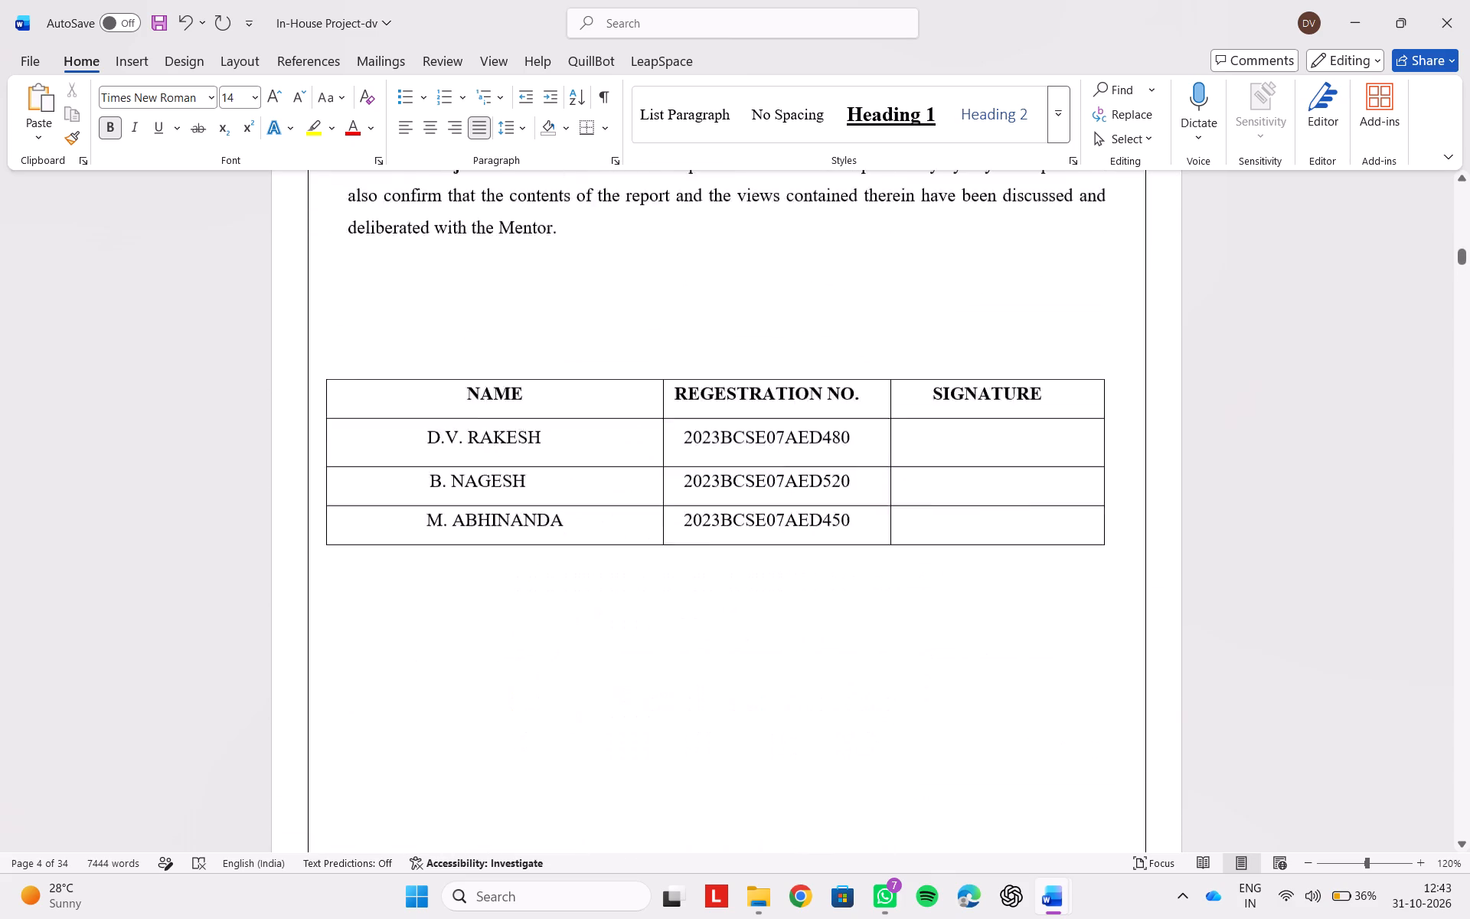
pyautogui.scroll(3, 685, 472)
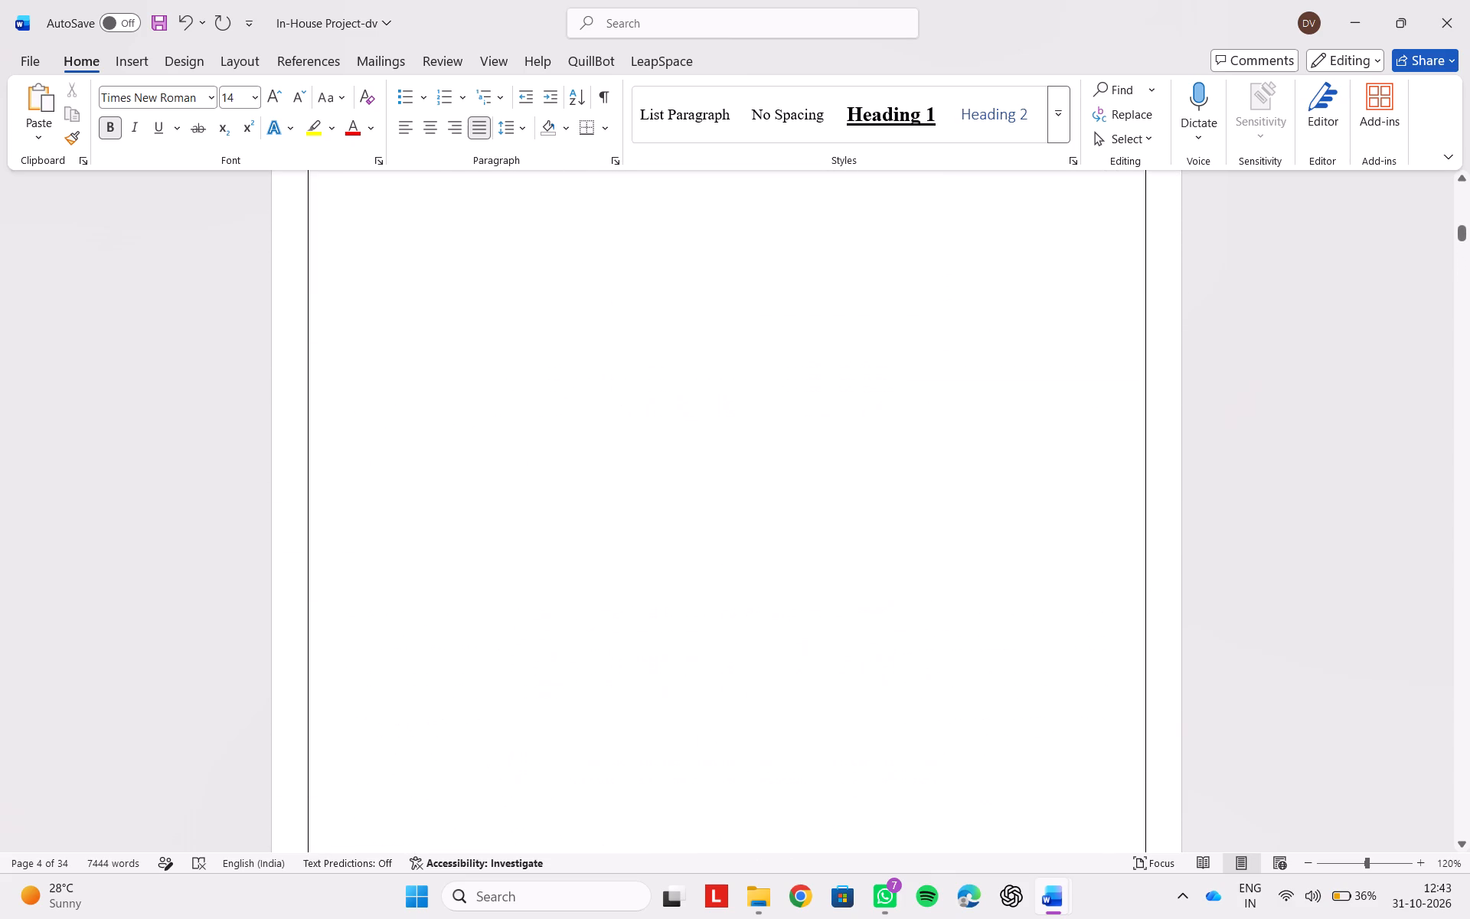
pyautogui.scroll(2, 685, 472)
pyautogui.scroll(-5, 685, 472)
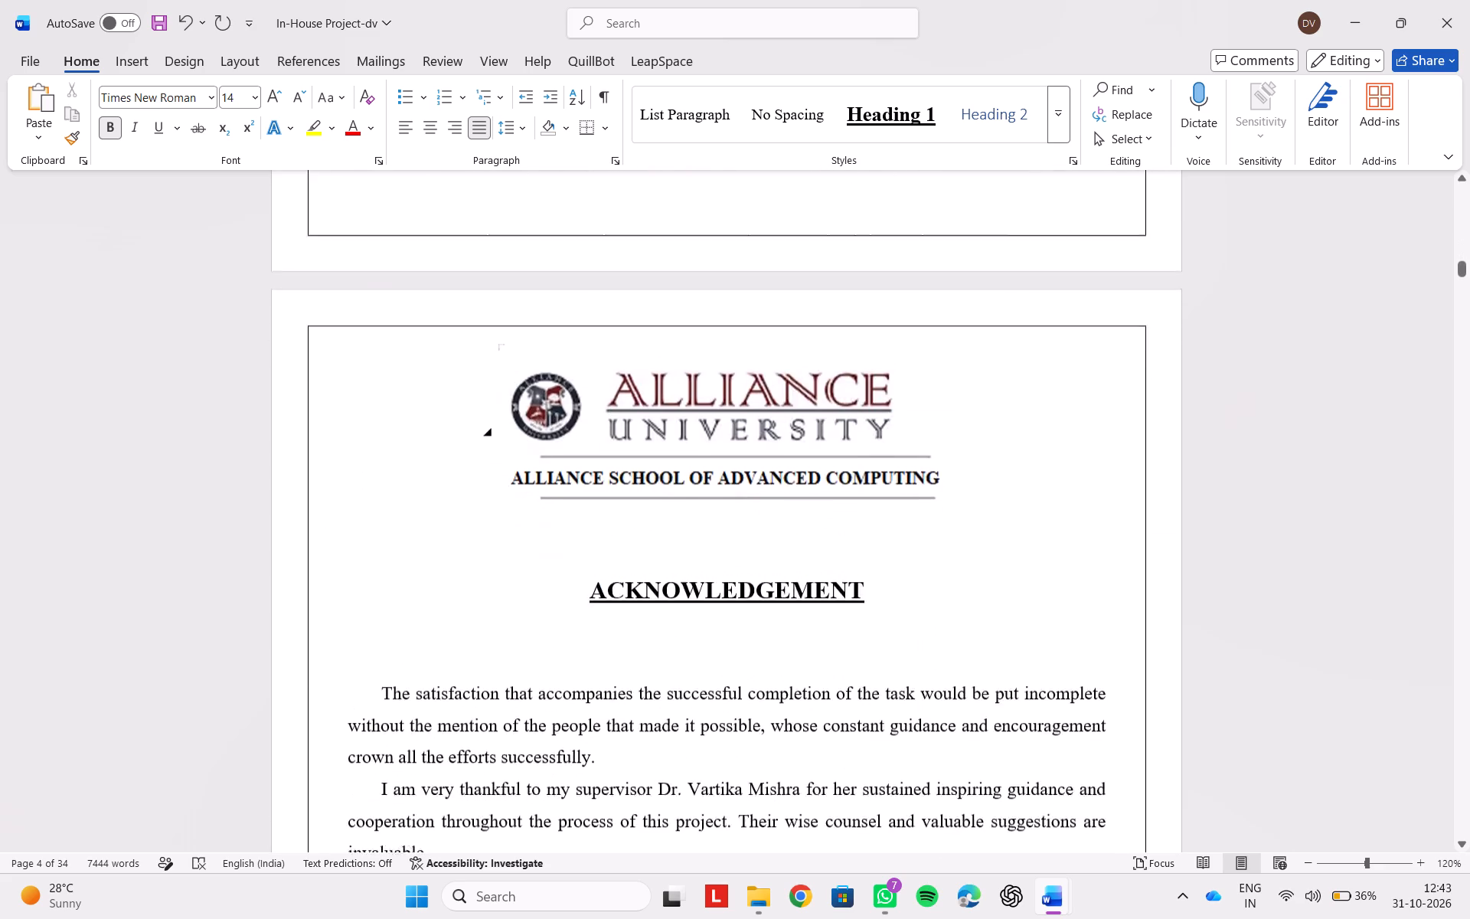
pyautogui.scroll(-1, 685, 472)
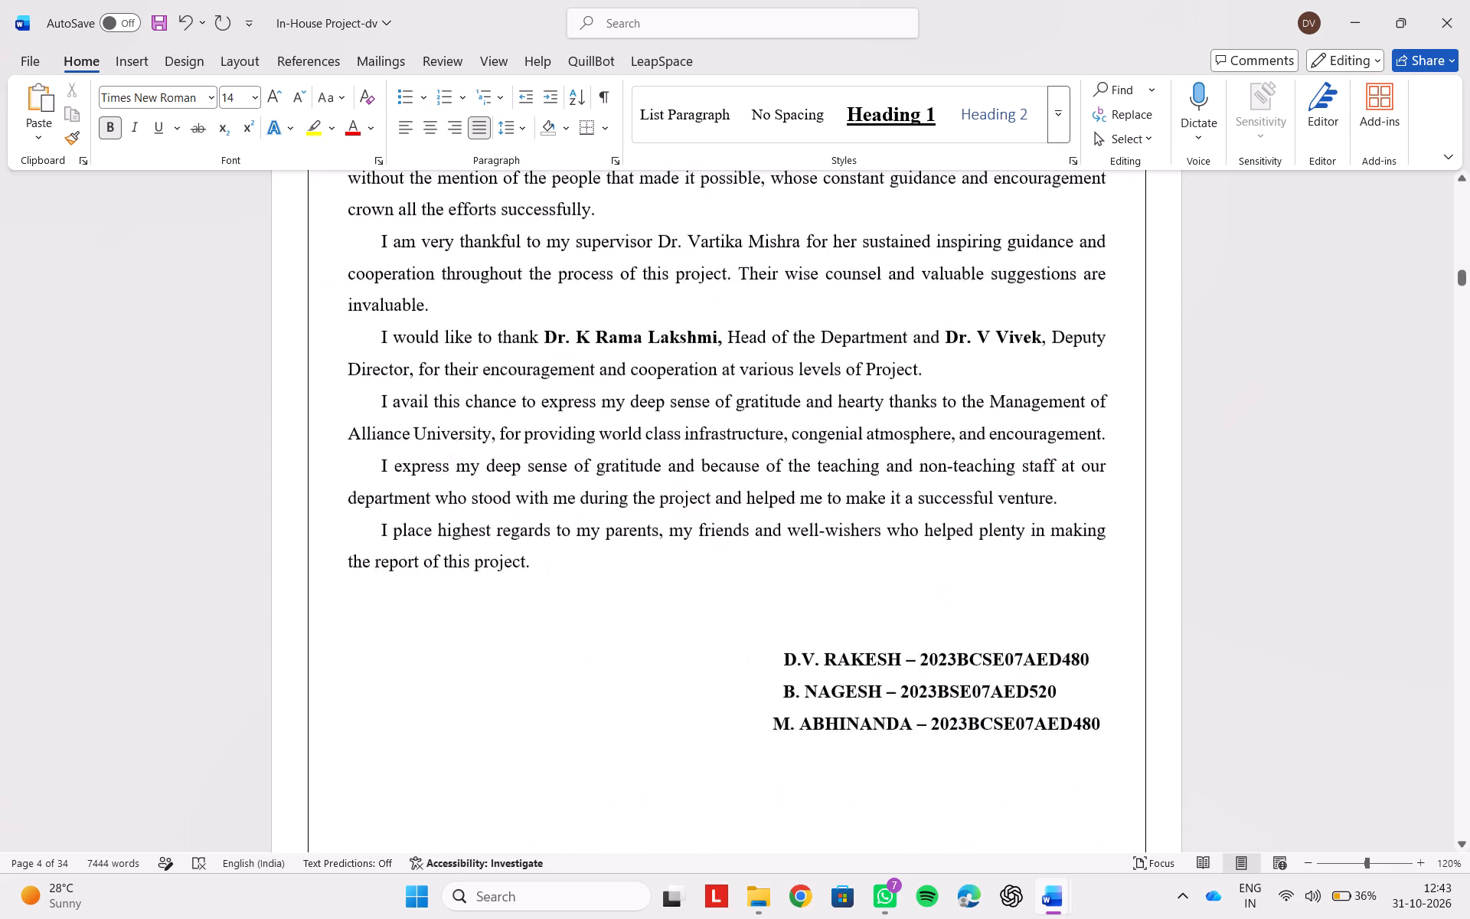
pyautogui.scroll(-1, 685, 472)
pyautogui.scroll(6, 685, 472)
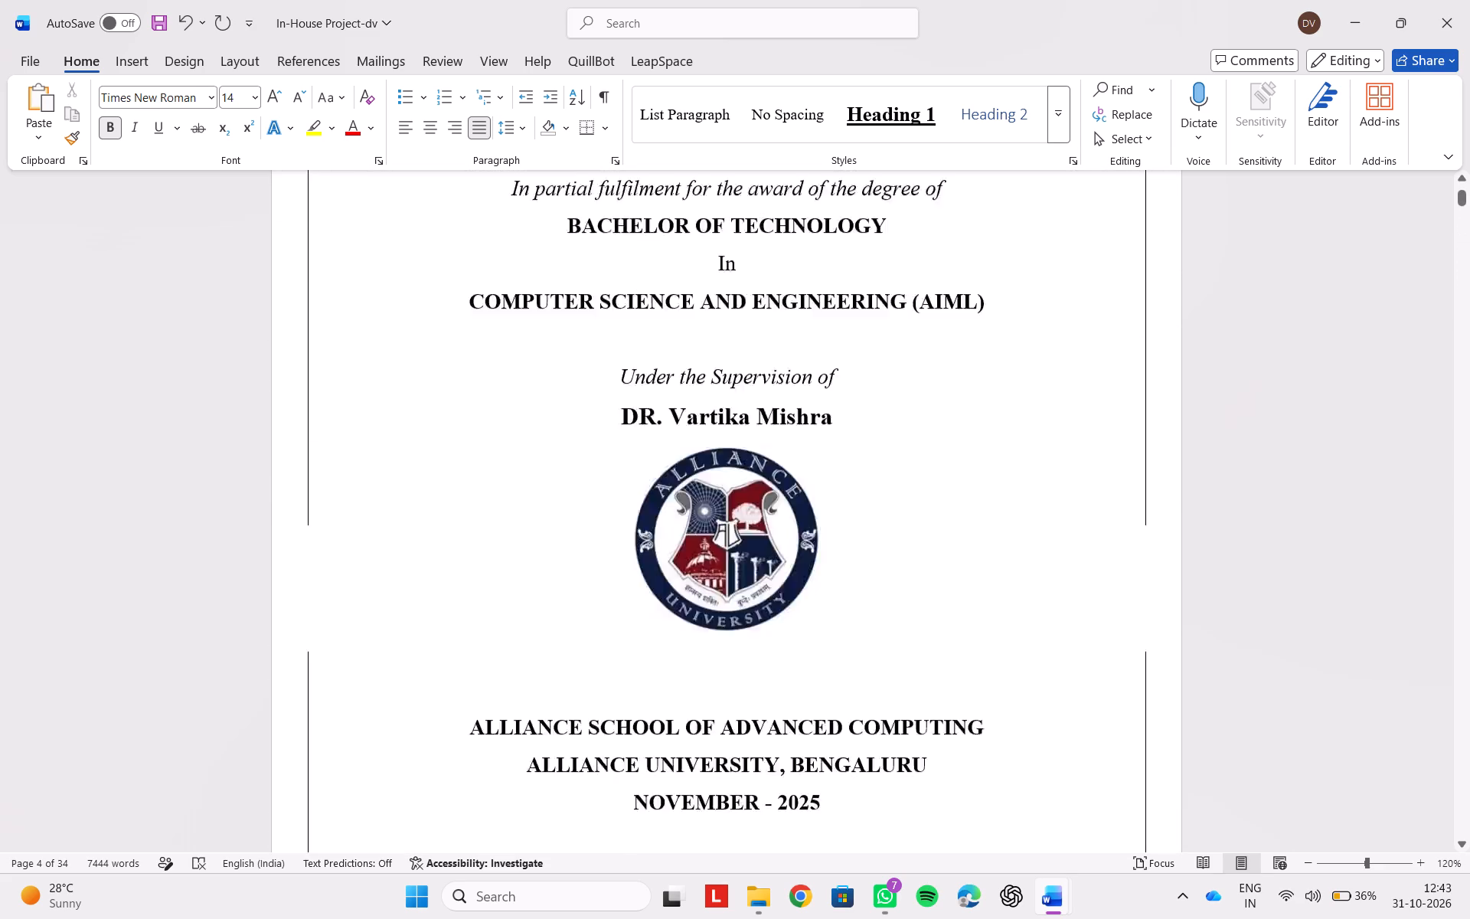
pyautogui.scroll(1, 685, 472)
pyautogui.scroll(-2, 685, 472)
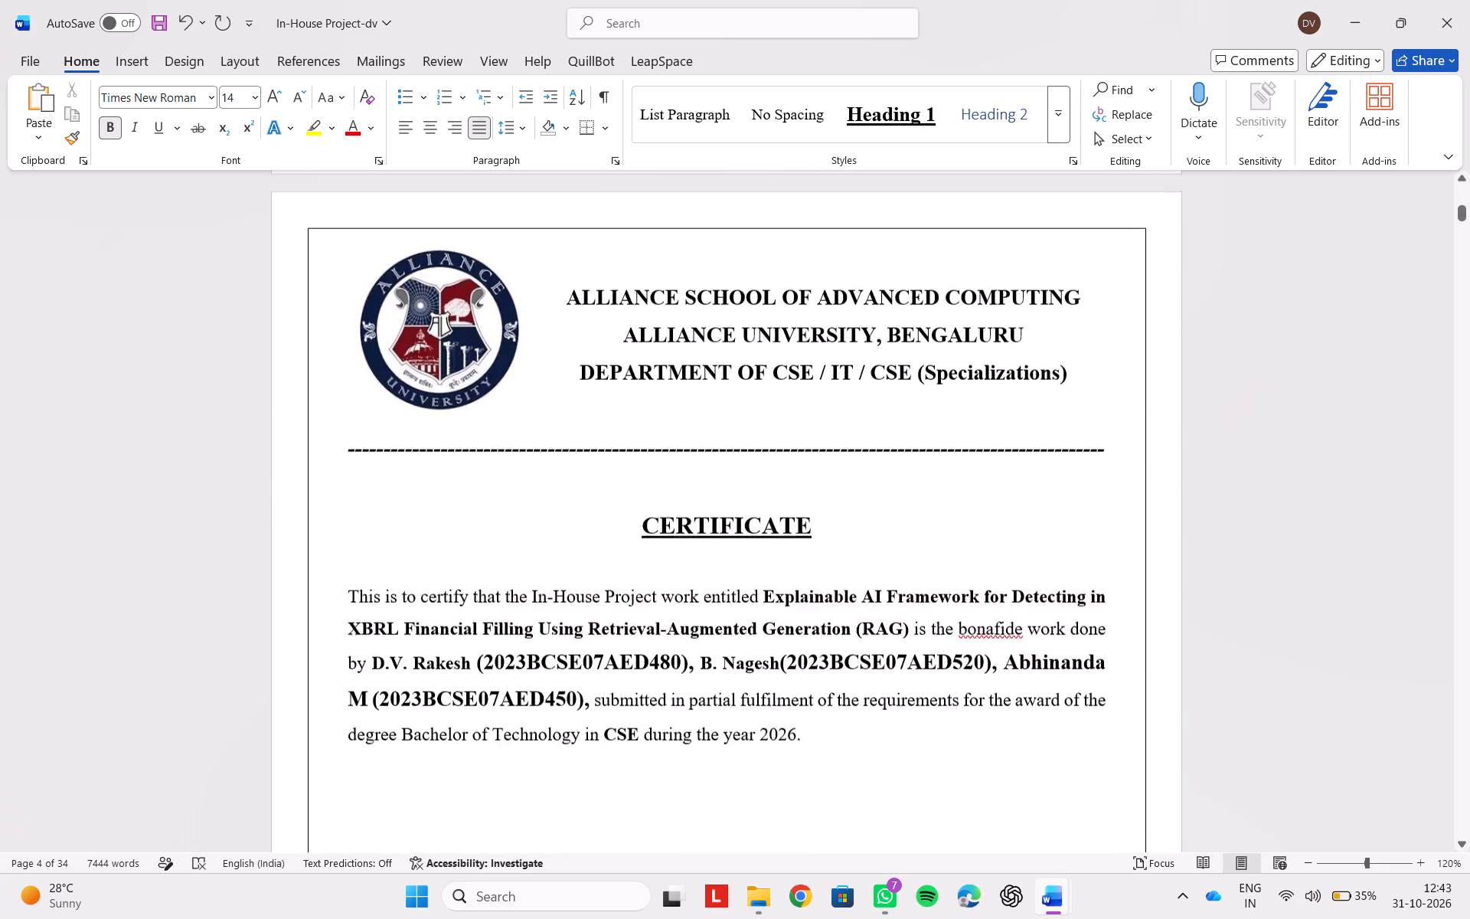
pyautogui.scroll(-1, 685, 472)
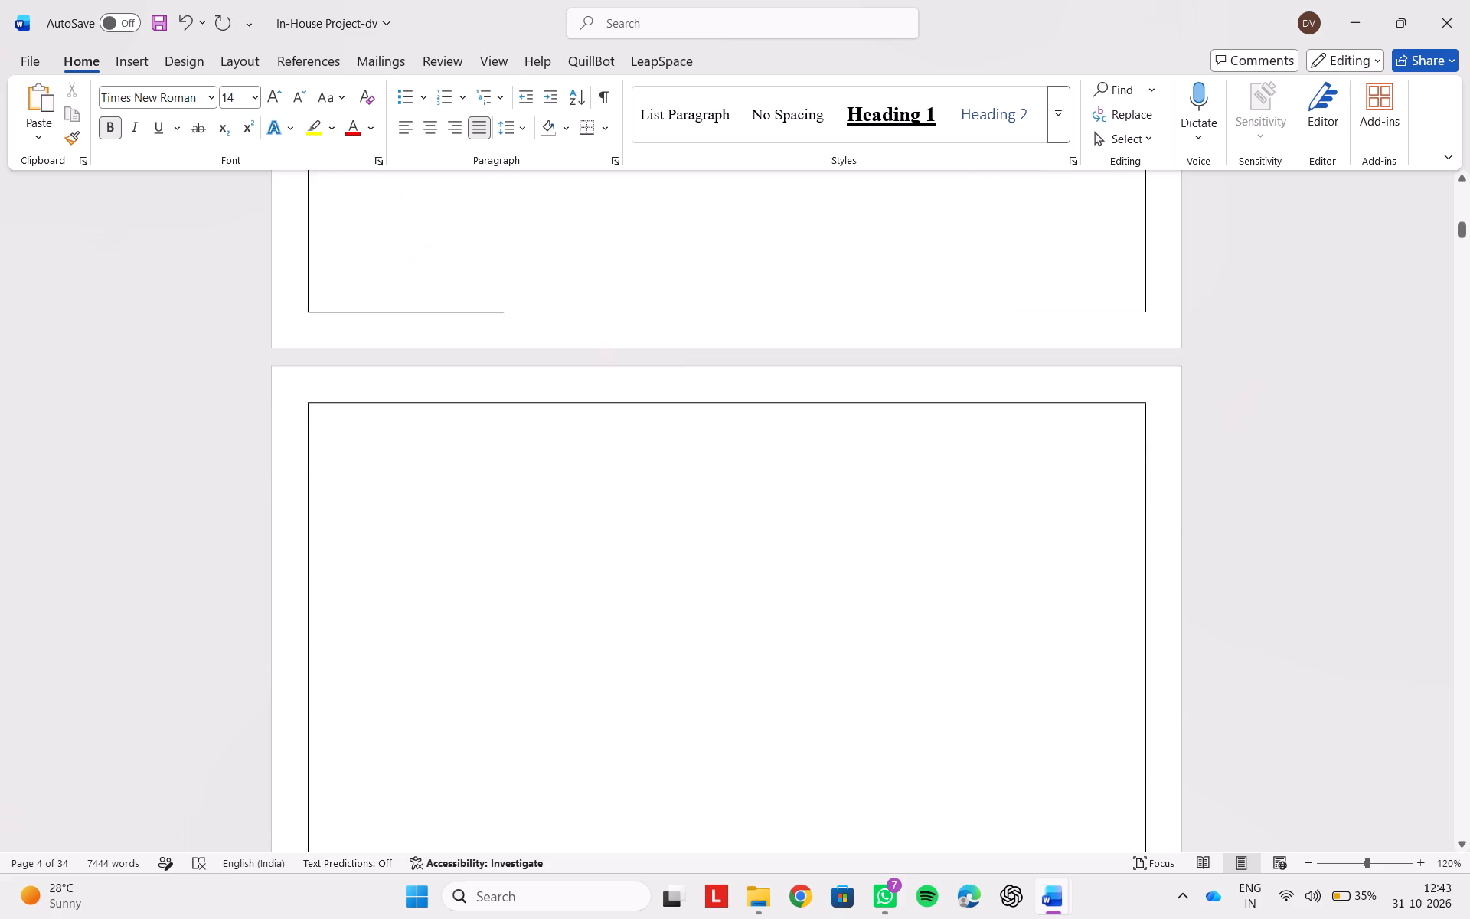
pyautogui.scroll(-1, 685, 472)
# Remove the blank page between the certificate and the declaration, including the empty lines above the declaration's university logo.
pyautogui.scroll(2, 685, 472)
pyautogui.scroll(-1, 685, 472)
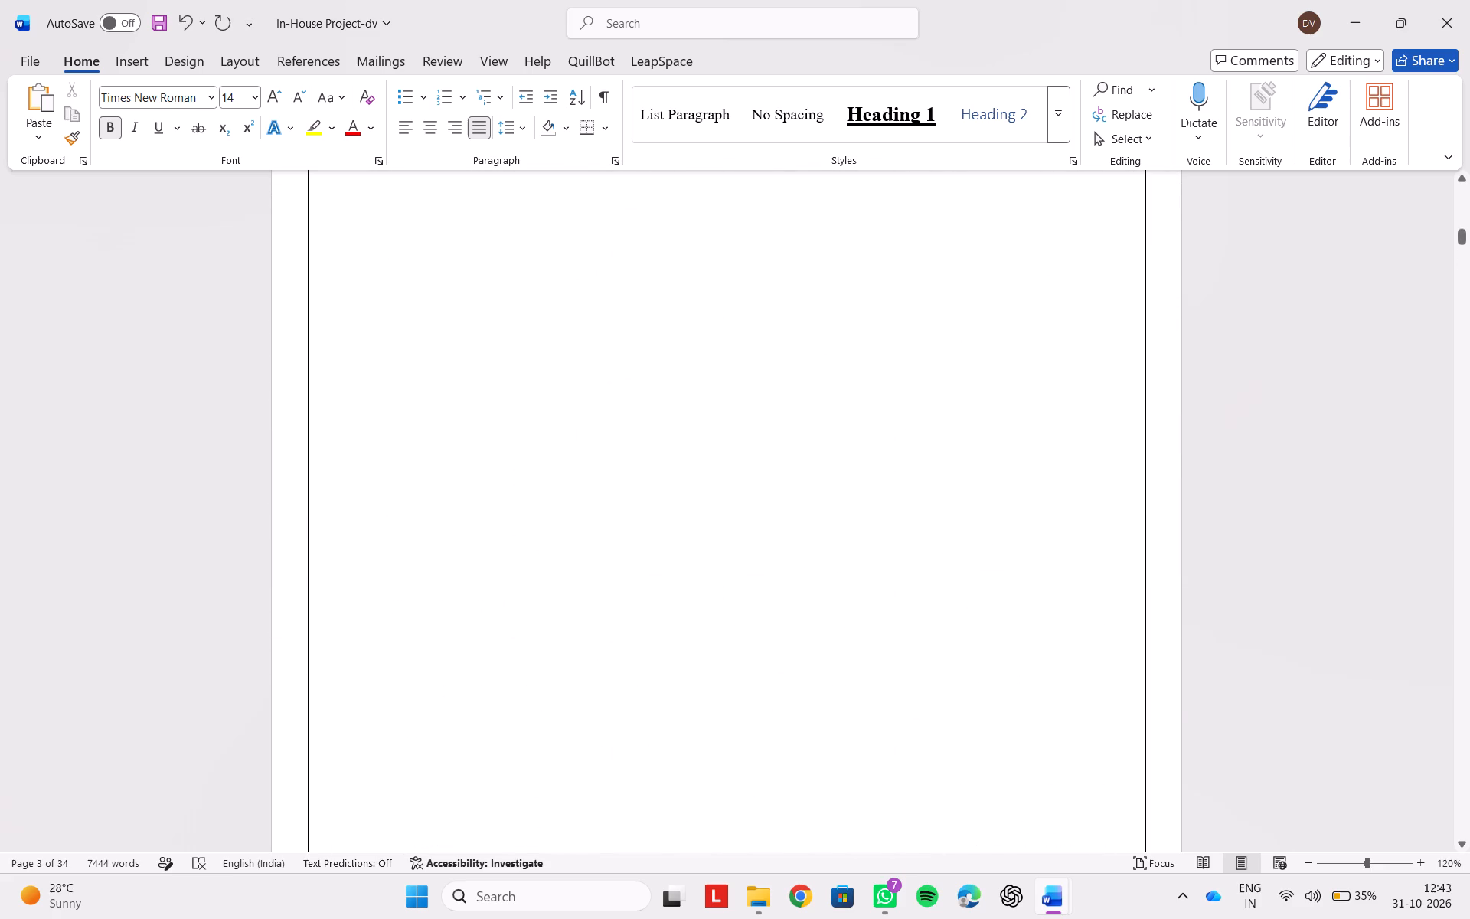
pyautogui.scroll(-2, 685, 472)
pyautogui.click(524, 694)
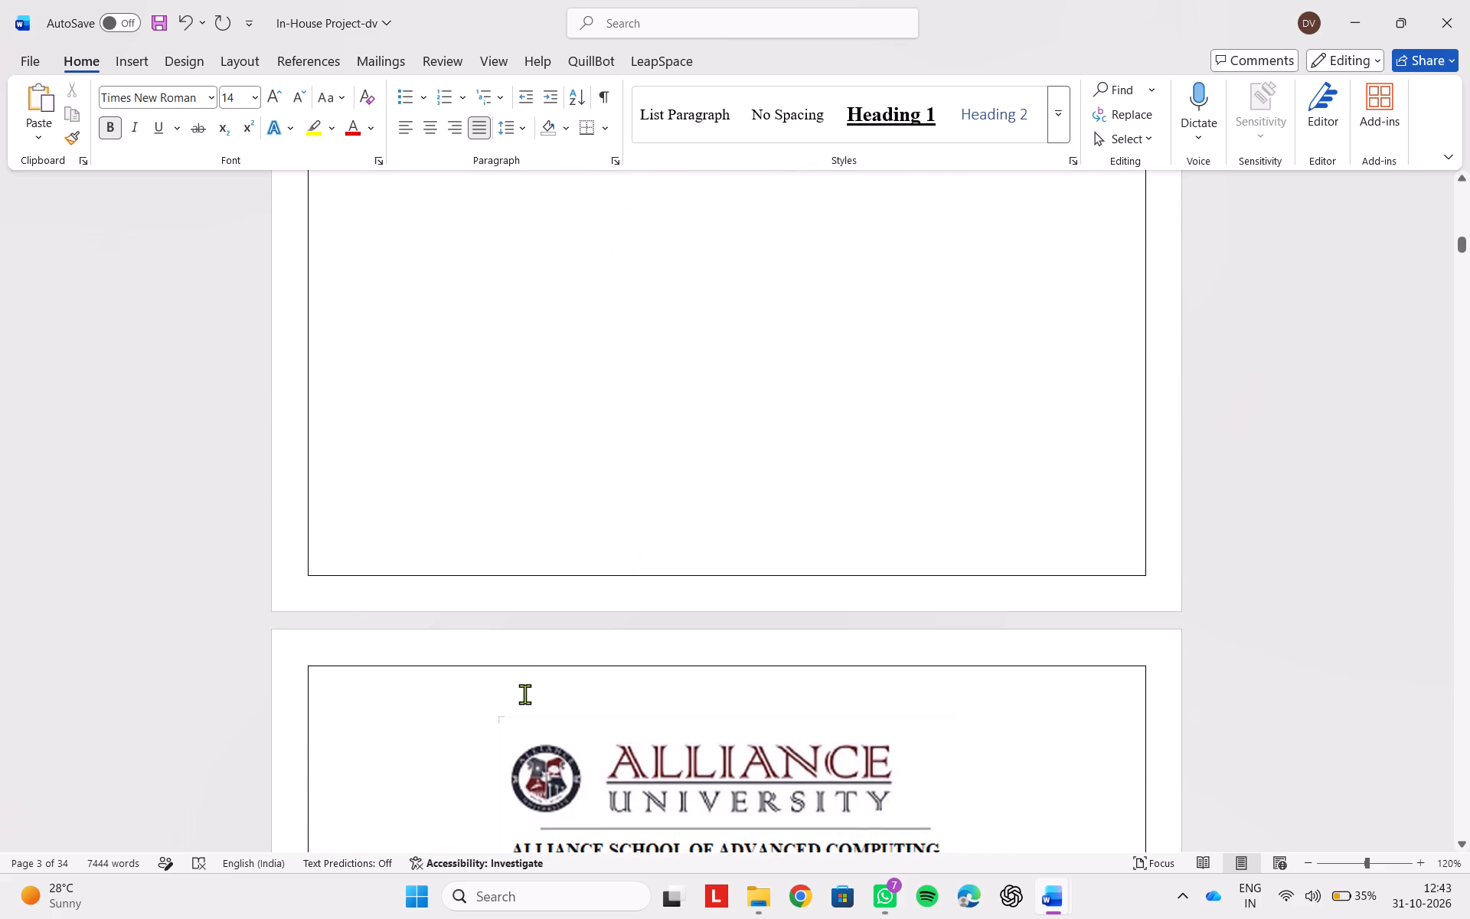
pyautogui.press('BackSpace')
pyautogui.press('BackSpace')
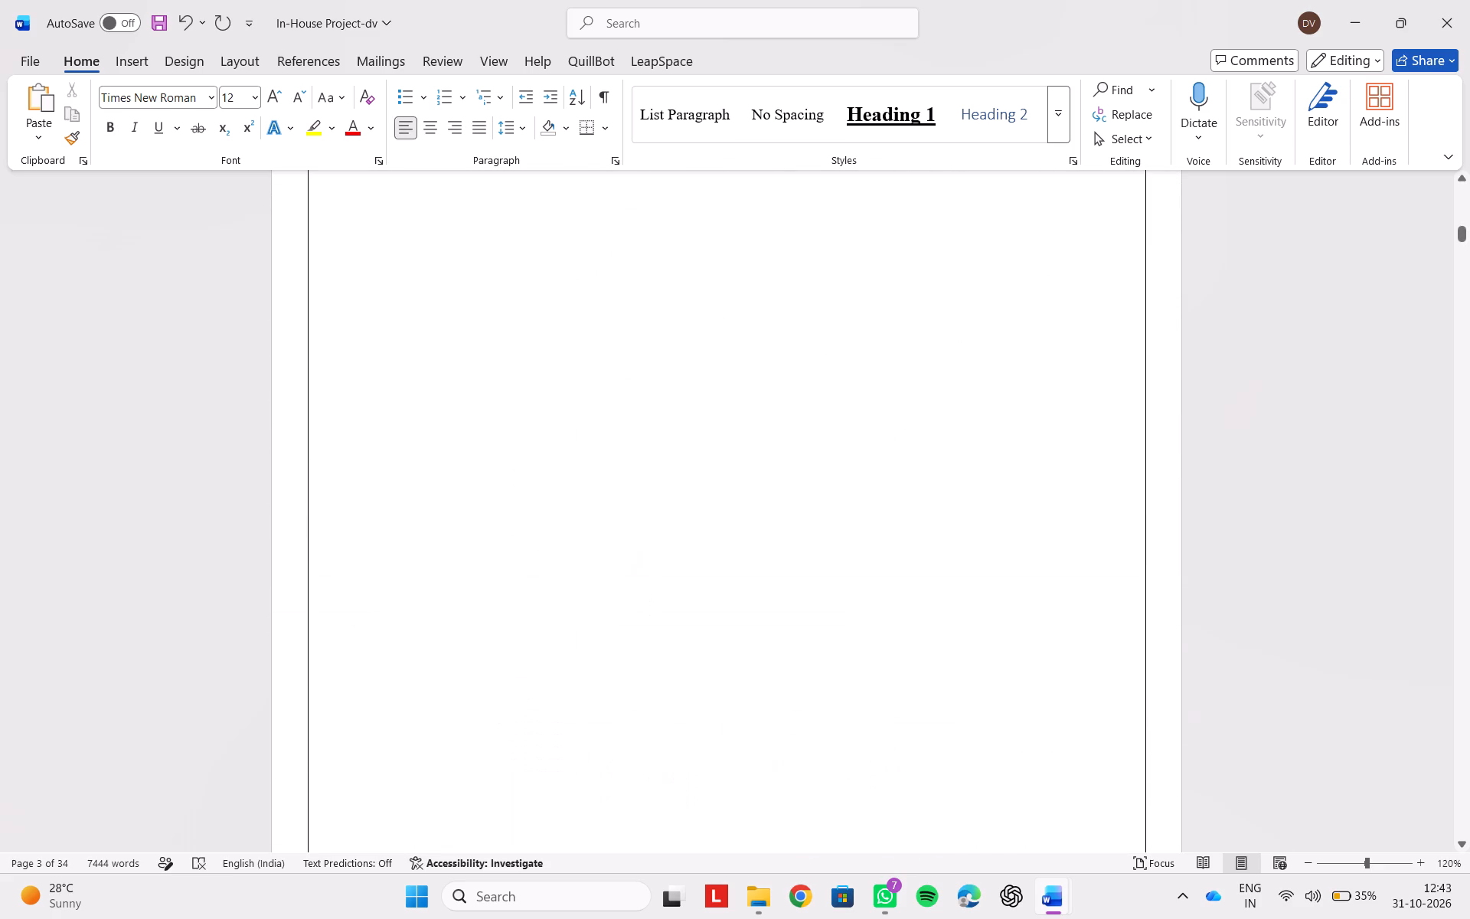
pyautogui.press('BackSpace')
pyautogui.scroll(1, 524, 694)
pyautogui.press('BackSpace')
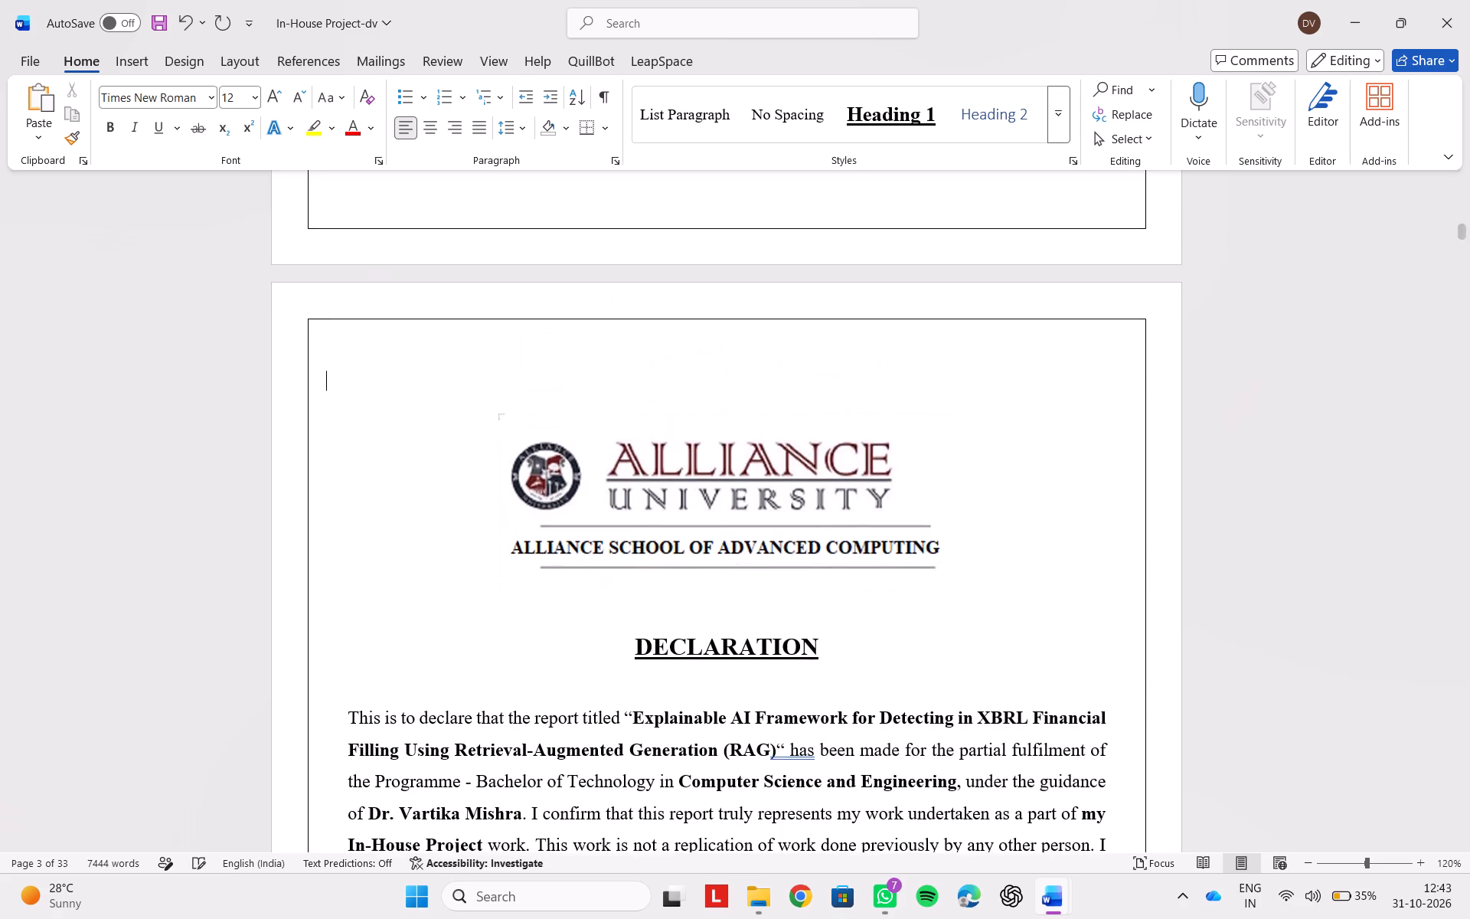
pyautogui.press('BackSpace')
pyautogui.press('BackSpace')
# On the title page, join the first student's bracketed registration number onto the name line, separated by two spaces.
pyautogui.scroll(1, 524, 694)
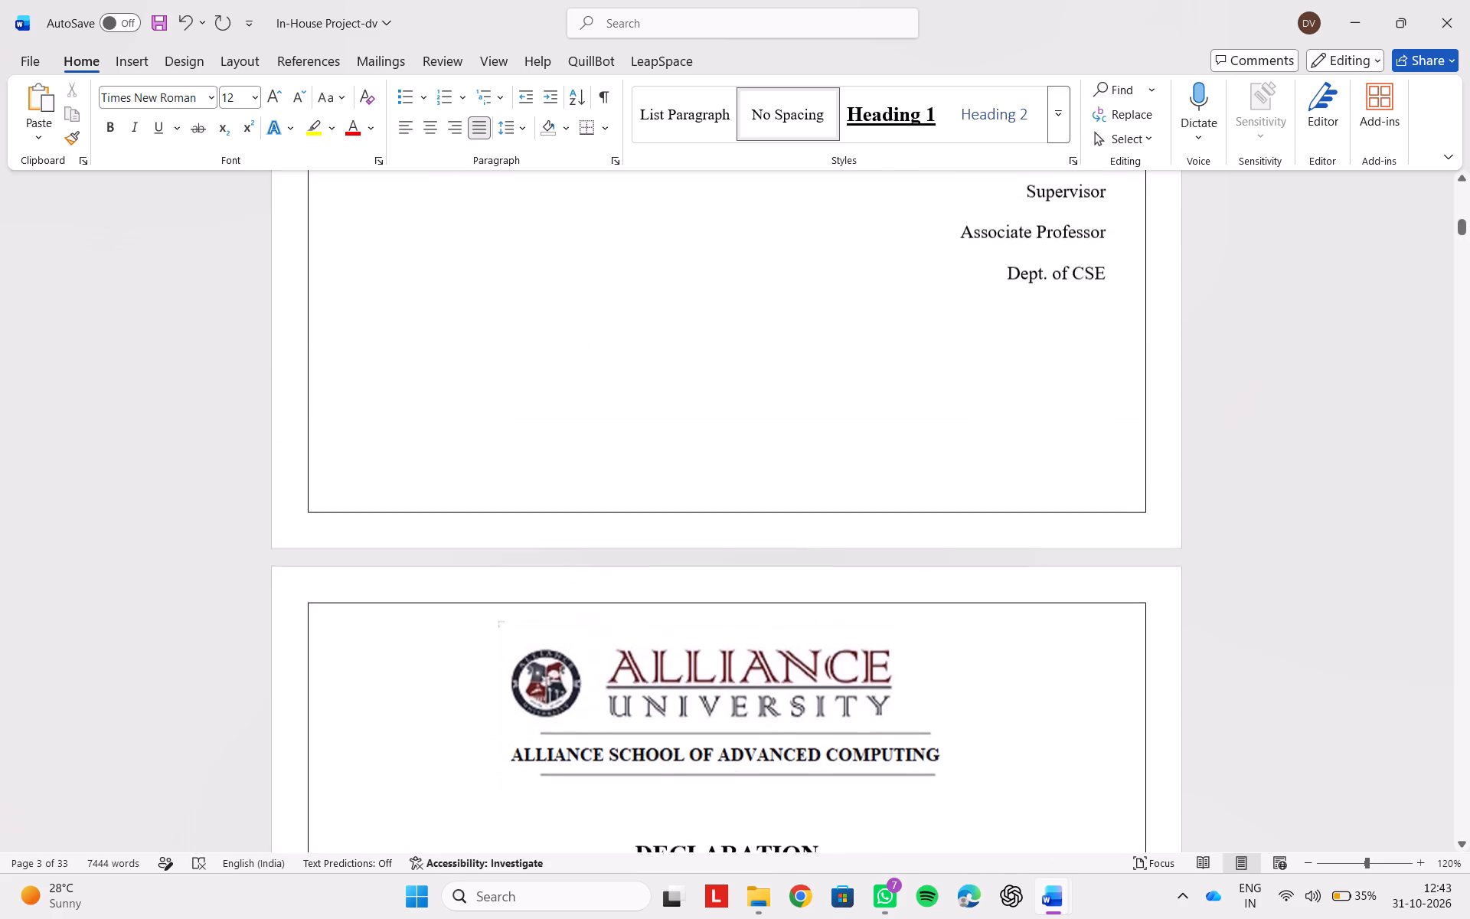
pyautogui.scroll(2, 524, 694)
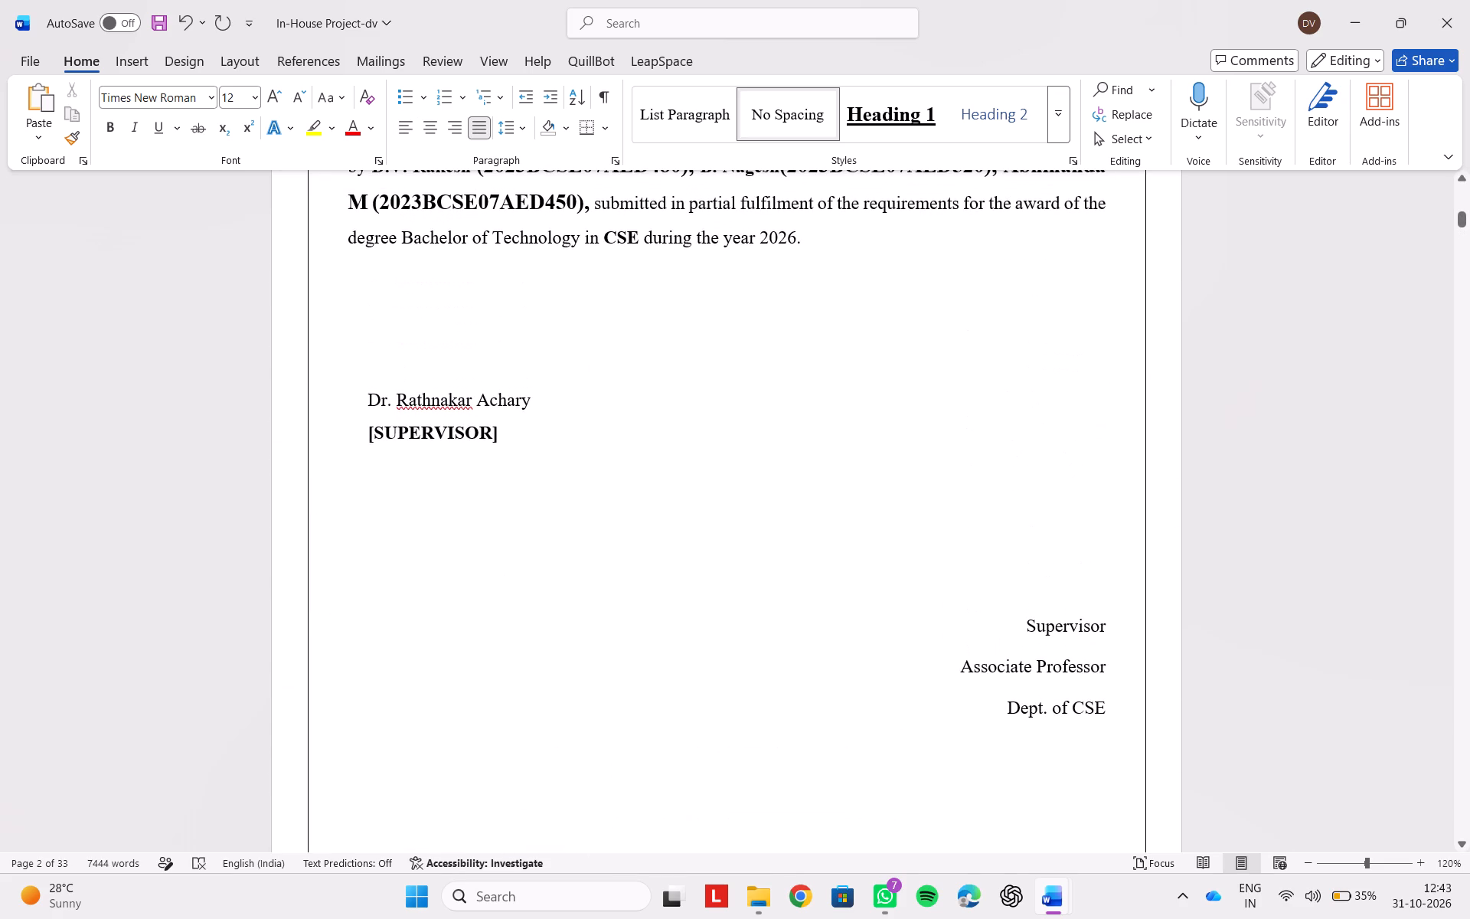
pyautogui.scroll(1, 524, 694)
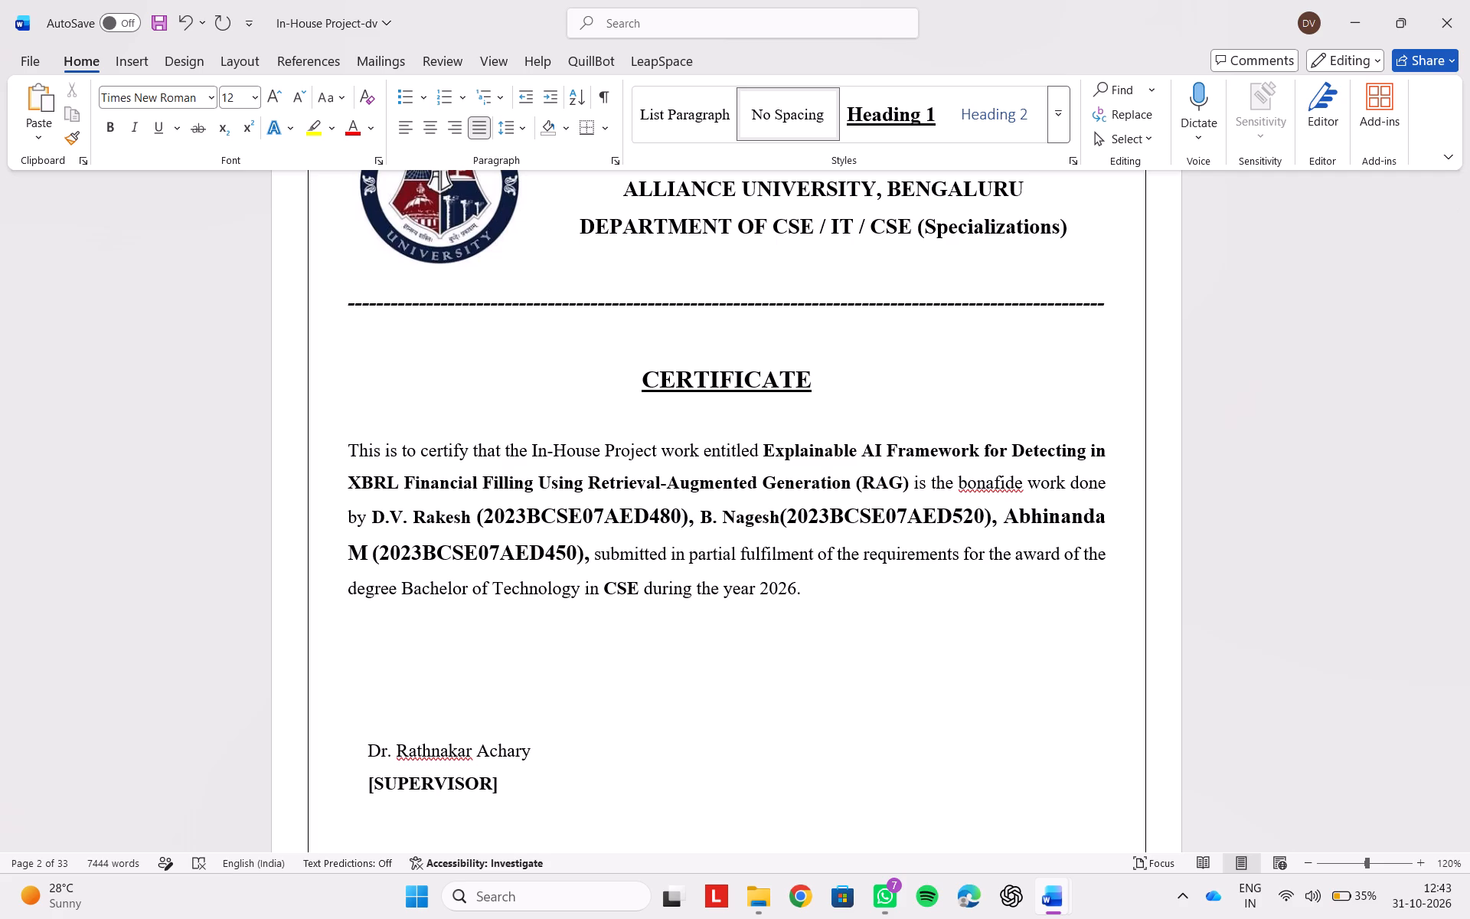
pyautogui.scroll(5, 637, 577)
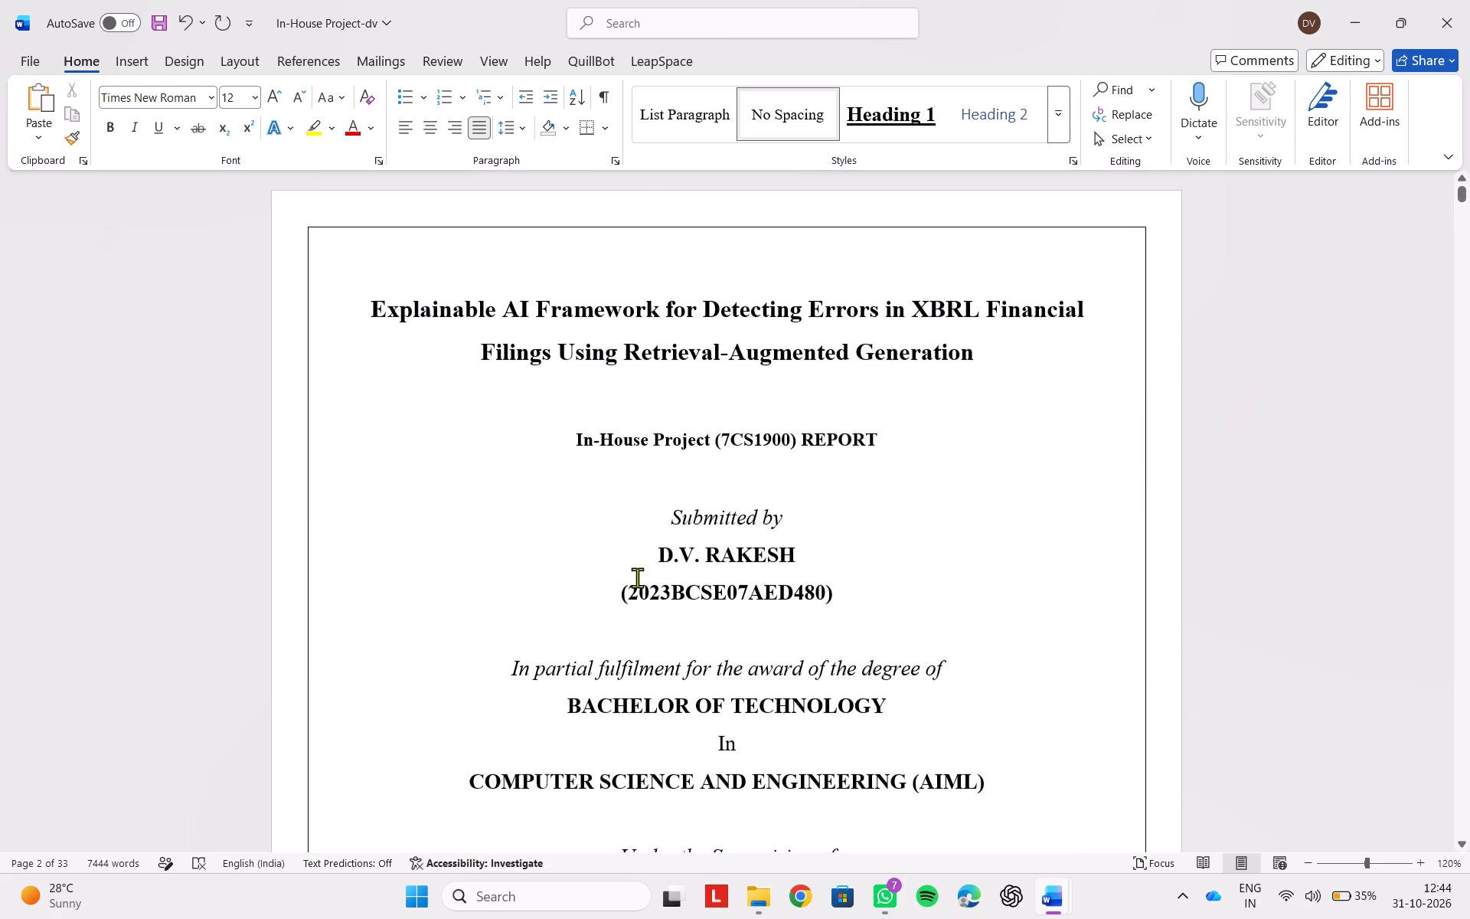
pyautogui.scroll(-1, 637, 577)
pyautogui.scroll(1, 637, 577)
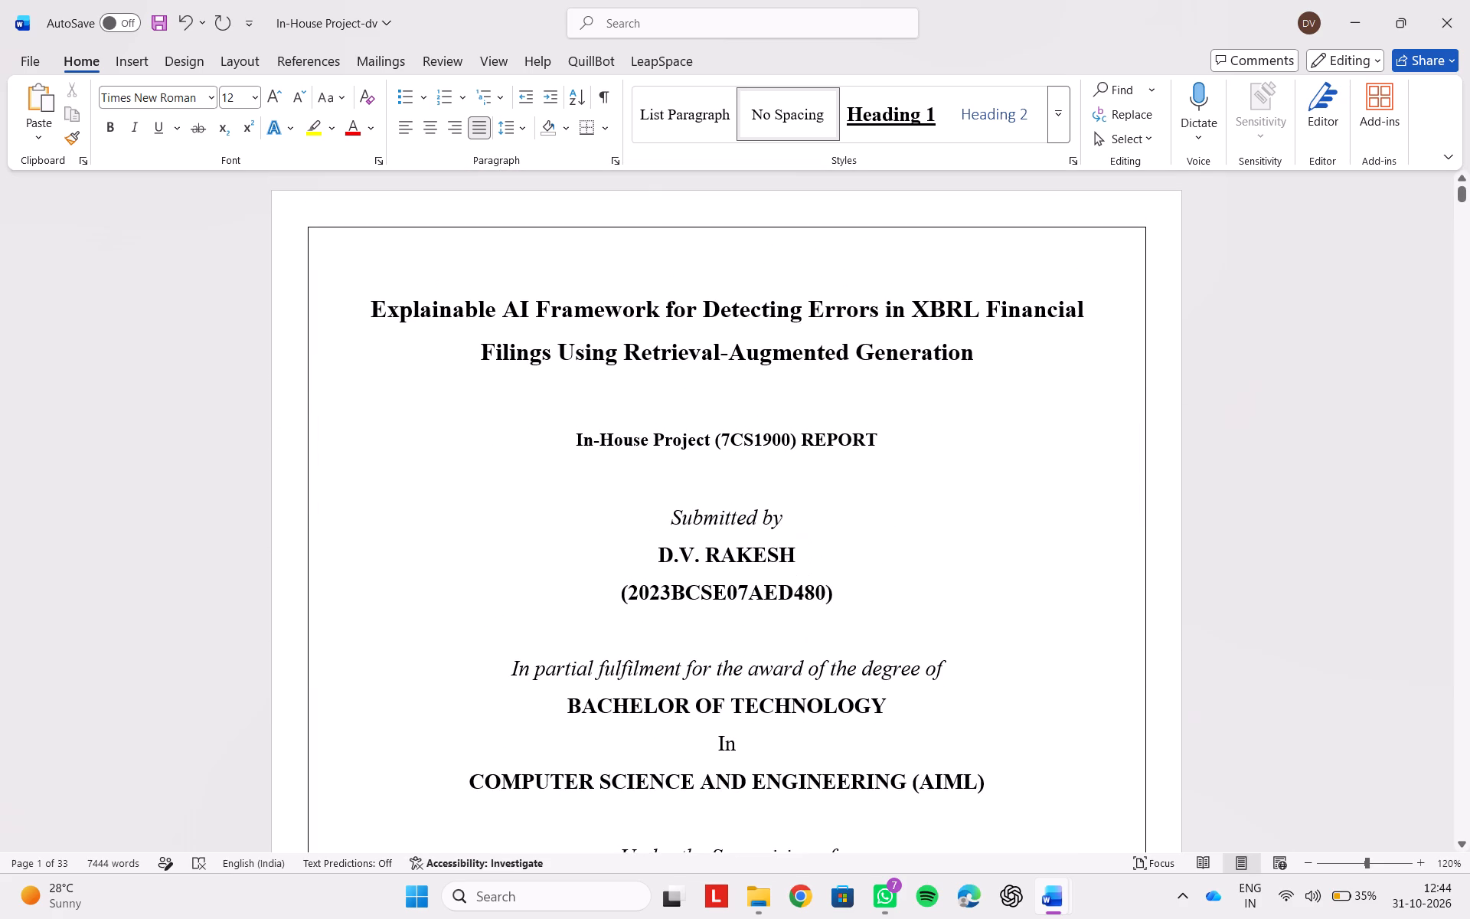
pyautogui.click(805, 552)
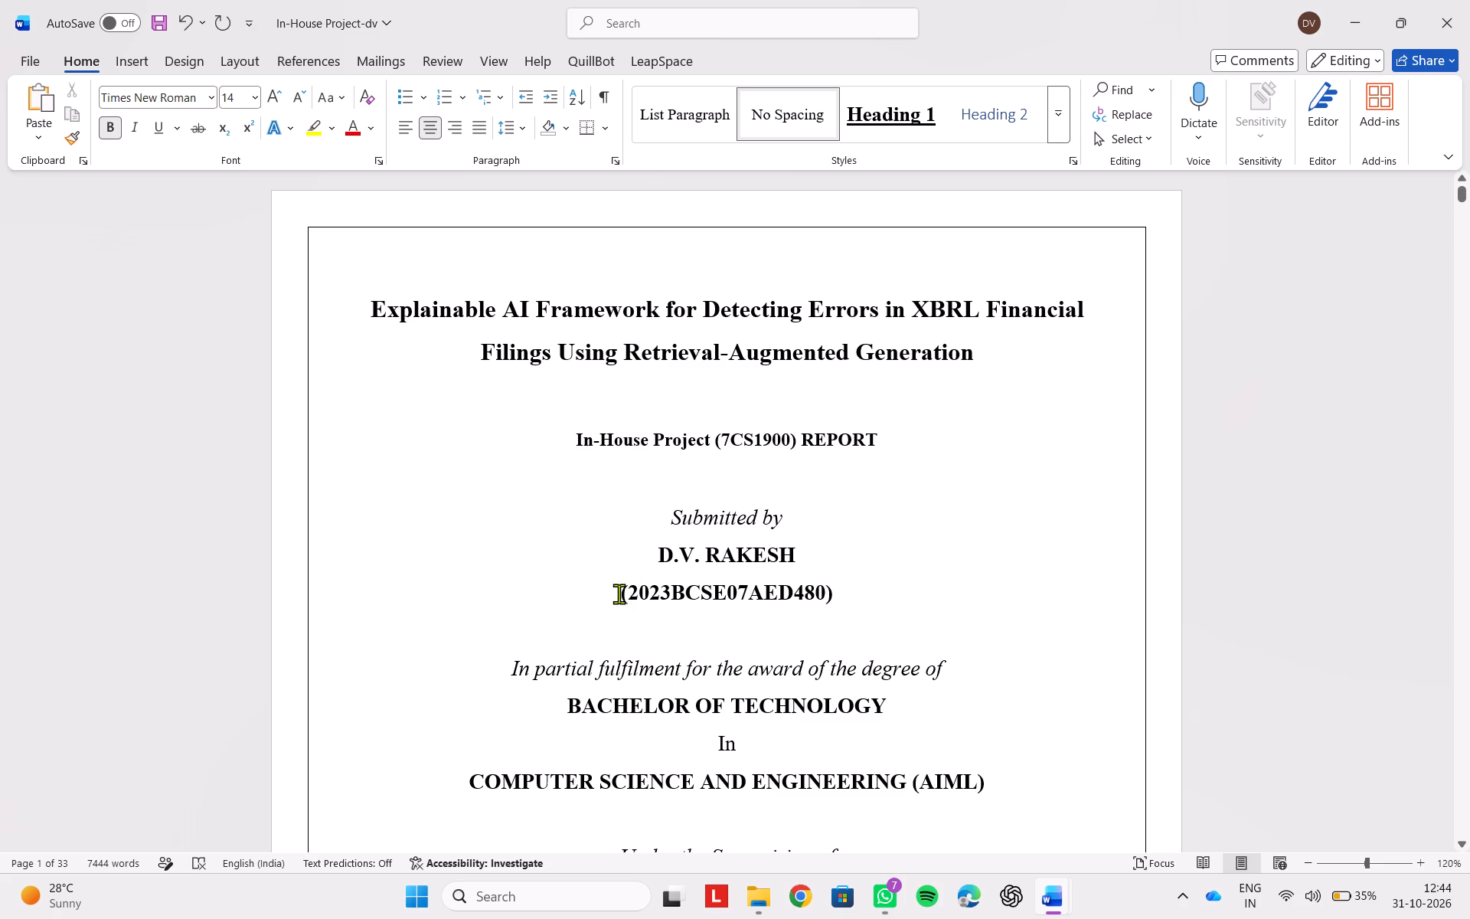
pyautogui.click(619, 594)
pyautogui.press('BackSpace')
pyautogui.press('BackSpace')
pyautogui.press('BackSpace')
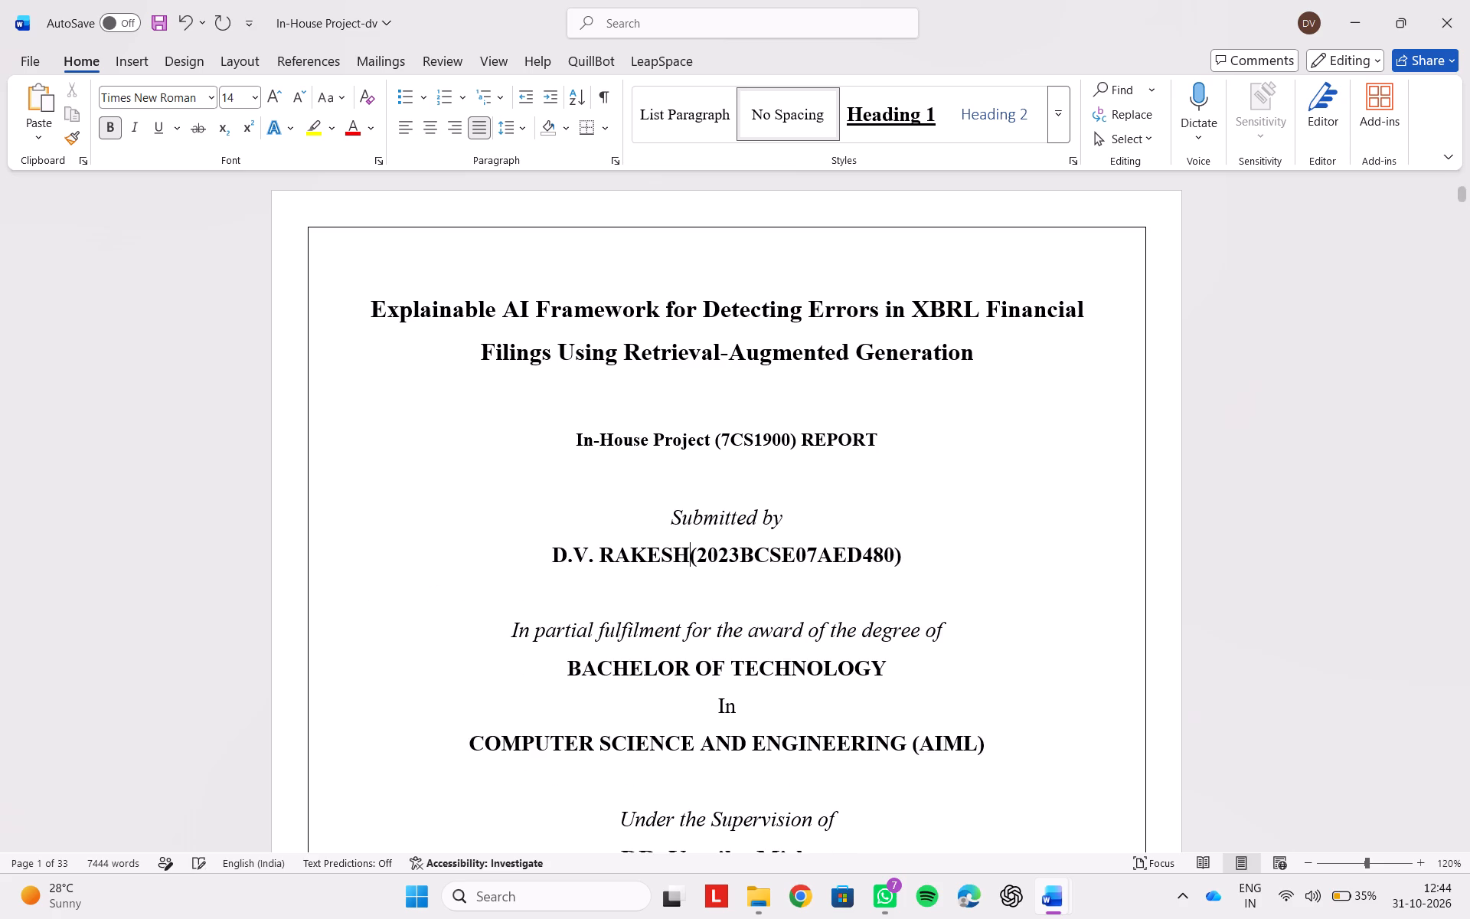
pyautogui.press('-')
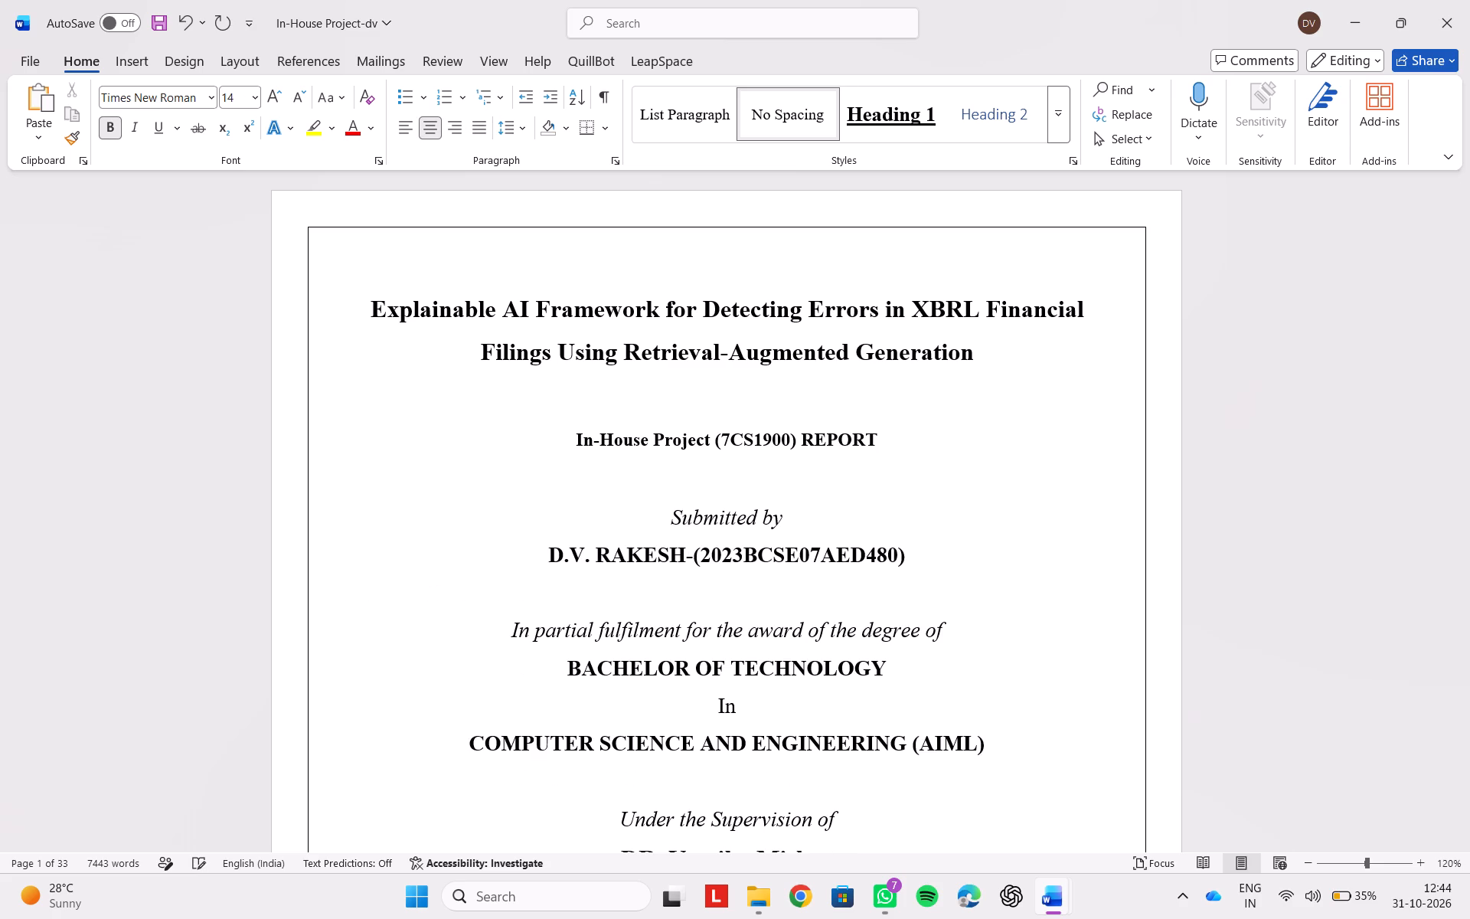
pyautogui.press('BackSpace')
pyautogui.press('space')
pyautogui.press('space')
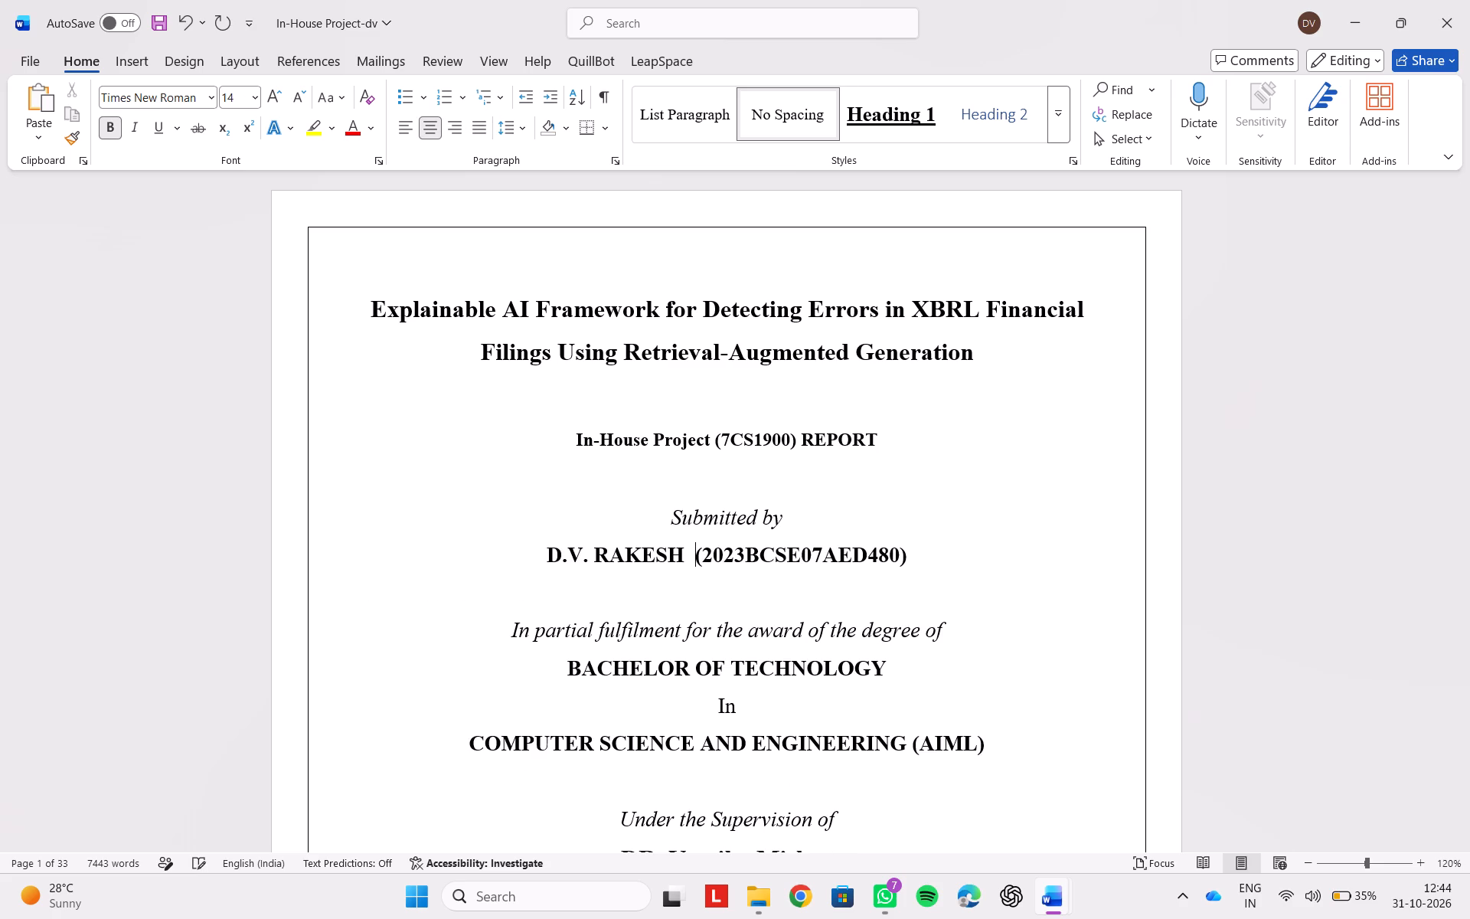
# Add a line below the first student on the title page with the second student's name and bracketed registration number.
pyautogui.click(918, 550)
pyautogui.hotkey('shift', 'Return')
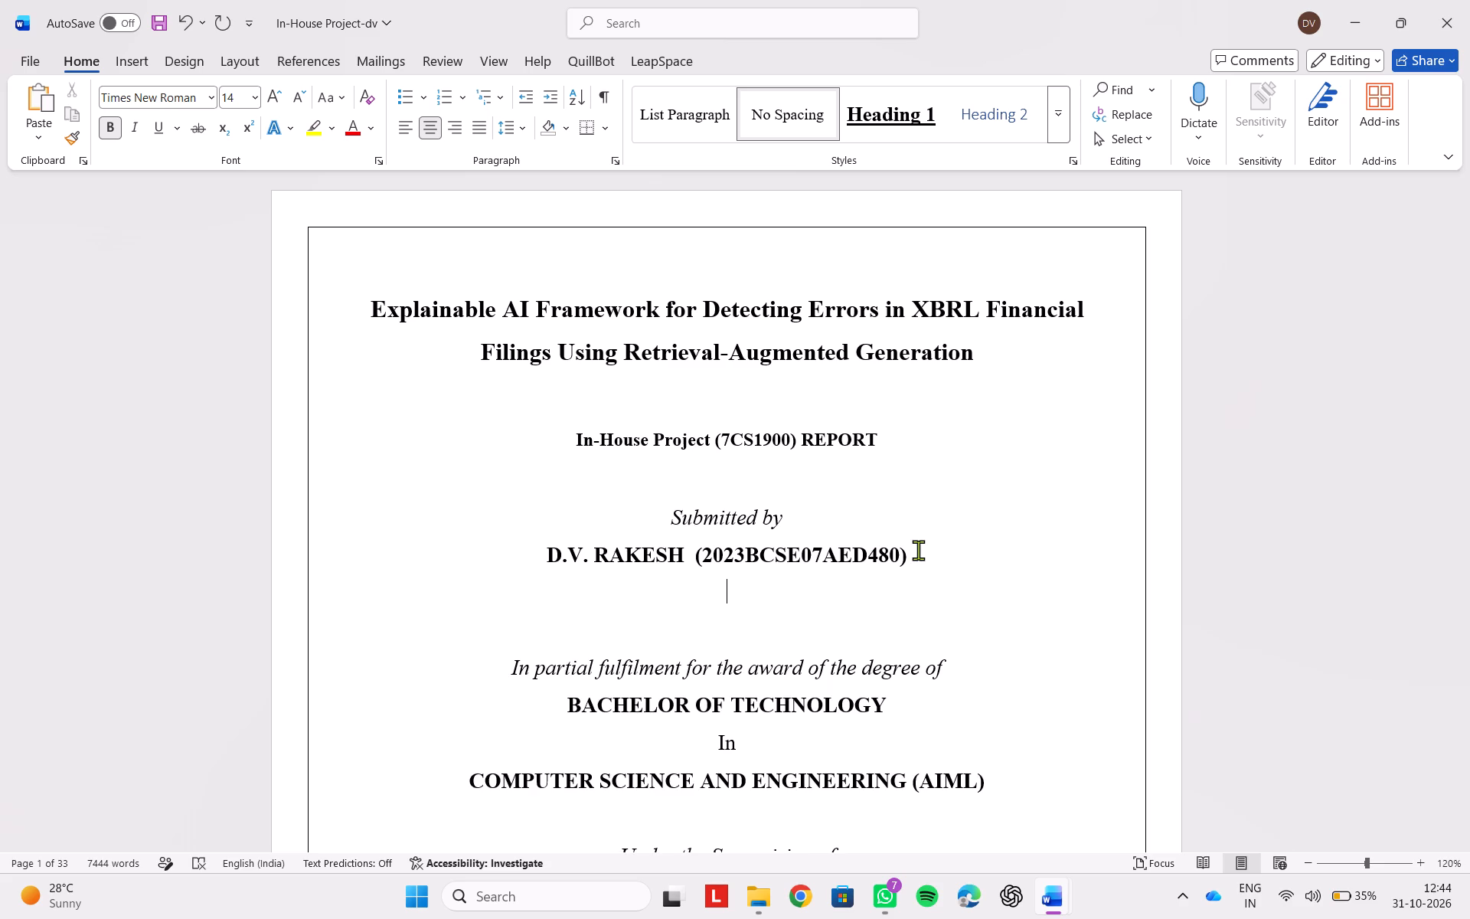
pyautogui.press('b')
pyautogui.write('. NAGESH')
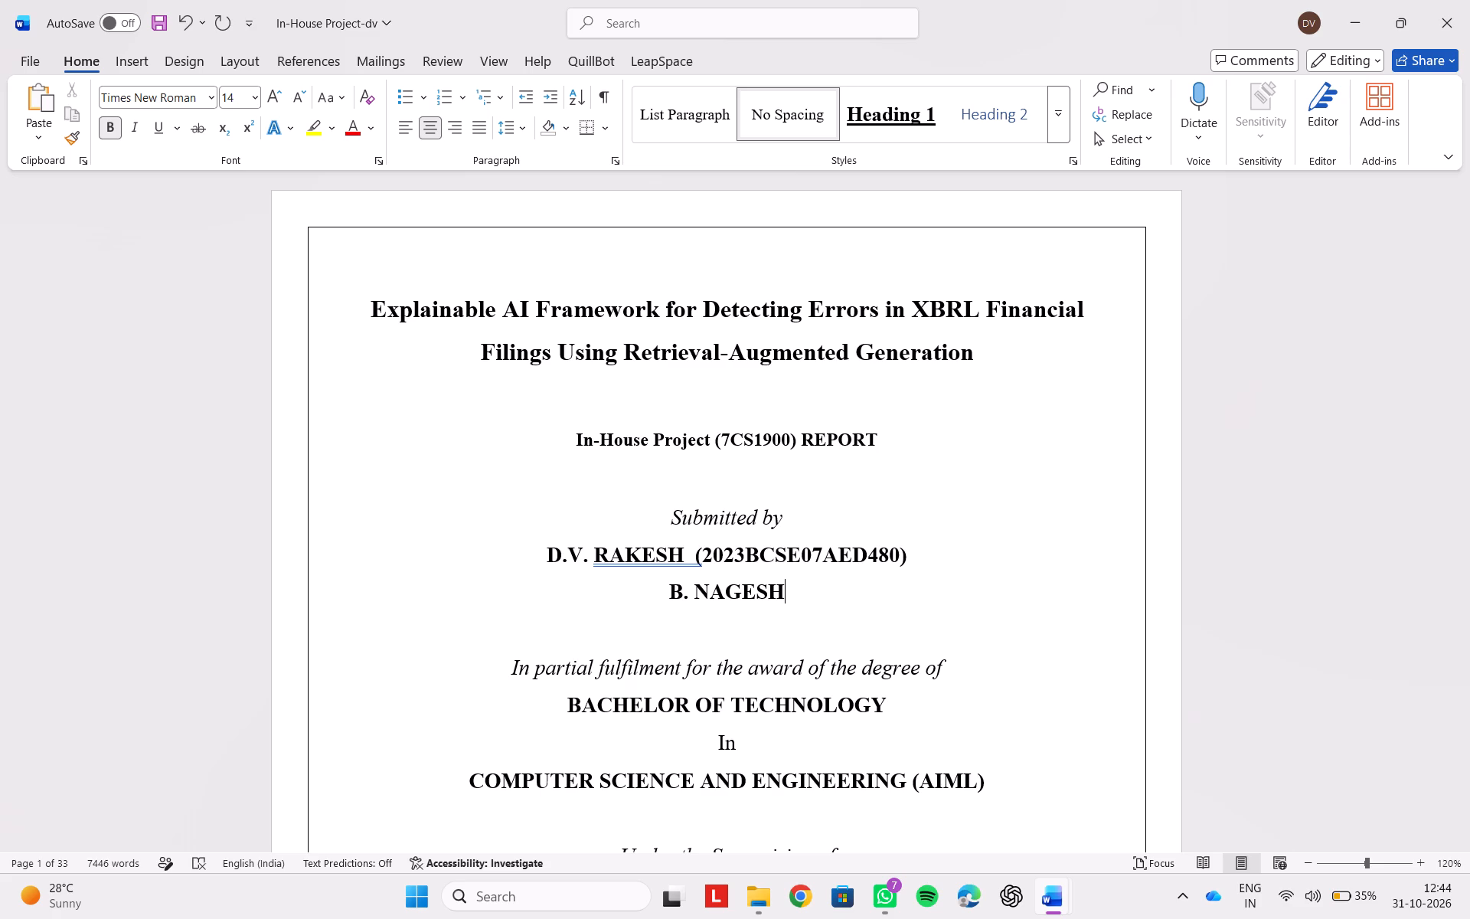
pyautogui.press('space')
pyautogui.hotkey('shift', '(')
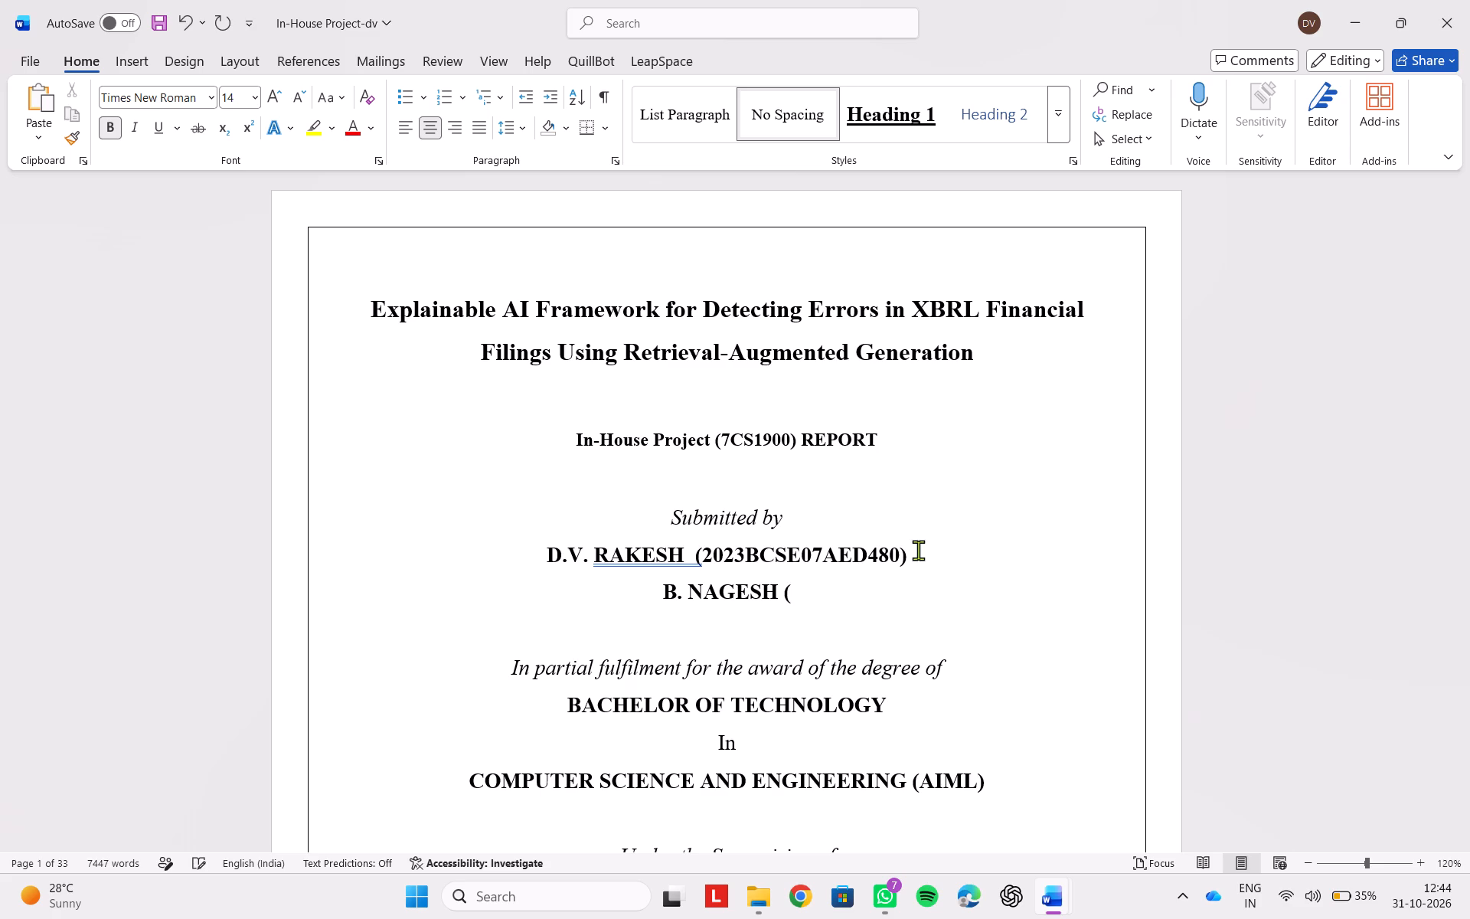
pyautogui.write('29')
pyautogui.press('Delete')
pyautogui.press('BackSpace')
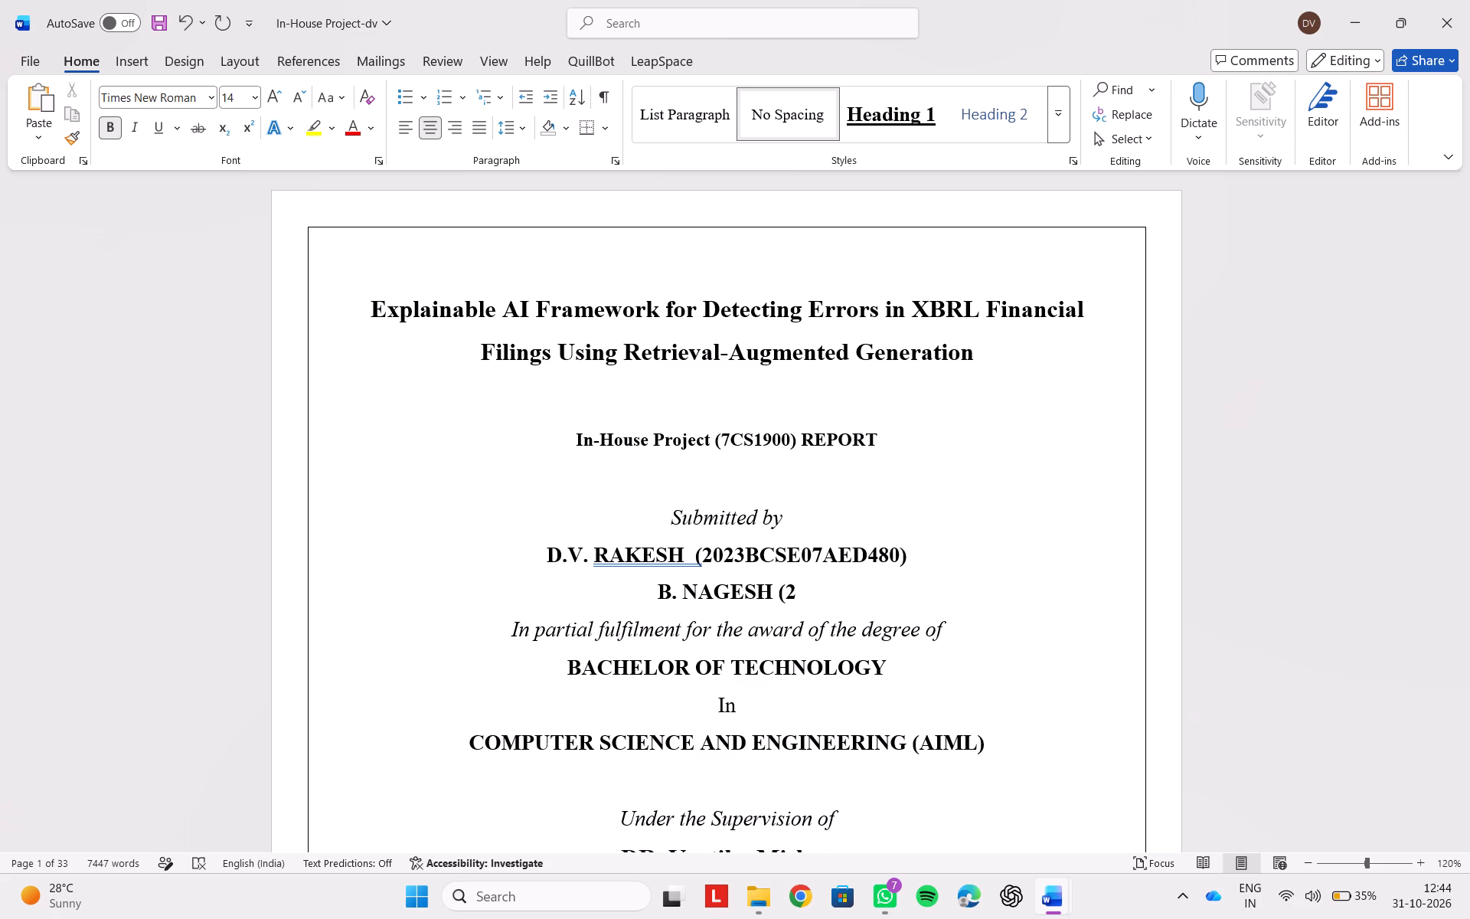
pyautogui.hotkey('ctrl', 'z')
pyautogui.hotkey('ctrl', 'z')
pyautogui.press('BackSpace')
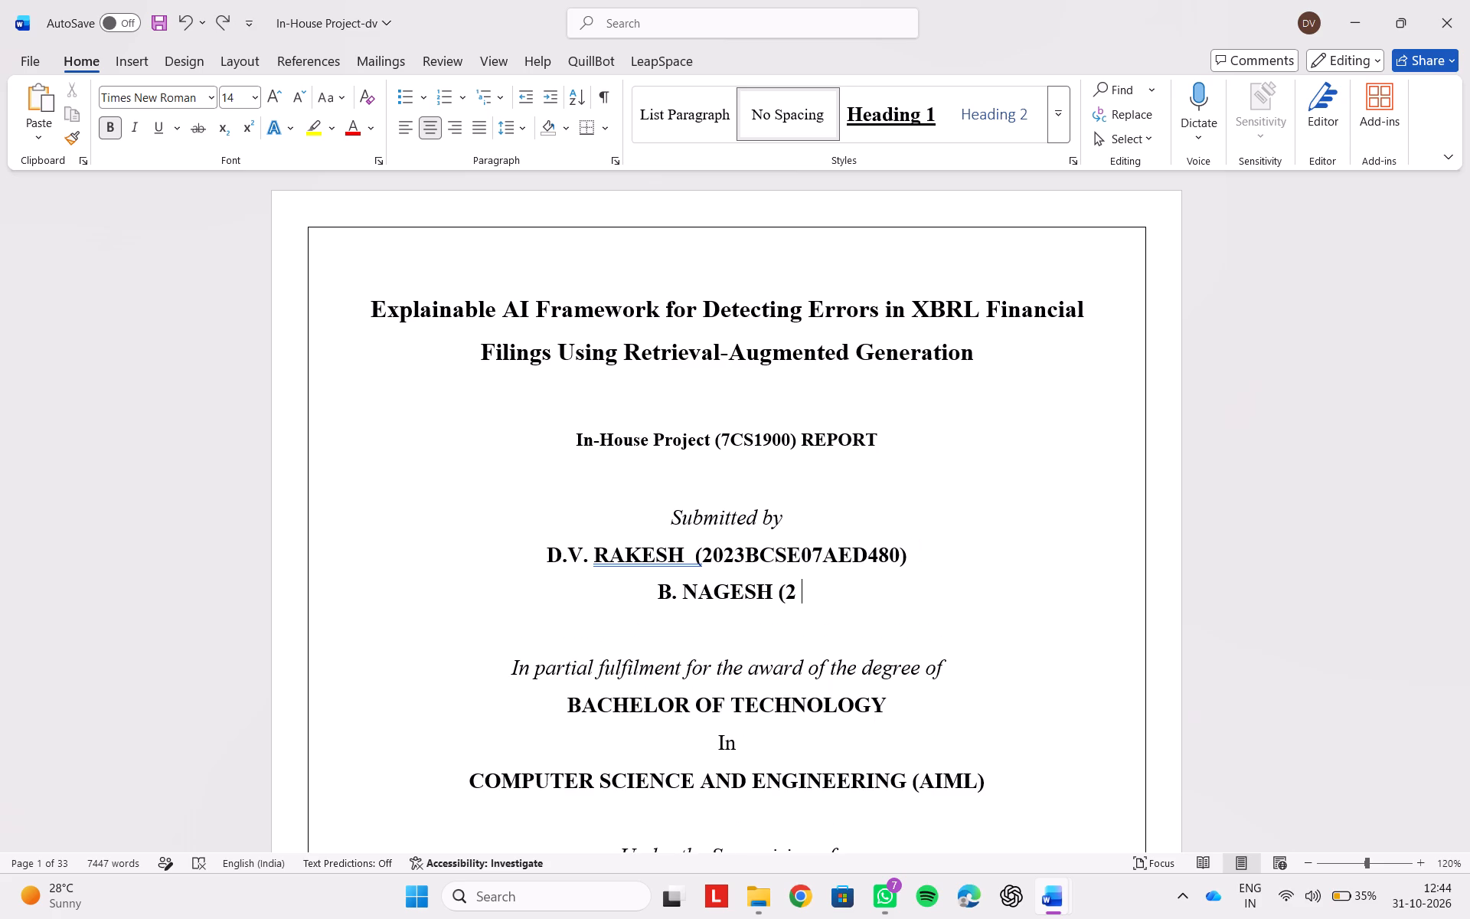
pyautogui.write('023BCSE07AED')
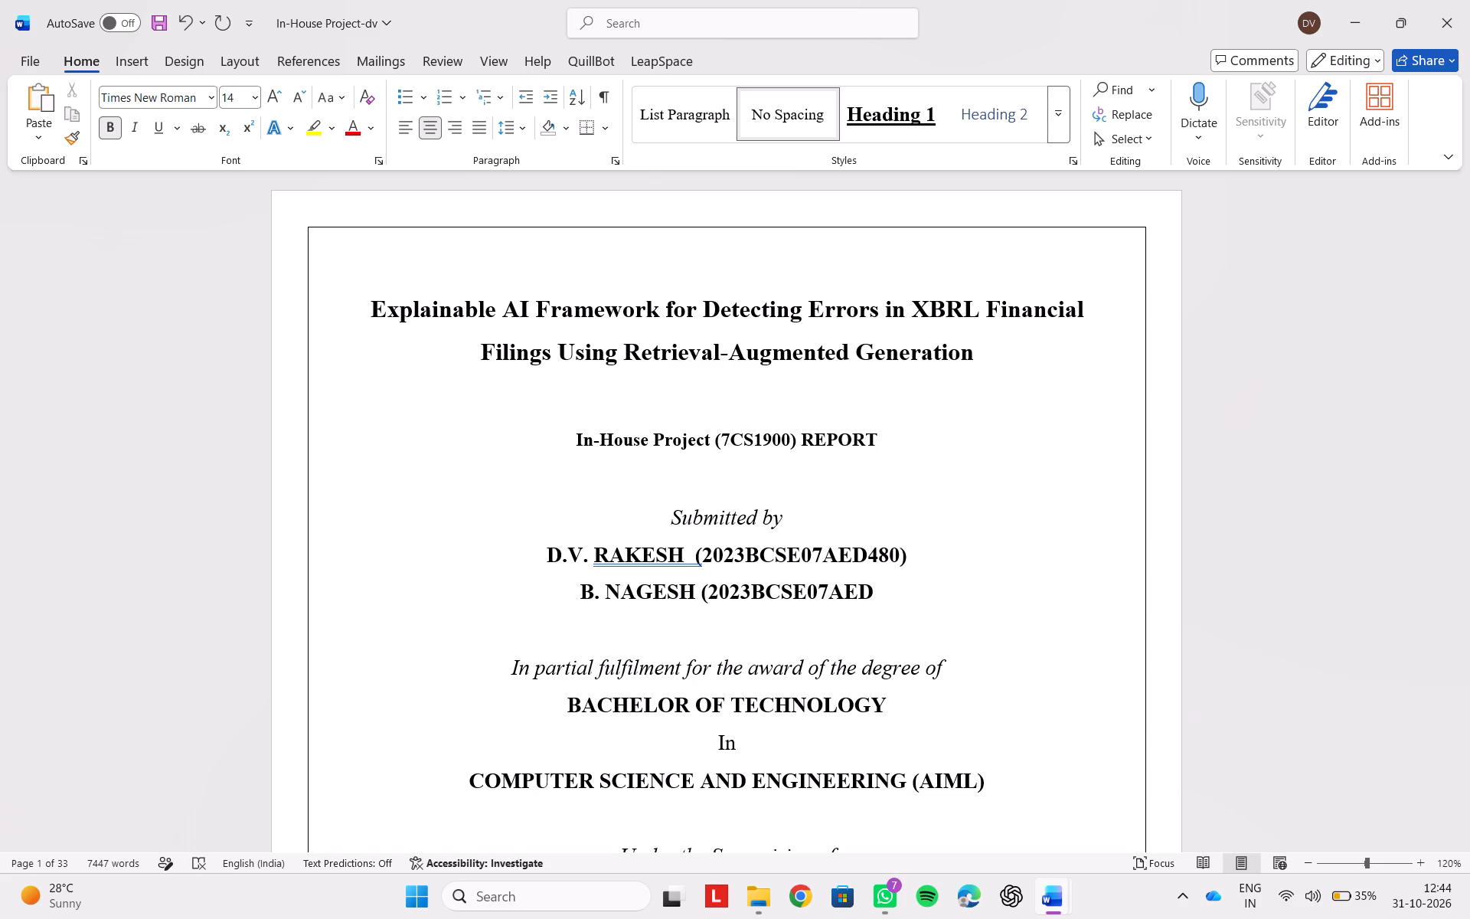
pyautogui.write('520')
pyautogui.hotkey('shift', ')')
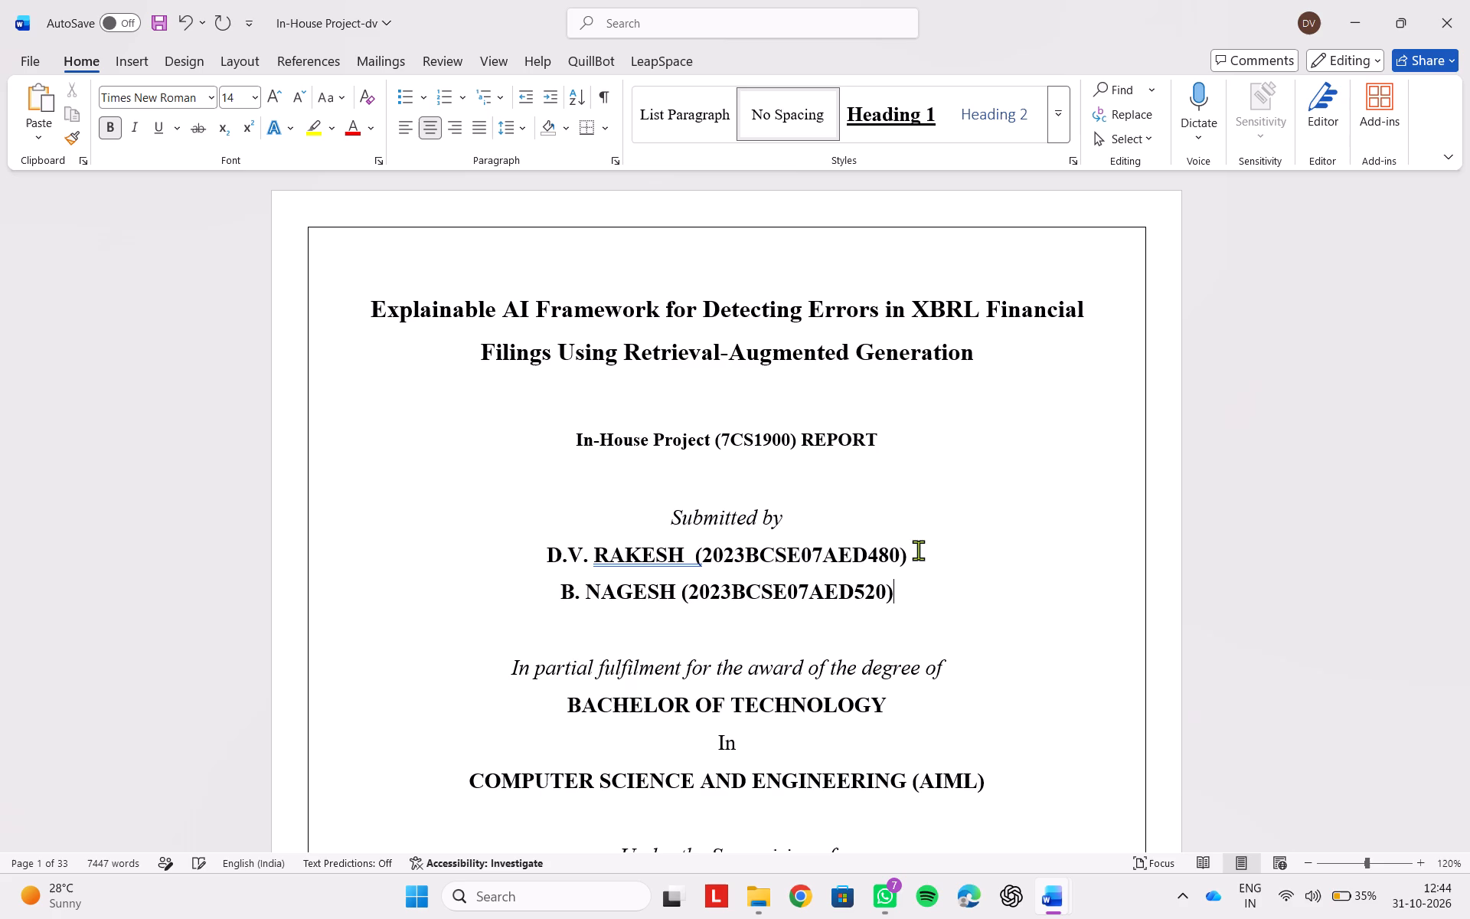
# Add a line below the second student on the title page with the third student's name and bracketed registration number.
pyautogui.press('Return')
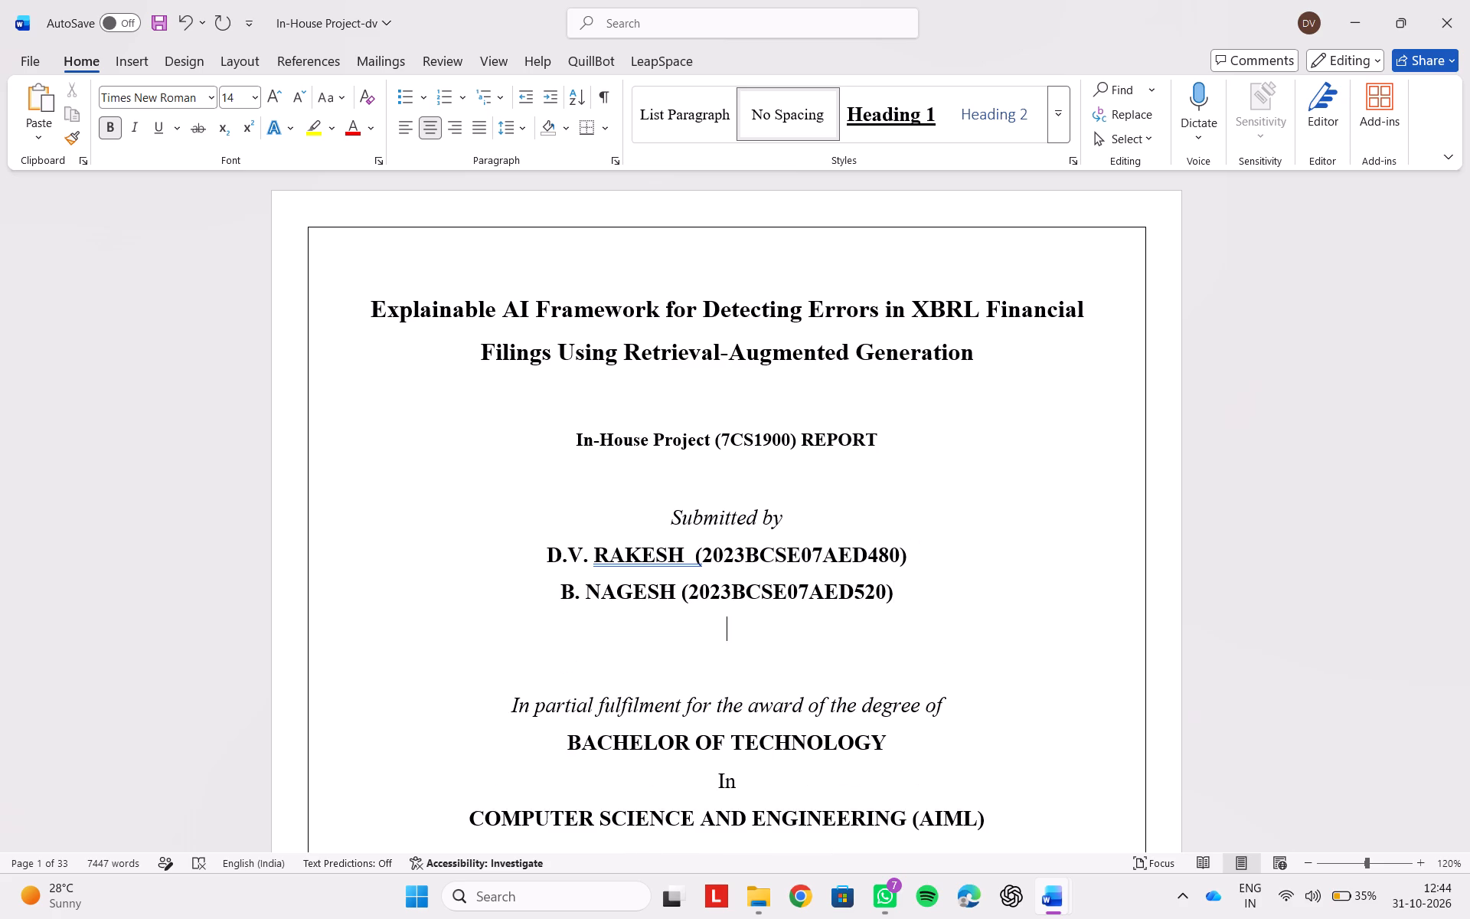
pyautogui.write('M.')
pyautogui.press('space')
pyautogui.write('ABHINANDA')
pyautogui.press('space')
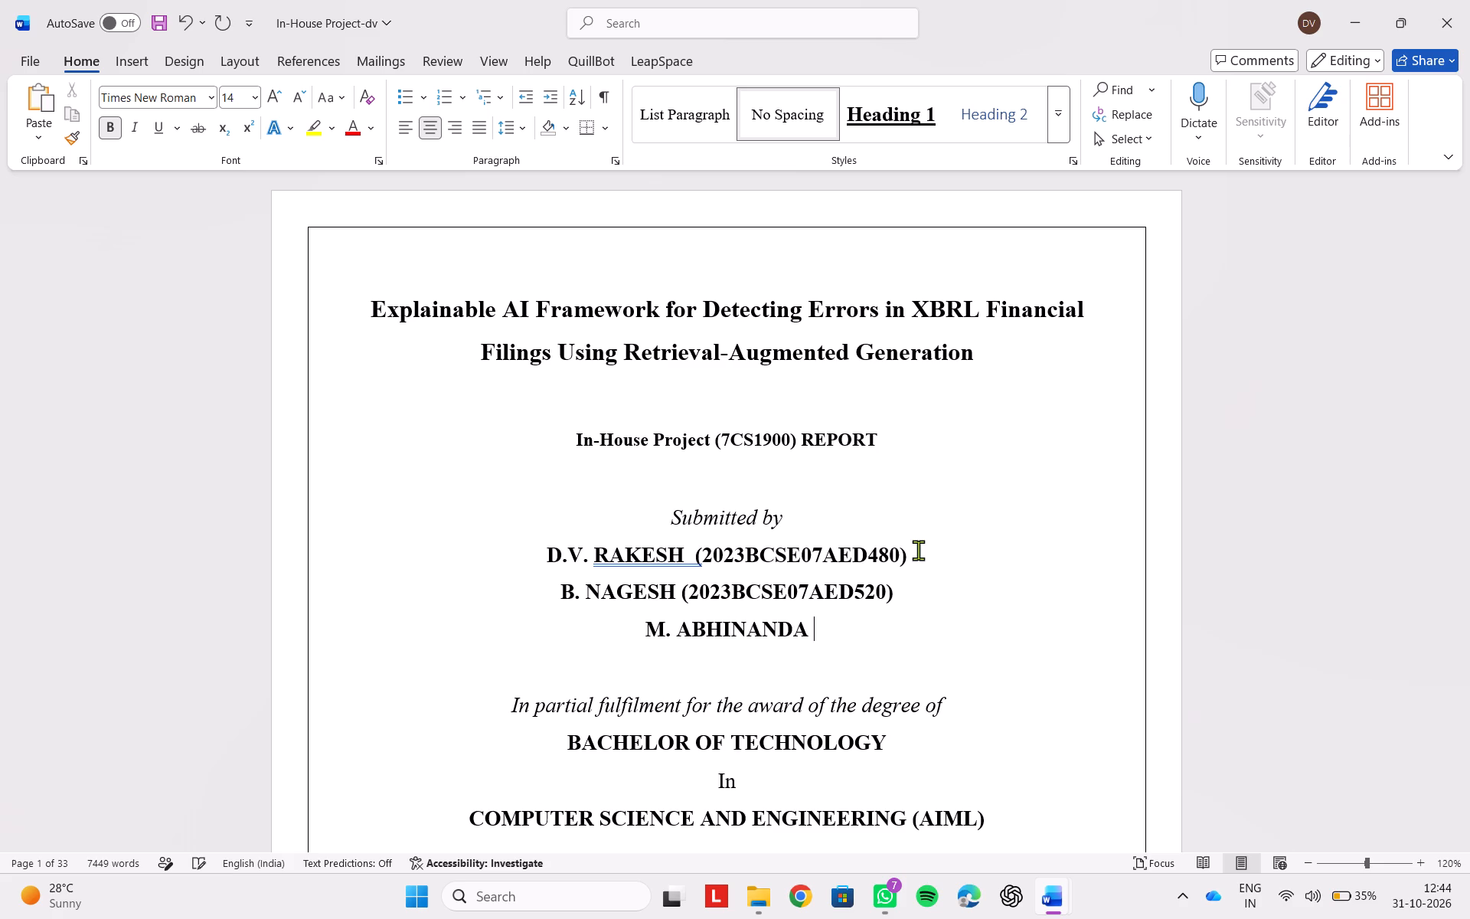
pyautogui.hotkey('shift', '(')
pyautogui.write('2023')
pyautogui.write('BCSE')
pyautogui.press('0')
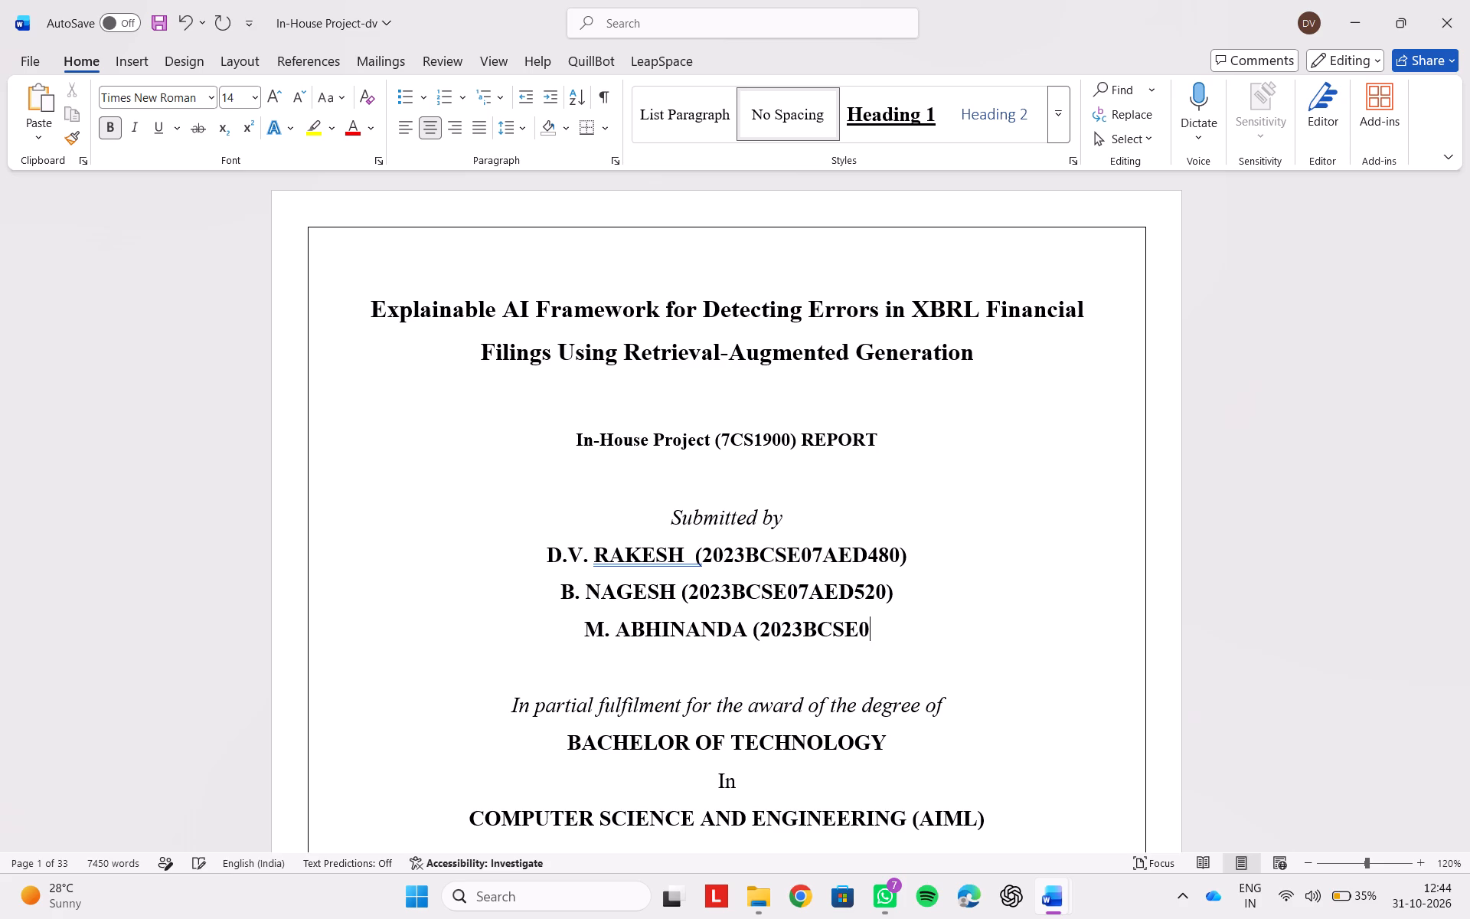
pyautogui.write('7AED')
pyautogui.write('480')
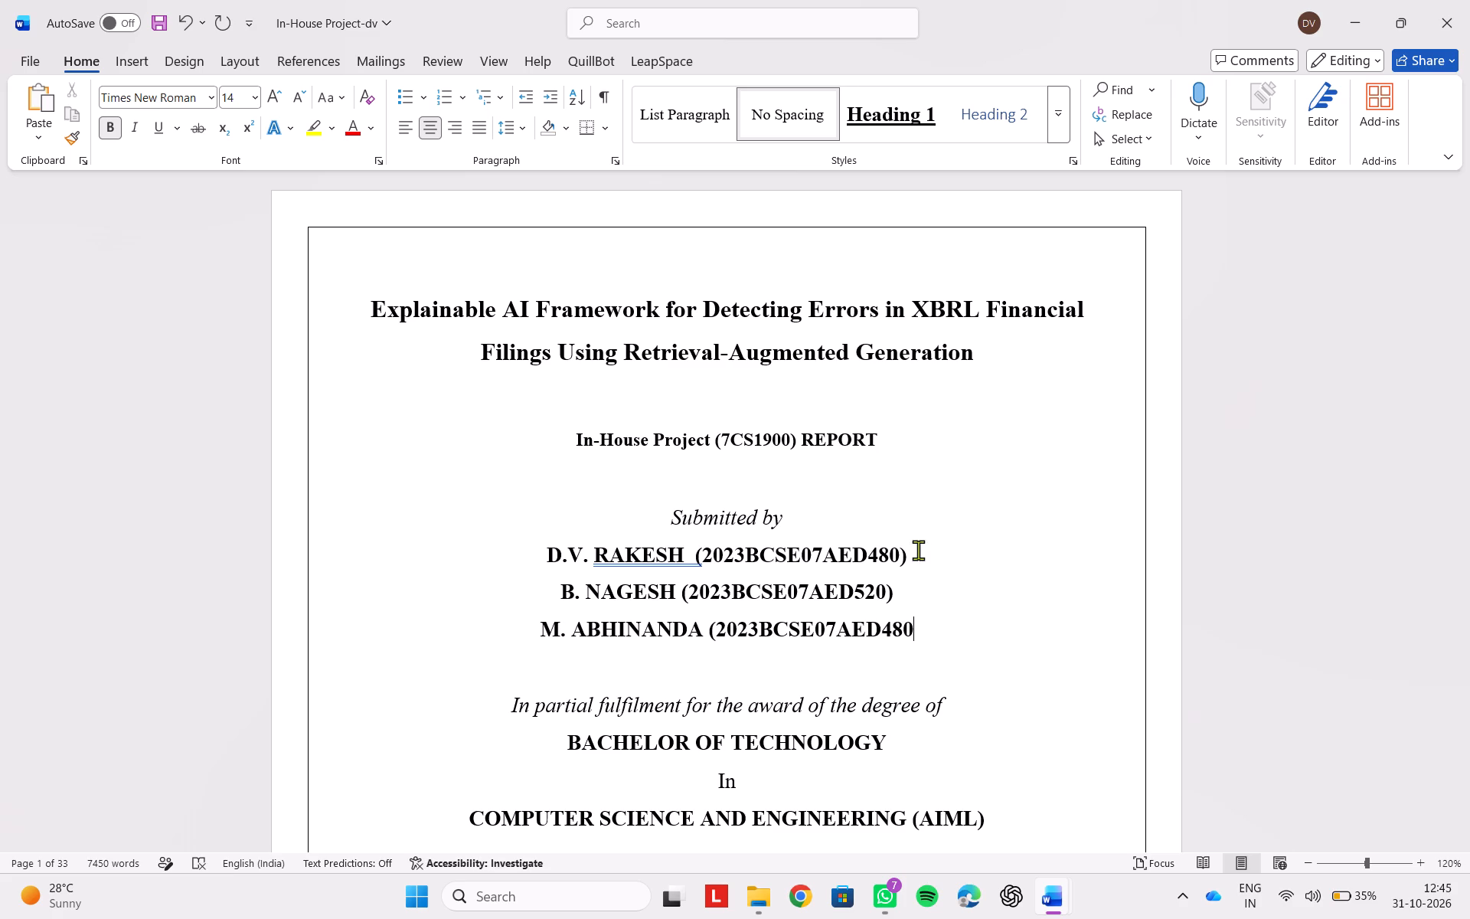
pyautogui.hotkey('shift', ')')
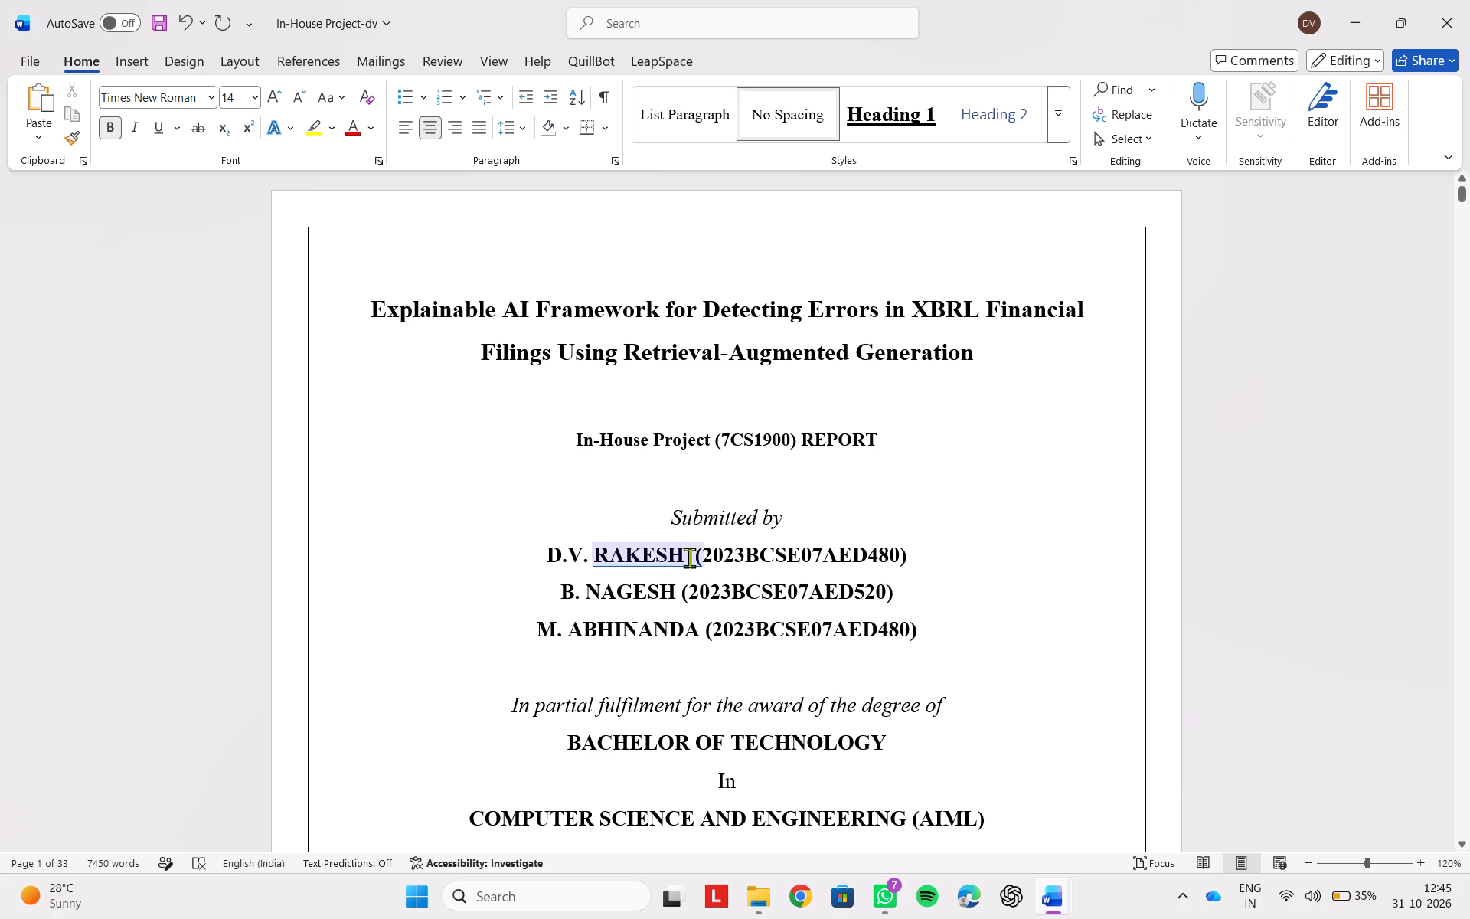
# Delete the extra space between the first student's name and bracketed registration number on the title page.
pyautogui.click(696, 558)
pyautogui.press('BackSpace')
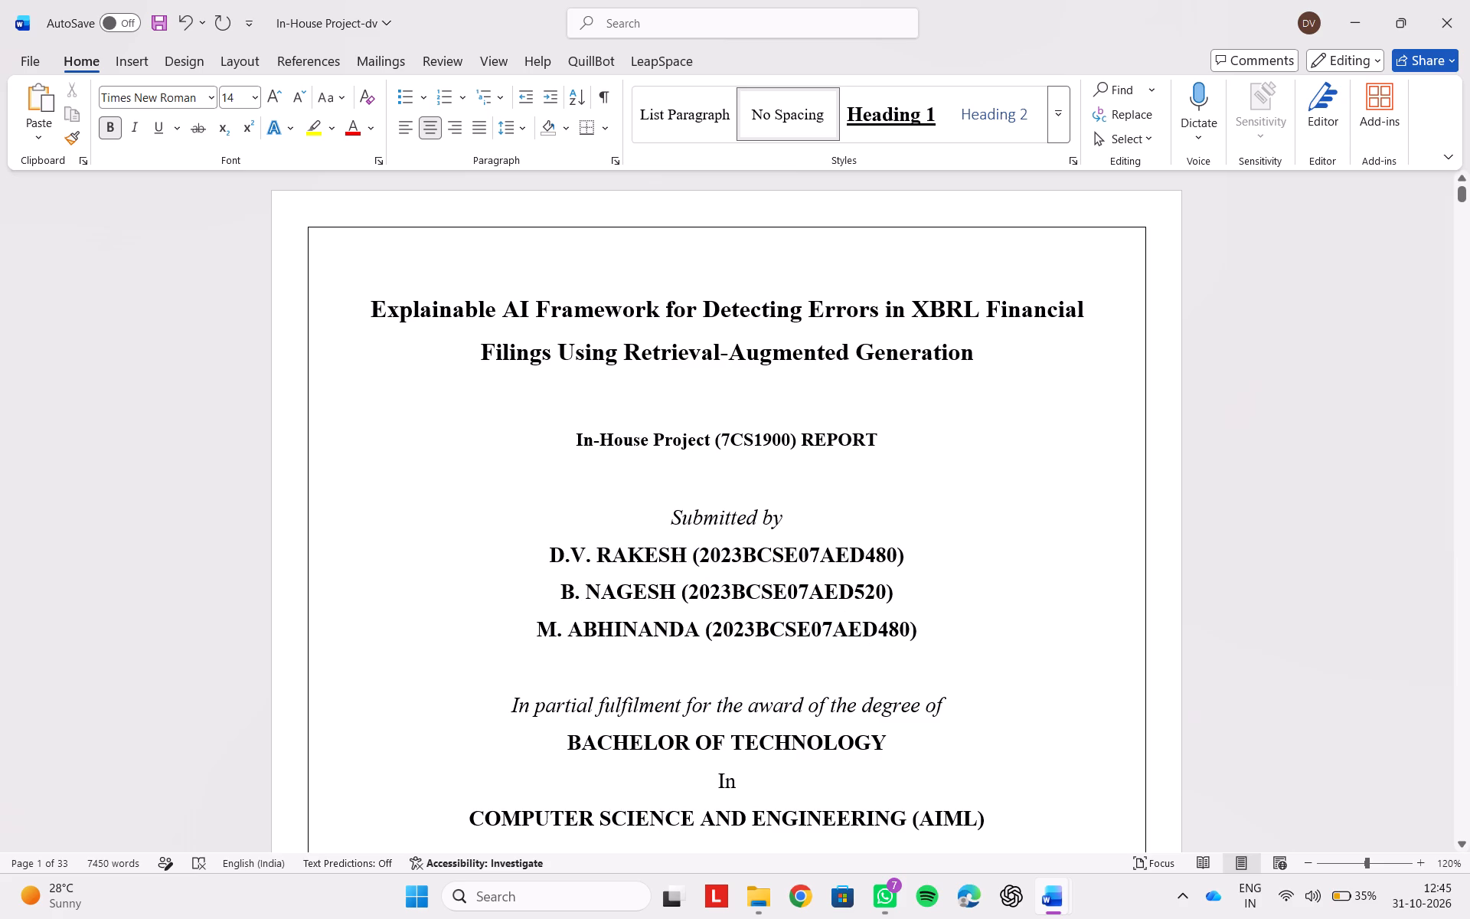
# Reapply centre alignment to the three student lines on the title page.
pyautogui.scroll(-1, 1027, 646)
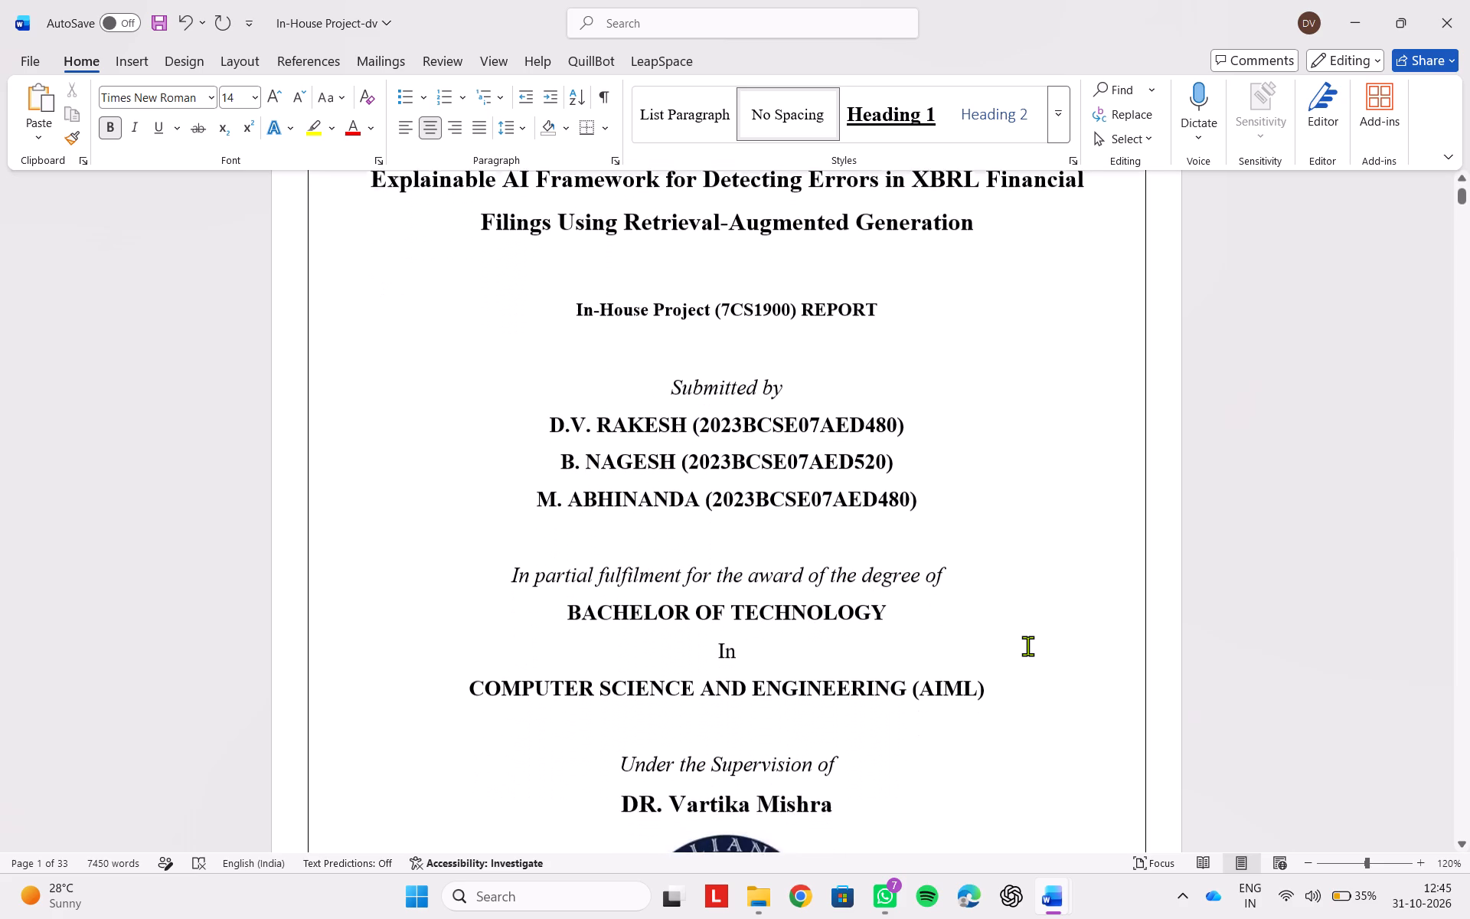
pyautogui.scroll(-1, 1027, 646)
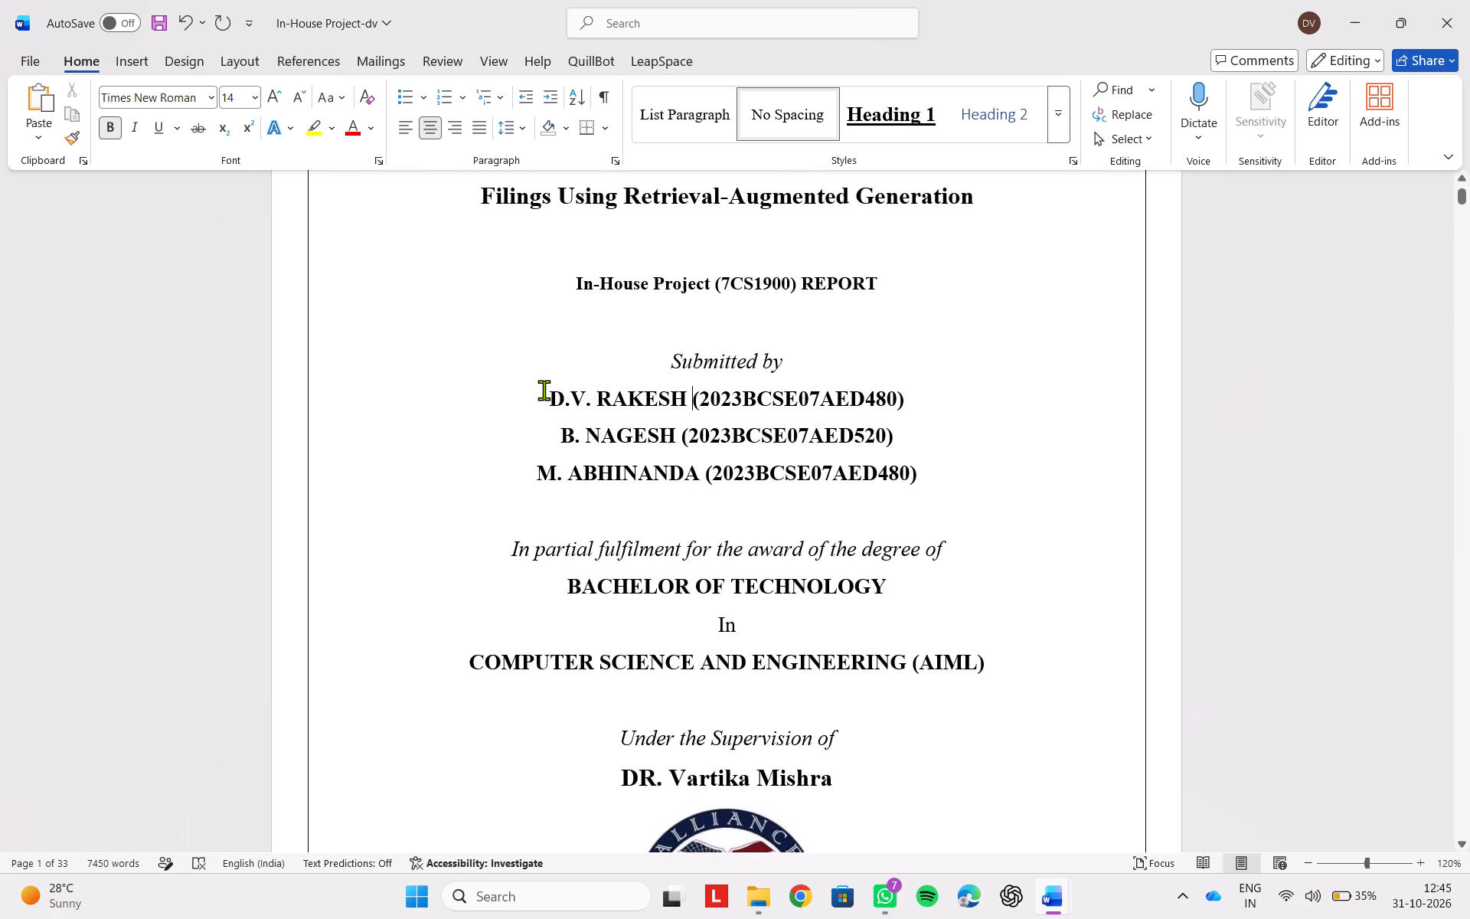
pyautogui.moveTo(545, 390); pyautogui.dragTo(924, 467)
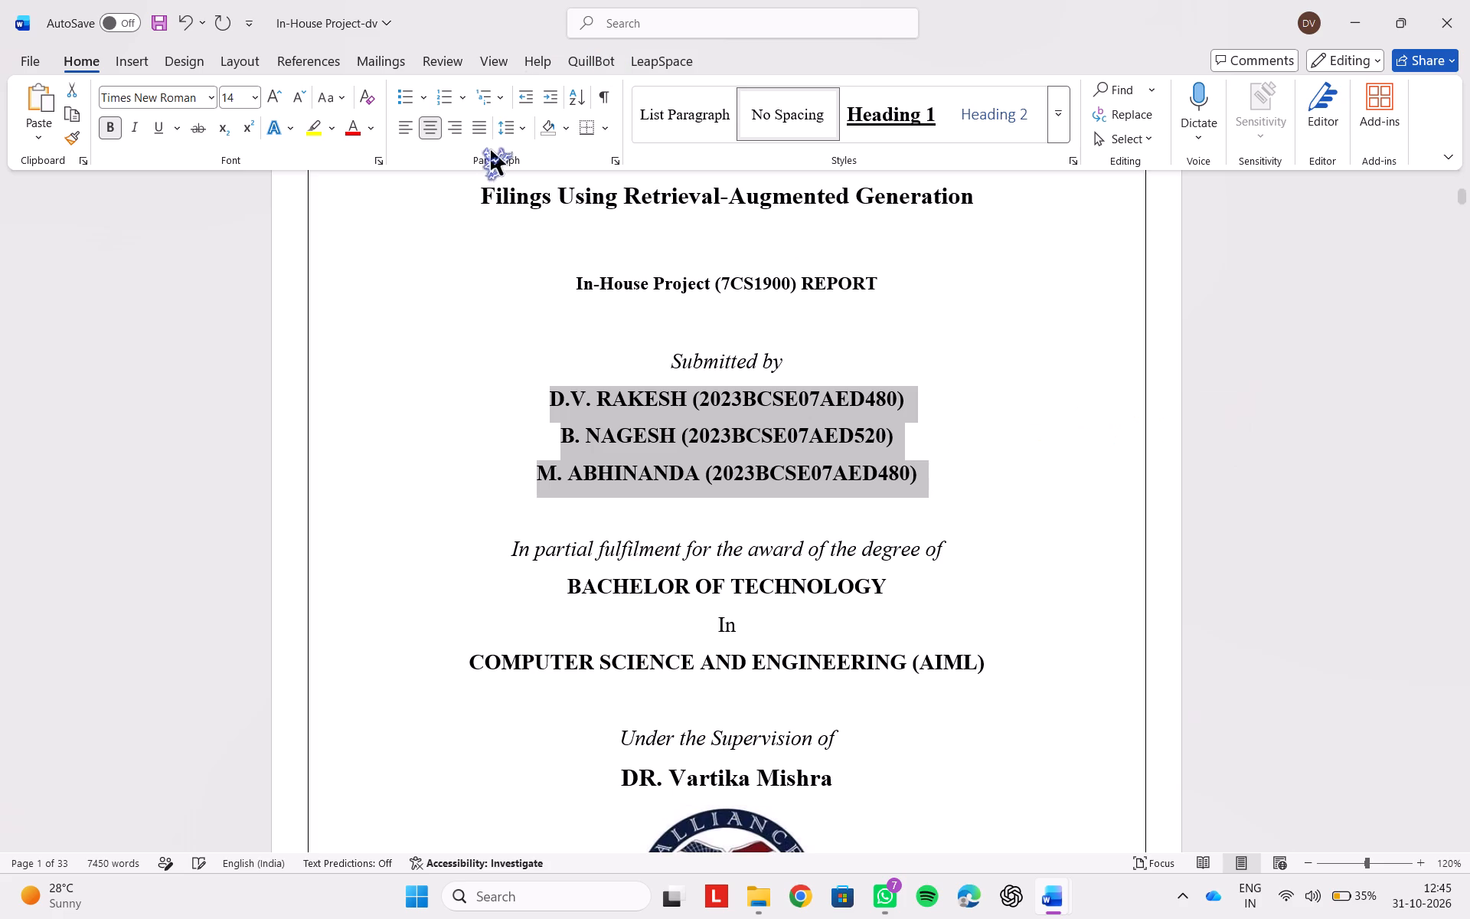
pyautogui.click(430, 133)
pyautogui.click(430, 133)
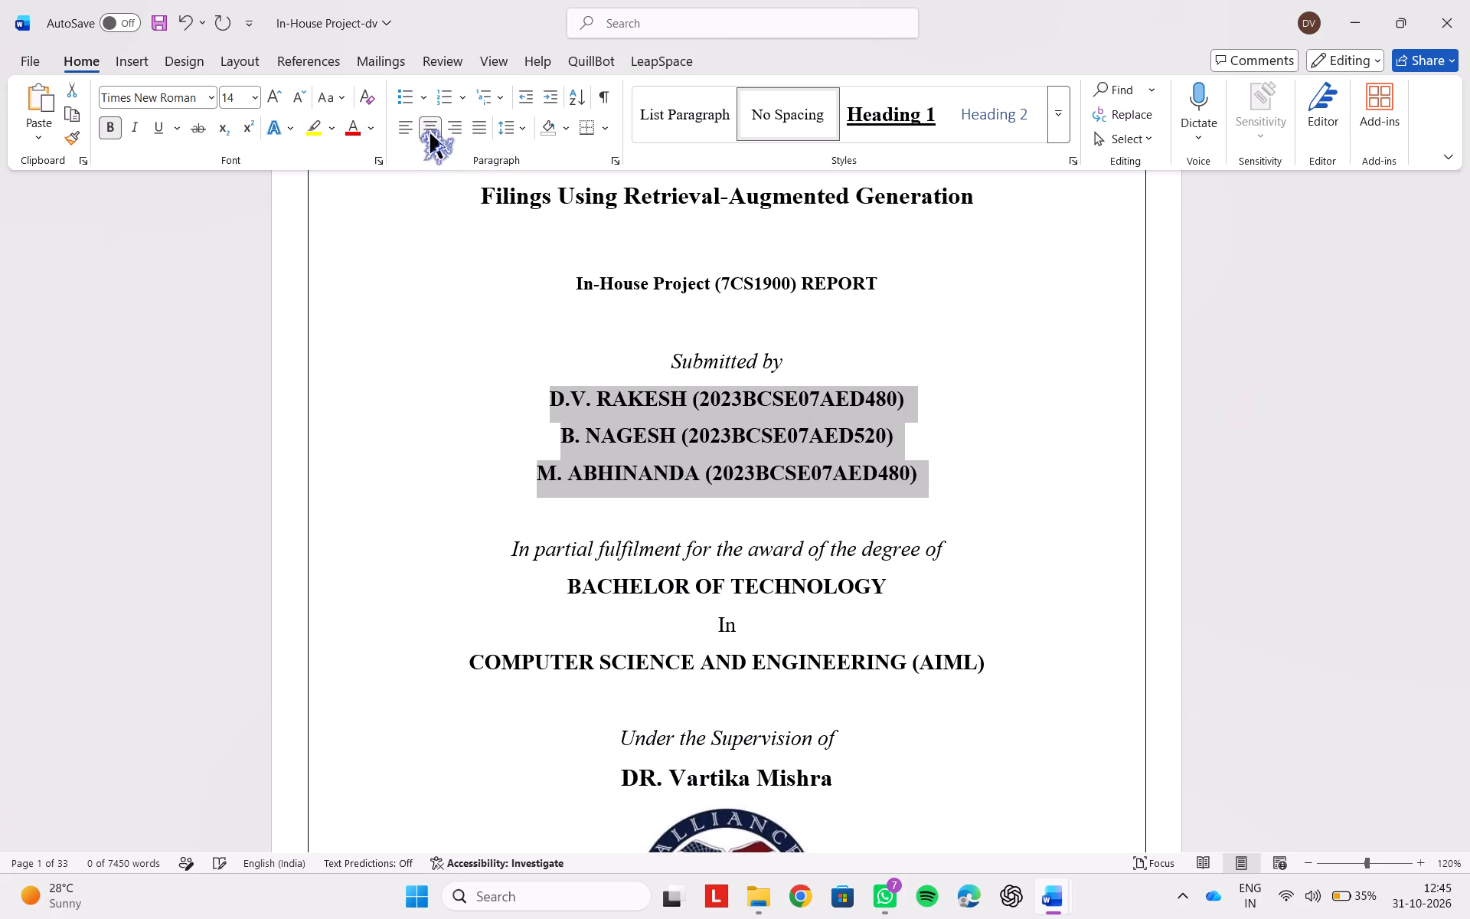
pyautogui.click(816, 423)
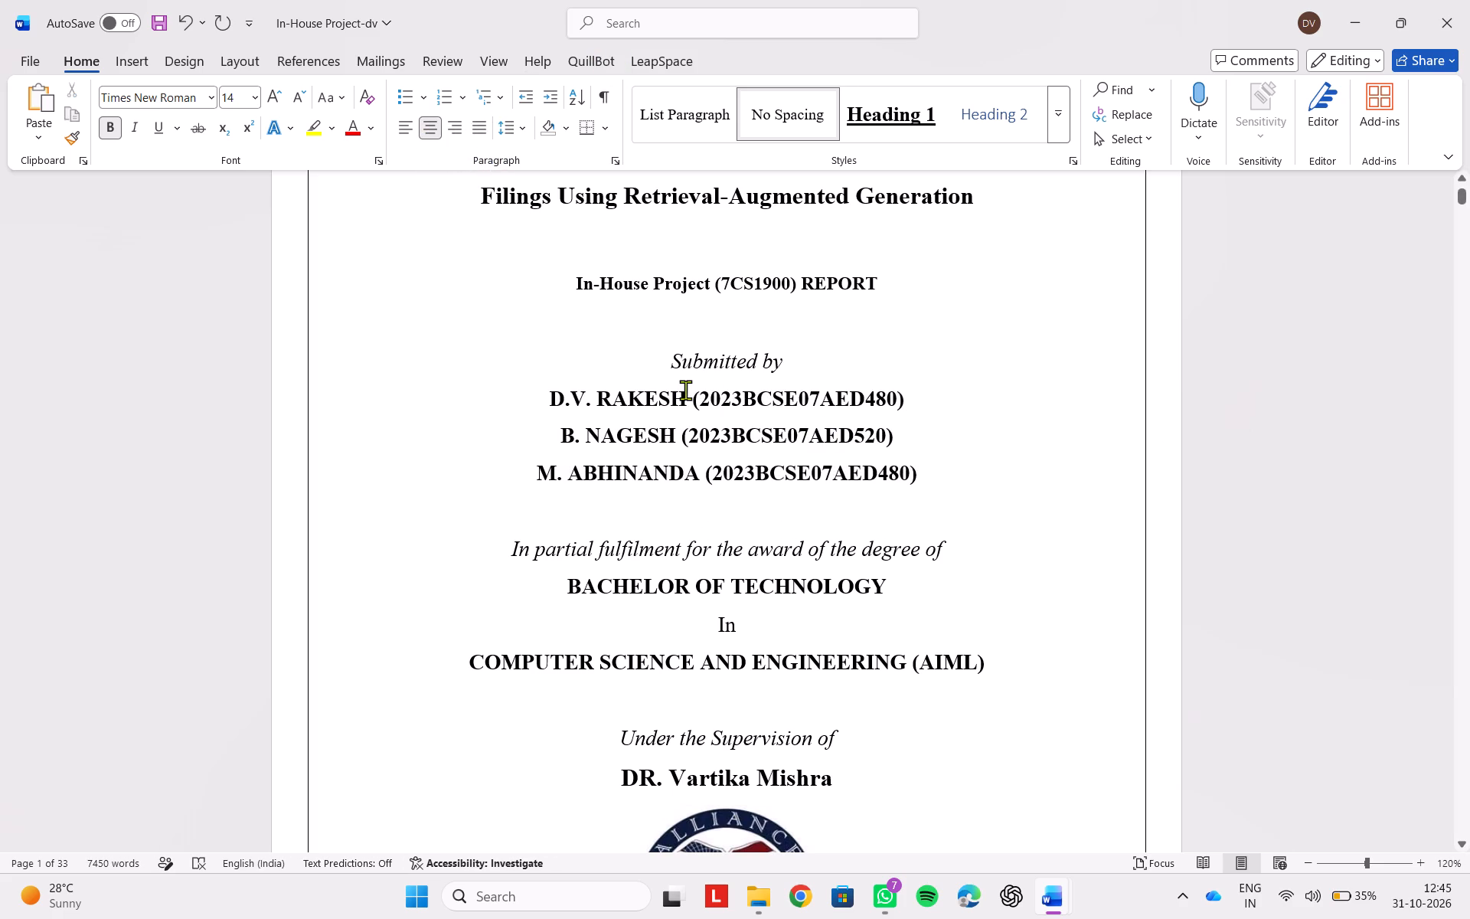
# Insert a hyphen and a space before the bracketed registration numbers of the first and second students on the title page.
pyautogui.click(691, 393)
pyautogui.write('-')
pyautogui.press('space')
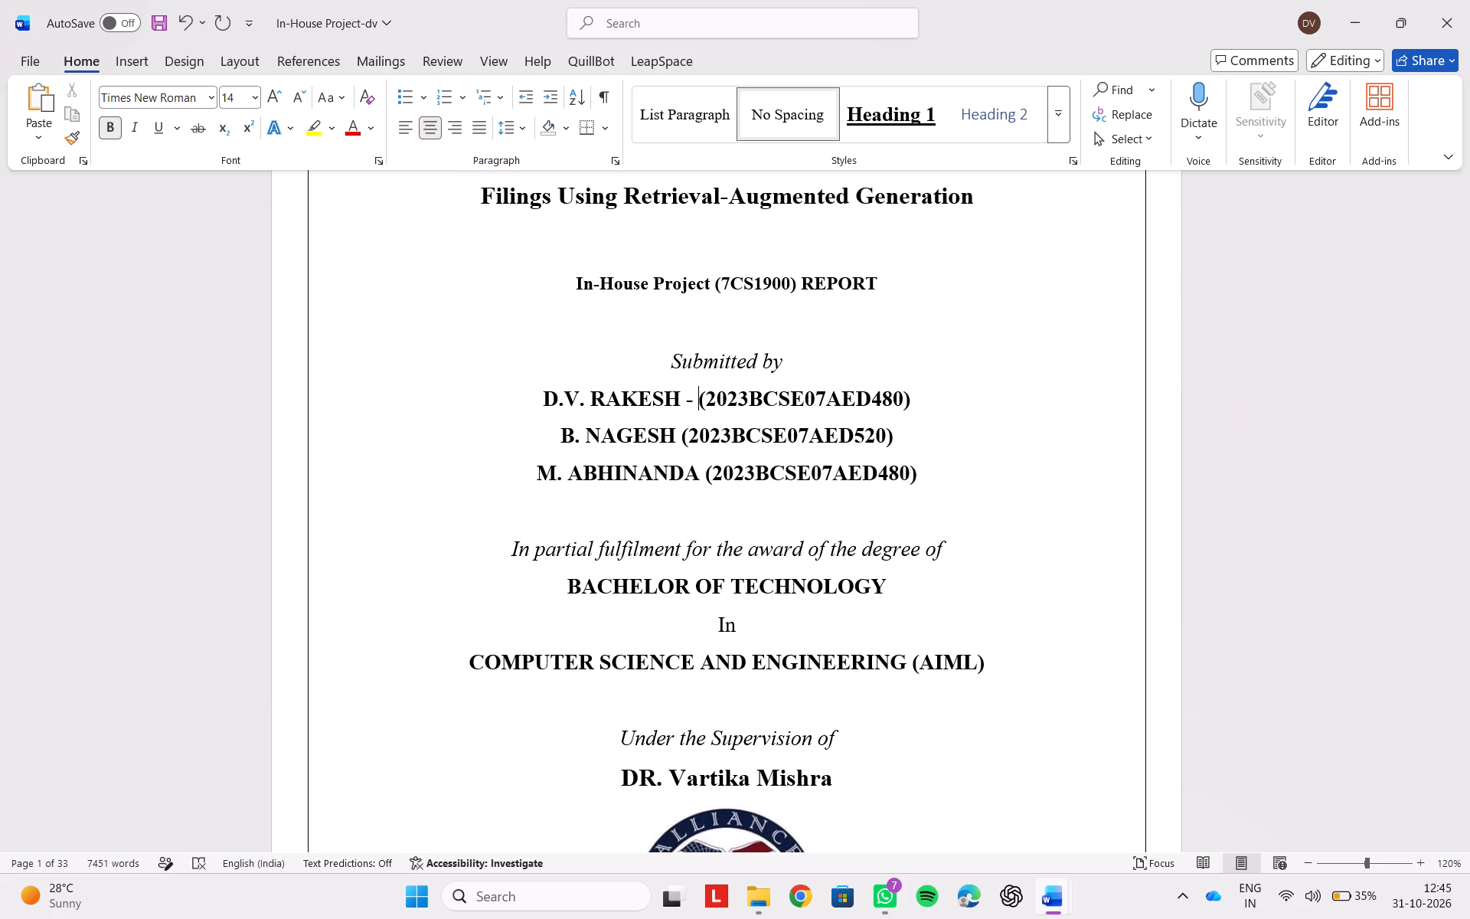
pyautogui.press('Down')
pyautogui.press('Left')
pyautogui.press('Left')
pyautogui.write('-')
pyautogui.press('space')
# Insert a hyphen and a space before the third student's bracketed registration number on the title page.
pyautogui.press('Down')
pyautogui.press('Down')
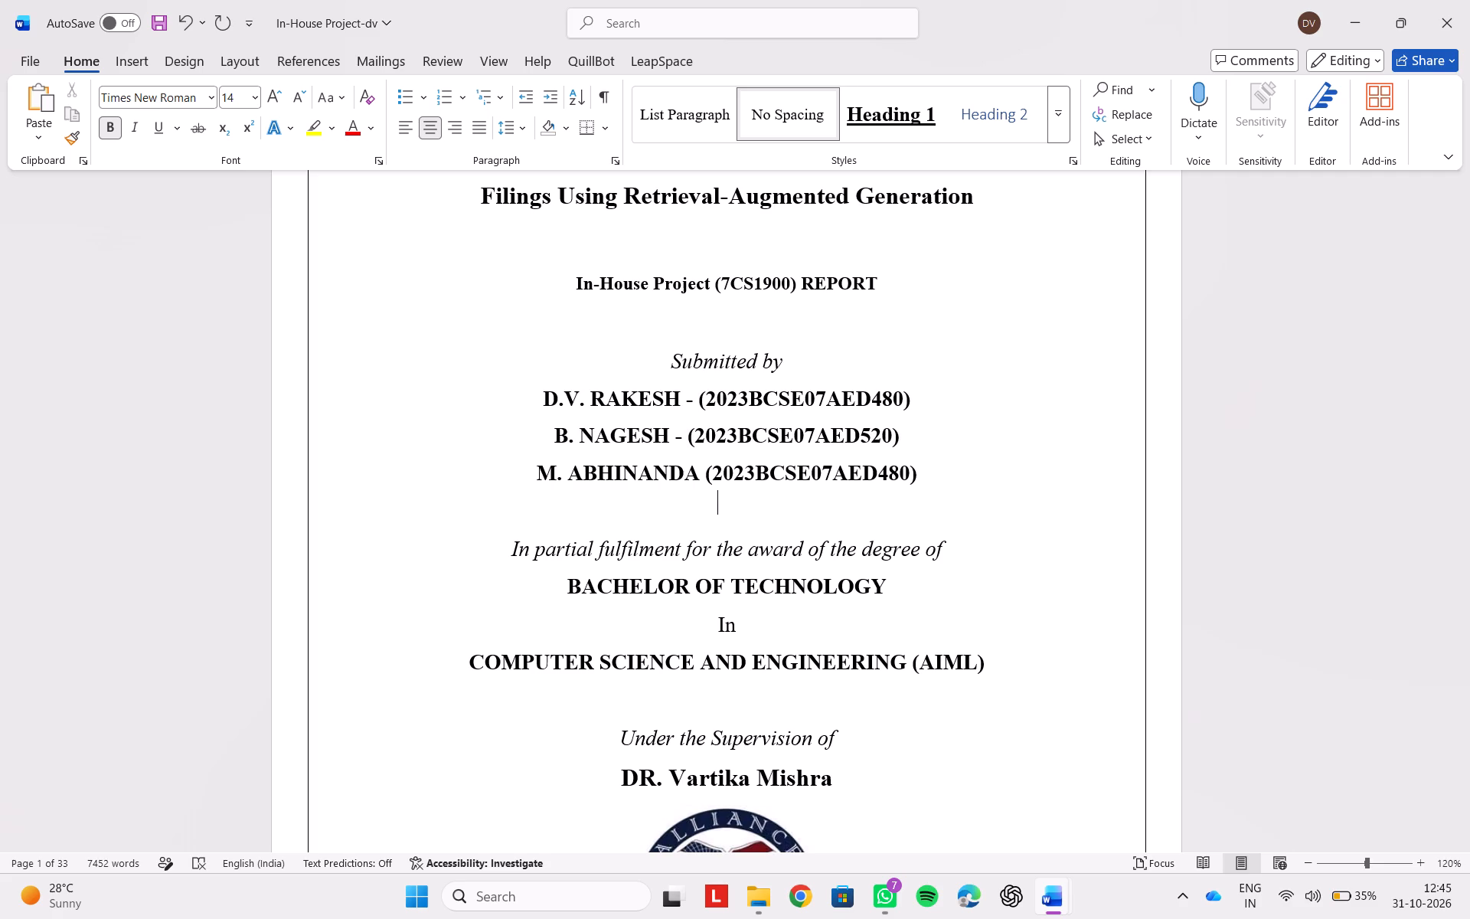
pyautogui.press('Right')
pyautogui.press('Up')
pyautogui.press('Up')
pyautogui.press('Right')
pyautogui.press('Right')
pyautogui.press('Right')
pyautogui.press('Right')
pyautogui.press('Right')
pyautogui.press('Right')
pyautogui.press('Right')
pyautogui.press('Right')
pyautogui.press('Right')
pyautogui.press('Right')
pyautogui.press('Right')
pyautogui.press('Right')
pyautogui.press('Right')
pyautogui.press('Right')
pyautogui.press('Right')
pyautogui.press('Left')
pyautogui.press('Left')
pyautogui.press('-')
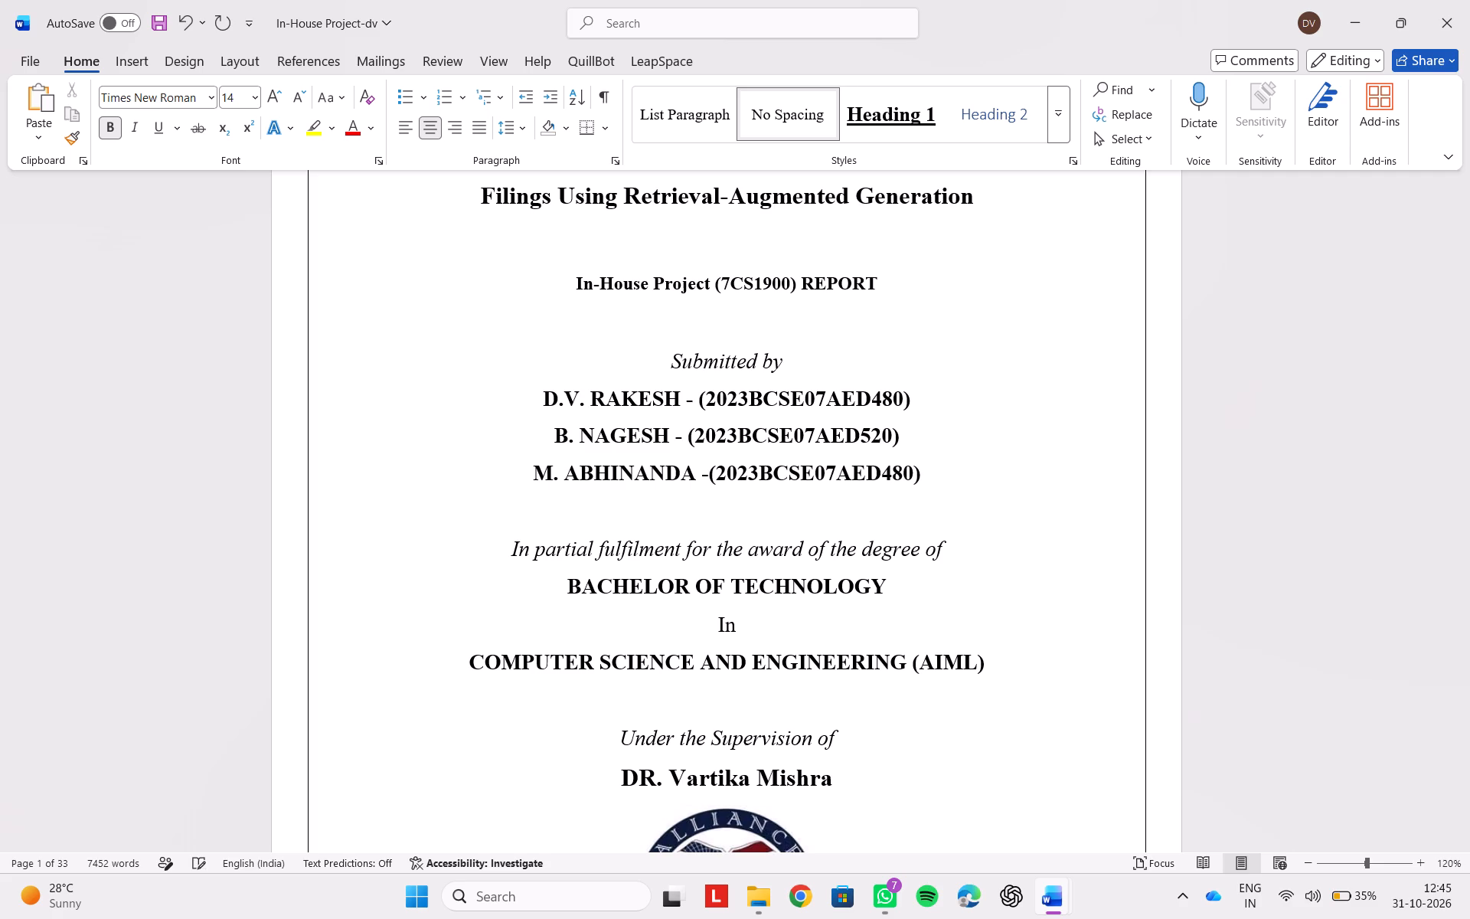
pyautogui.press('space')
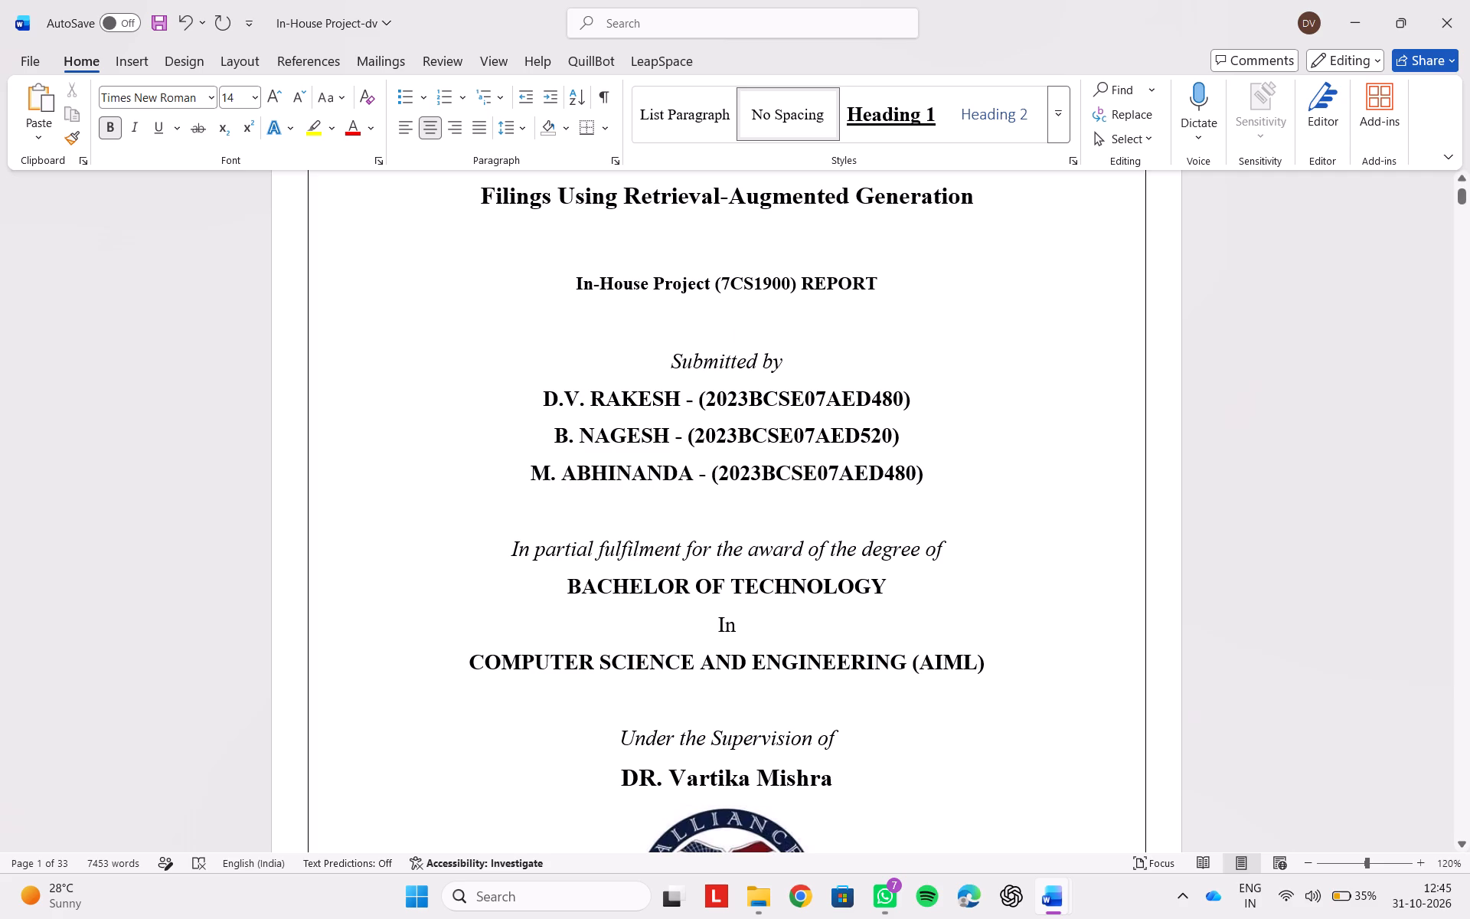
pyautogui.click(959, 463)
# Review the title page and the certificate page, checking the student details and the supervisor signature area.
pyautogui.scroll(1, 959, 463)
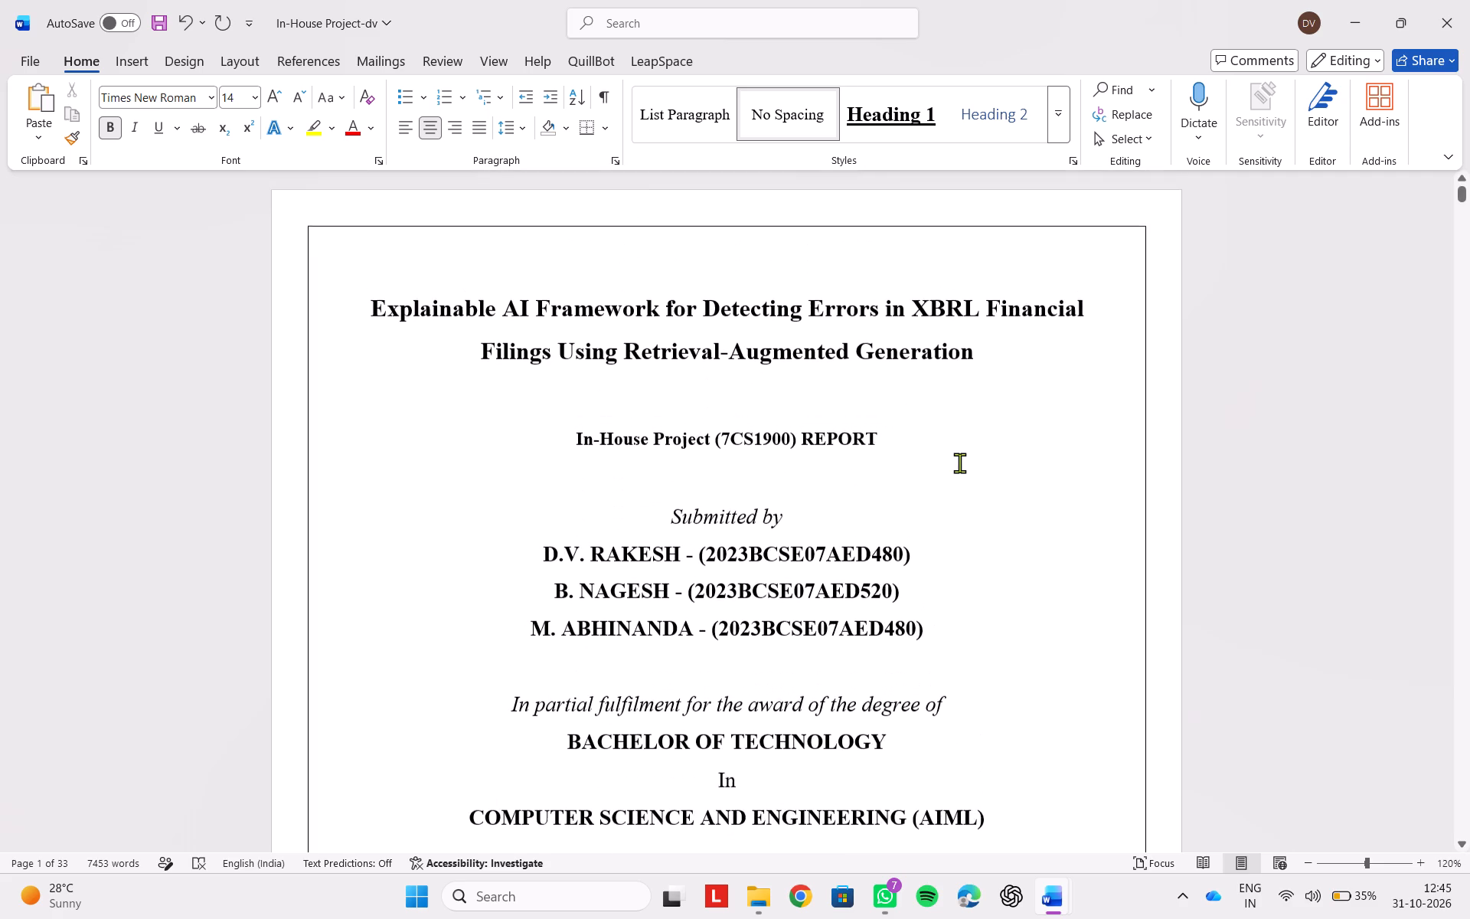
pyautogui.scroll(1, 959, 463)
pyautogui.scroll(-1, 959, 463)
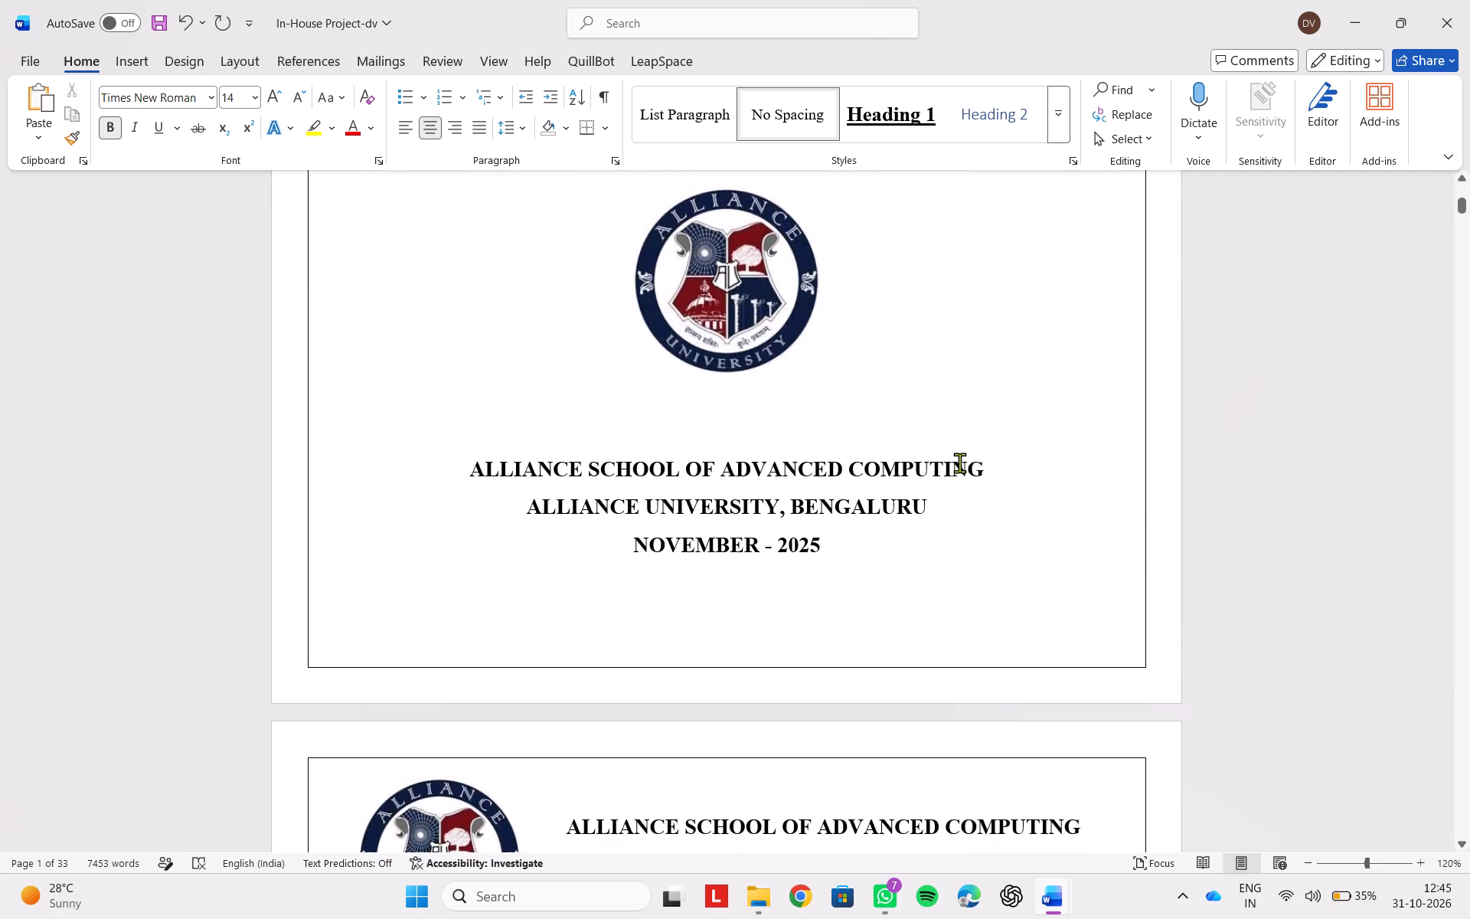
pyautogui.scroll(-2, 959, 463)
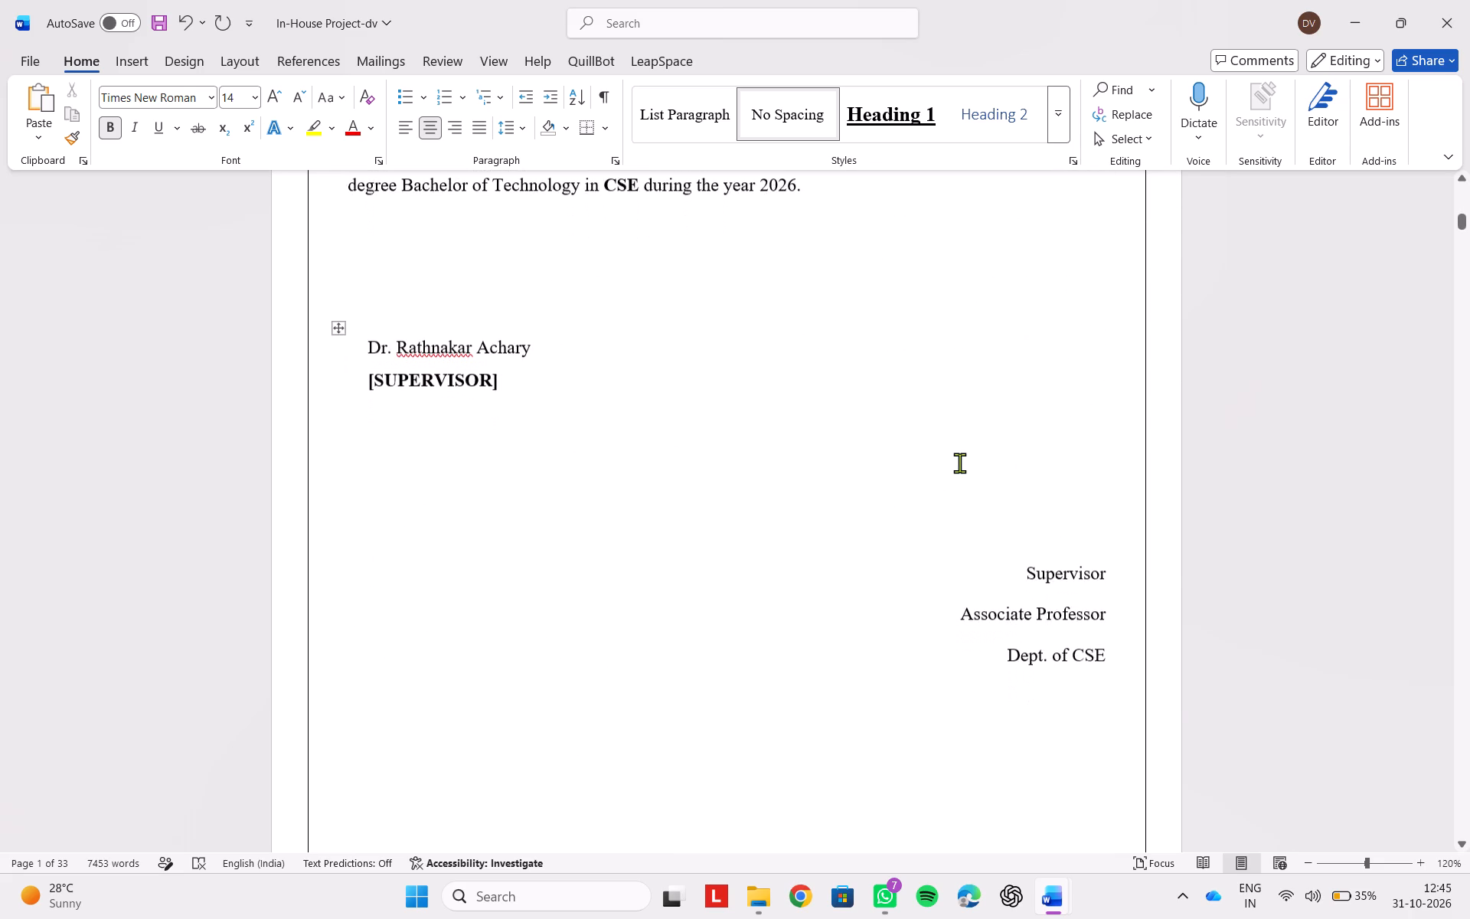
pyautogui.scroll(1, 971, 562)
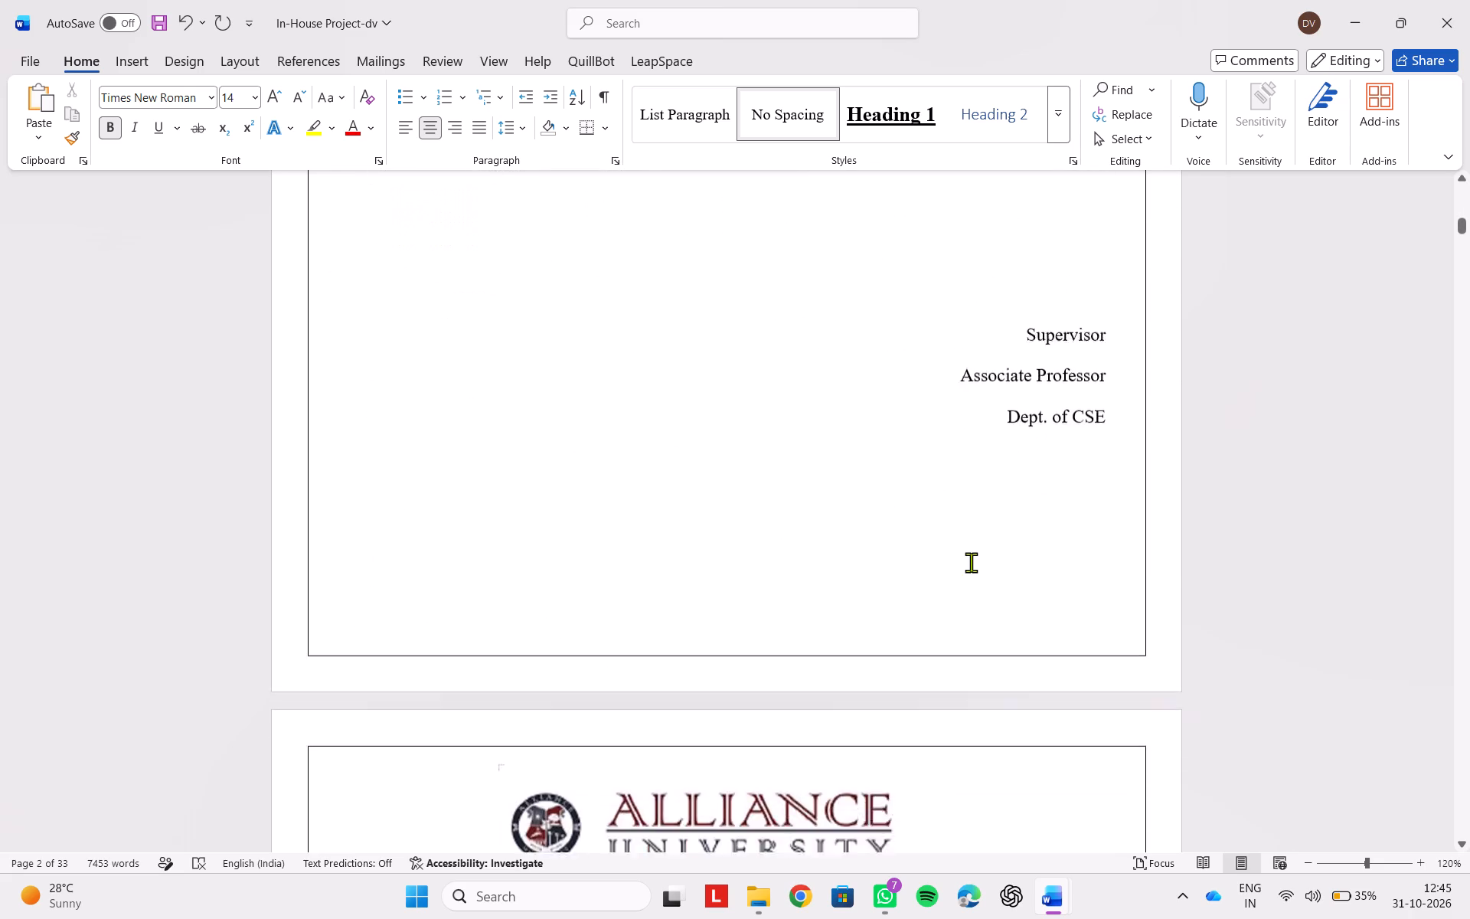
pyautogui.scroll(1, 971, 562)
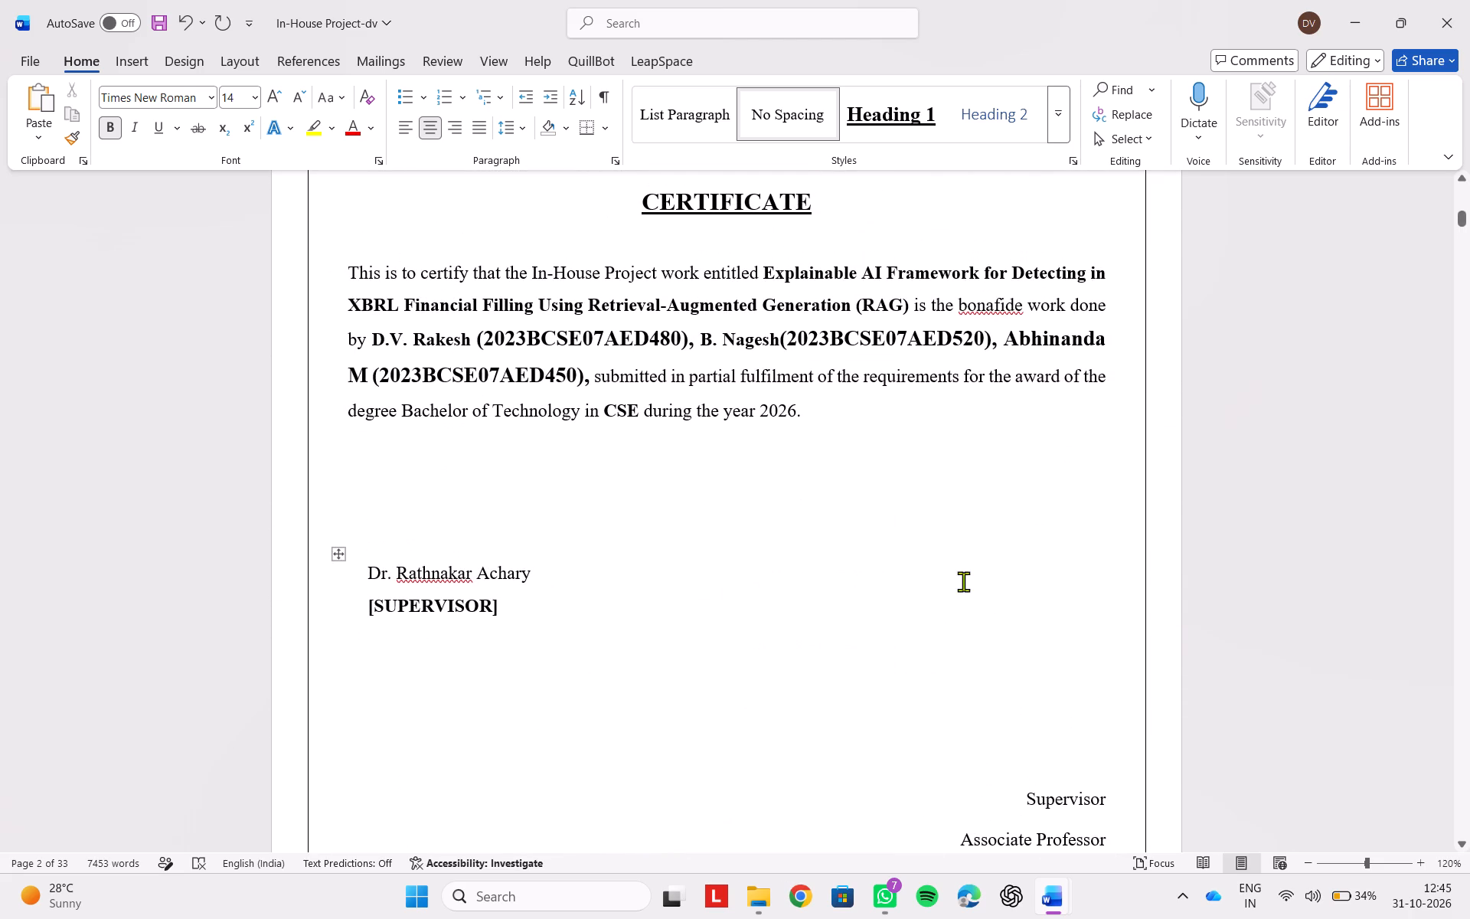
# Switch to the other in-house project report and copy the Head of the Department's name and title block from its certificate.
pyautogui.click(955, 571)
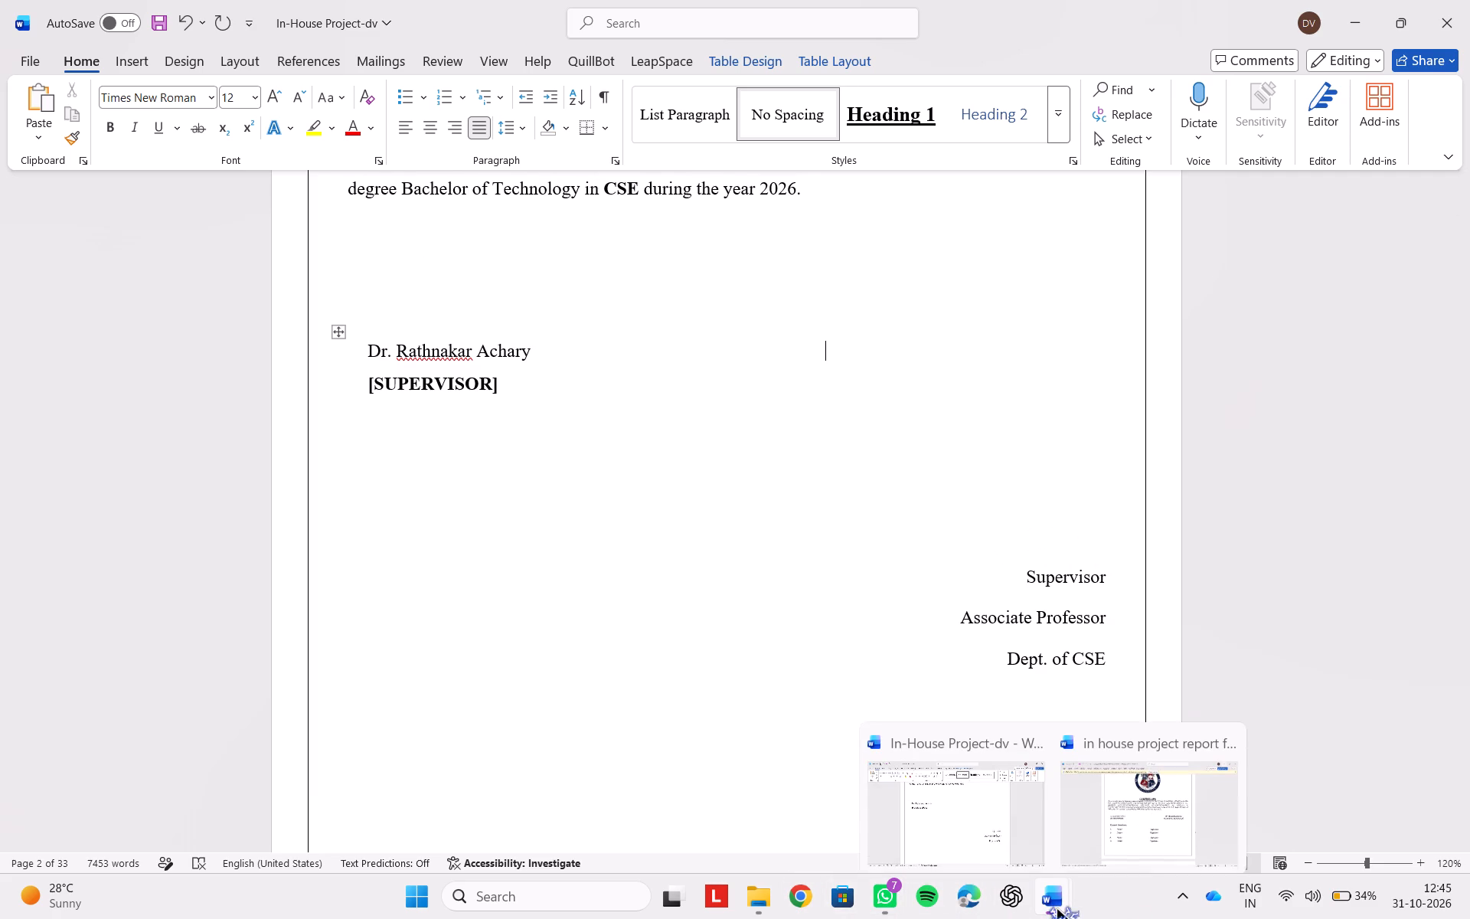
pyautogui.click(1014, 832)
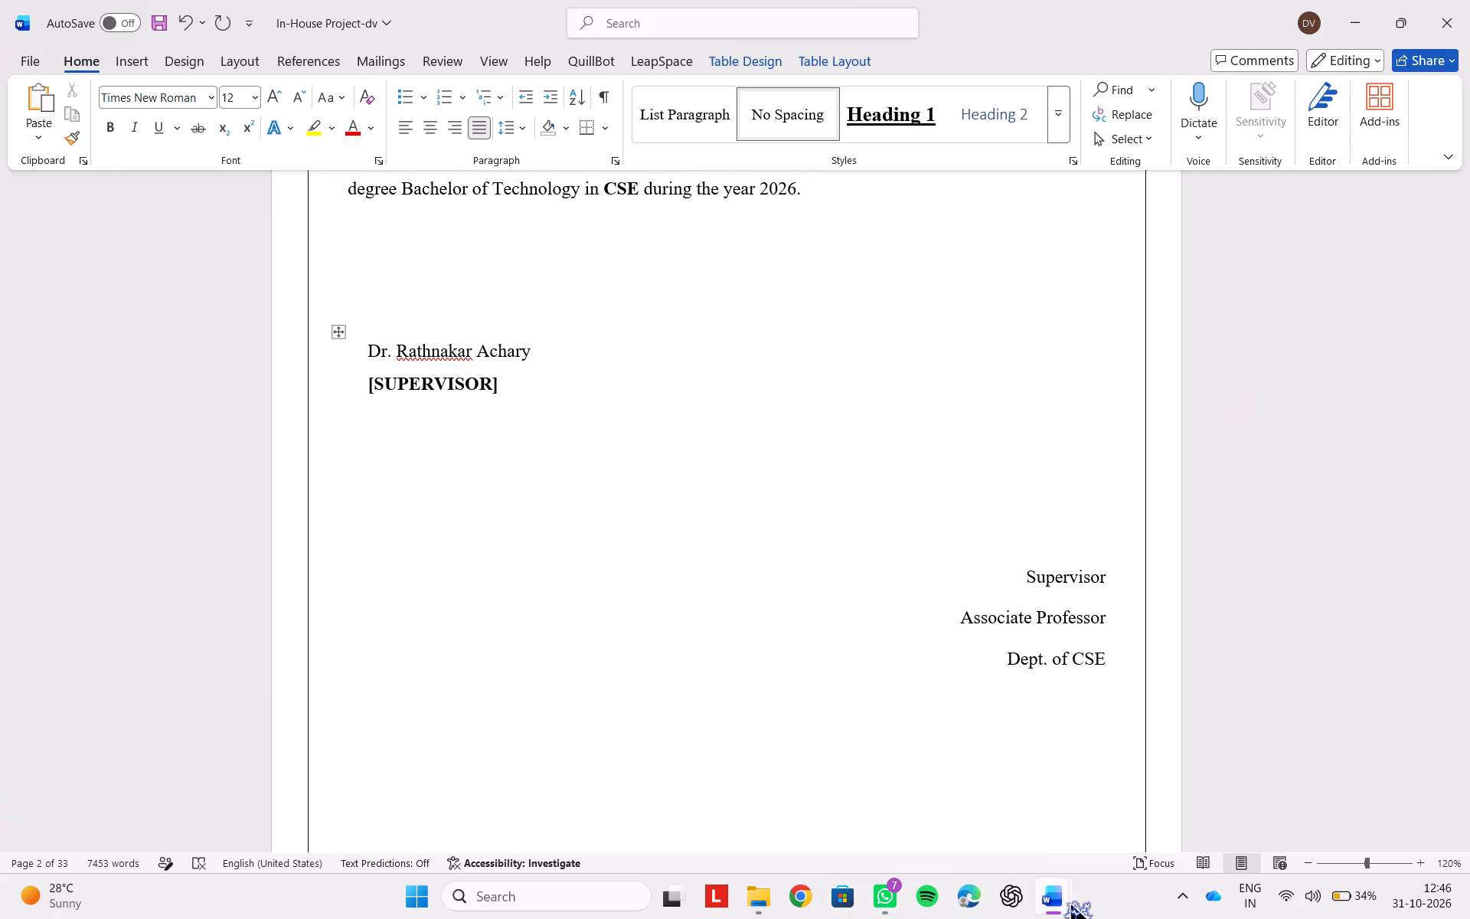
pyautogui.click(1130, 809)
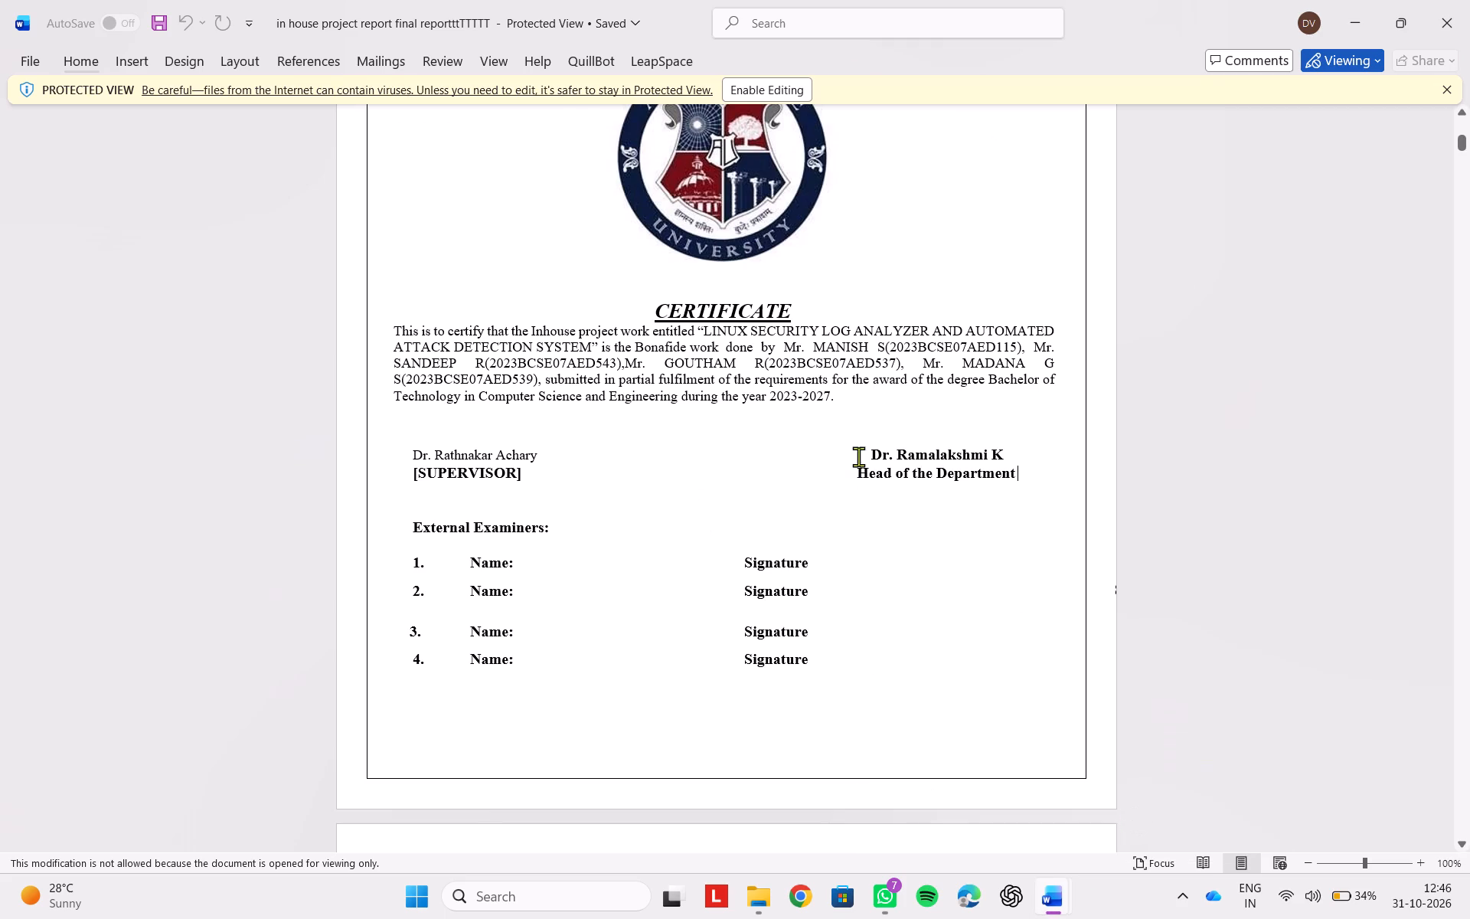
pyautogui.moveTo(861, 443); pyautogui.dragTo(1021, 476)
pyautogui.click(1021, 476)
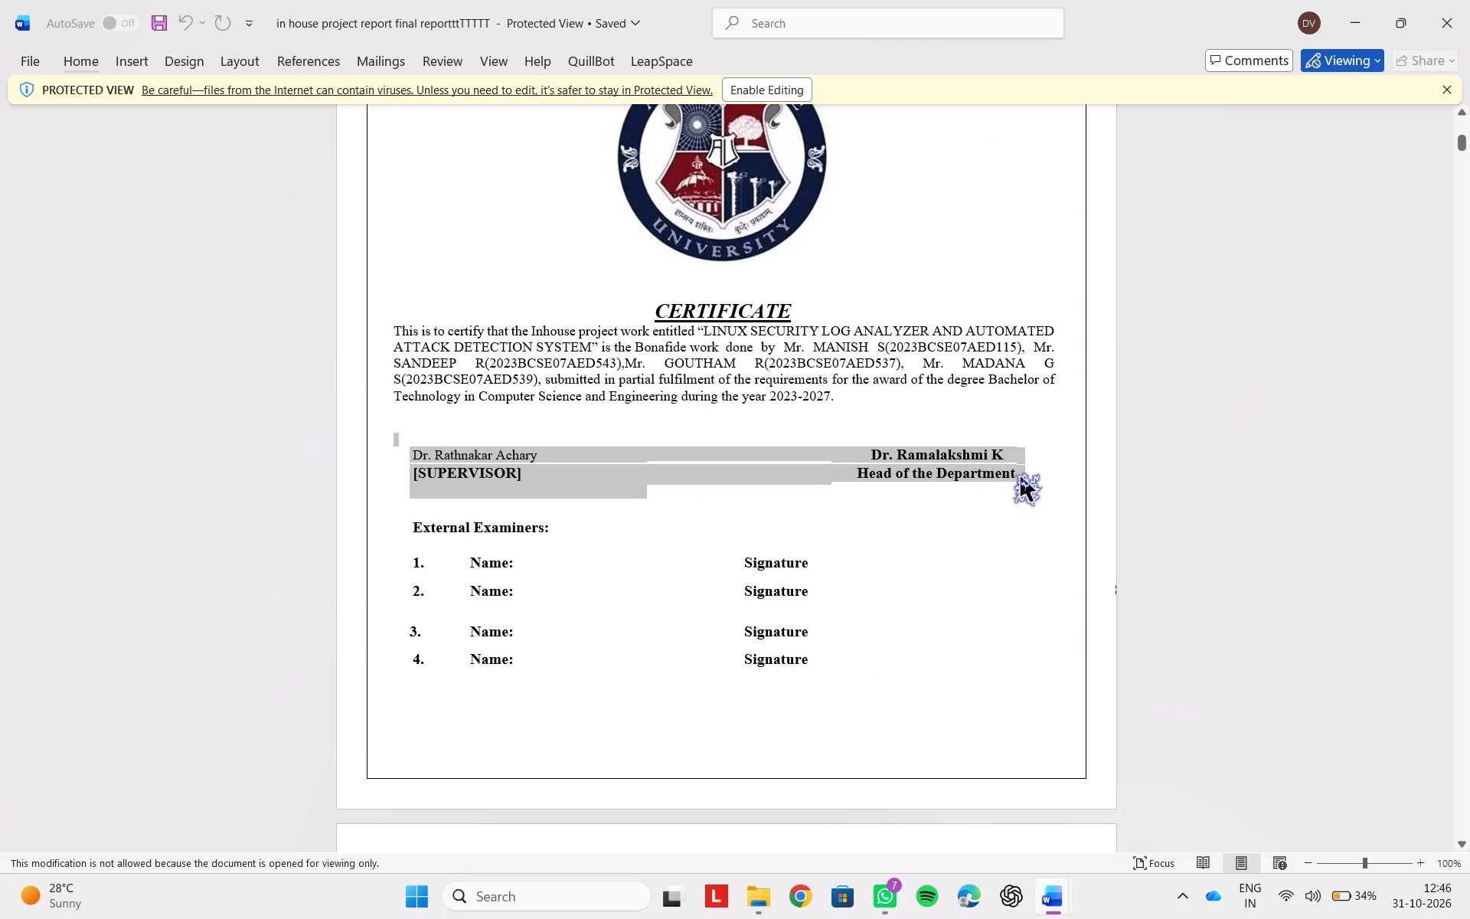
pyautogui.moveTo(1021, 476); pyautogui.dragTo(908, 448)
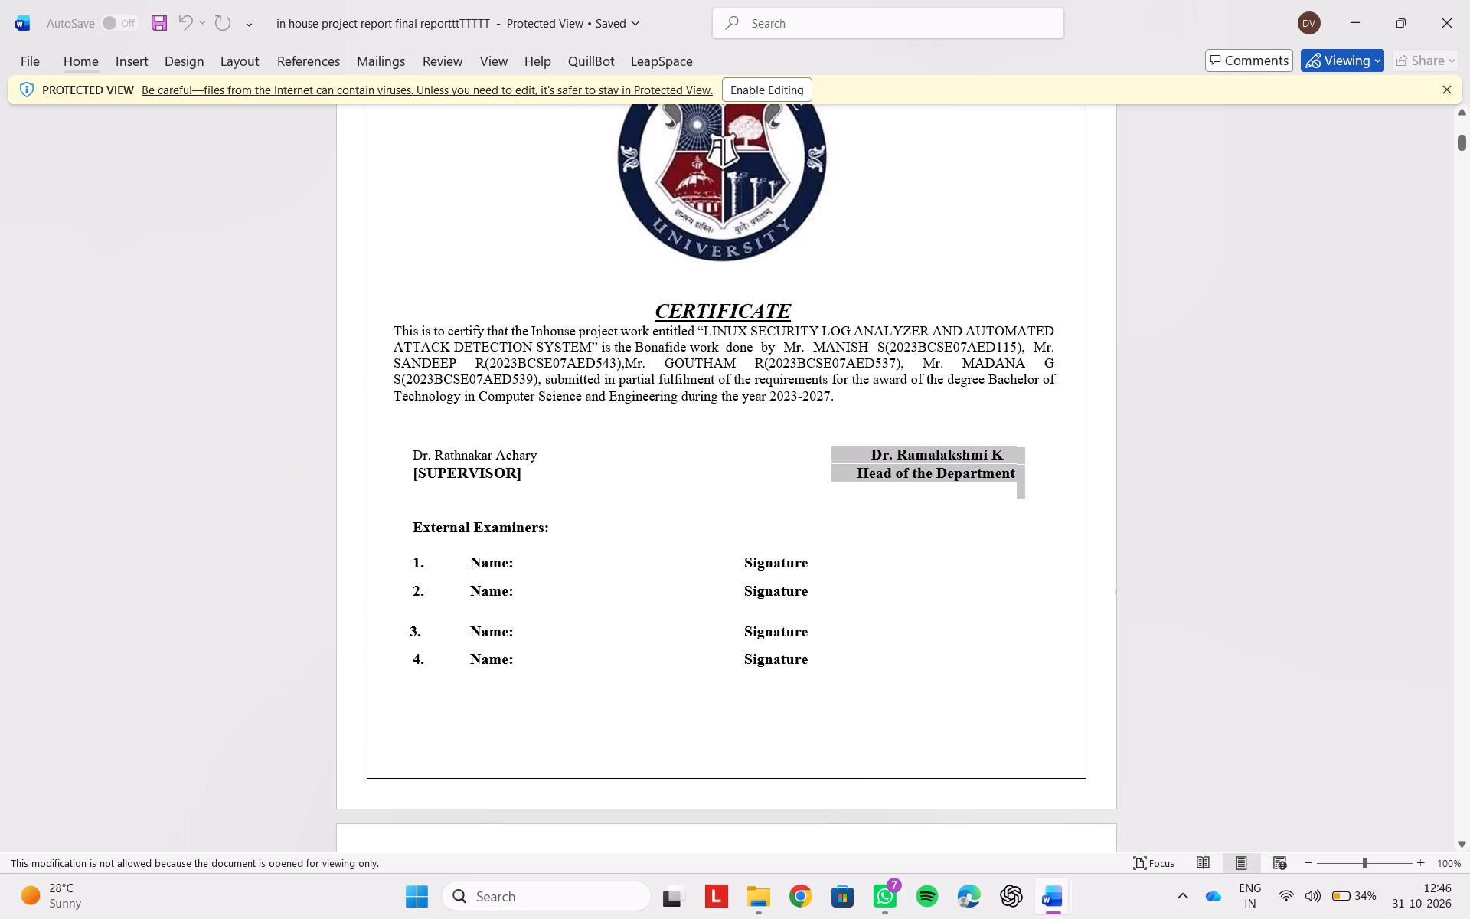
pyautogui.hotkey('ctrl', 'c')
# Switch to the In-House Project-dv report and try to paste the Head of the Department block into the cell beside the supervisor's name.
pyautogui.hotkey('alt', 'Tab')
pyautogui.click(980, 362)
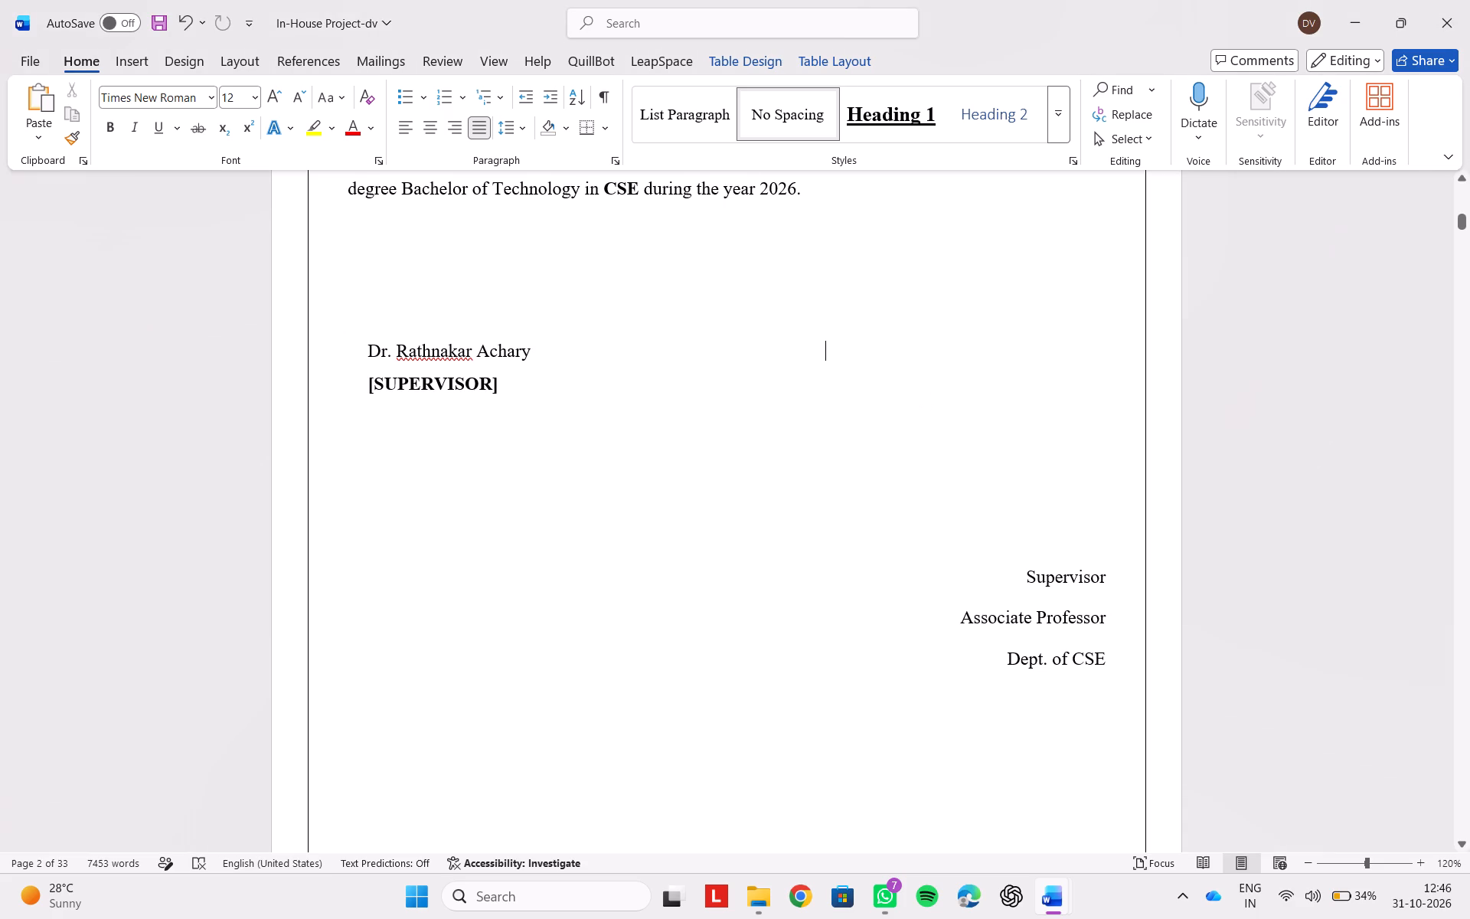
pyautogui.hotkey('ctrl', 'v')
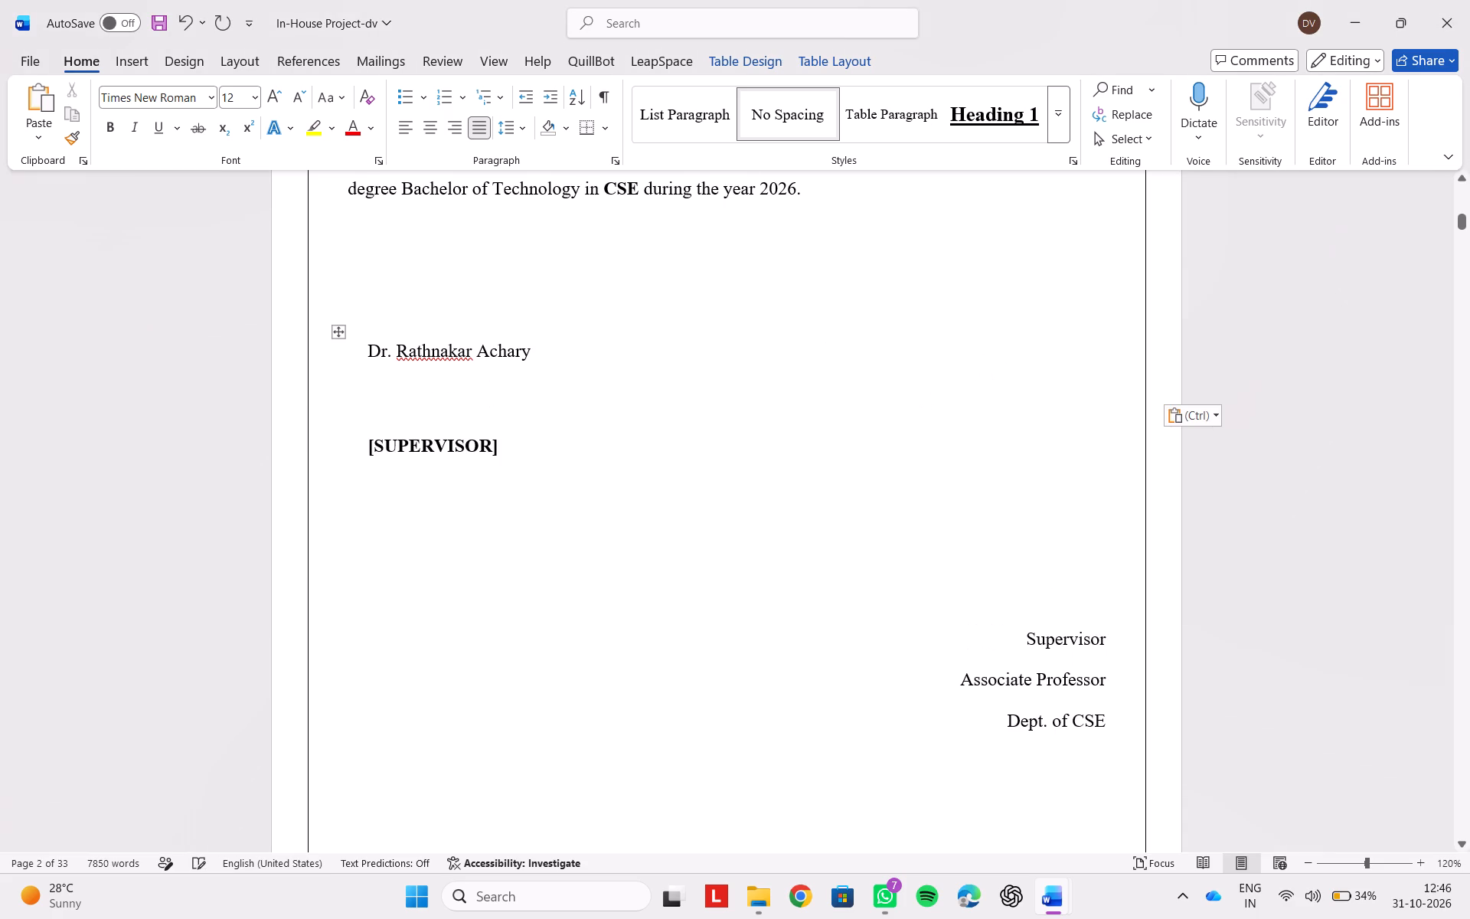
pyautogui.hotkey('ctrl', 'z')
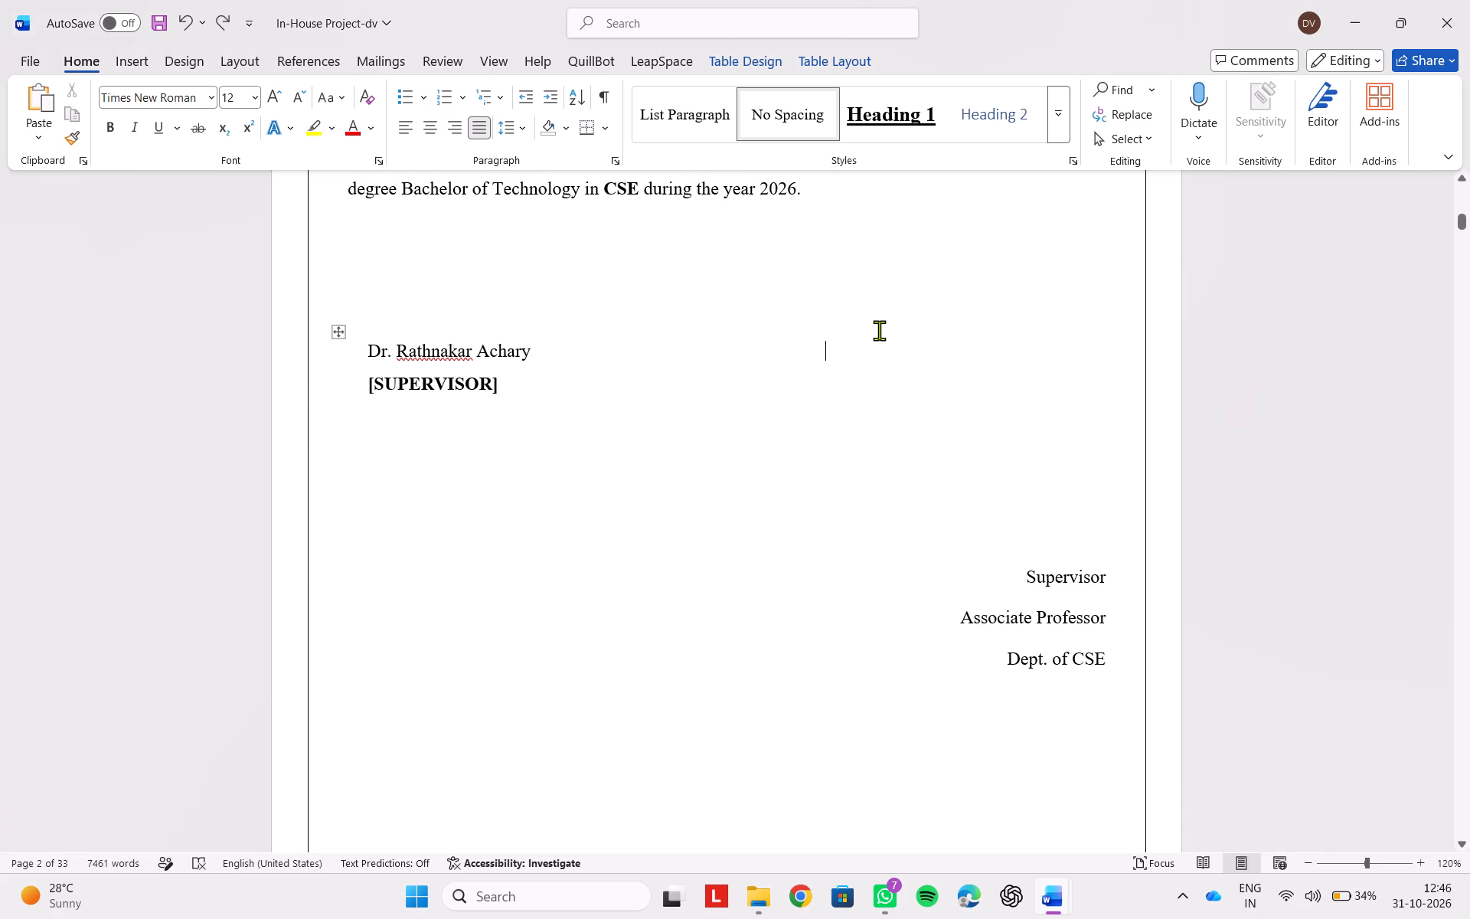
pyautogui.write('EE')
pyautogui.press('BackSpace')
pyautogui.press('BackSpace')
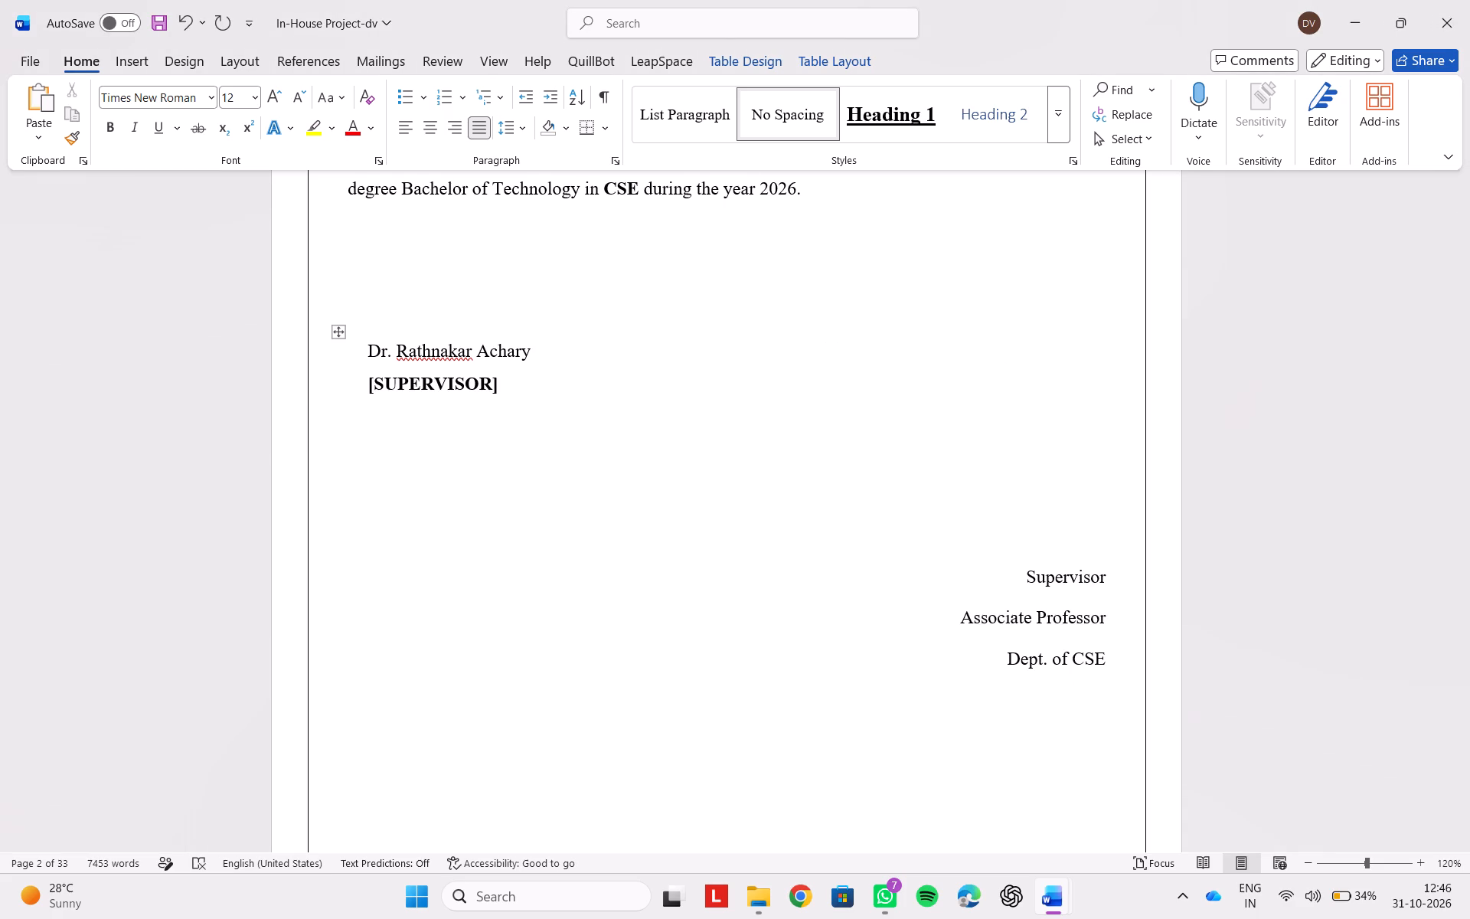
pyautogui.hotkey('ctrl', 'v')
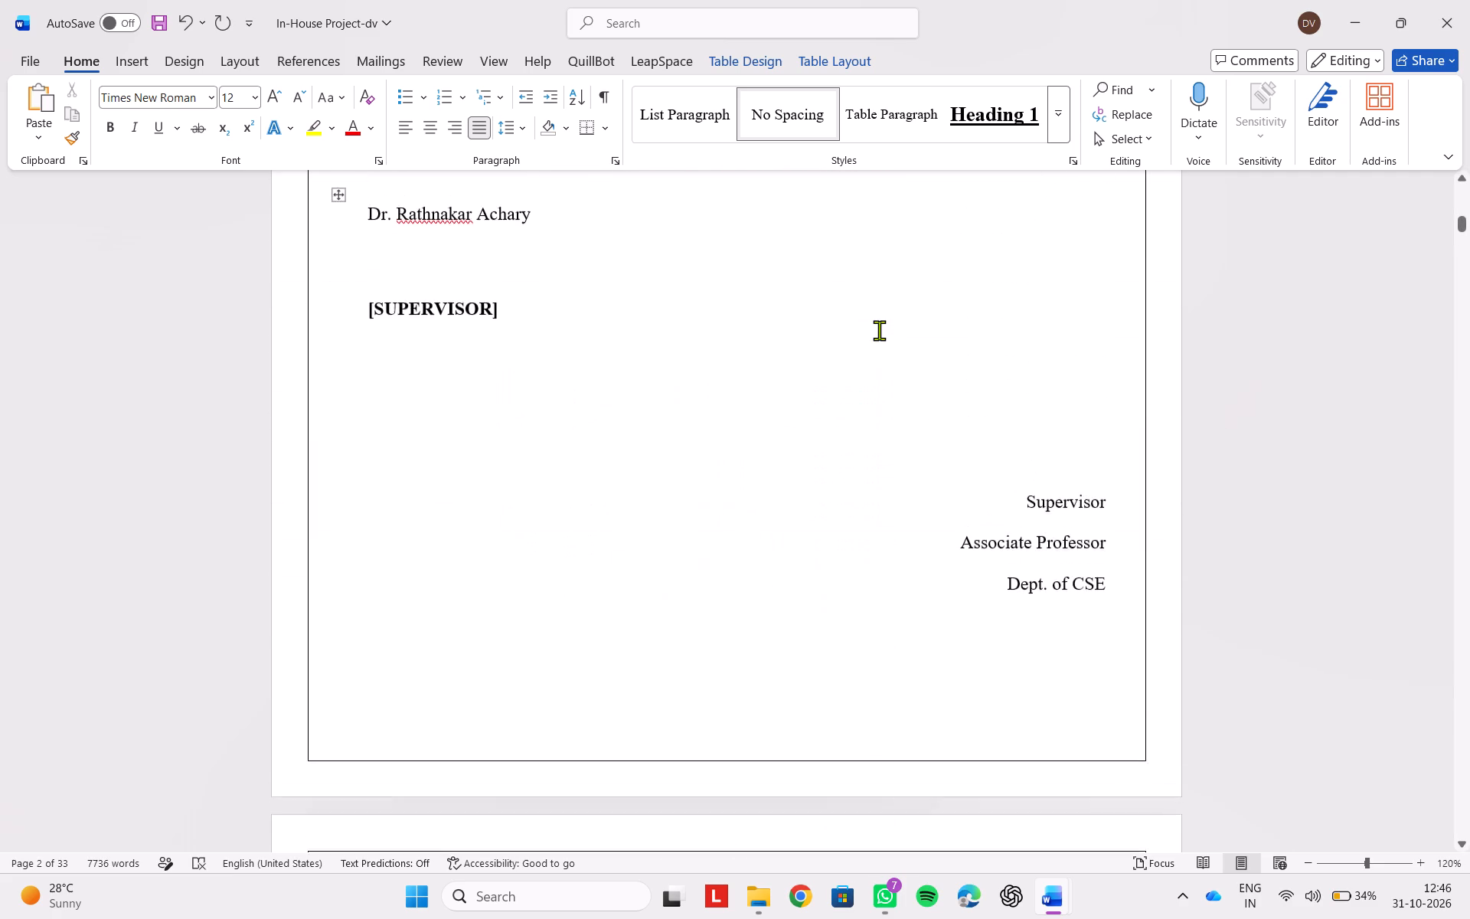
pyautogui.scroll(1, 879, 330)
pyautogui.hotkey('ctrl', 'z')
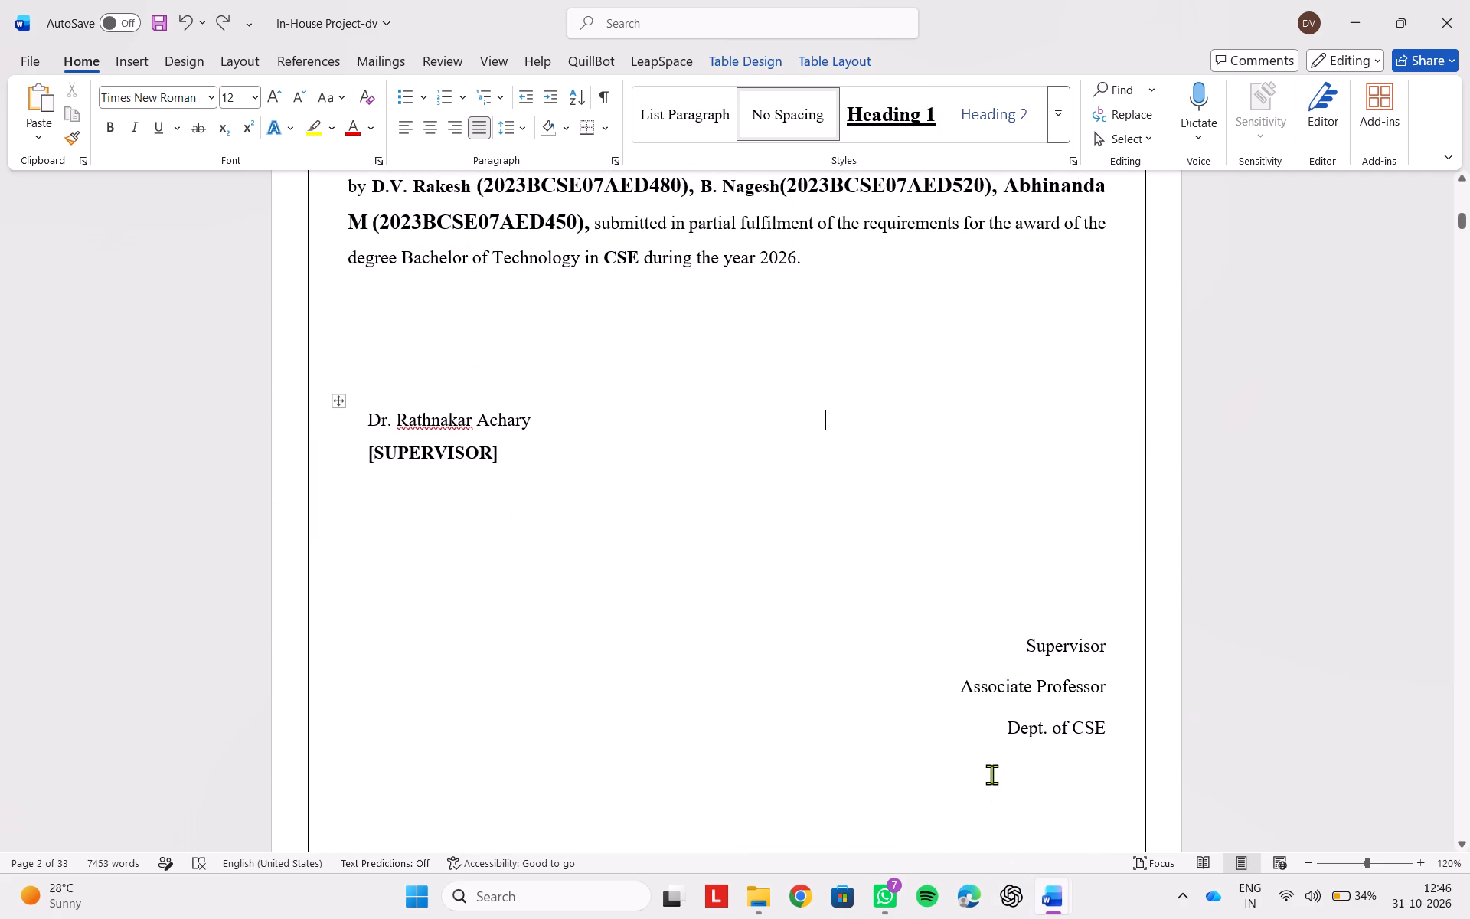
# Switch to the other in-house project report and check the Head of the Department block on its certificate.
pyautogui.hotkey('alt', 'Tab')
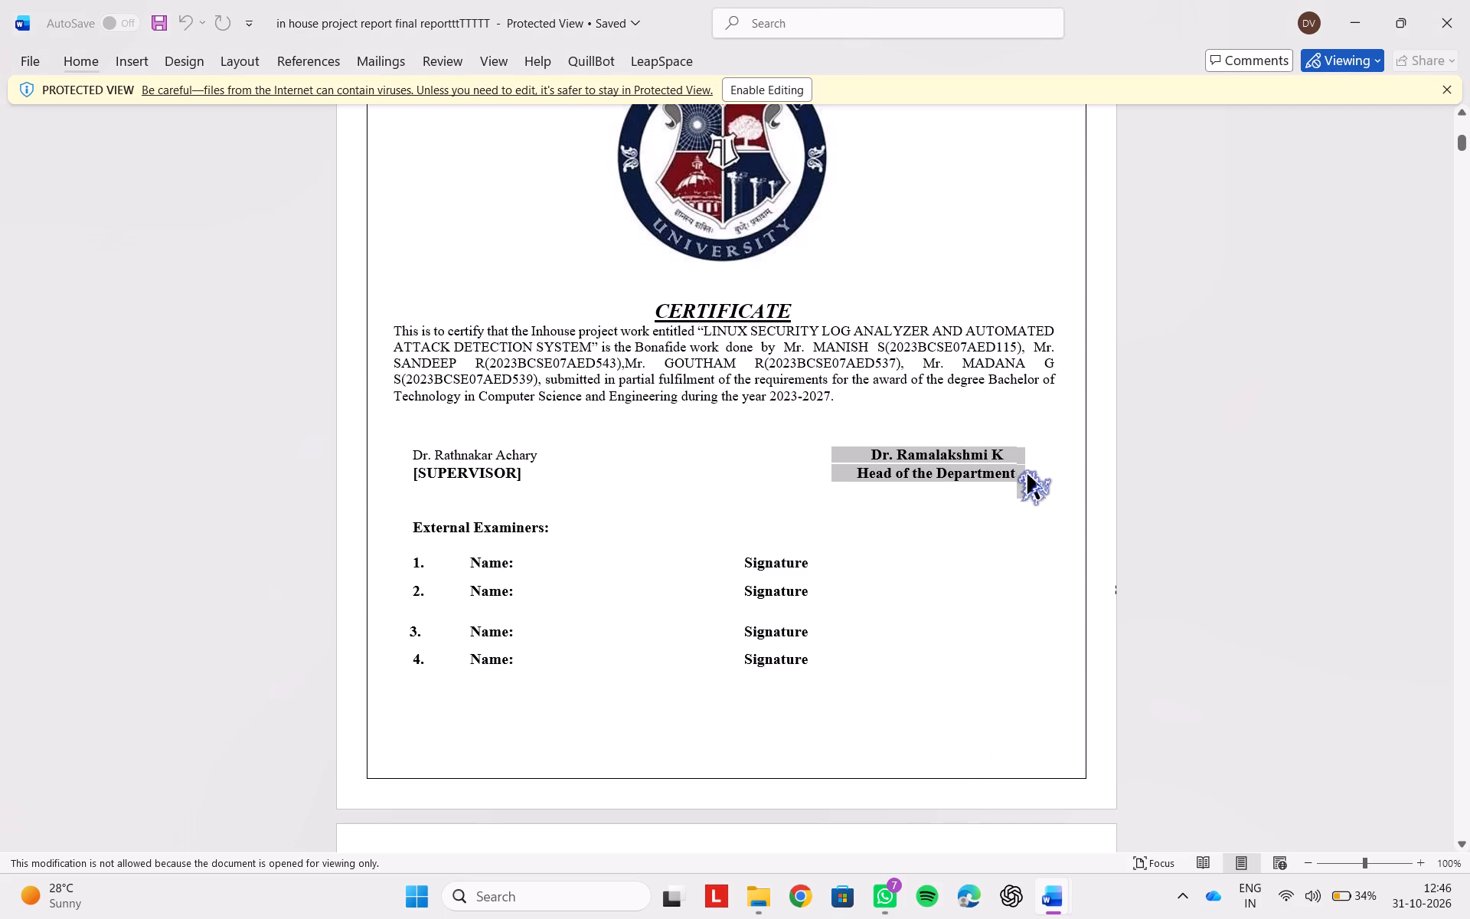
pyautogui.click(1027, 474)
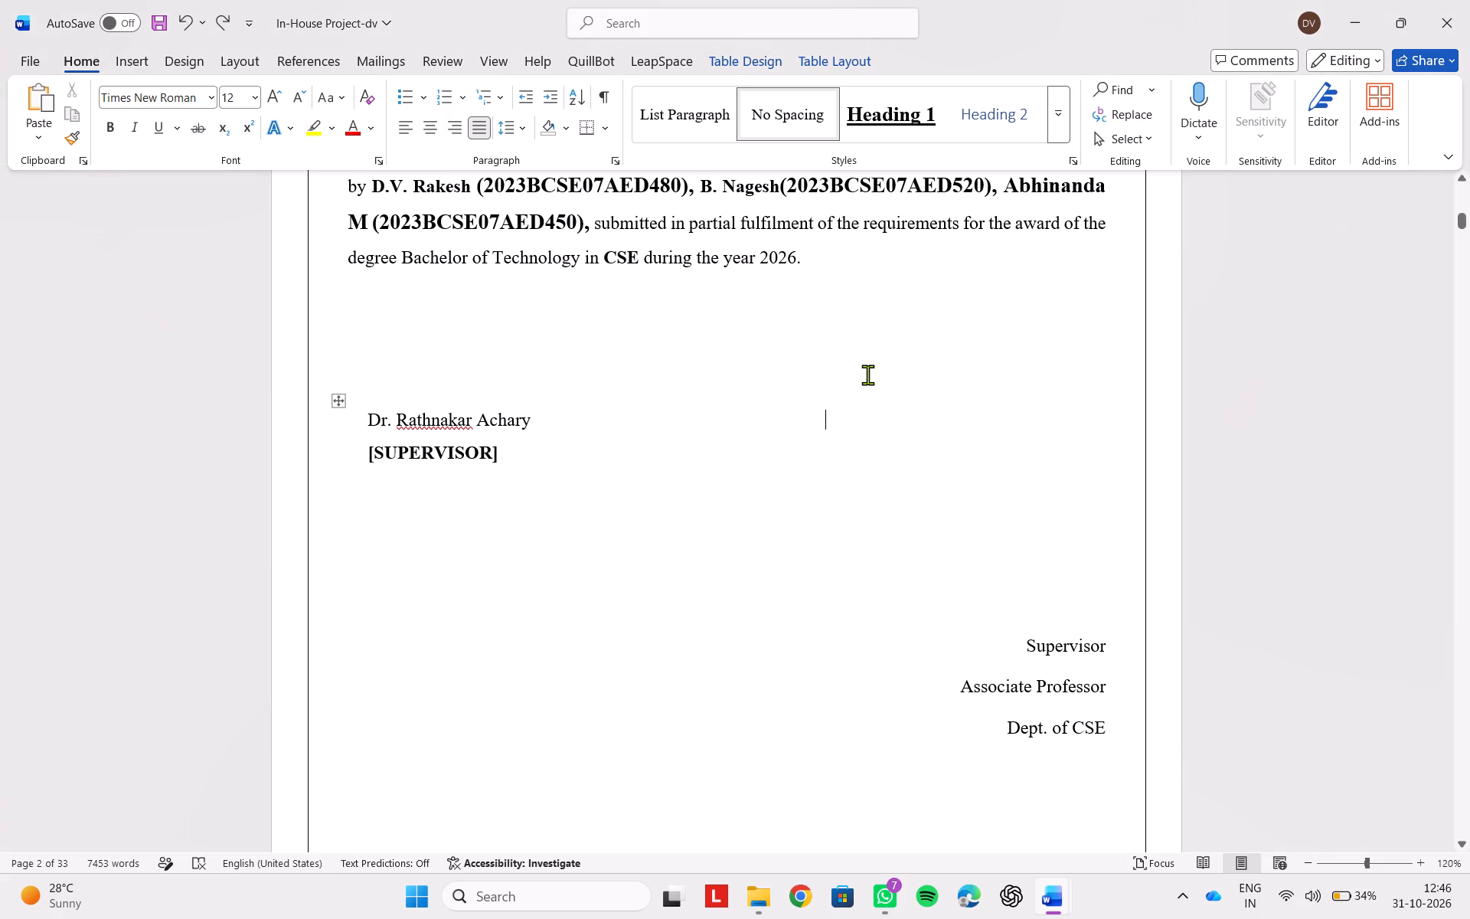
# Remove the indent in the empty cell beside the supervisor's name on the certificate page.
pyautogui.click(573, 405)
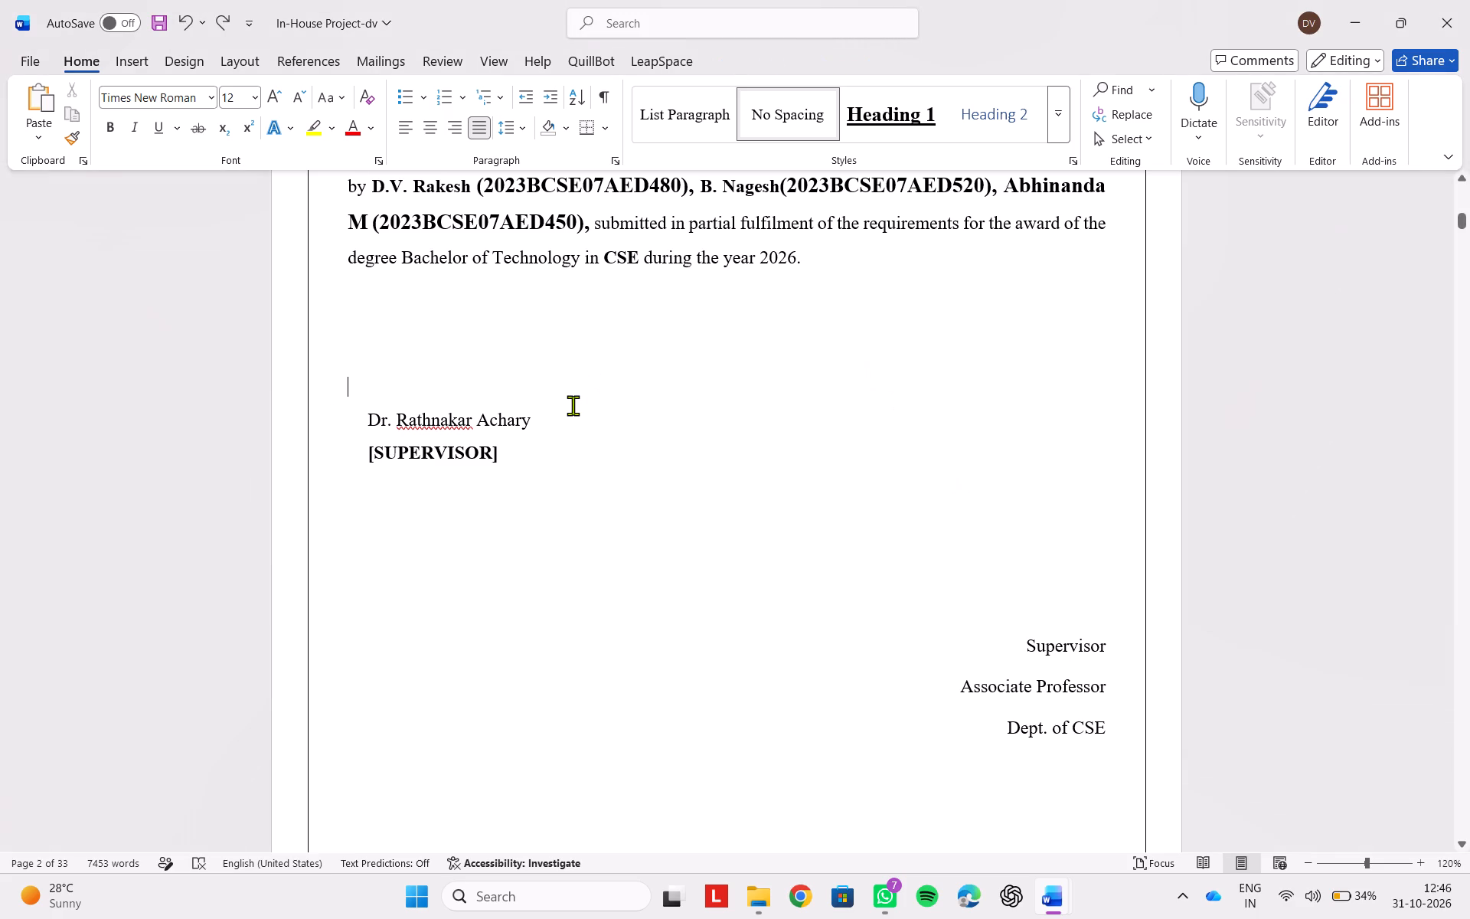
pyautogui.click(537, 421)
pyautogui.press('Tab')
pyautogui.press('Tab')
pyautogui.hotkey('ctrl', 'z')
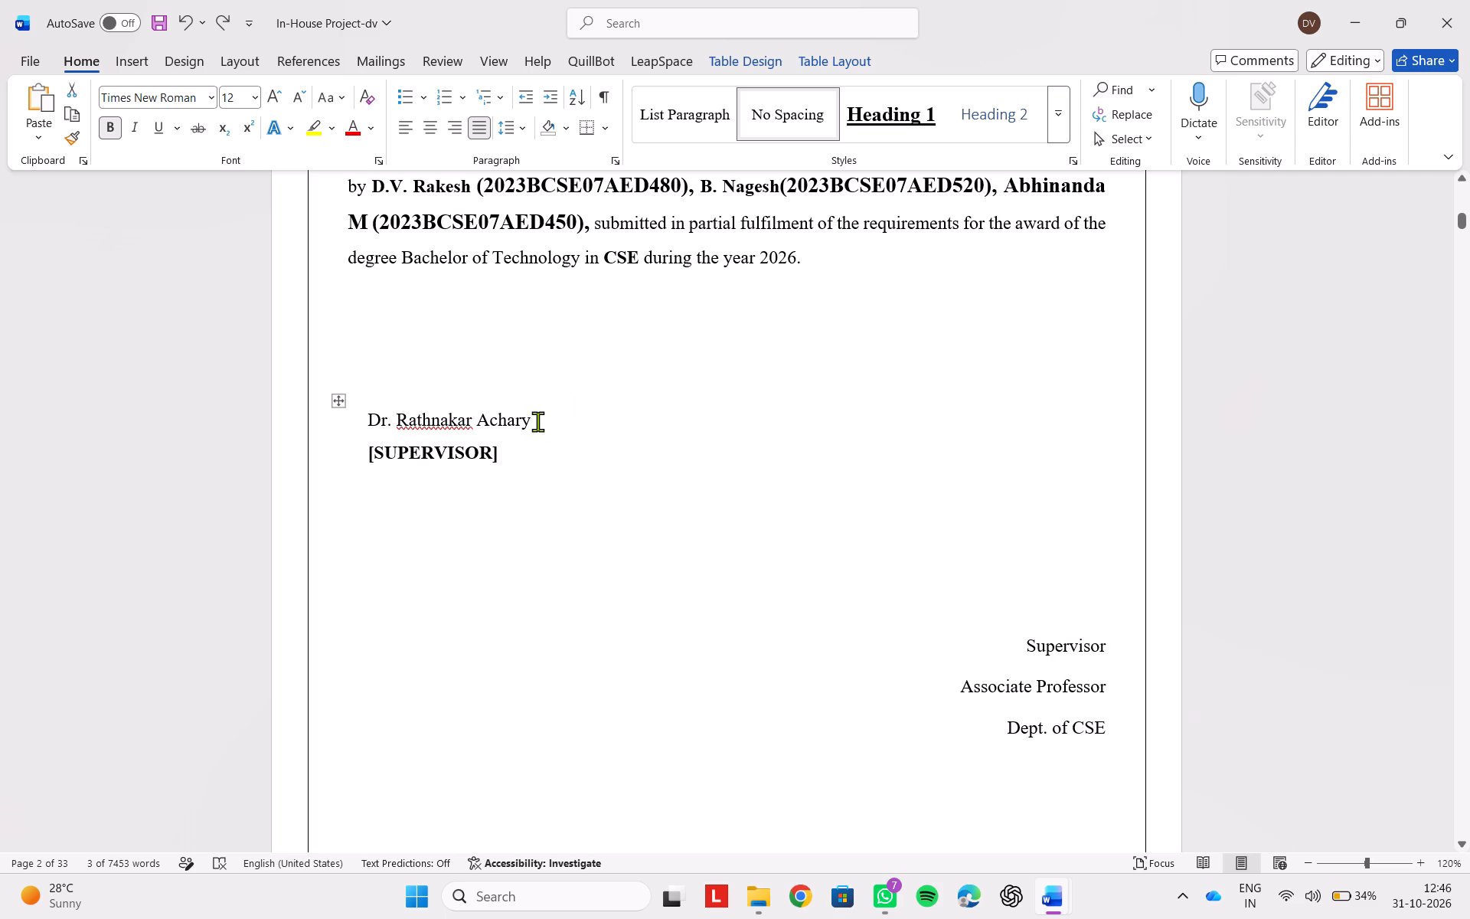
pyautogui.press('BackSpace')
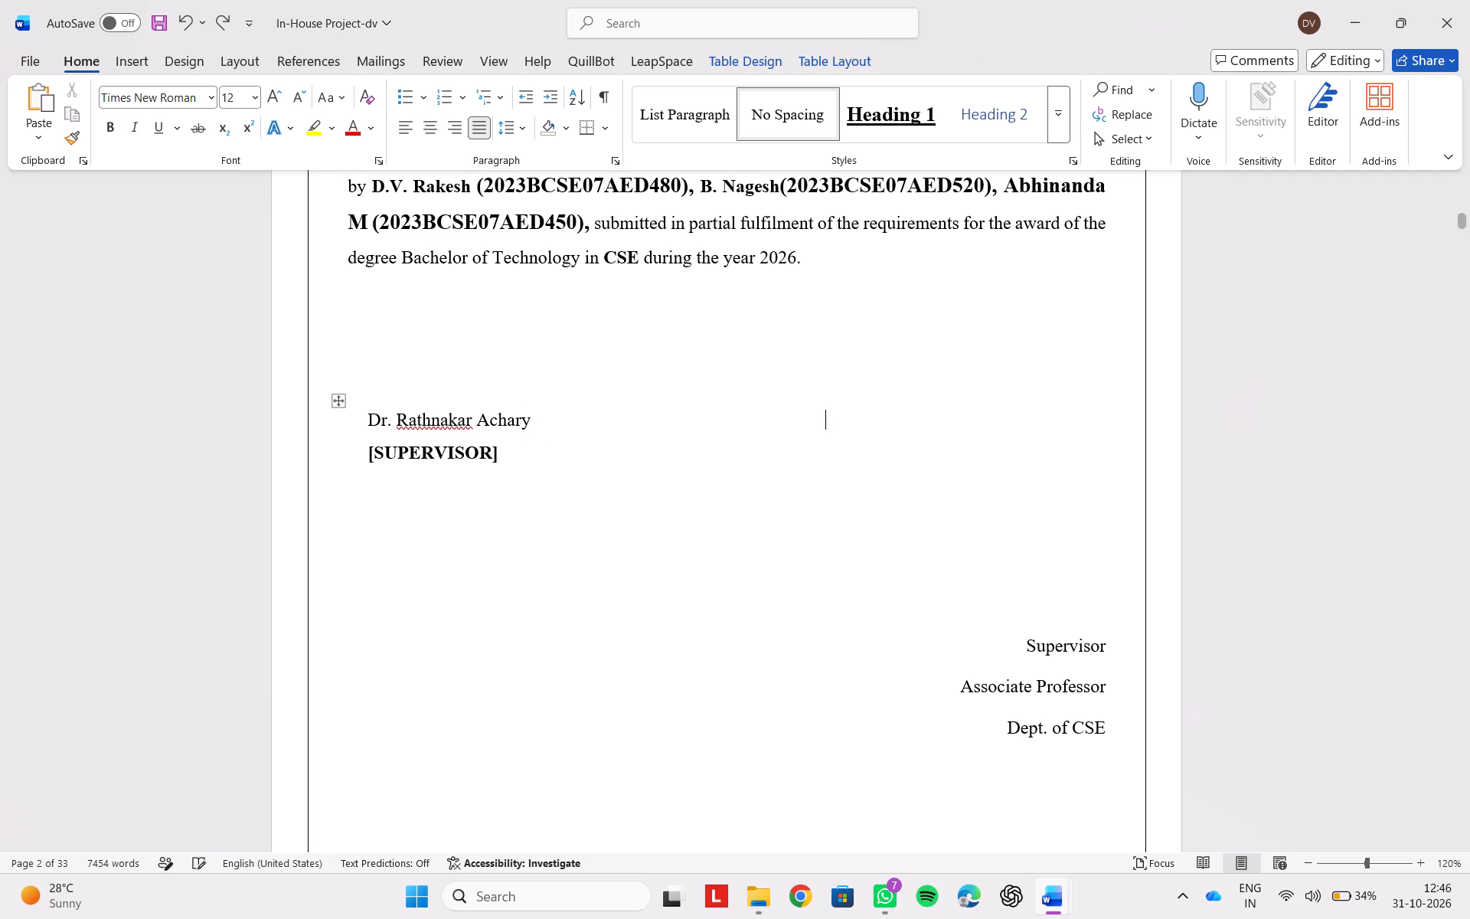
pyautogui.press('BackSpace')
pyautogui.press('BackSpace')
pyautogui.press('BackSpace')
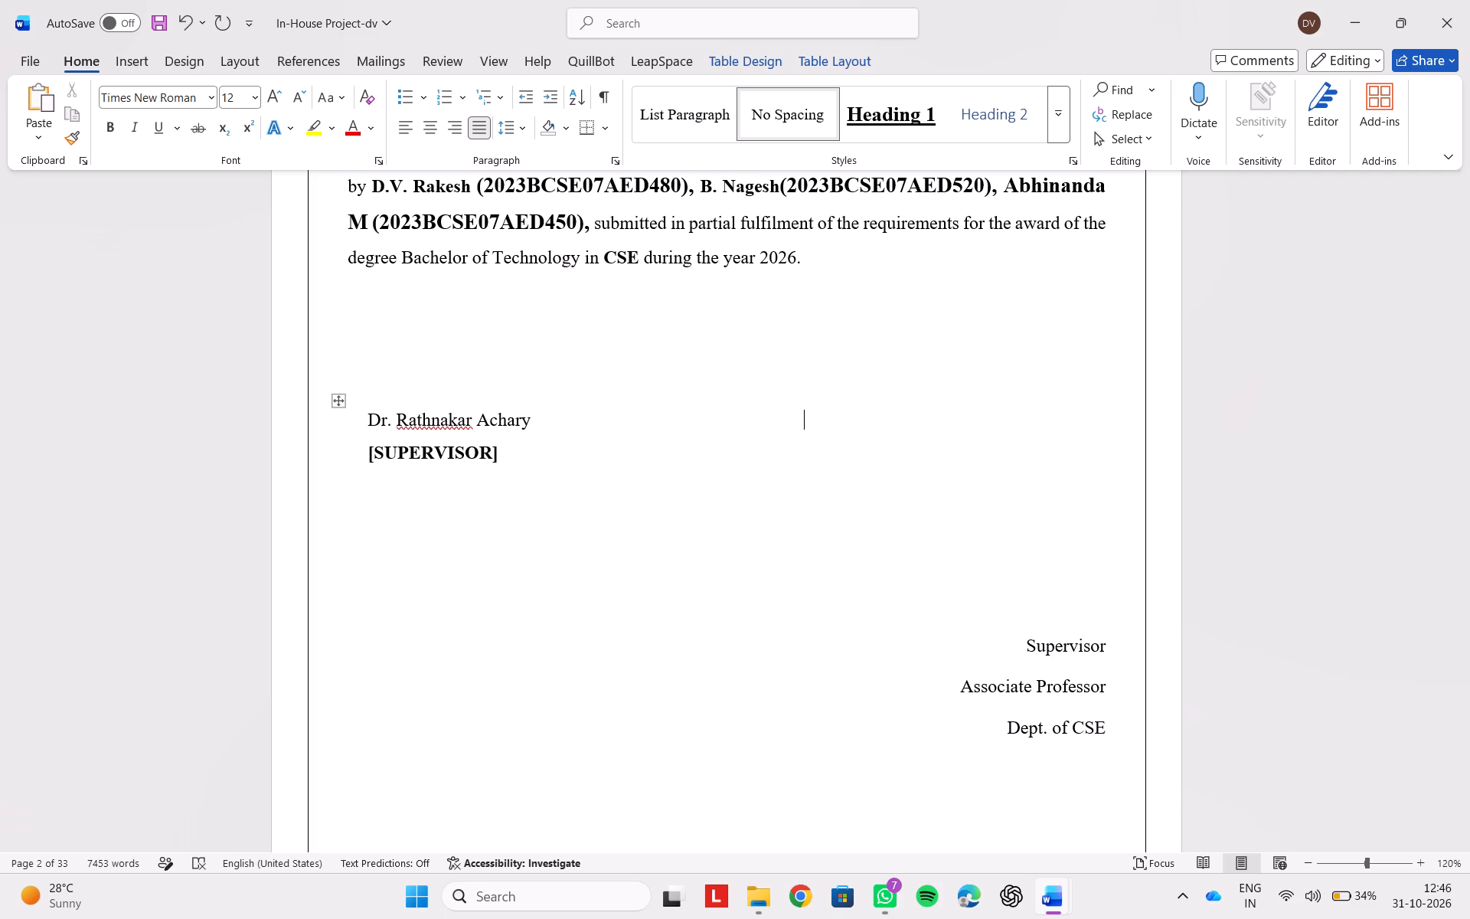
# Enter the Head of the Department's name, preceded by "Dr.", in the cell beside the supervisor's name.
pyautogui.click(535, 414)
pyautogui.press('Tab')
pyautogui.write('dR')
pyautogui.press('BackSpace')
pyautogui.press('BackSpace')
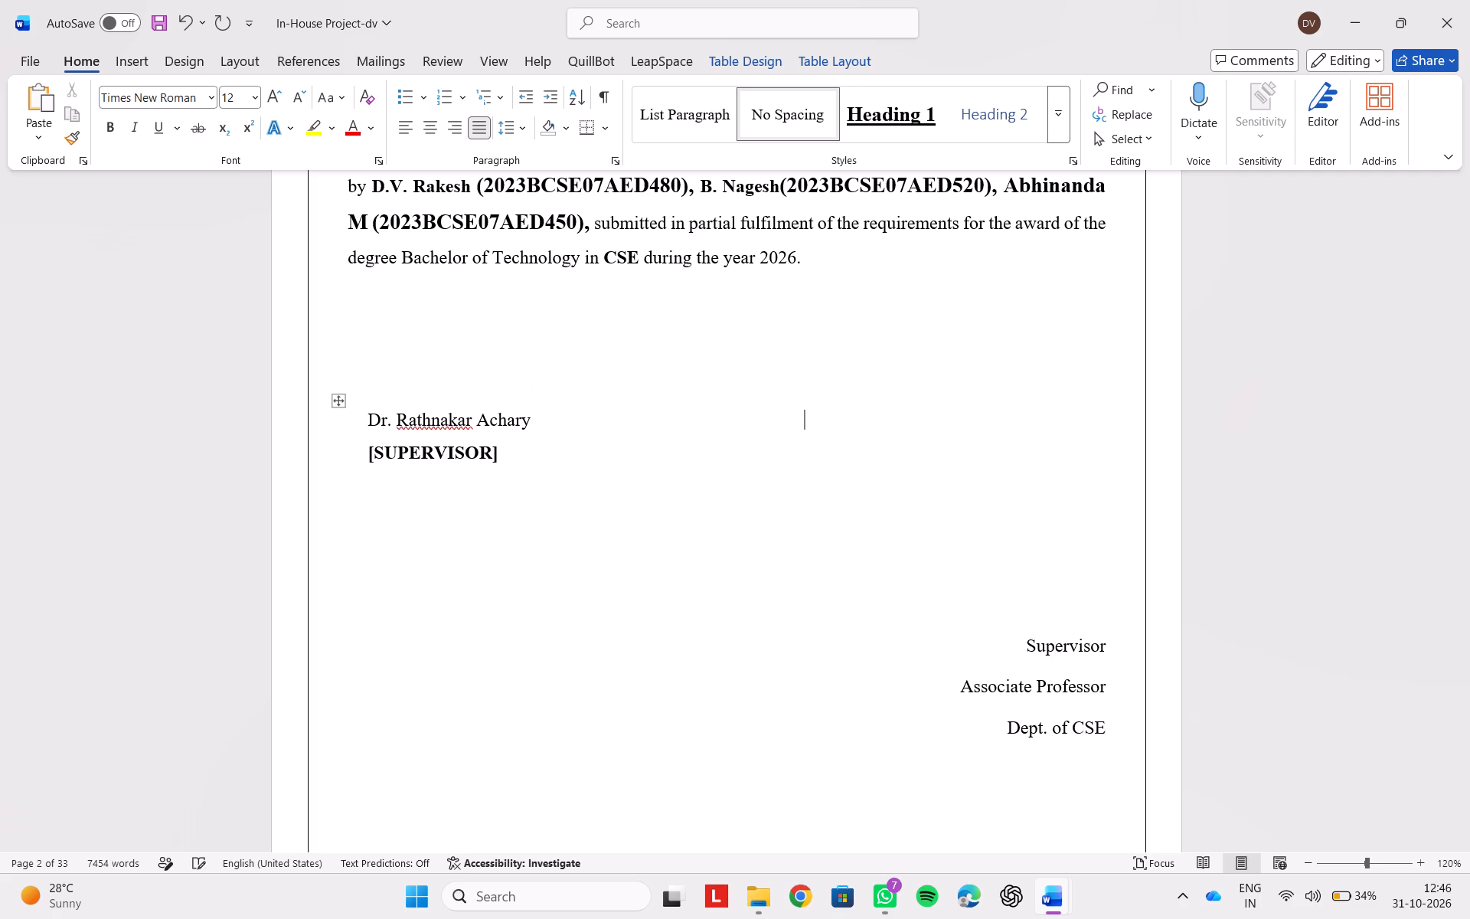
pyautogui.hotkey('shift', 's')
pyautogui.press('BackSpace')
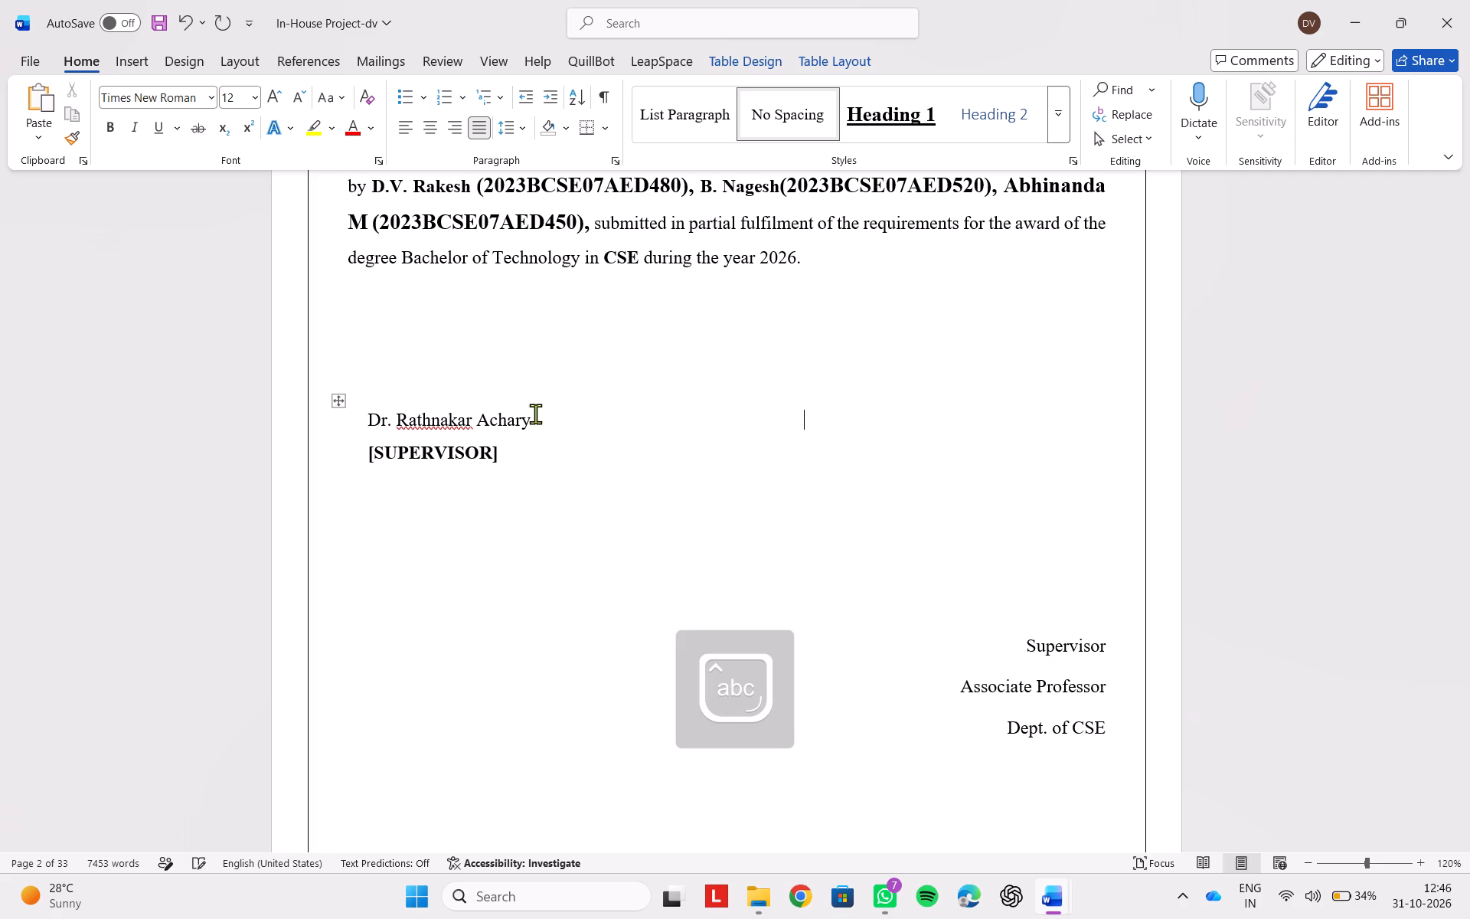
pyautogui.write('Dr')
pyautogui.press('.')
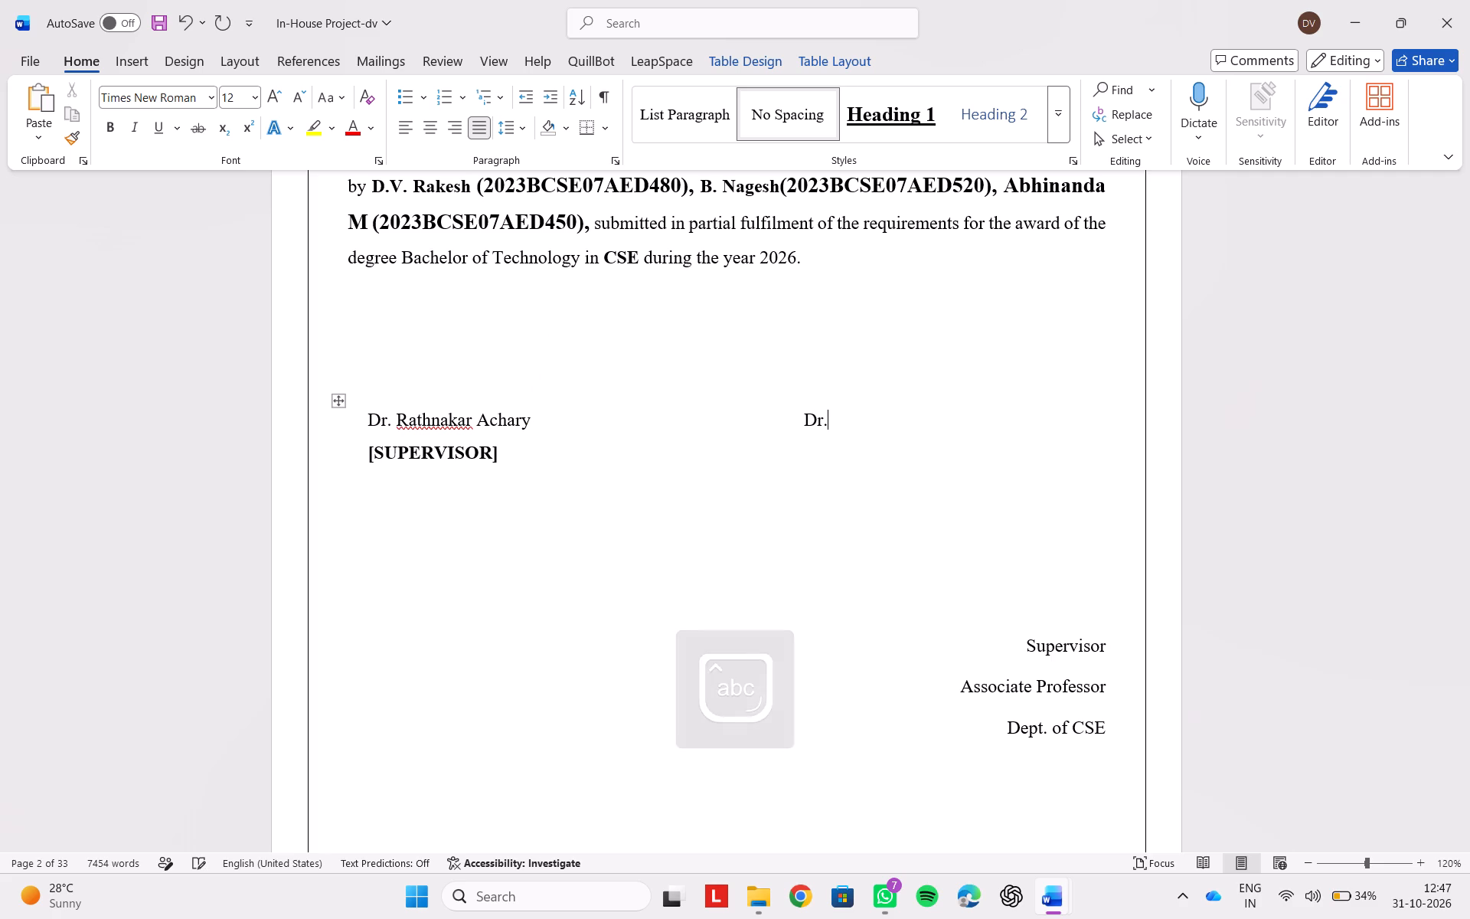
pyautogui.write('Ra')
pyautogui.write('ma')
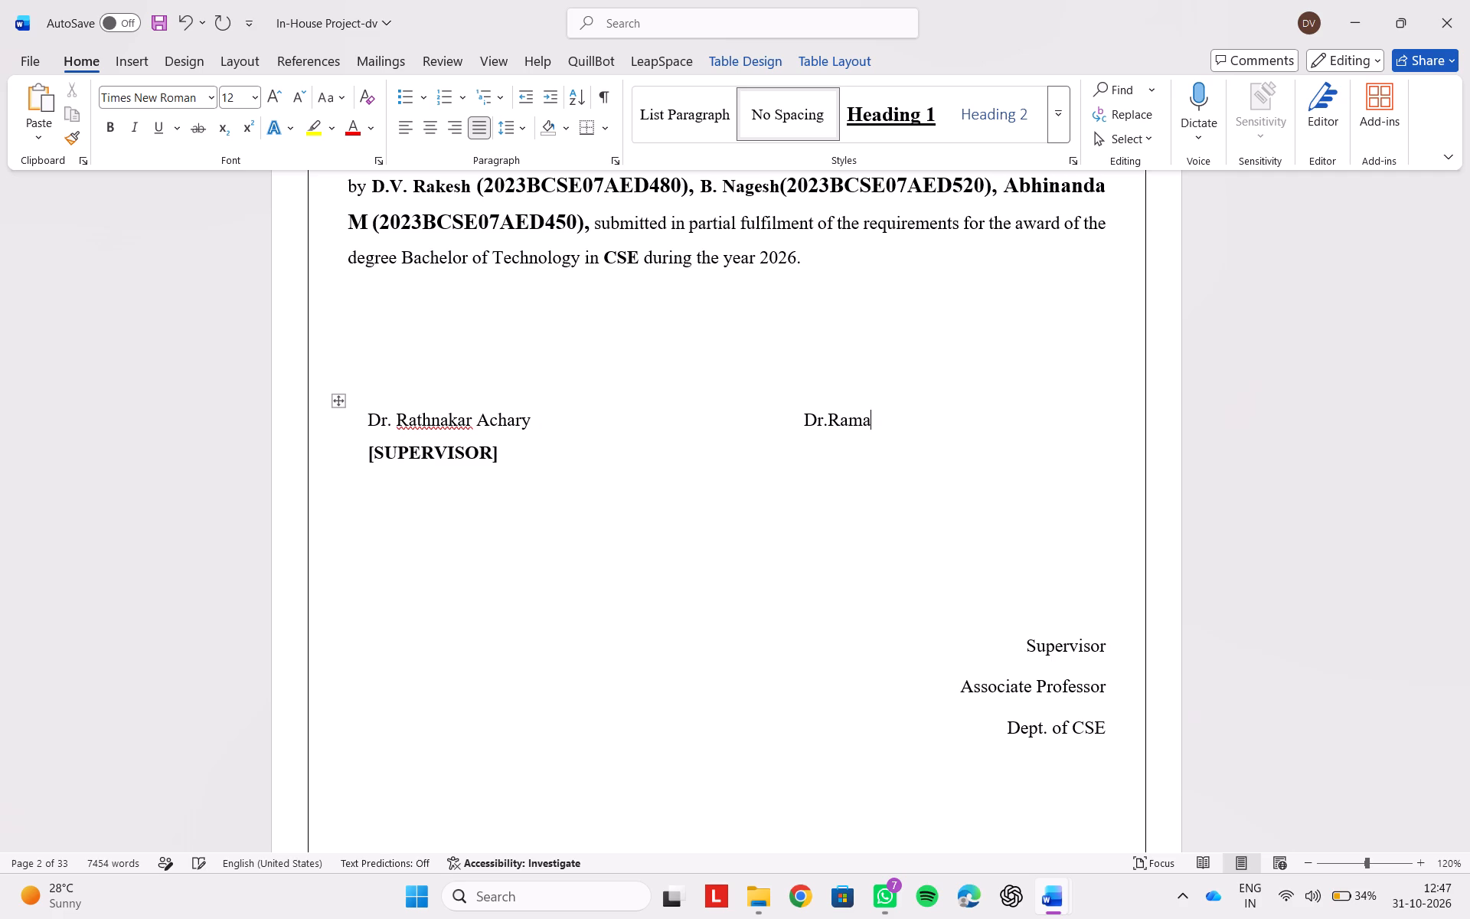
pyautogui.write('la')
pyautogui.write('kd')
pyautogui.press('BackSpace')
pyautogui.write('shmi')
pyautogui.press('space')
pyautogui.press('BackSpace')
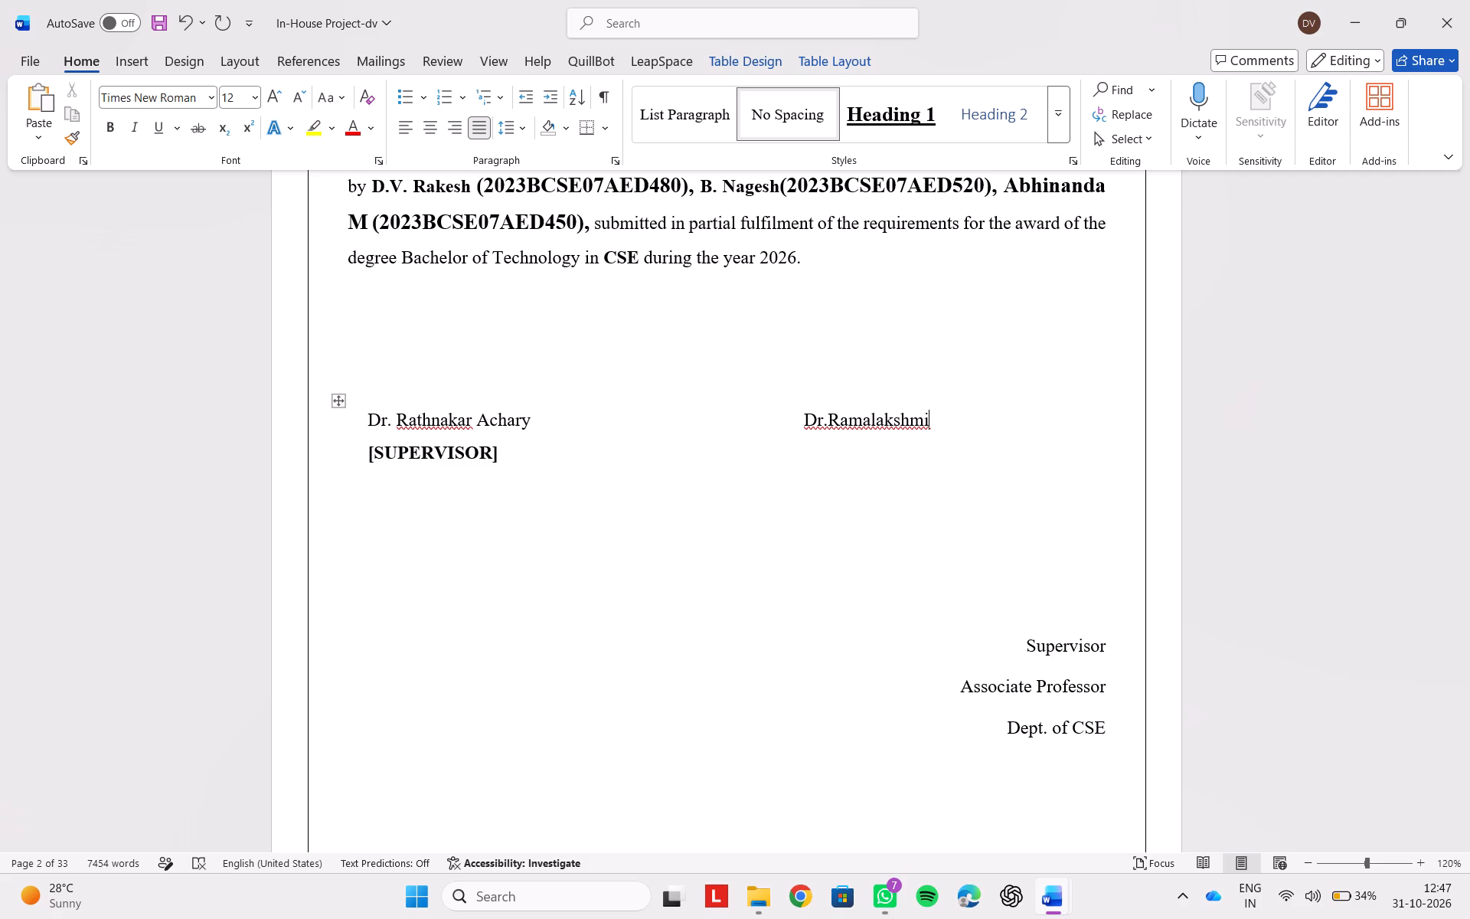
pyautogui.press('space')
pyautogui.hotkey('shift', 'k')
# Compare the Head of the Department's name with the reference certificate and insert a space after "Dr.".
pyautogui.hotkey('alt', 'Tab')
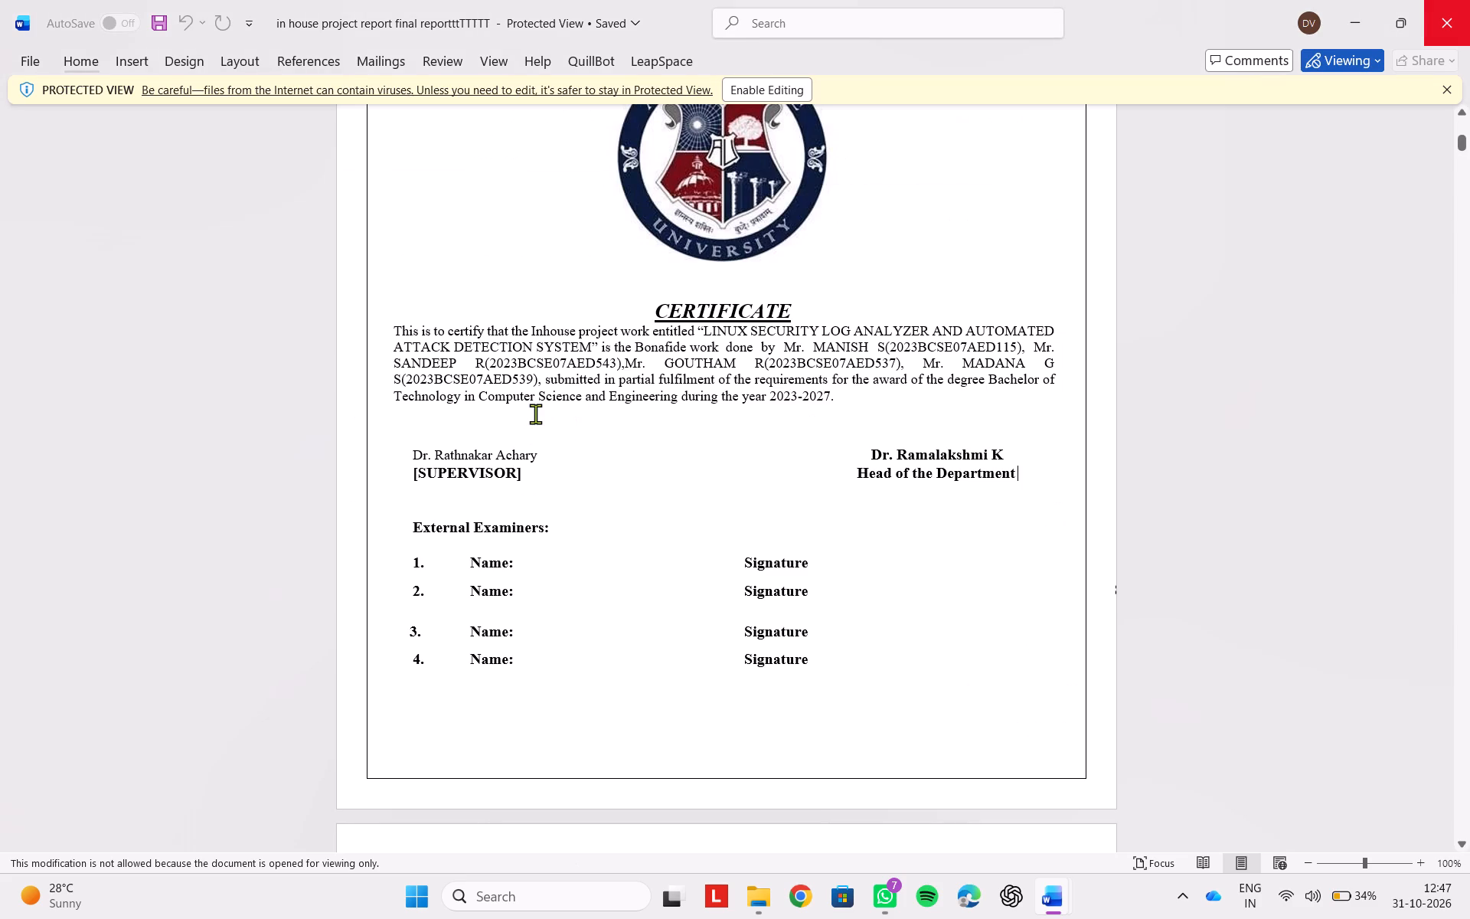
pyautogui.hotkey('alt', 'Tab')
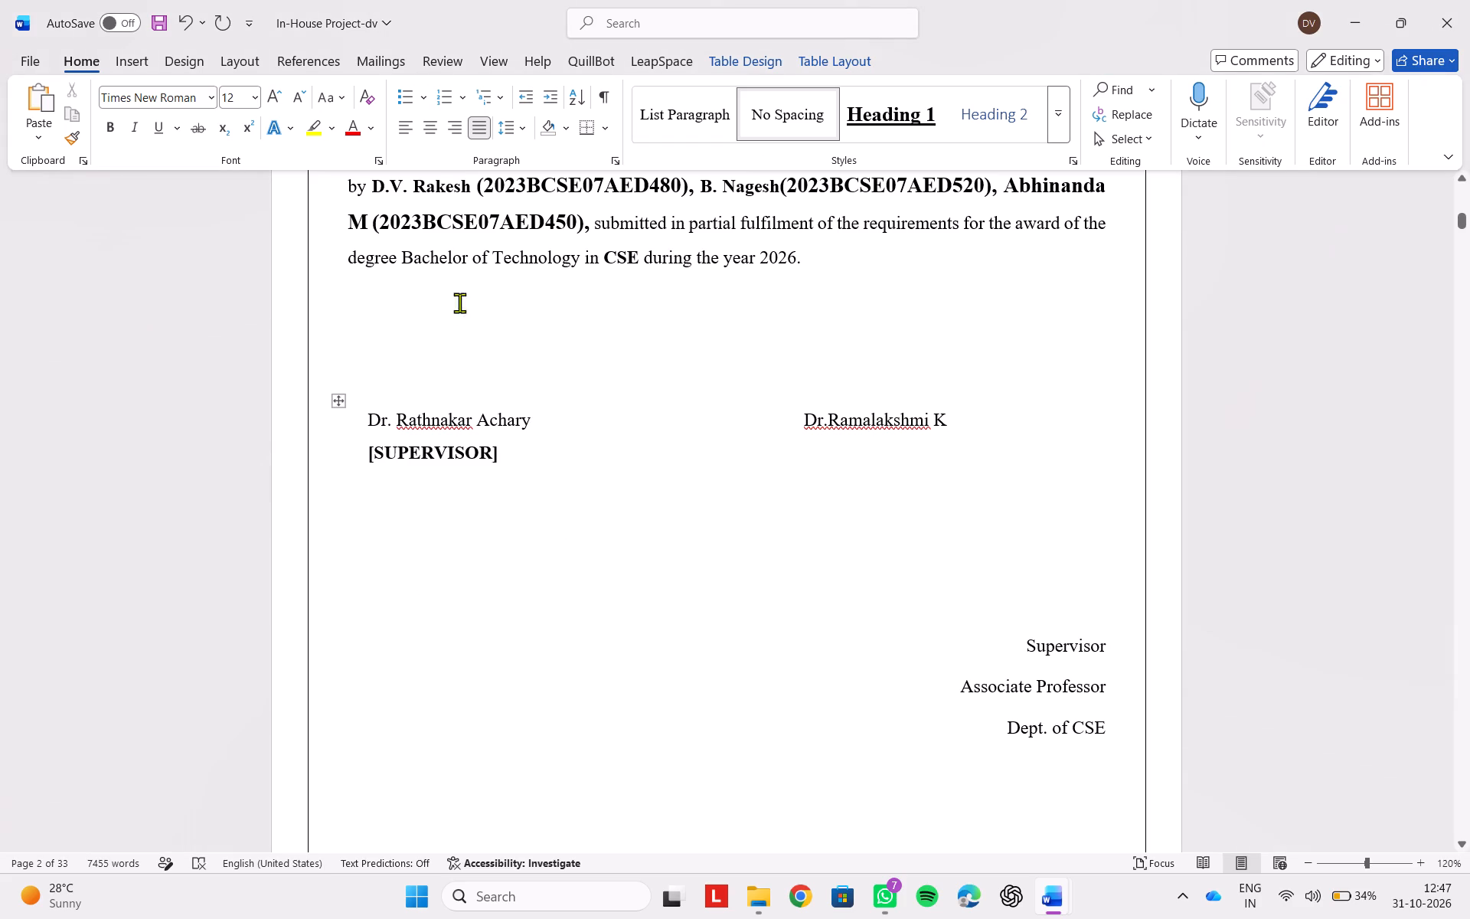
pyautogui.click(828, 421)
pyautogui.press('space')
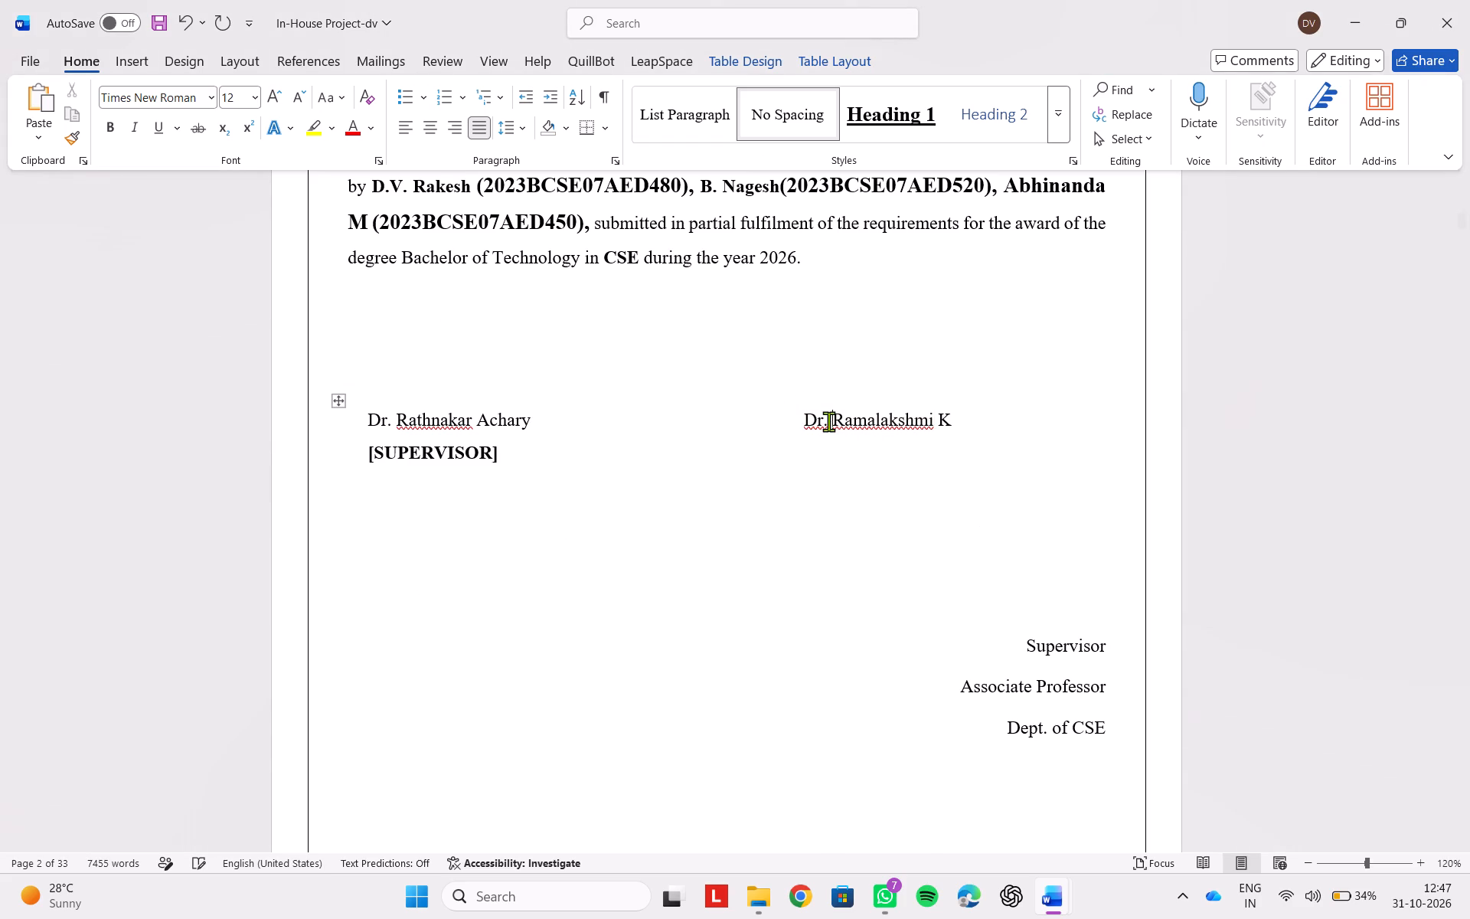
pyautogui.click(961, 408)
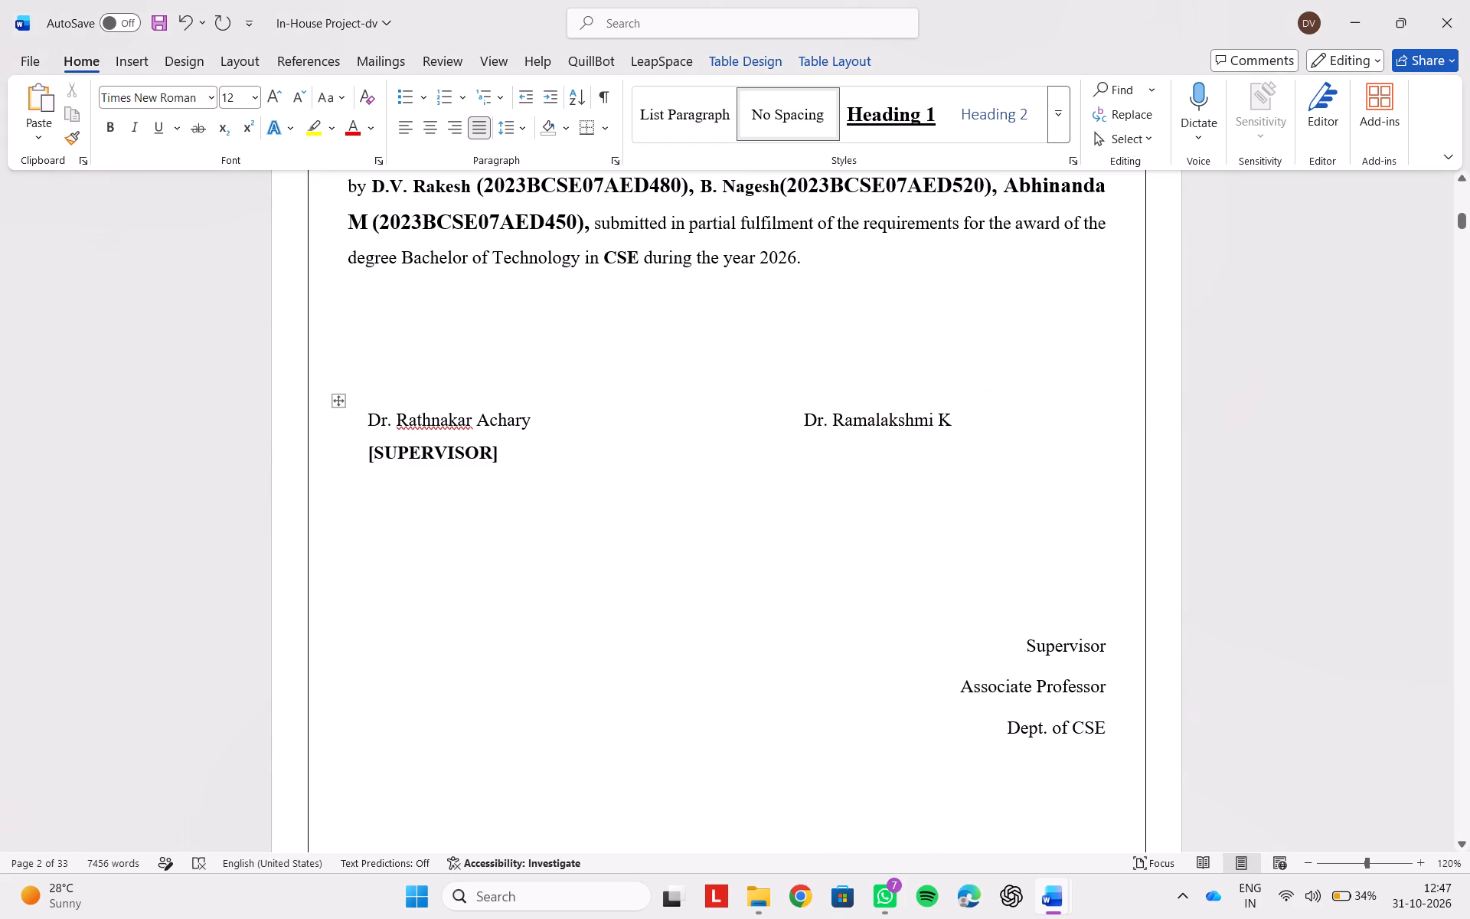
pyautogui.click(969, 421)
# Check the title line on the reference certificate and turn on bold in the cell below the Head of the Department's name.
pyautogui.click(510, 456)
pyautogui.press('Tab')
pyautogui.hotkey('alt', 'Tab')
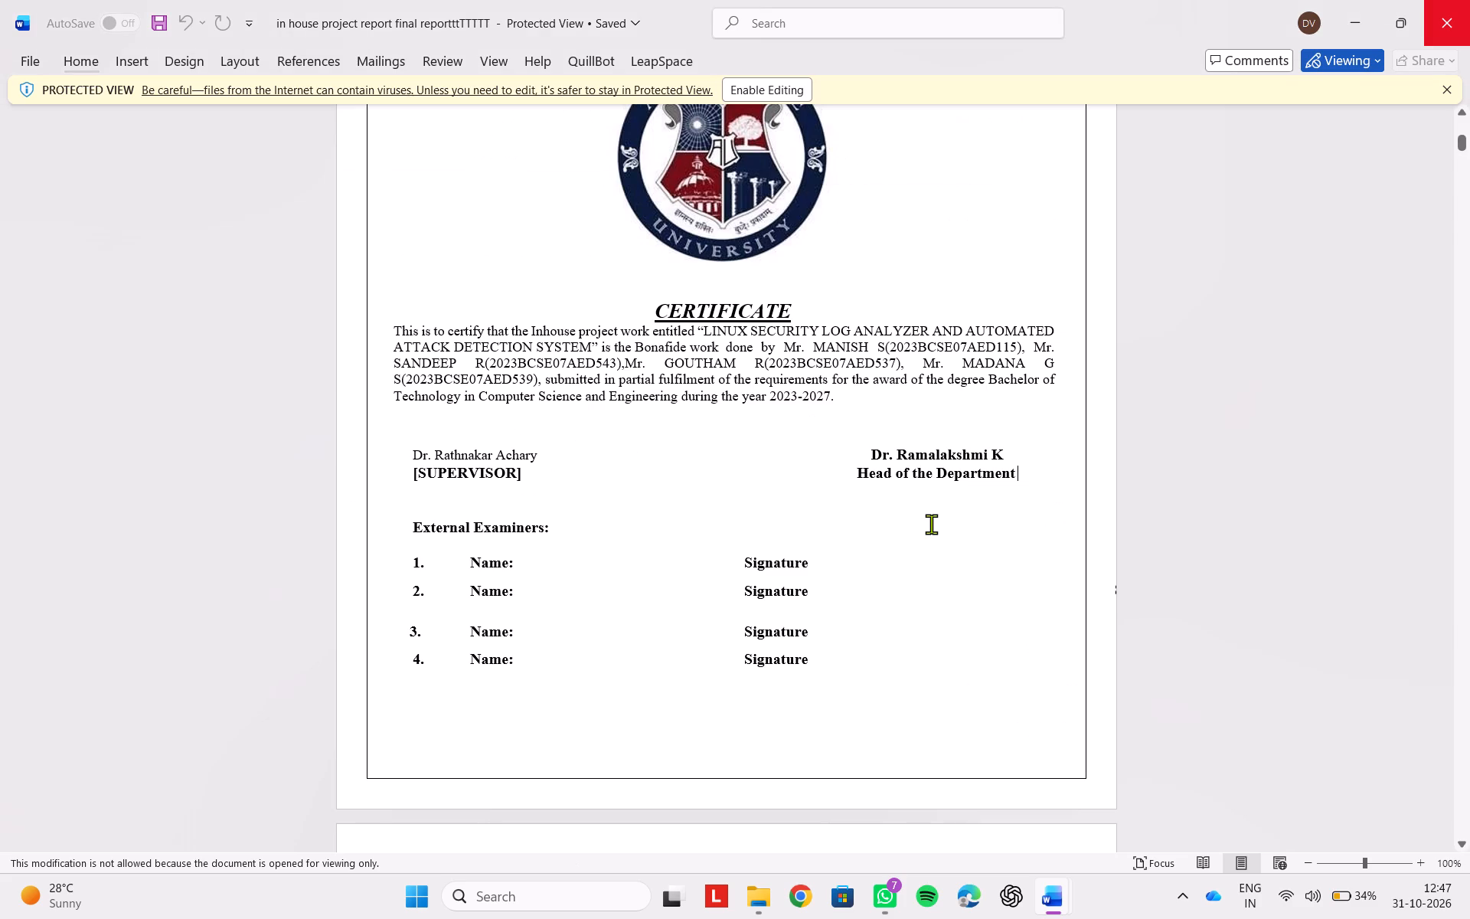
pyautogui.hotkey('alt', 'Tab')
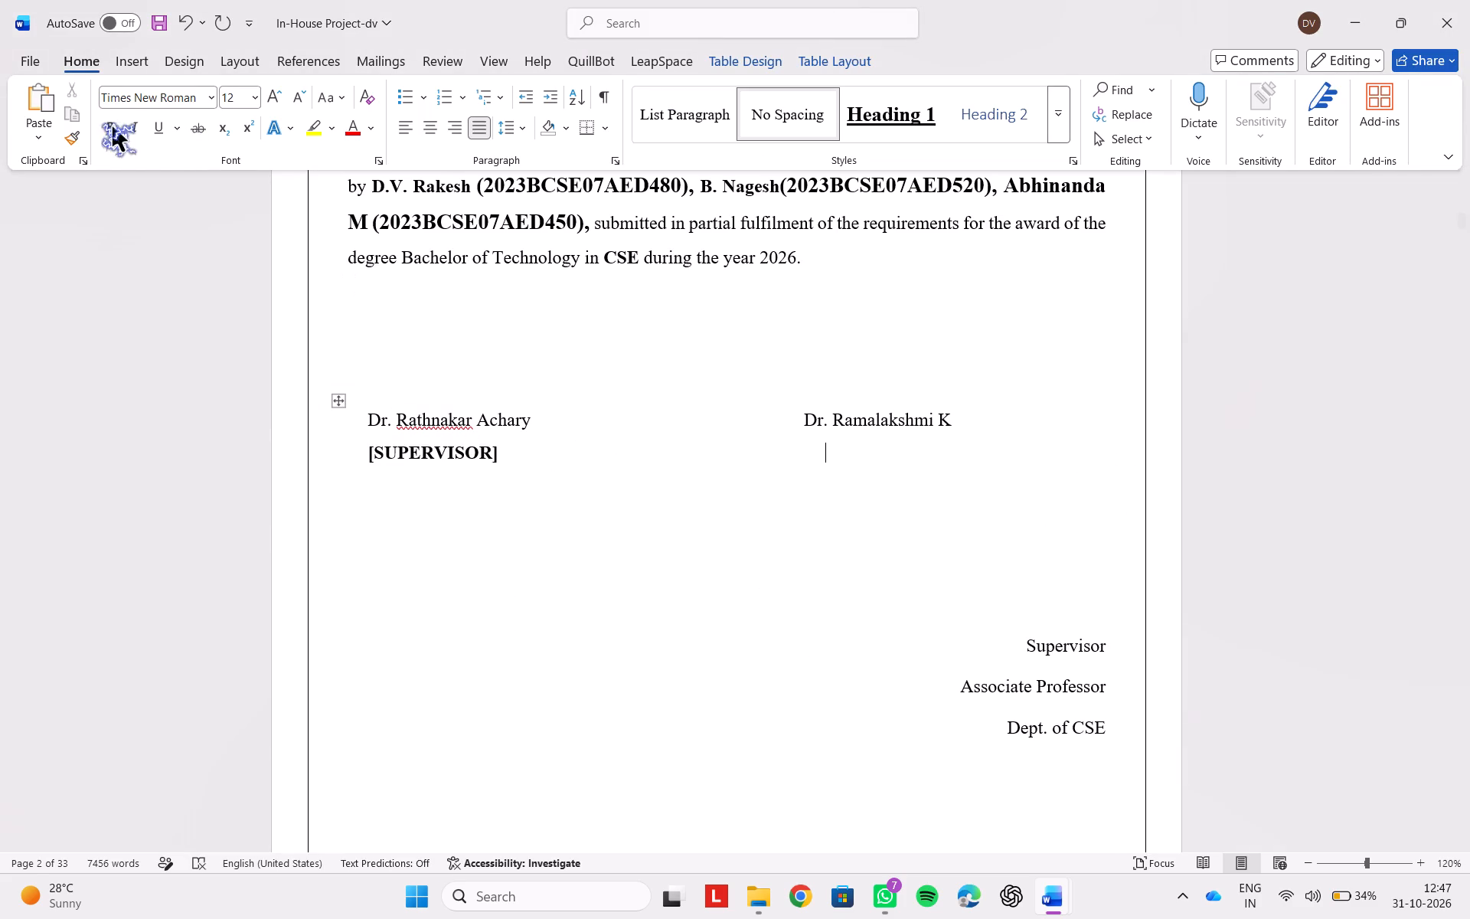
pyautogui.click(113, 126)
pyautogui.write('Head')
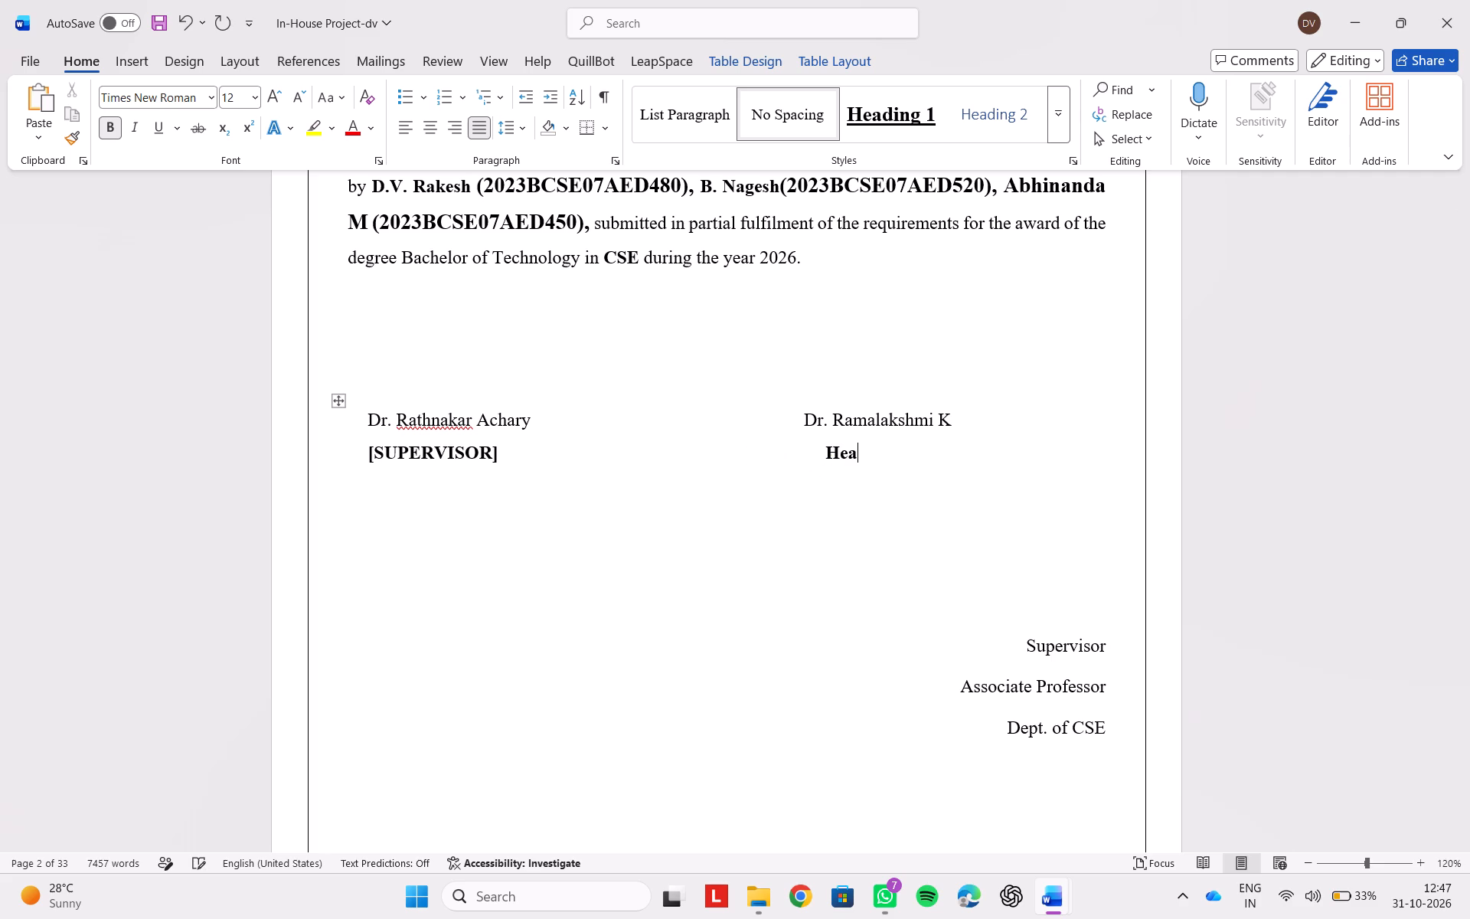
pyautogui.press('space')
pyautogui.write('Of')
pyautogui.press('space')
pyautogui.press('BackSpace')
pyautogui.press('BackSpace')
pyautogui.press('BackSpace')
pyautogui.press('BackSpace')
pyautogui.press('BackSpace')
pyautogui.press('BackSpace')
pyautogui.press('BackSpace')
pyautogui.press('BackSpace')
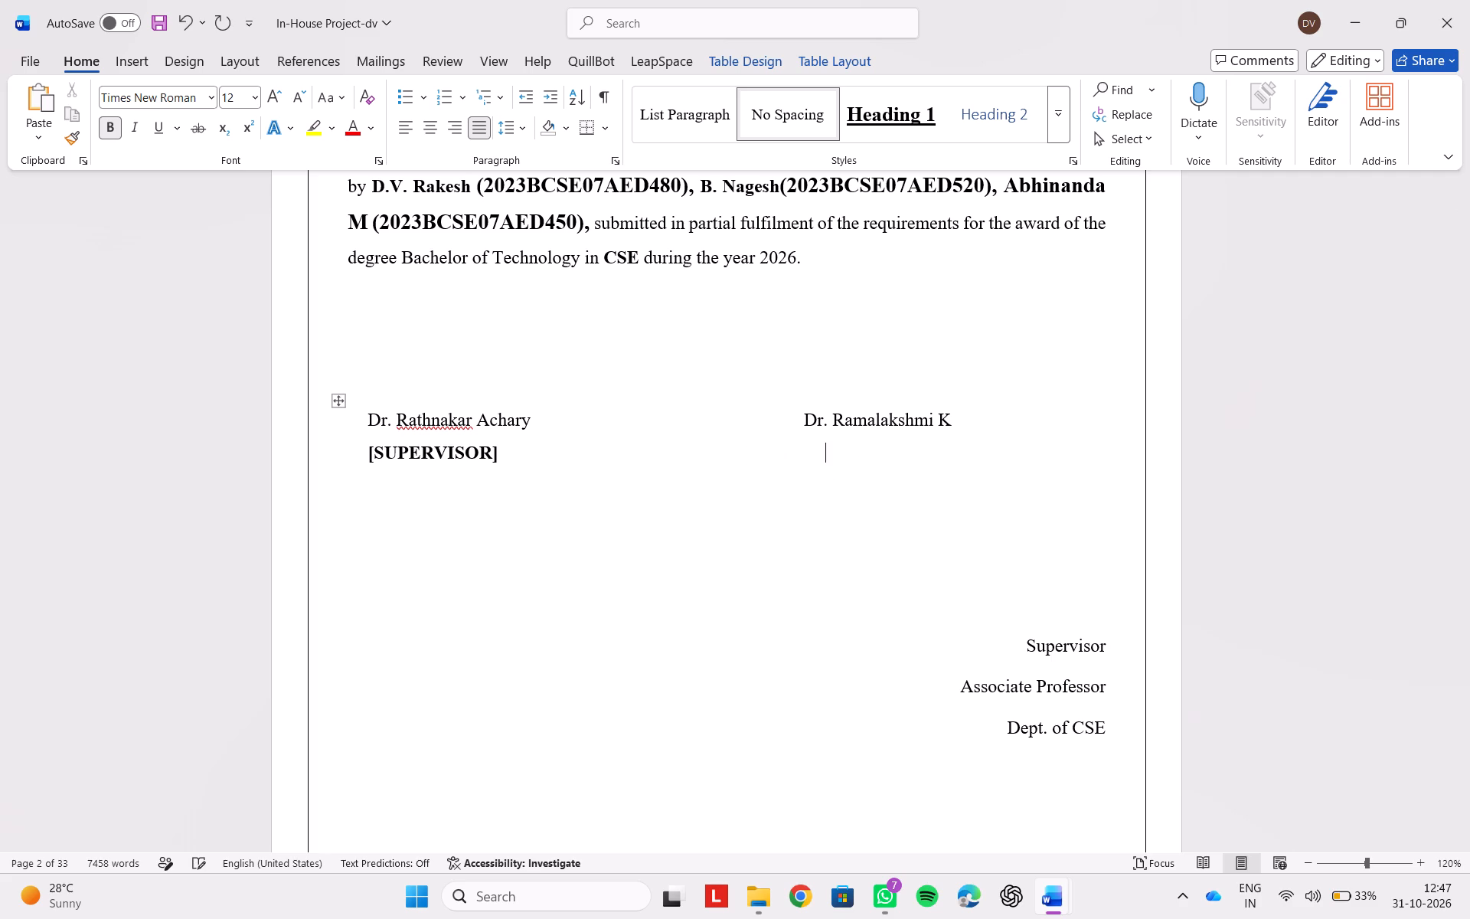
# Remove the cell's indent and enter the bold title "HEAD OF THE DEPARTMENT" beside the [SUPERVISOR] label.
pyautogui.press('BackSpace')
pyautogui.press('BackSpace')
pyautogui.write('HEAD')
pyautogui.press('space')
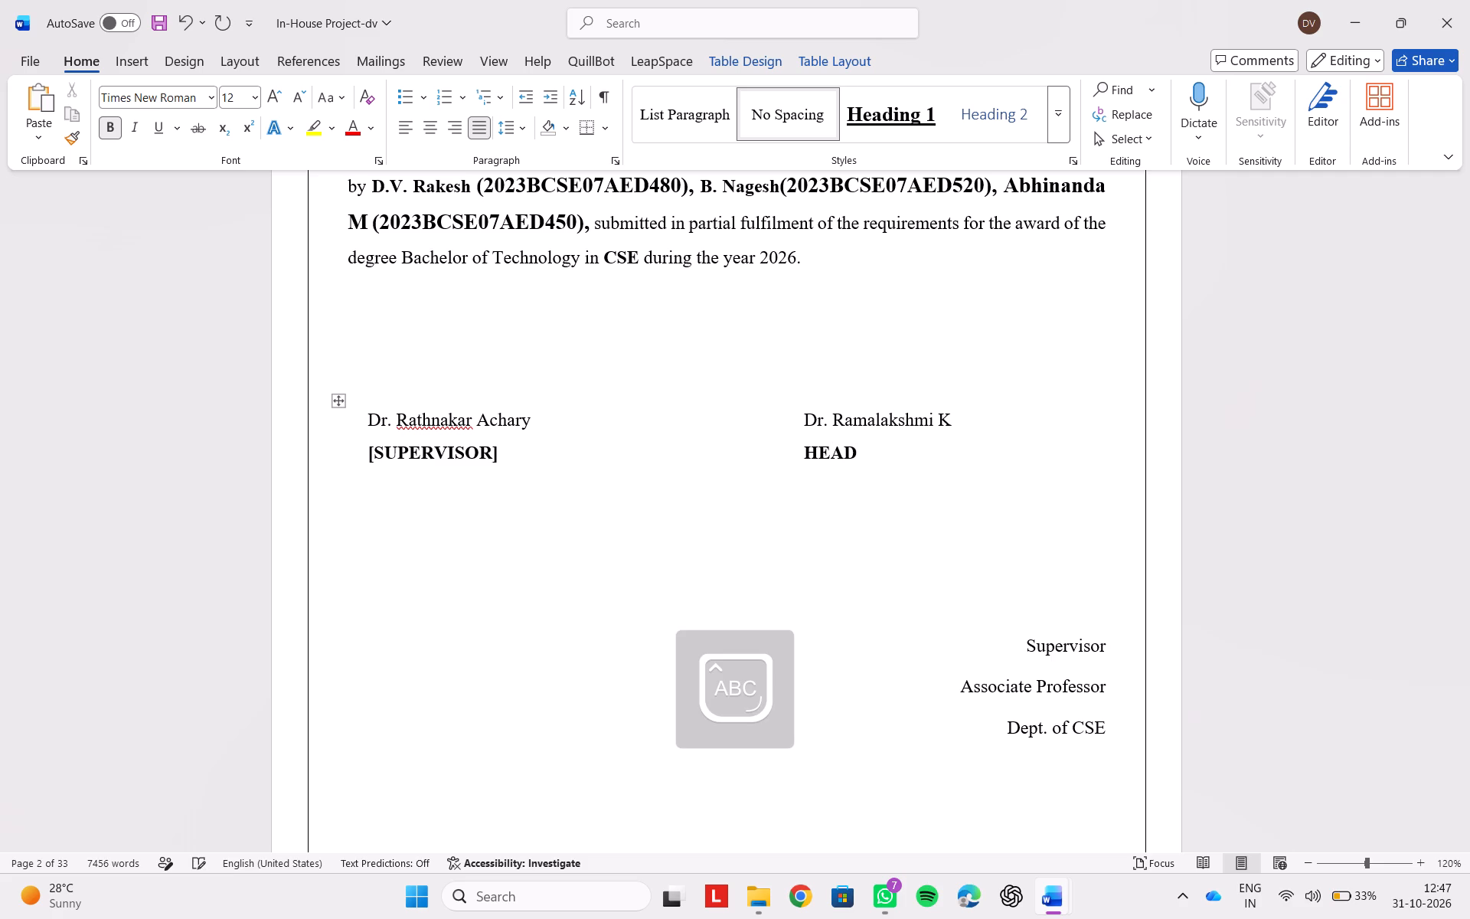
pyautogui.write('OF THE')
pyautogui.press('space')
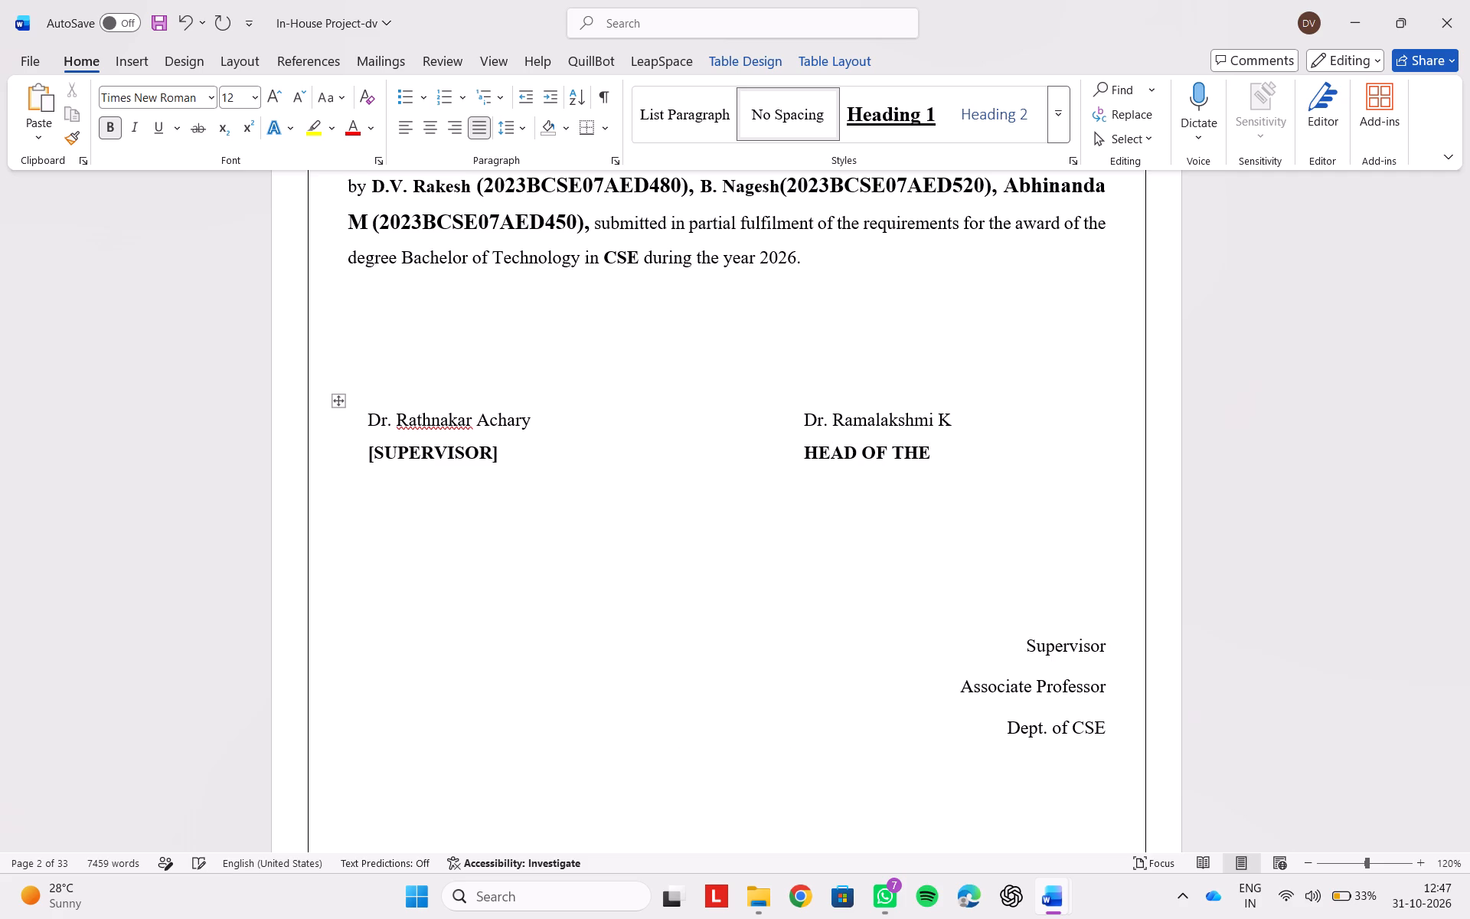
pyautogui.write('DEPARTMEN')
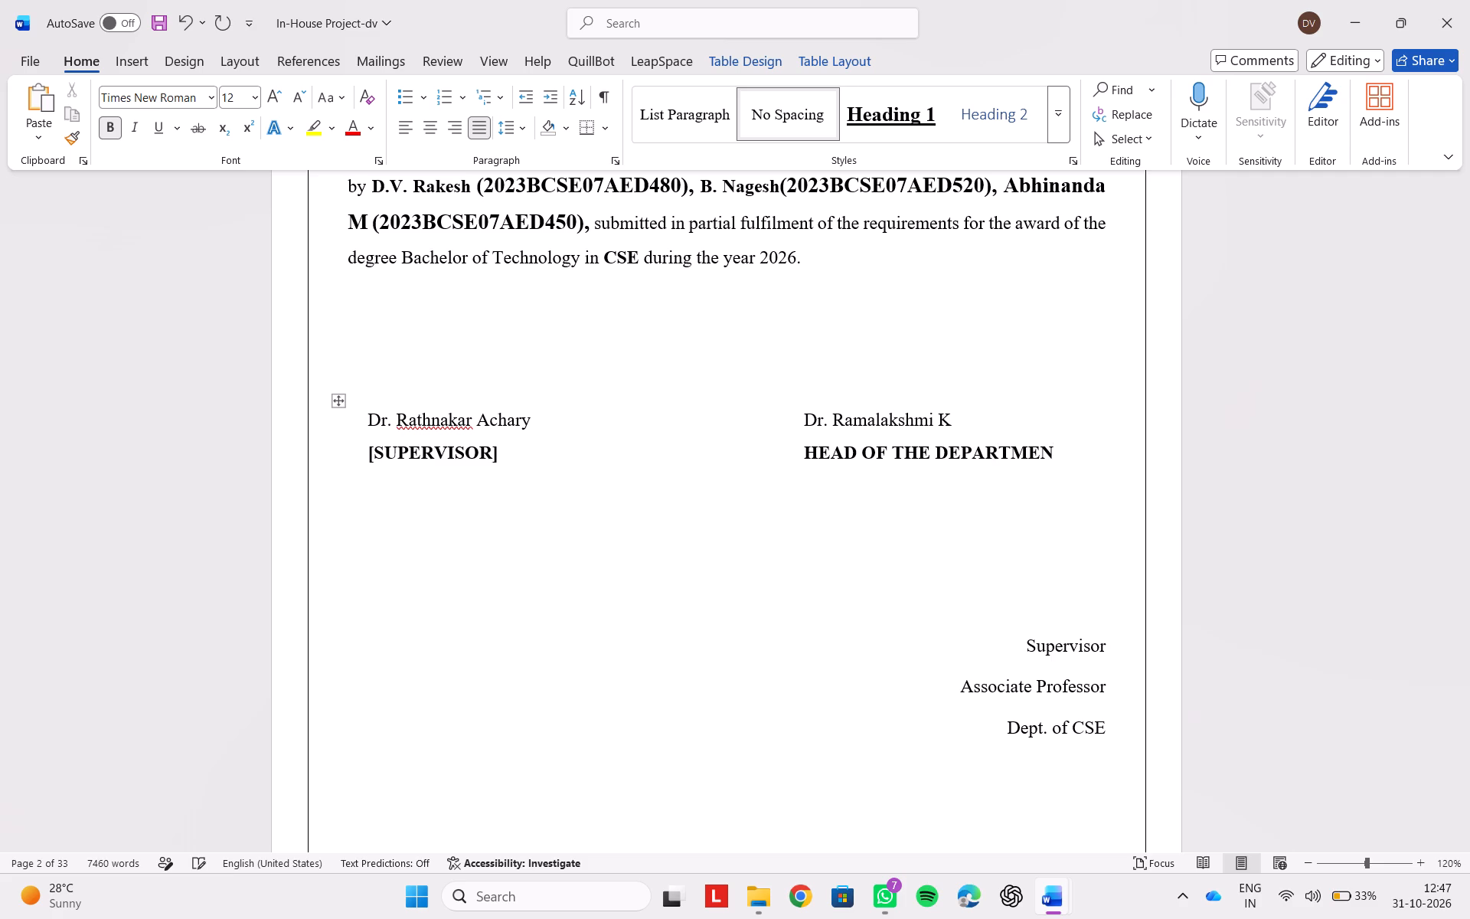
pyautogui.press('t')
# Place the text cursor at the start of the HEAD OF THE DEPARTMENT title.
pyautogui.click(792, 445)
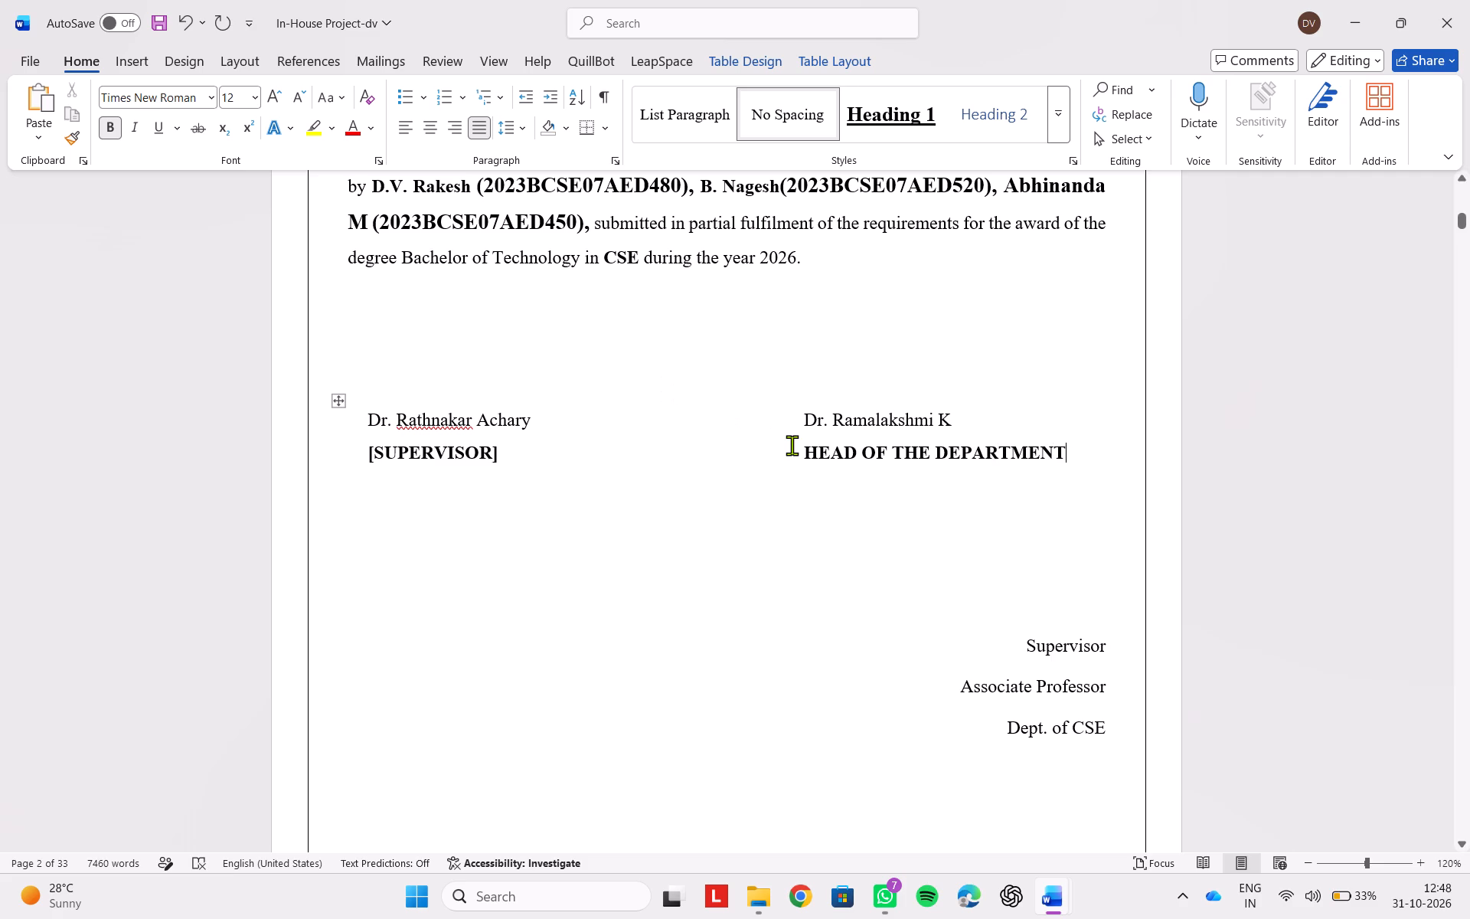
pyautogui.click(802, 450)
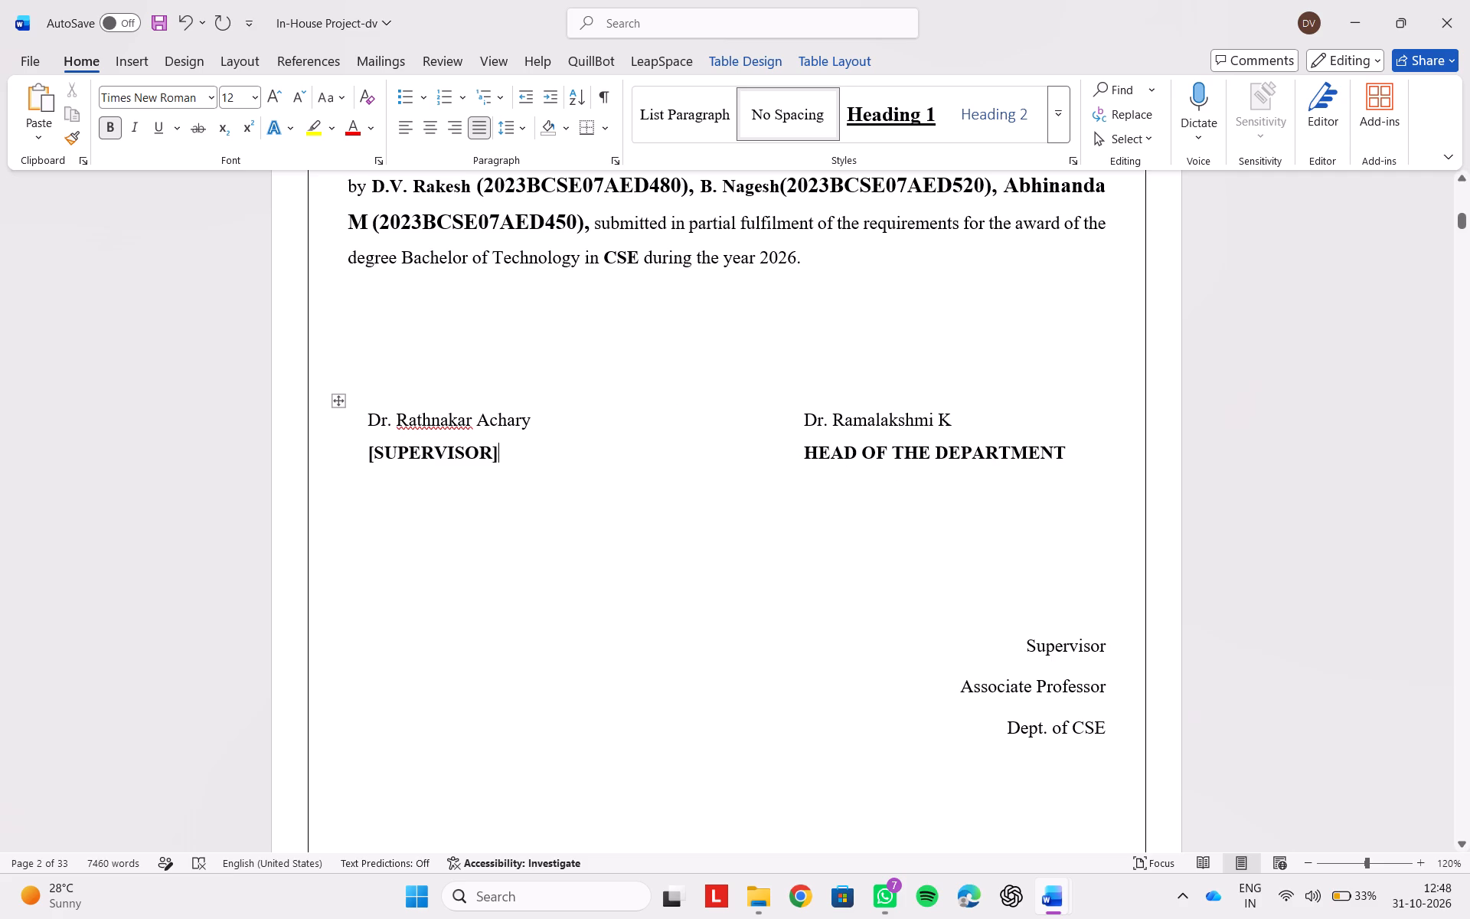
pyautogui.click(799, 450)
pyautogui.click(799, 450)
pyautogui.click(818, 453)
pyautogui.press('Left')
pyautogui.press('Left')
pyautogui.press('Left')
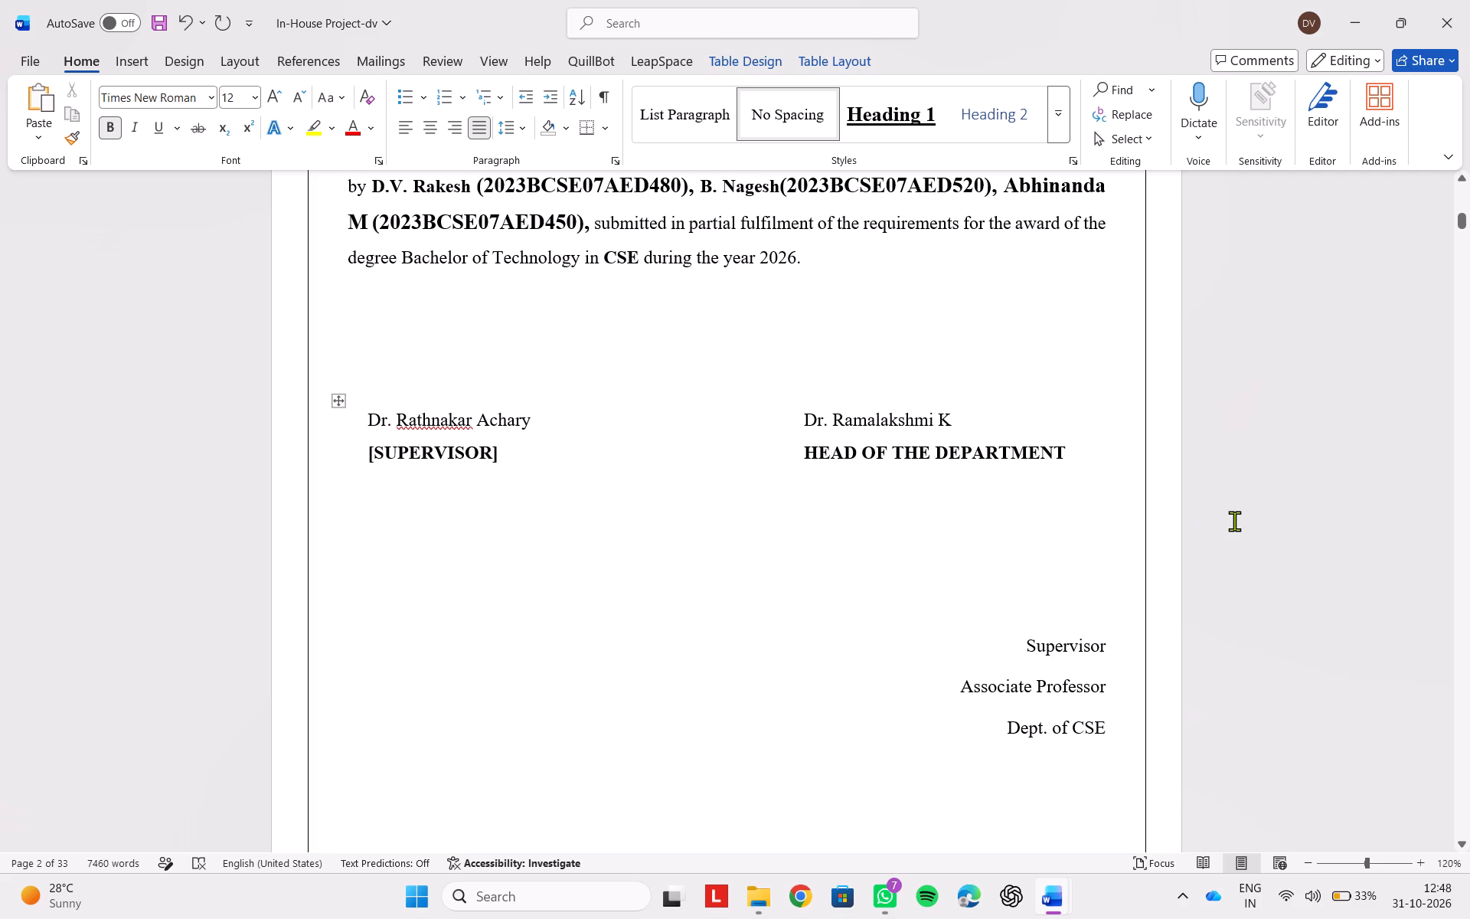
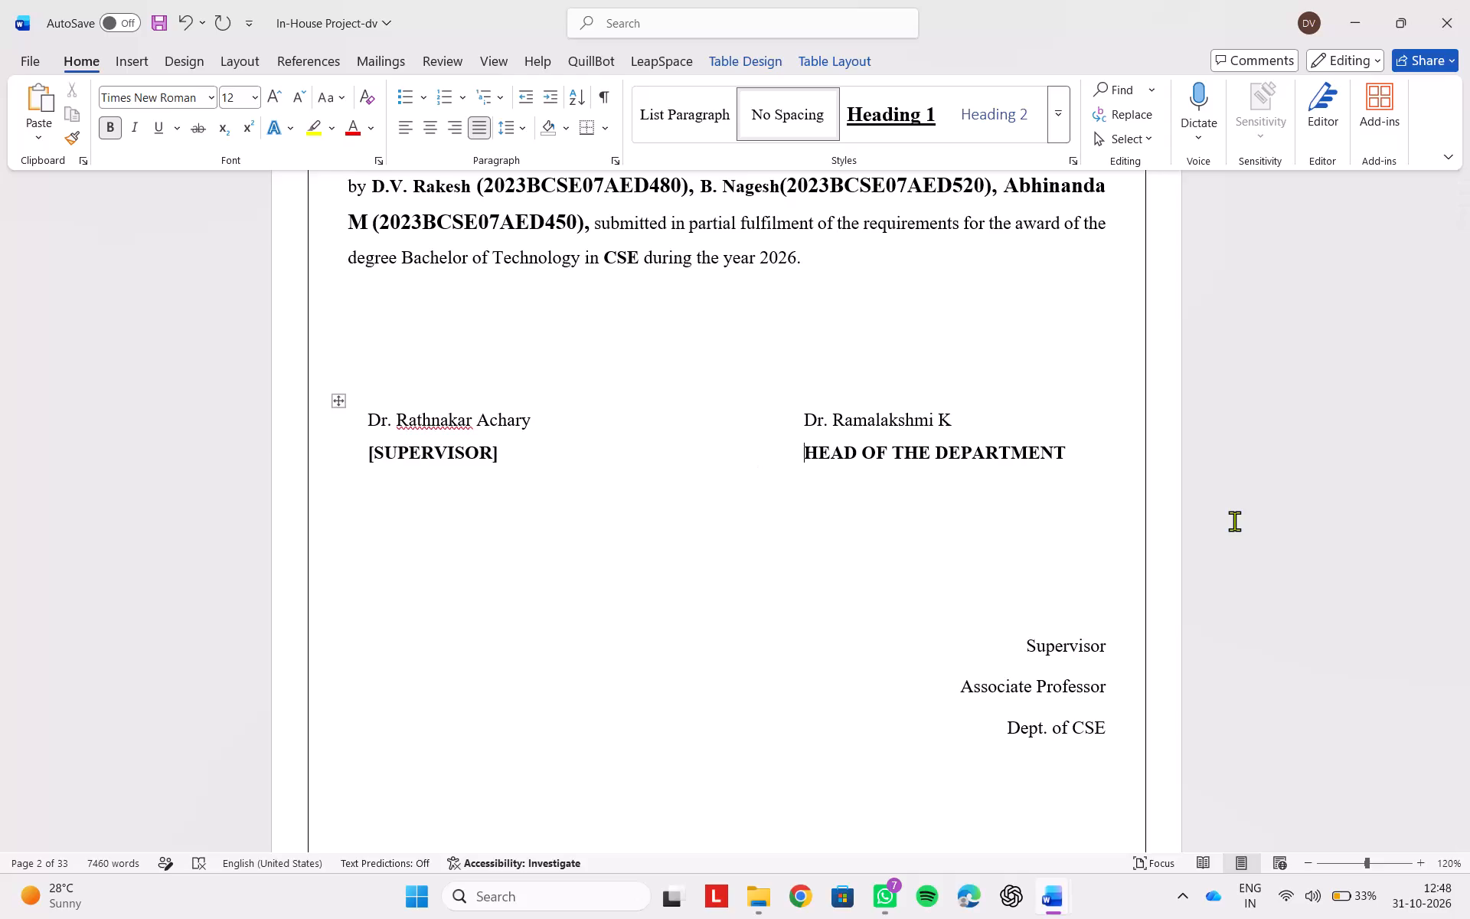
# Enclose the HEAD OF THE DEPARTMENT title in the certificate's signature block in square brackets.
pyautogui.hotkey('shift', '{')
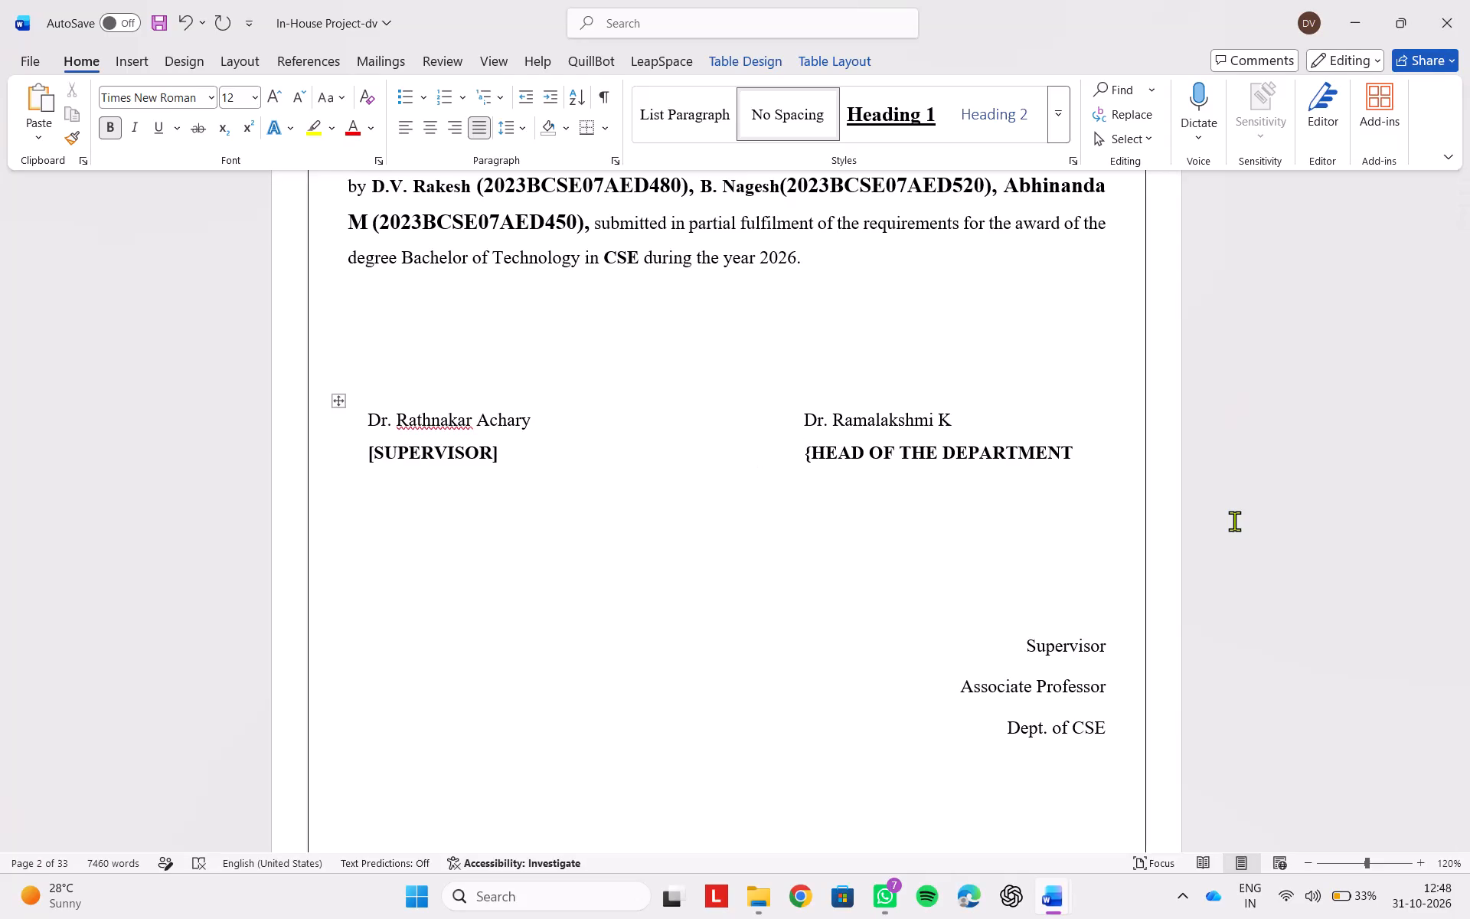
pyautogui.press('BackSpace')
pyautogui.press('[')
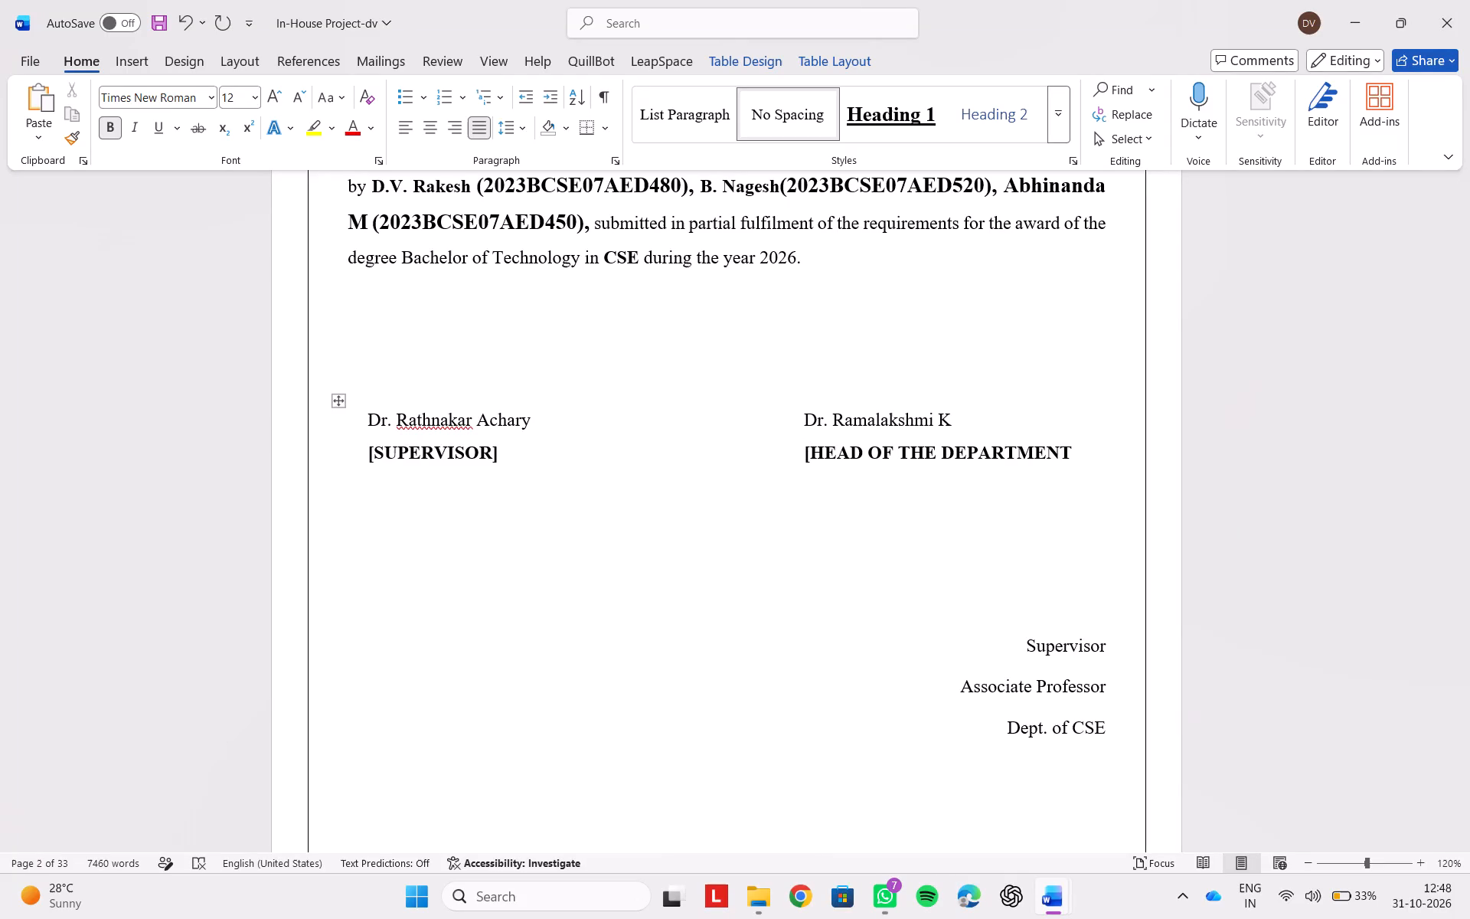
pyautogui.click(1095, 463)
pyautogui.press(']')
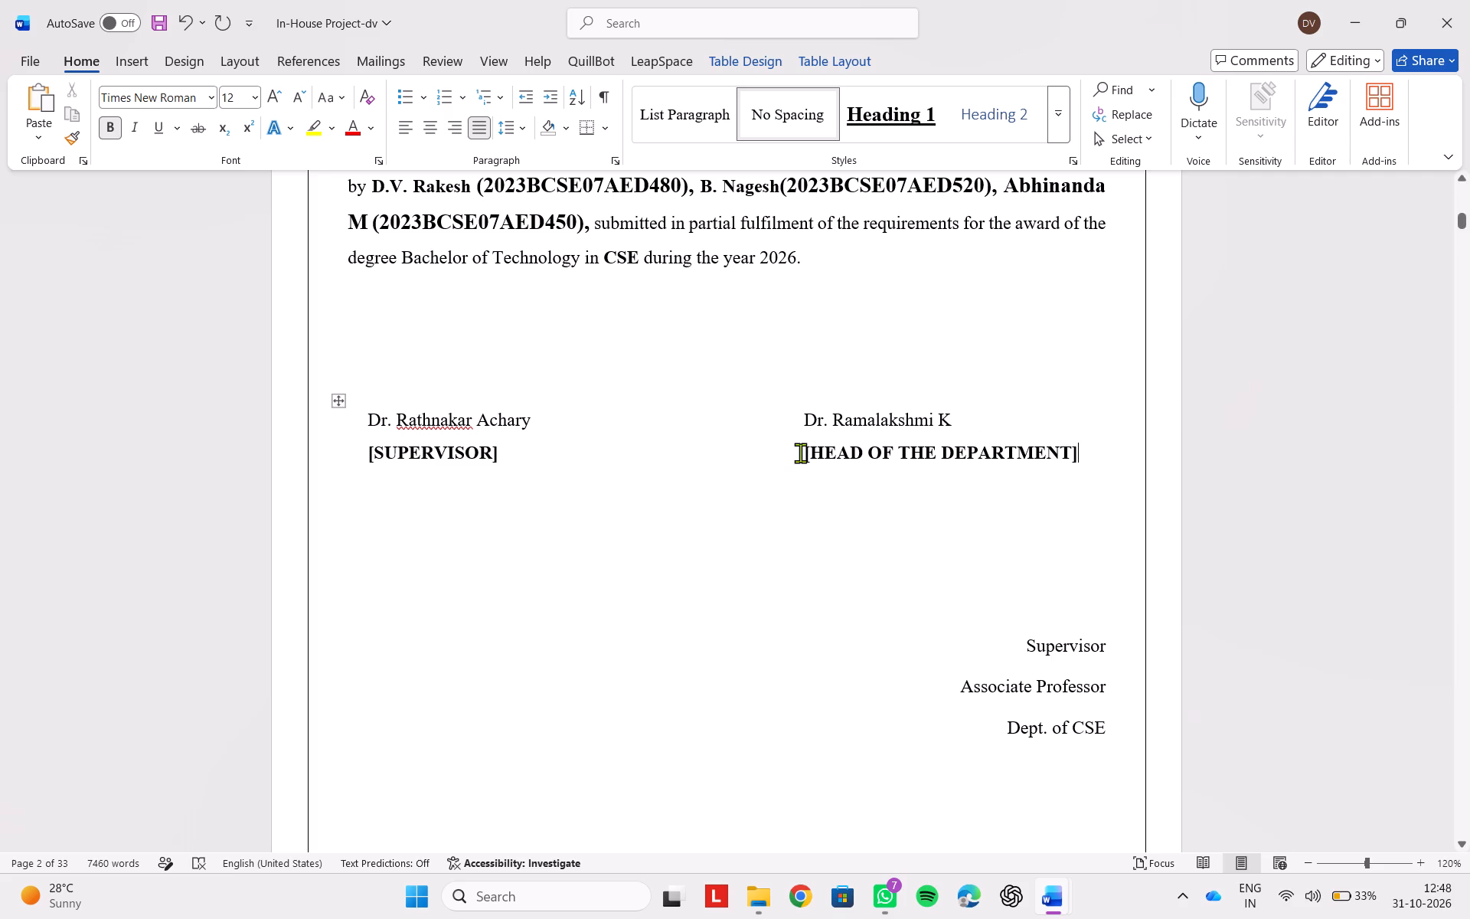
pyautogui.click(800, 453)
# Remove the extra blank line below the HEAD OF THE DEPARTMENT title in the certificate's signature block.
pyautogui.press('Delete')
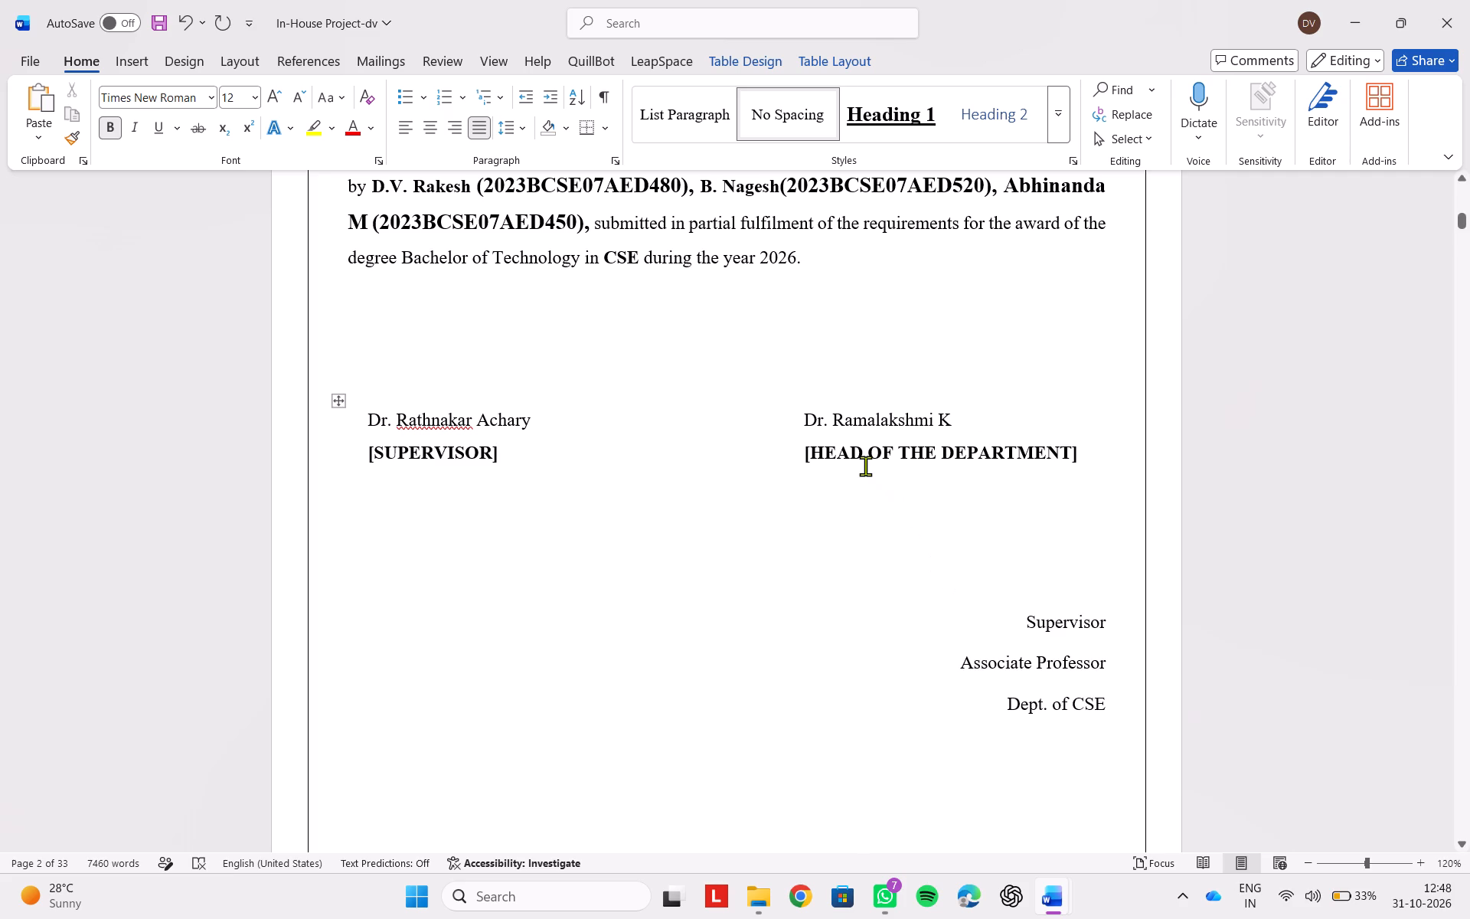
pyautogui.press('Delete')
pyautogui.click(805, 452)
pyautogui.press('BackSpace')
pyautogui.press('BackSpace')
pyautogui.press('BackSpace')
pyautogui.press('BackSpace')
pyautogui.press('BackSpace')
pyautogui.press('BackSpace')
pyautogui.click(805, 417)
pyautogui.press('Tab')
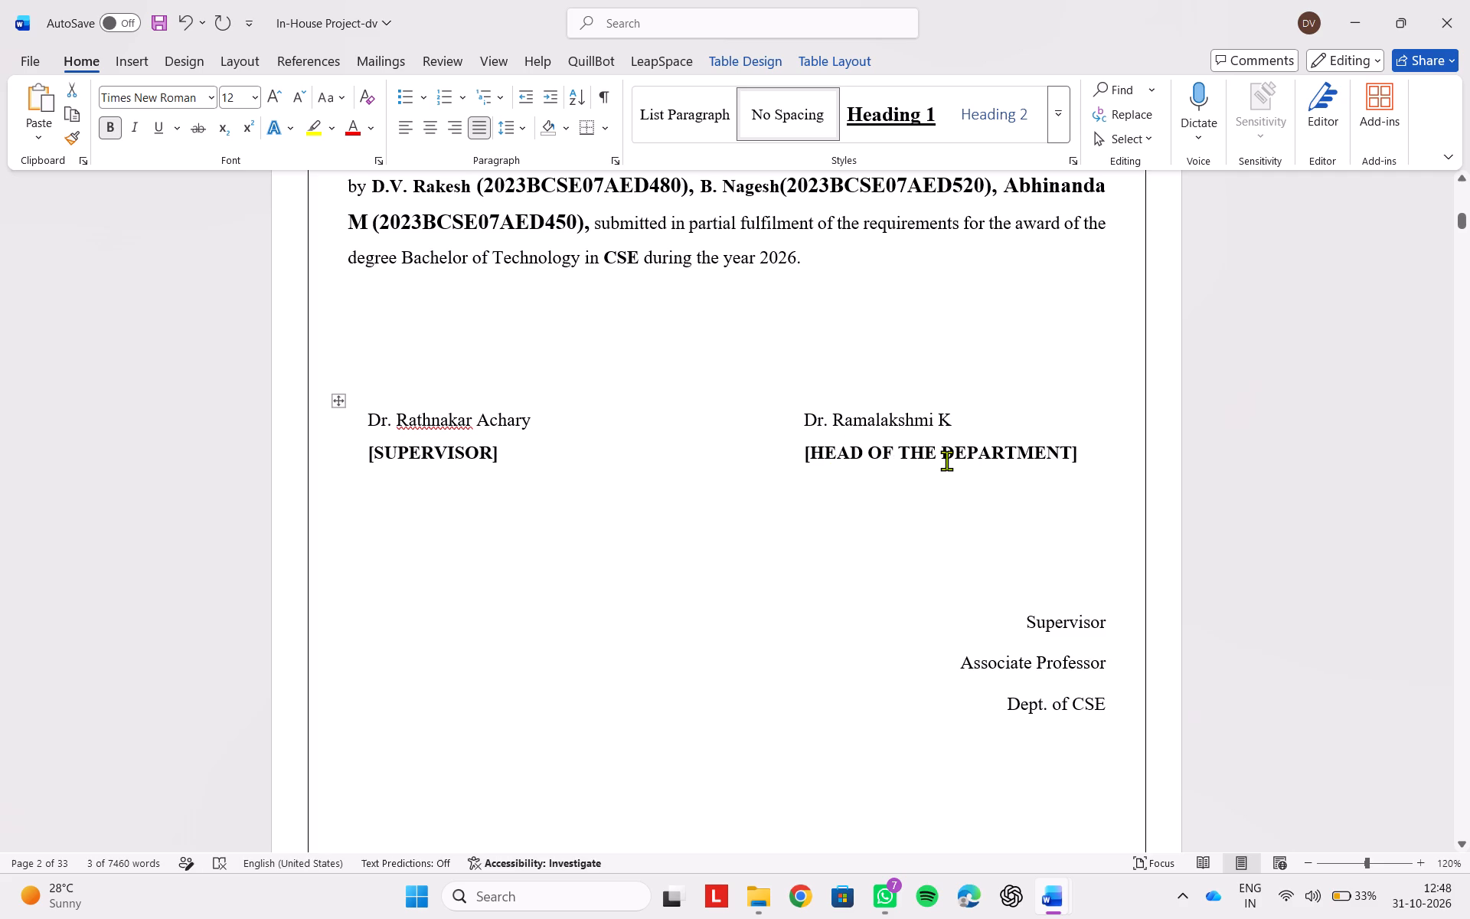
# Indent the Head of the Department's name with leading spaces to centre it above the bracketed title.
pyautogui.click(804, 422)
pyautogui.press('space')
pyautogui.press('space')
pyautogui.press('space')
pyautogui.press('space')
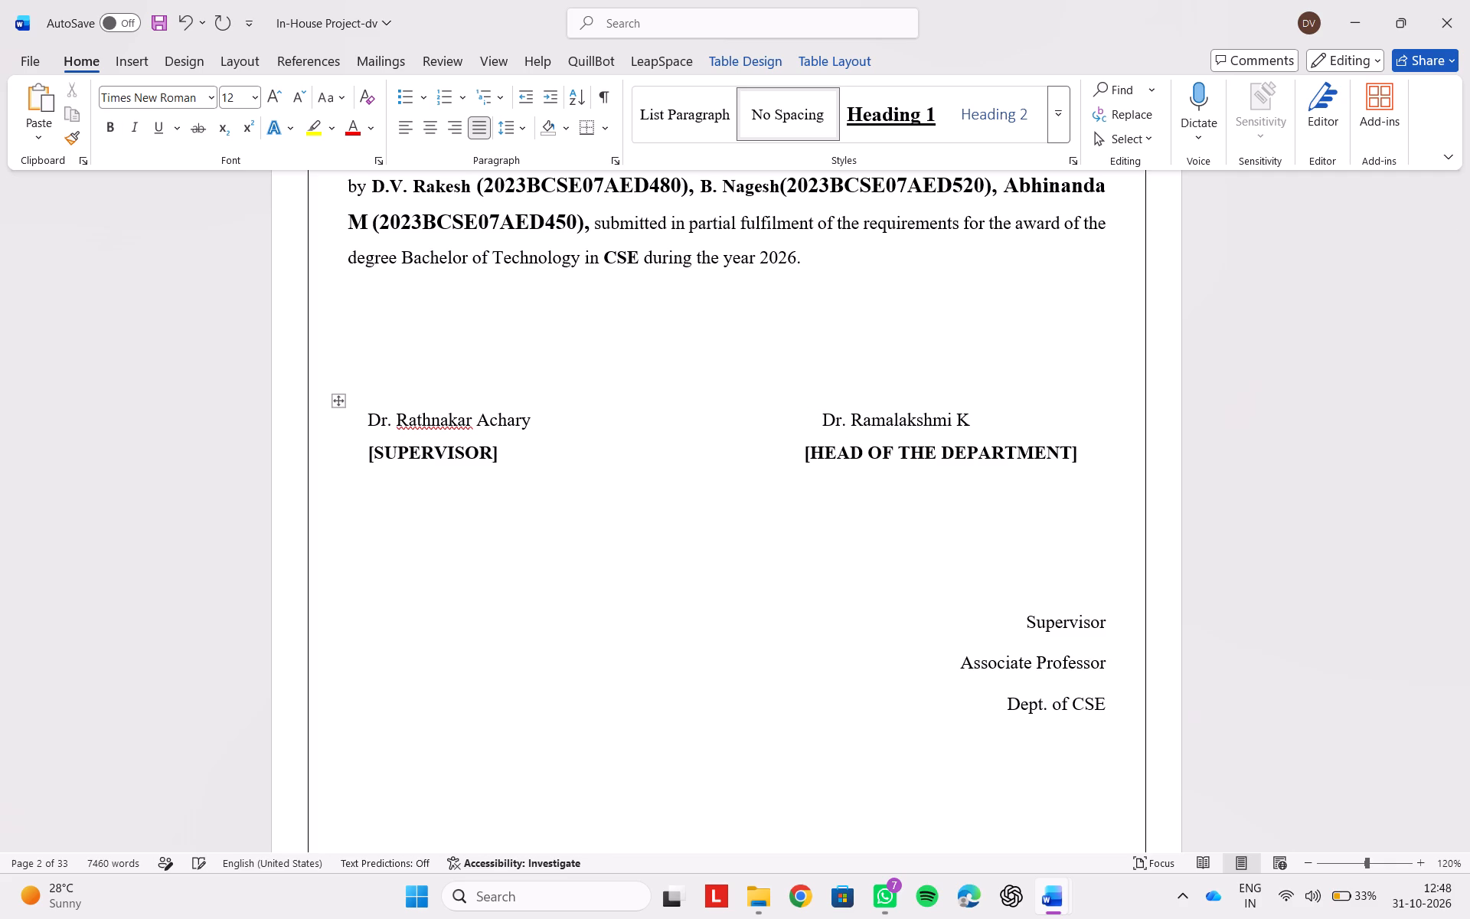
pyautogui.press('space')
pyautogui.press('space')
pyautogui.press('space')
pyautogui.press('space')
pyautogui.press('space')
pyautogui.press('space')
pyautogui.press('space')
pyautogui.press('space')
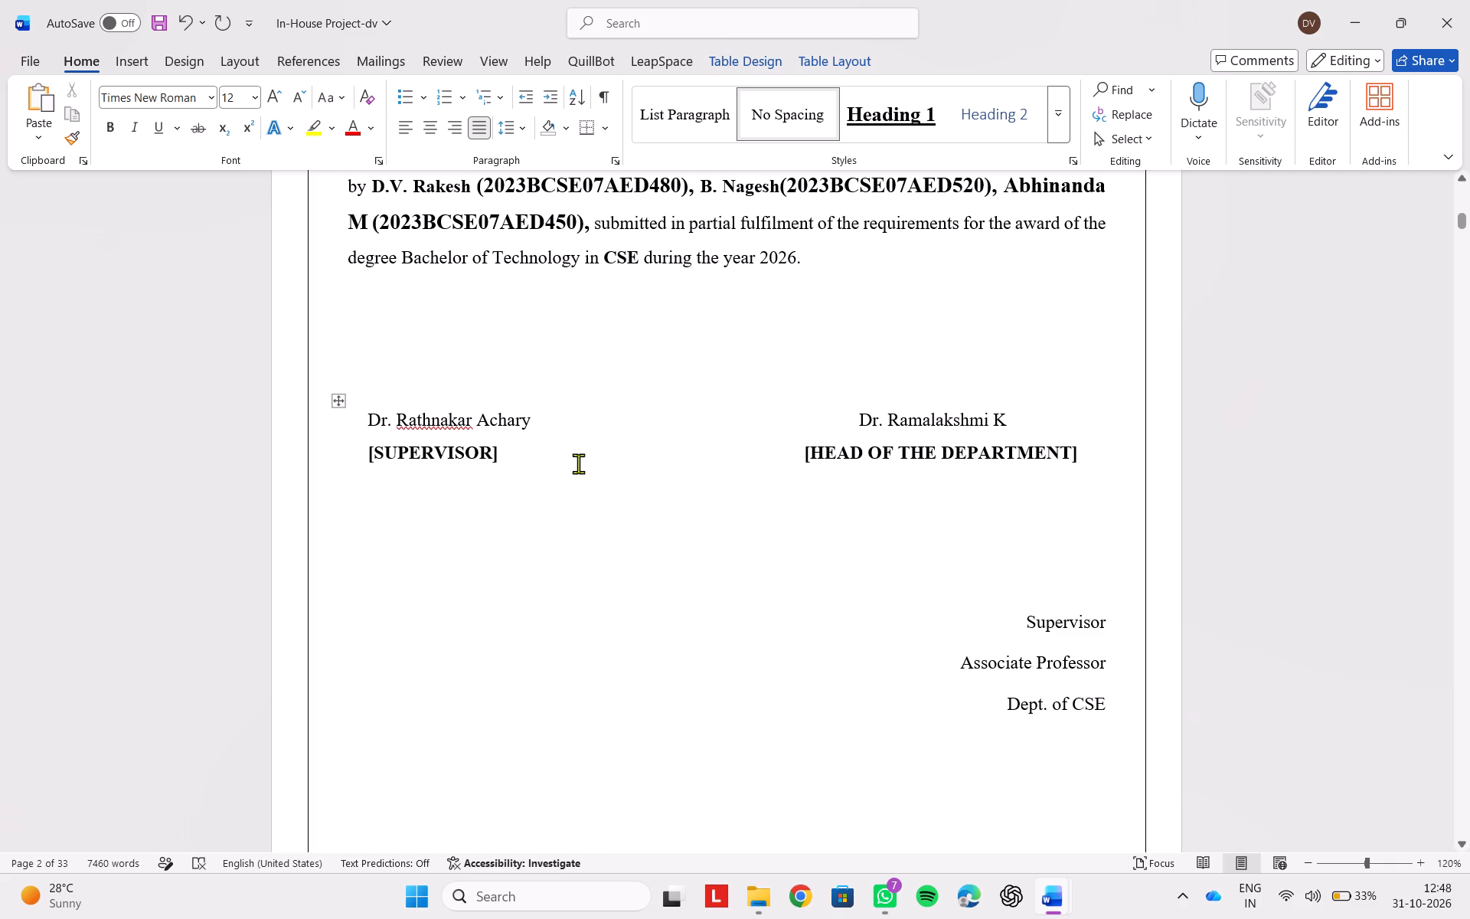
# Delete the supervisor's name above the SUPERVISOR title on the certificate, keeping only "Dr.".
pyautogui.click(528, 424)
pyautogui.hotkey('ctrl', 'BackSpace')
pyautogui.hotkey('ctrl', 'BackSpace')
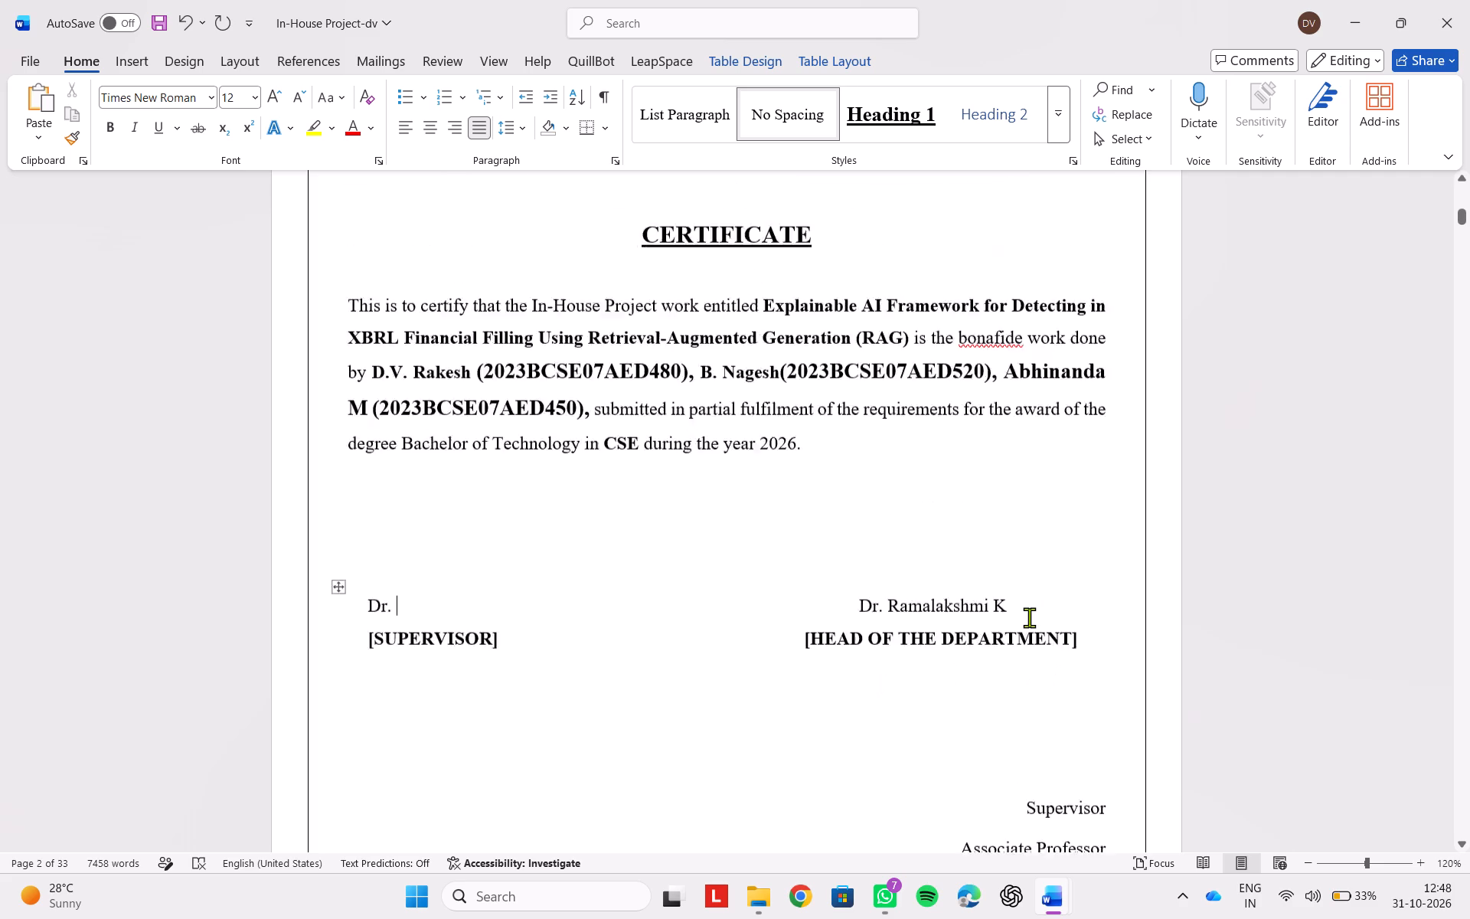
pyautogui.scroll(1, 1029, 617)
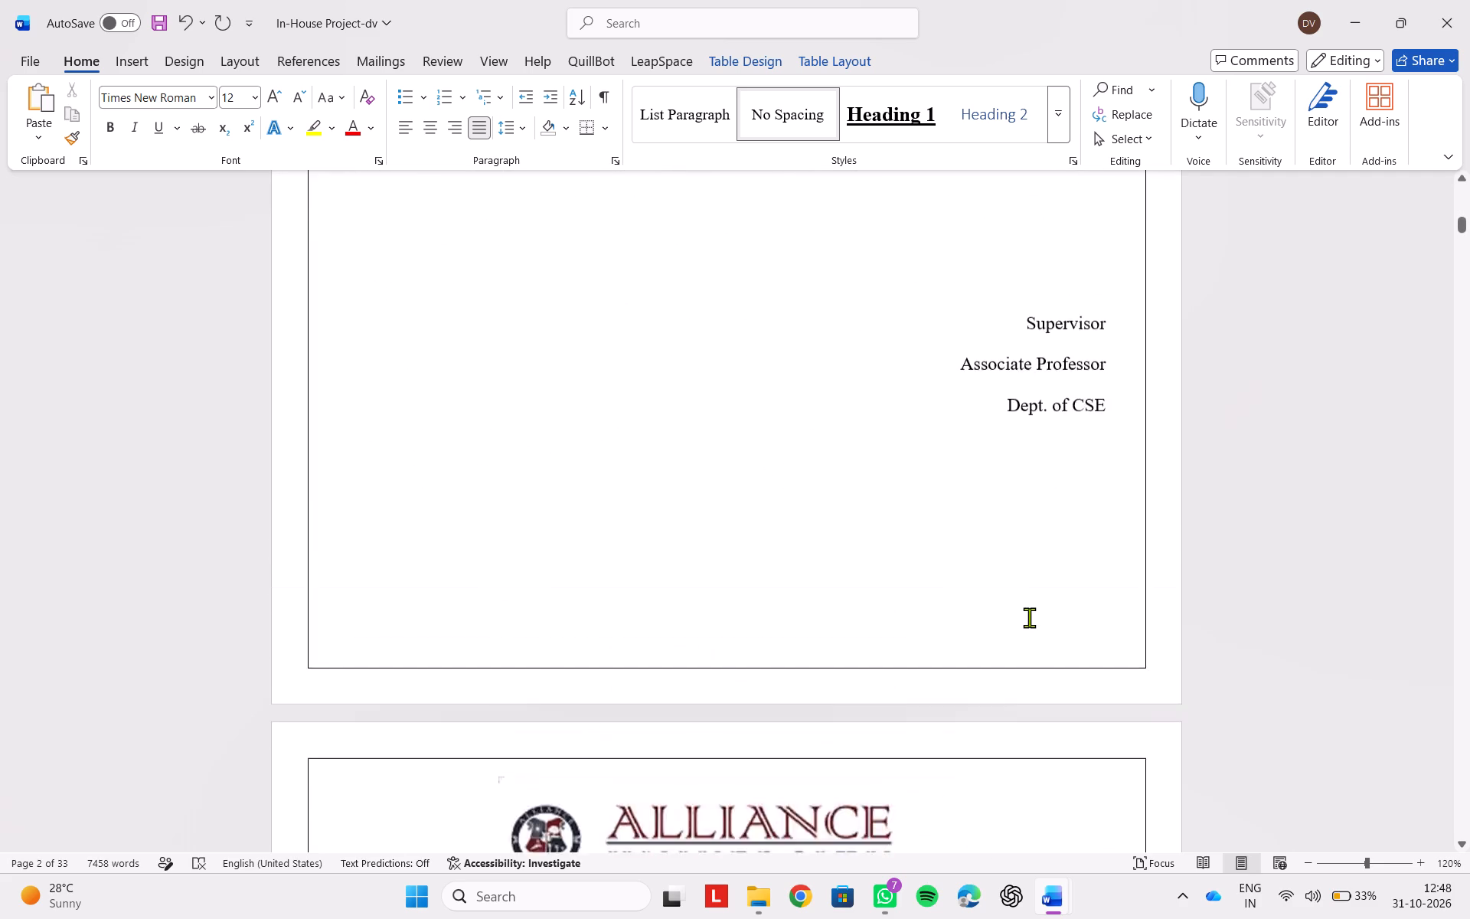
pyautogui.scroll(2, 1029, 617)
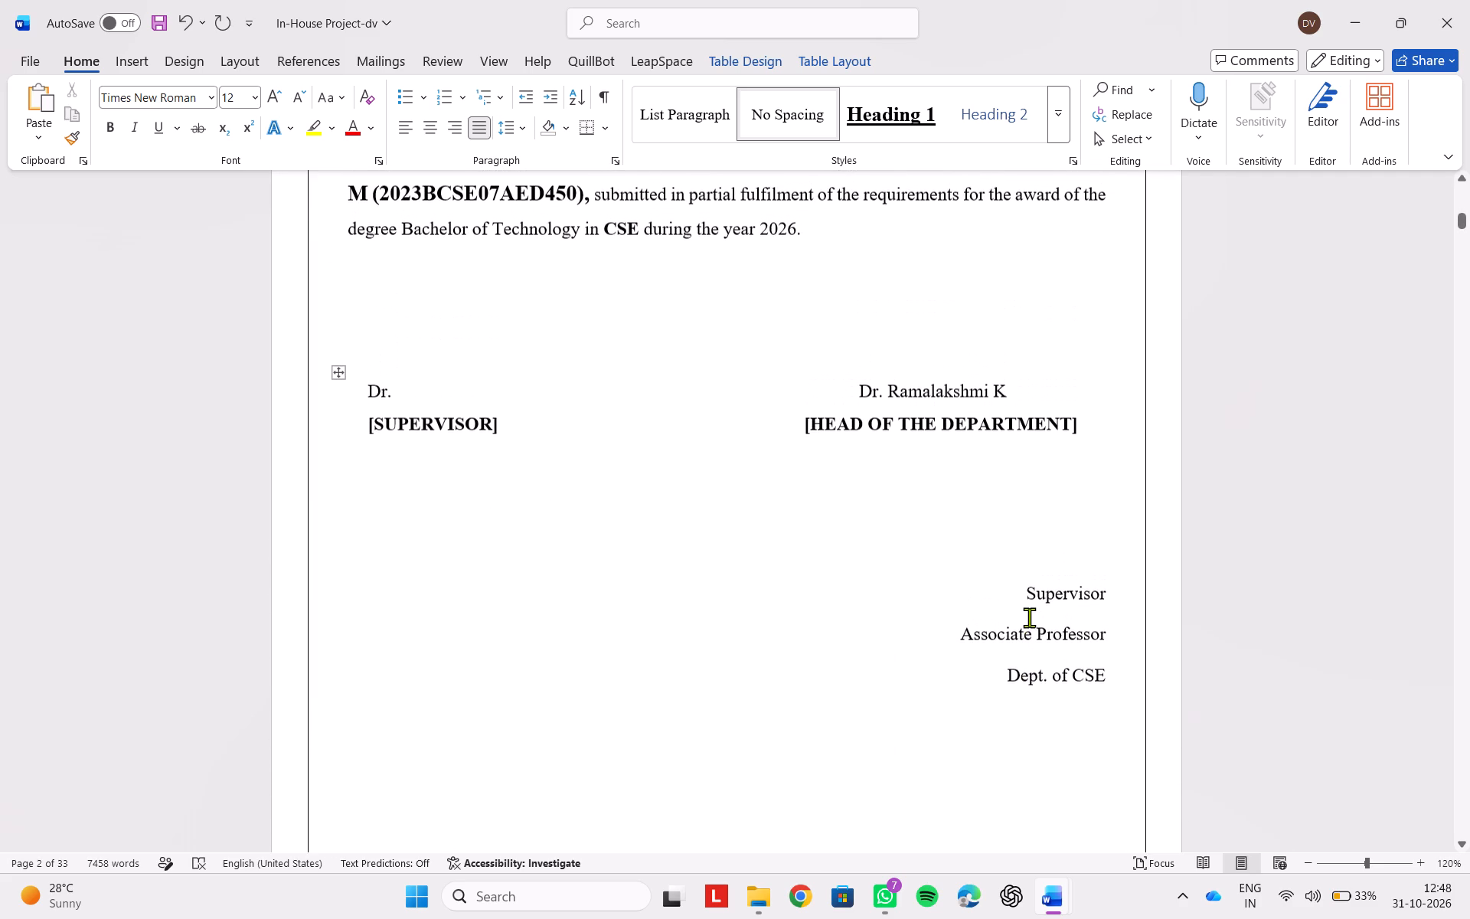
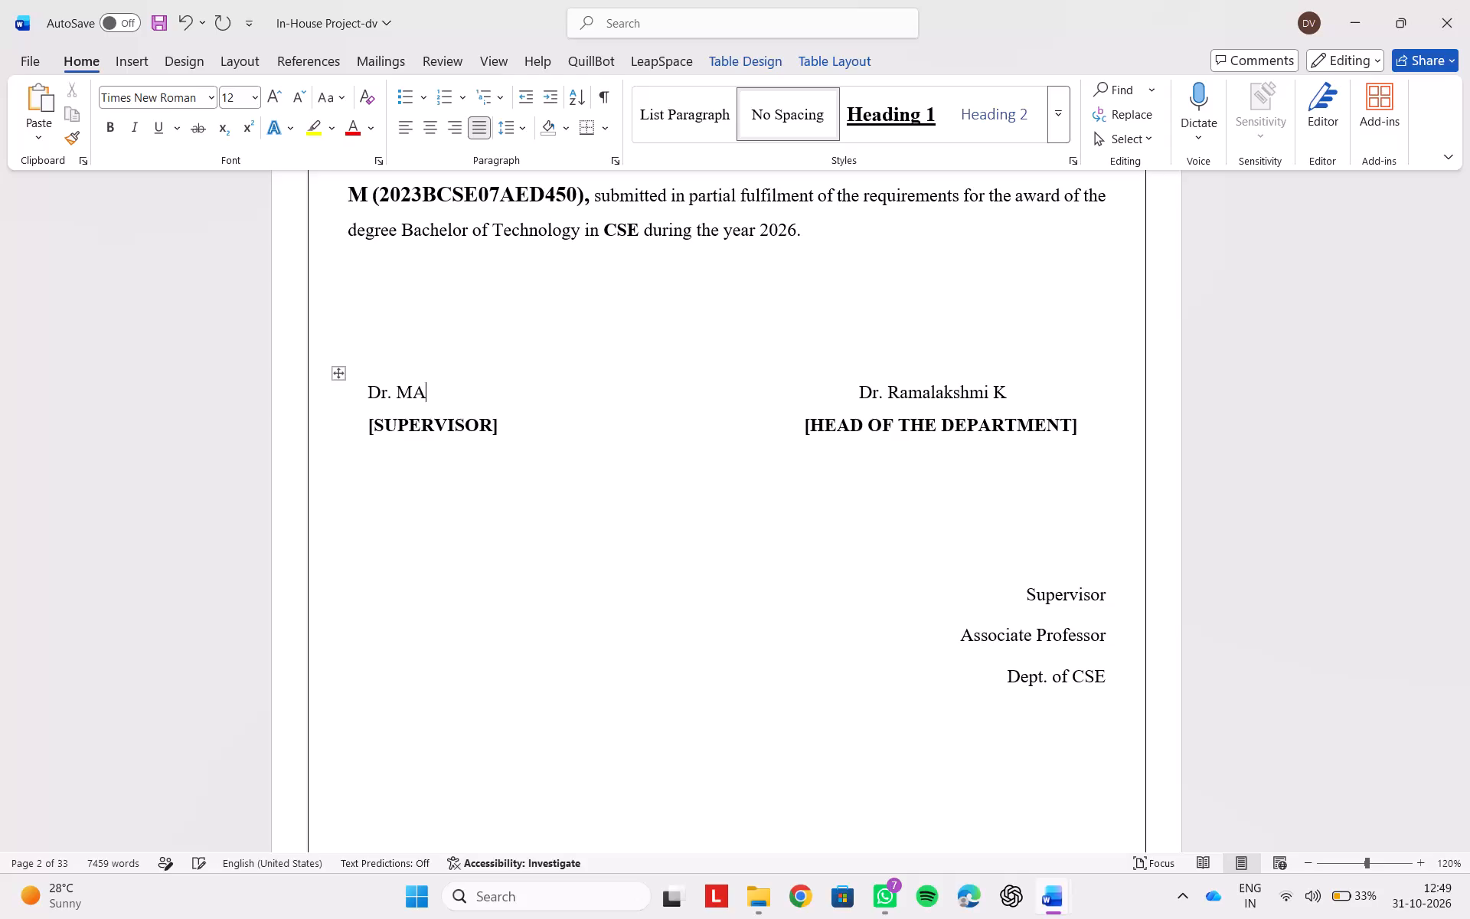
# Replace the partial entry above [SUPERVISOR] with the supervisor's name, prefixed with Dr. and ending in the initial K.
pyautogui.press('BackSpace')
pyautogui.press('BackSpace')
pyautogui.press('BackSpace')
pyautogui.press('BackSpace')
pyautogui.press('BackSpace')
pyautogui.press('BackSpace')
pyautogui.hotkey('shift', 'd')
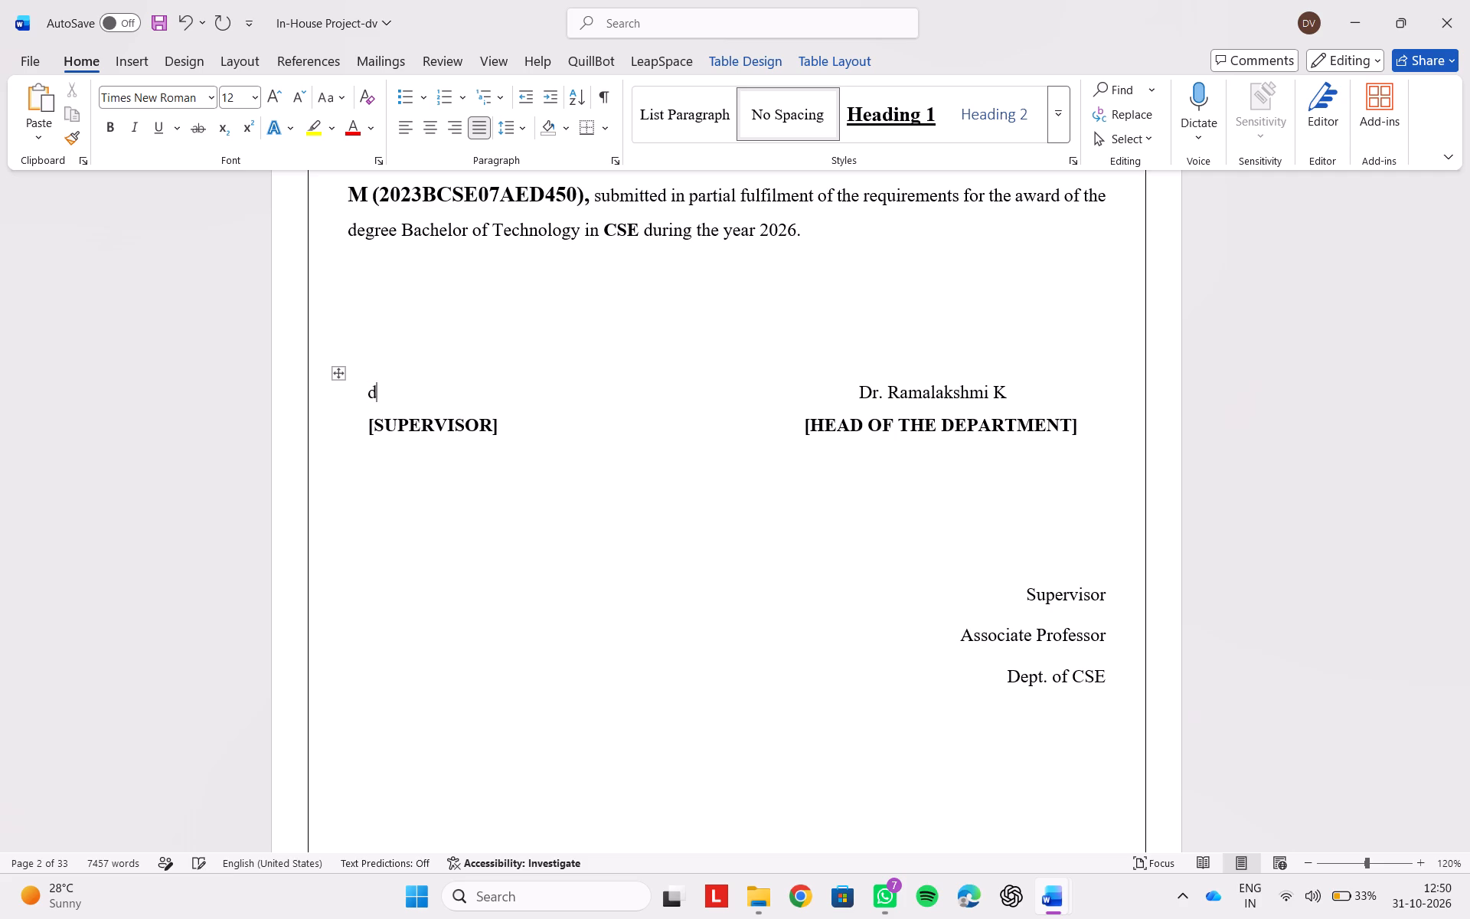
pyautogui.press('=')
pyautogui.press('BackSpace')
pyautogui.press('BackSpace')
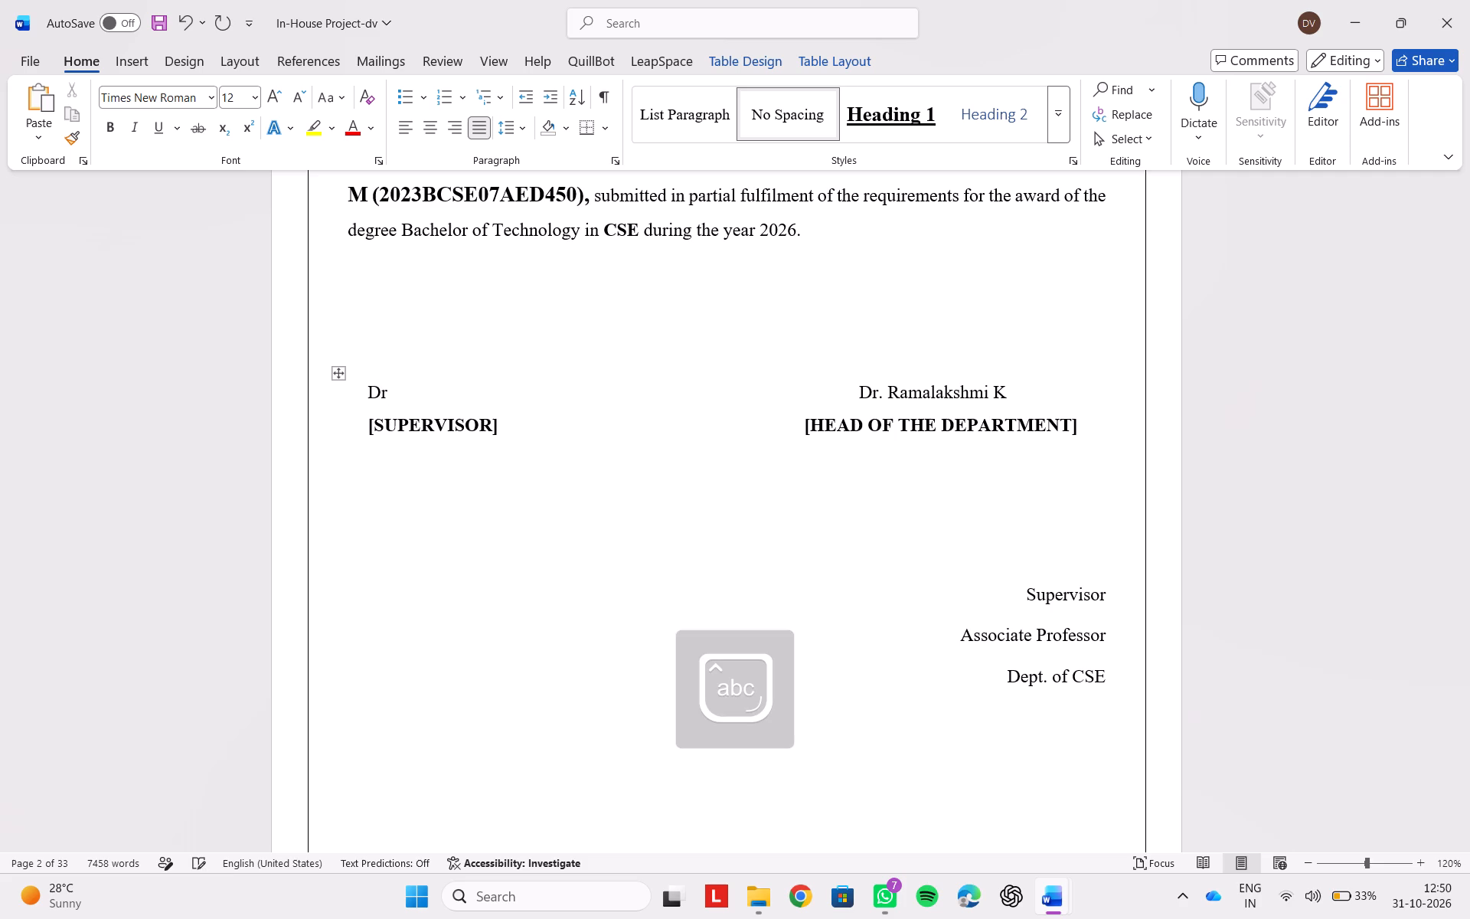
pyautogui.press('BackSpace')
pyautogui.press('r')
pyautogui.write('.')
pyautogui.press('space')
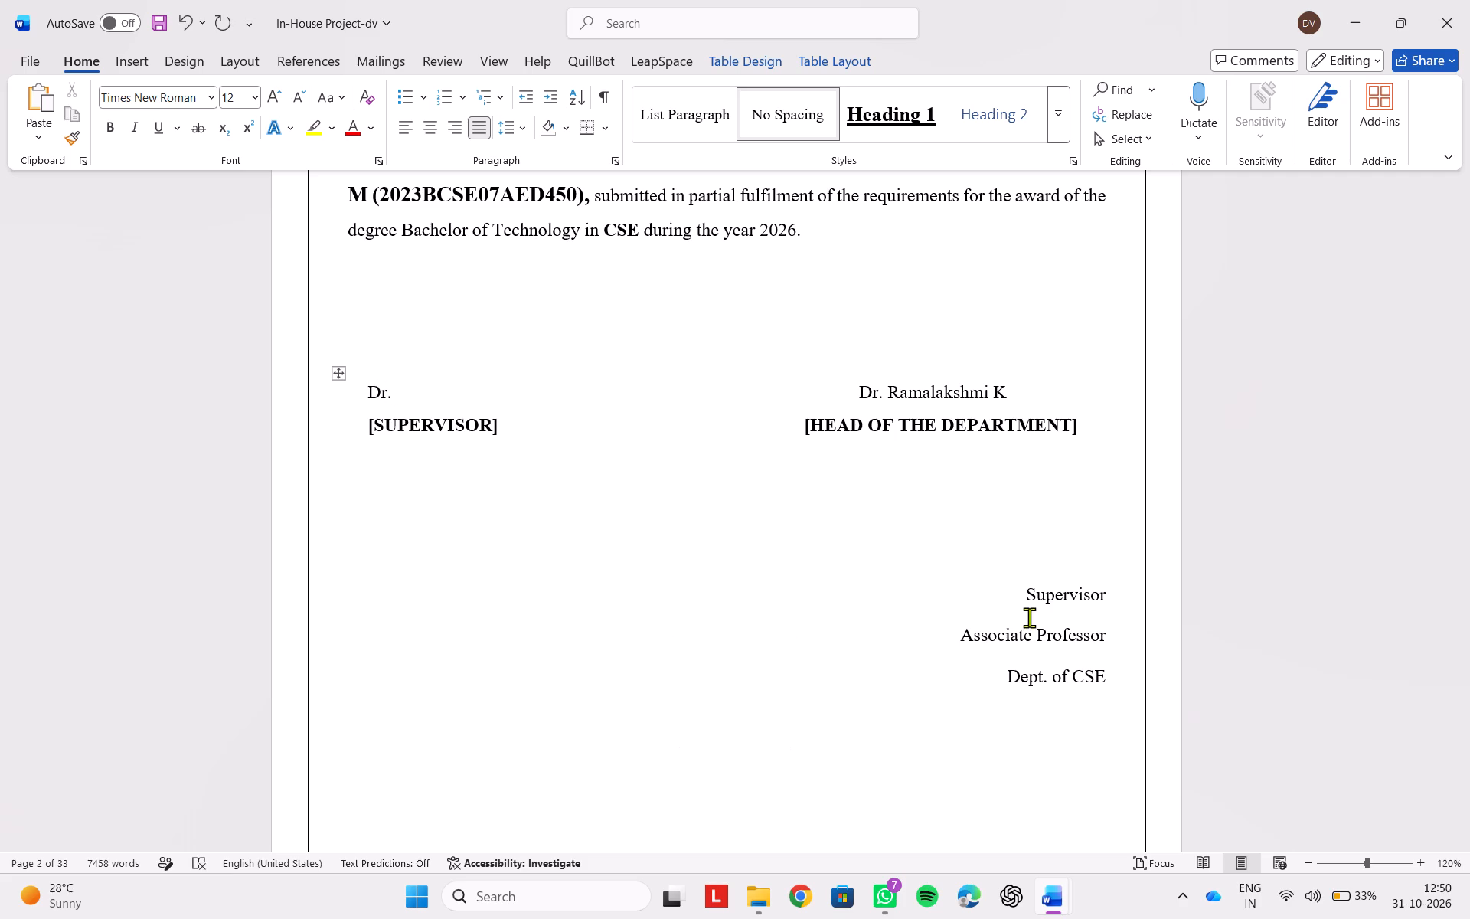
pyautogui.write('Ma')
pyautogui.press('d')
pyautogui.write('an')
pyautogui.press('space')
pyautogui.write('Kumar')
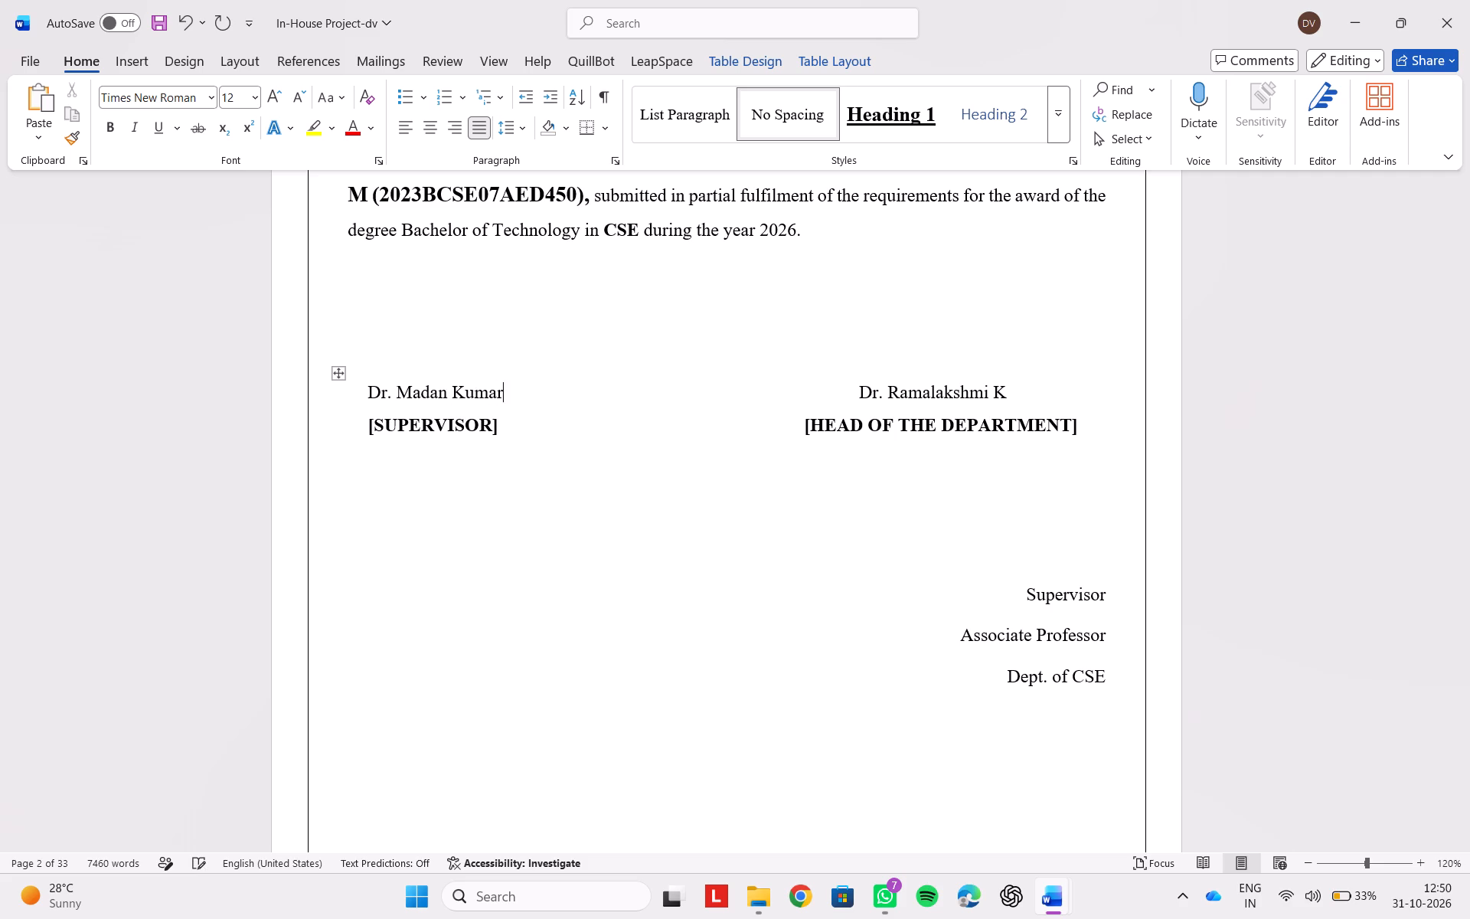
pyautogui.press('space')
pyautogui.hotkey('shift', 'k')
# Move the initial K in the supervisor's name from the end to just after Dr.
pyautogui.moveTo(1029, 617); pyautogui.dragTo(623, 402)
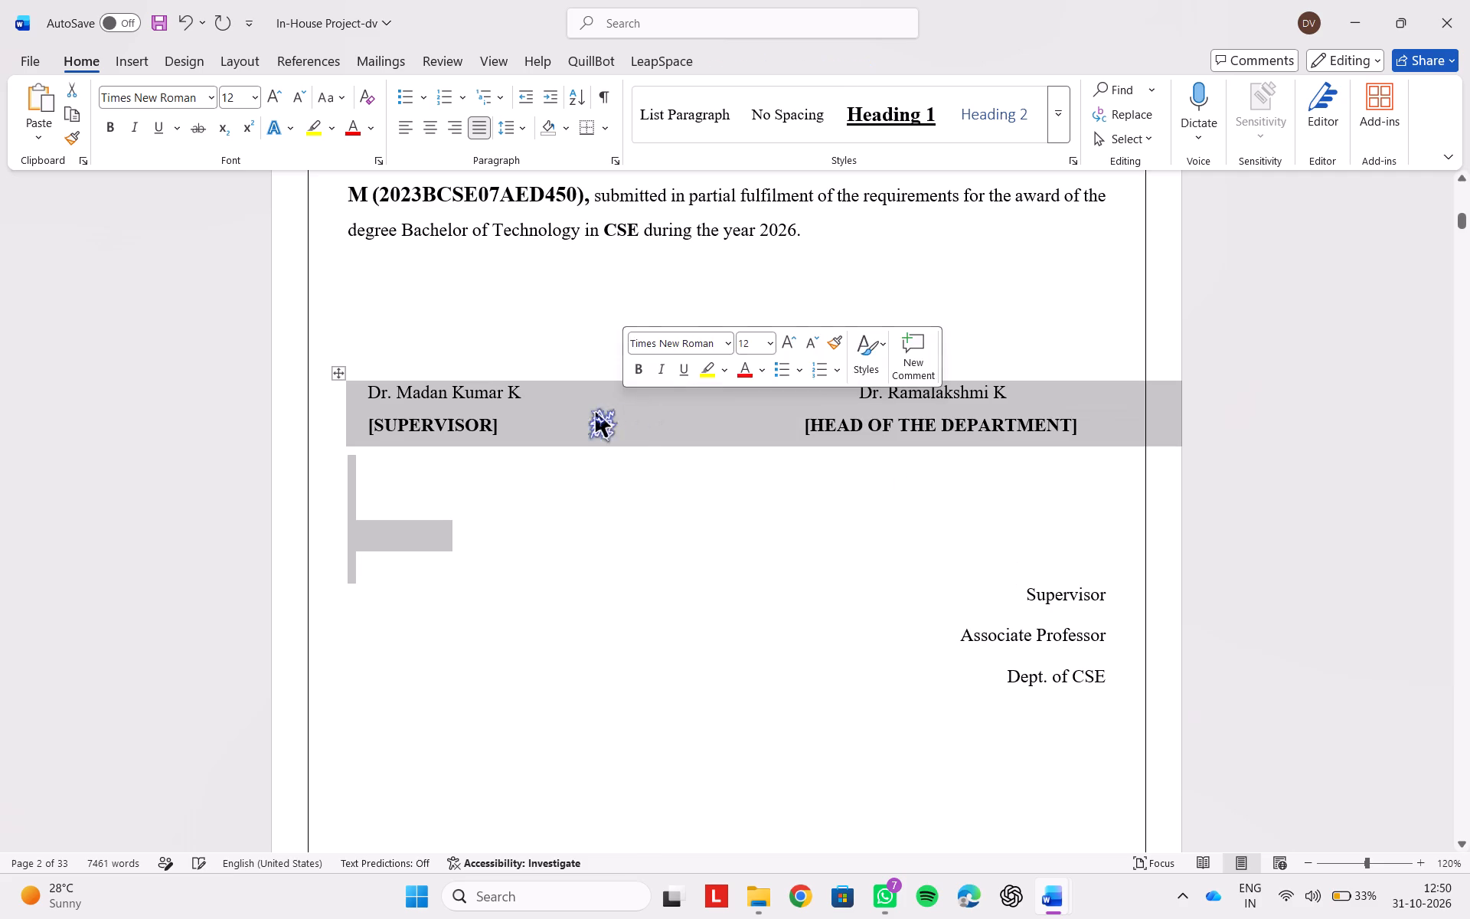
pyautogui.click(573, 422)
pyautogui.moveTo(535, 383); pyautogui.dragTo(531, 393)
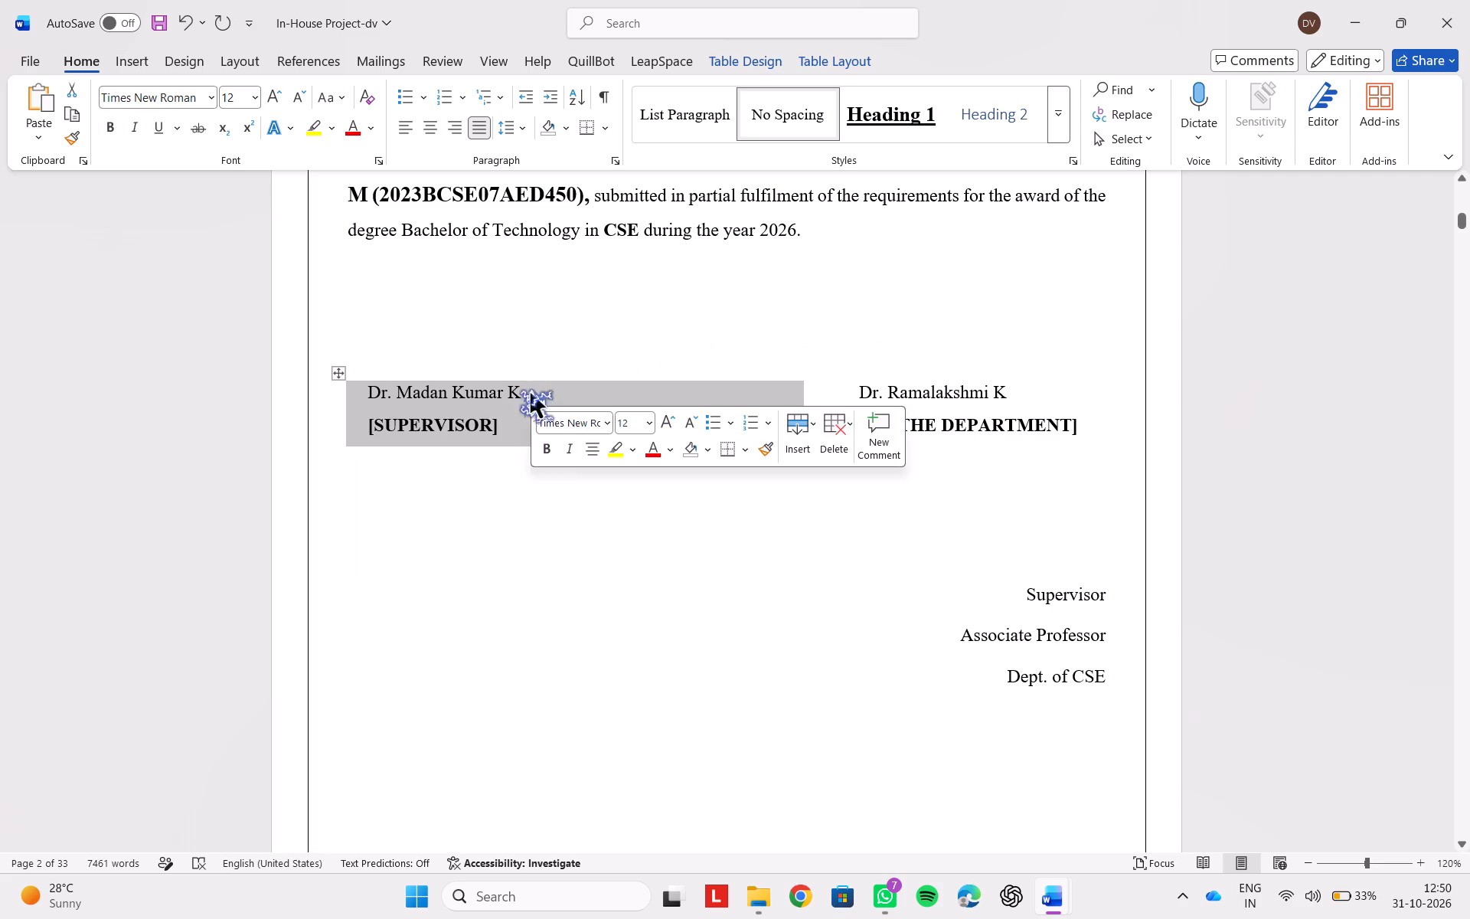
pyautogui.click(531, 393)
pyautogui.press('BackSpace')
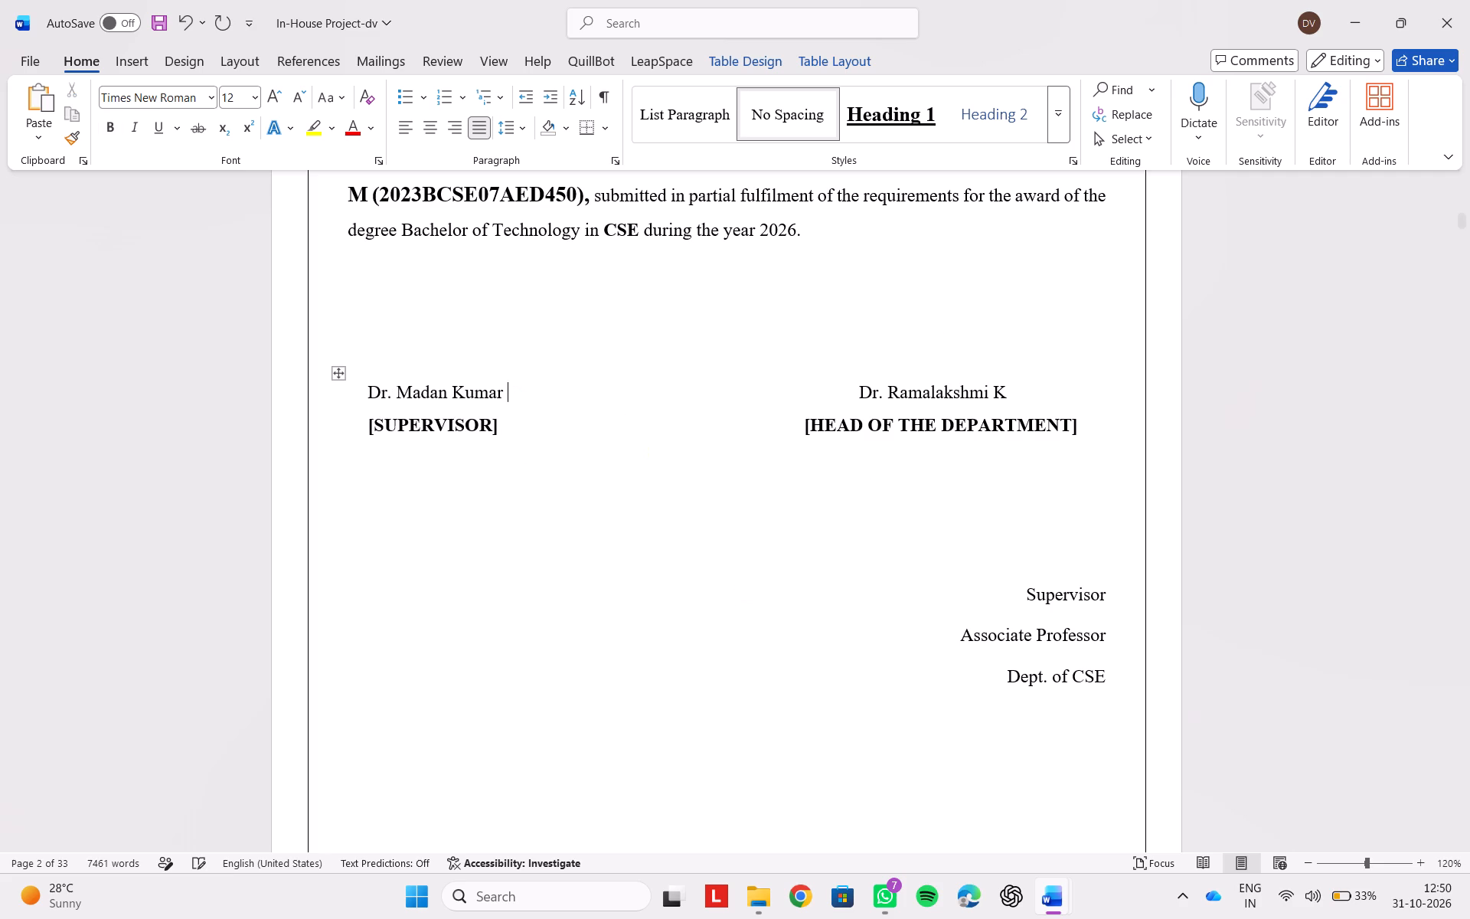
pyautogui.press('Left')
pyautogui.press('Left')
pyautogui.press('Left')
pyautogui.press('Left')
pyautogui.press('Left')
pyautogui.press('Left')
pyautogui.press('Left')
pyautogui.press('Left')
pyautogui.press('Left')
pyautogui.press('Left')
pyautogui.press('Left')
pyautogui.press('Left')
pyautogui.press('Left')
pyautogui.press('Left')
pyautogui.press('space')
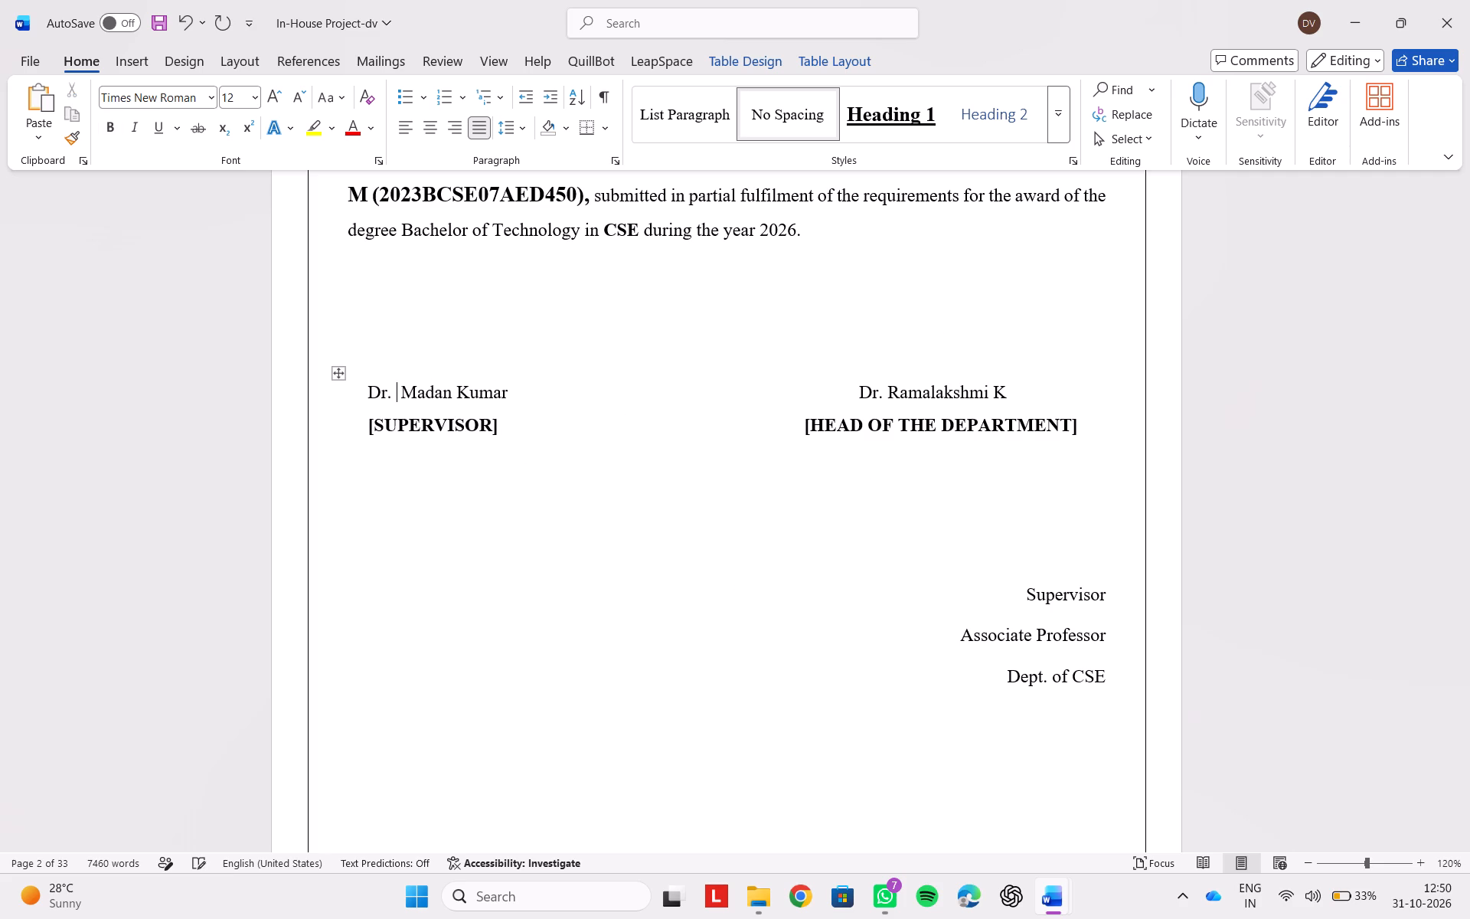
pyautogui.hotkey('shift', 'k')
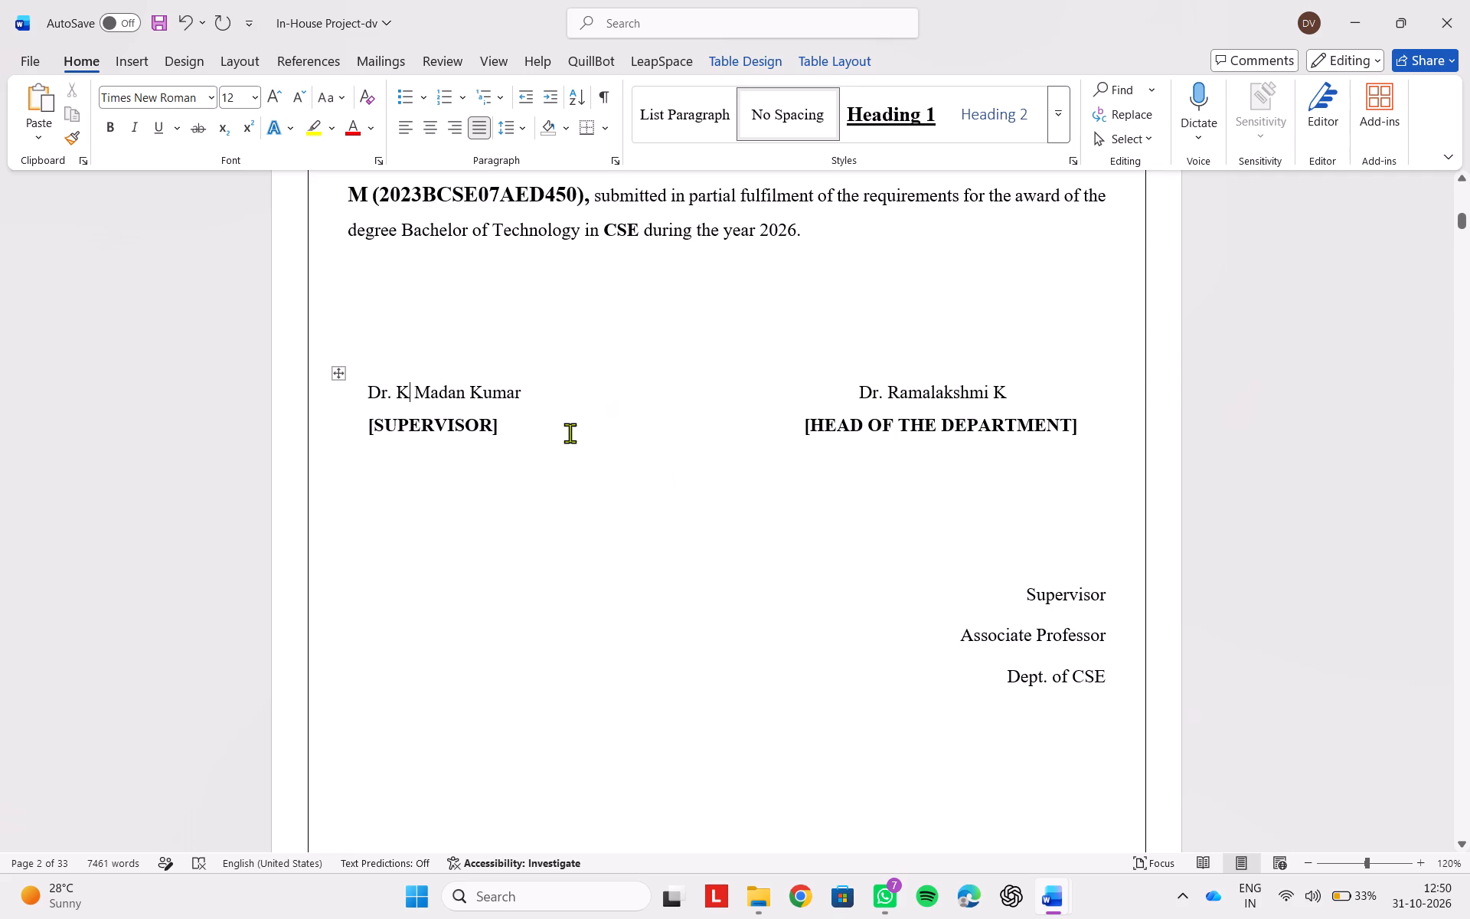
pyautogui.click(528, 393)
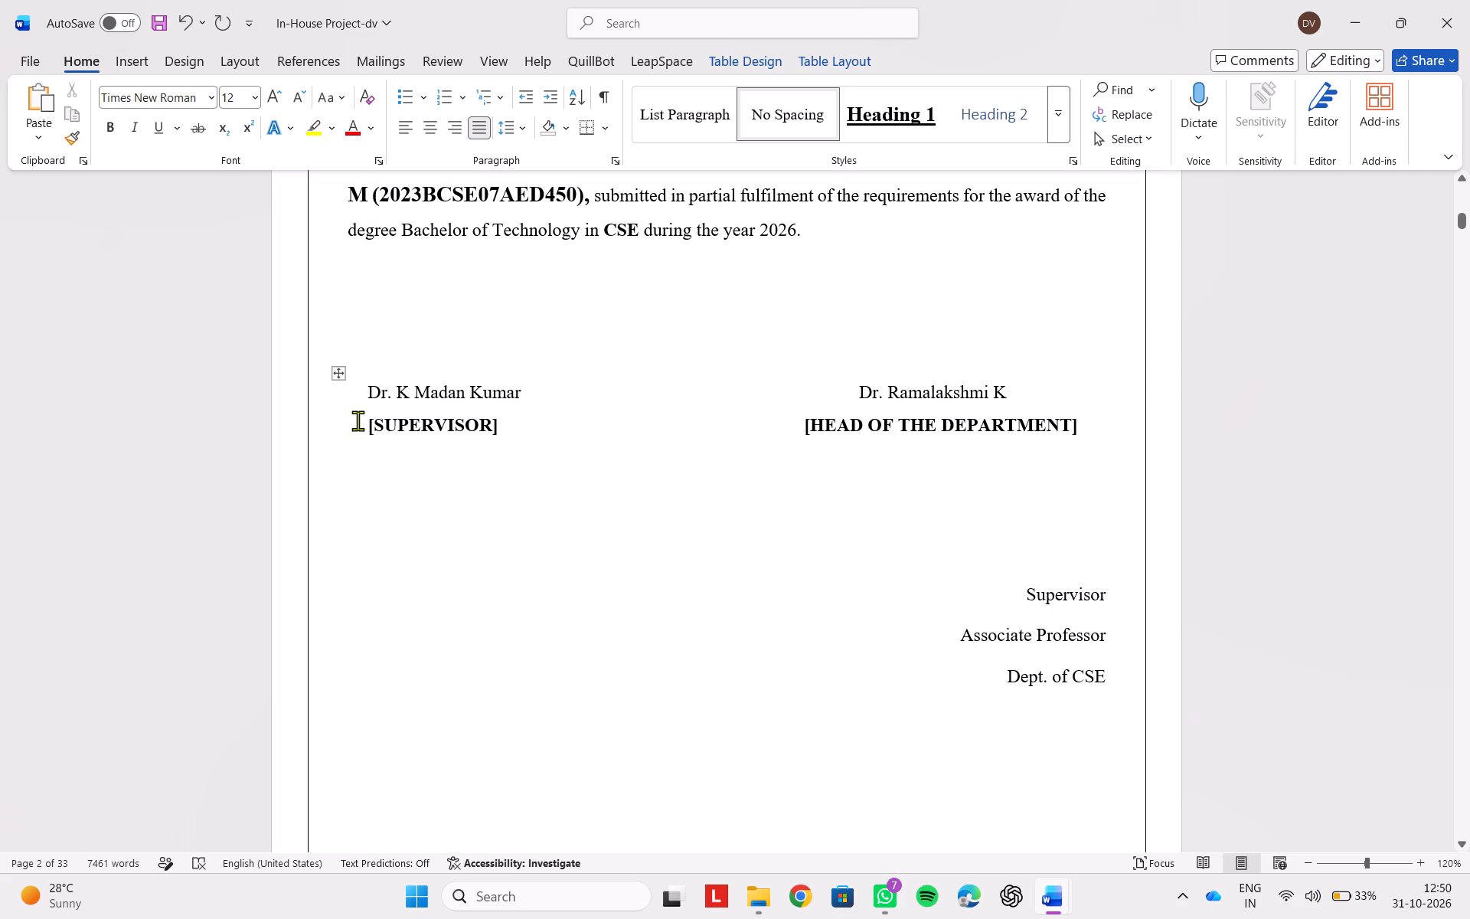
# Insert two spaces before the [SUPERVISOR] title to shift it under the supervisor's name.
pyautogui.click(369, 427)
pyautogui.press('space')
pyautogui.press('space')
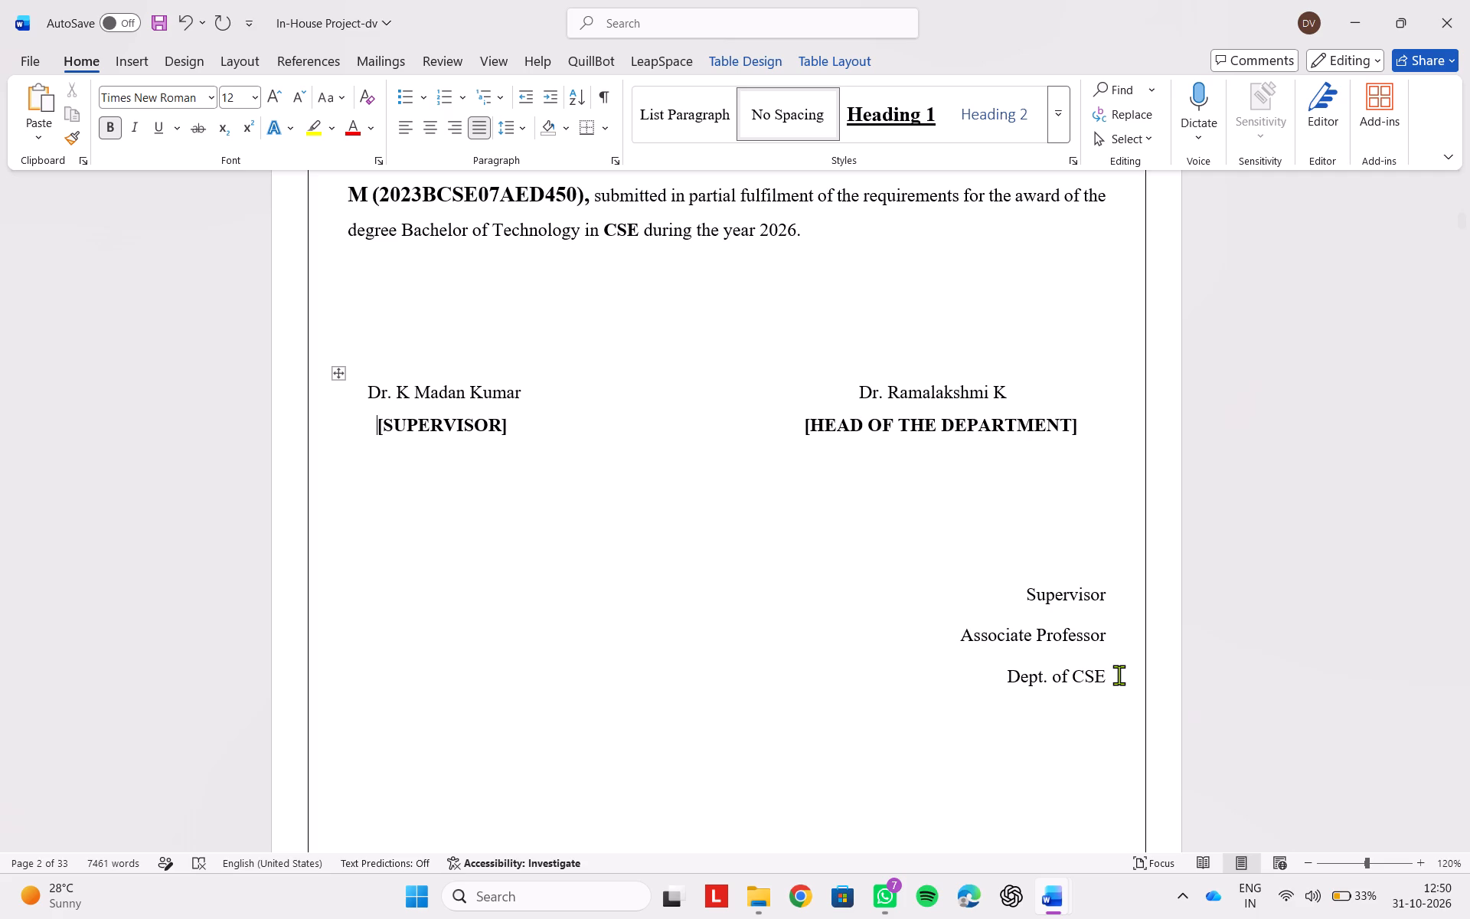
# Review the certificate page's text and signature block and the neighbouring declaration page.
pyautogui.hscroll(1, 1119, 675)
pyautogui.scroll(1, 1119, 675)
pyautogui.scroll(2, 968, 439)
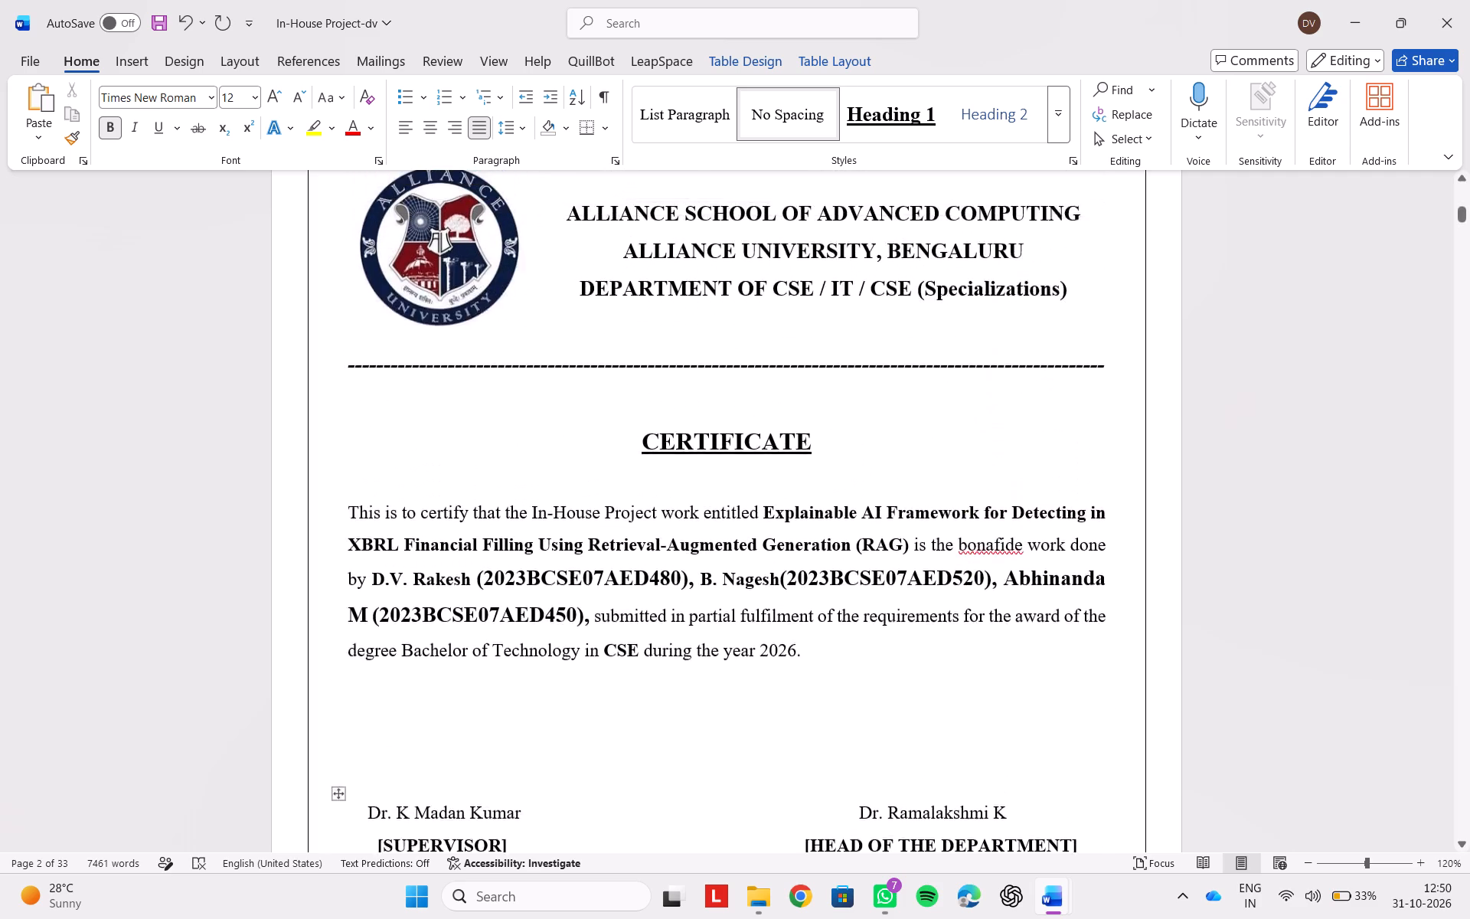
pyautogui.scroll(1, 968, 439)
pyautogui.scroll(-1, 968, 439)
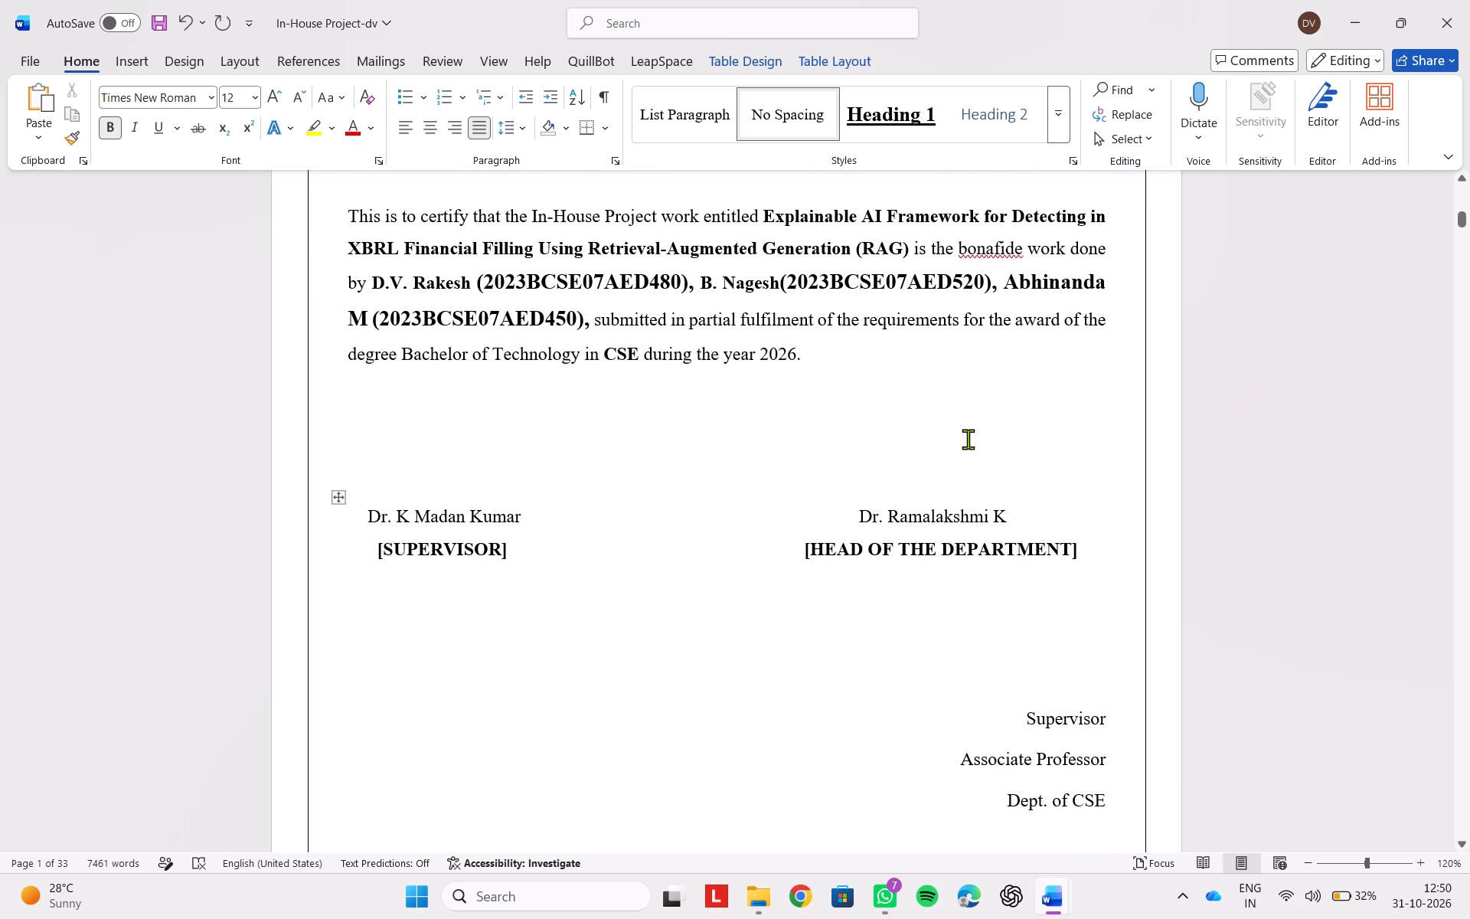
pyautogui.scroll(-1, 968, 439)
pyautogui.scroll(4, 968, 439)
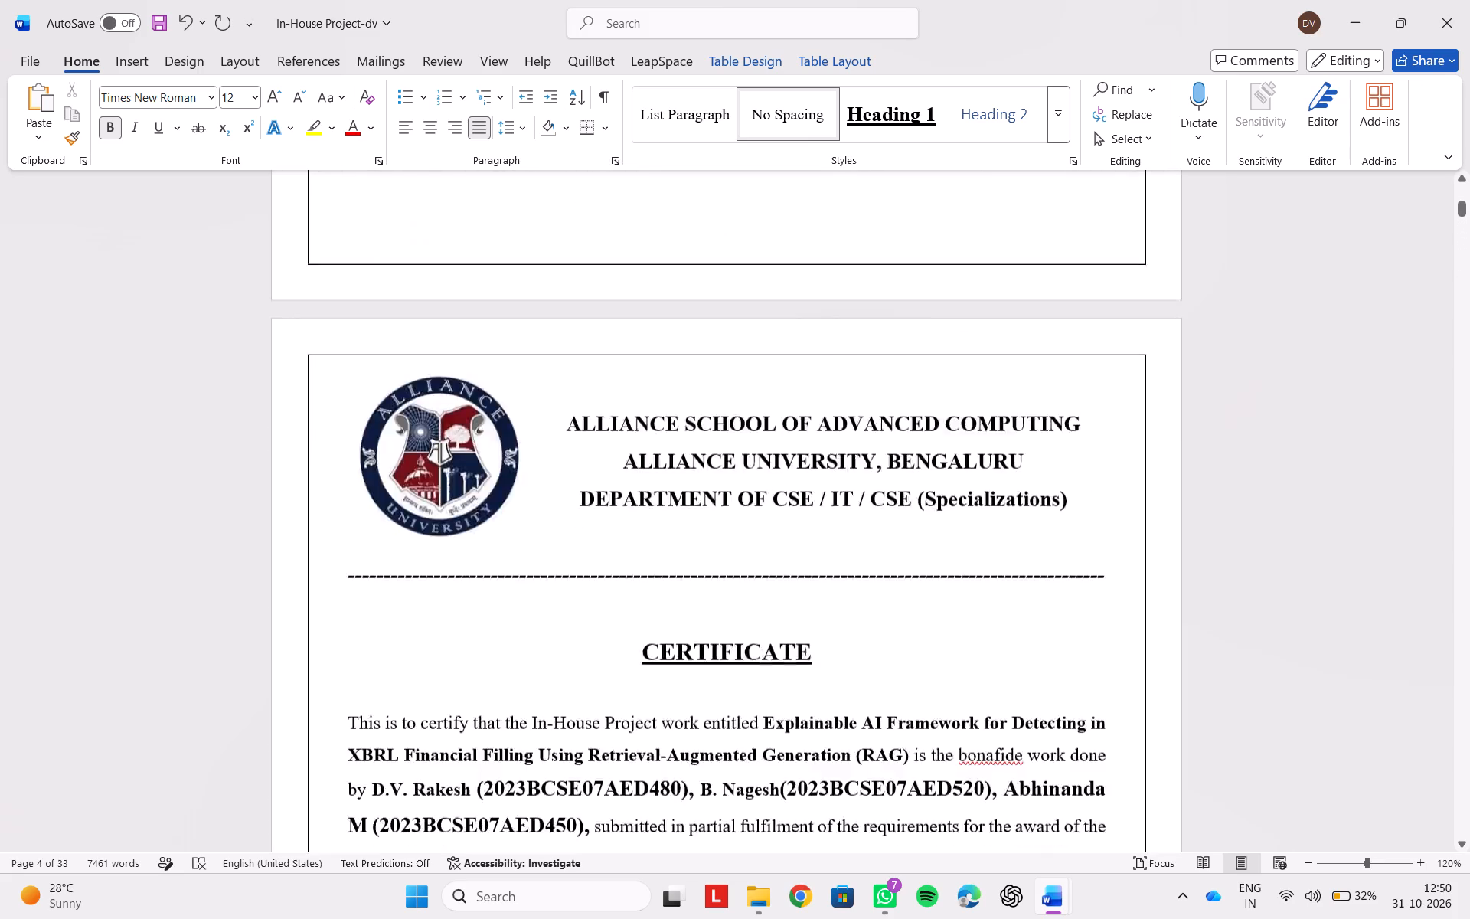
pyautogui.scroll(7, 968, 439)
pyautogui.scroll(-2, 968, 439)
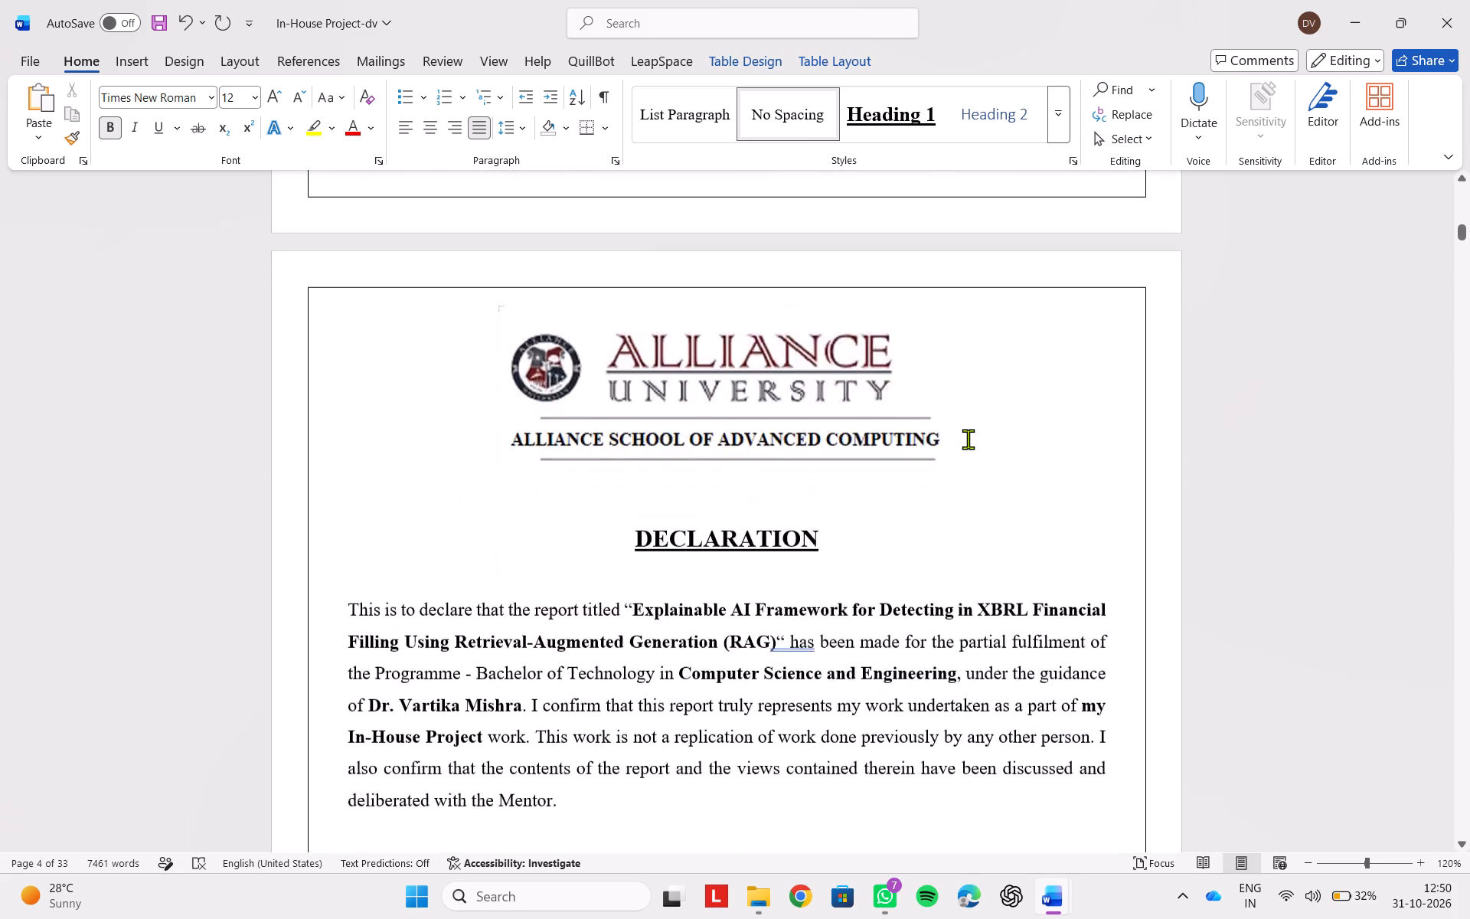
pyautogui.scroll(-1, 968, 439)
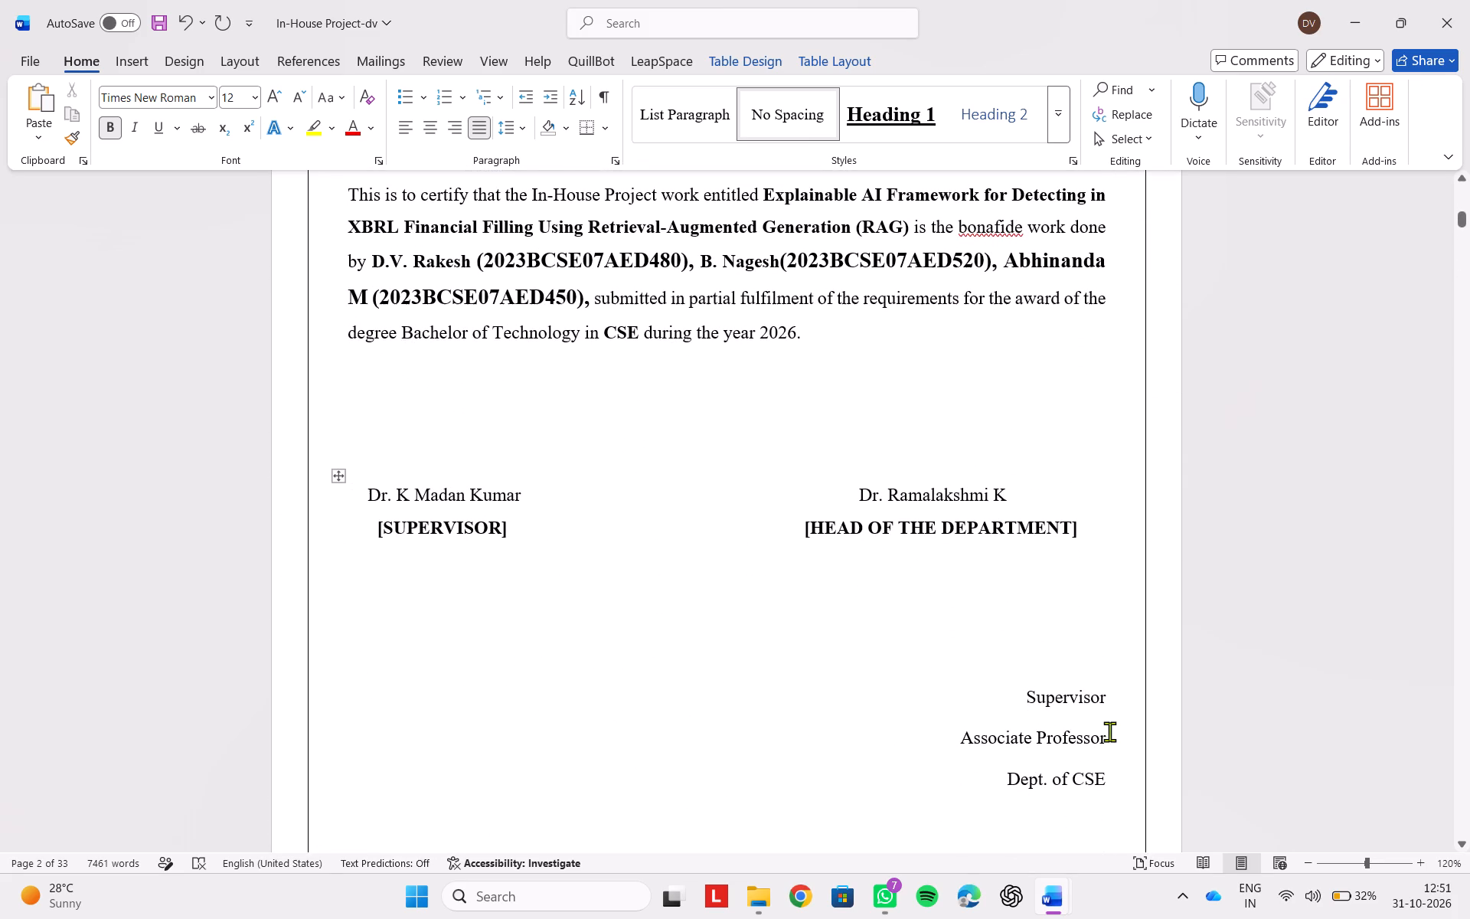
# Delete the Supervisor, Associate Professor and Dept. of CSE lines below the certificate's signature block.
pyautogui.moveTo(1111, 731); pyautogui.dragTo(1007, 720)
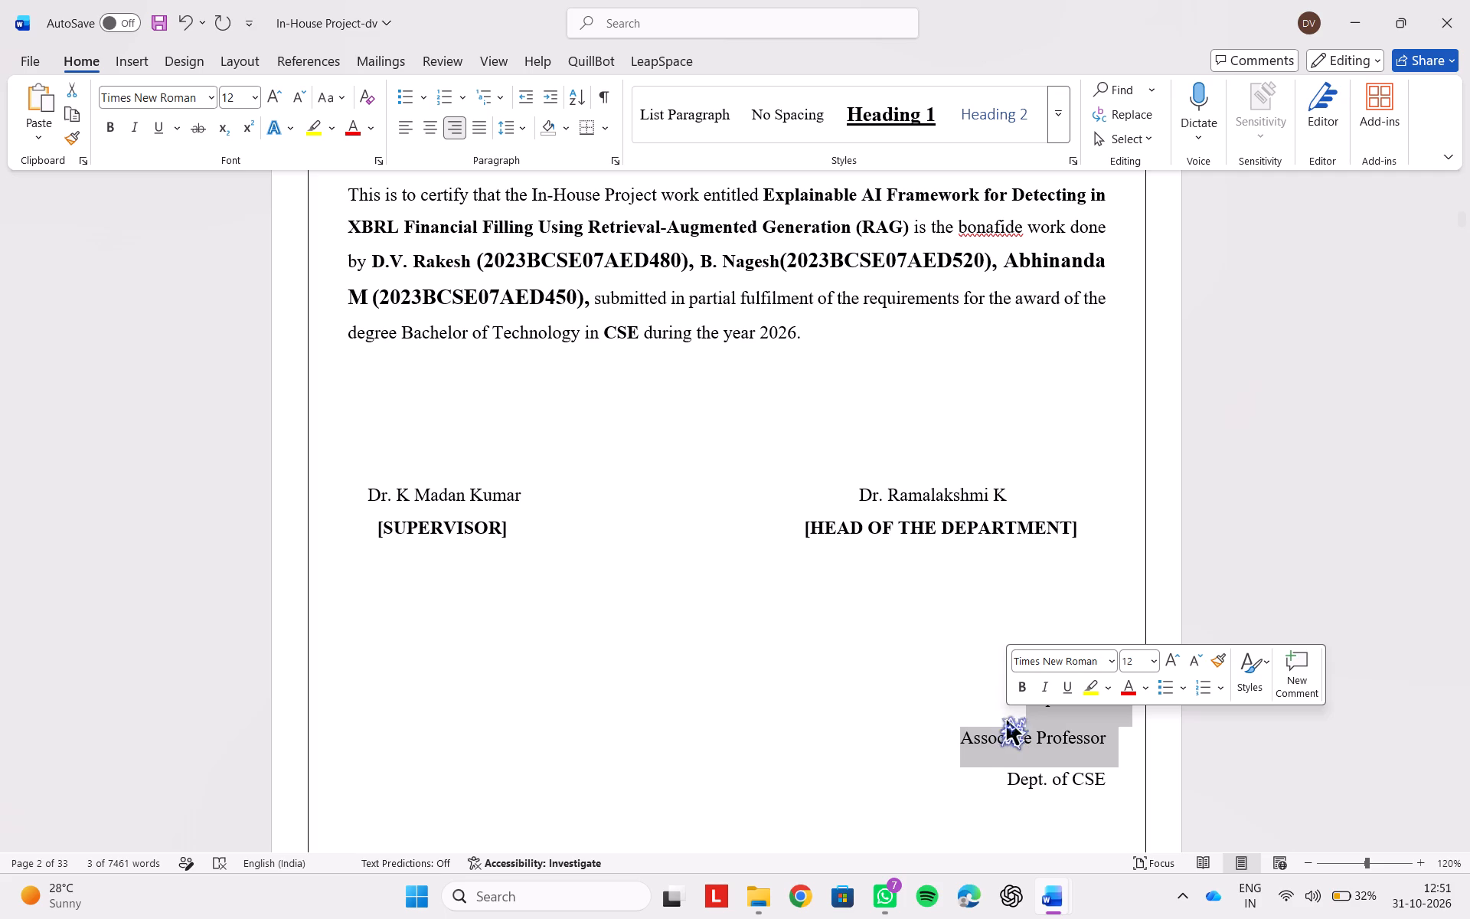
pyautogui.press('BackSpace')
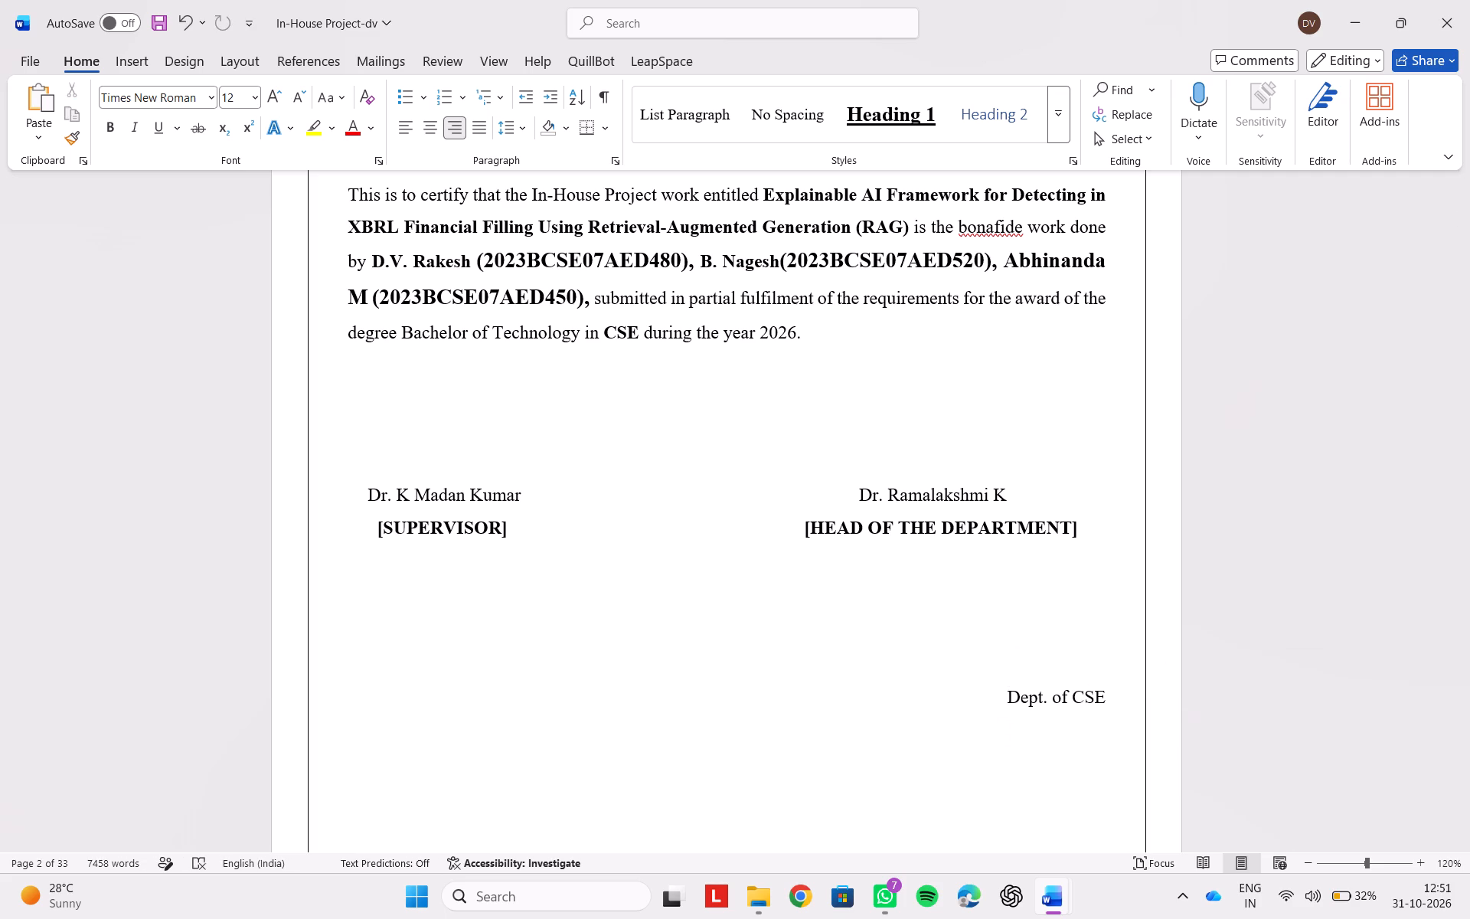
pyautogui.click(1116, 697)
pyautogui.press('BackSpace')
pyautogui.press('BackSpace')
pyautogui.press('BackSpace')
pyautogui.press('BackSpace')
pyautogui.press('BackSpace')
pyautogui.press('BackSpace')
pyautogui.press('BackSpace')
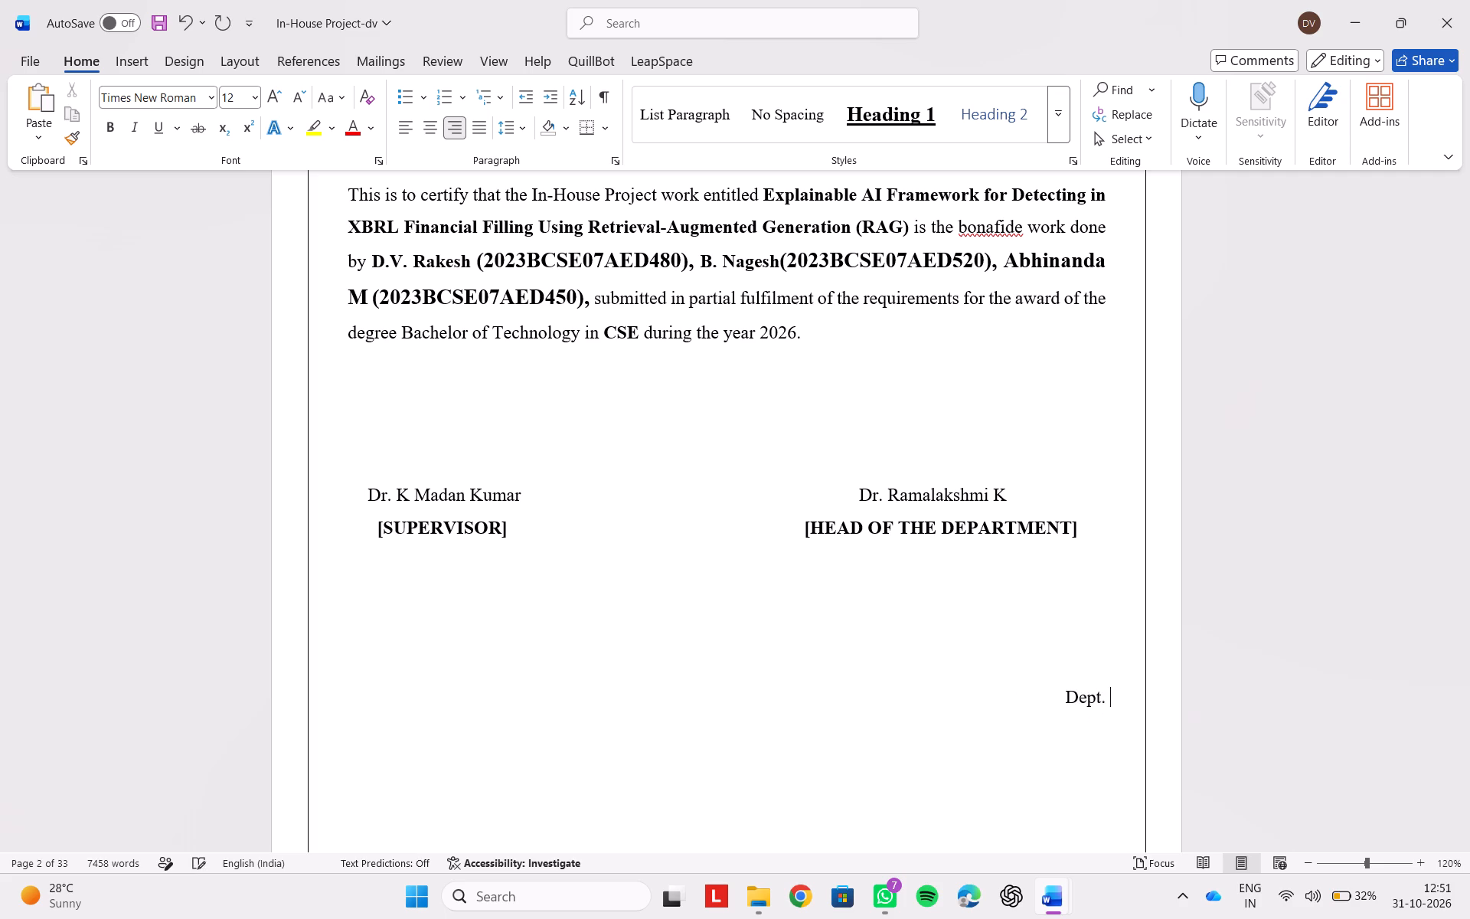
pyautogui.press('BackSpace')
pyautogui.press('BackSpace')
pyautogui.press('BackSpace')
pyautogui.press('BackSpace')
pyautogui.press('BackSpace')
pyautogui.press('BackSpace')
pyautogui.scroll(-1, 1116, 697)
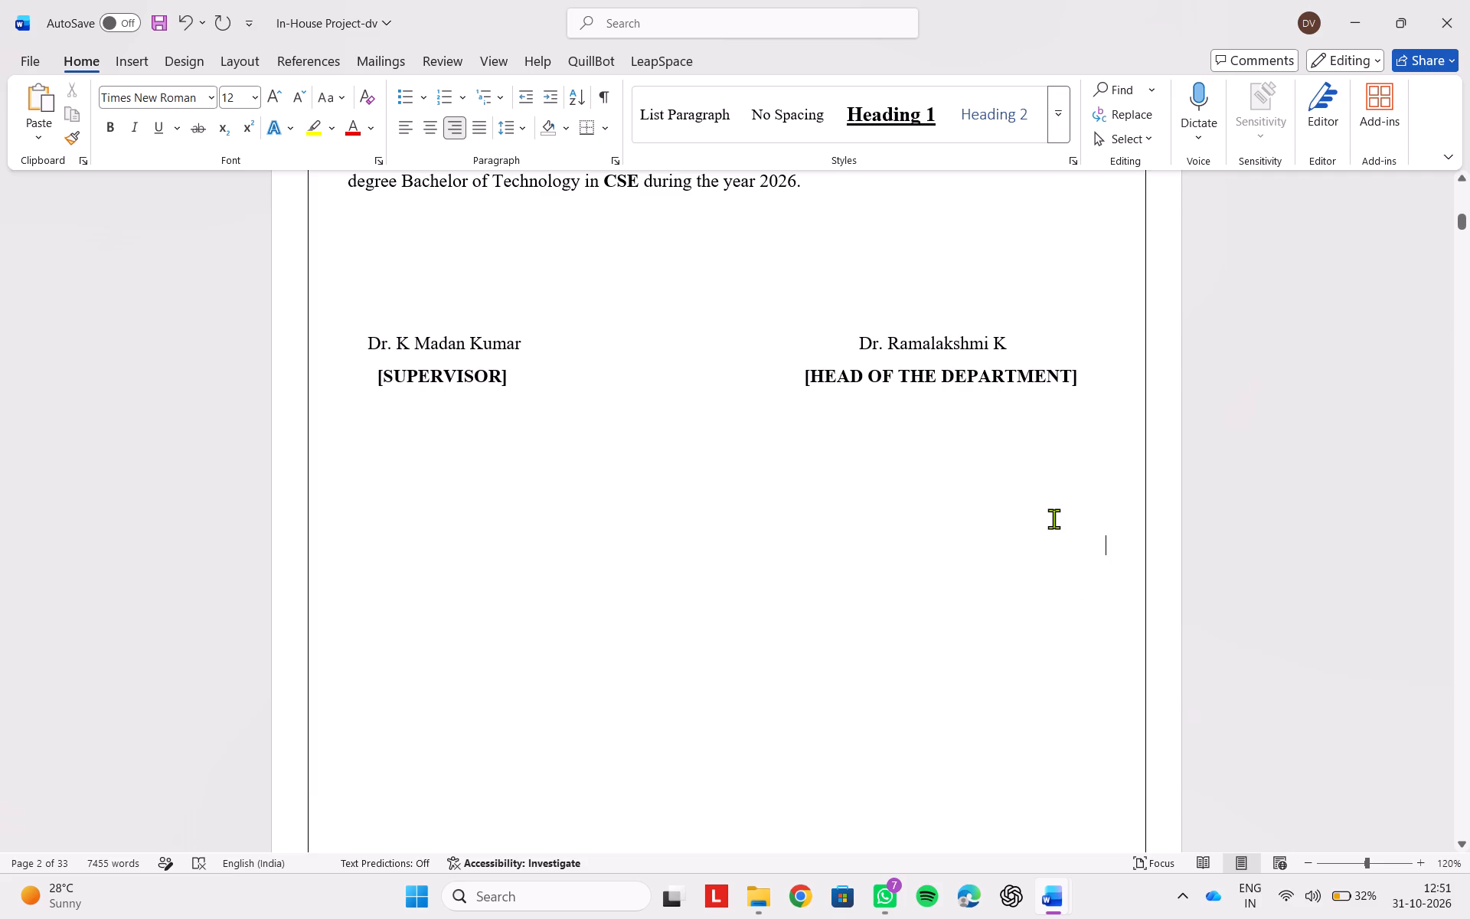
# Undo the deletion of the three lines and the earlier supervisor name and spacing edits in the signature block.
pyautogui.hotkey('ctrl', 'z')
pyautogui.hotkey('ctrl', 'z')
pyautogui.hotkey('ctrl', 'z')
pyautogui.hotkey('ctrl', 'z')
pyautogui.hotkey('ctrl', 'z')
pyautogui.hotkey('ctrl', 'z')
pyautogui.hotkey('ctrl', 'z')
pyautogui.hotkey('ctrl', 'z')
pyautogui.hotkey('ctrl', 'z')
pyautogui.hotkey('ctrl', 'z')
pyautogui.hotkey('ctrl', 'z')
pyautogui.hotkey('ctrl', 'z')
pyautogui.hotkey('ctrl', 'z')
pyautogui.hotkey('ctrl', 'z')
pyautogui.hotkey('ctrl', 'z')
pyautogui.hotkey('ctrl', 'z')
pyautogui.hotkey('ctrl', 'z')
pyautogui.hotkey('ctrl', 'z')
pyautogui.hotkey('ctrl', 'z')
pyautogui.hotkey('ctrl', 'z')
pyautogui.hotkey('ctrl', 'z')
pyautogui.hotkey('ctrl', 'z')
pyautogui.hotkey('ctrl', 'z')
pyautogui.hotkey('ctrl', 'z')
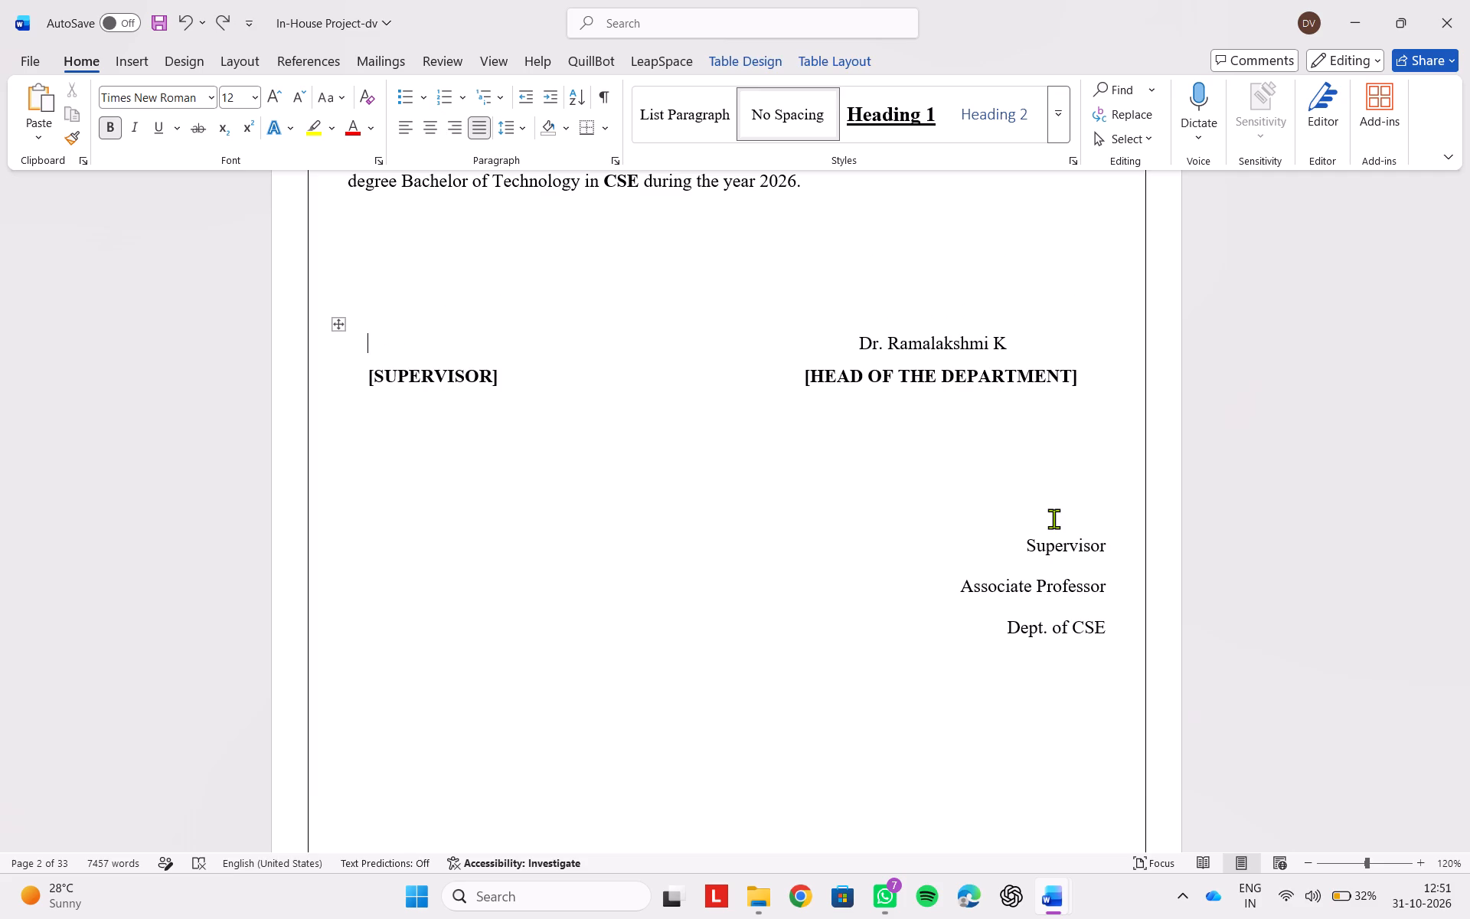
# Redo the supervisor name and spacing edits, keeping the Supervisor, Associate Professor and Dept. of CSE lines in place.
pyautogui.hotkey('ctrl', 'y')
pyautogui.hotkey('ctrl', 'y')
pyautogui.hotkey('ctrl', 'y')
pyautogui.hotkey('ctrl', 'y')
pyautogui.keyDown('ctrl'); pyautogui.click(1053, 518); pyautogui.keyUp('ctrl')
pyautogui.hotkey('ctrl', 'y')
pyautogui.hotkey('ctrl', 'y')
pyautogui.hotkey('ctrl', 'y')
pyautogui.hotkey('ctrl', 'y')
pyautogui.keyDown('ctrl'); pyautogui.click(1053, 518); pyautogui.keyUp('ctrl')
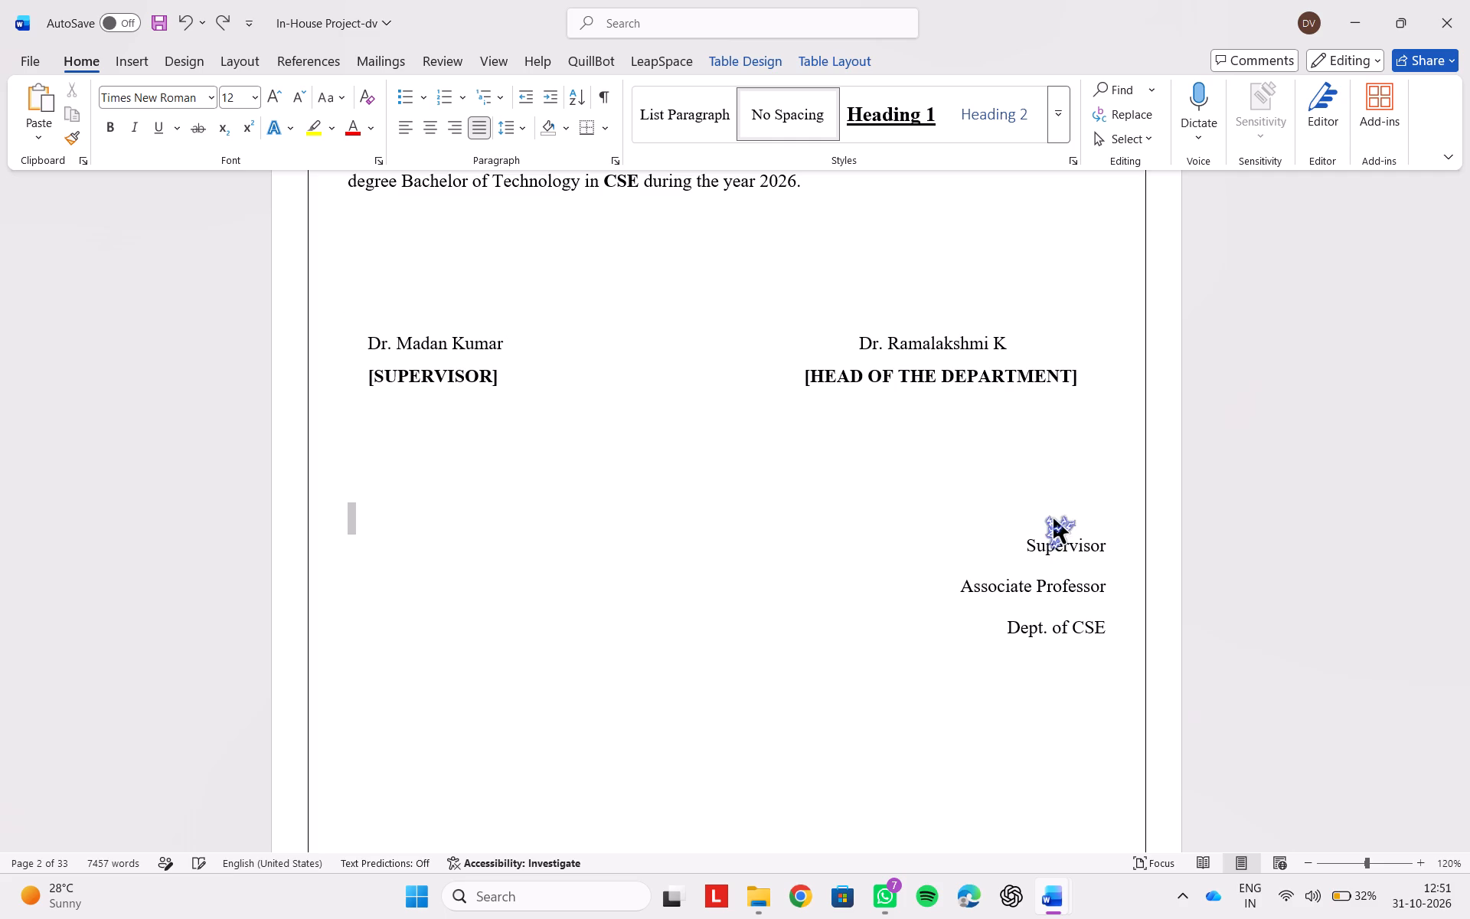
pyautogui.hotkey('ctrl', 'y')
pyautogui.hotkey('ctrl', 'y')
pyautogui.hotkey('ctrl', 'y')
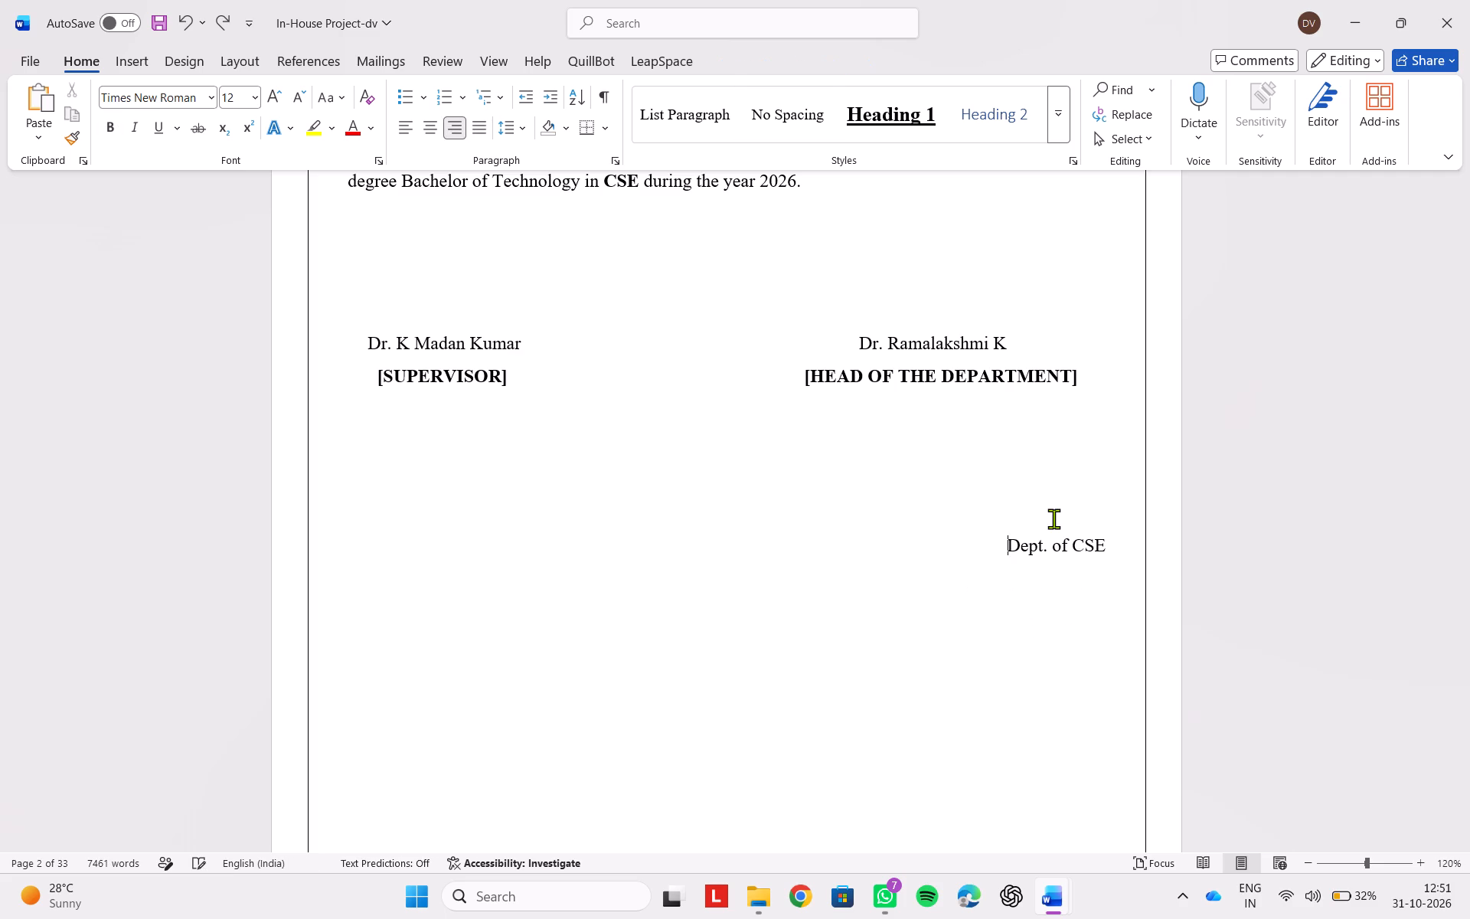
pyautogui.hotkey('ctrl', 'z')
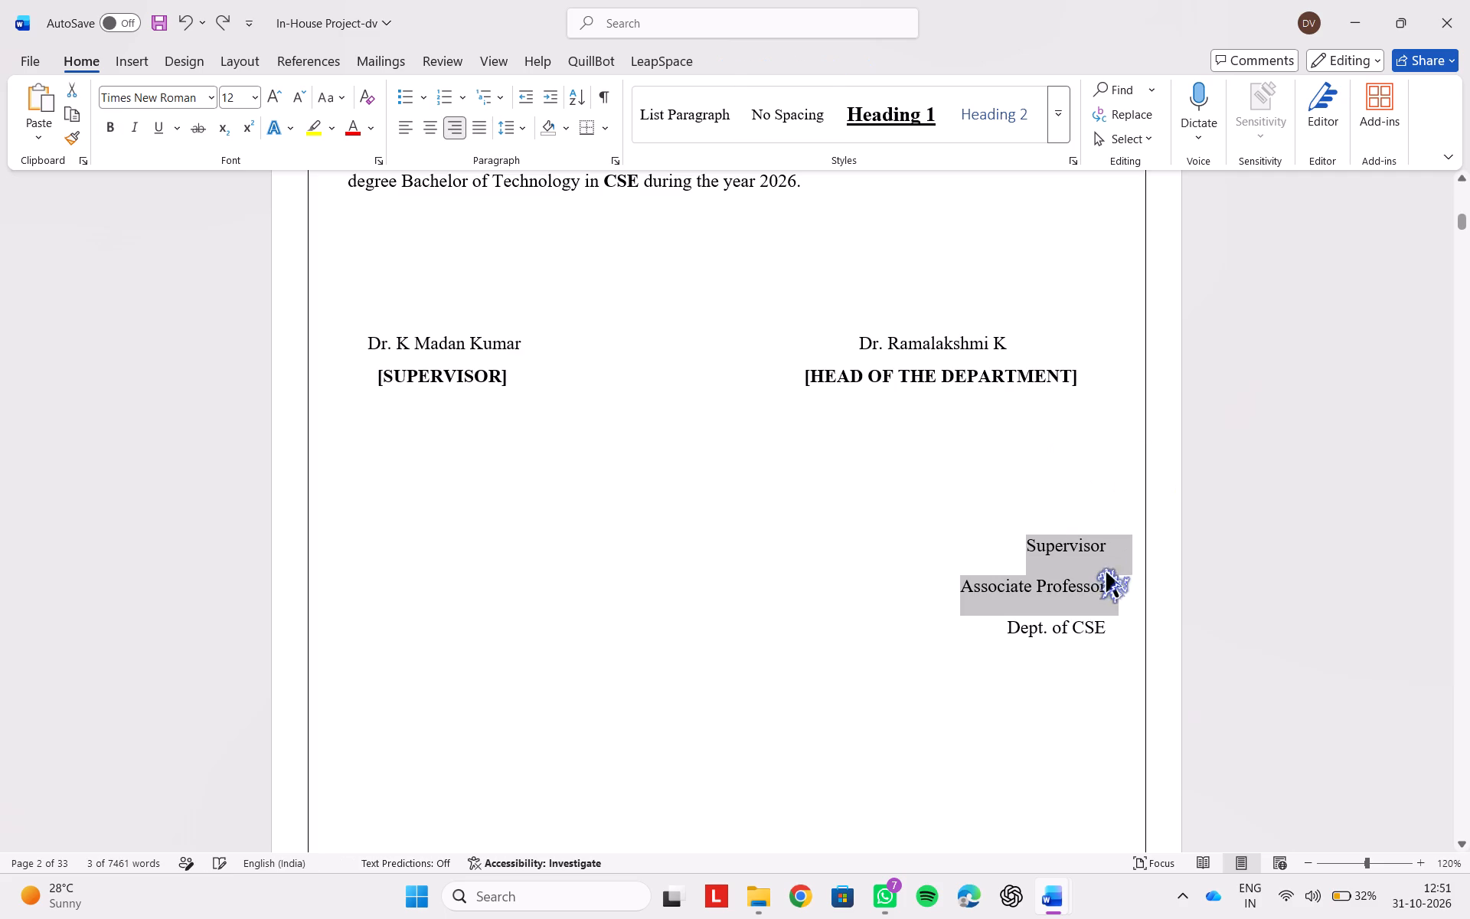
# Replace the Supervisor line above Associate Professor with the project guide's name as given in the declaration, including the Dr. title.
pyautogui.click(1106, 572)
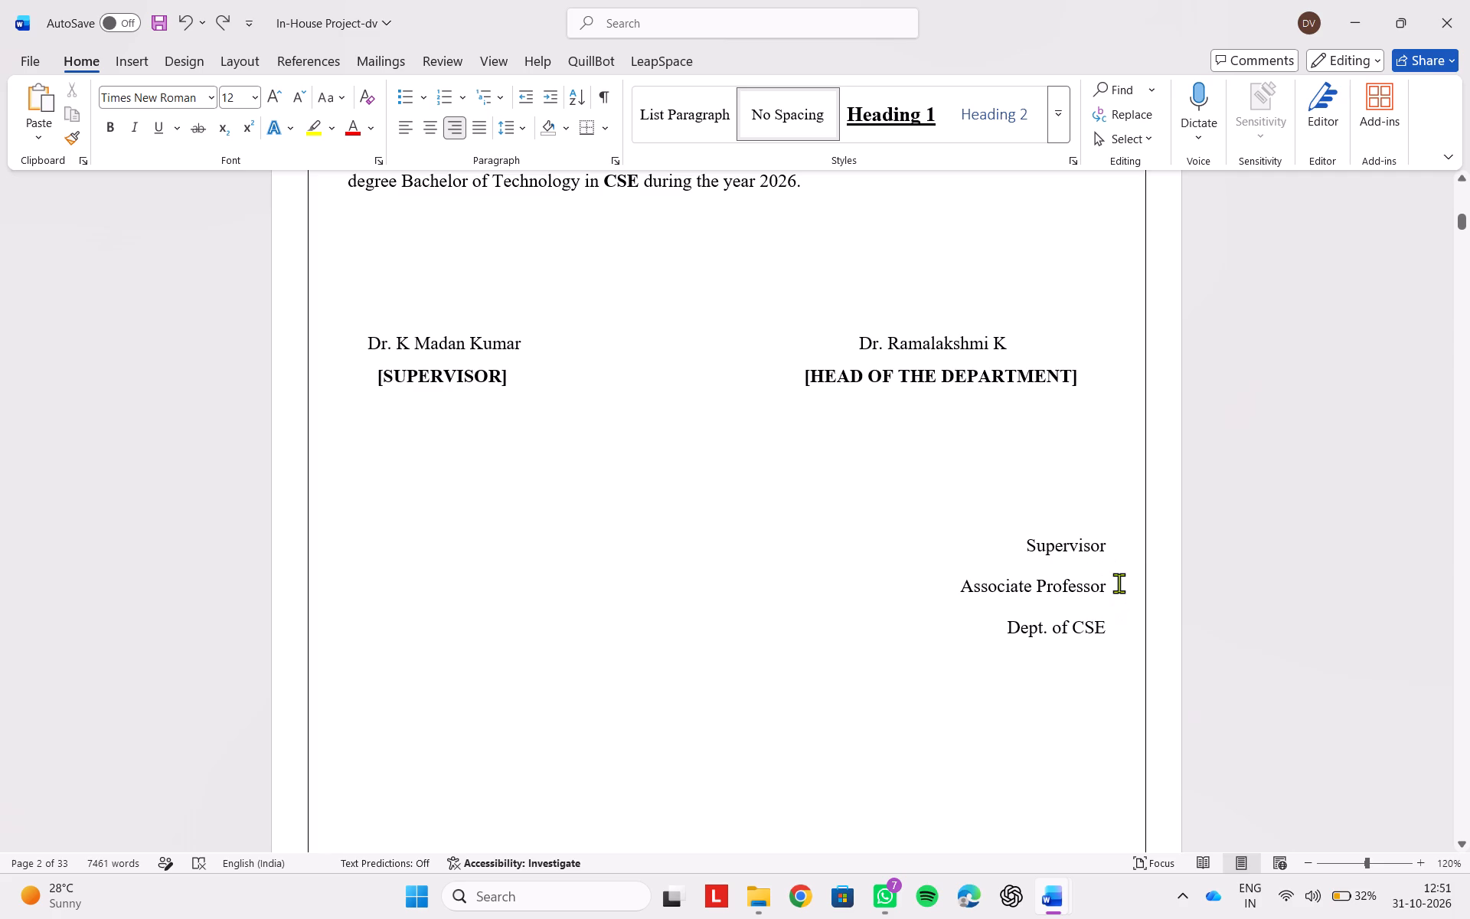
pyautogui.moveTo(1120, 538); pyautogui.dragTo(1104, 540)
pyautogui.moveTo(1104, 540); pyautogui.dragTo(1024, 548)
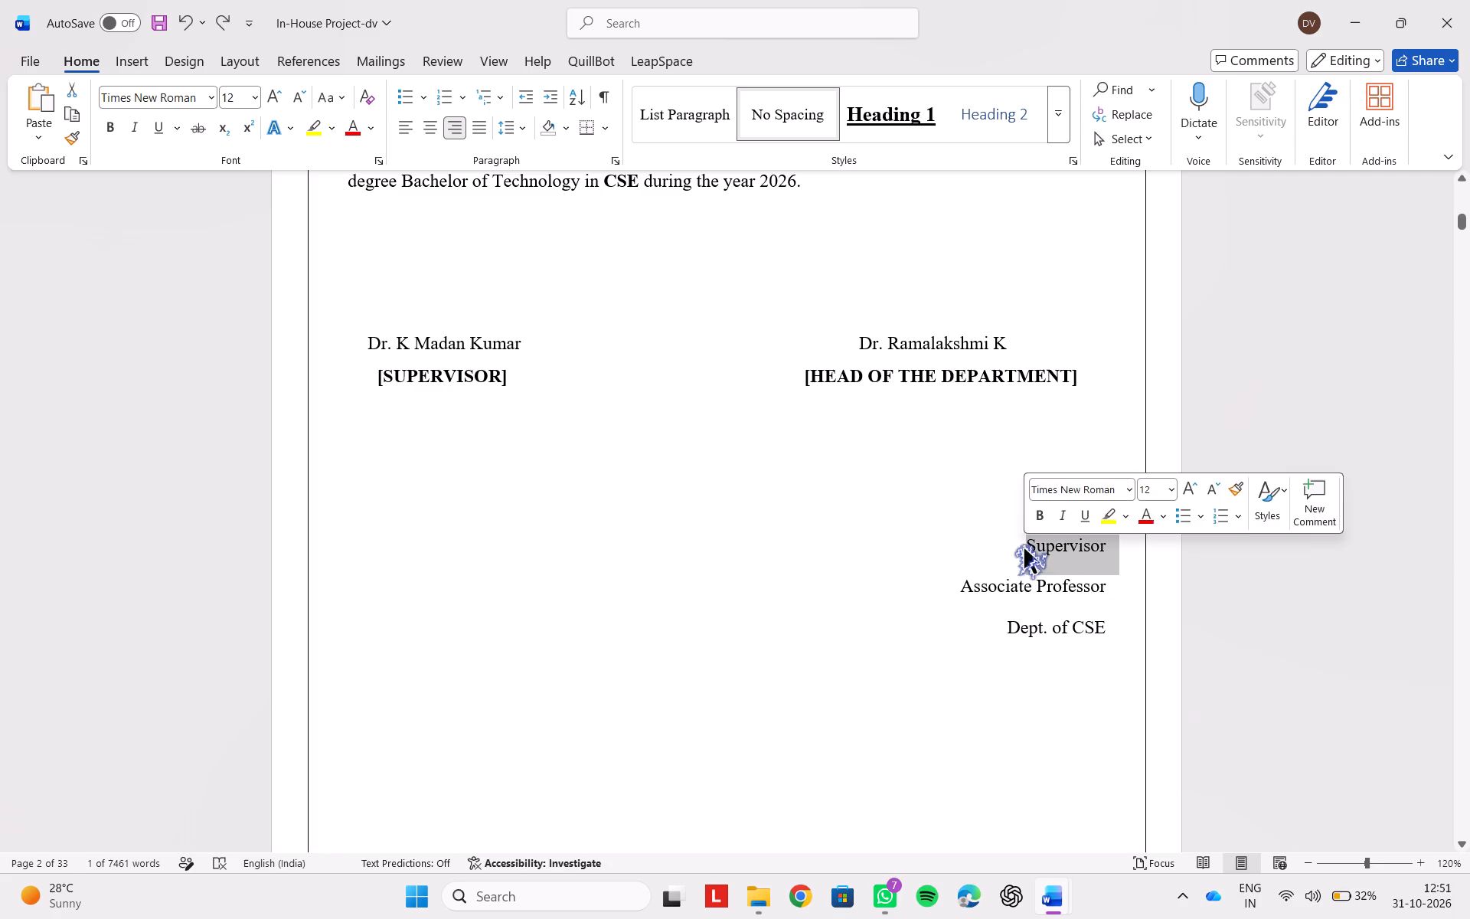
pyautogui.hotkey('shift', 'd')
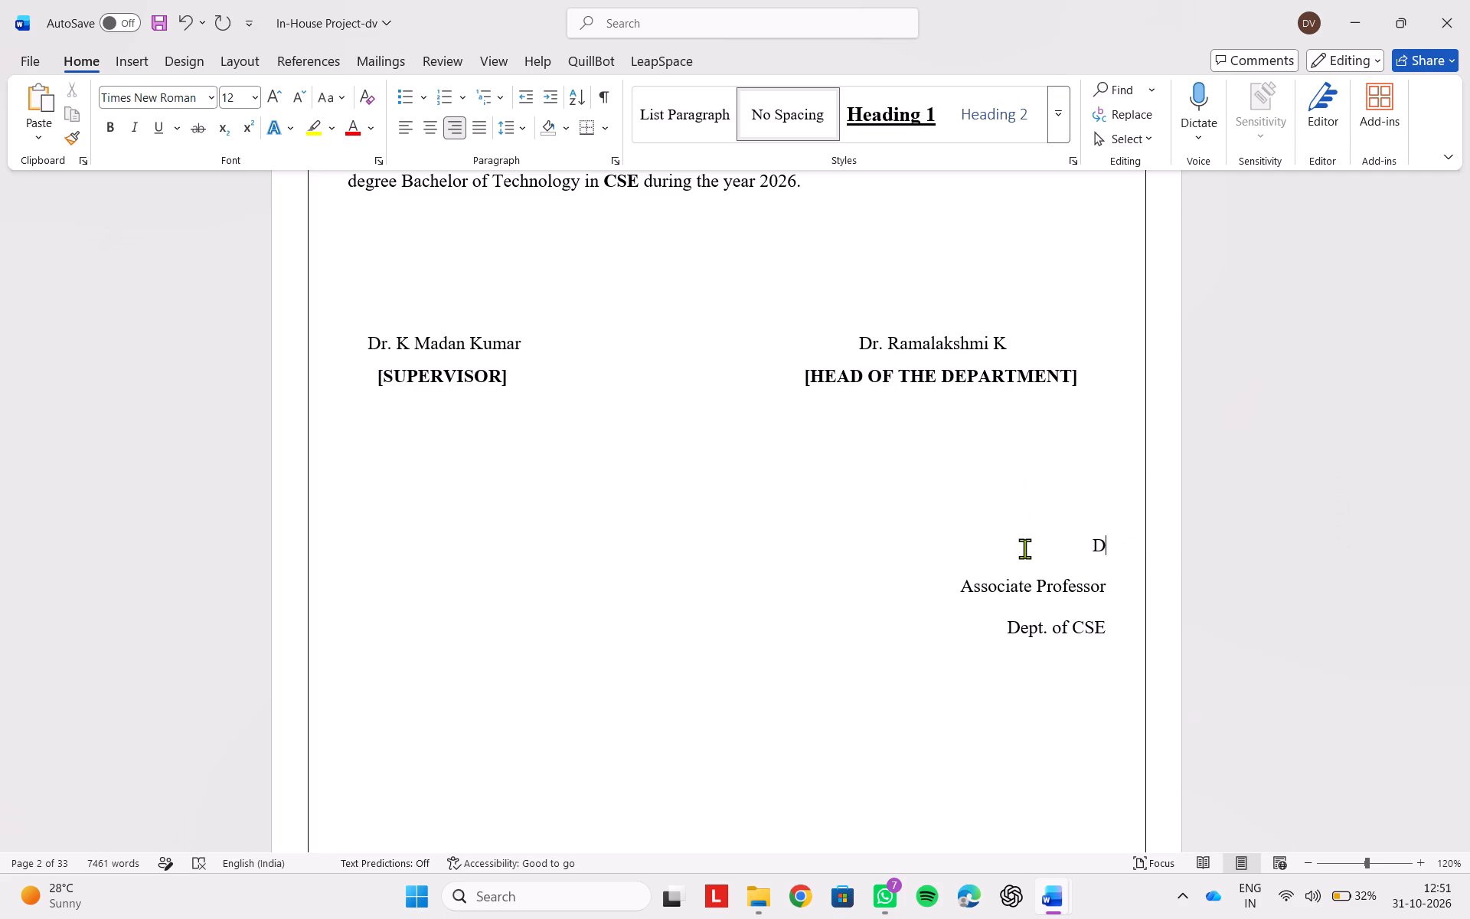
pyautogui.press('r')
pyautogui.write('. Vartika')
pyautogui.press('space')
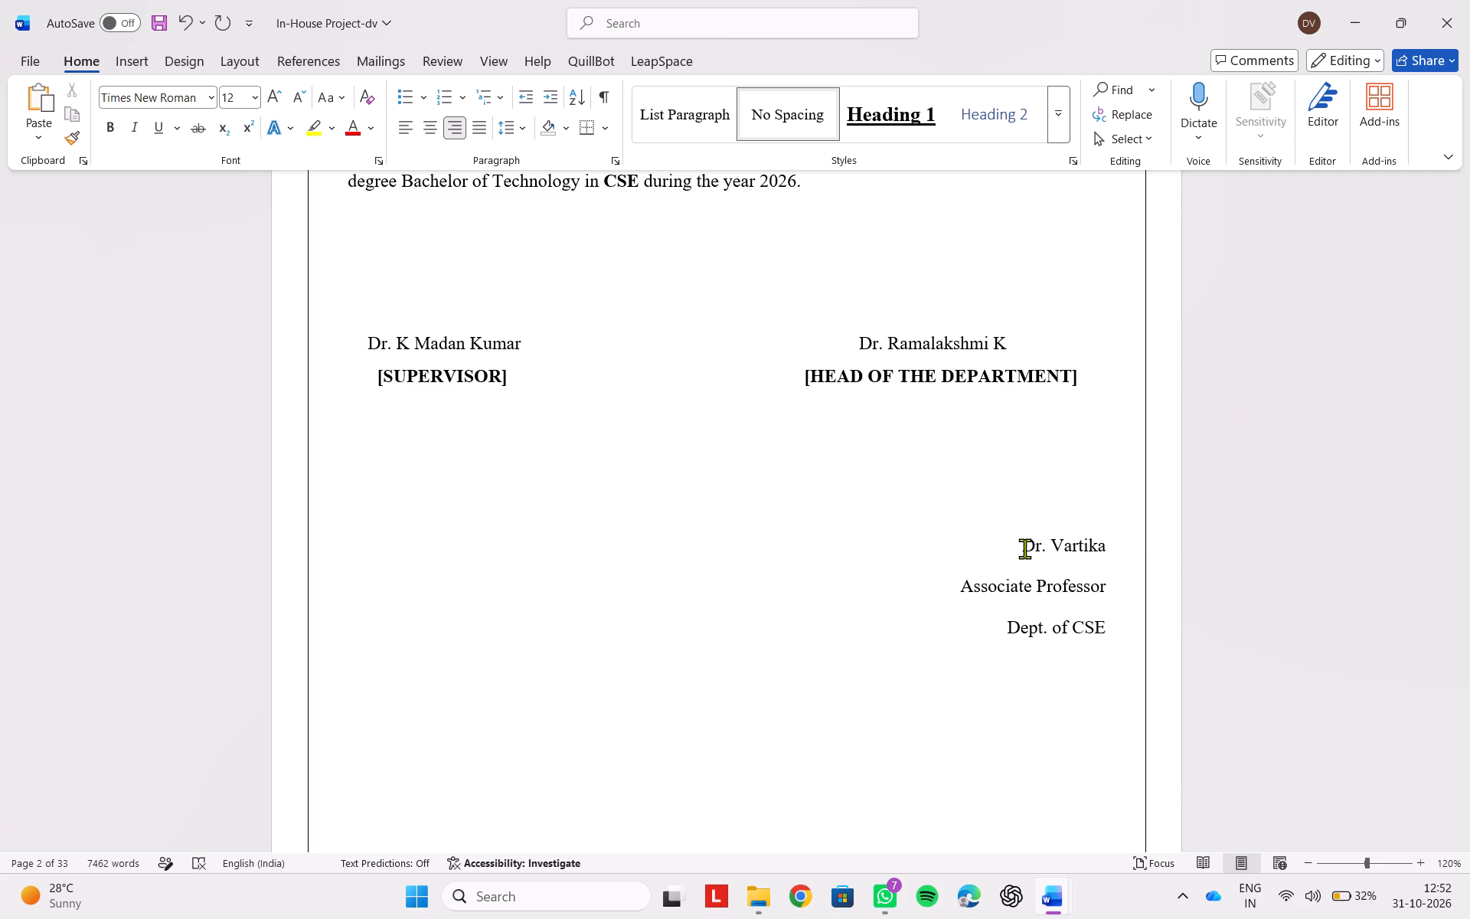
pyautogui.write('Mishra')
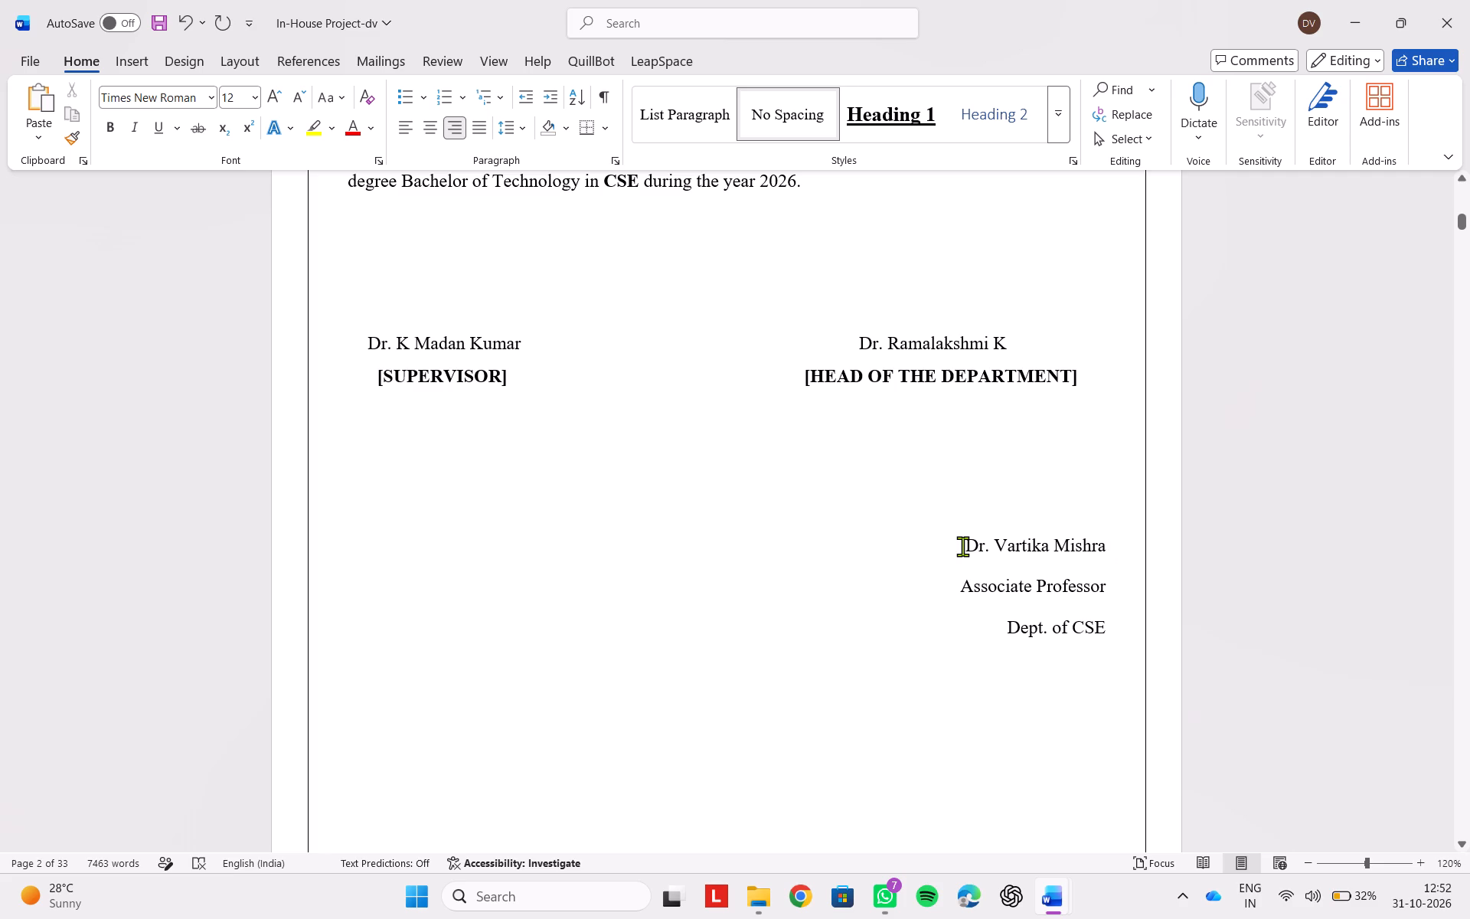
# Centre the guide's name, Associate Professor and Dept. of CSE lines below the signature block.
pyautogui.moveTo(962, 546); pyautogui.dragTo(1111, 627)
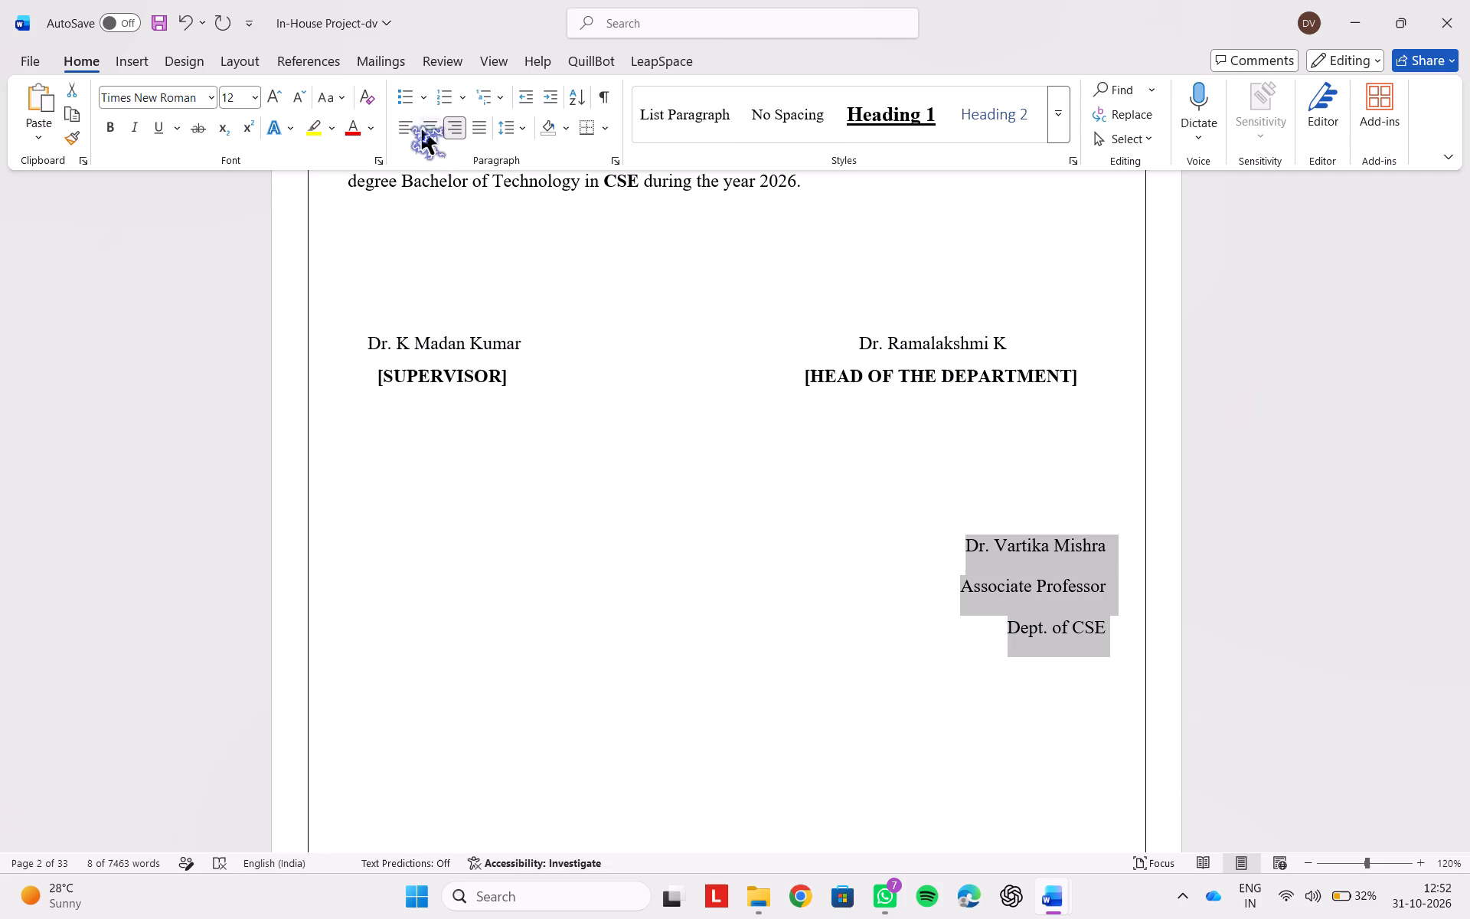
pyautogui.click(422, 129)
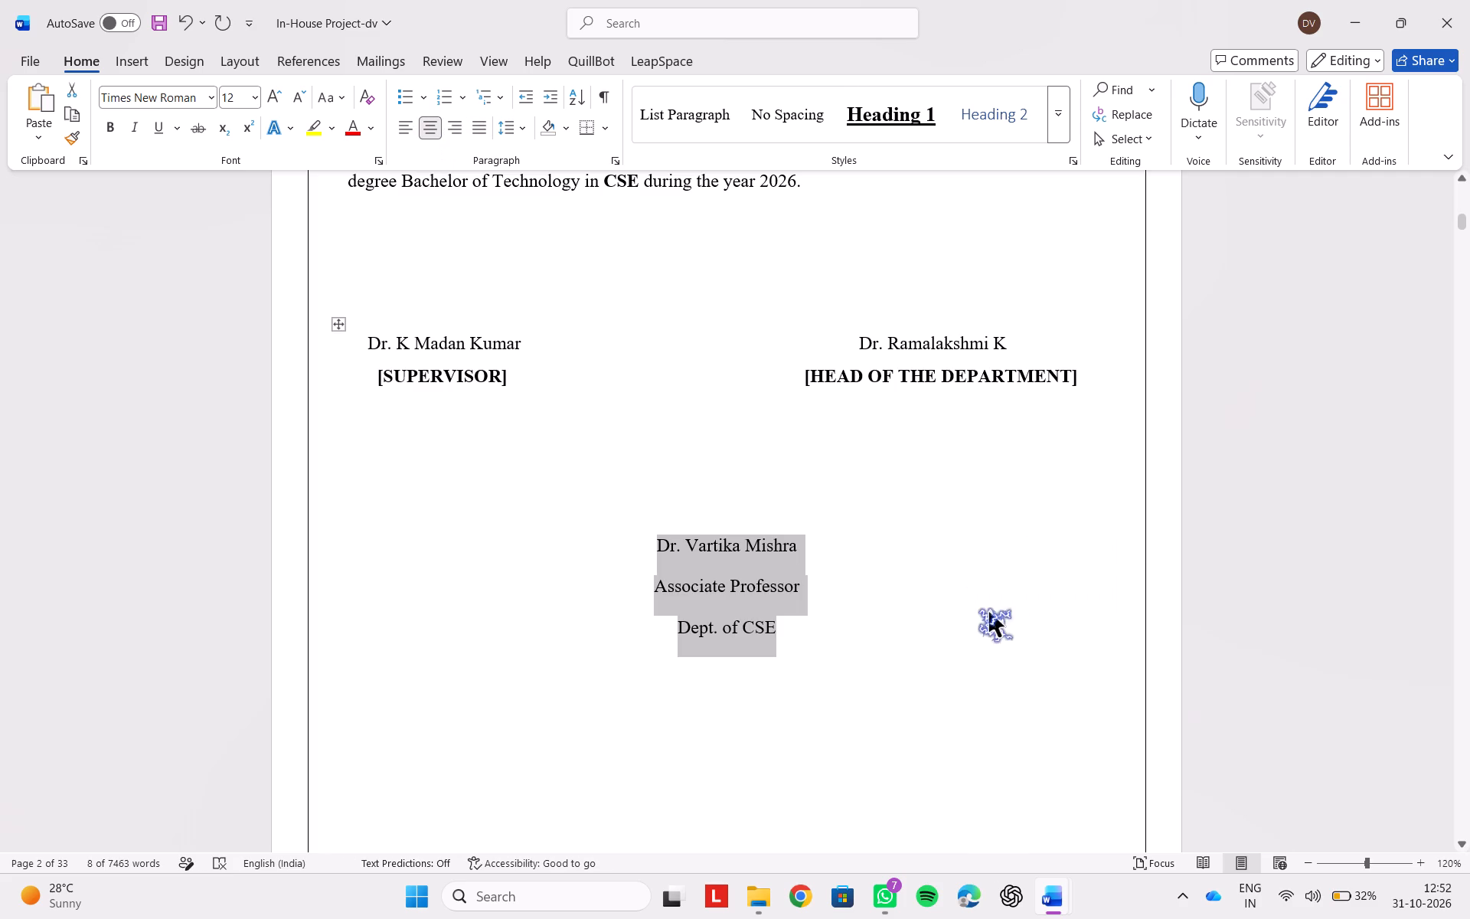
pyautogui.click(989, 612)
# Right-align the guide's name, Associate Professor and Dept. of CSE lines on the certificate page.
pyautogui.scroll(1, 989, 612)
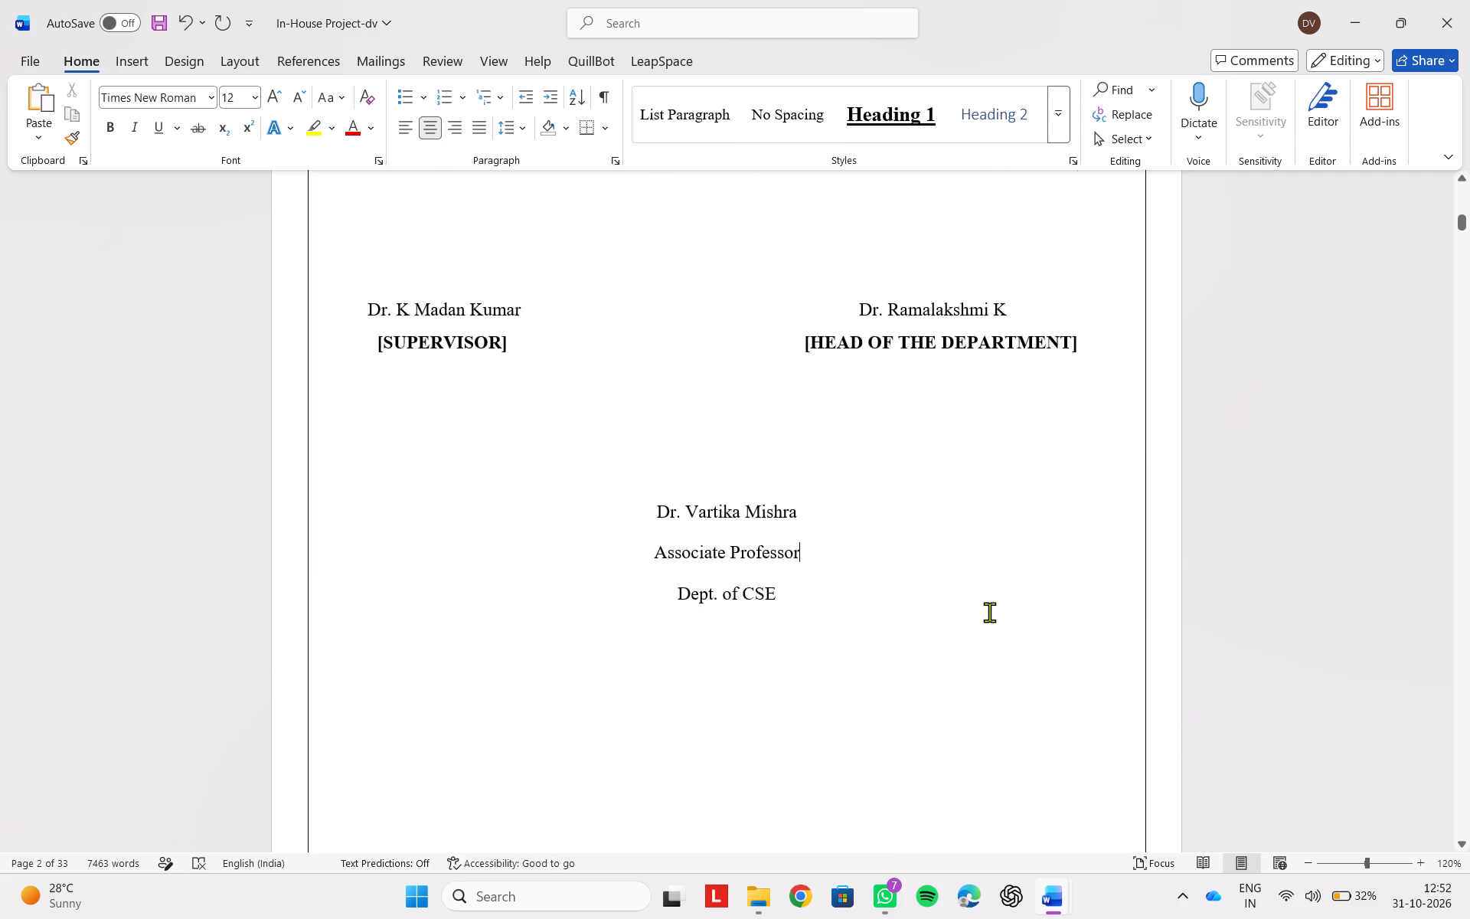
pyautogui.scroll(1, 989, 612)
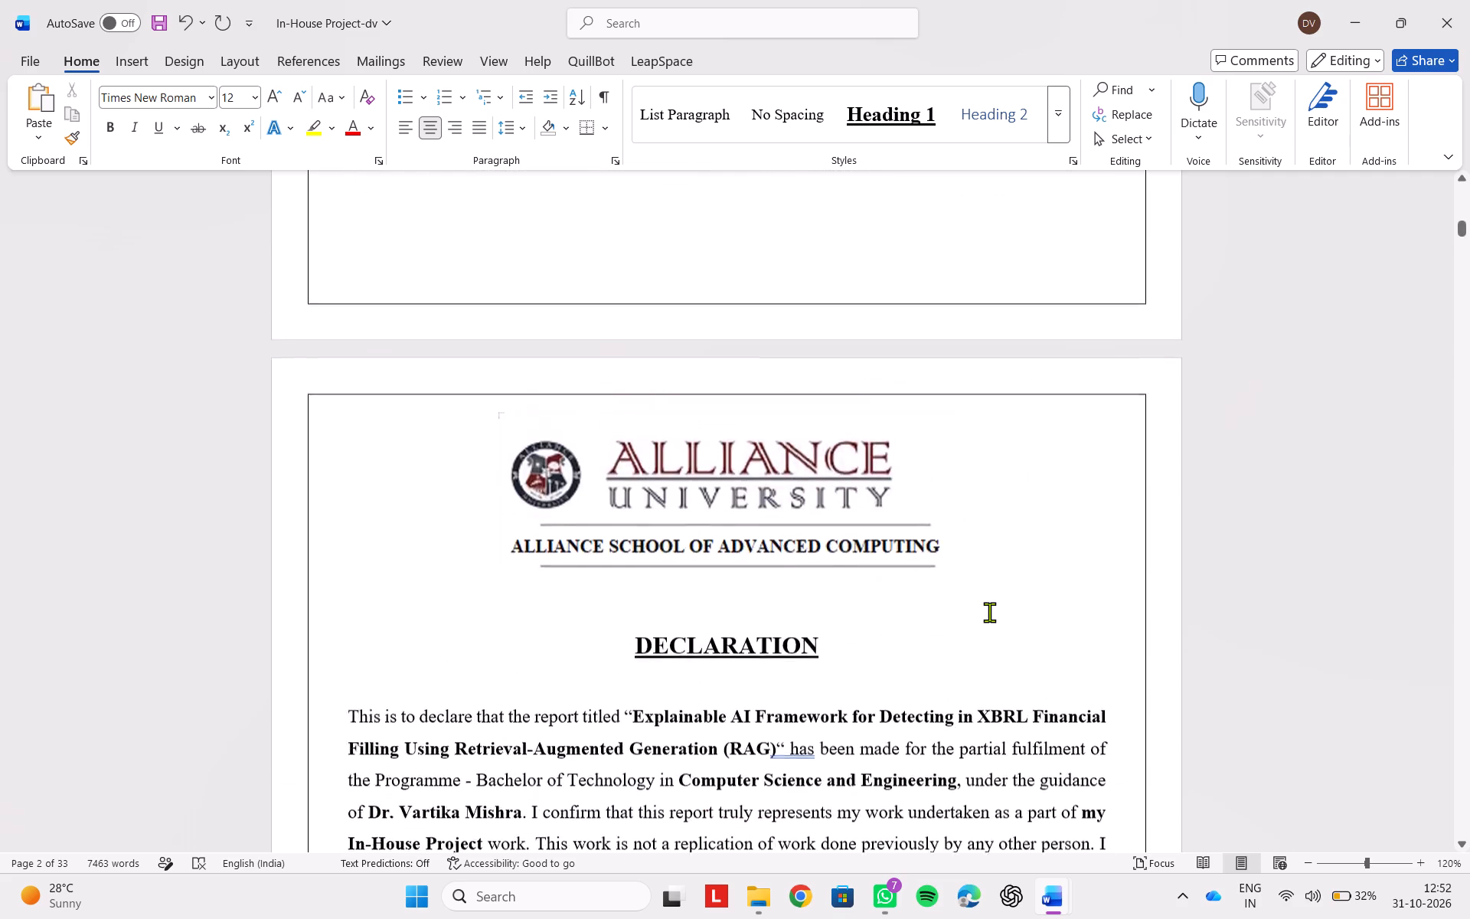
pyautogui.scroll(1, 989, 612)
pyautogui.moveTo(655, 613); pyautogui.dragTo(829, 681)
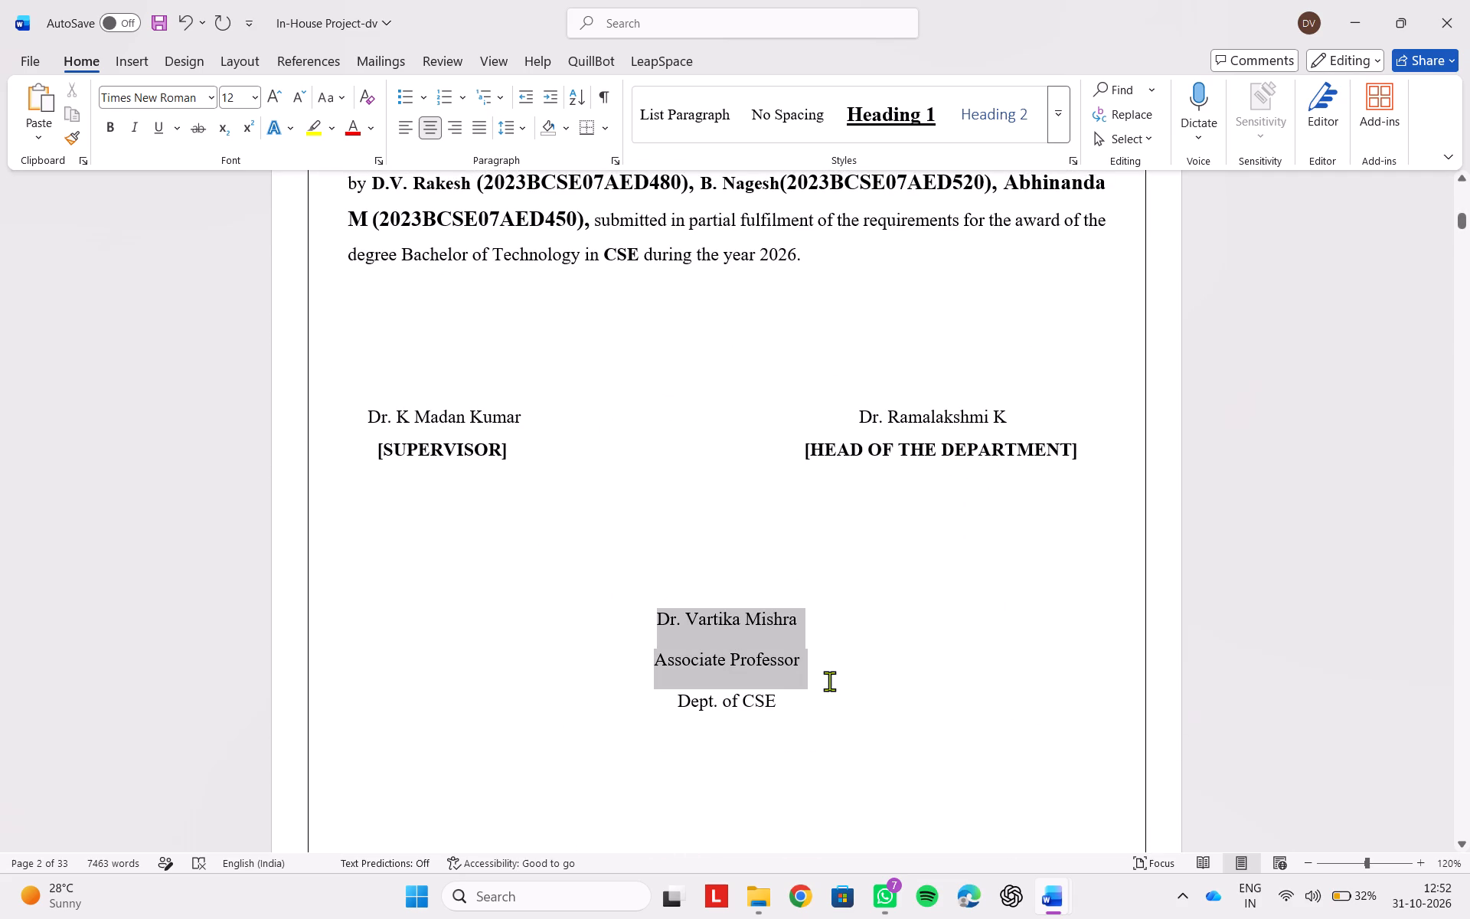
pyautogui.moveTo(829, 681); pyautogui.dragTo(830, 713)
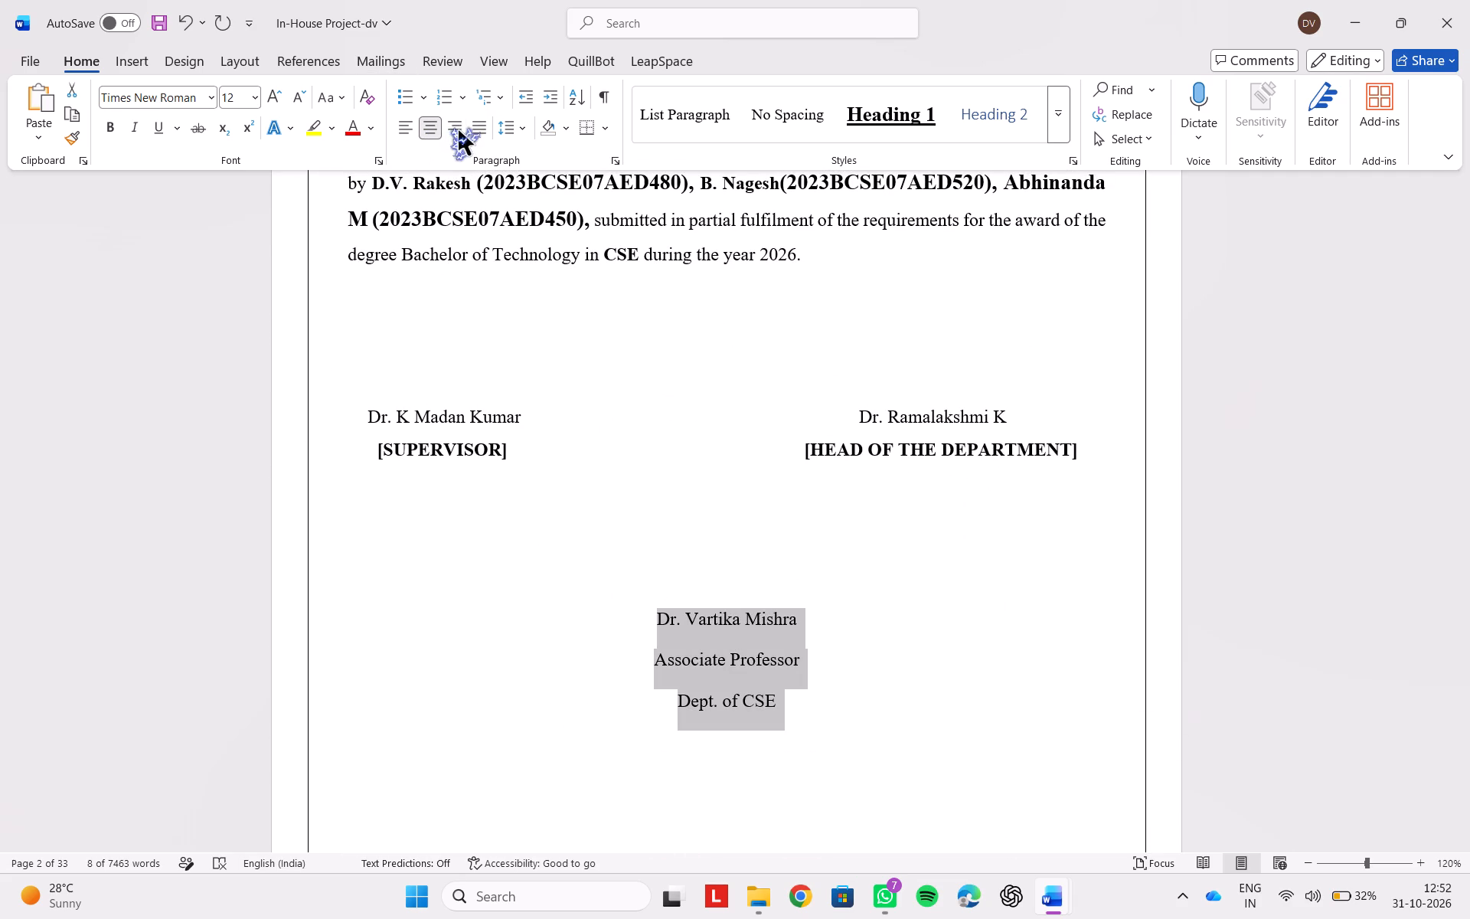
pyautogui.click(459, 130)
# Take the Dept. of CSE line out of right alignment and indent it with tabs and spaces to start beneath Associate Professor.
pyautogui.click(903, 706)
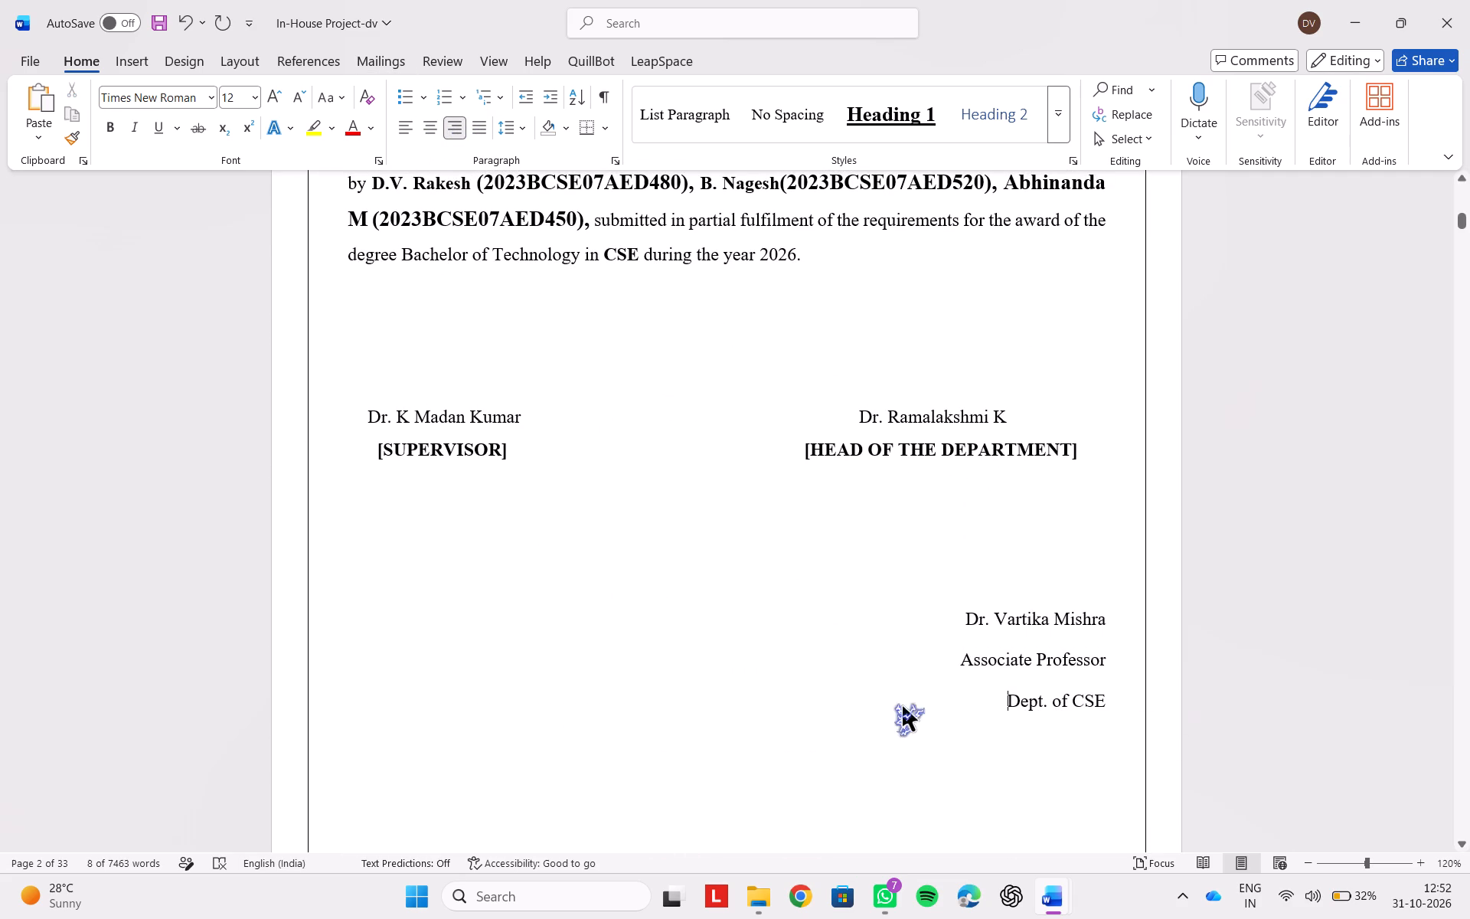
pyautogui.press('BackSpace')
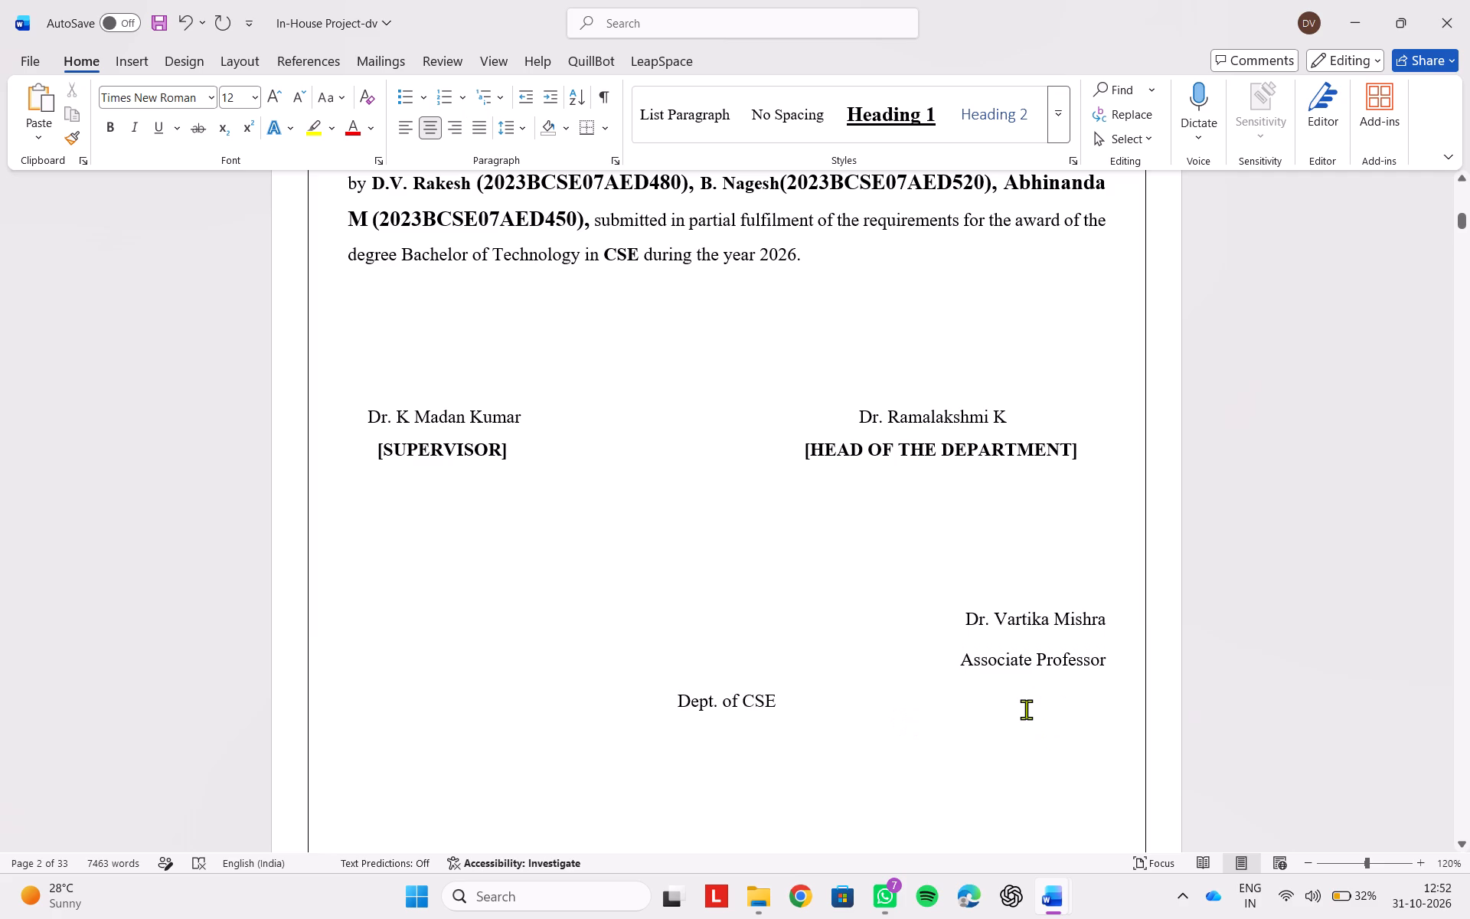
pyautogui.press('Tab')
pyautogui.press('Tab')
pyautogui.press('Tab')
pyautogui.press('Tab')
pyautogui.press('Tab')
pyautogui.press('Tab')
pyautogui.press('Tab')
pyautogui.press('Tab')
pyautogui.press('Tab')
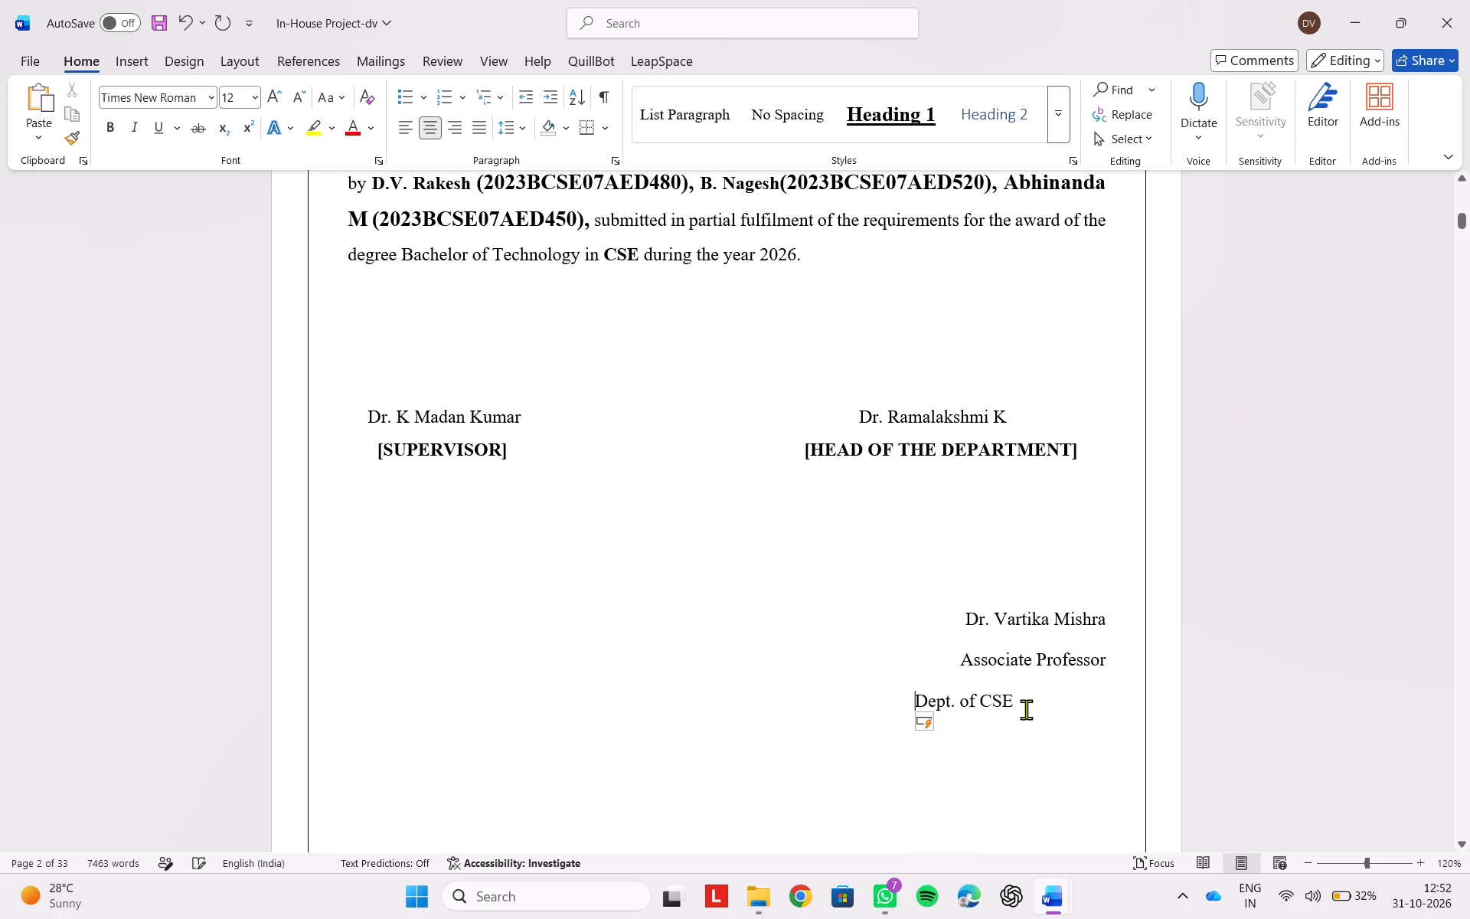
pyautogui.press('Tab')
pyautogui.press('Tab')
pyautogui.press('BackSpace')
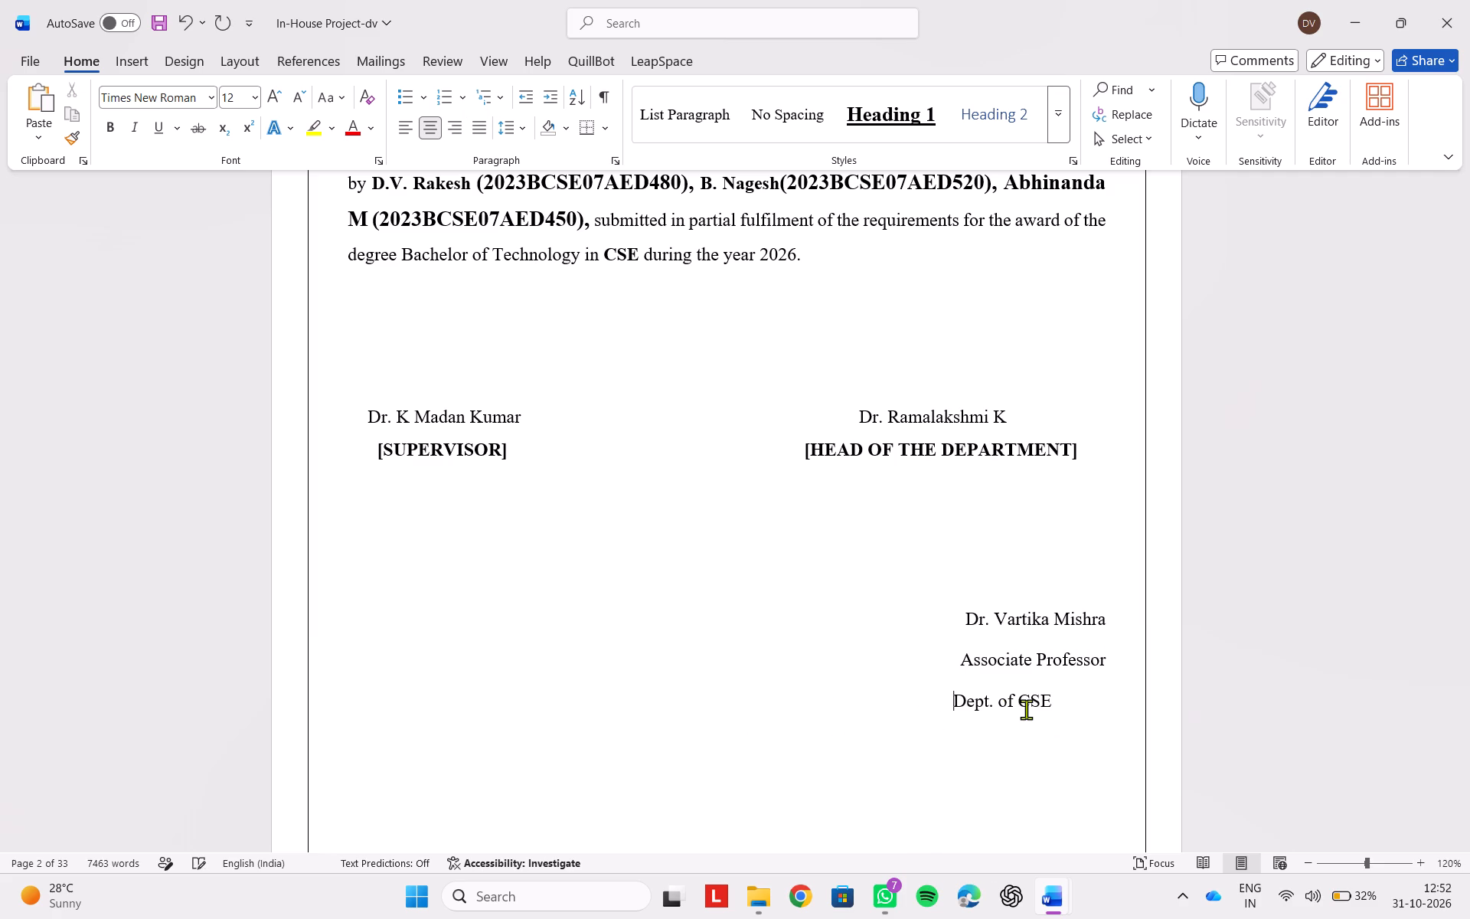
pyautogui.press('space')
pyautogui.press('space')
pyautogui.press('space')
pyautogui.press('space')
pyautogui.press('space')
pyautogui.press('BackSpace')
# Take the guide's name line out of right alignment and indent it with tabs and spaces to start level with Associate Professor.
pyautogui.click(966, 615)
pyautogui.press('BackSpace')
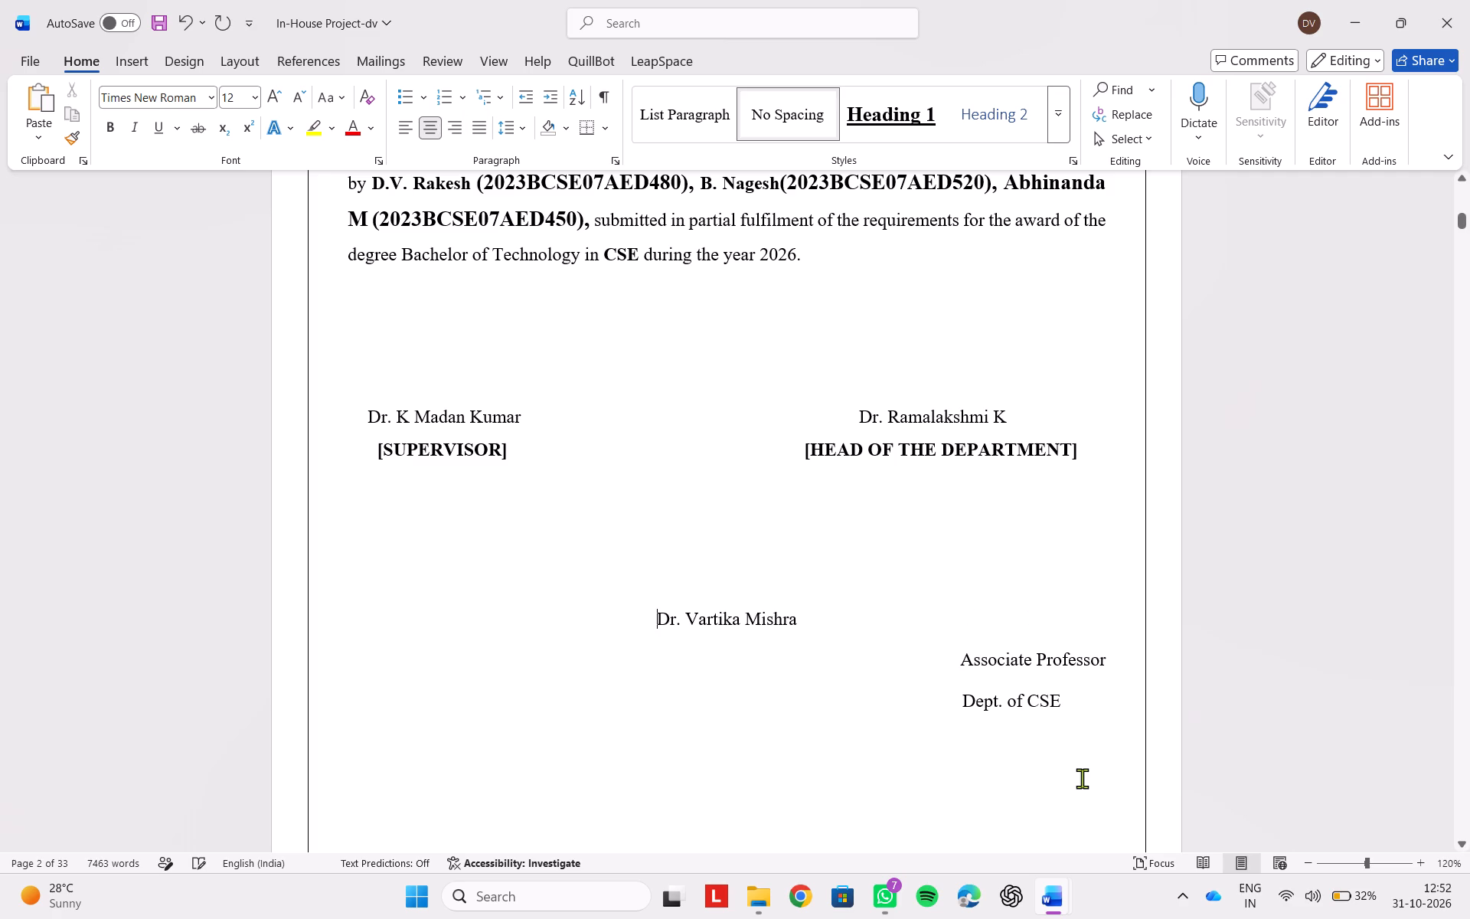
pyautogui.press('Tab')
pyautogui.press('Tab')
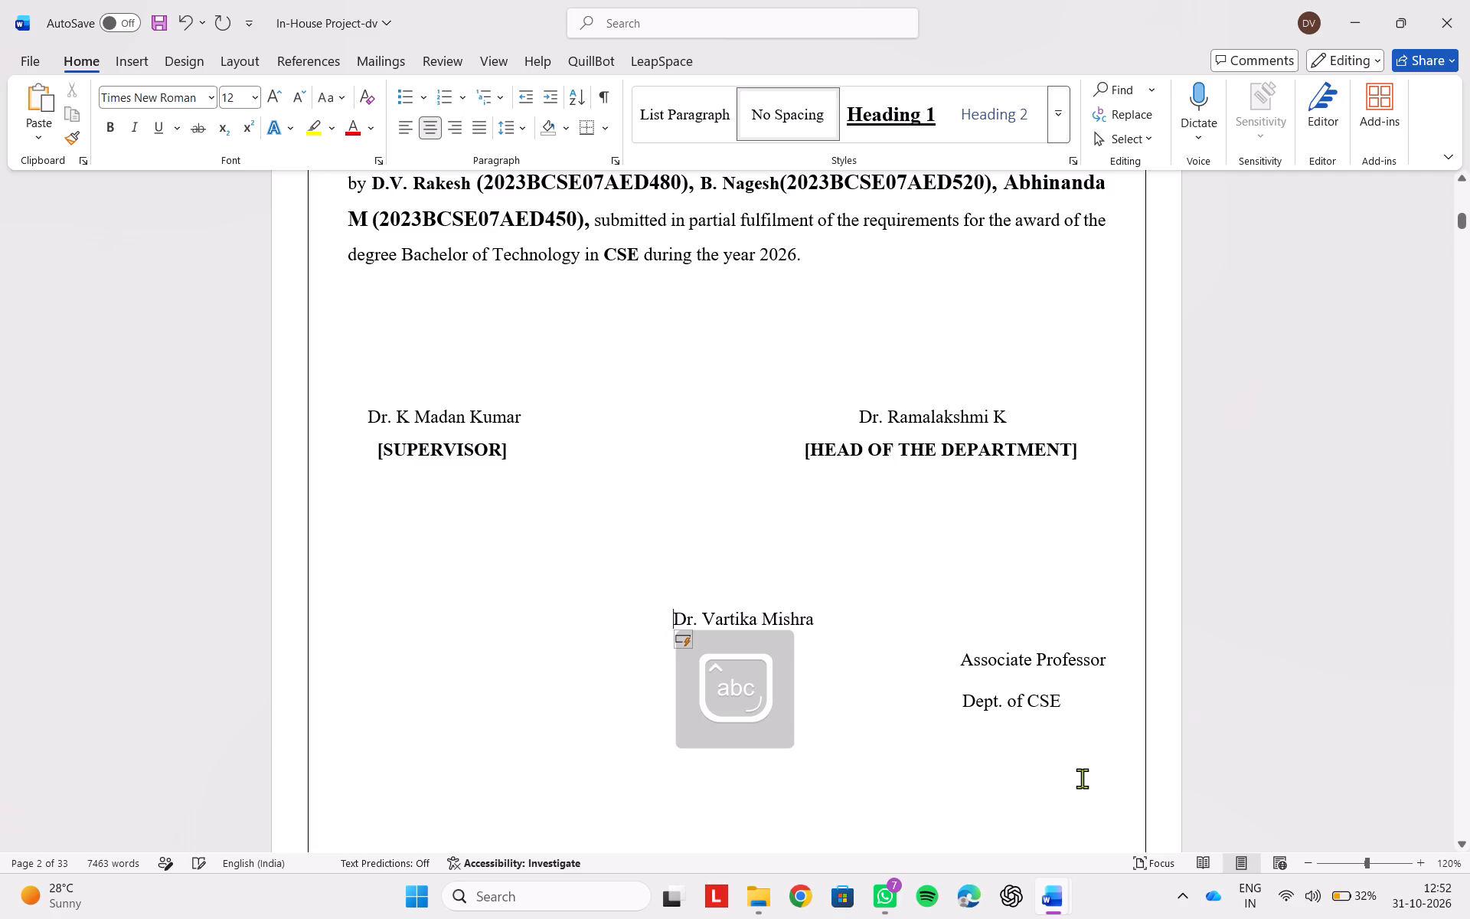
pyautogui.press('Tab')
pyautogui.press('Tab')
pyautogui.press('Tab')
pyautogui.press('Tab')
pyautogui.press('Tab')
pyautogui.press('Tab')
pyautogui.press('Tab')
pyautogui.press('Tab')
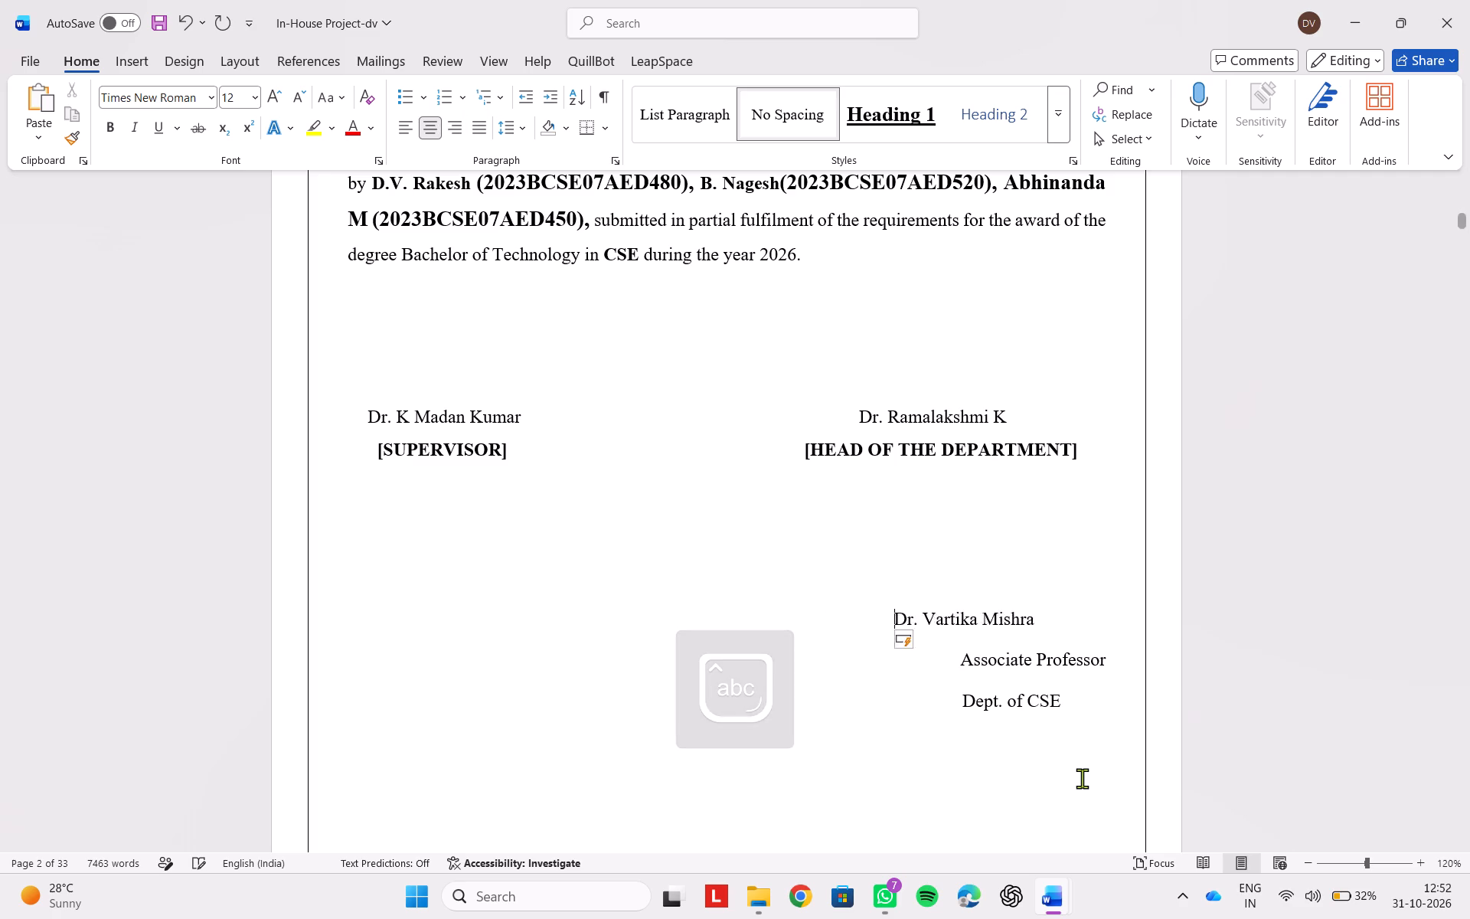
pyautogui.press('Tab')
pyautogui.press('Tab')
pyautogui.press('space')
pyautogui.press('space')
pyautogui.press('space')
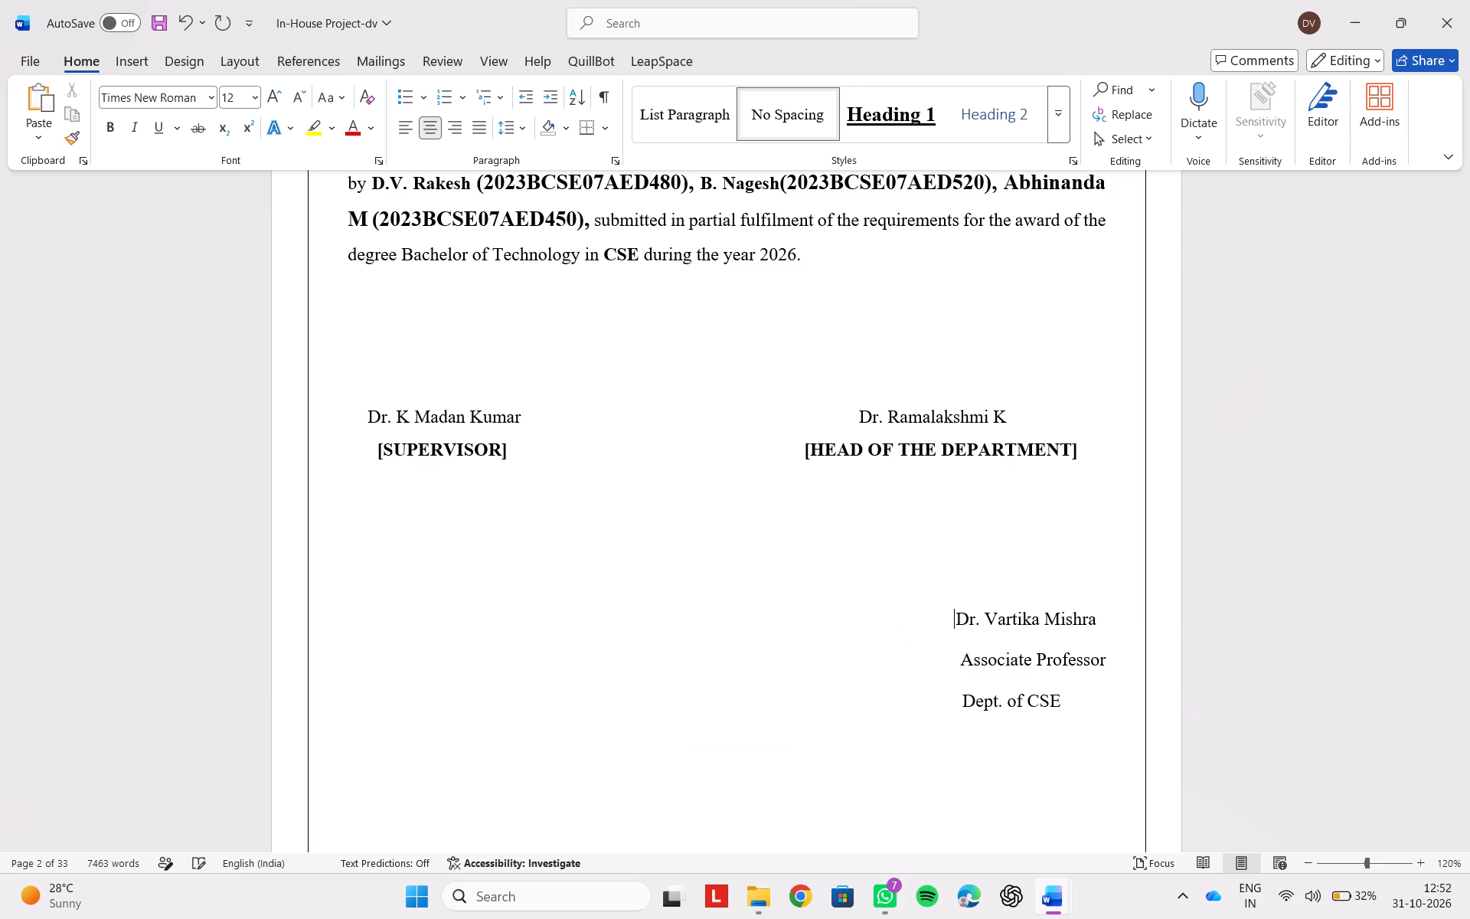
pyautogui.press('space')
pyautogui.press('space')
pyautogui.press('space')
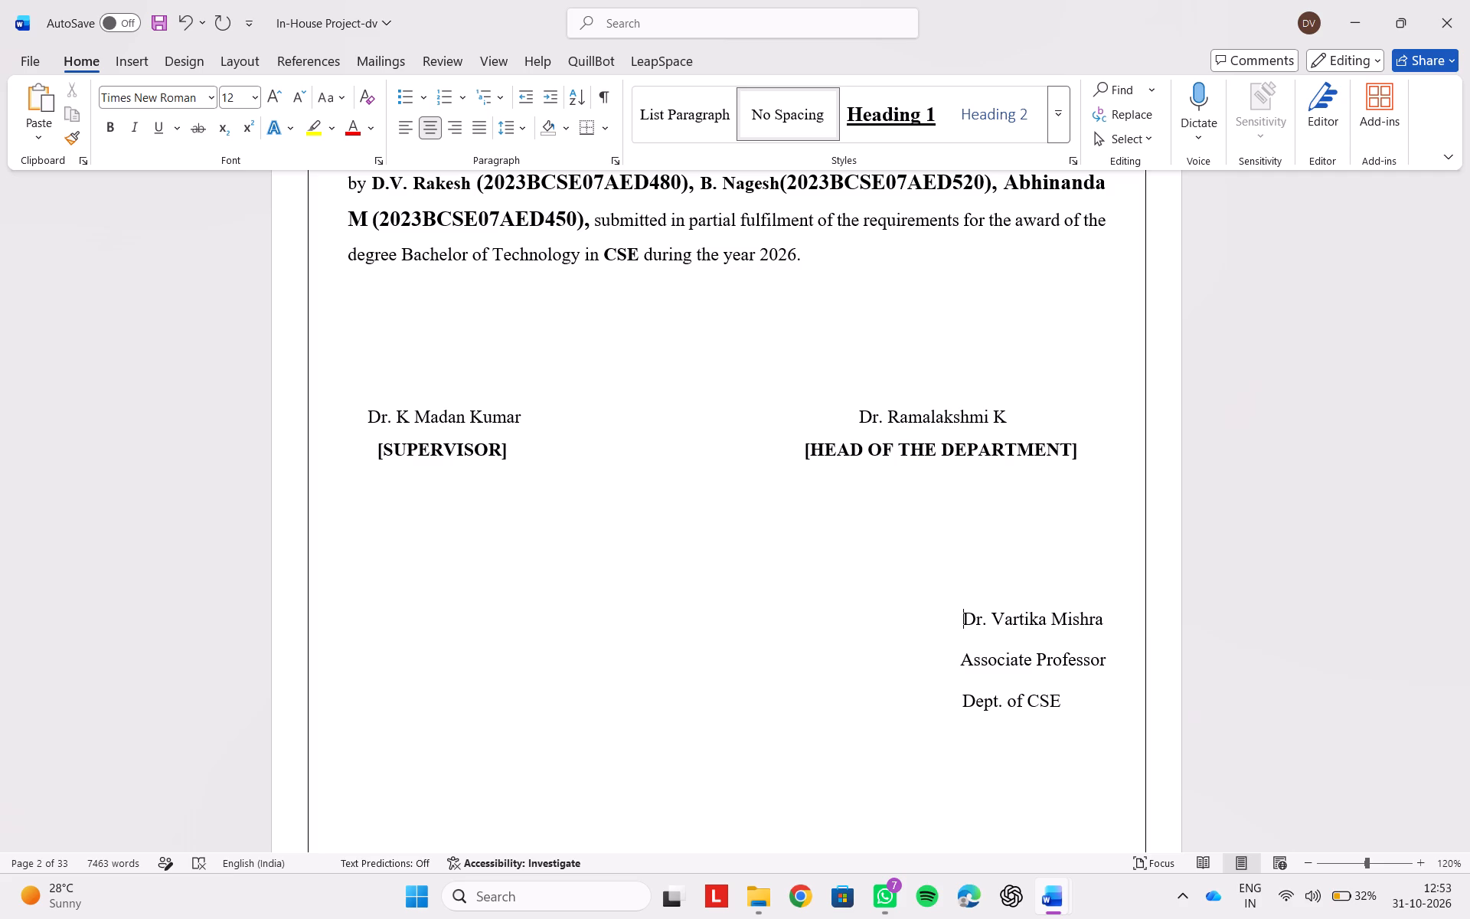
pyautogui.press('BackSpace')
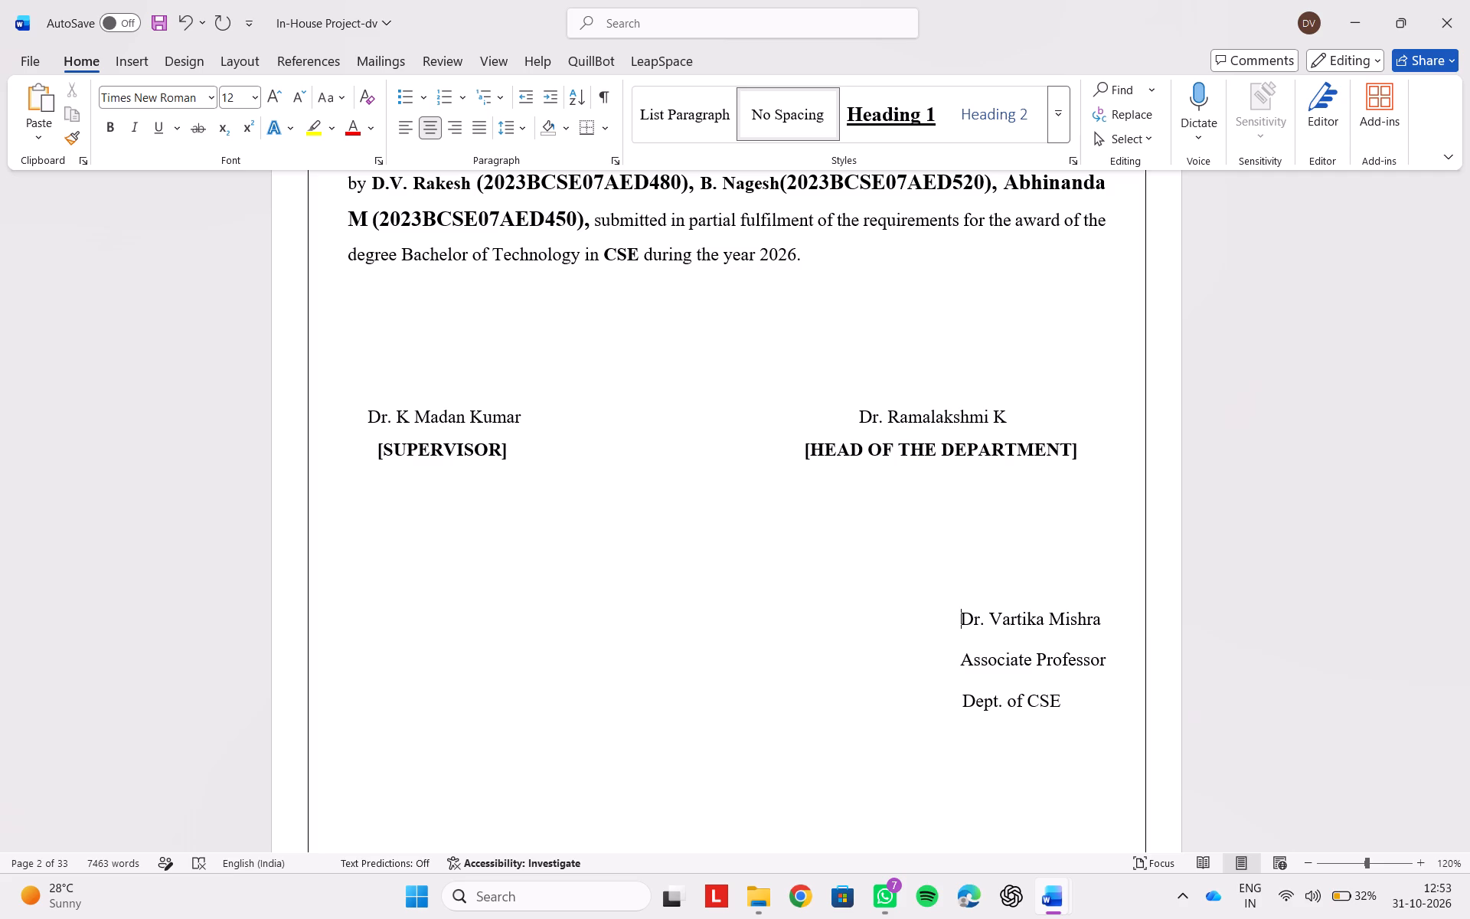
pyautogui.click(1088, 698)
pyautogui.click(1119, 613)
# Remove the initial K that precedes the supervisor's name above [SUPERVISOR] in the signature block.
pyautogui.click(420, 420)
# Correct the supervisor's name in the signature block by replacing the initial K with M.V. and adding the surname at the end.
pyautogui.press('BackSpace')
pyautogui.press('BackSpace')
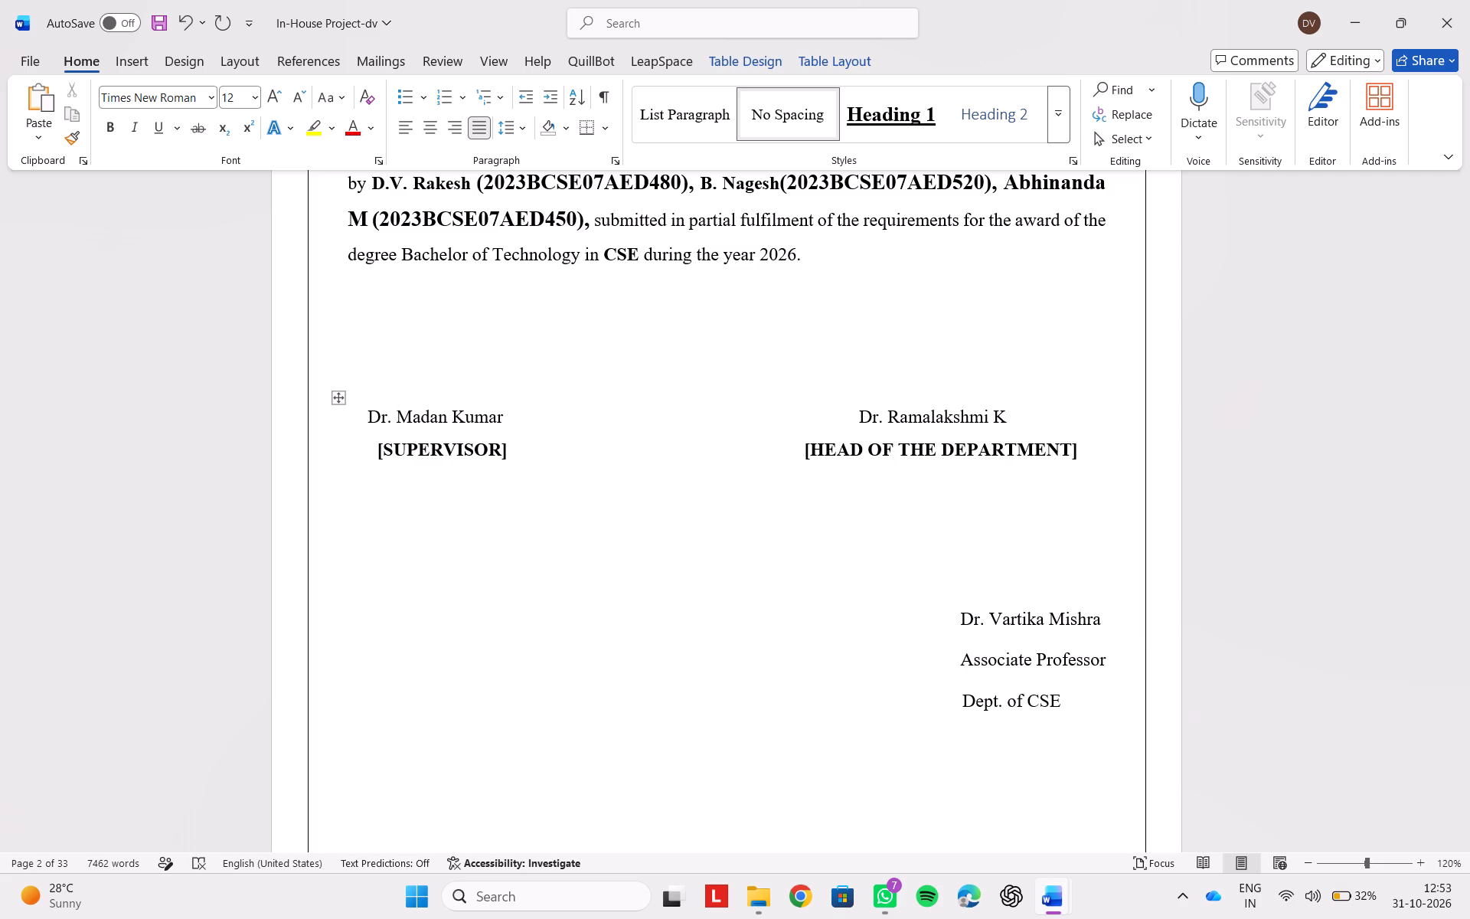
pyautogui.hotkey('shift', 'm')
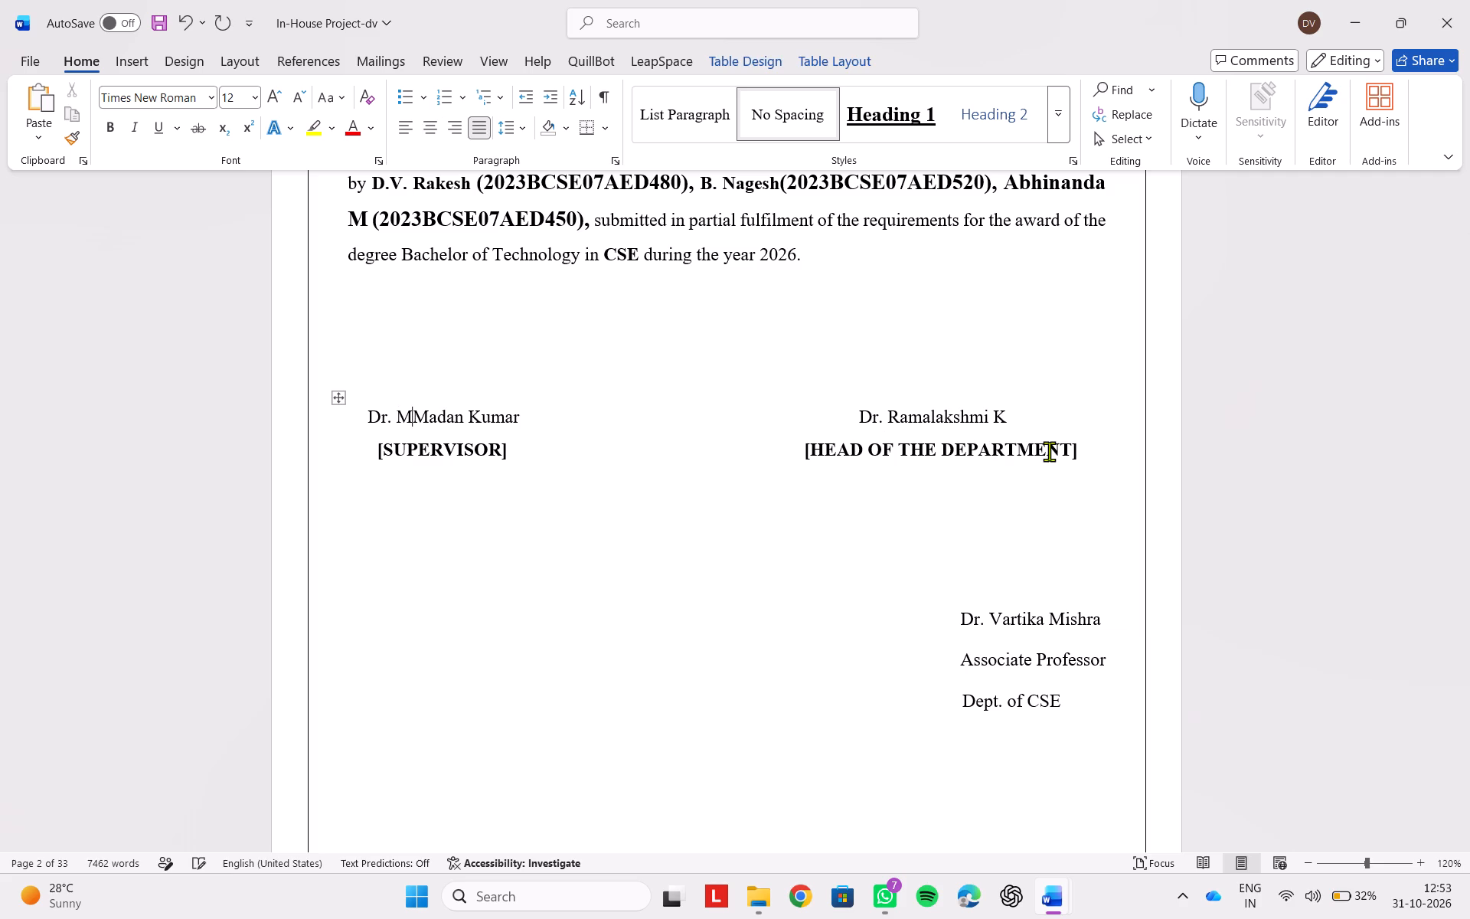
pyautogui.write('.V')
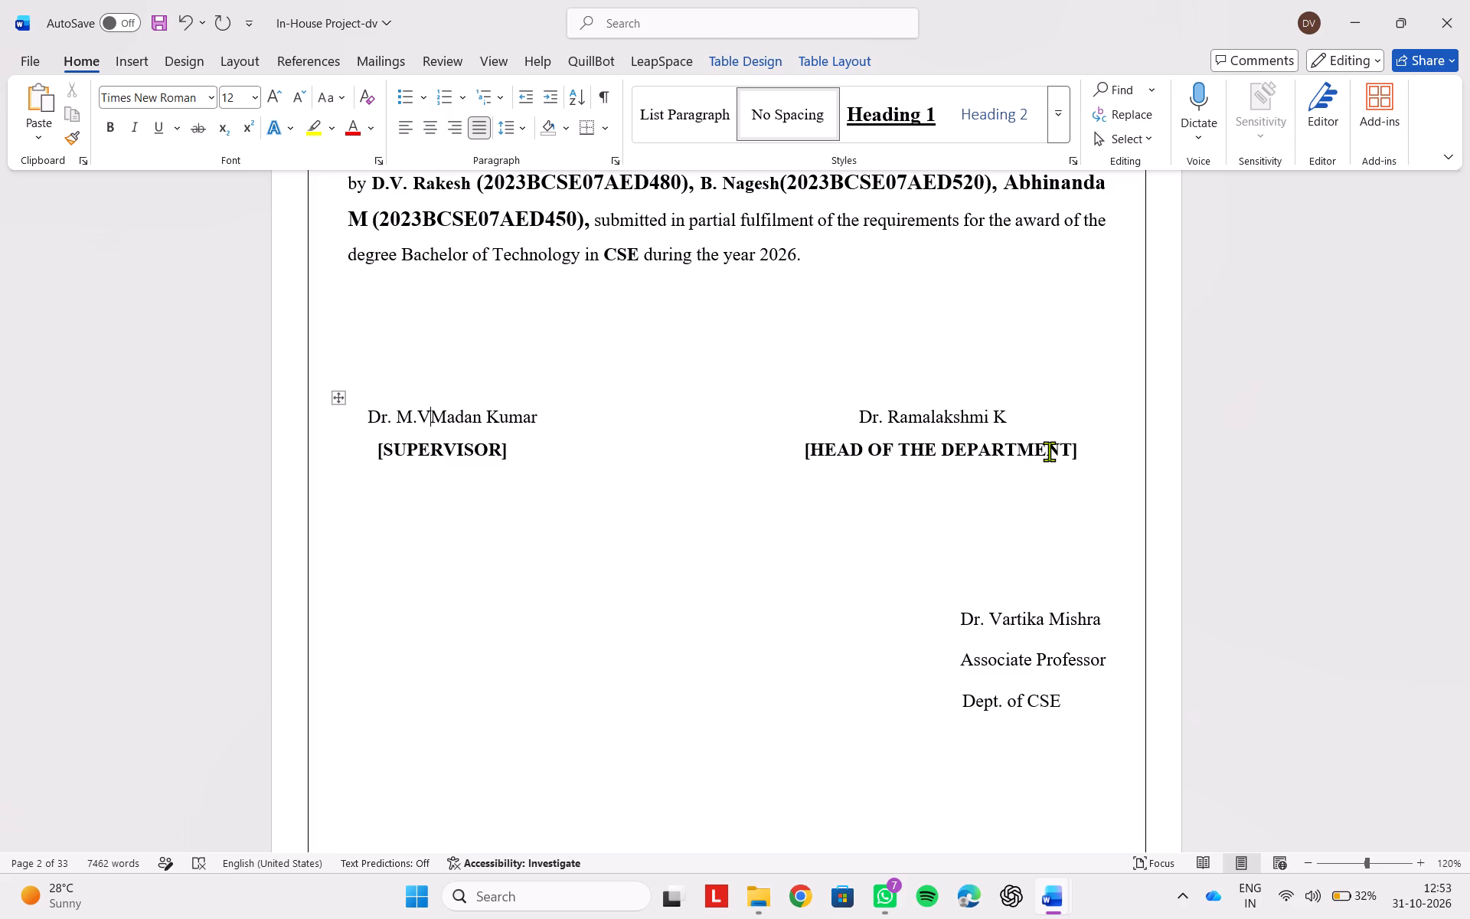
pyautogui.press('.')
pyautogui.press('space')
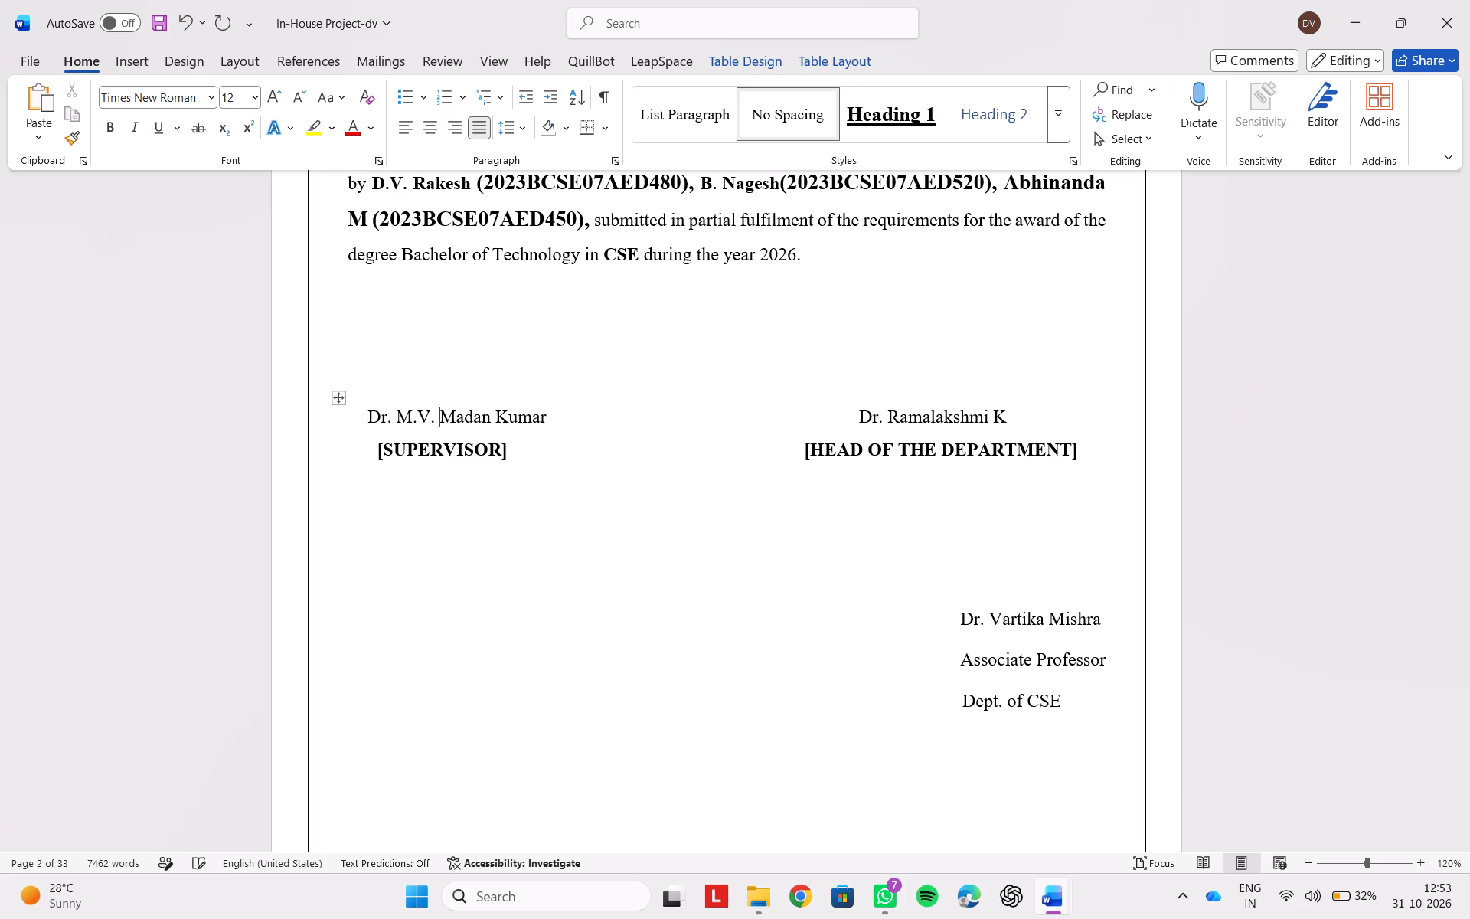
pyautogui.click(560, 419)
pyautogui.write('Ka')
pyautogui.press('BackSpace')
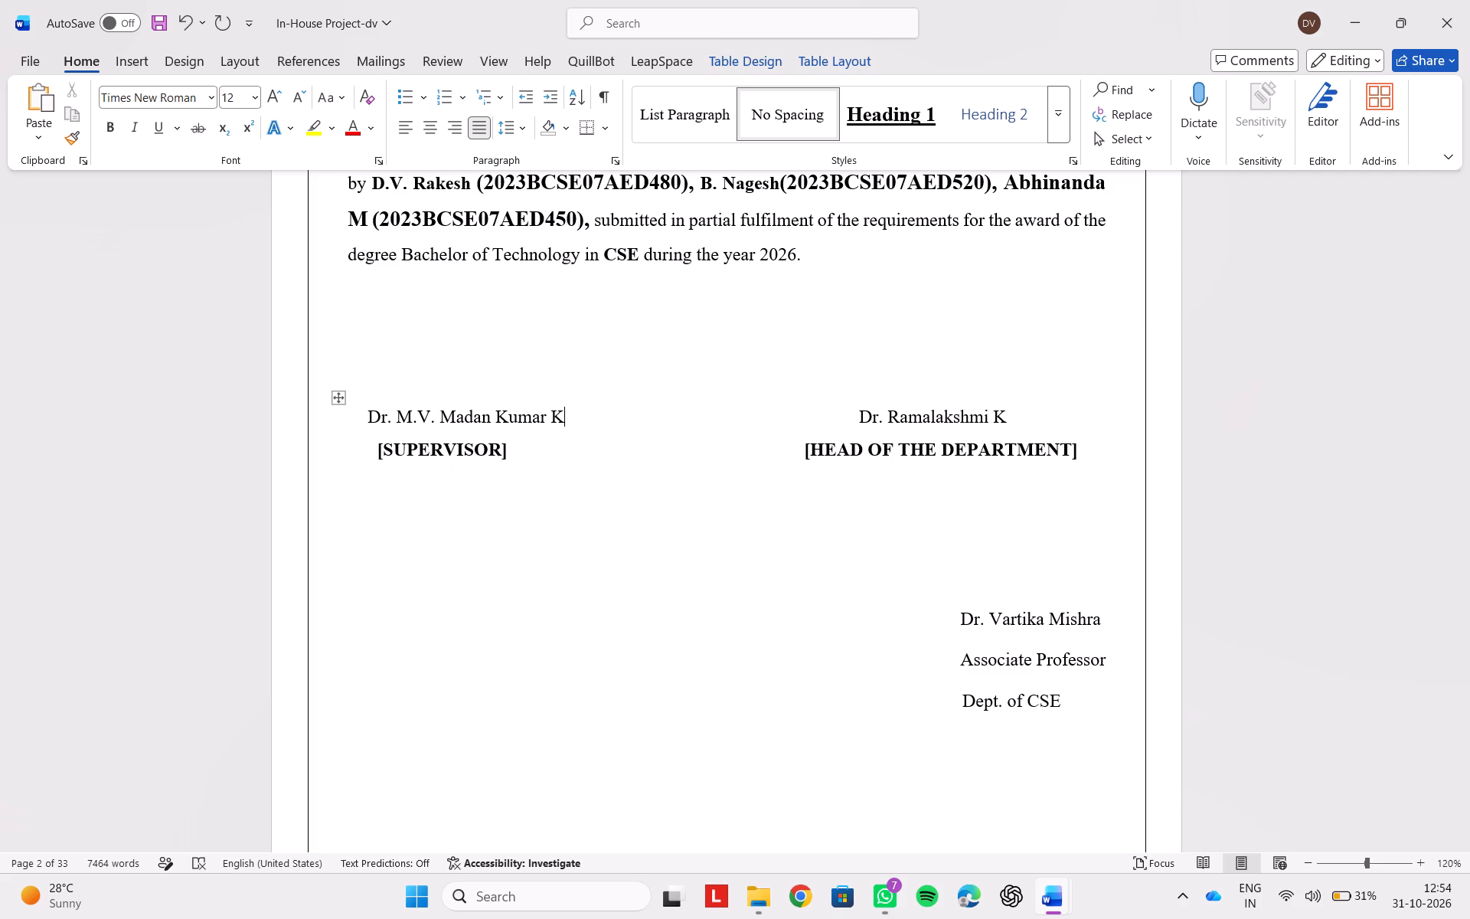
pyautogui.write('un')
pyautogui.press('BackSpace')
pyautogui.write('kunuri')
# Indent the [SUPERVISOR] title with spaces to centre it under the lengthened supervisor name.
pyautogui.click(378, 445)
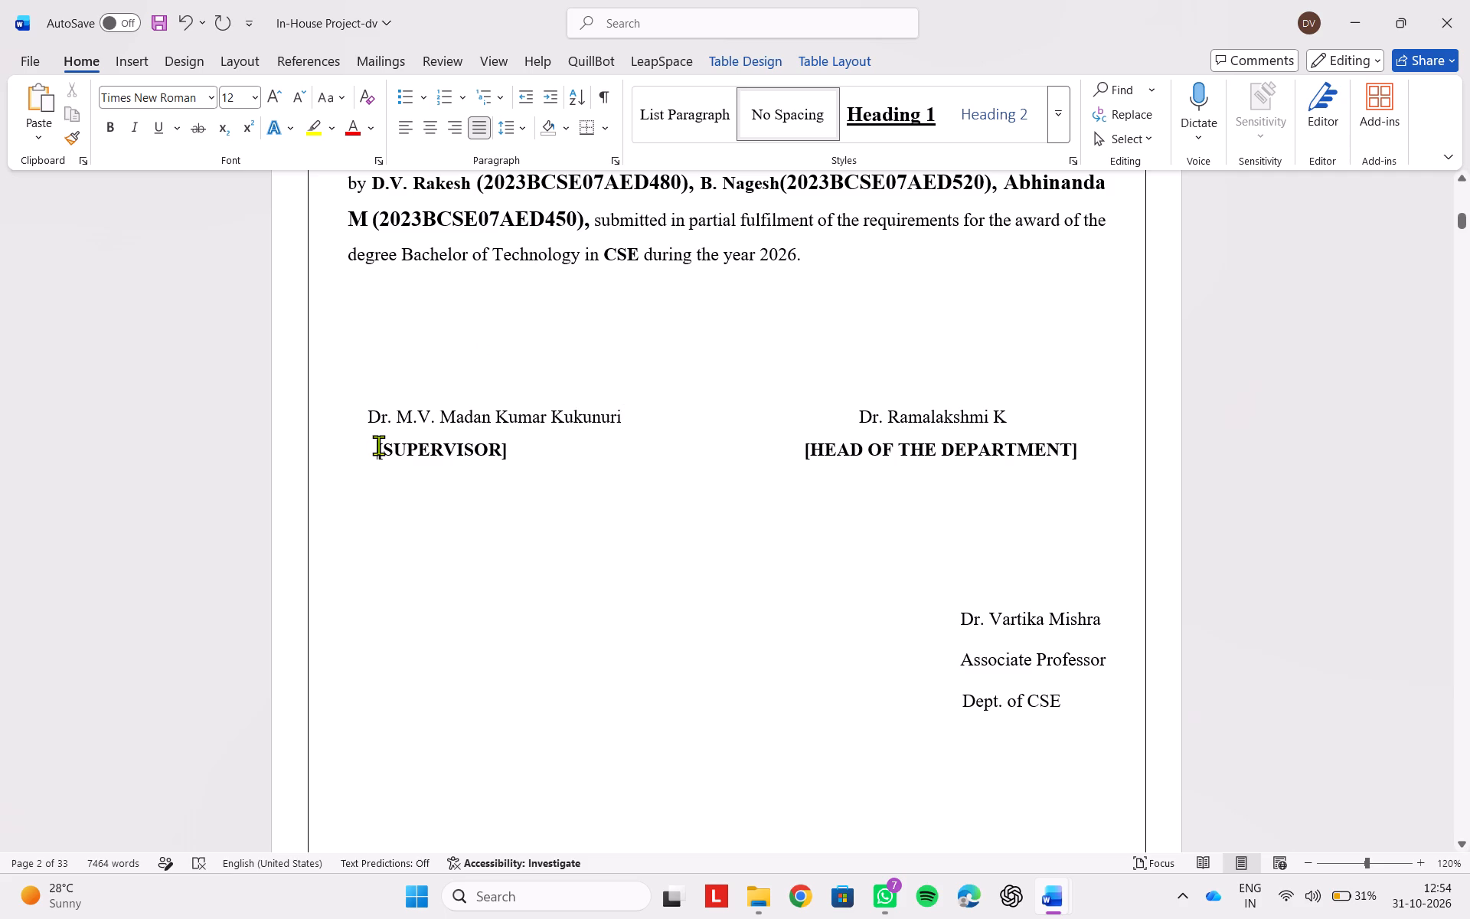
pyautogui.press('Tab')
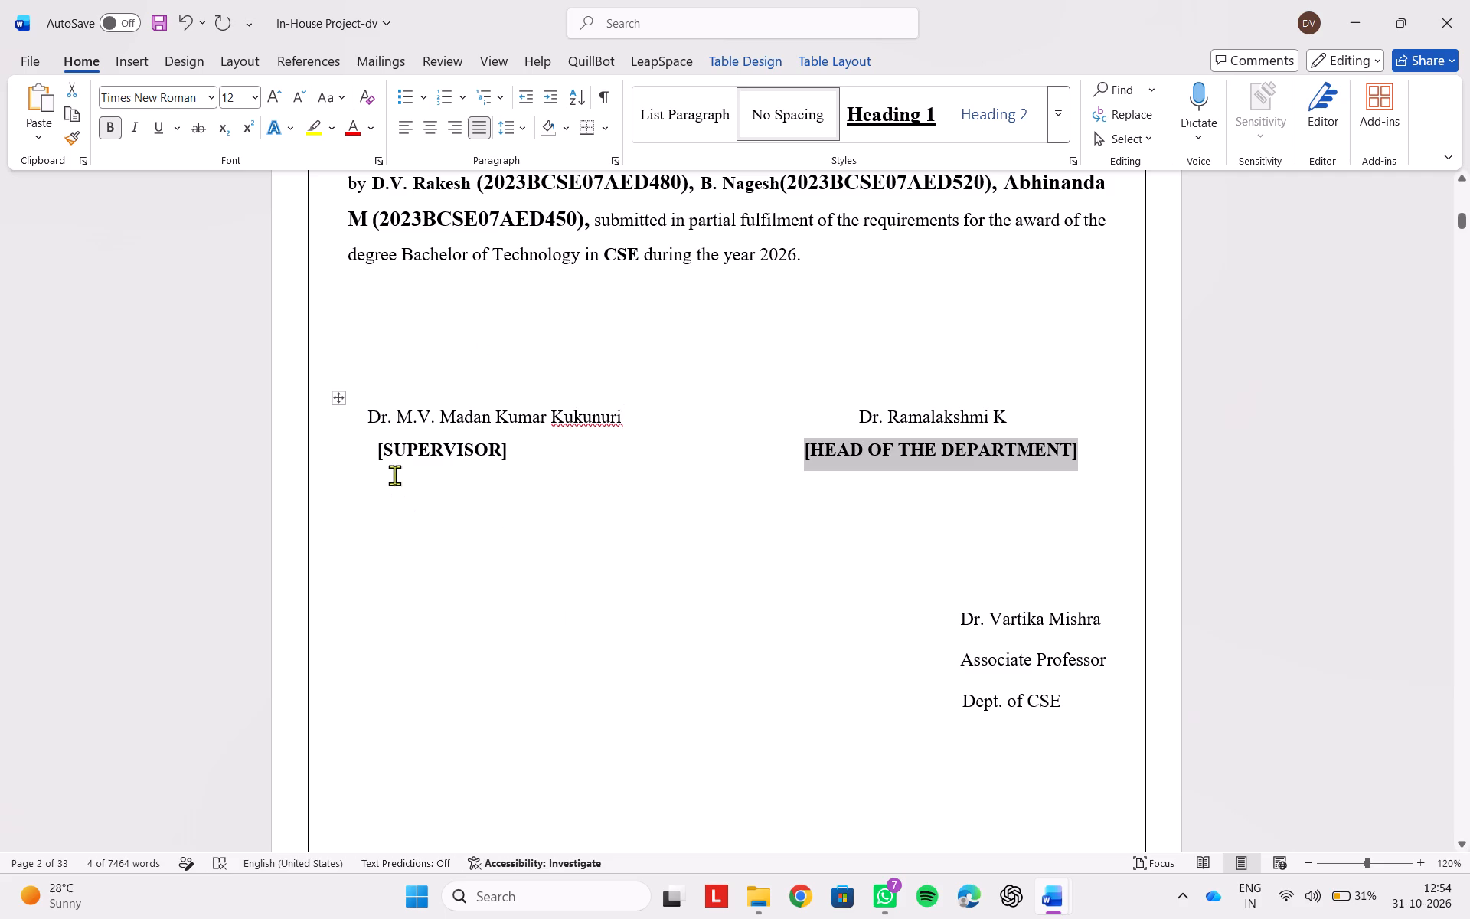
pyautogui.click(373, 442)
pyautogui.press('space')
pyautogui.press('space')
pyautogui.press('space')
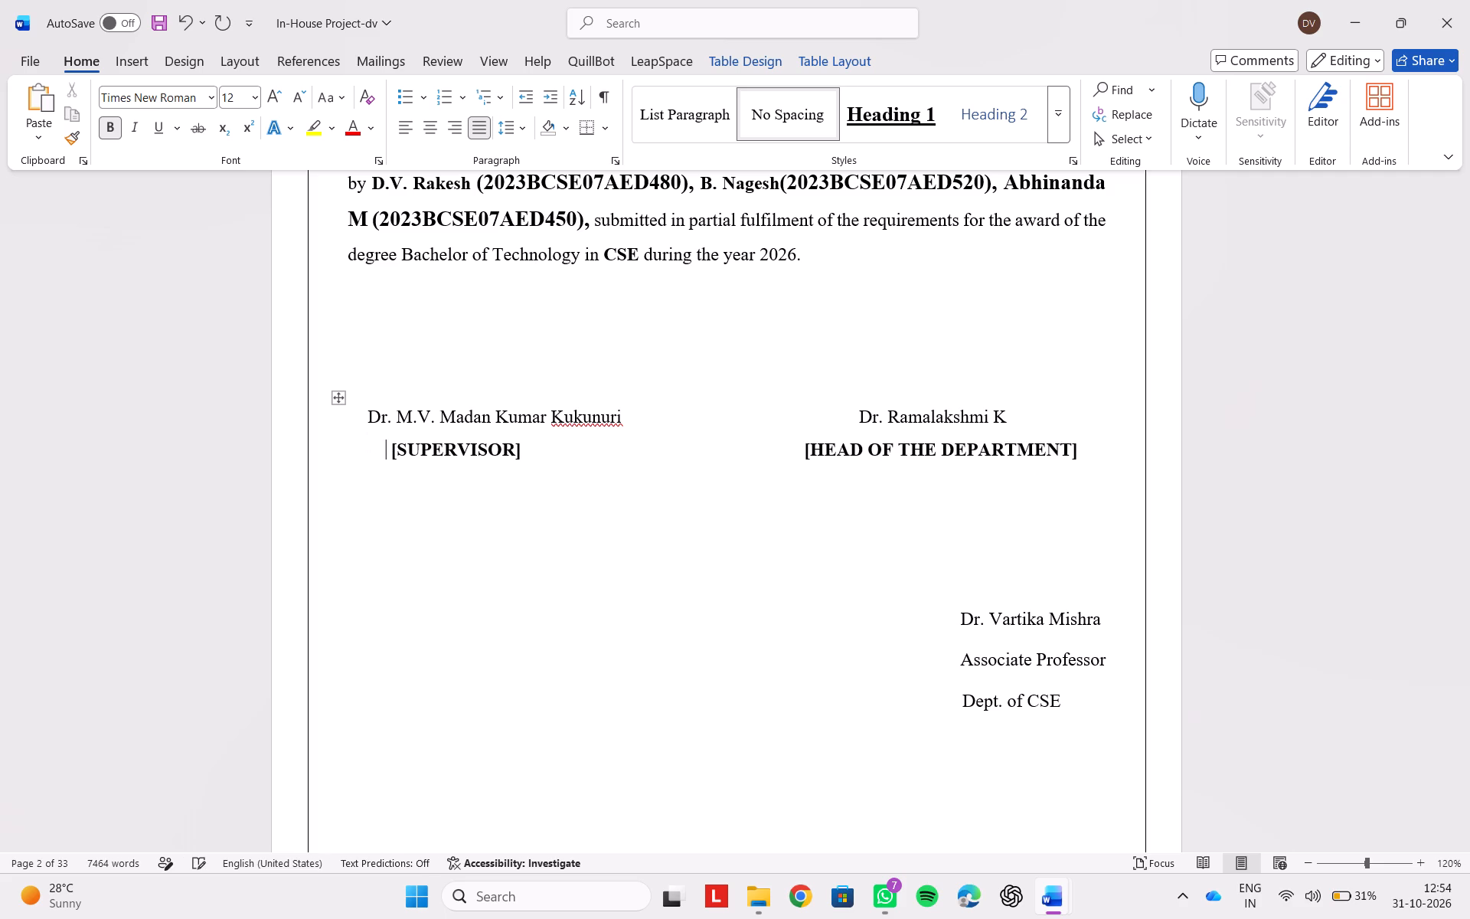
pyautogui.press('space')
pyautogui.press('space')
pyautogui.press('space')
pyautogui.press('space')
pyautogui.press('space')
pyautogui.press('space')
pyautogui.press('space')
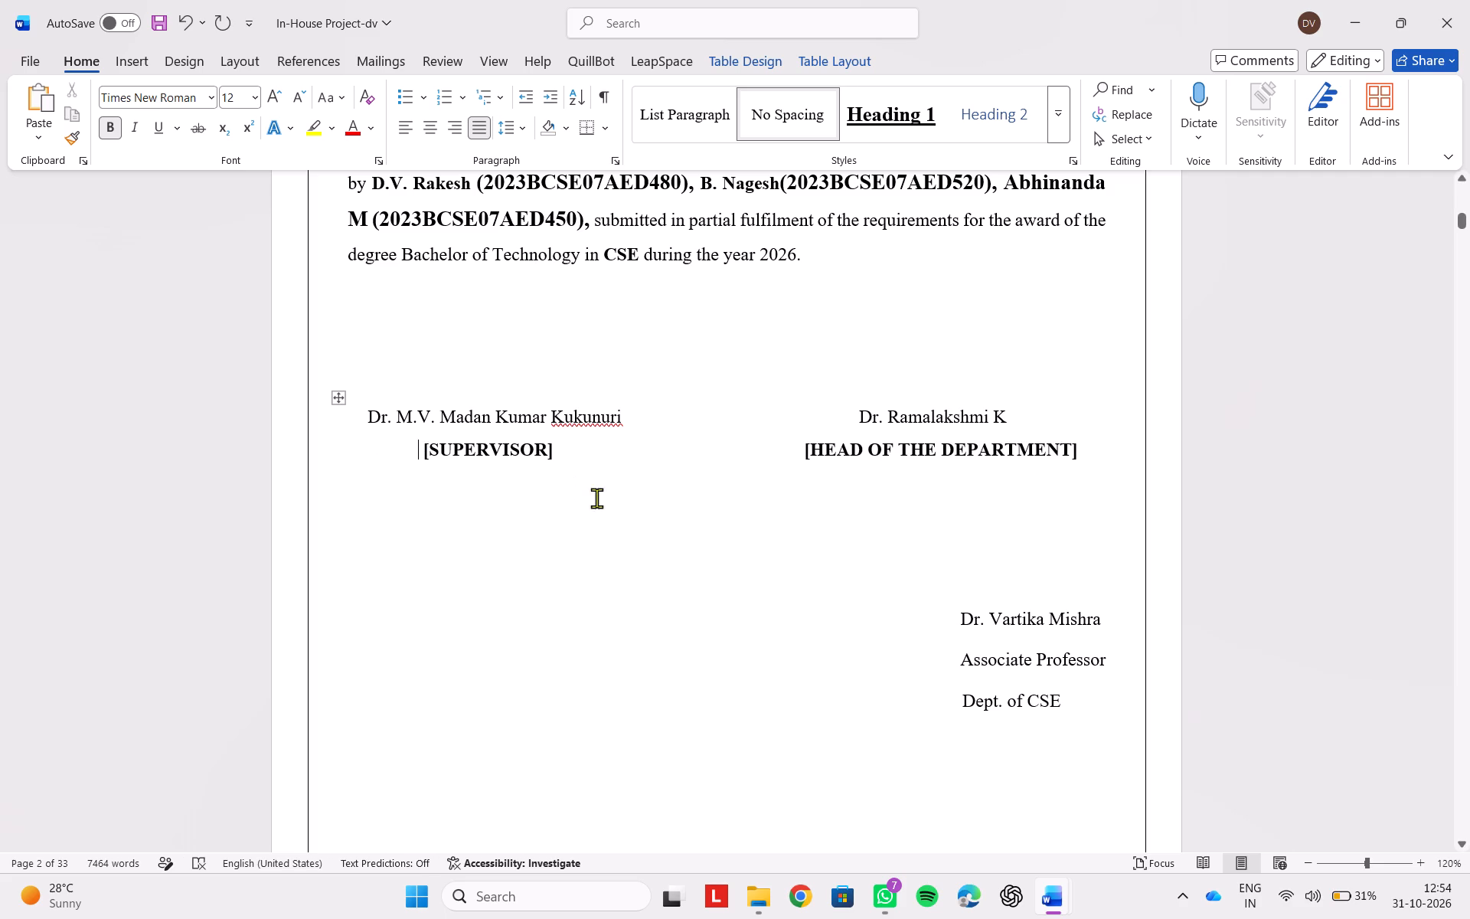
pyautogui.click(591, 416)
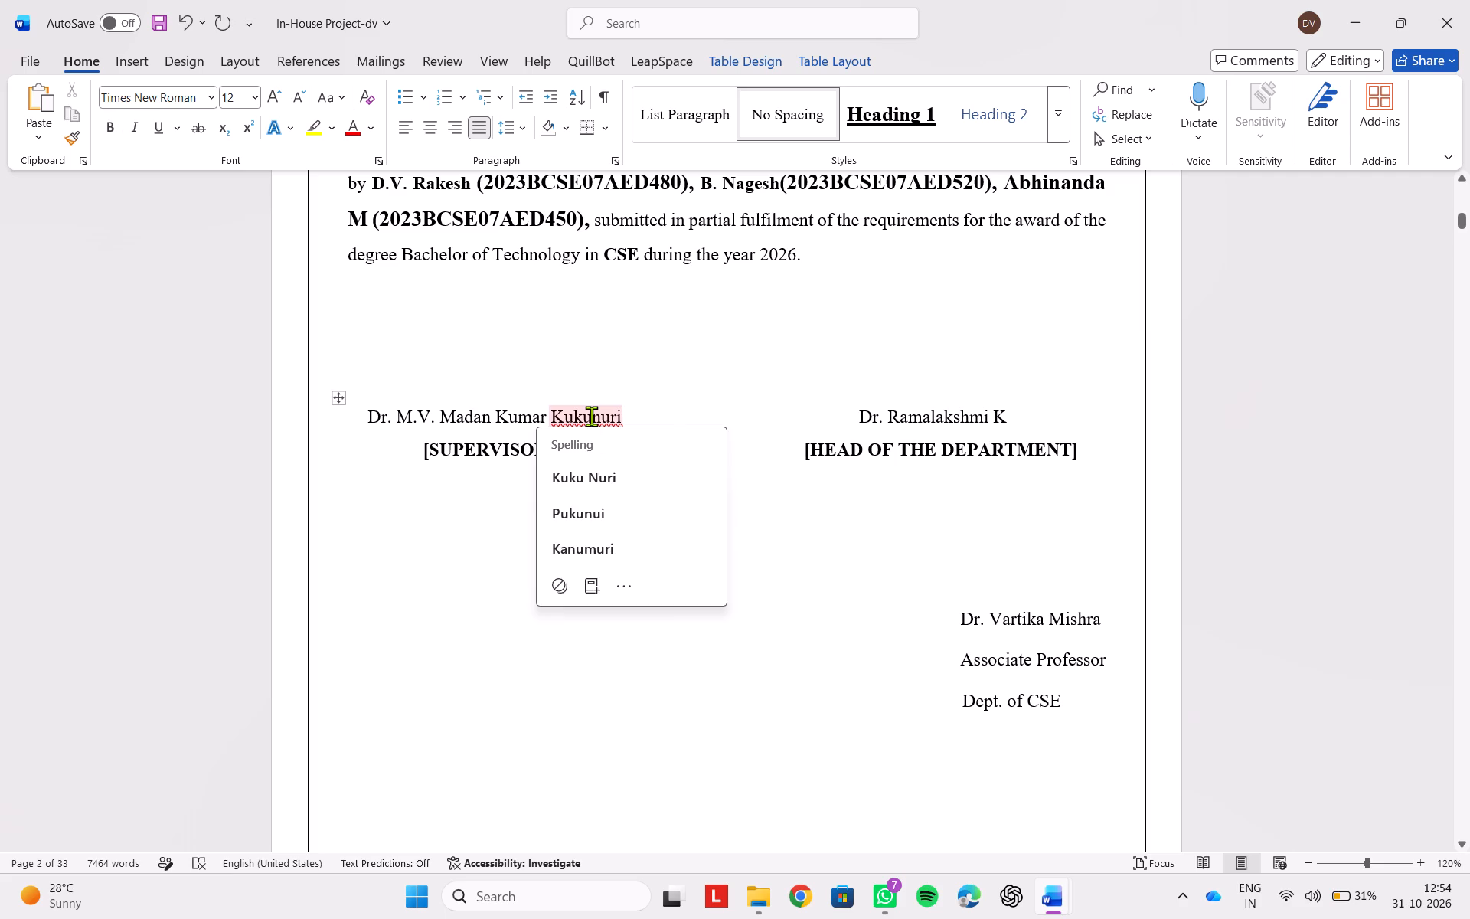
pyautogui.click(675, 420)
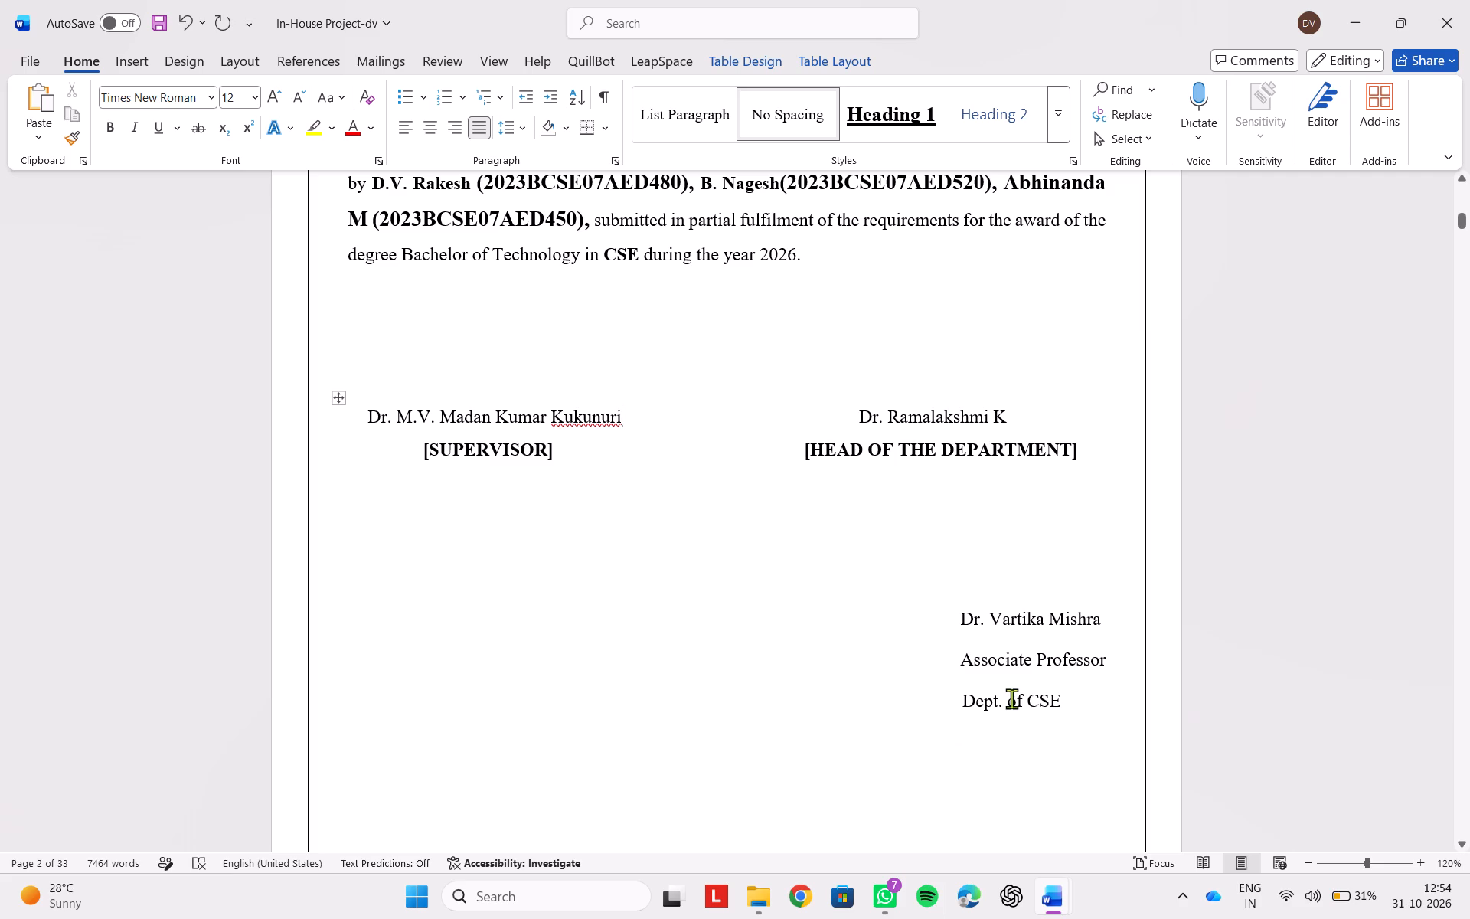
# Enclose the mentor's Associate Professor title in square brackets in the certificate's signature block.
pyautogui.click(962, 660)
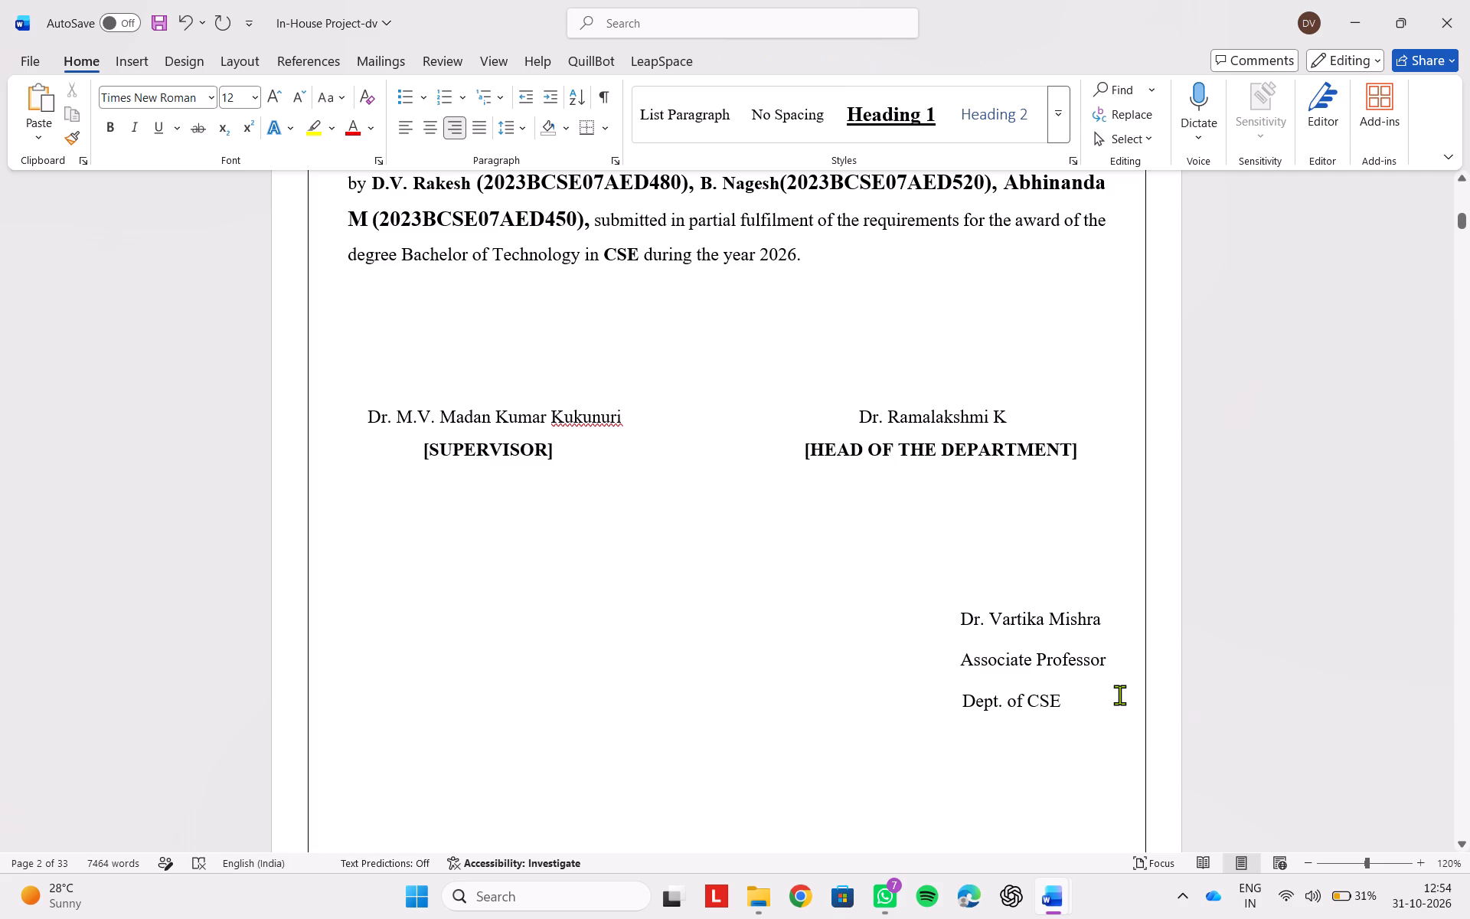
pyautogui.press('[')
pyautogui.press('Right')
pyautogui.press('Right')
pyautogui.press('Right')
pyautogui.press('Right')
pyautogui.press('Right')
pyautogui.press('Right')
pyautogui.press('Right')
pyautogui.press('Right')
pyautogui.press('Right')
pyautogui.press('Right')
pyautogui.press('Right')
pyautogui.press('Right')
pyautogui.press('Right')
pyautogui.press('Right')
pyautogui.press('Right')
pyautogui.press('Right')
pyautogui.press('Right')
pyautogui.press('Right')
pyautogui.press('Right')
pyautogui.press(']')
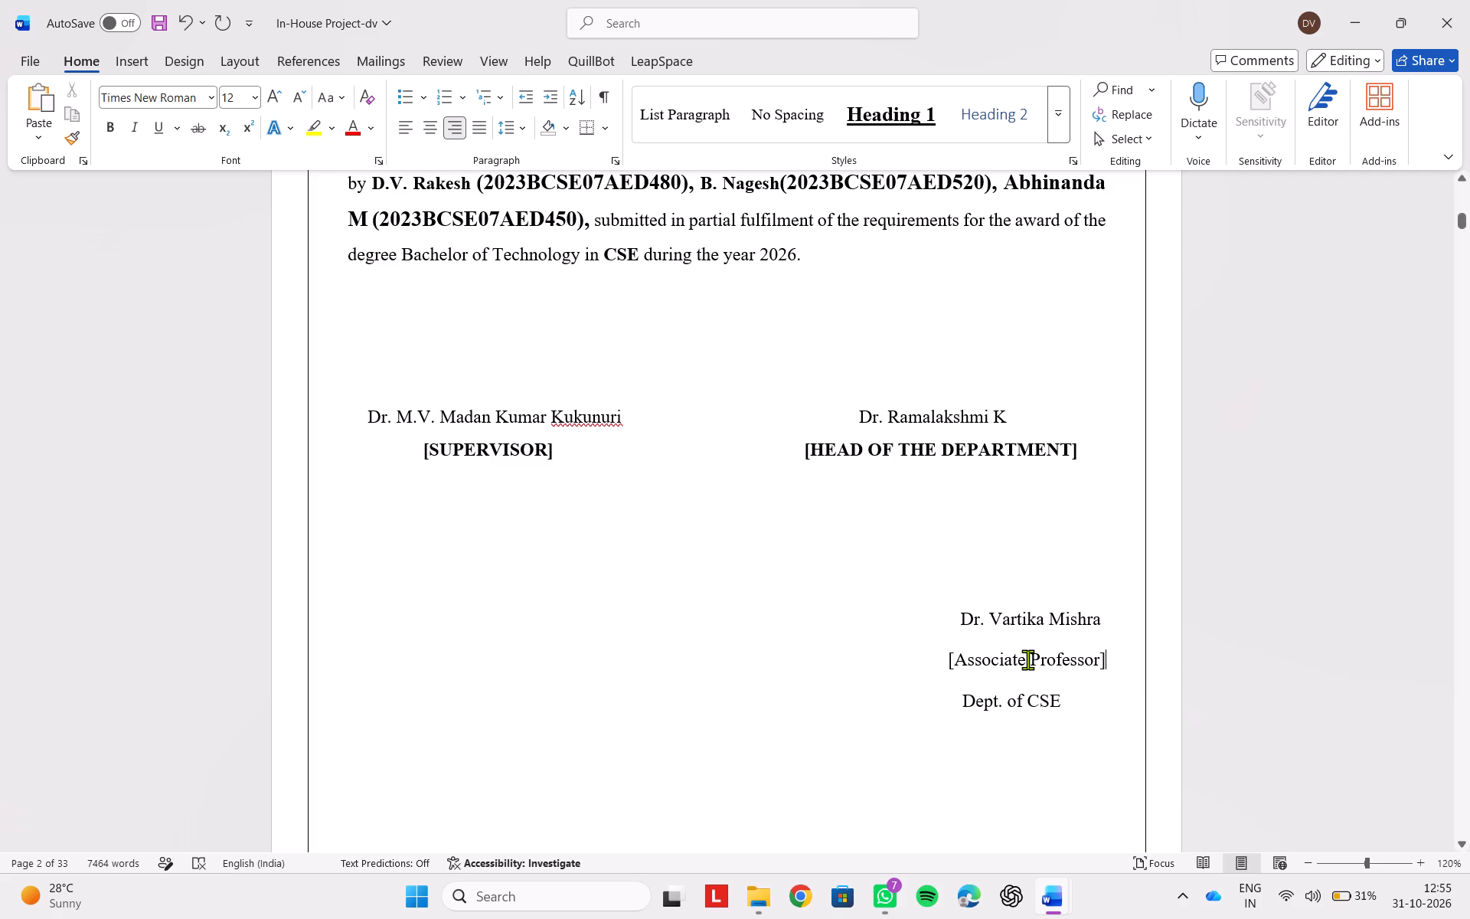
# Change the mentor's bracketed title from Associate to Assistant, so it reads [Assistant Professor].
pyautogui.click(1027, 659)
pyautogui.press('BackSpace')
pyautogui.press('BackSpace')
pyautogui.press('BackSpace')
pyautogui.press('BackSpace')
pyautogui.press('BackSpace')
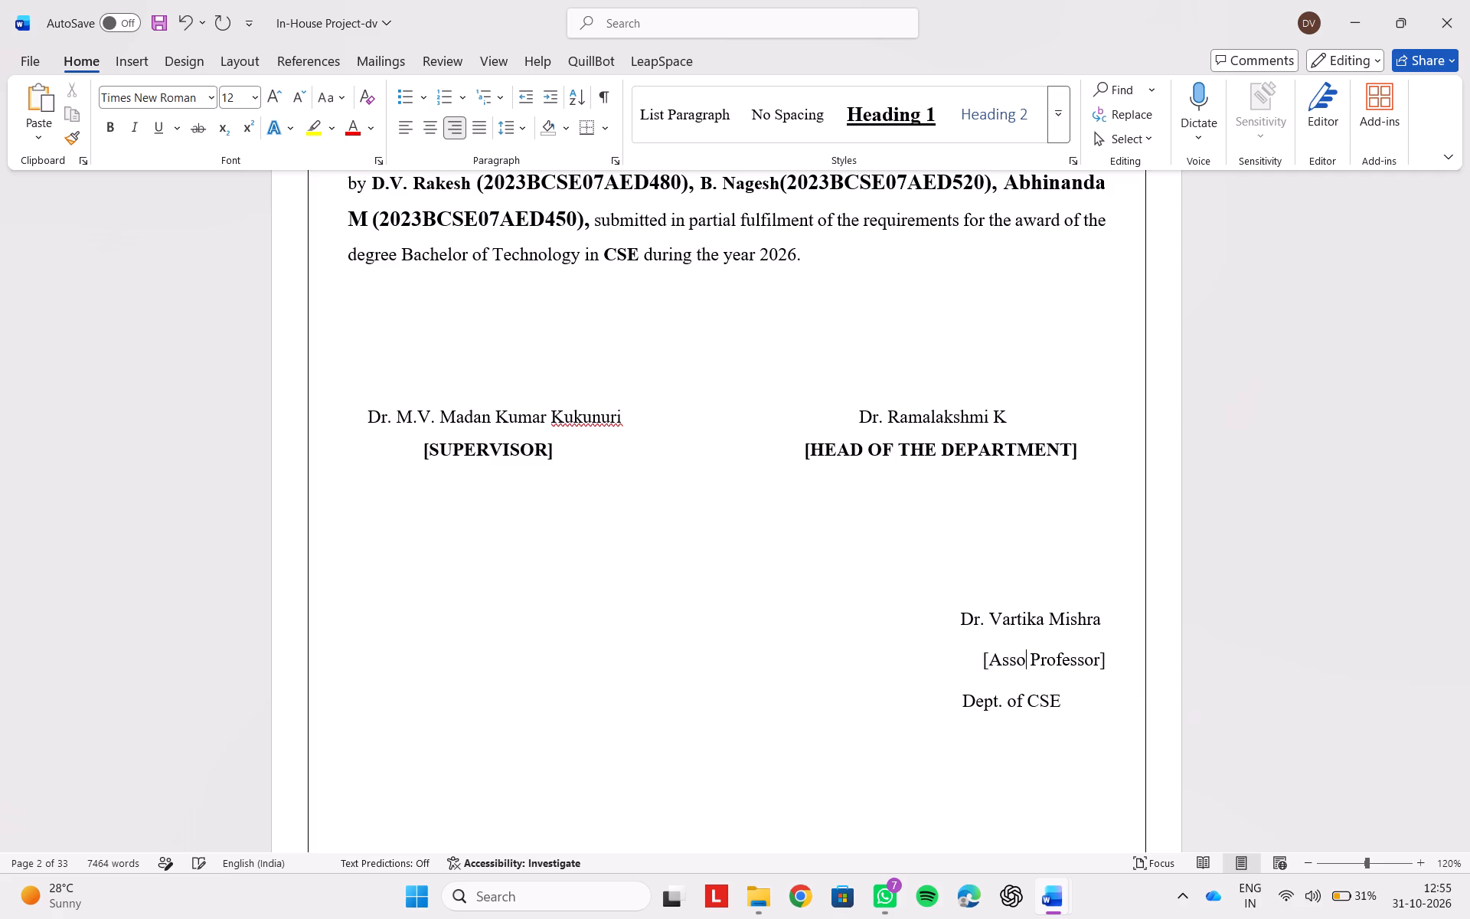
pyautogui.press('BackSpace')
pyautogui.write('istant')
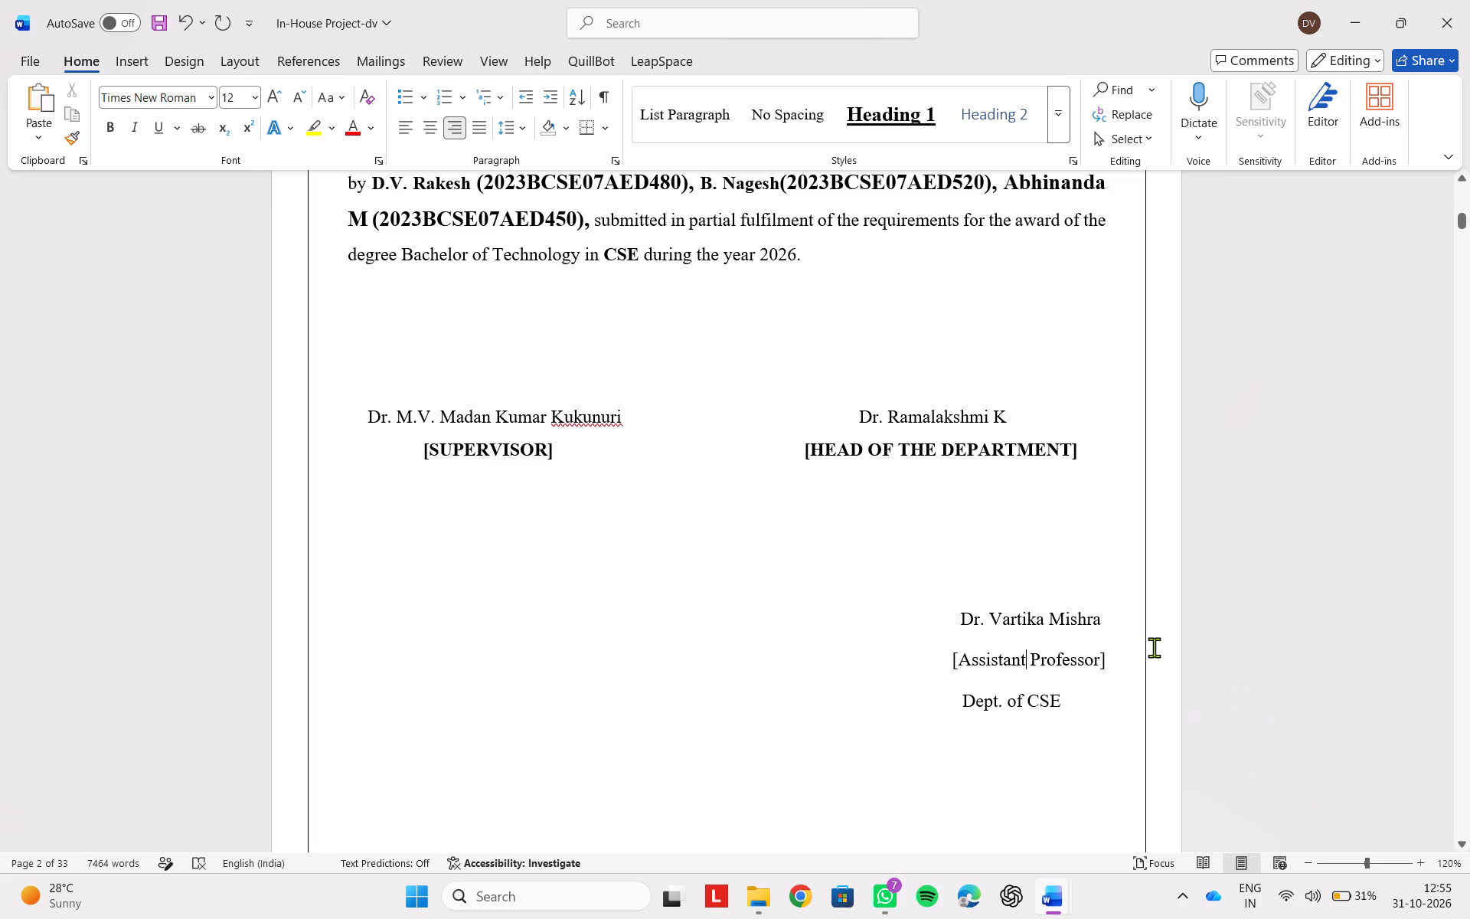
# Make the mentor's [Assistant Professor] title line bold.
pyautogui.moveTo(943, 657); pyautogui.dragTo(1119, 668)
pyautogui.click(1138, 636)
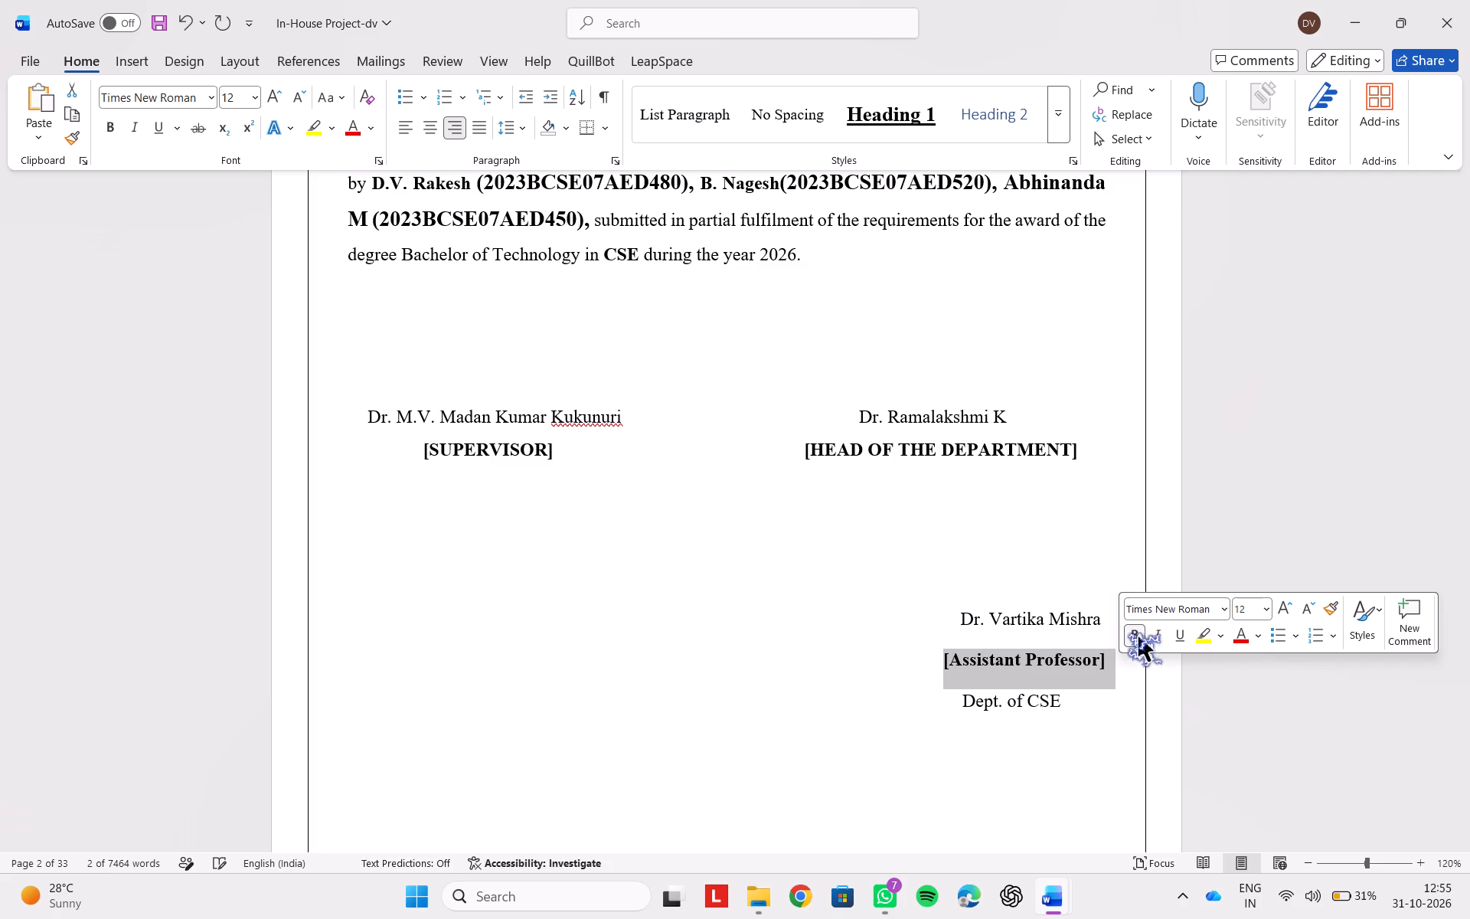
pyautogui.click(1116, 679)
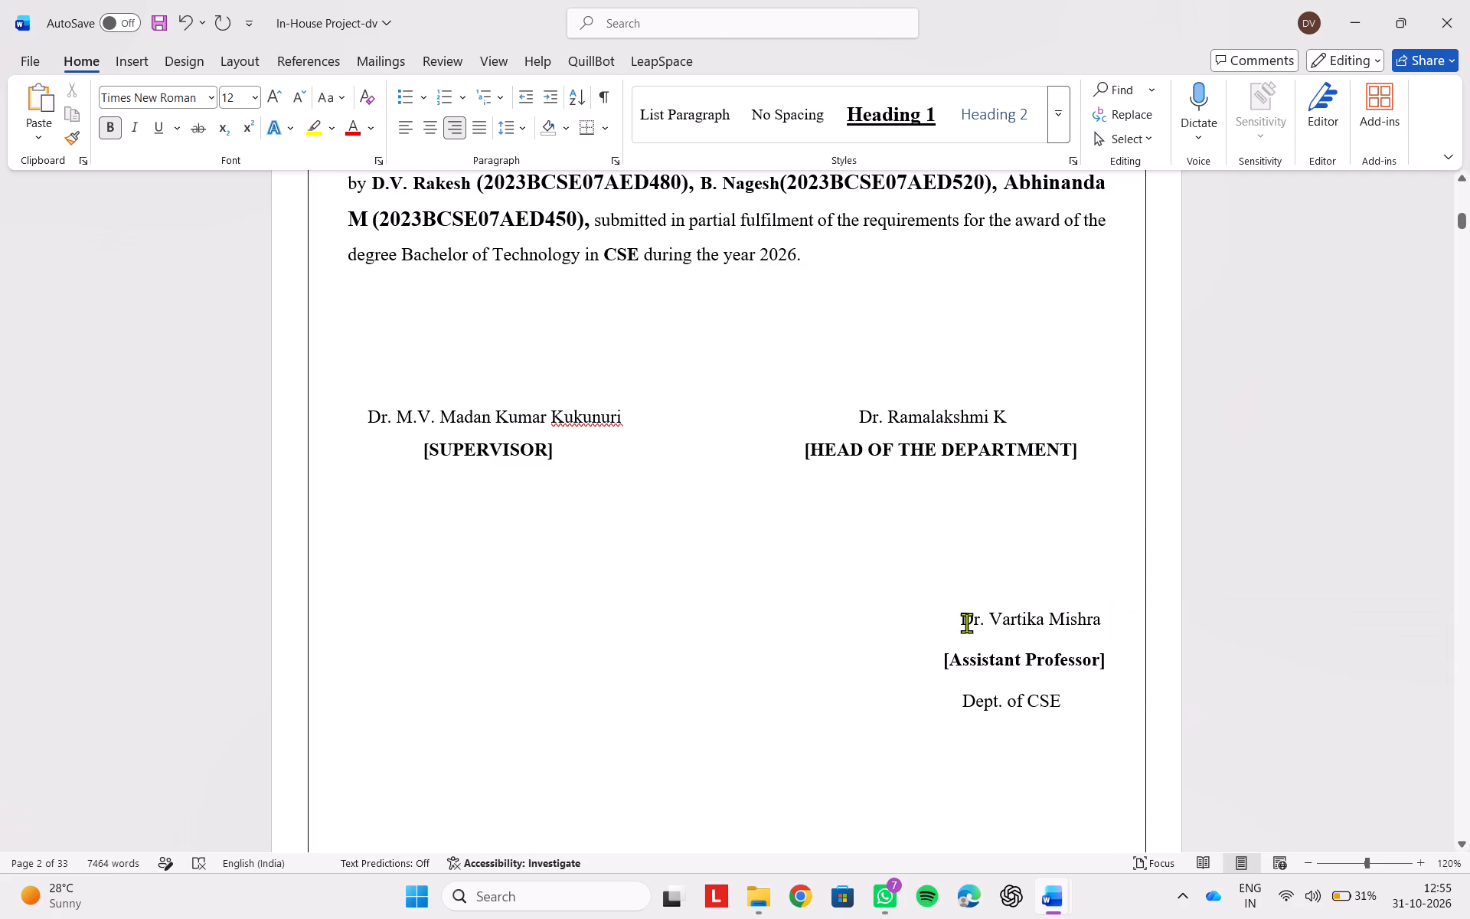
# Remove four leading spaces before the mentor's name to centre it over the [Assistant Professor] title.
pyautogui.click(959, 613)
pyautogui.press('BackSpace')
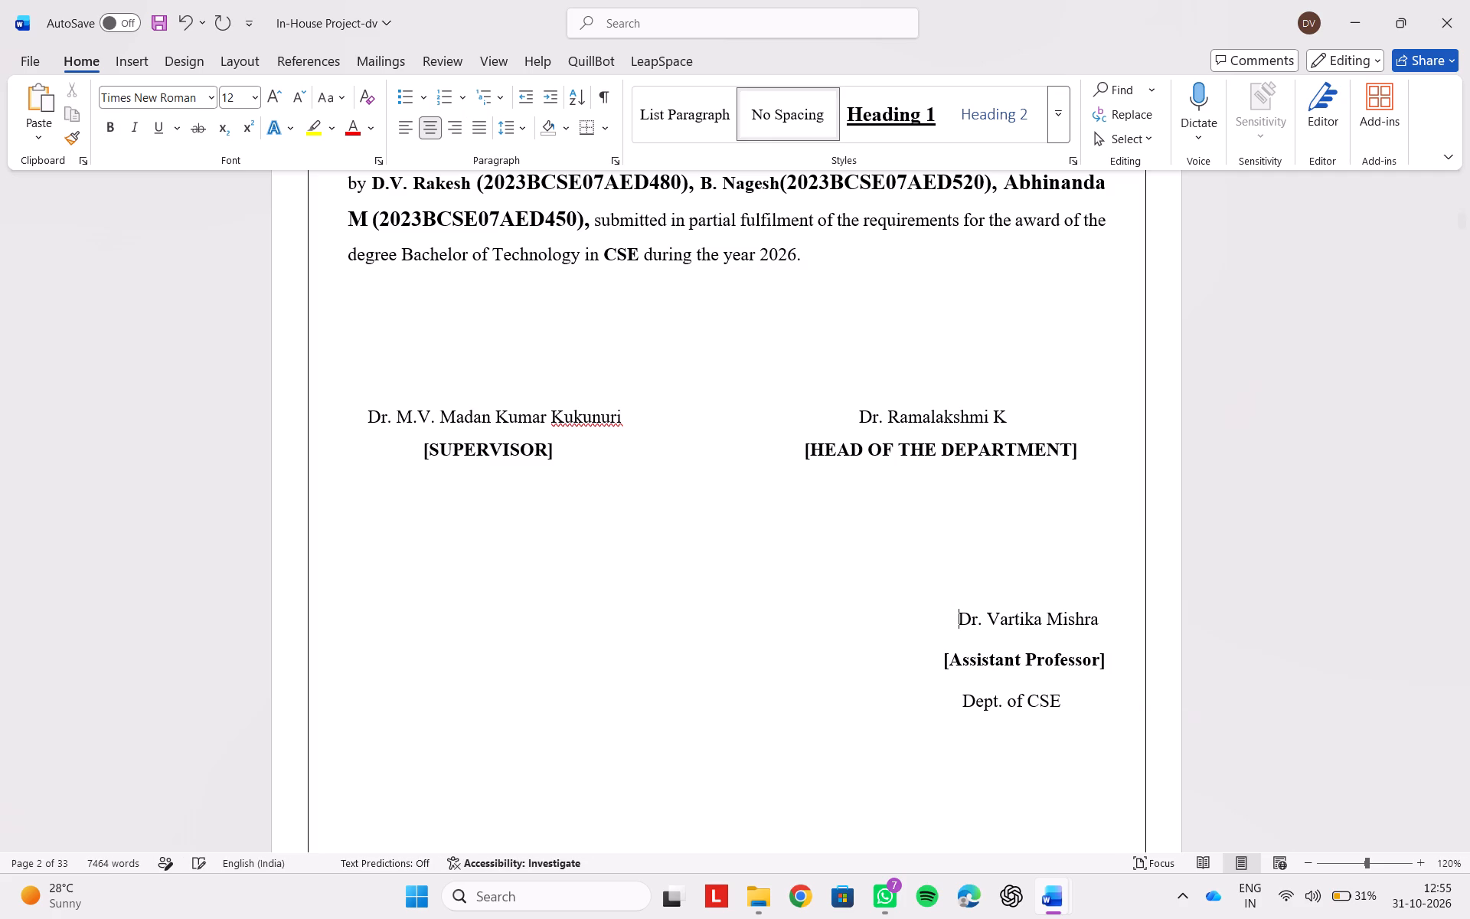
pyautogui.press('BackSpace')
pyautogui.press('BackSpace')
pyautogui.press('BackSpace')
pyautogui.press('BackSpace')
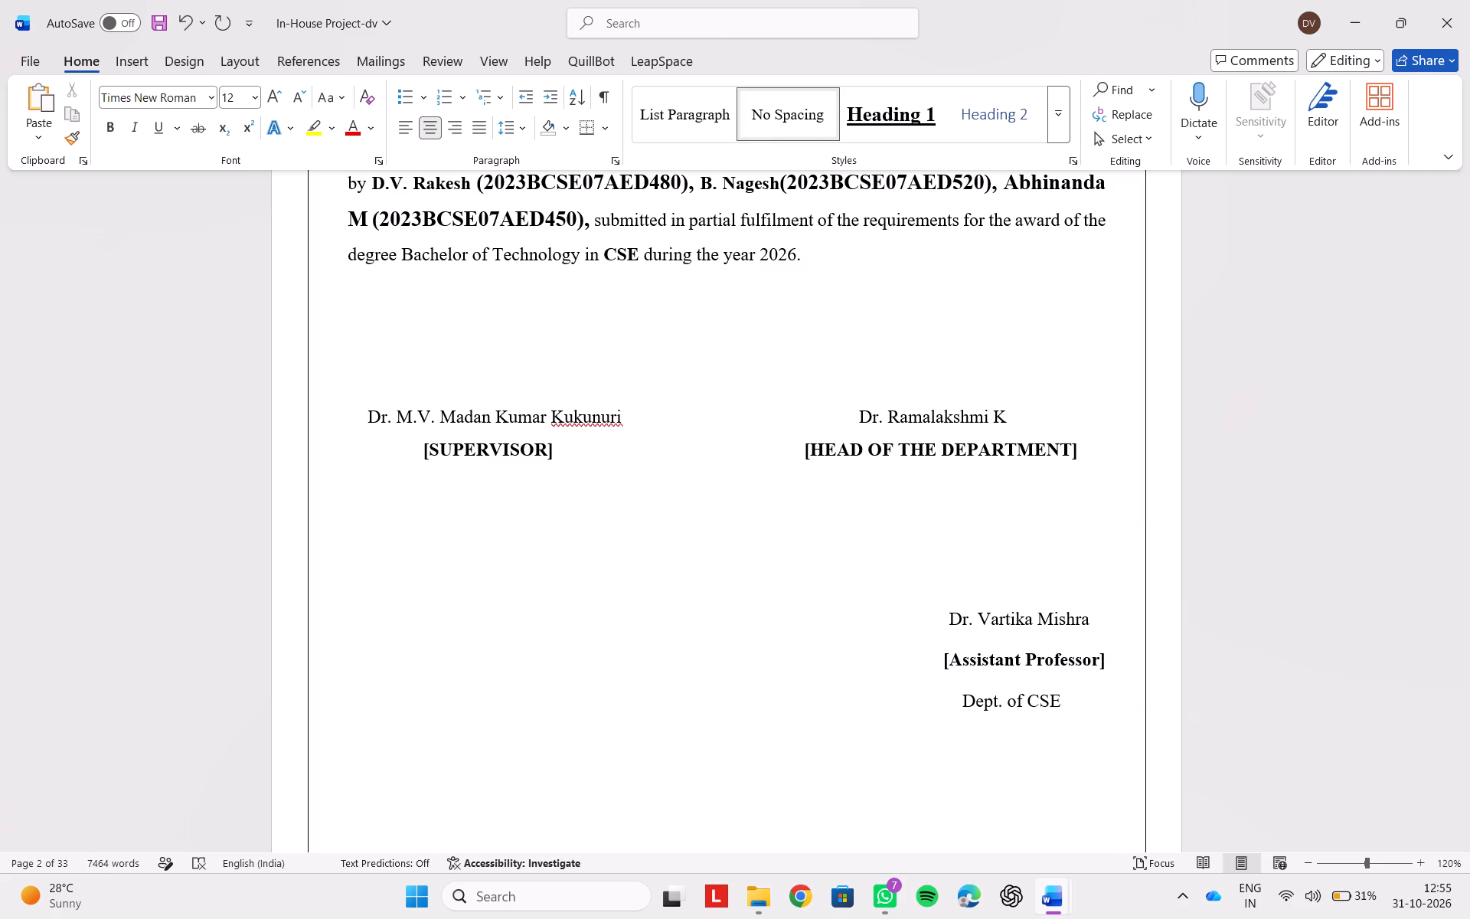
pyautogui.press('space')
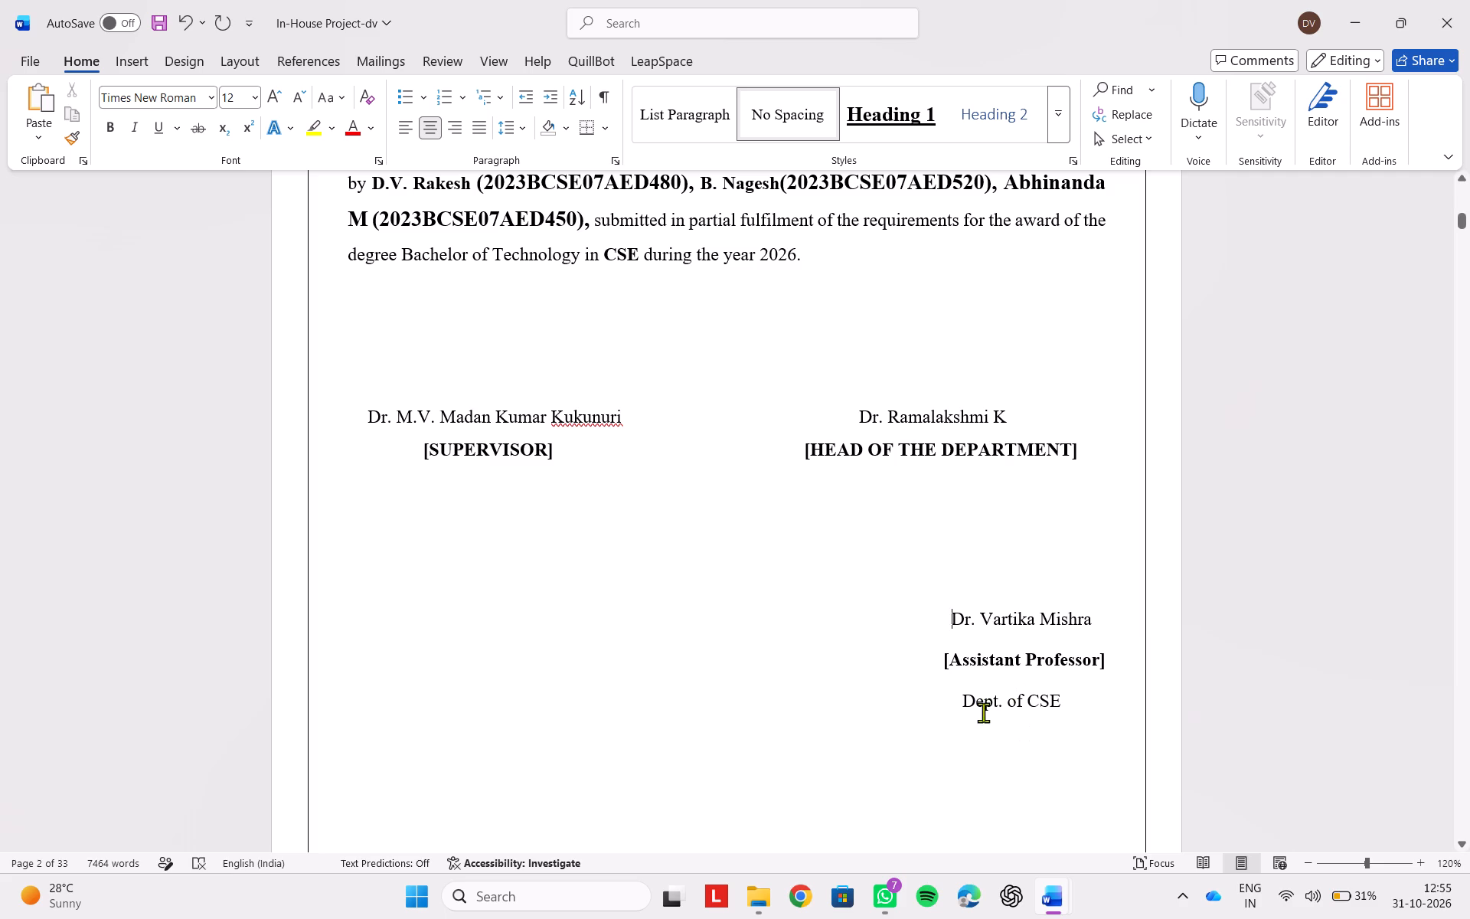
# Indent the mentor's Dept. of CSE line with five spaces to centre it beneath the [Assistant Professor] title.
pyautogui.click(961, 702)
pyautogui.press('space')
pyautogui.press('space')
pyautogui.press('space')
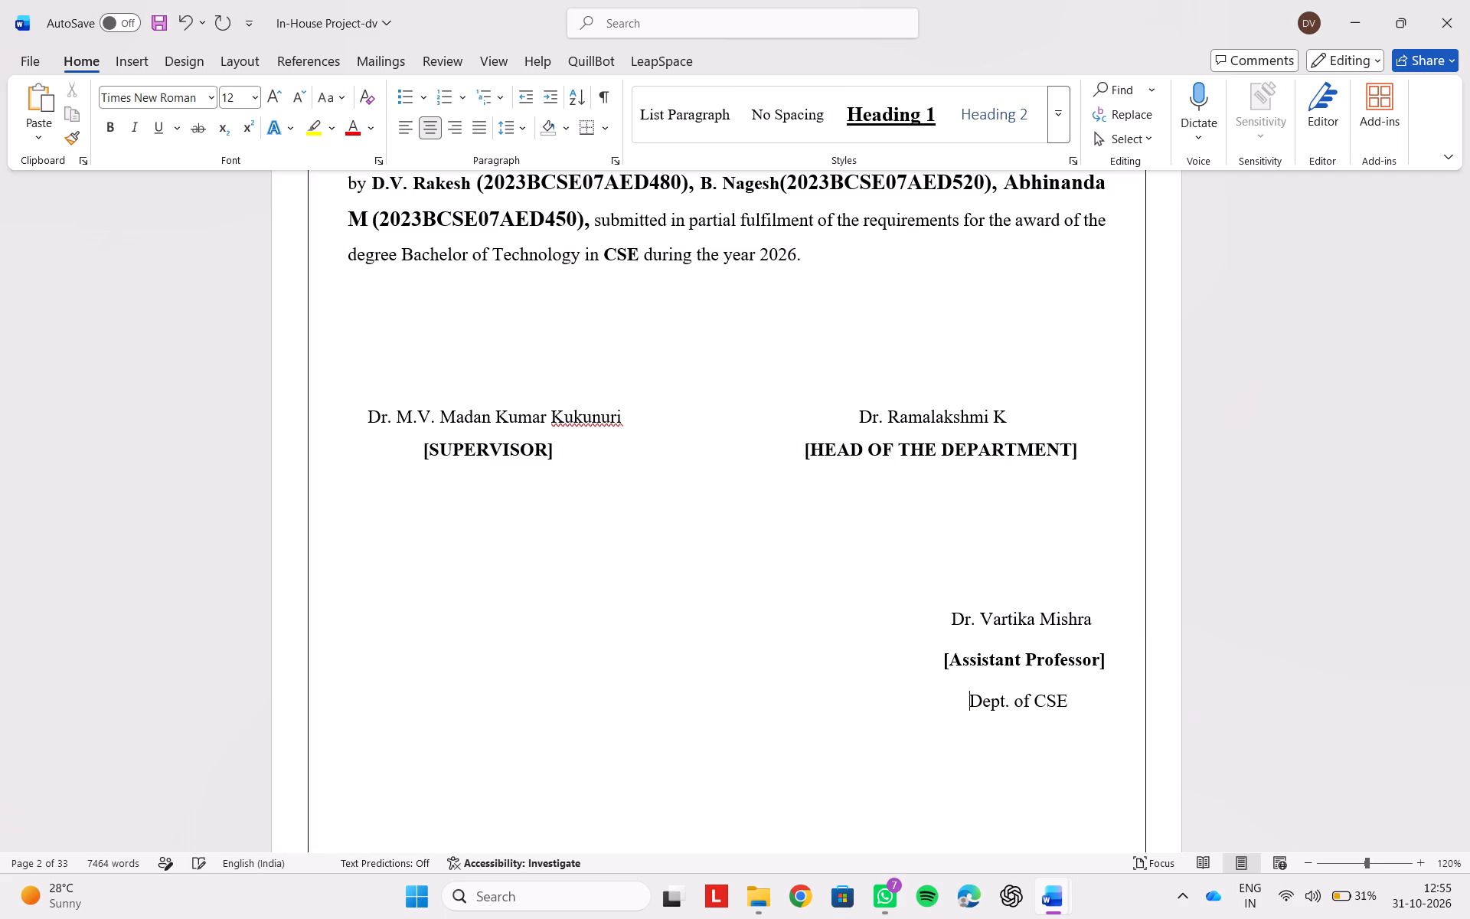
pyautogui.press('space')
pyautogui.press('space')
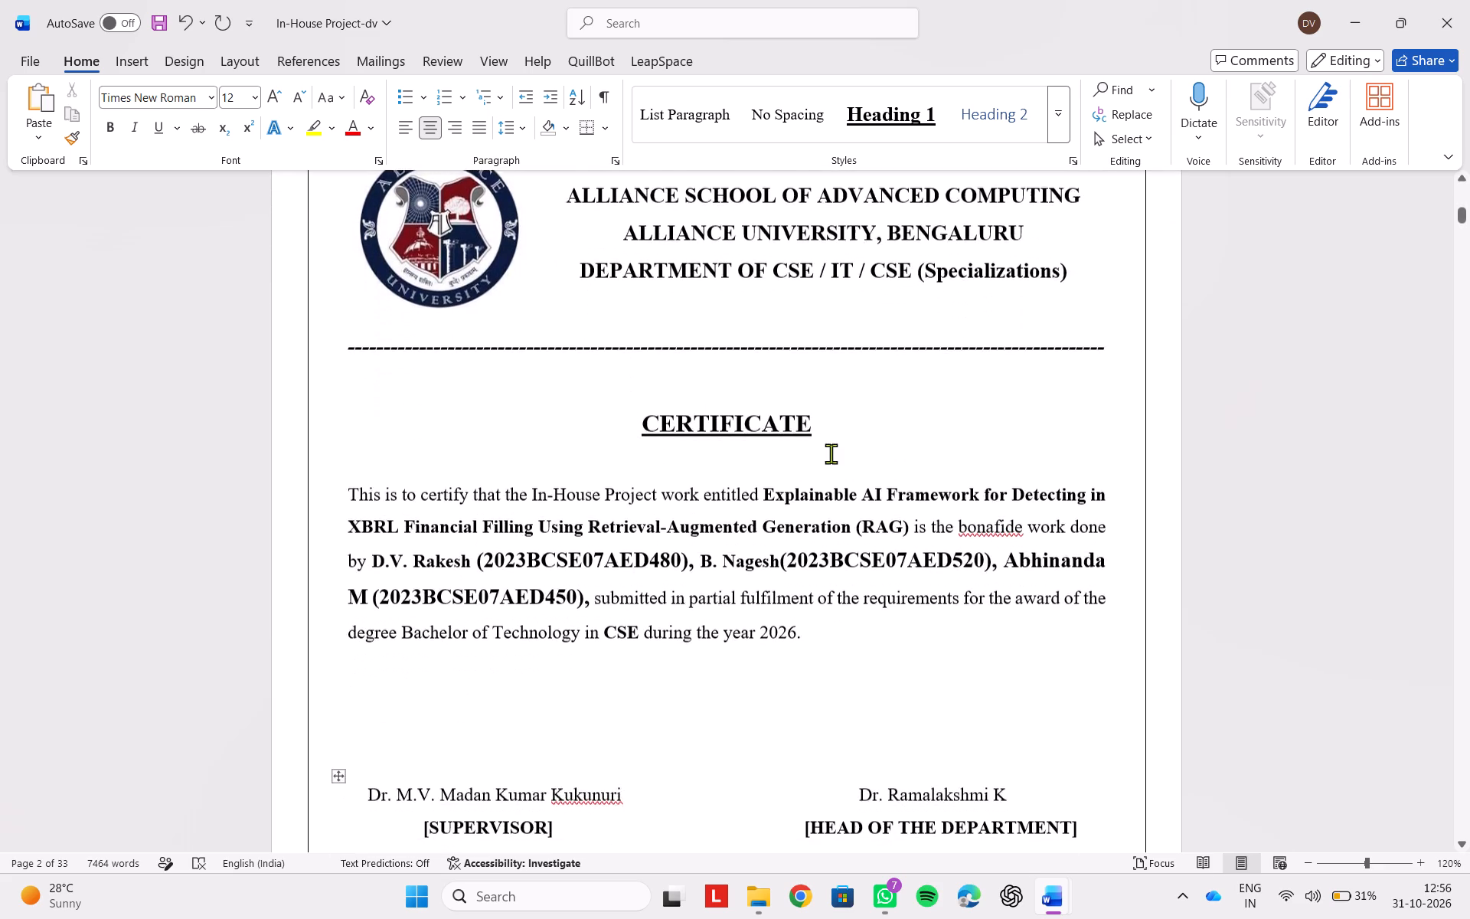
# Review the certificate page's layout, checking the signature blocks' alignment and the vertical spacing down to the page end.
pyautogui.scroll(-2, 831, 453)
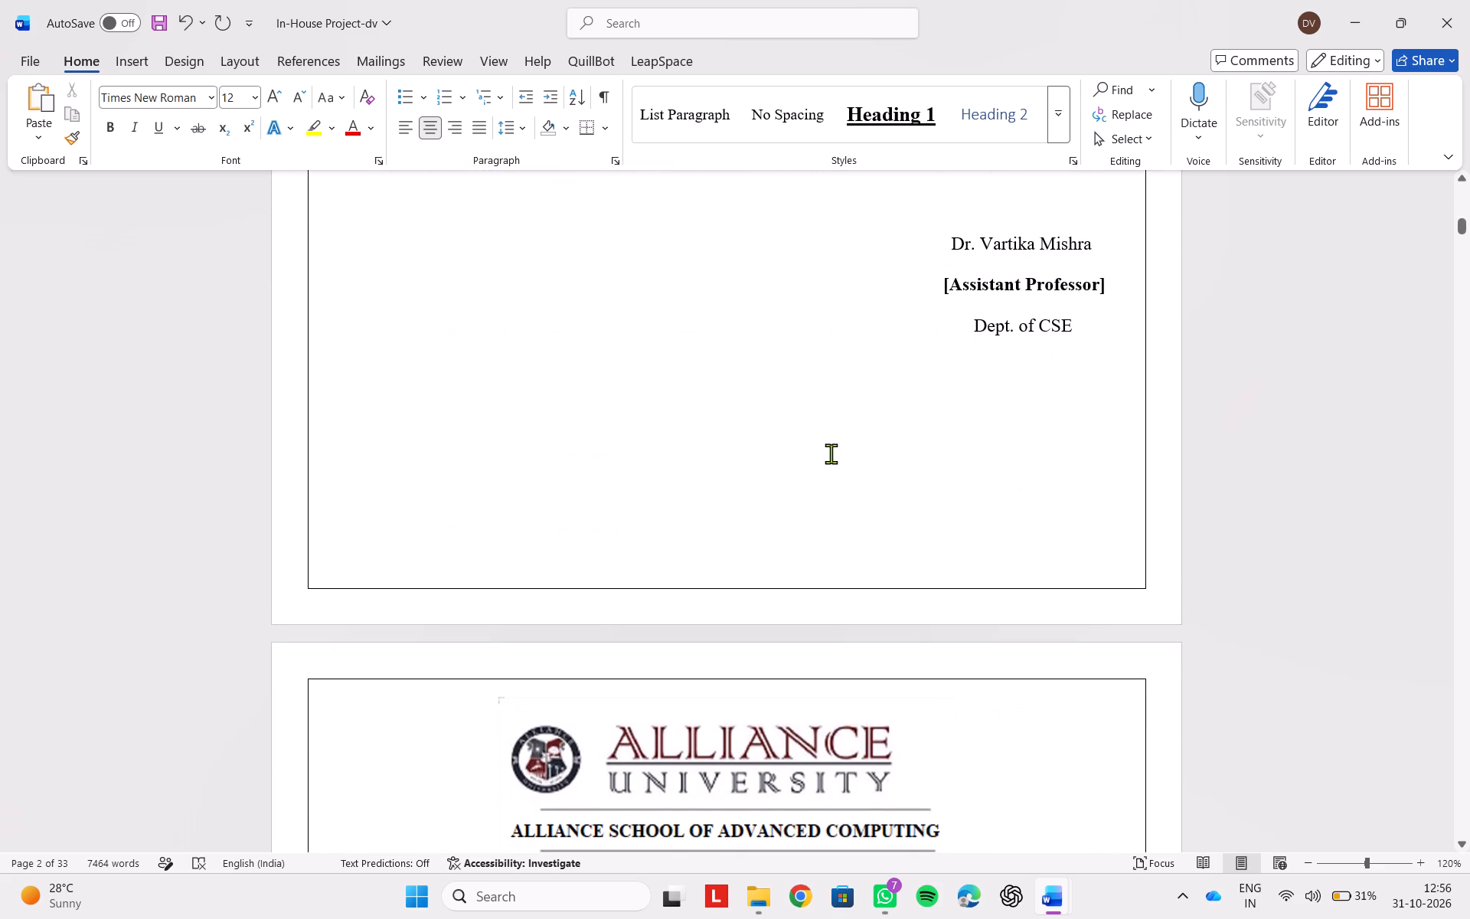
pyautogui.scroll(-1, 831, 453)
pyautogui.scroll(1, 831, 453)
pyautogui.scroll(-1, 831, 453)
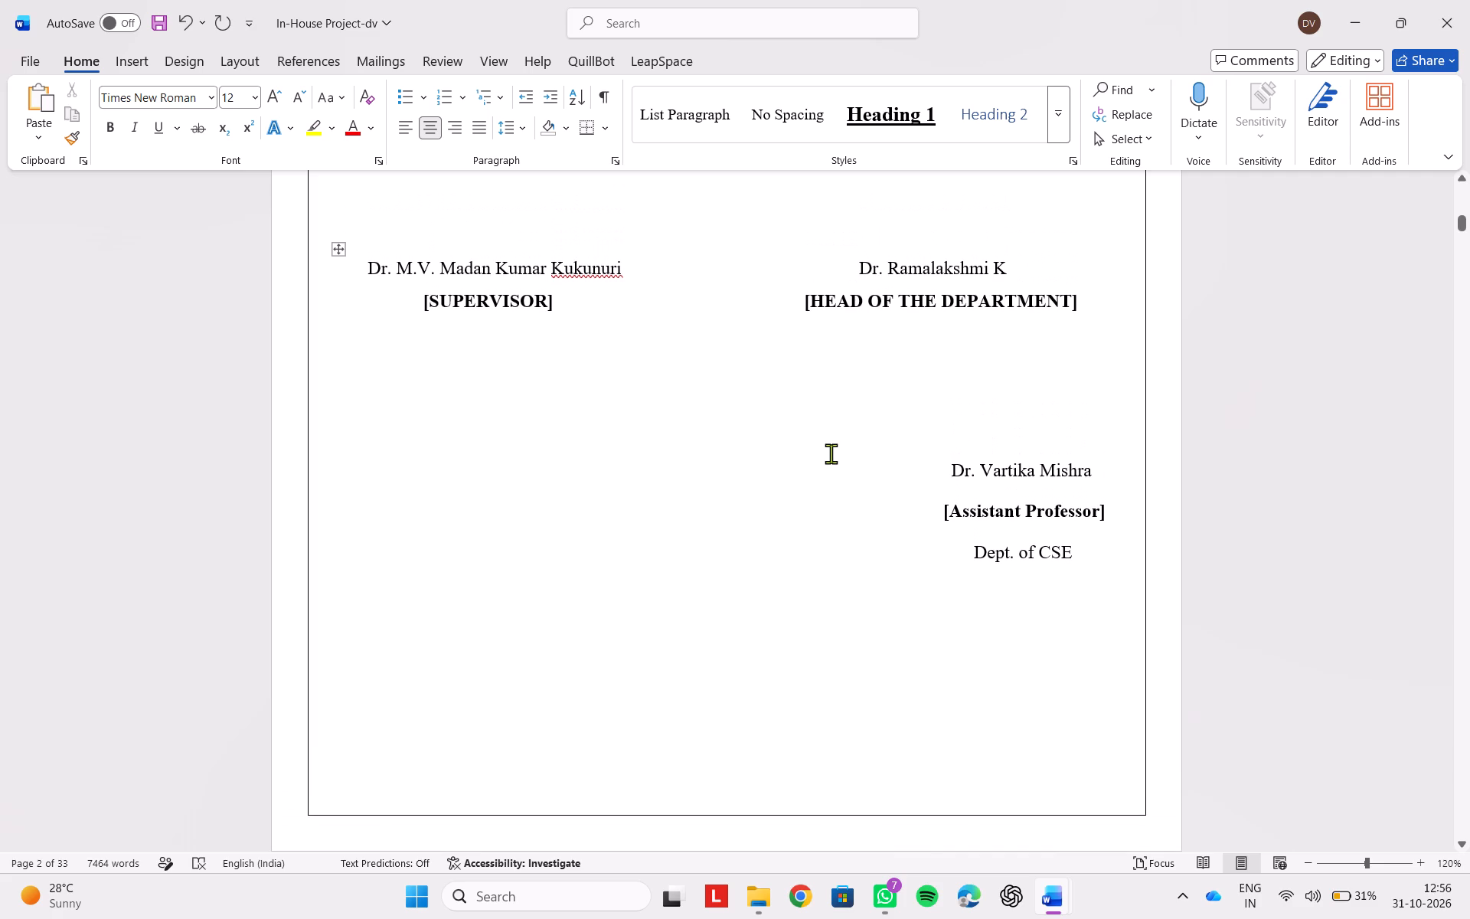
pyautogui.scroll(-1, 831, 453)
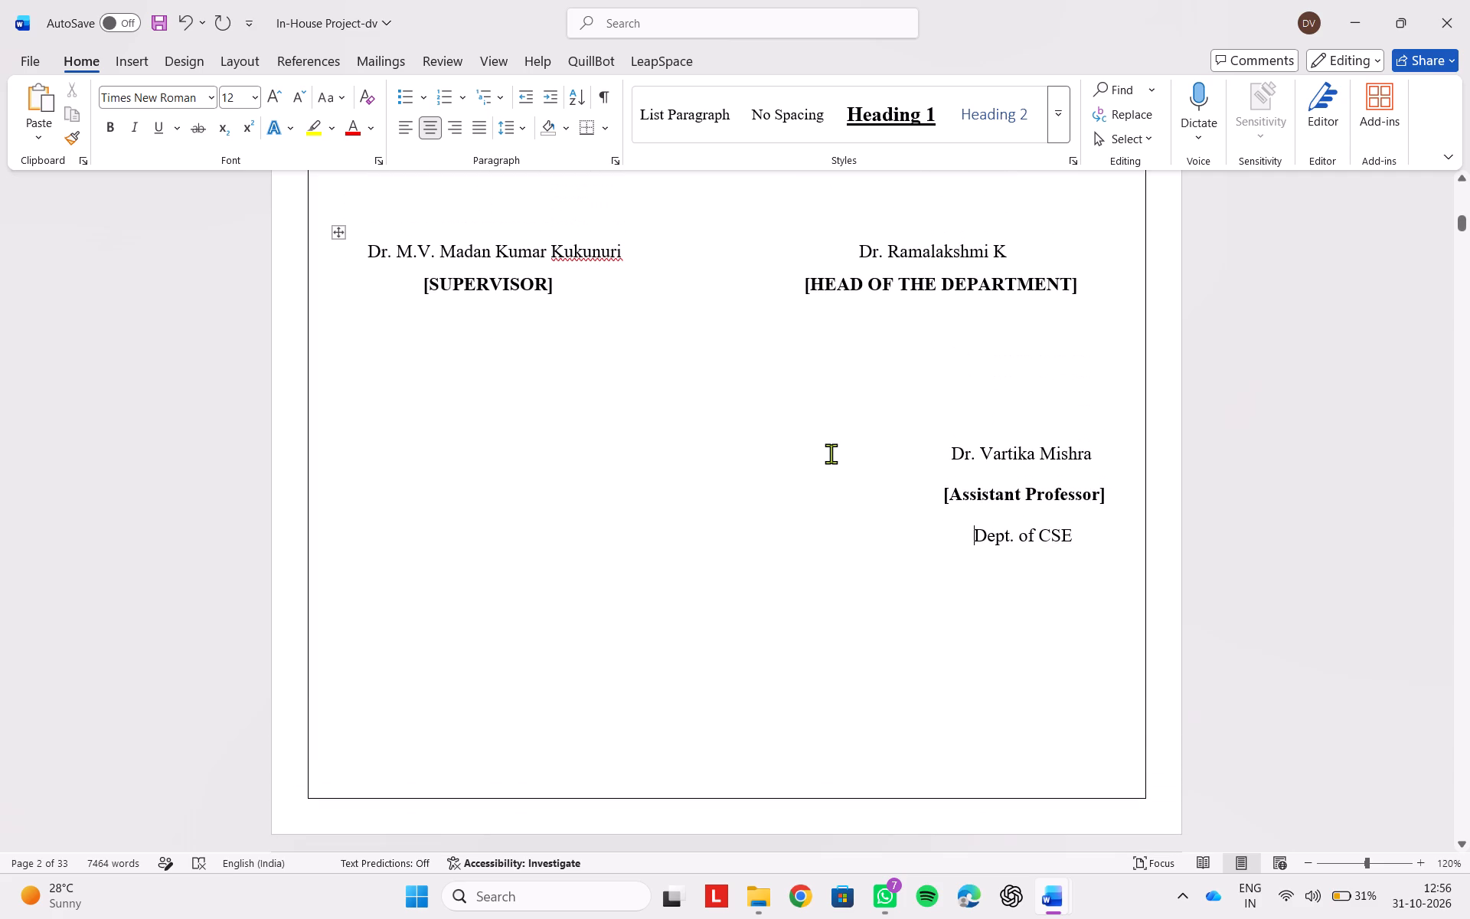
pyautogui.scroll(-1, 831, 453)
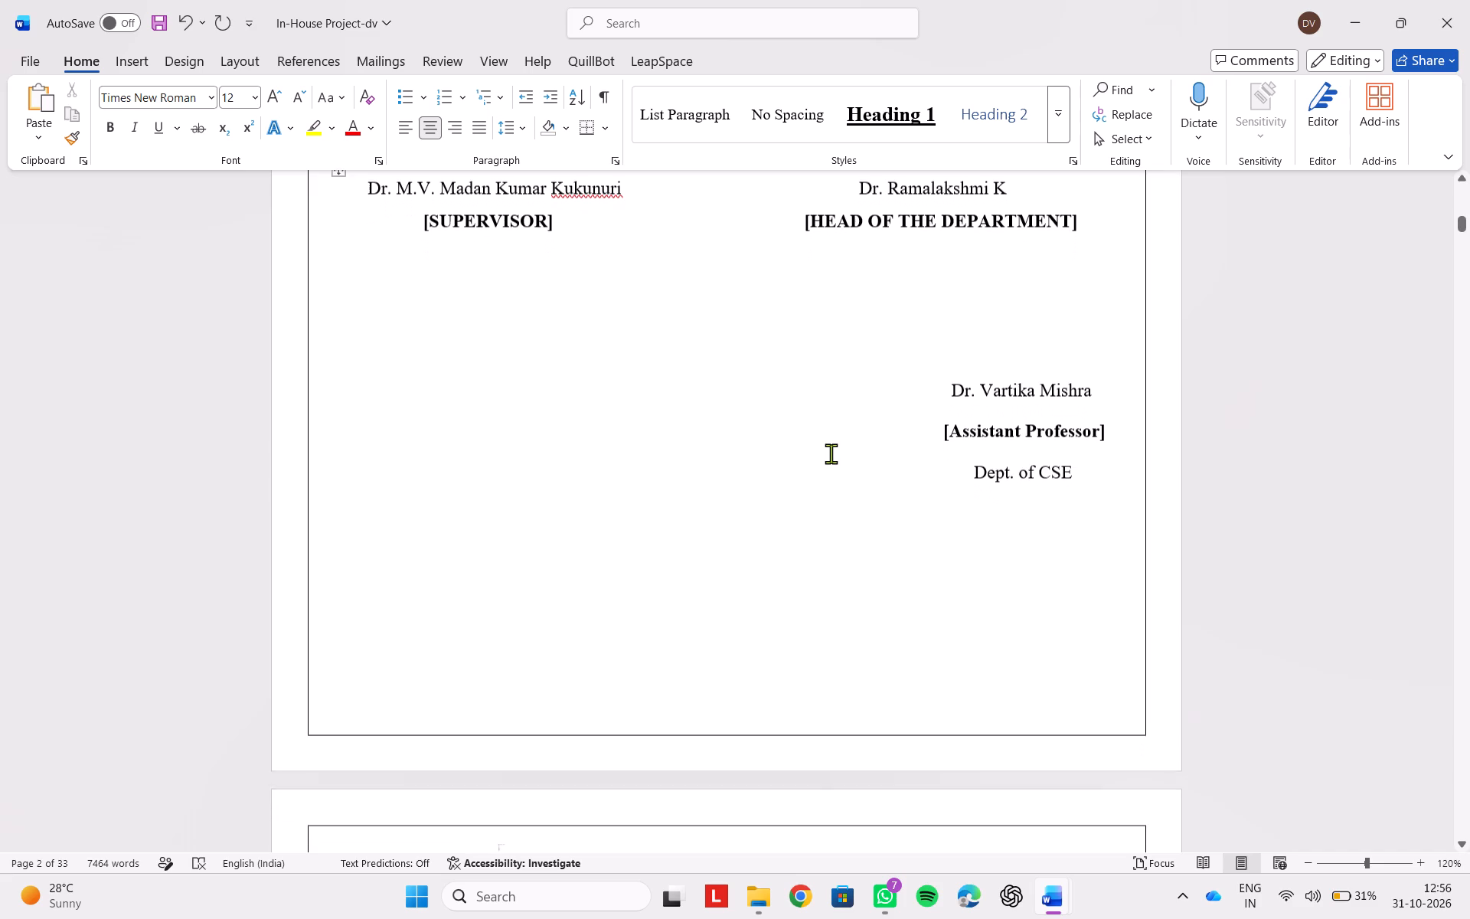
pyautogui.scroll(-2, 831, 453)
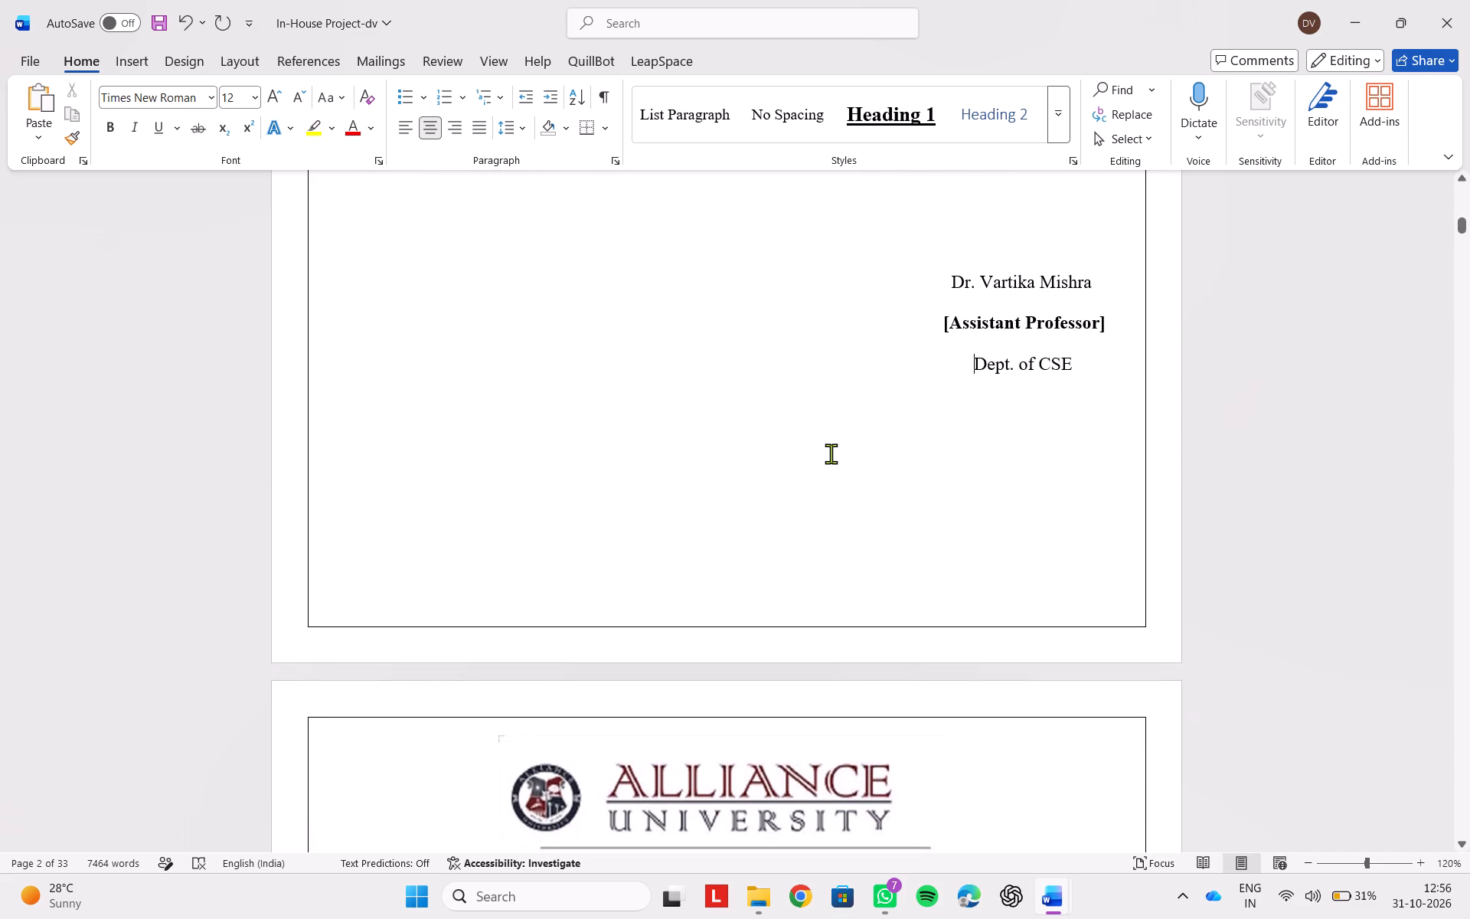
pyautogui.scroll(1, 831, 453)
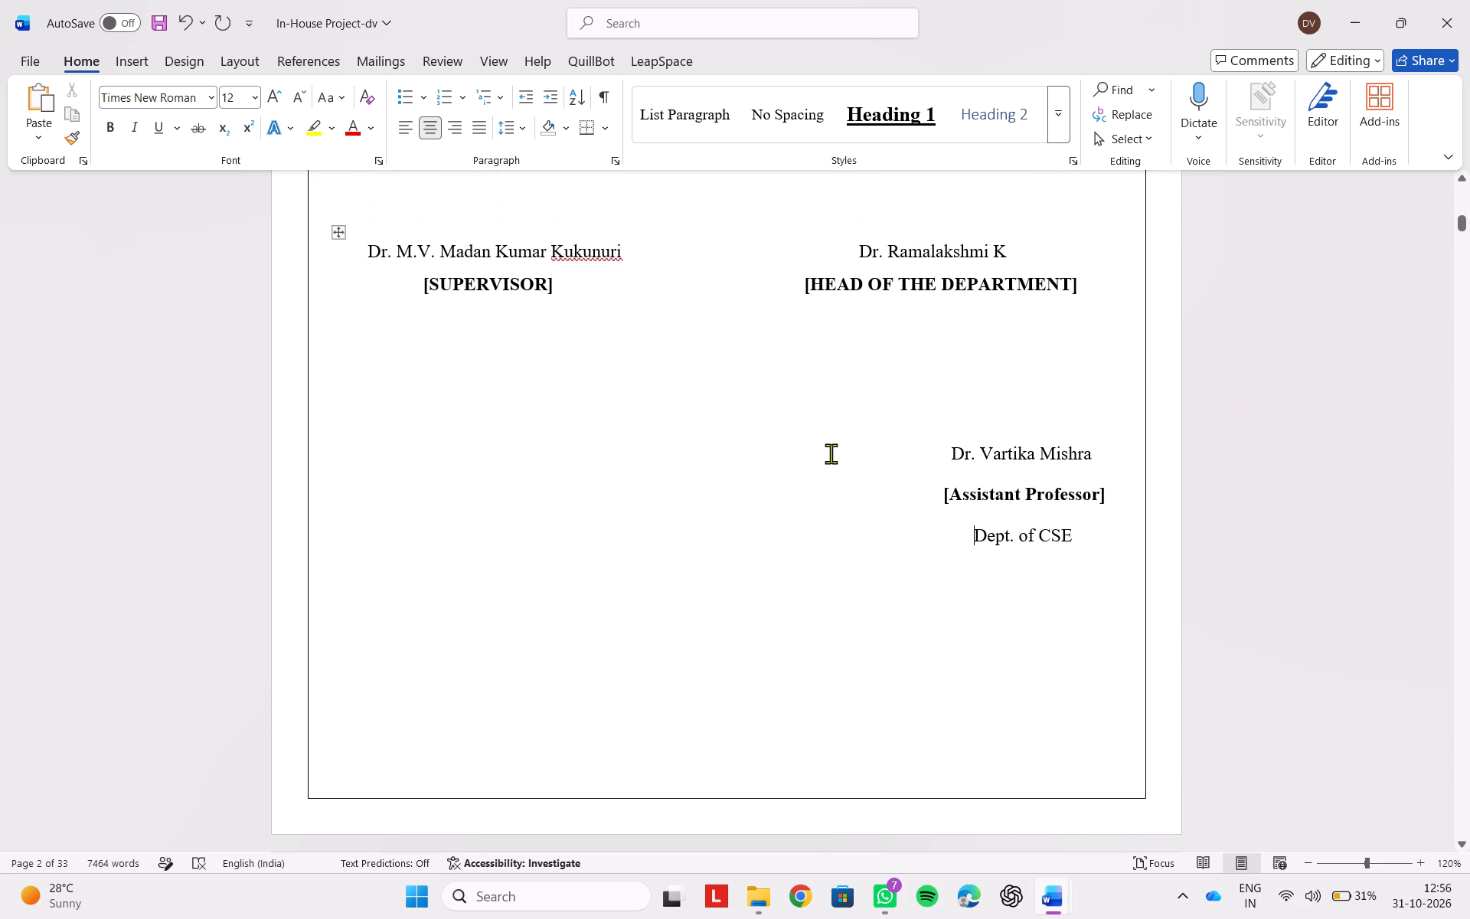
pyautogui.scroll(-1, 831, 453)
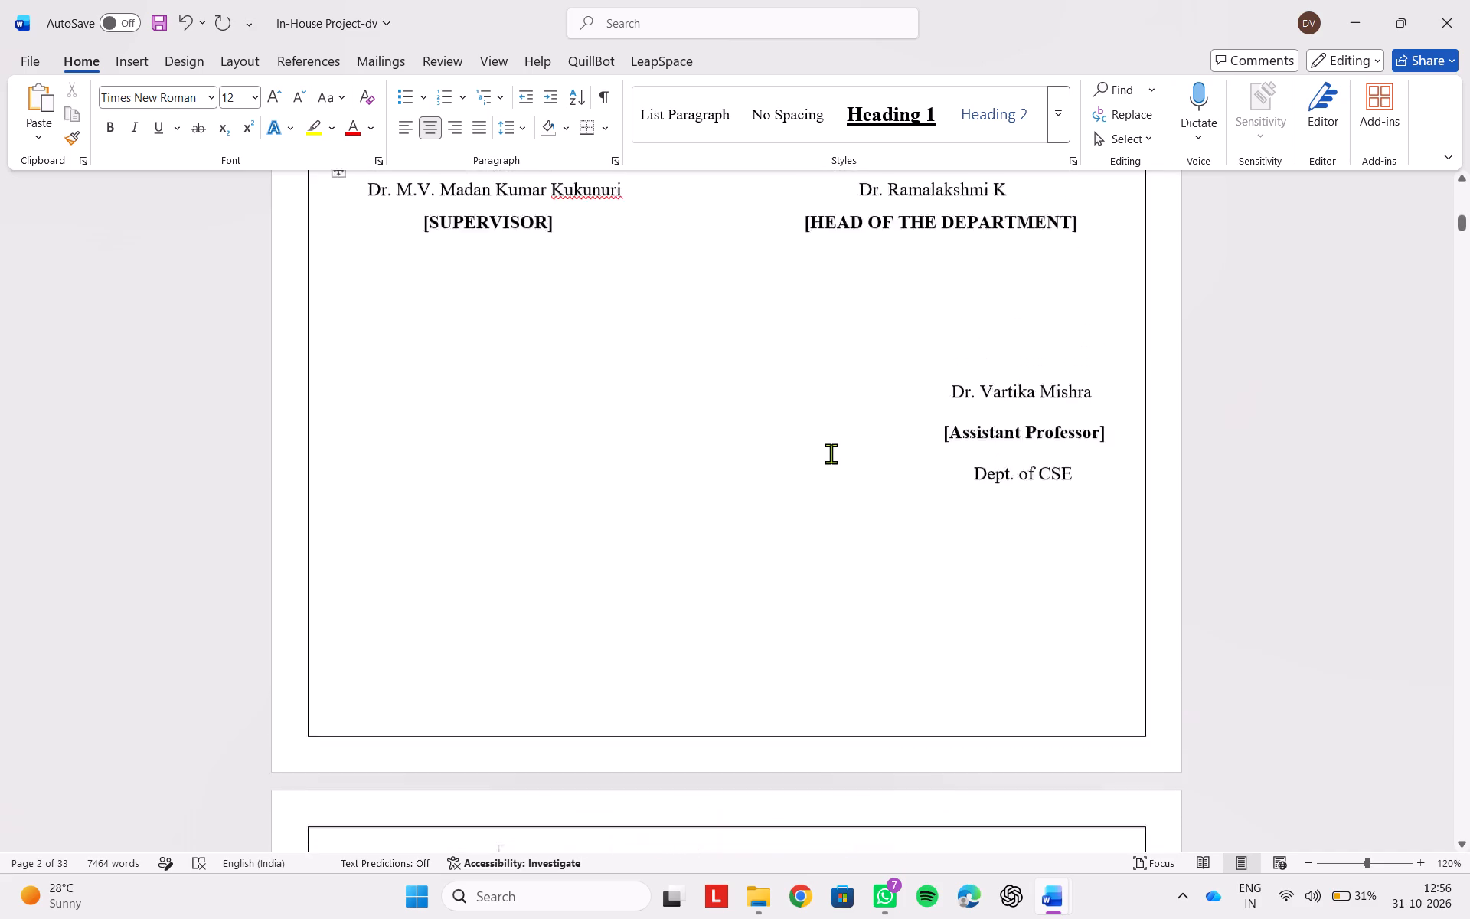
pyautogui.scroll(1, 831, 453)
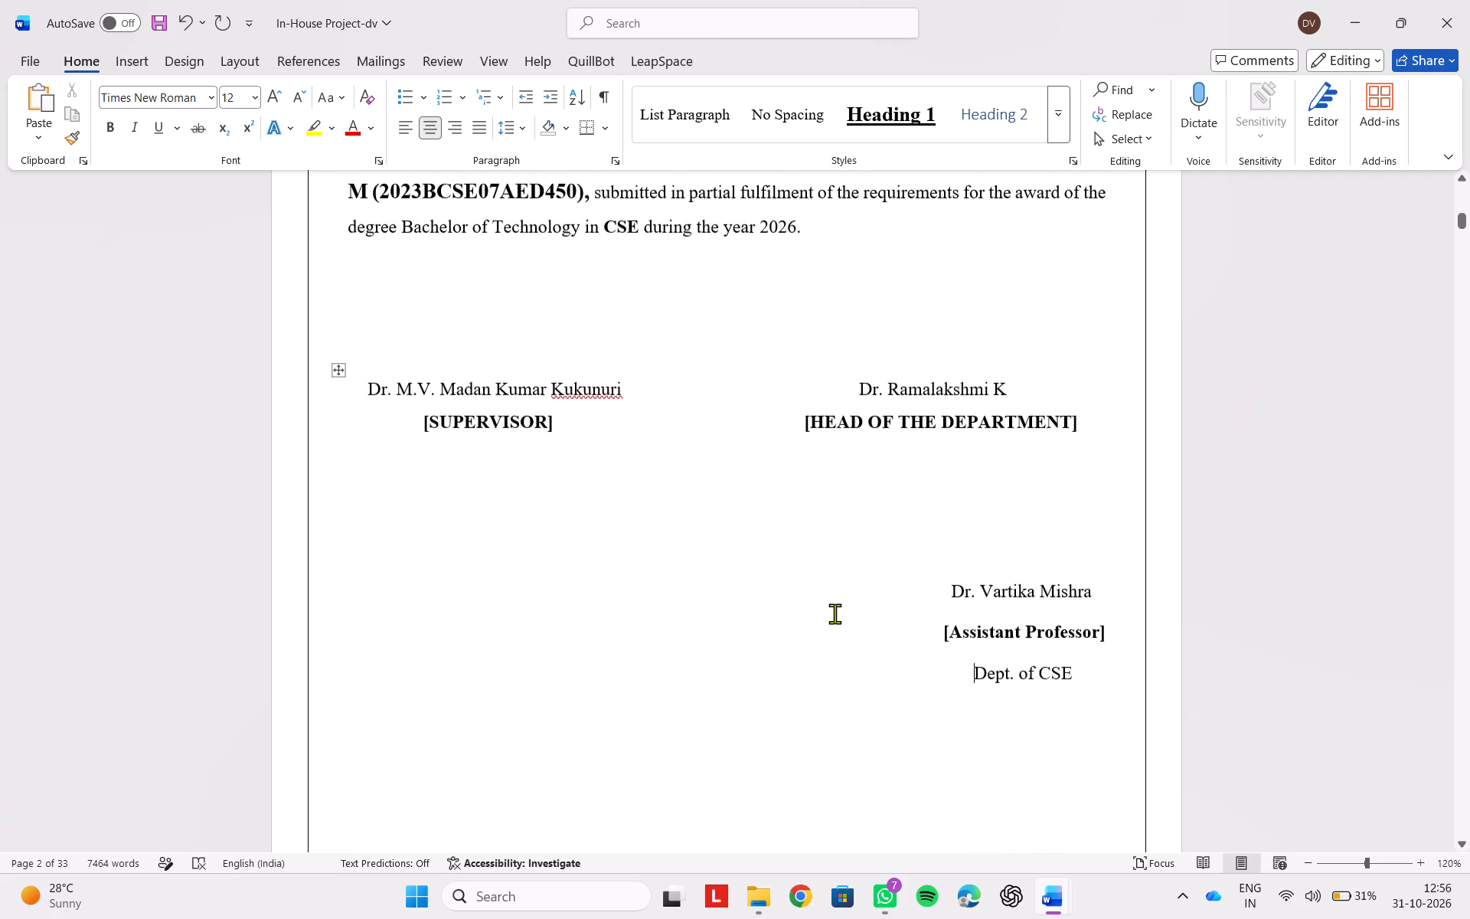
pyautogui.scroll(-1, 835, 613)
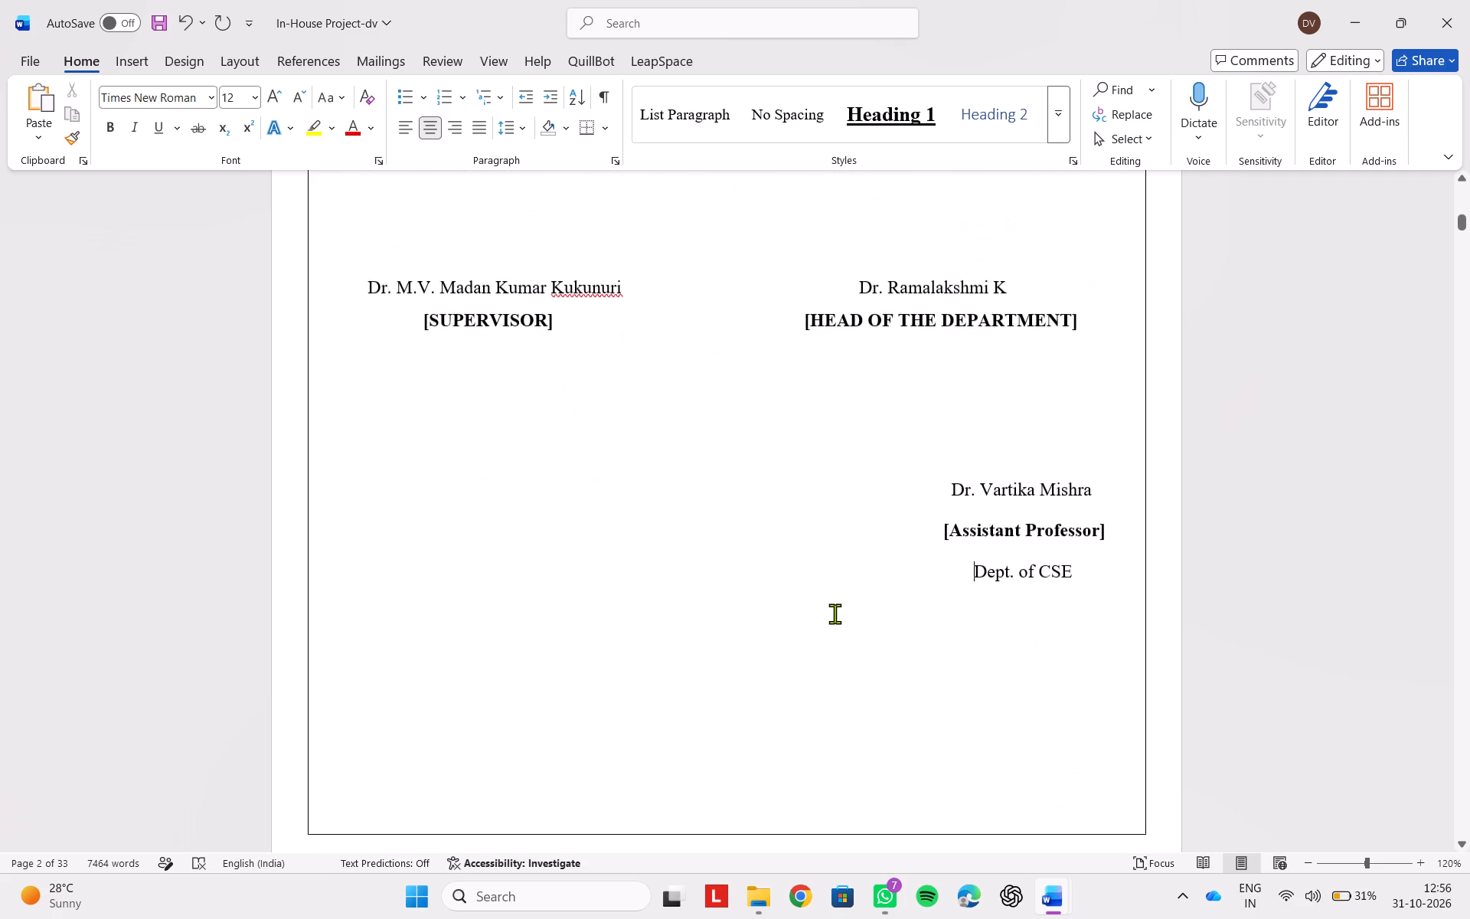
pyautogui.scroll(-1, 835, 613)
pyautogui.scroll(1, 835, 613)
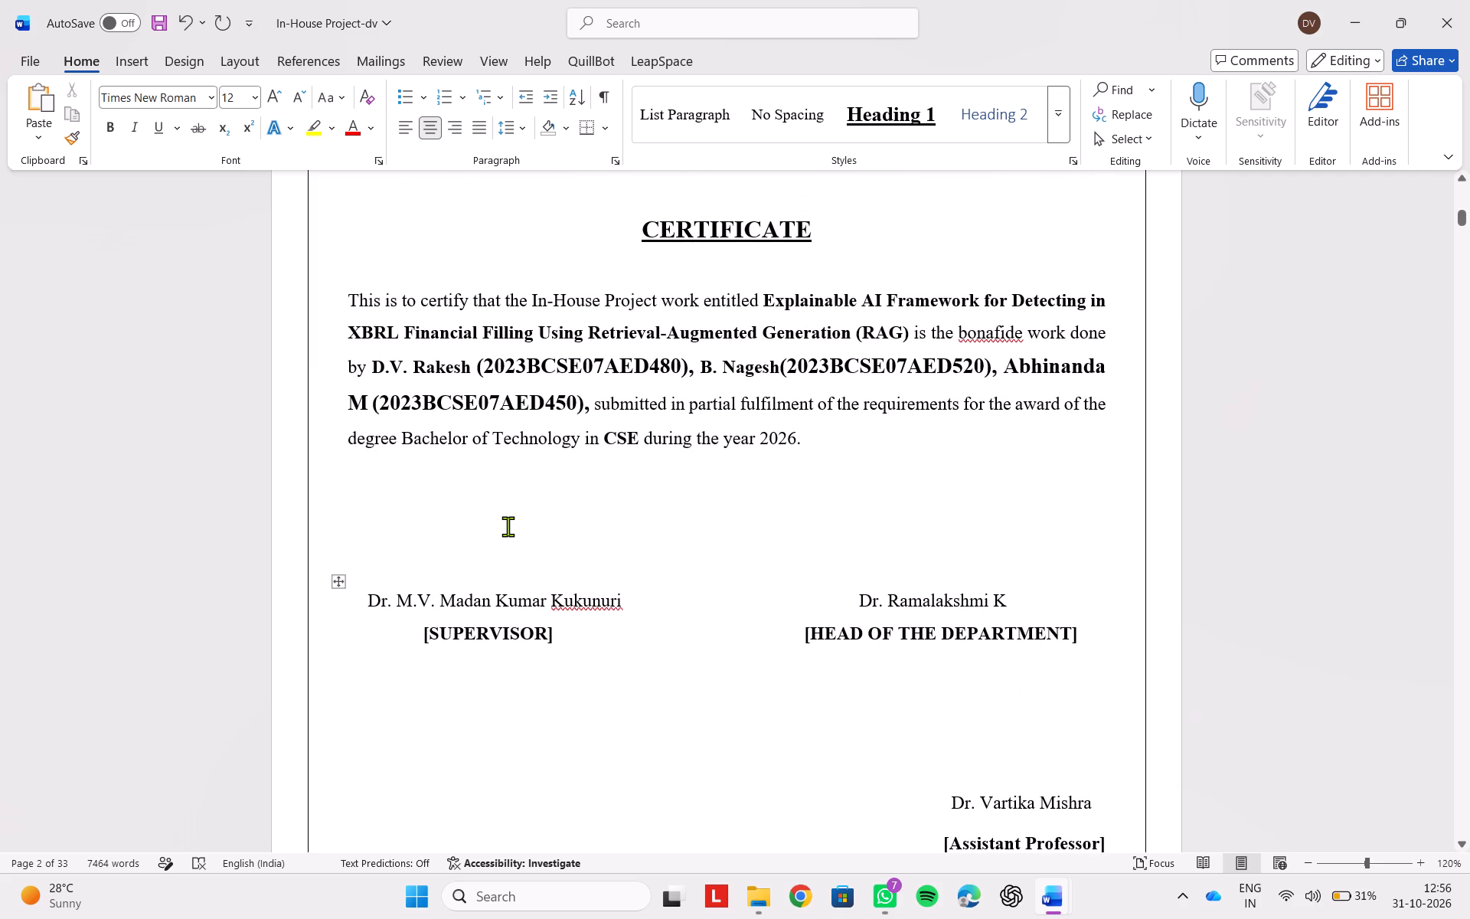
# Reduce the gap between the certificate paragraph and the supervisor and department head signature table by one blank line.
pyautogui.click(508, 526)
pyautogui.press('BackSpace')
pyautogui.press('BackSpace')
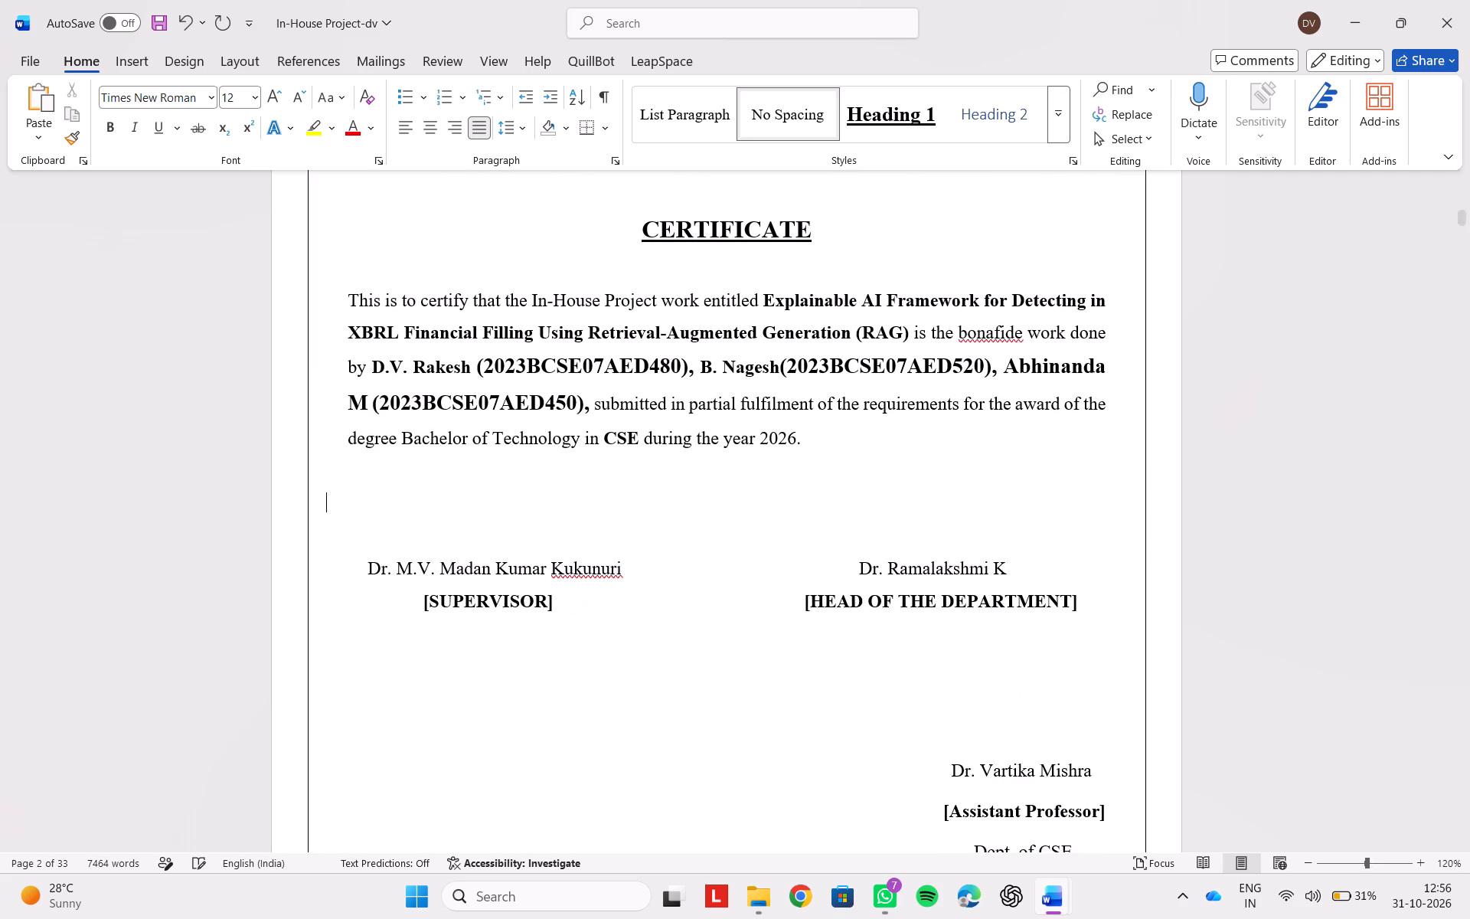
pyautogui.press('BackSpace')
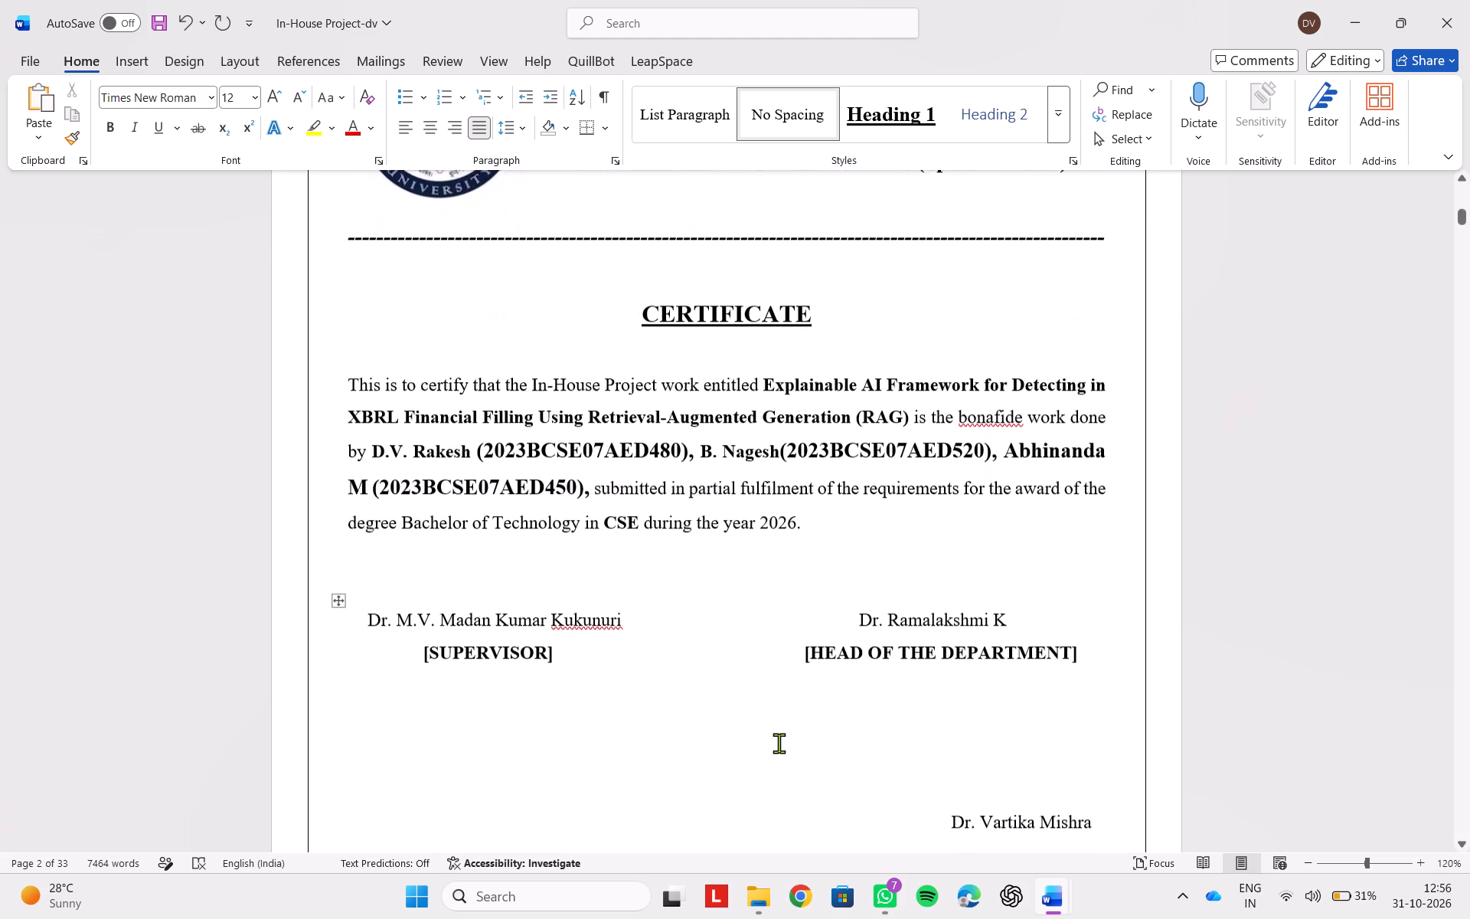
pyautogui.press('Return')
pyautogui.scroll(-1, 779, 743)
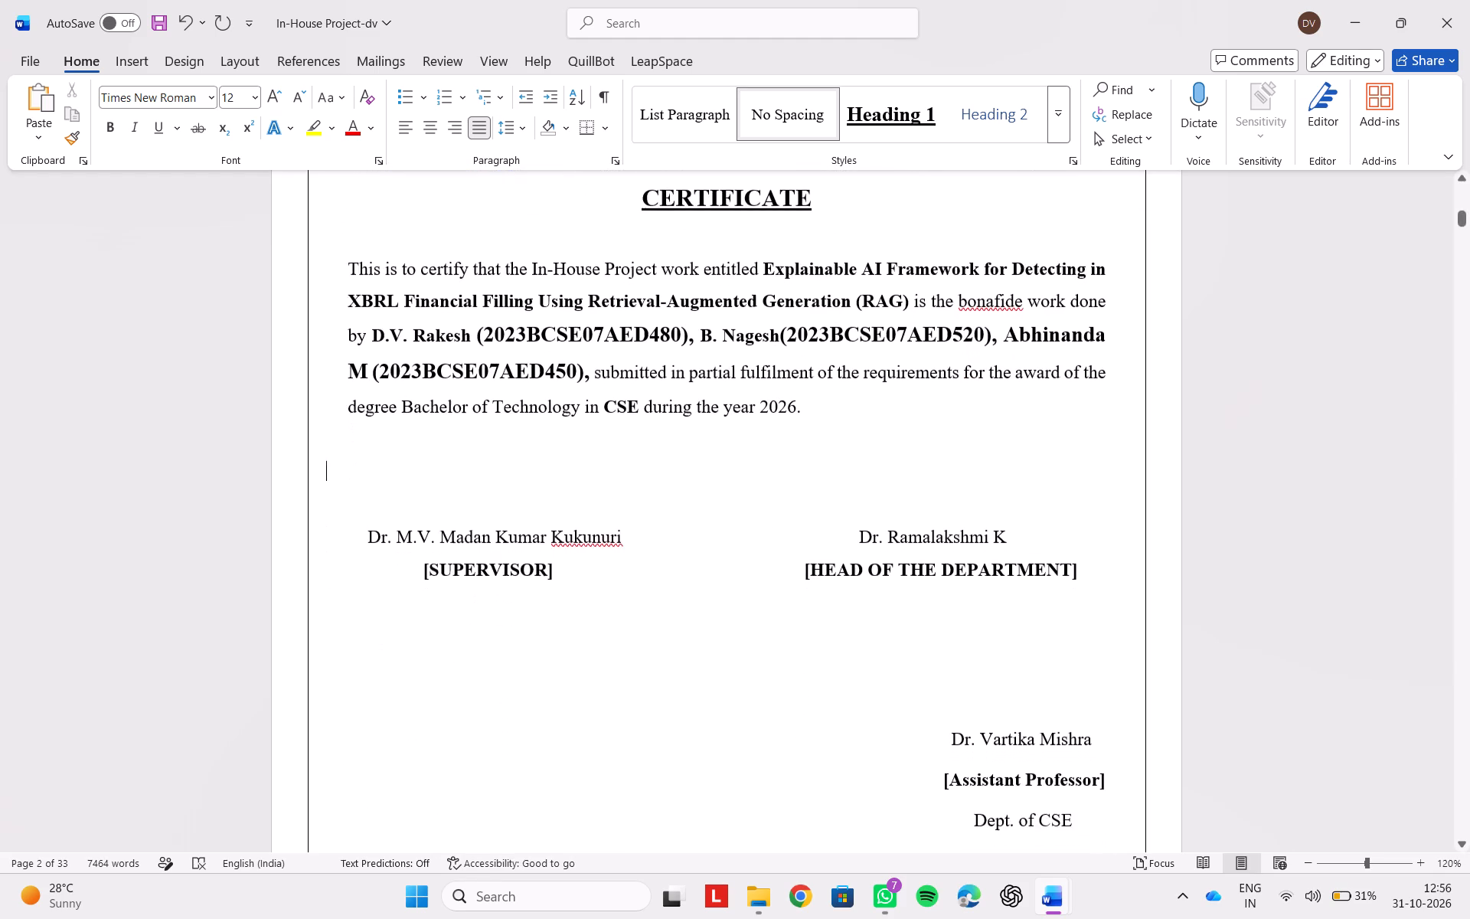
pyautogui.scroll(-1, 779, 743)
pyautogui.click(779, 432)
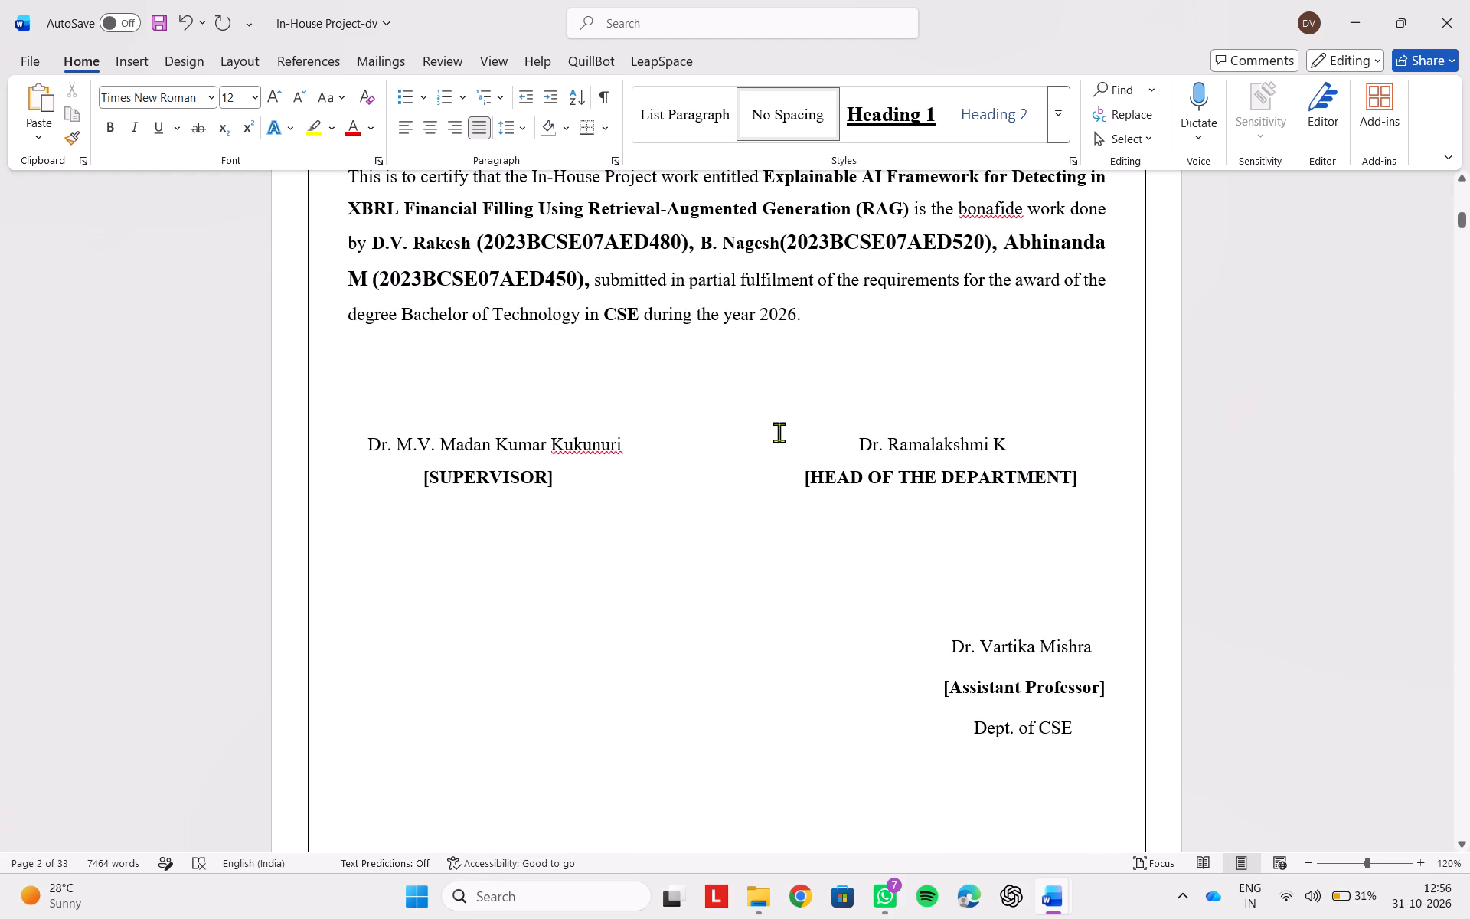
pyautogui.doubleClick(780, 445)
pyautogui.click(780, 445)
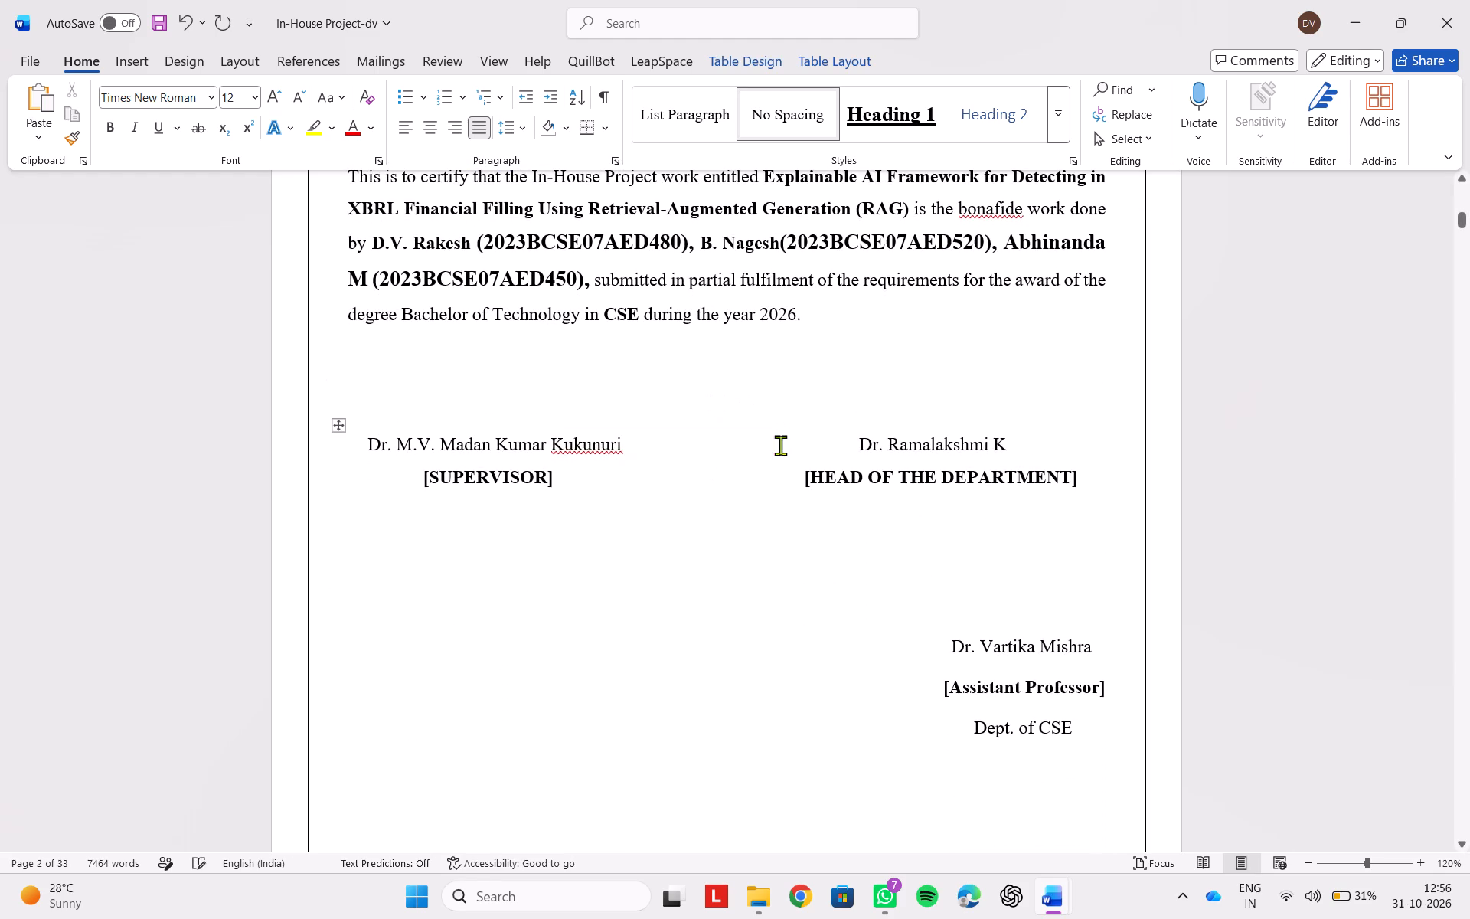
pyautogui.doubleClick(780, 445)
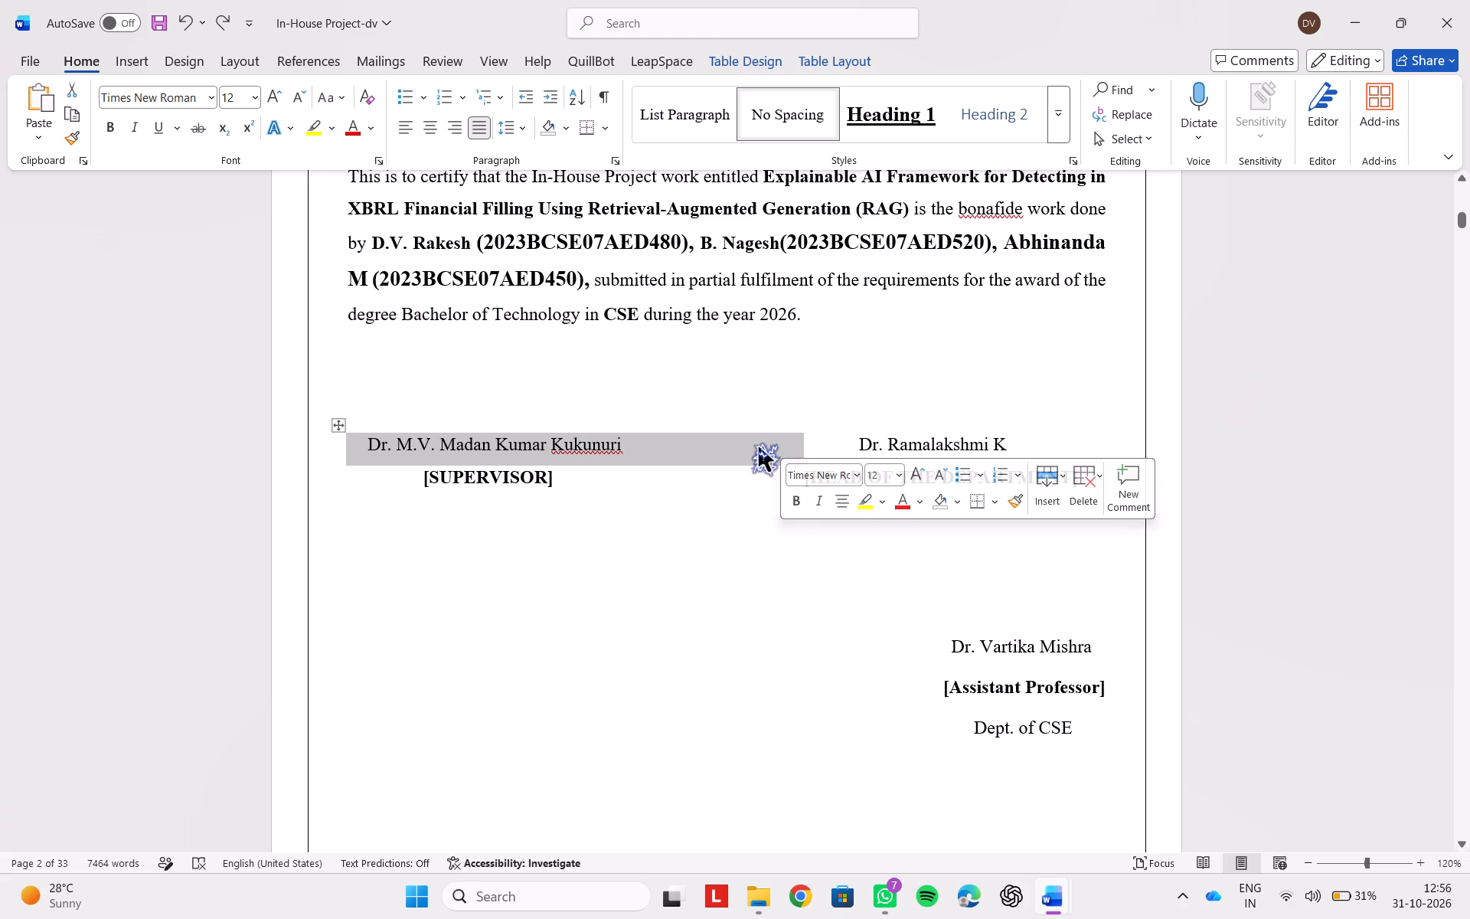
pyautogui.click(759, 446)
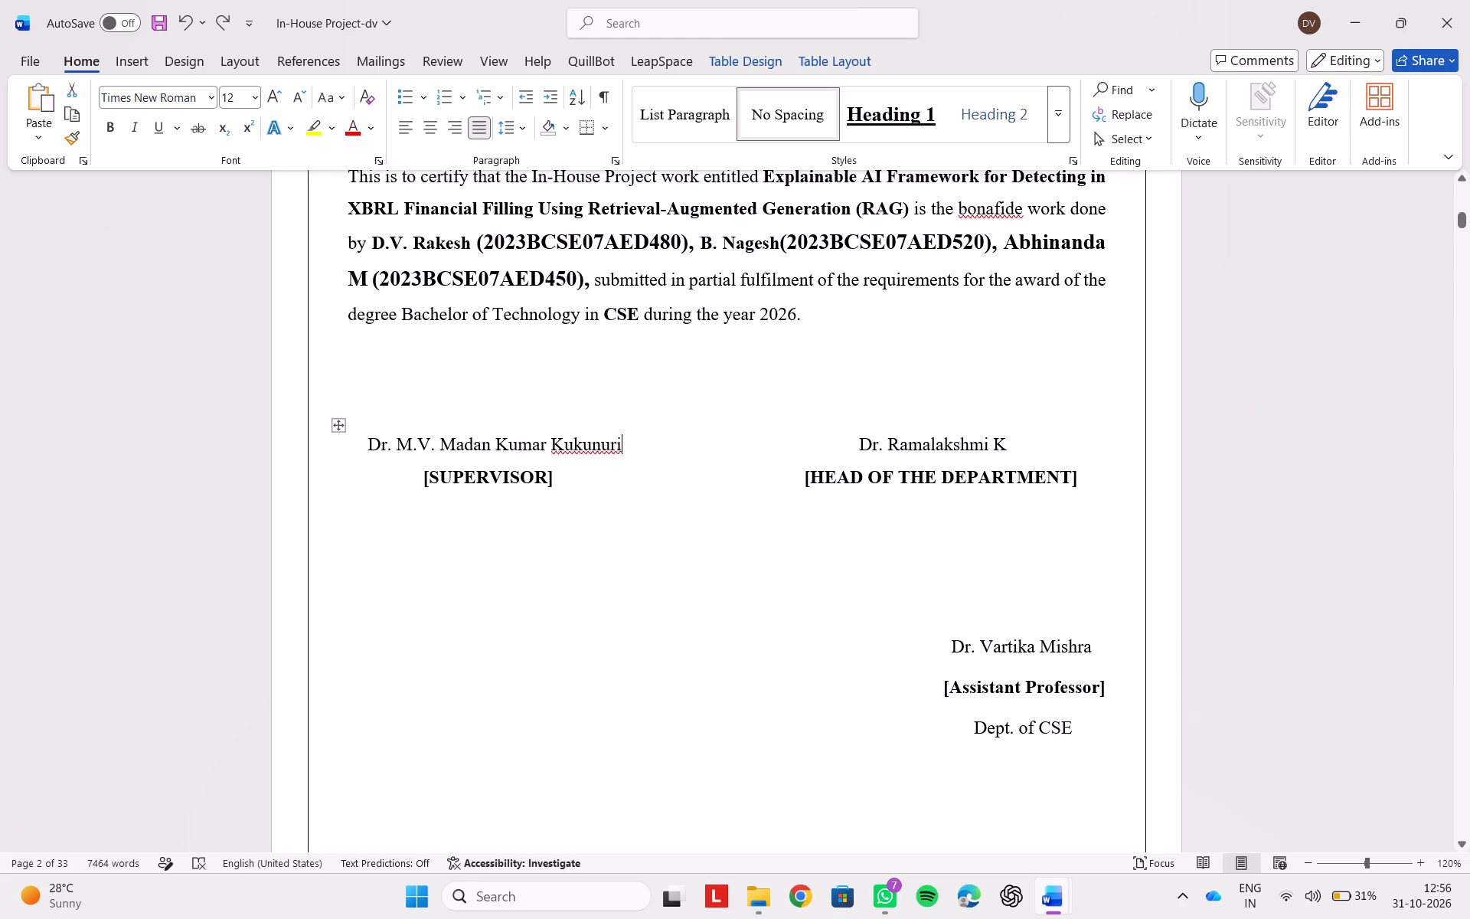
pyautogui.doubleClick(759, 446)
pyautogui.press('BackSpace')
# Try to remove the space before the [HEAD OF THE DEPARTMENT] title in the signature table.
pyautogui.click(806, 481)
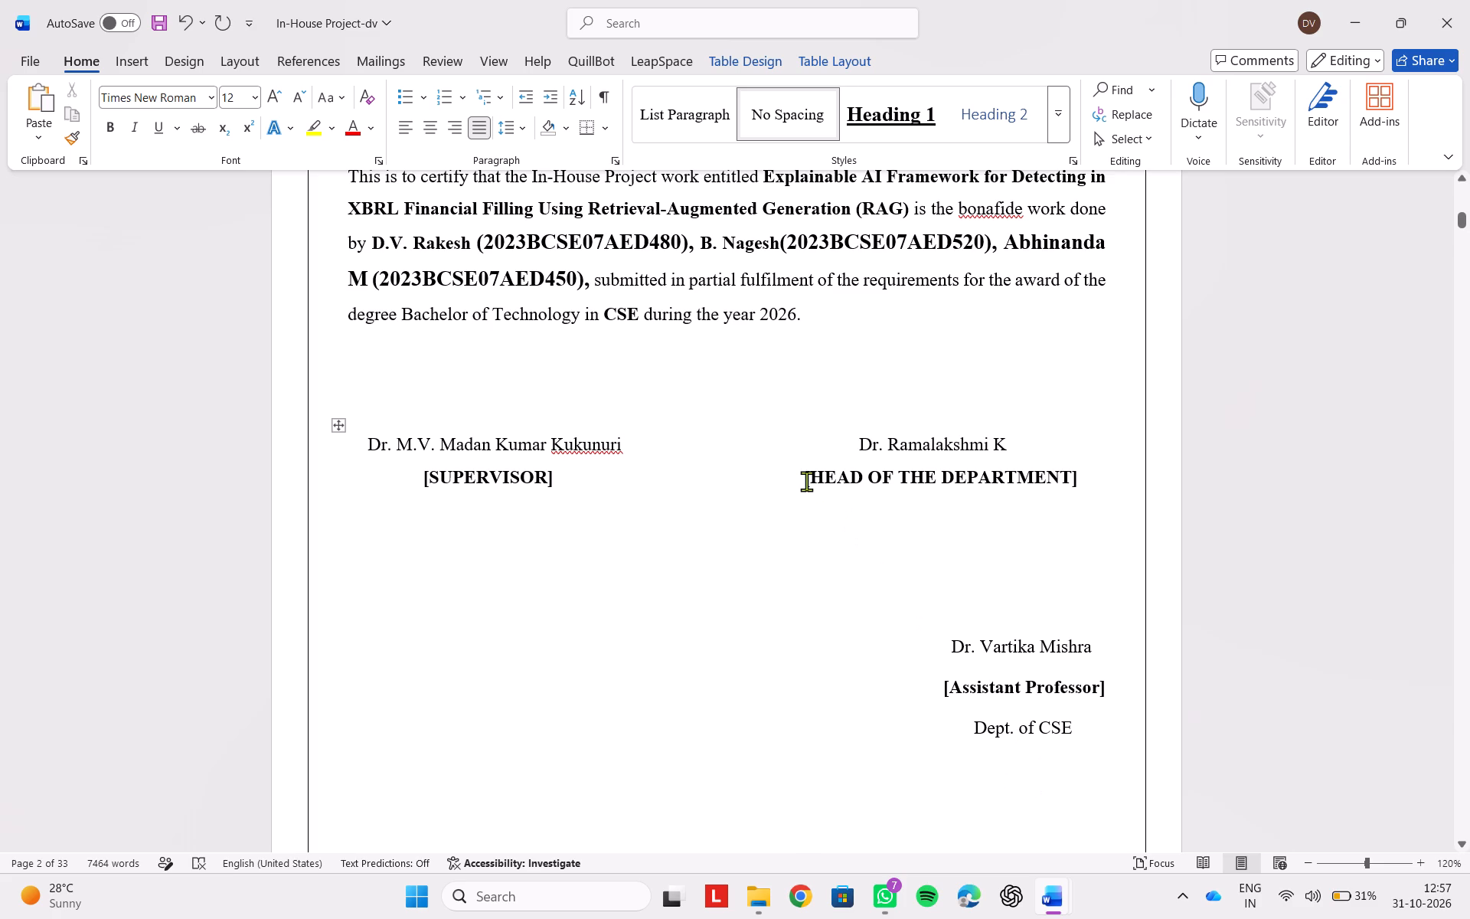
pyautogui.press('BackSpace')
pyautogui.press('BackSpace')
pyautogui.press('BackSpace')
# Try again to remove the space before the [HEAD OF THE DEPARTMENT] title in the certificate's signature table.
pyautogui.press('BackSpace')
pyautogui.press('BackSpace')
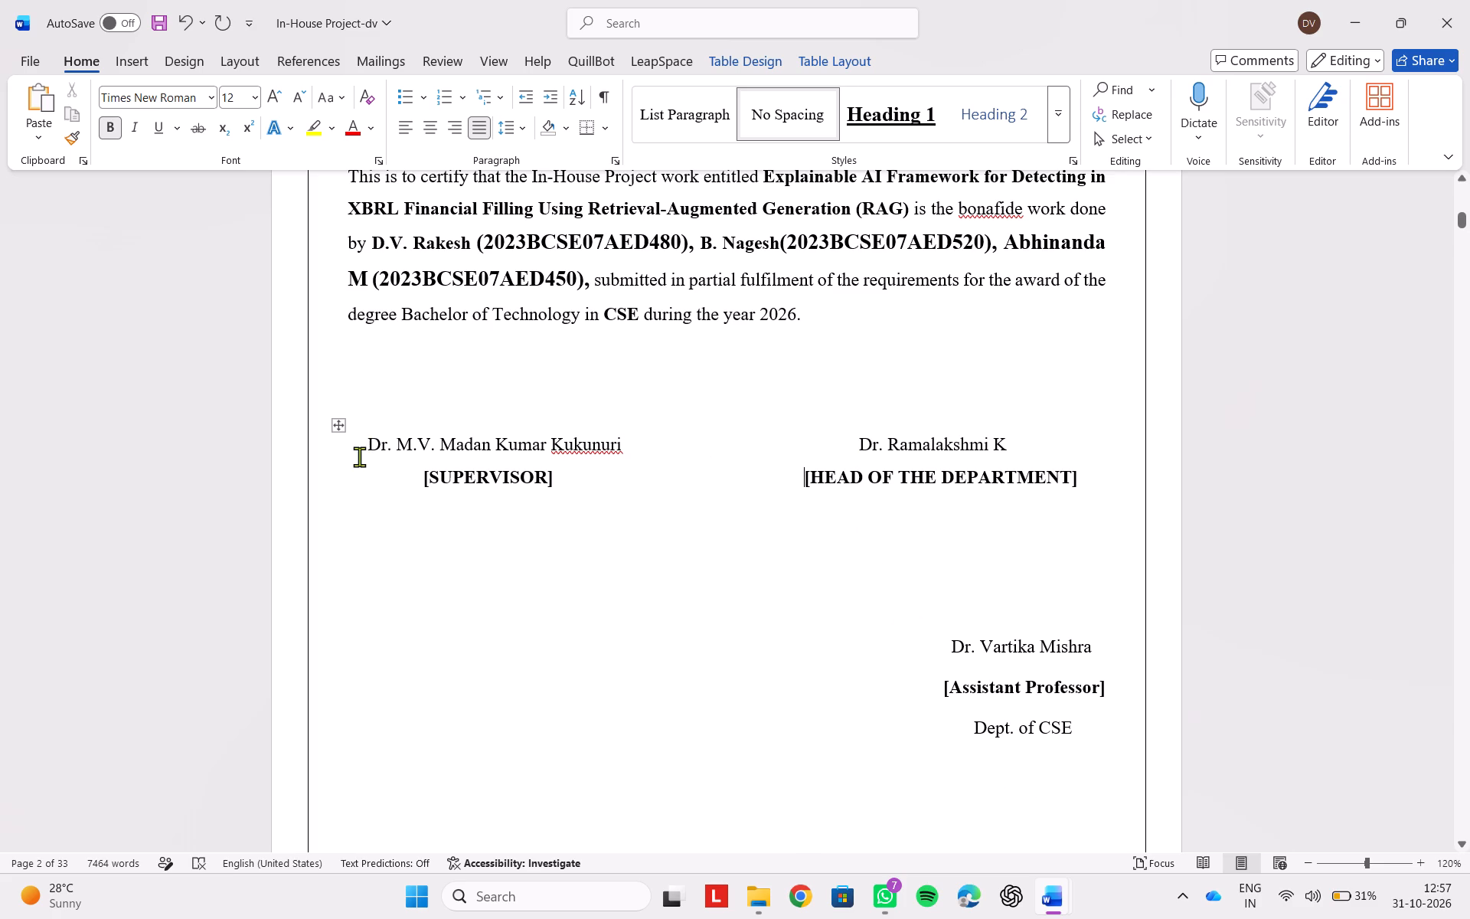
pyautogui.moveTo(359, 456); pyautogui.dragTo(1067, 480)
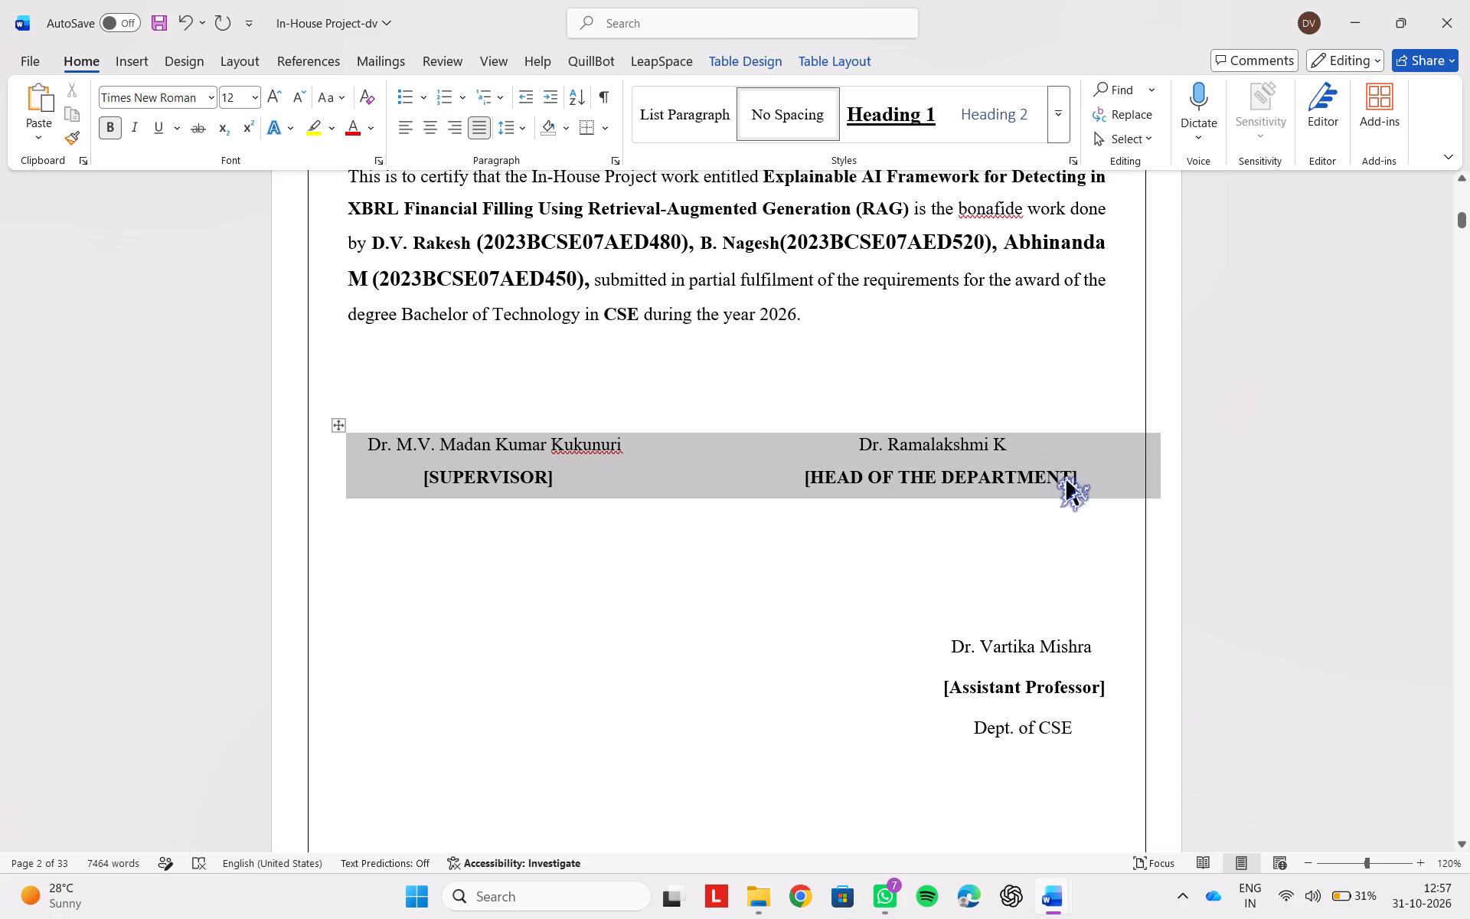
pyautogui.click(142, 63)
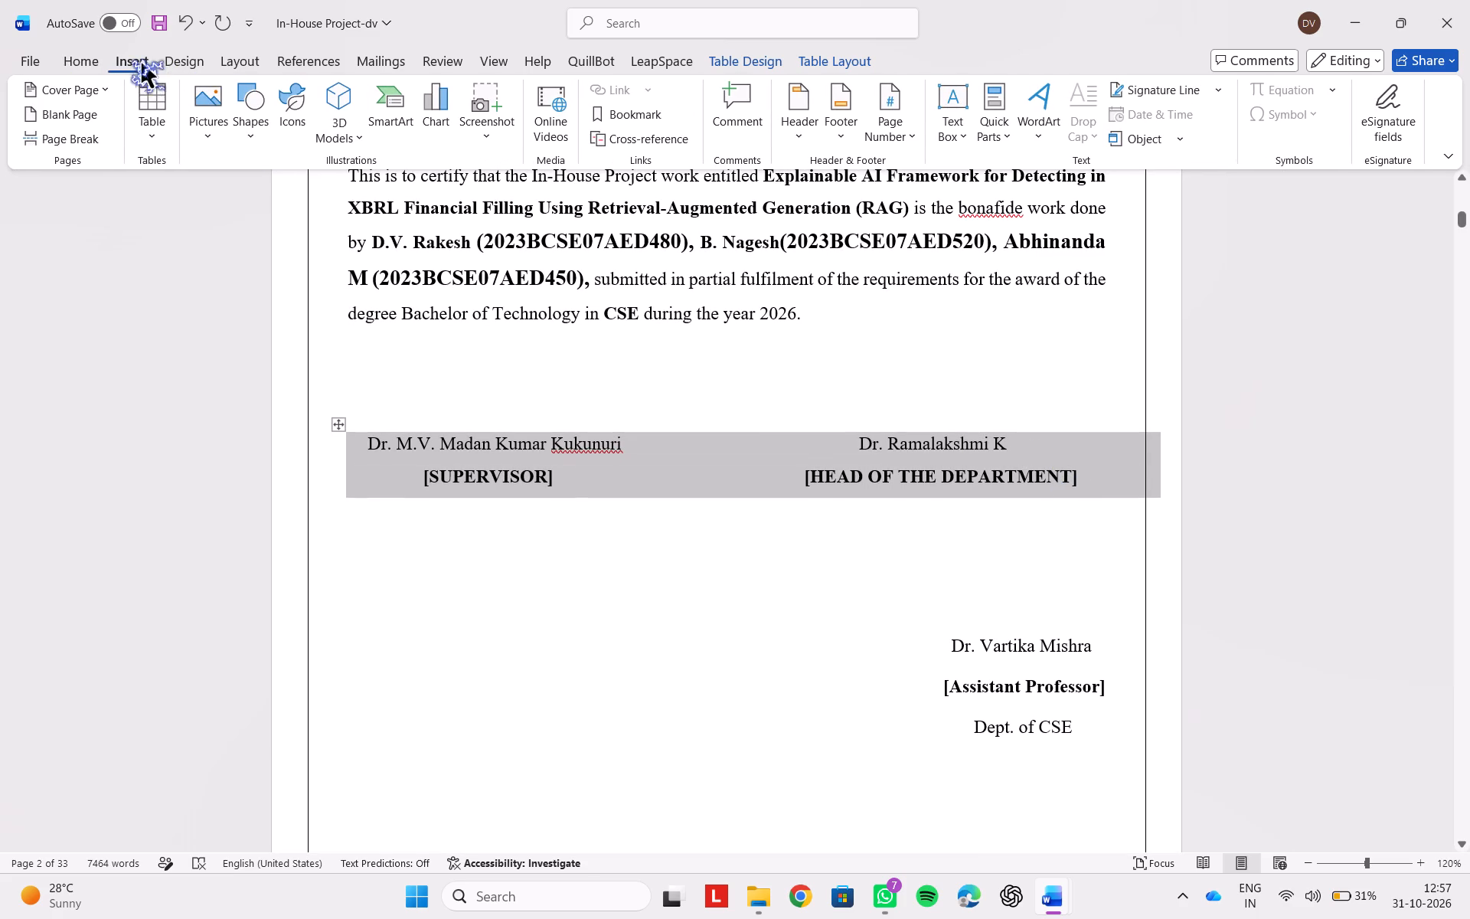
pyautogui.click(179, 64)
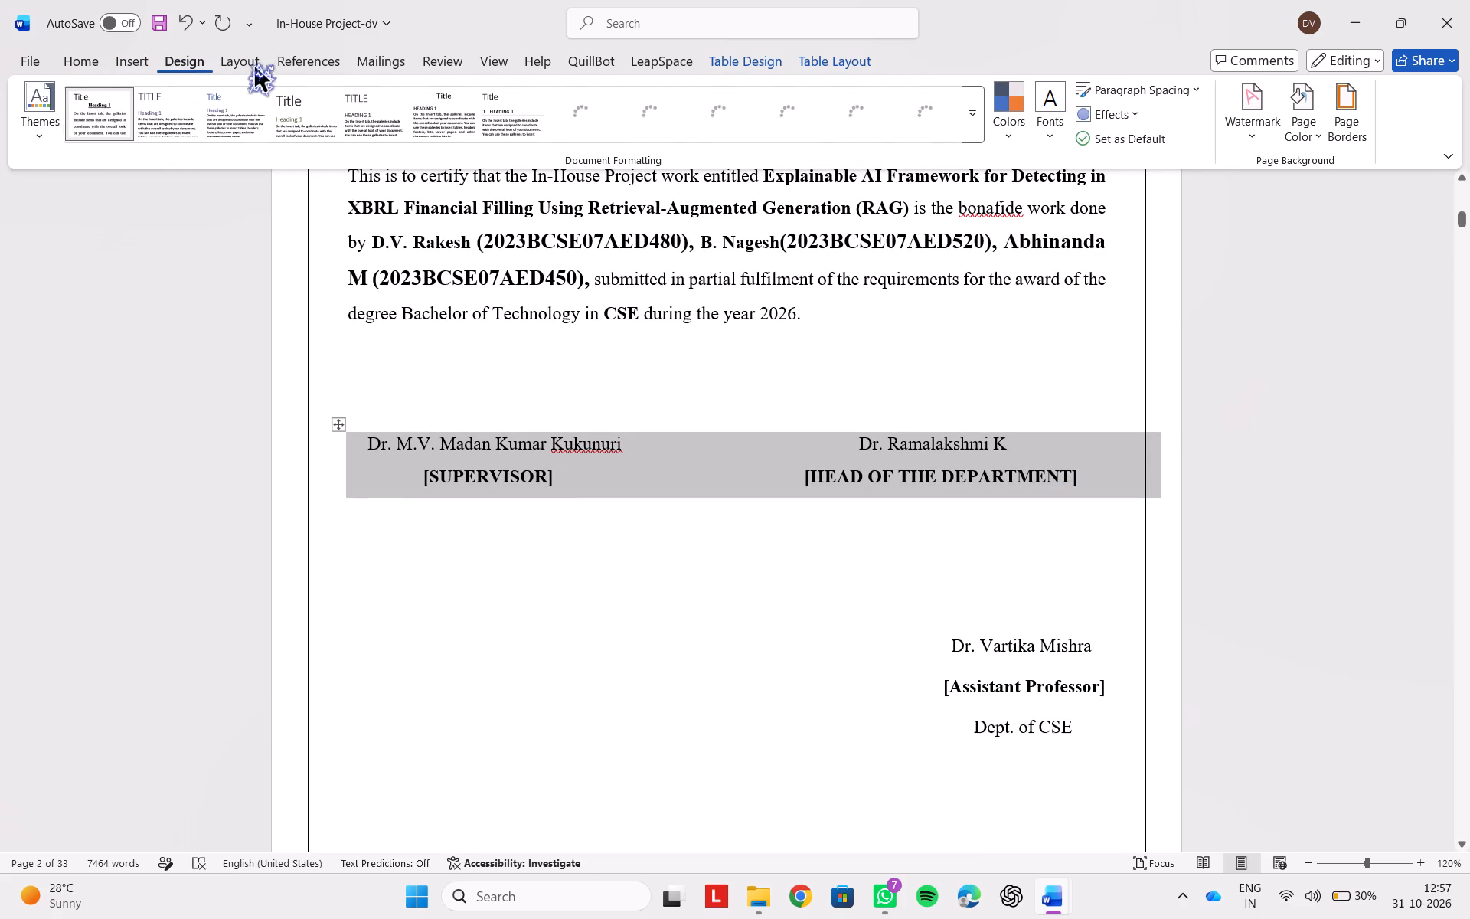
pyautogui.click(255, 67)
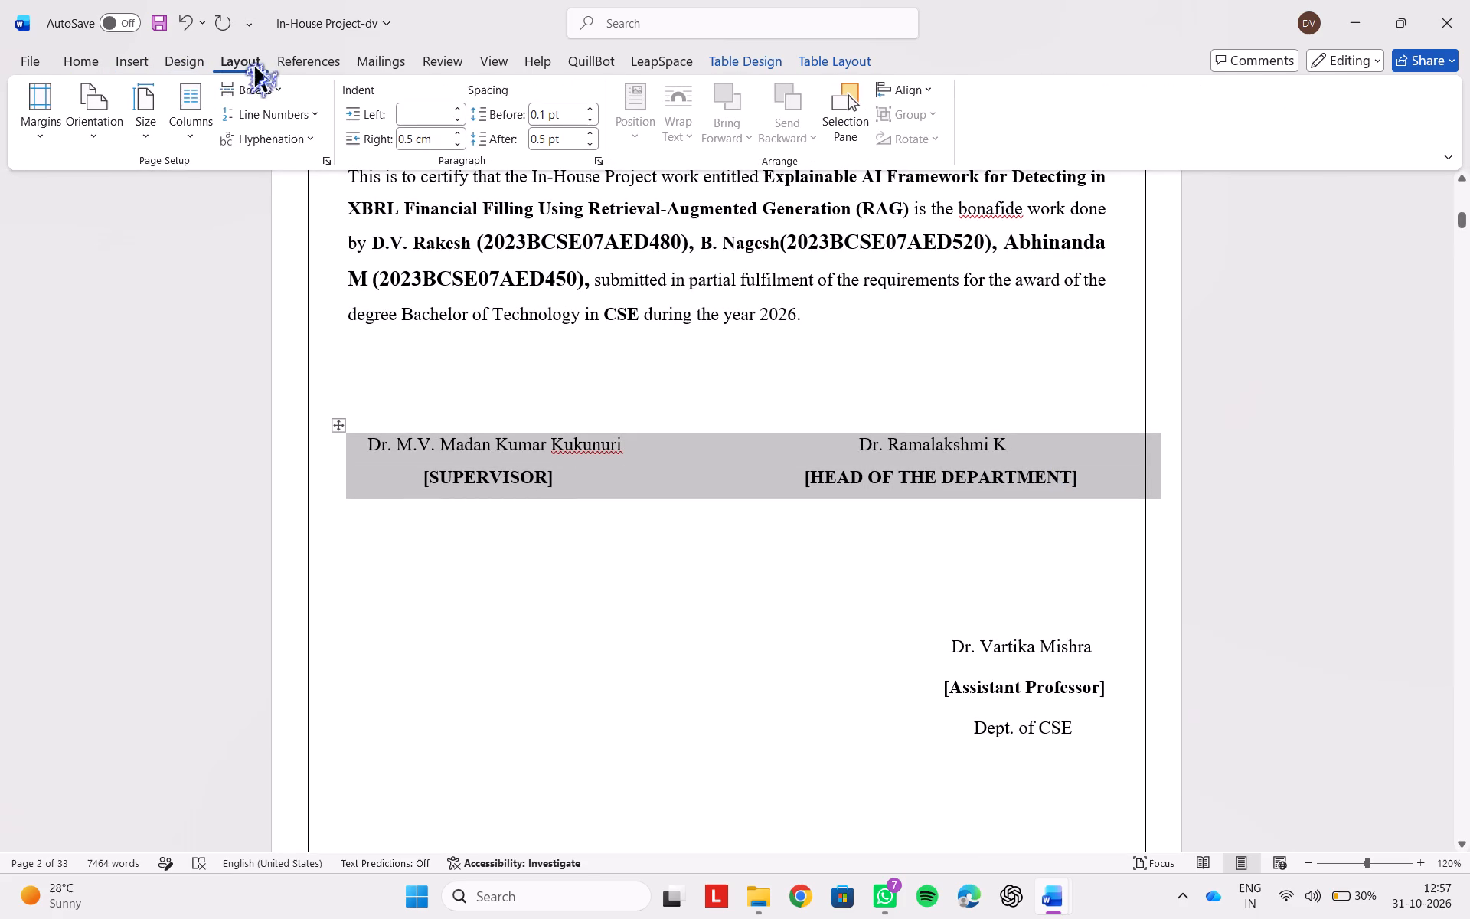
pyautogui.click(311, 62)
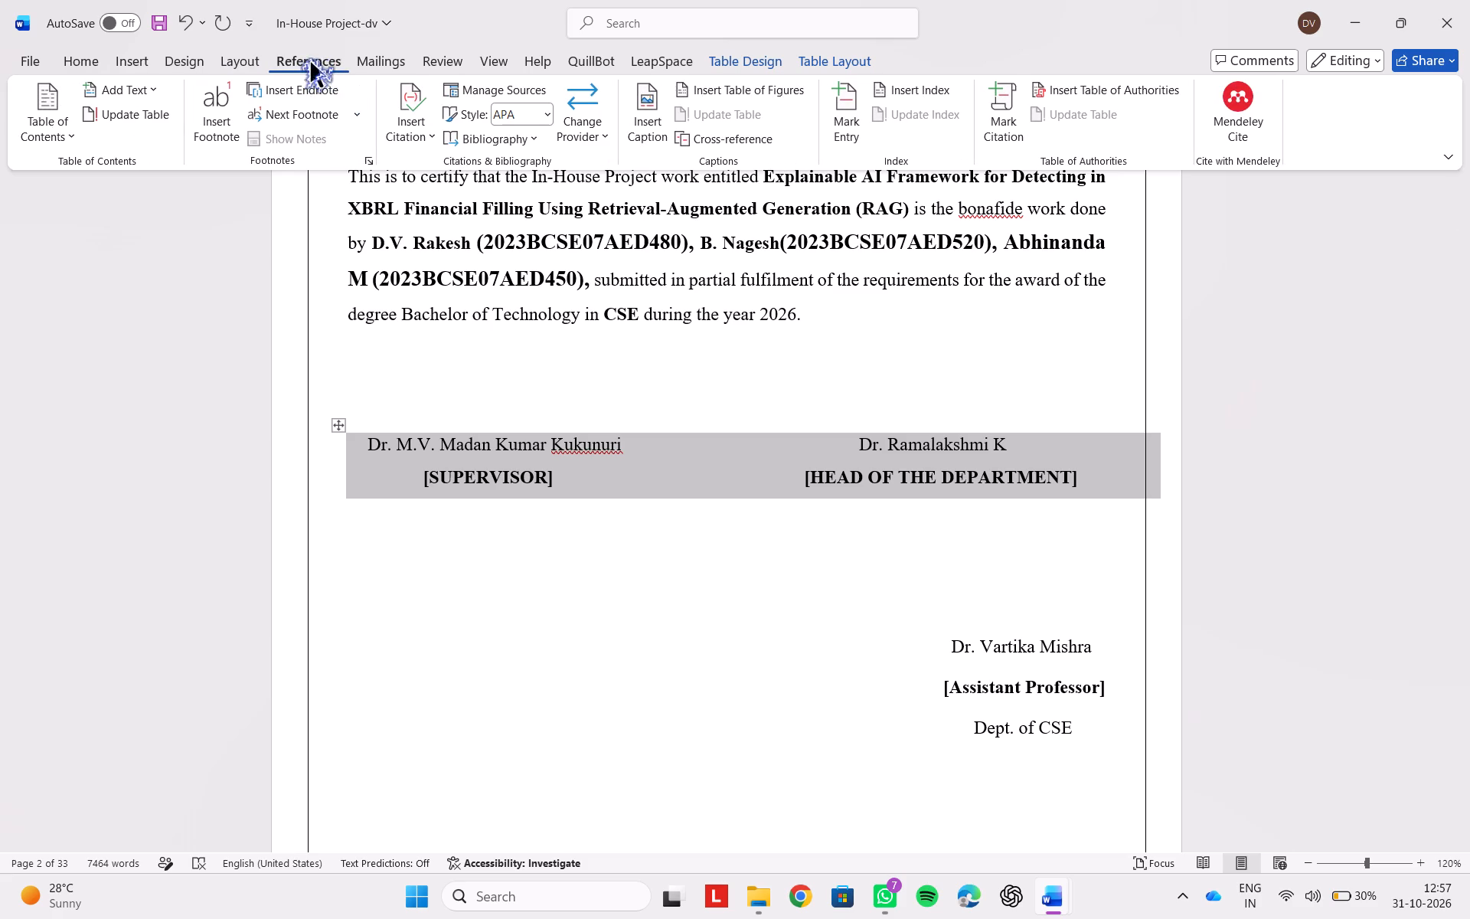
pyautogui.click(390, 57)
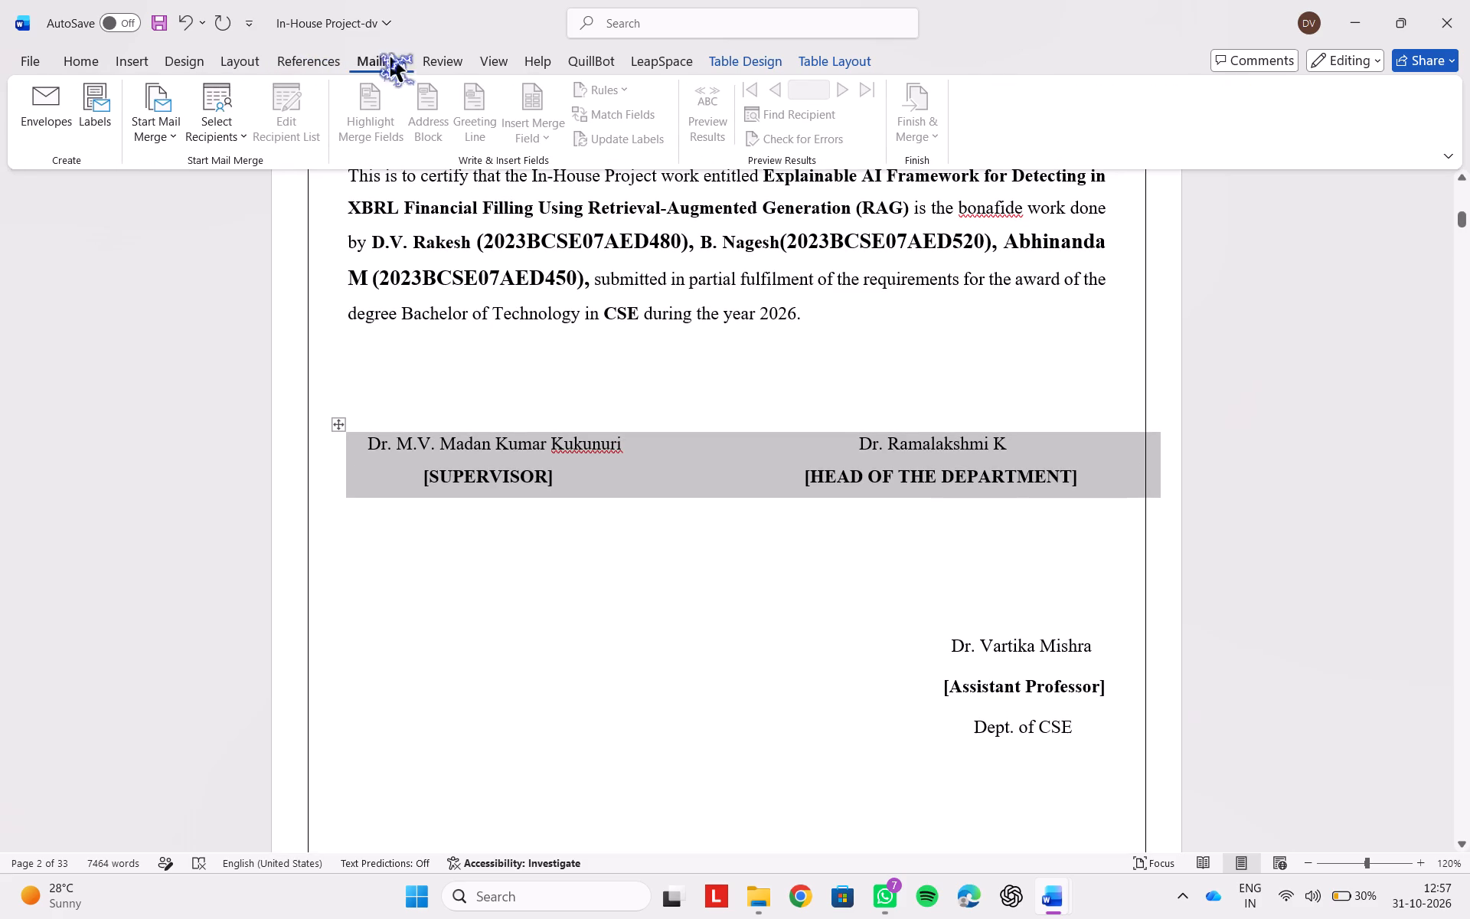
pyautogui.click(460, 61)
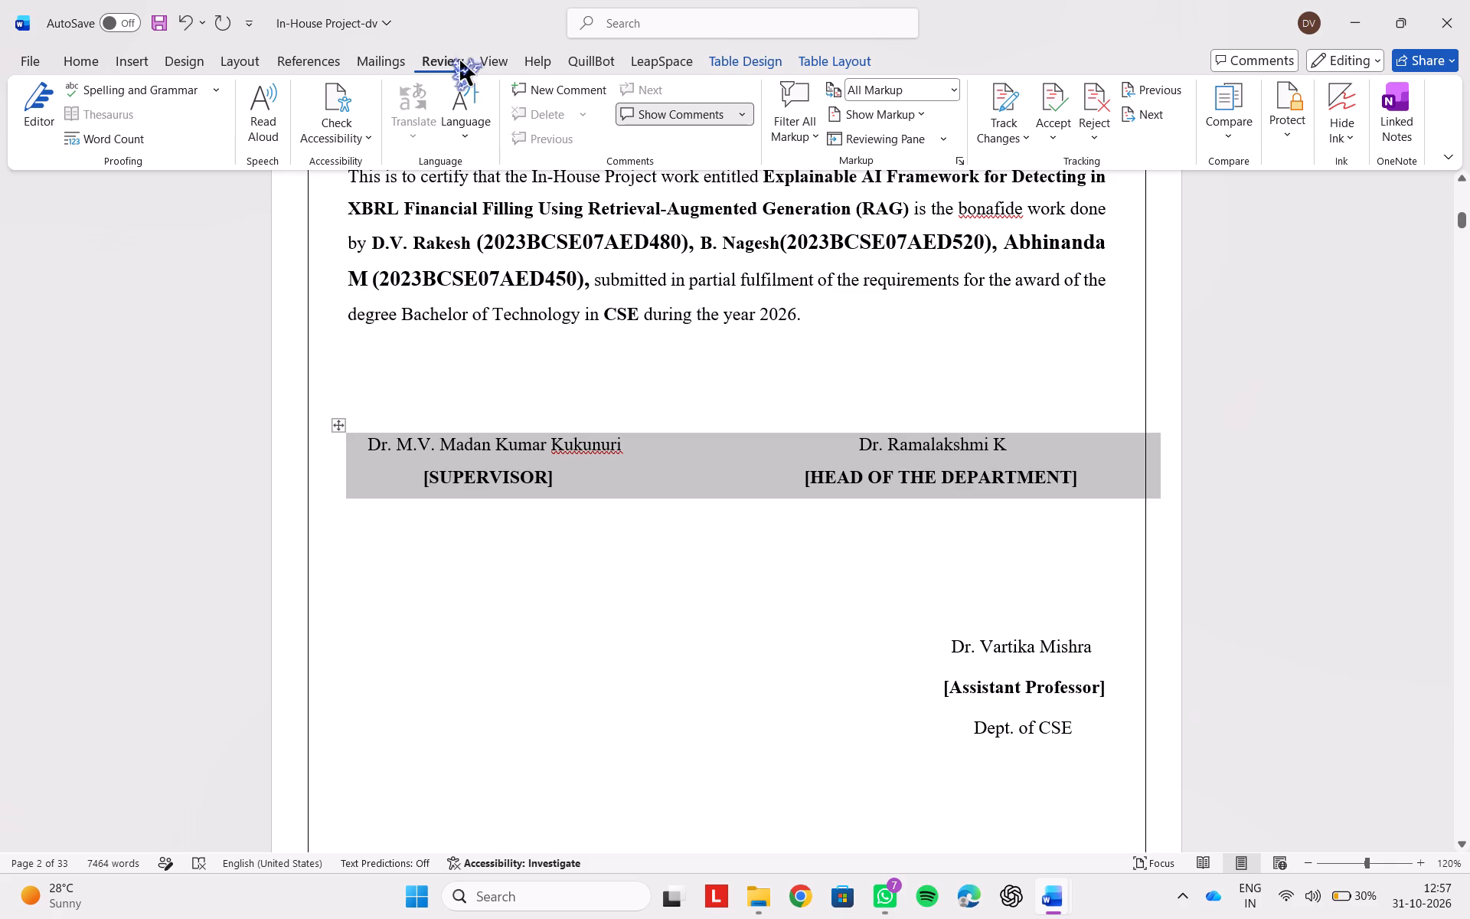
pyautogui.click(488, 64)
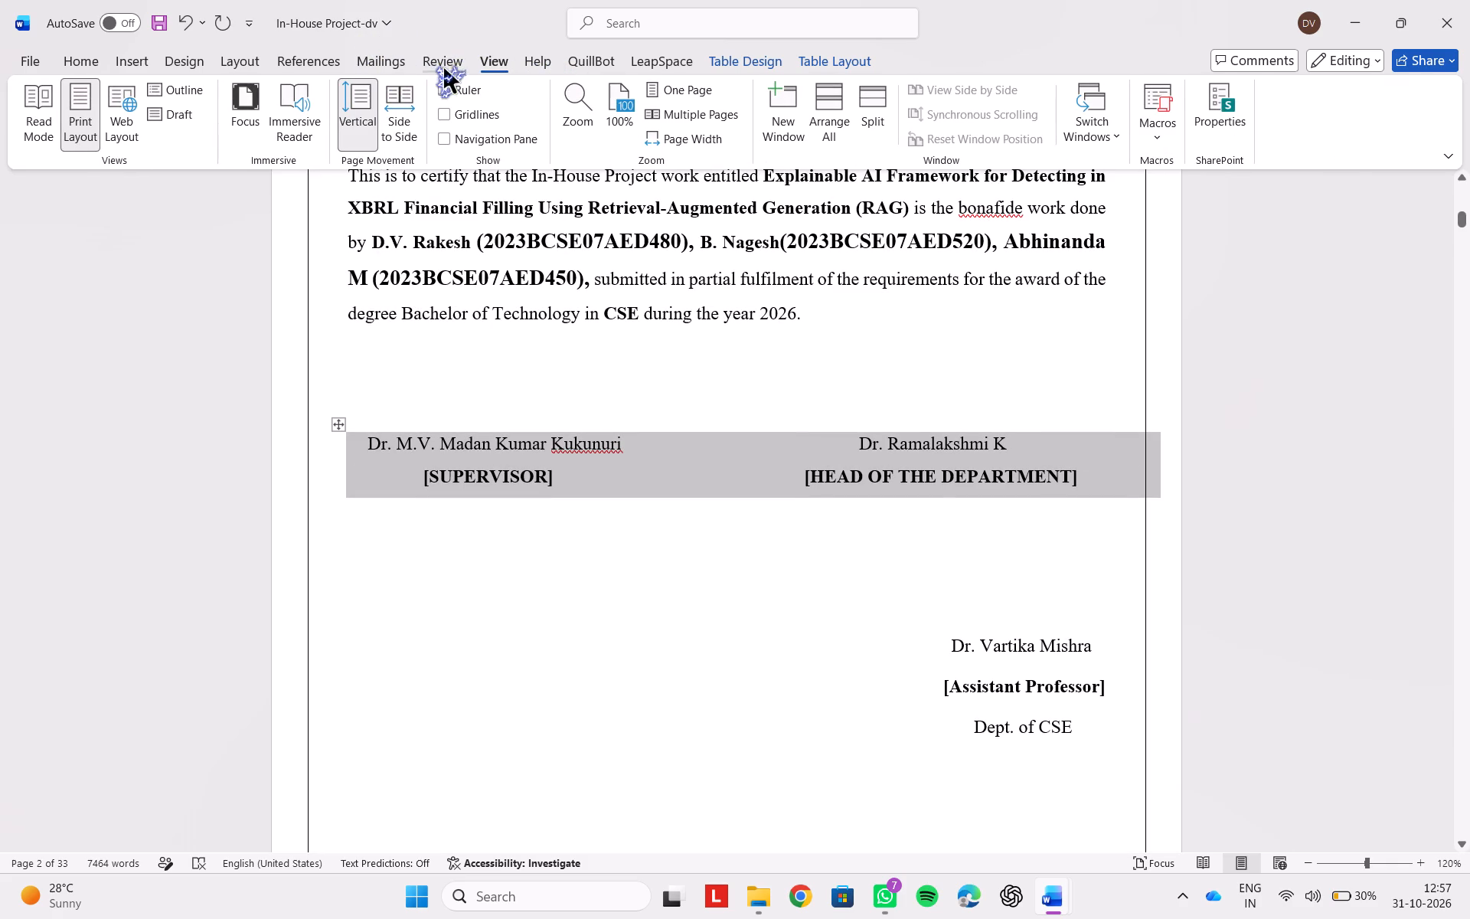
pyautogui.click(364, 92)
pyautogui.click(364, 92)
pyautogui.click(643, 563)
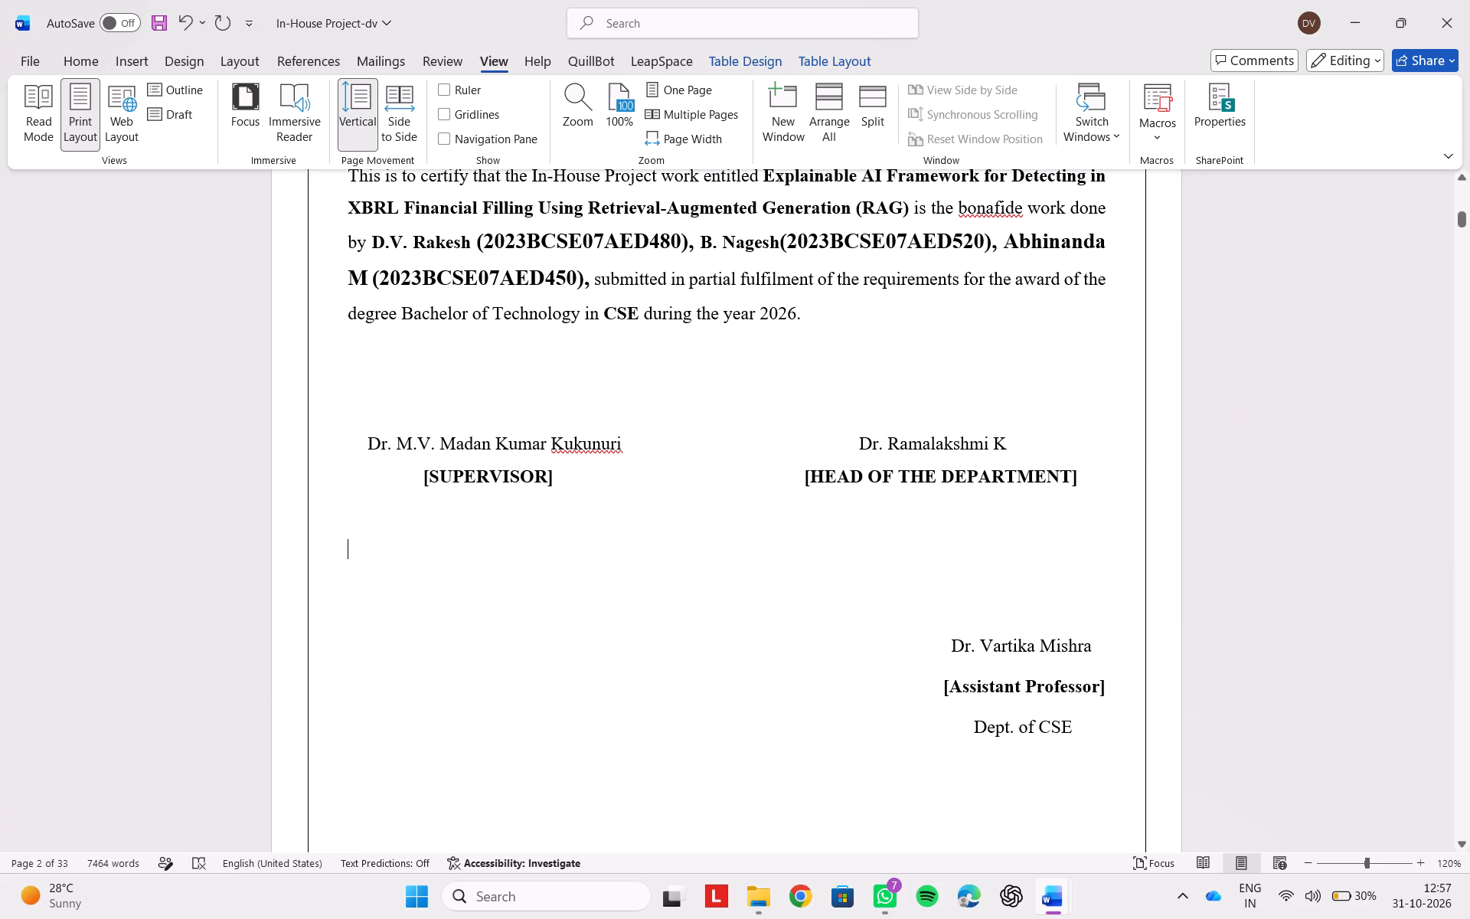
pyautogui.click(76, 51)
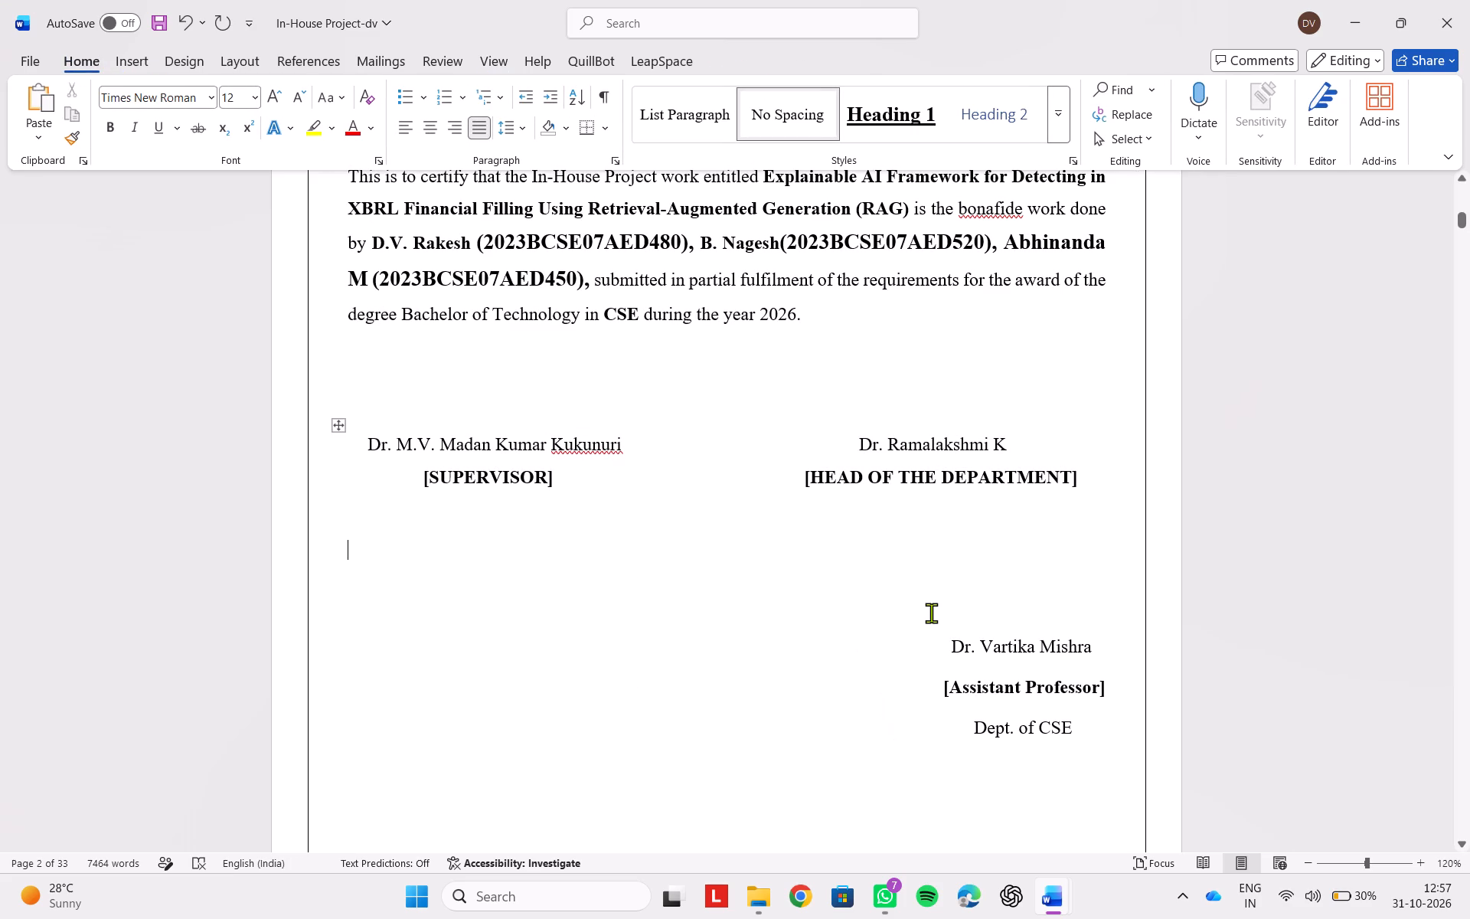
# Accept the grammar suggestion on the declaration page that removes the space between the report title's closing quotation mark and "has".
pyautogui.scroll(-2, 931, 613)
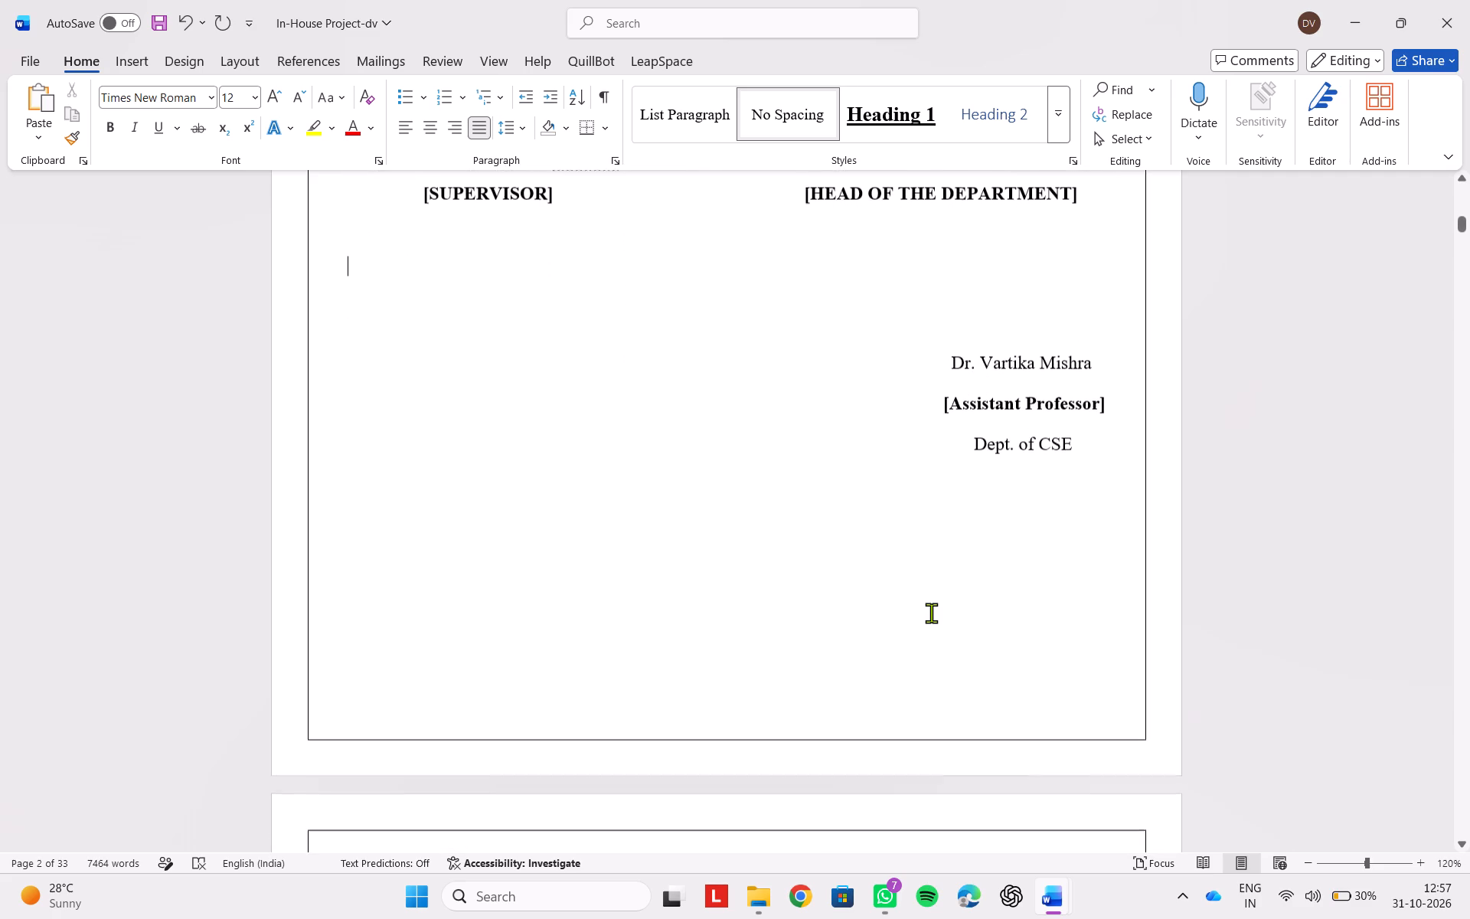
pyautogui.scroll(-3, 931, 613)
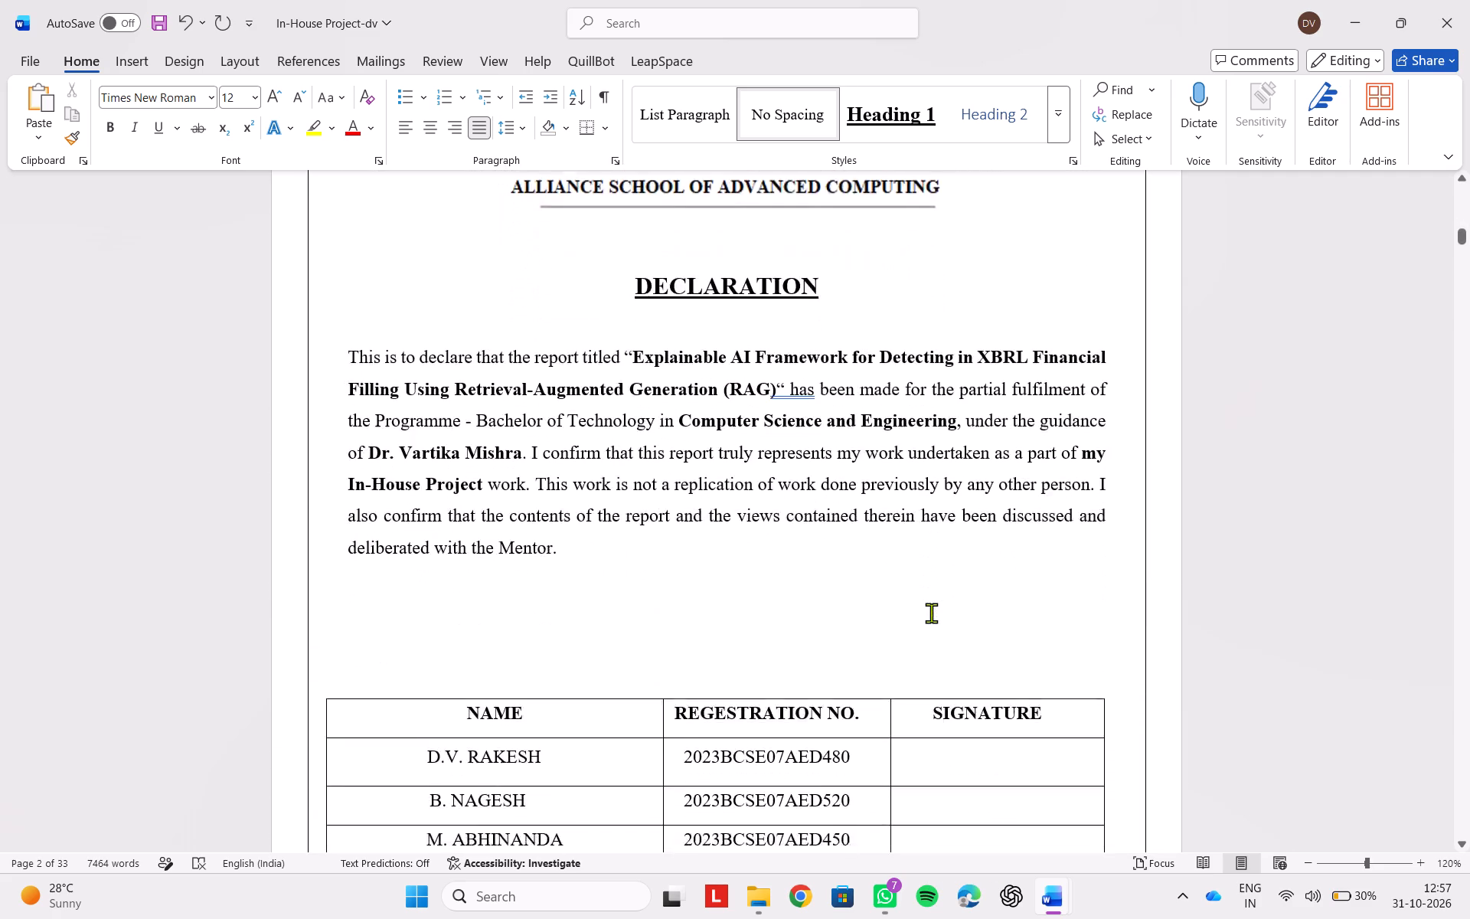
pyautogui.scroll(-1, 931, 613)
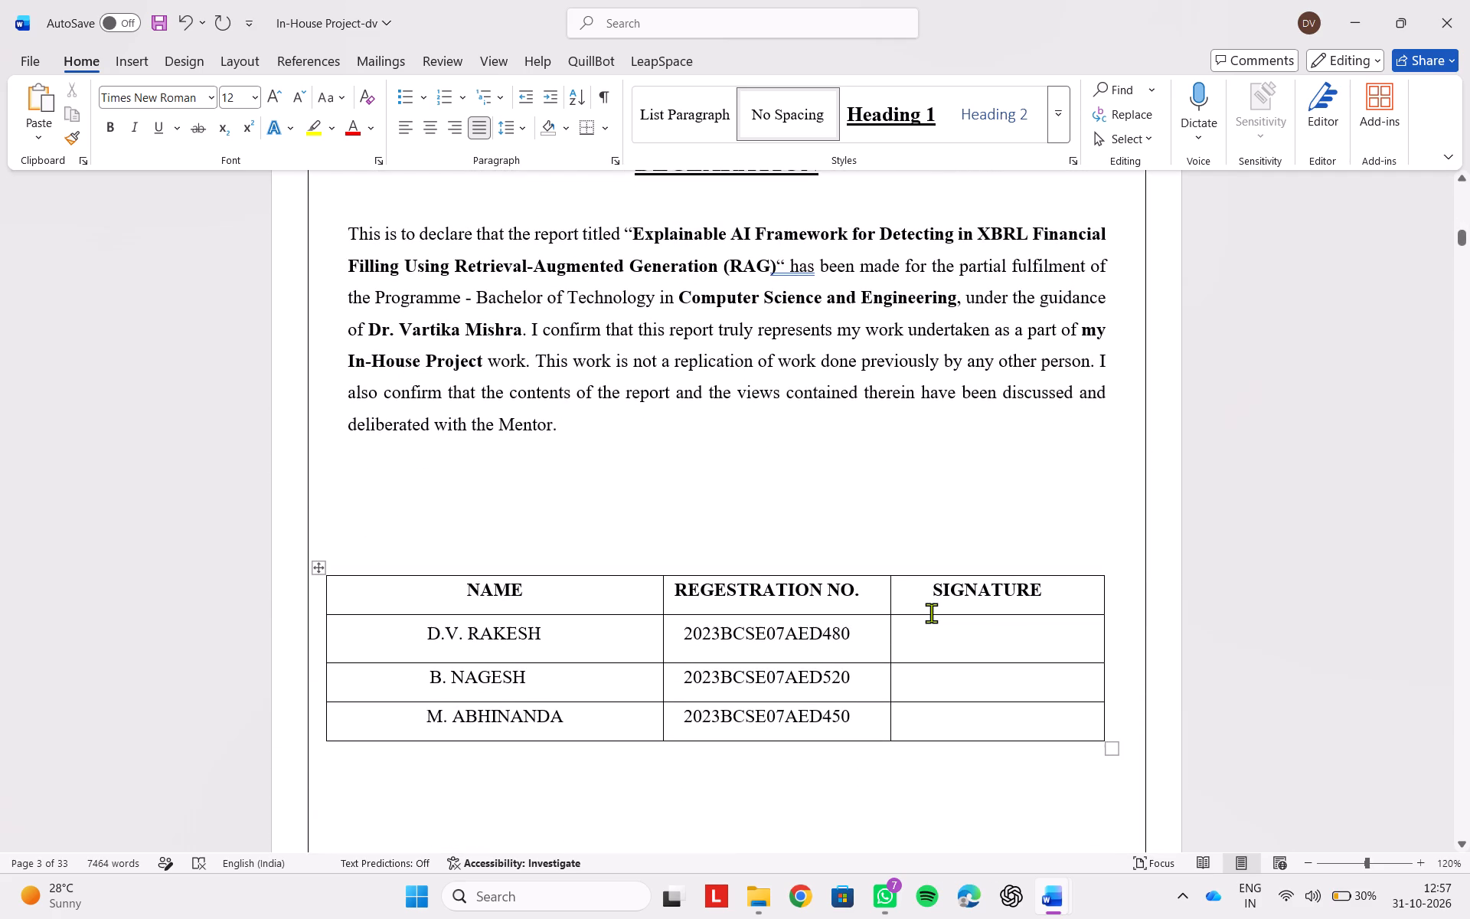
pyautogui.click(792, 263)
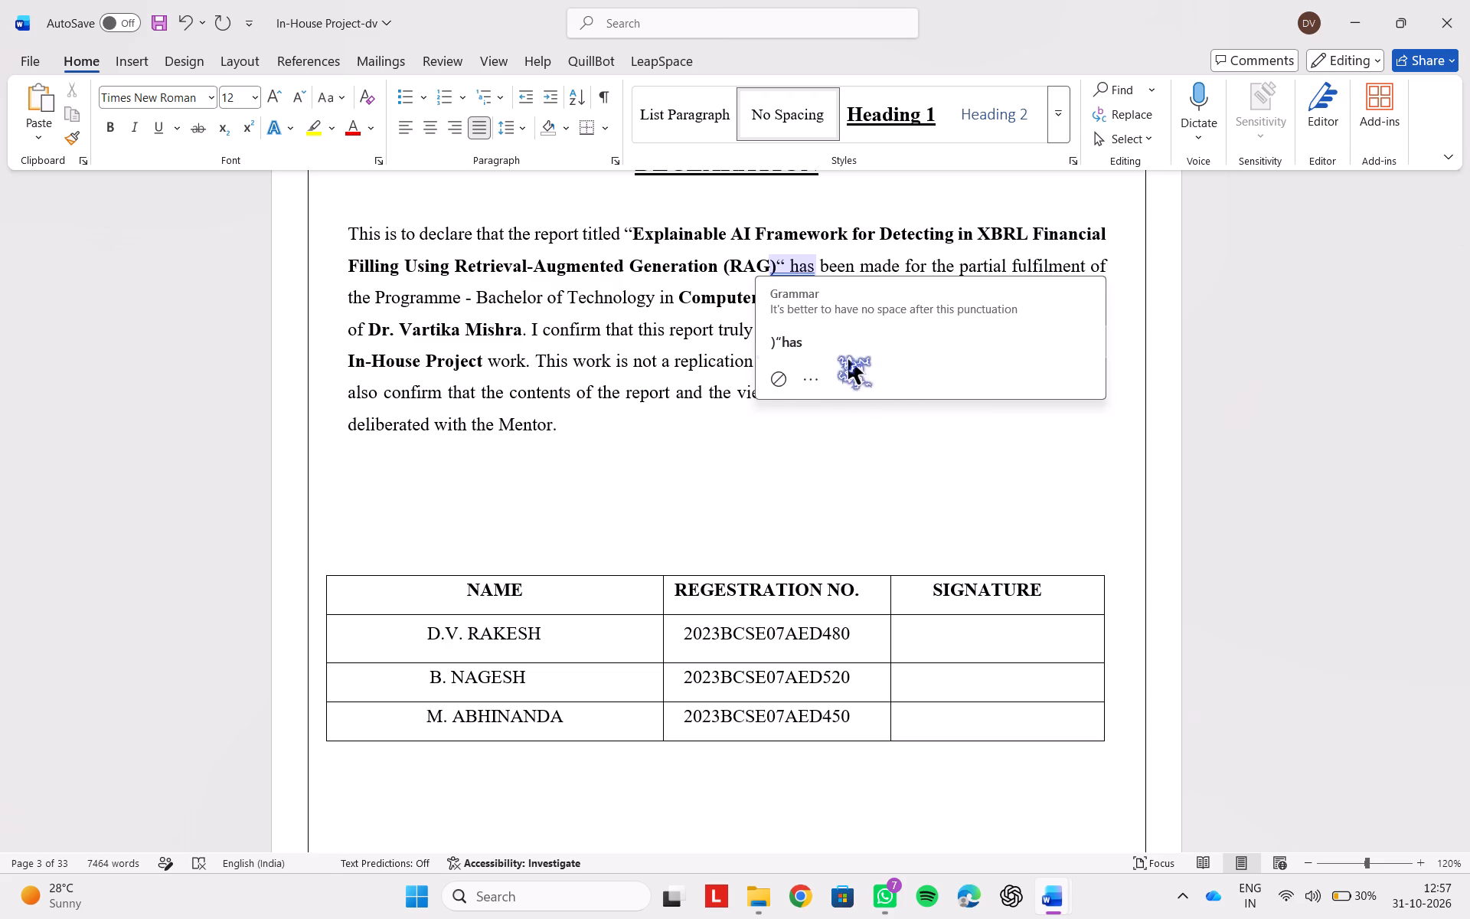
pyautogui.click(844, 331)
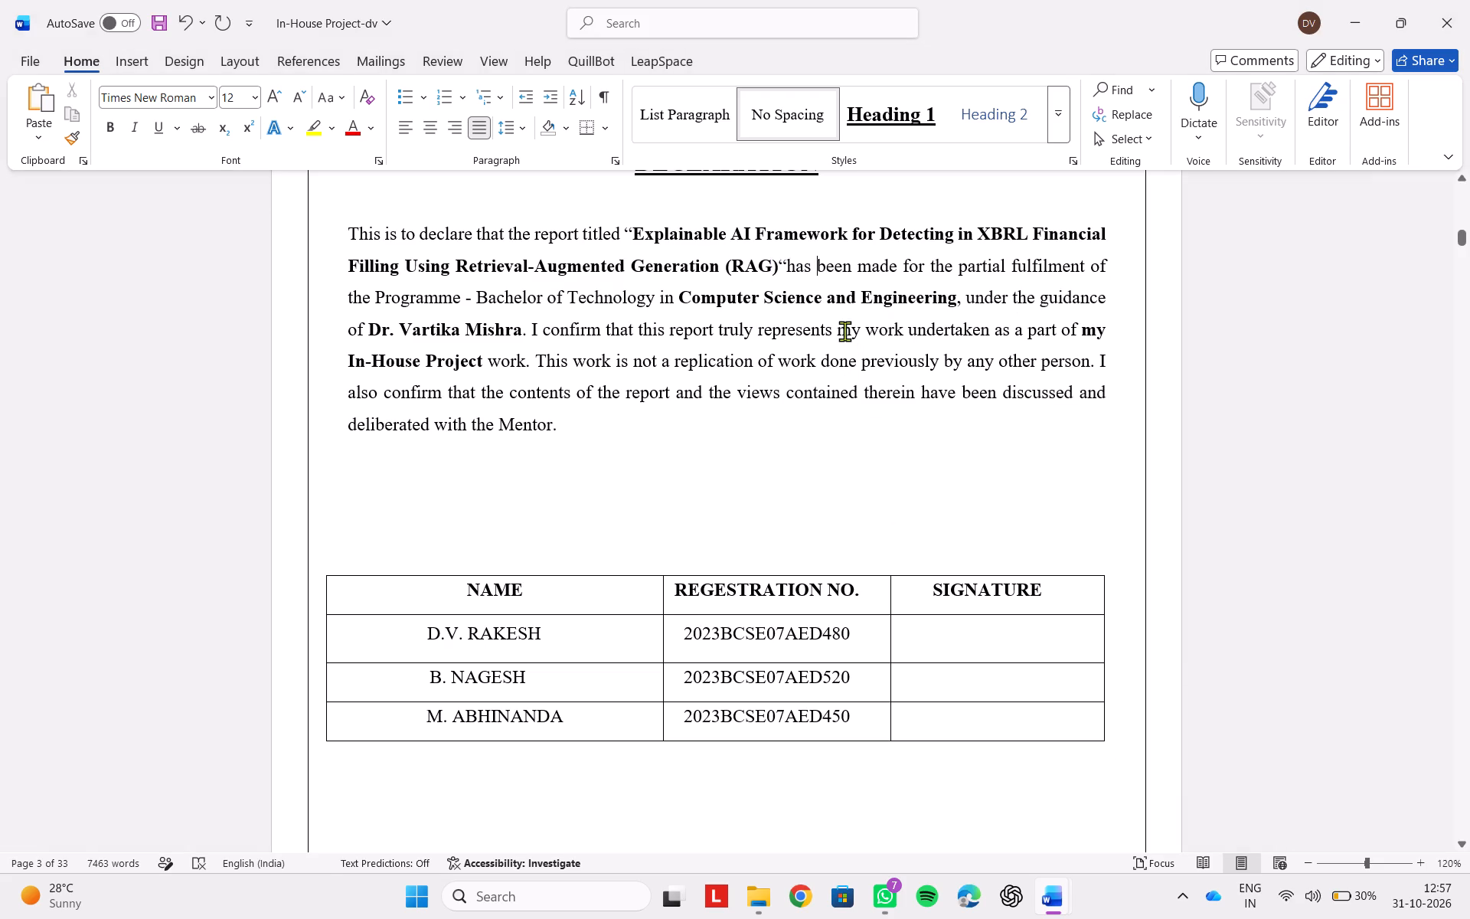
# Reduce the indent before the first student's name and registration number at the end of the Acknowledgement page.
pyautogui.scroll(-1, 915, 437)
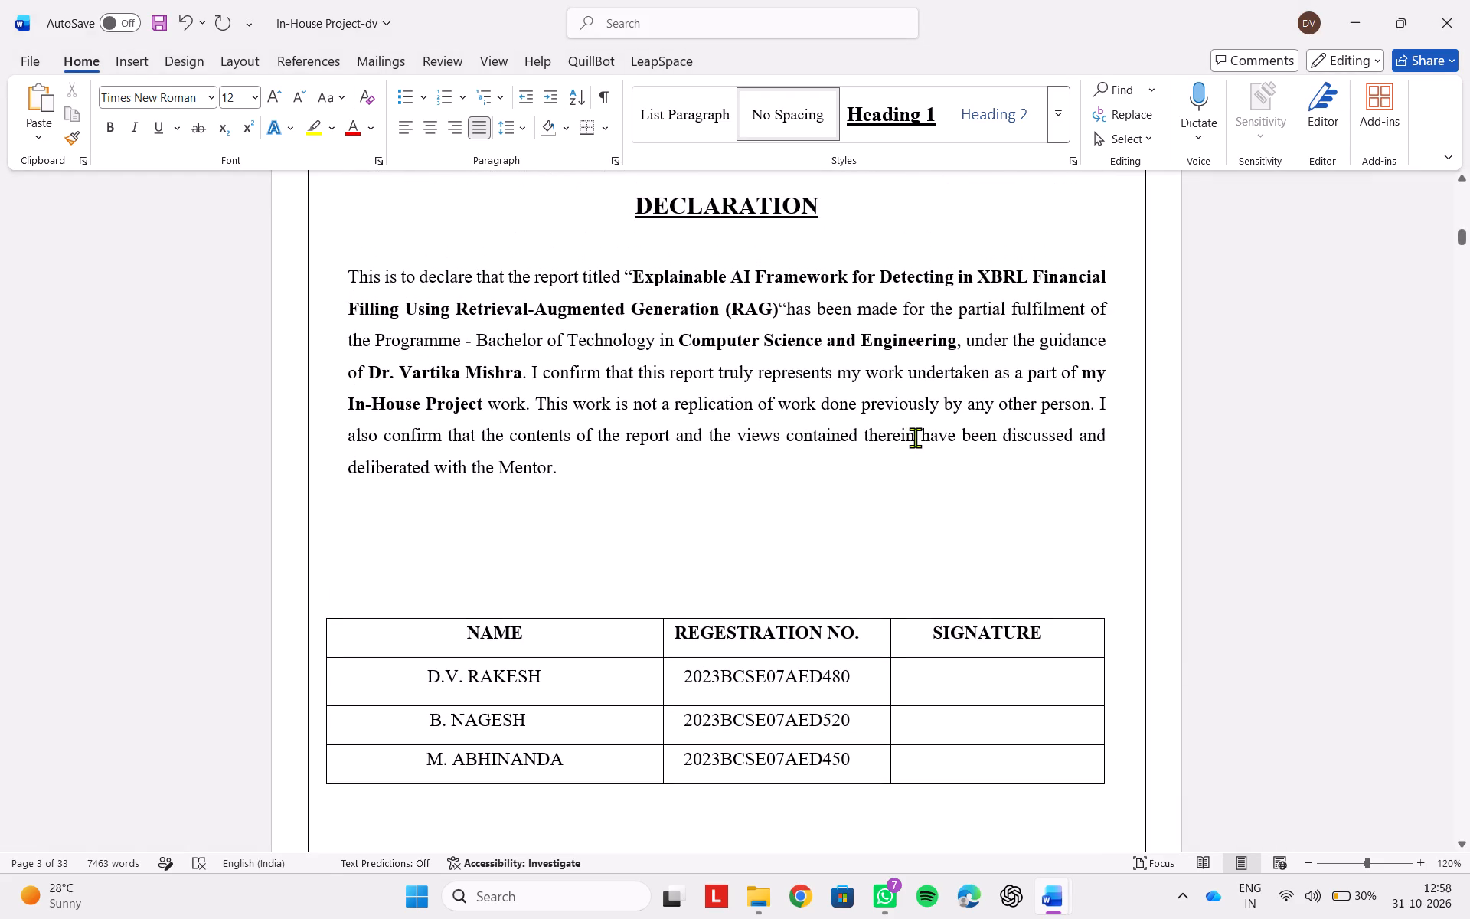
pyautogui.scroll(-1, 915, 437)
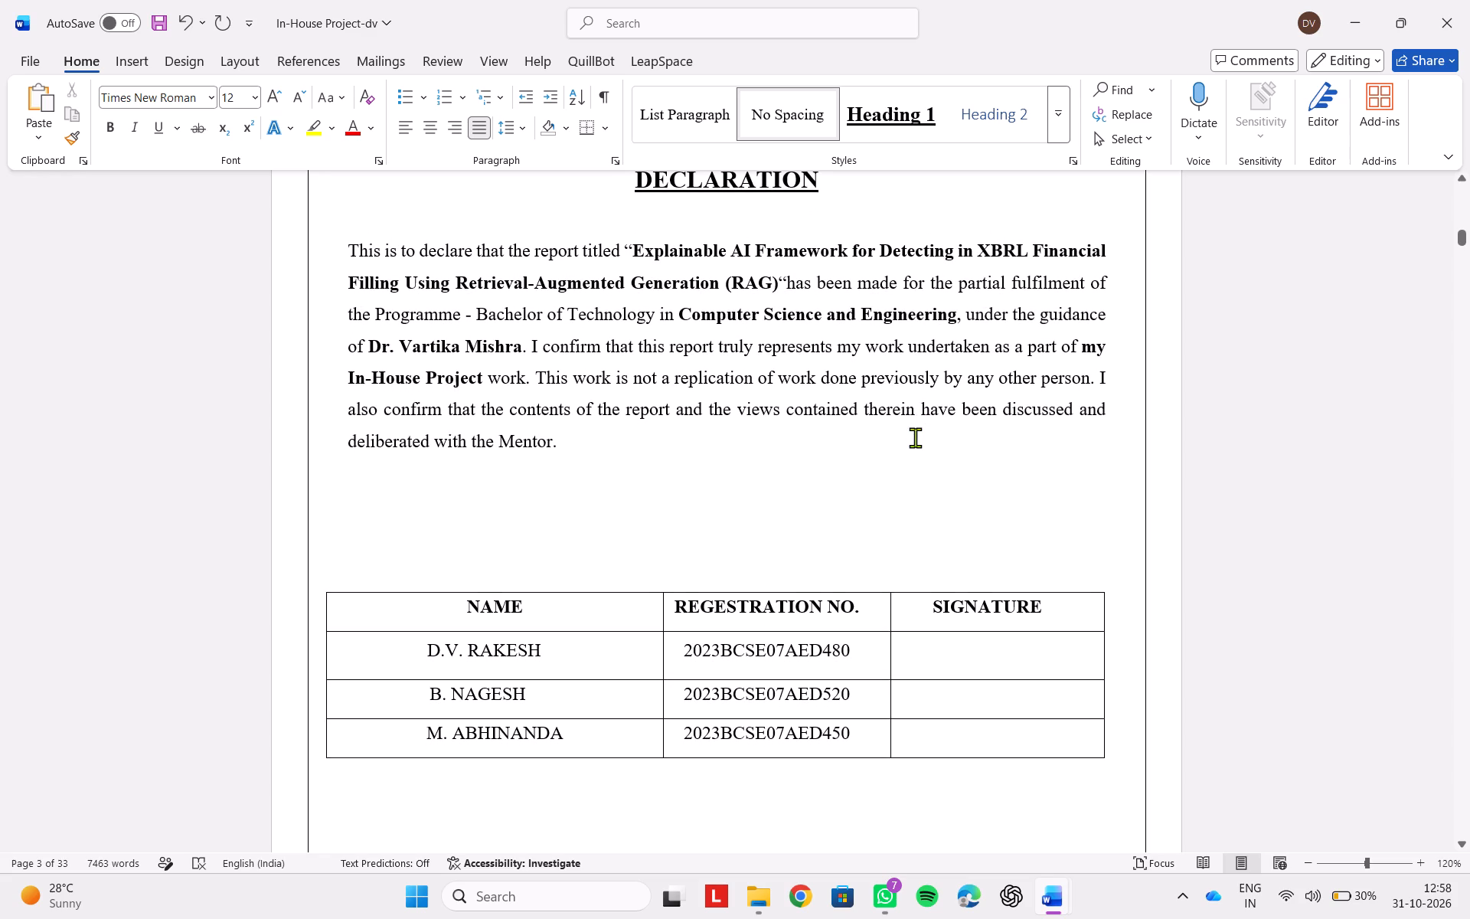
pyautogui.scroll(-1, 915, 437)
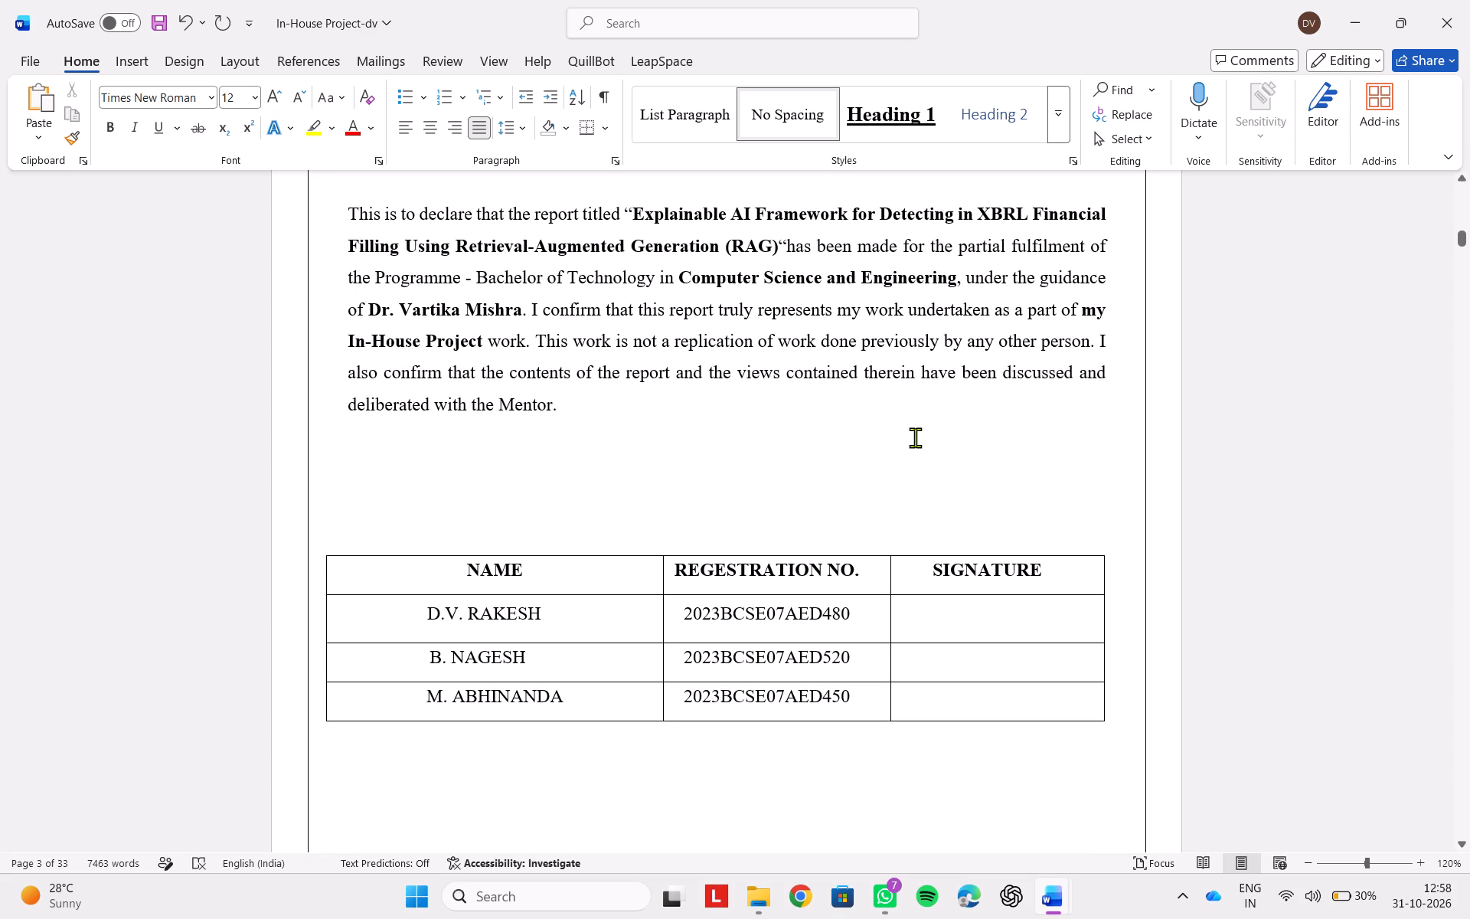
pyautogui.scroll(-1, 915, 437)
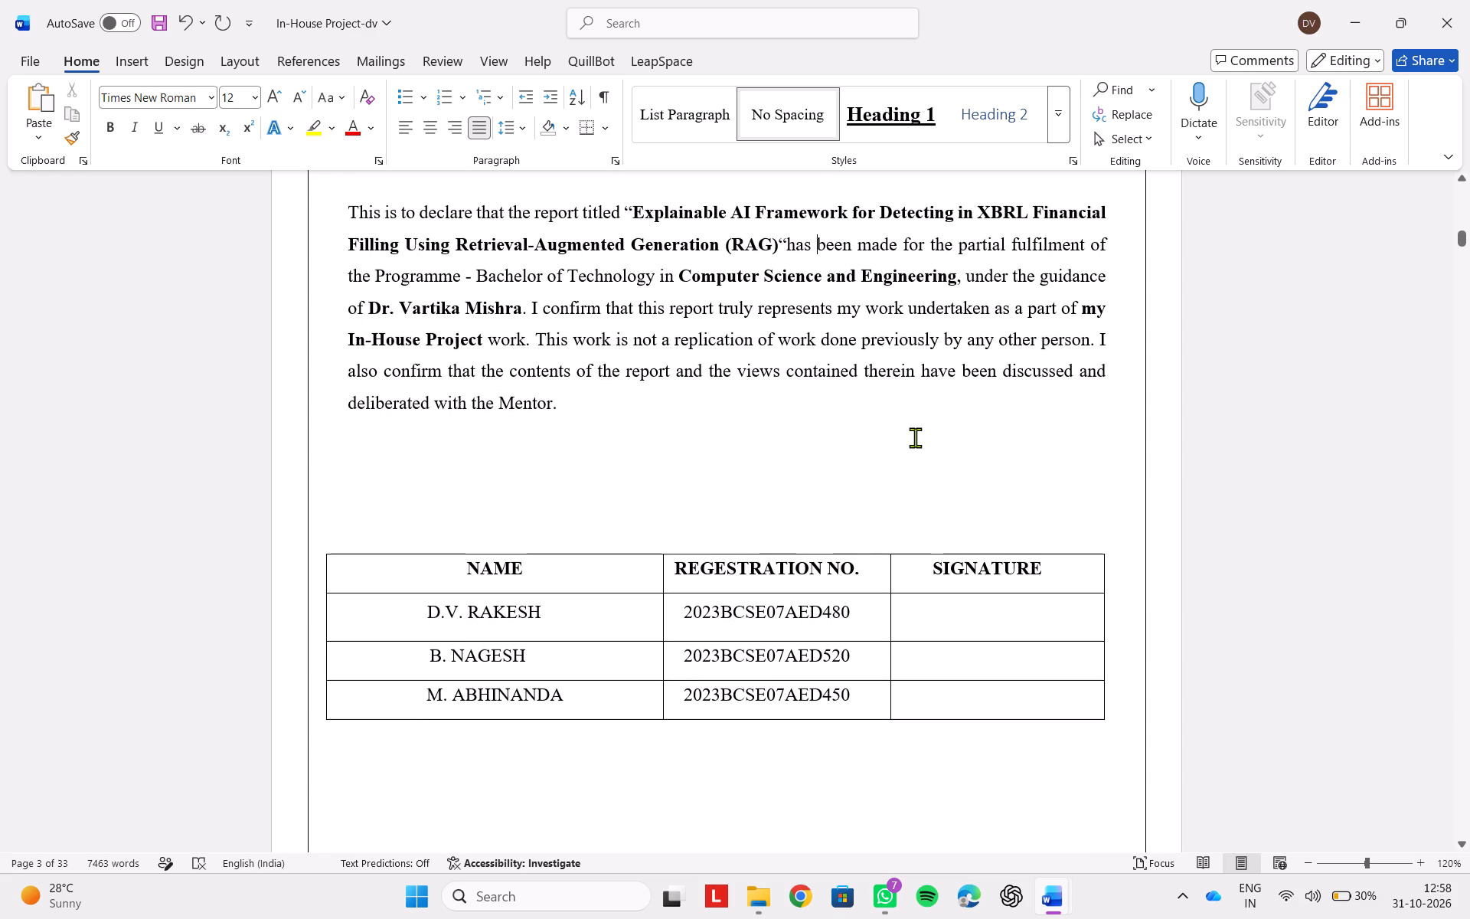
pyautogui.scroll(-3, 915, 437)
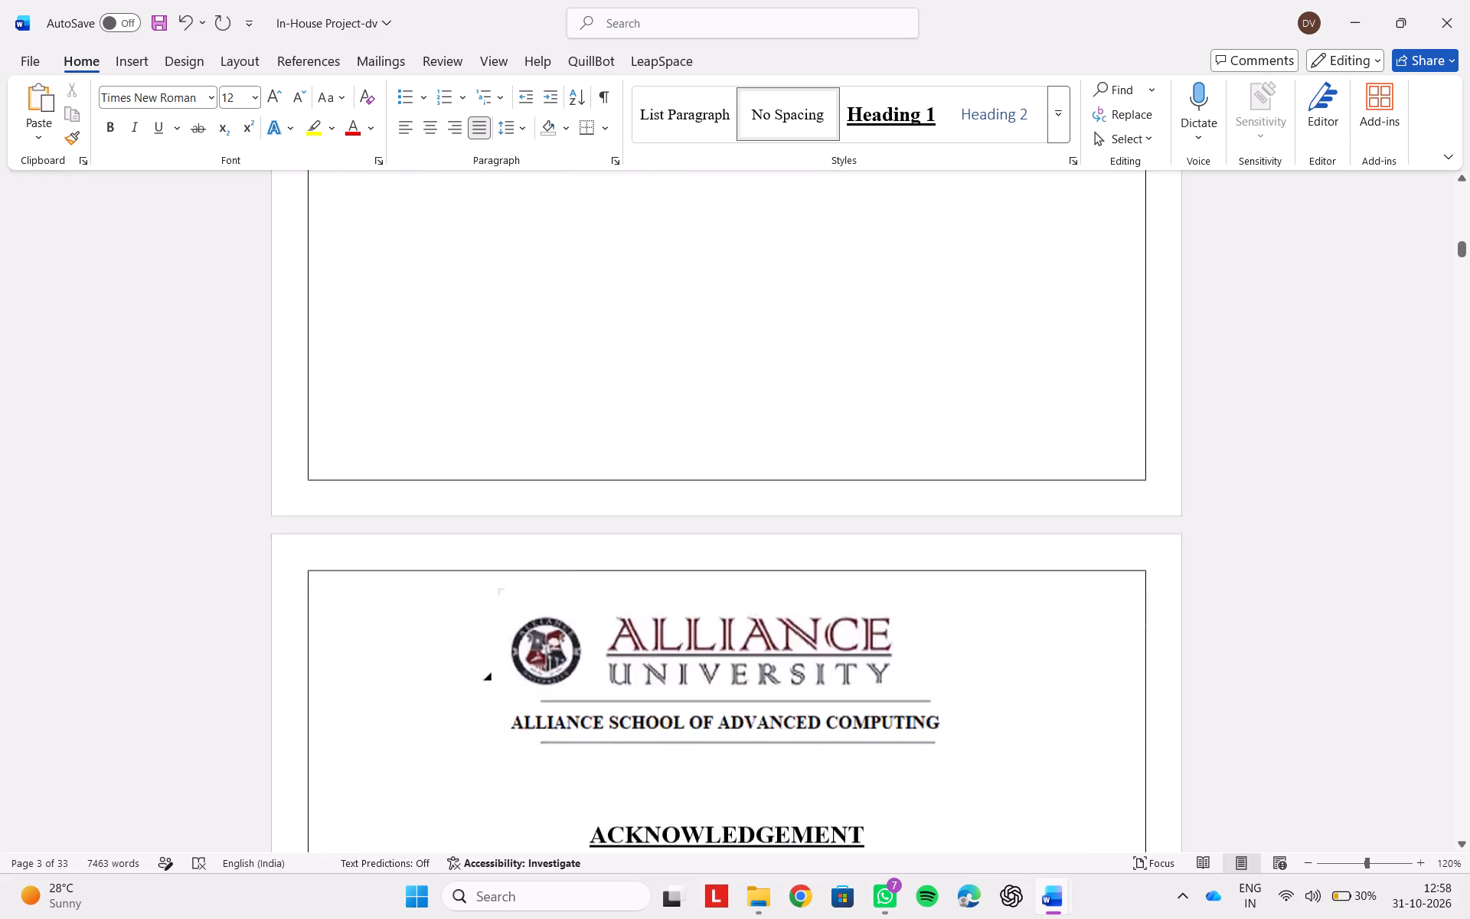
pyautogui.scroll(-3, 915, 437)
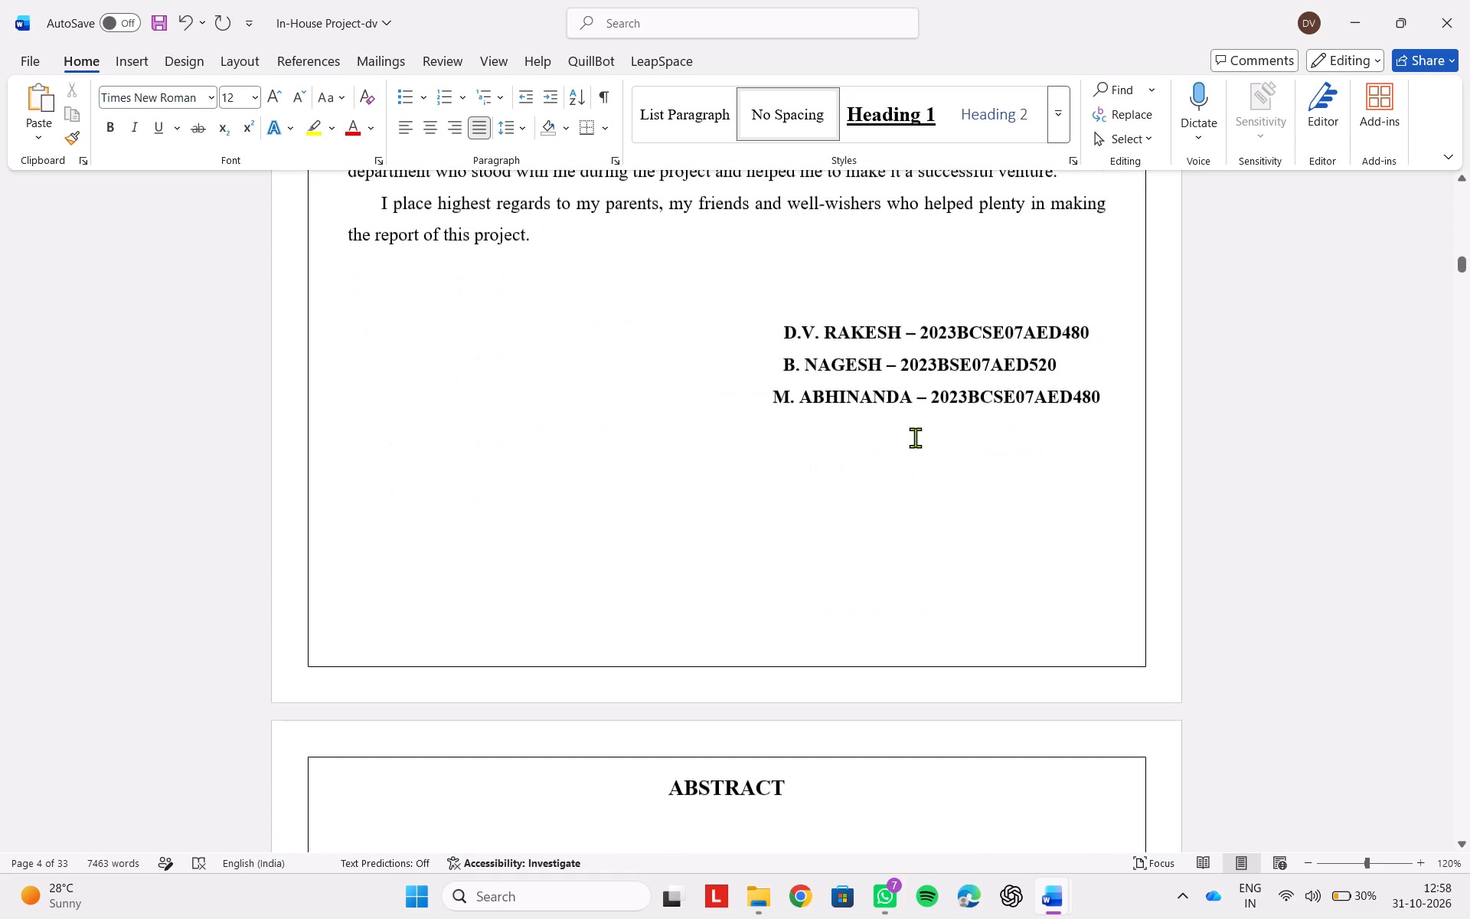
pyautogui.scroll(-1, 915, 437)
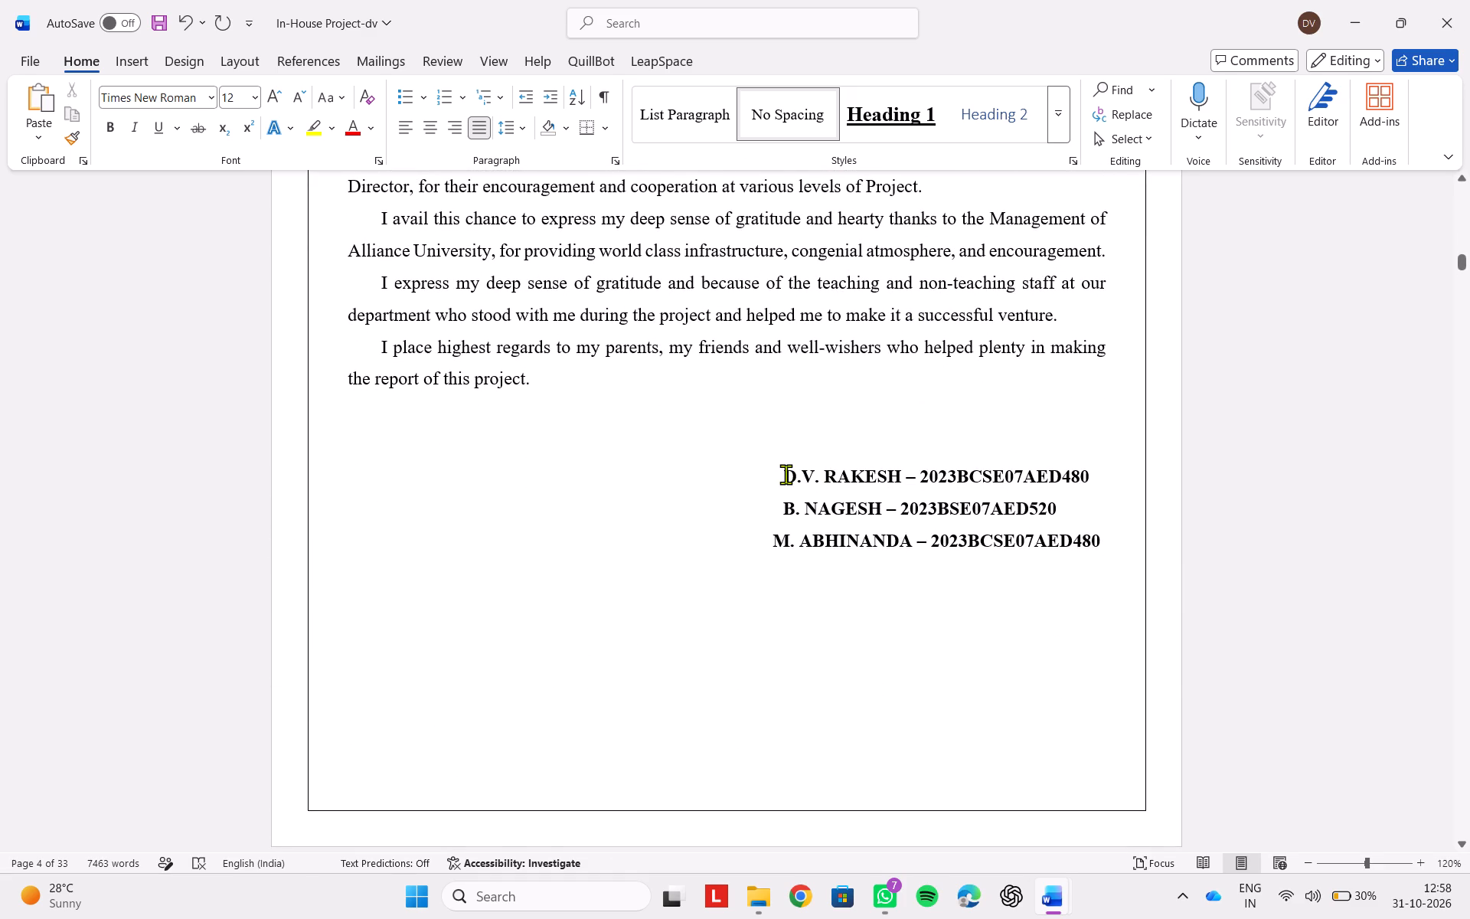
pyautogui.click(786, 474)
pyautogui.press('BackSpace')
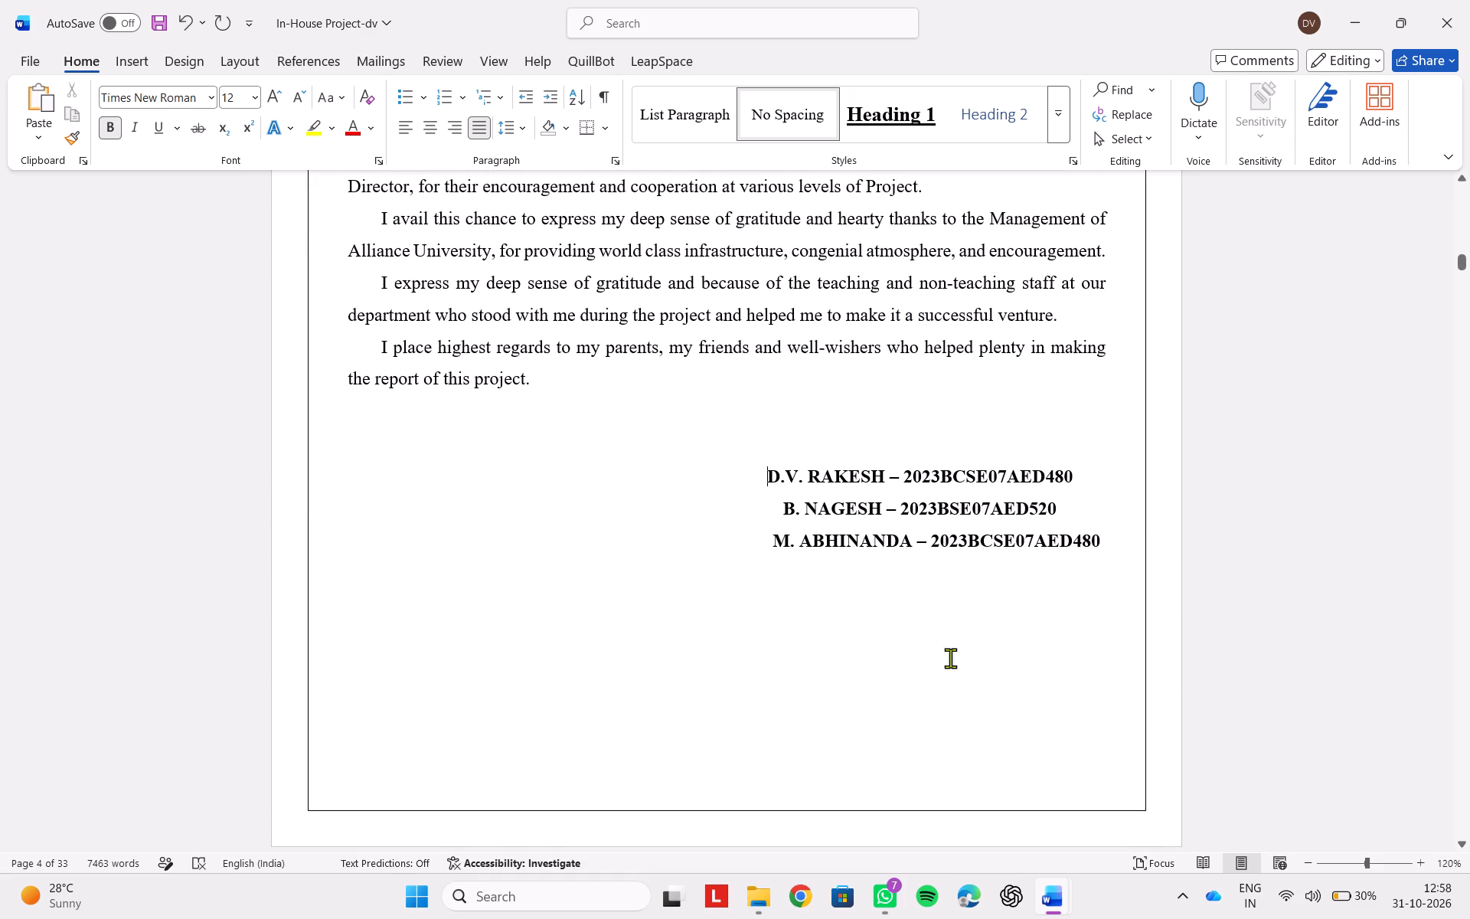
# Replace the last indent before the second student's acknowledgement line with eight spaces to align it with the other names.
pyautogui.click(782, 507)
pyautogui.press('BackSpace')
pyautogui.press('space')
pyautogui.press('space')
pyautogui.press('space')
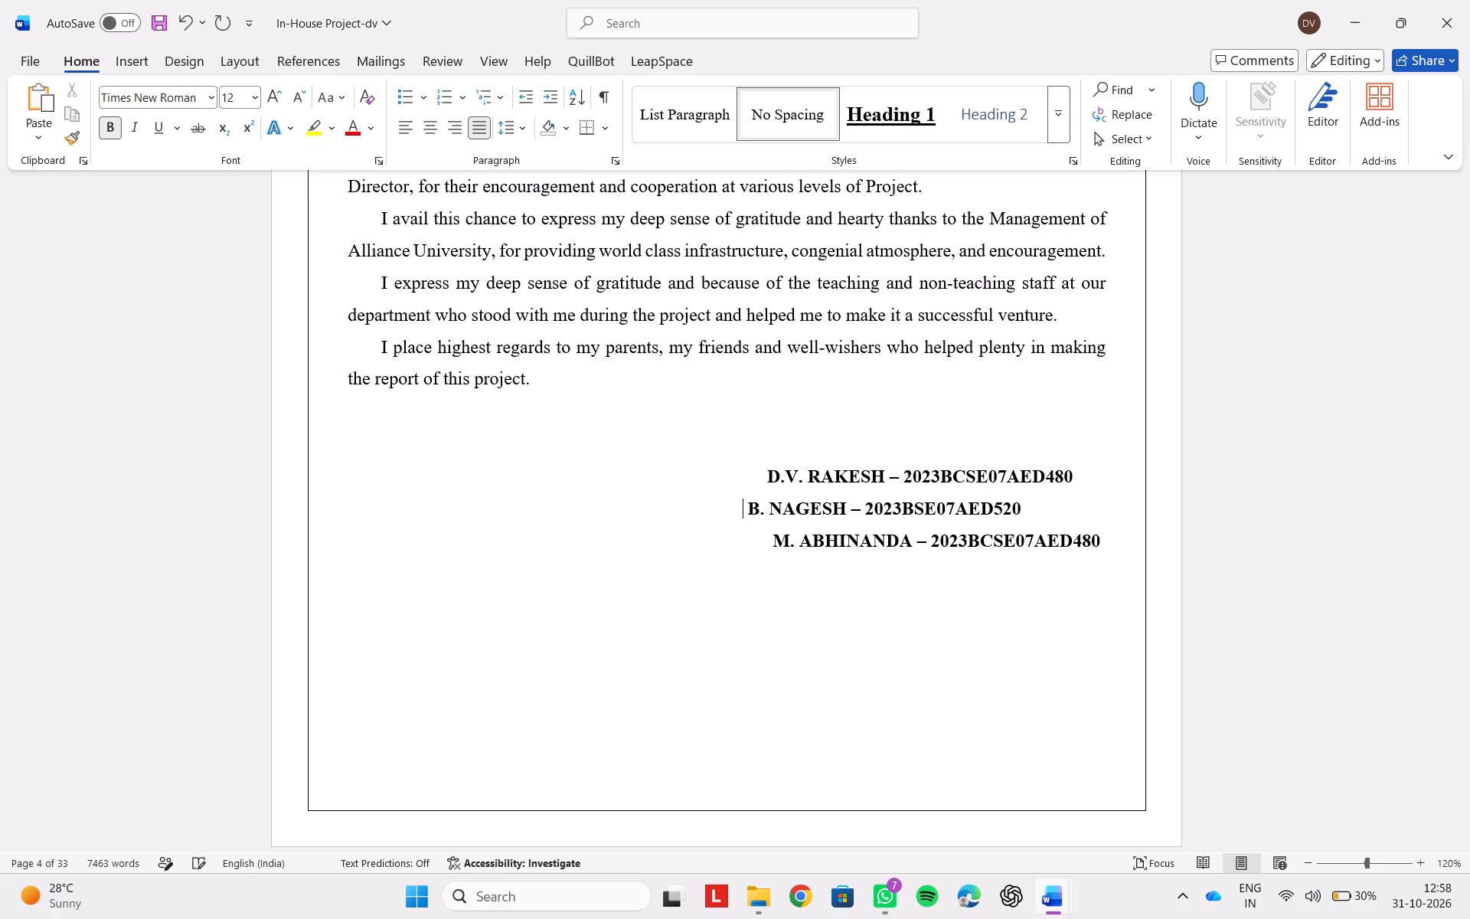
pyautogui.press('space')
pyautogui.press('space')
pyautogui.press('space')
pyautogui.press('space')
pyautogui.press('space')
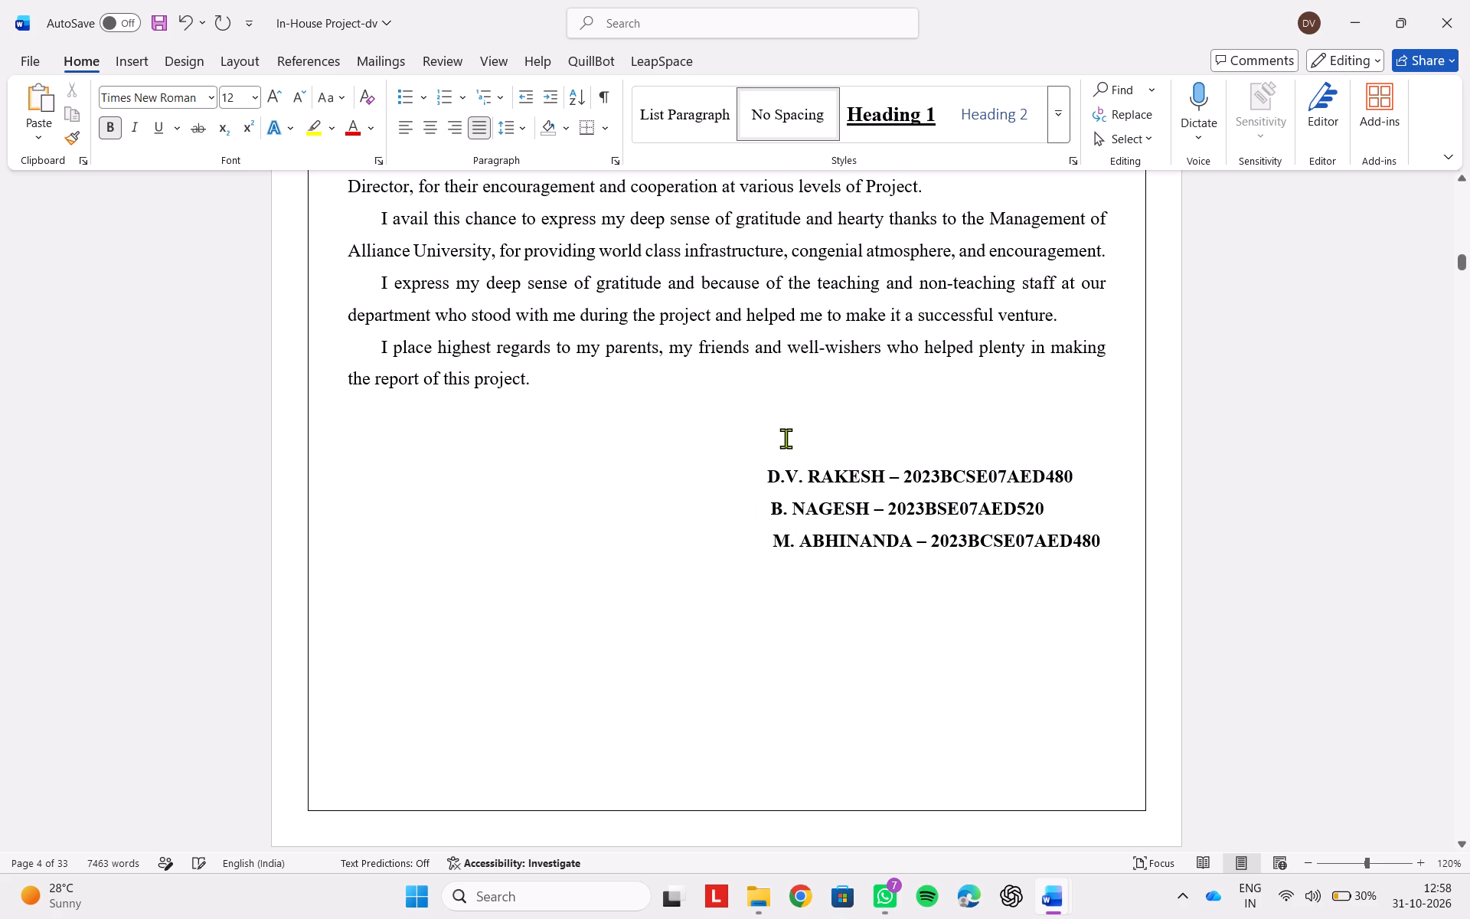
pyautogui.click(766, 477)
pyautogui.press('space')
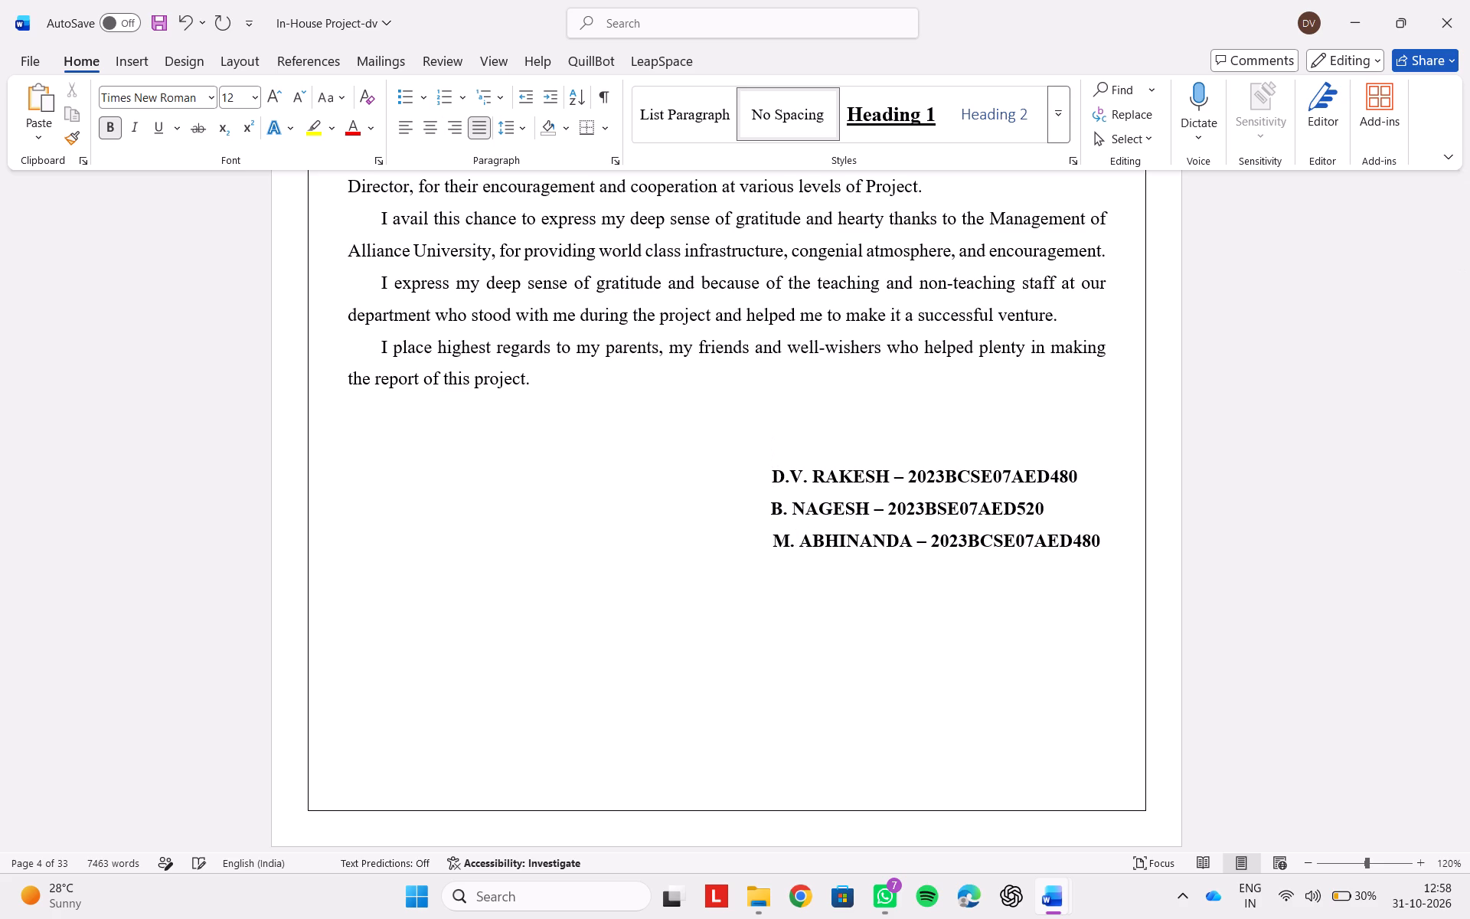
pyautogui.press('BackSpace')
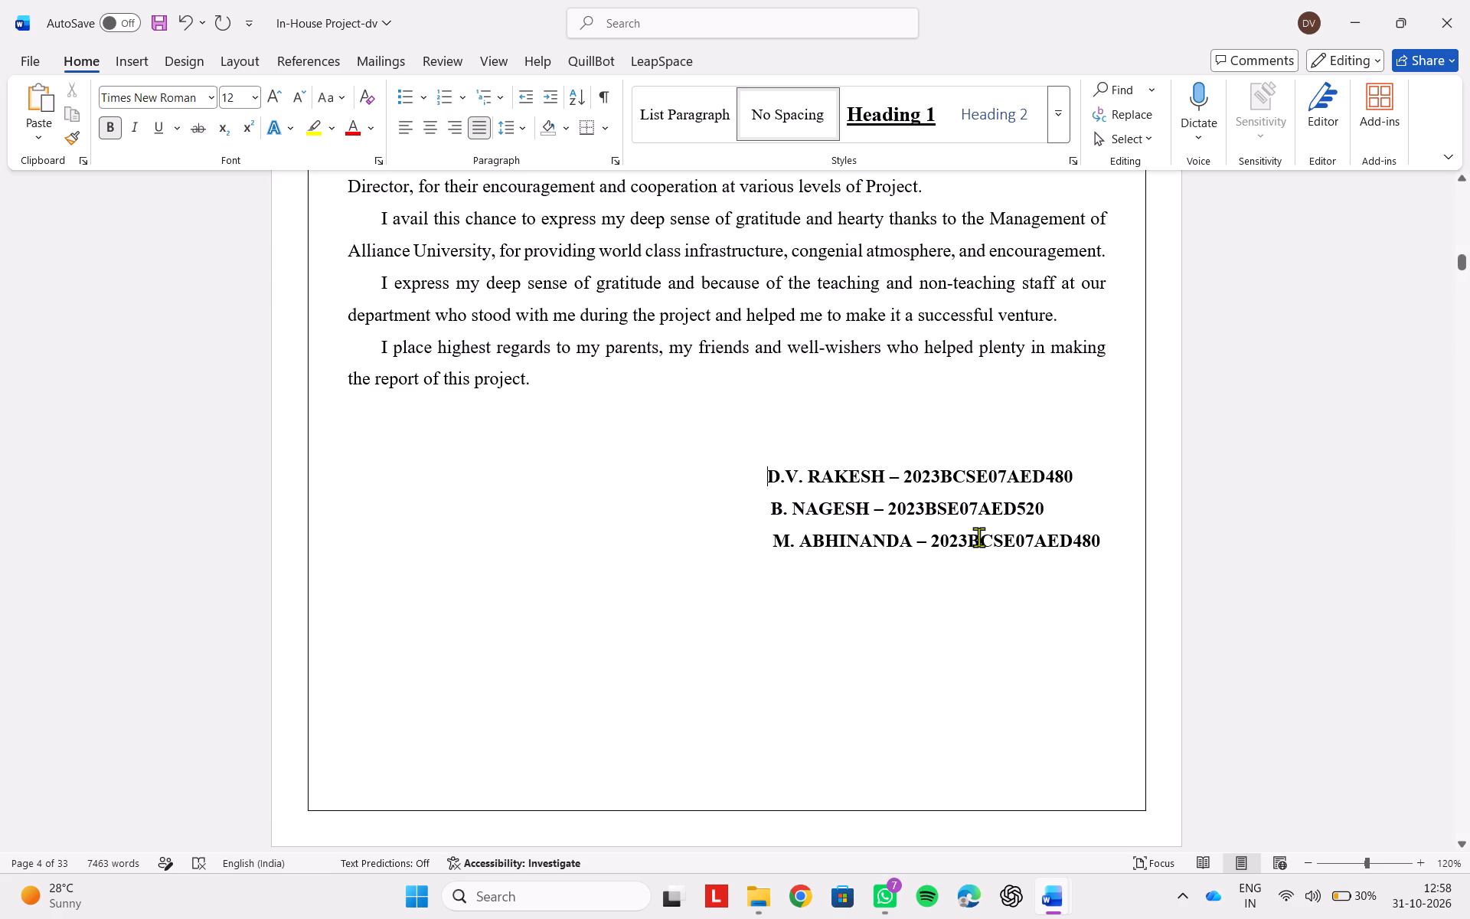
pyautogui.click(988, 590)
# Shift the first student's acknowledgement line slightly with added spacing so its start lines up with the names below.
pyautogui.scroll(-1, 988, 590)
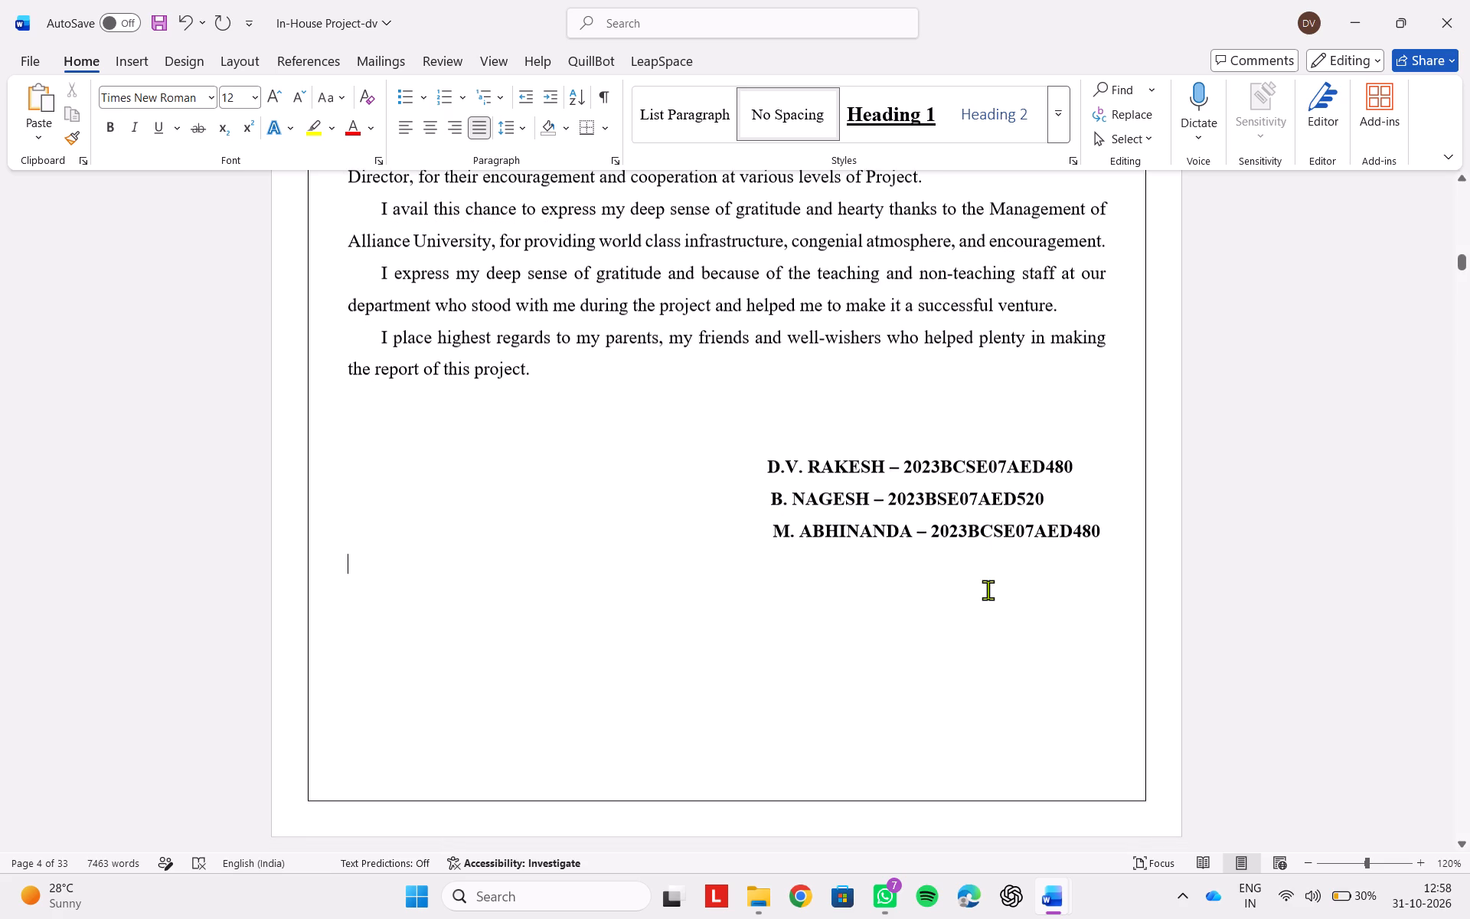
pyautogui.scroll(-1, 988, 590)
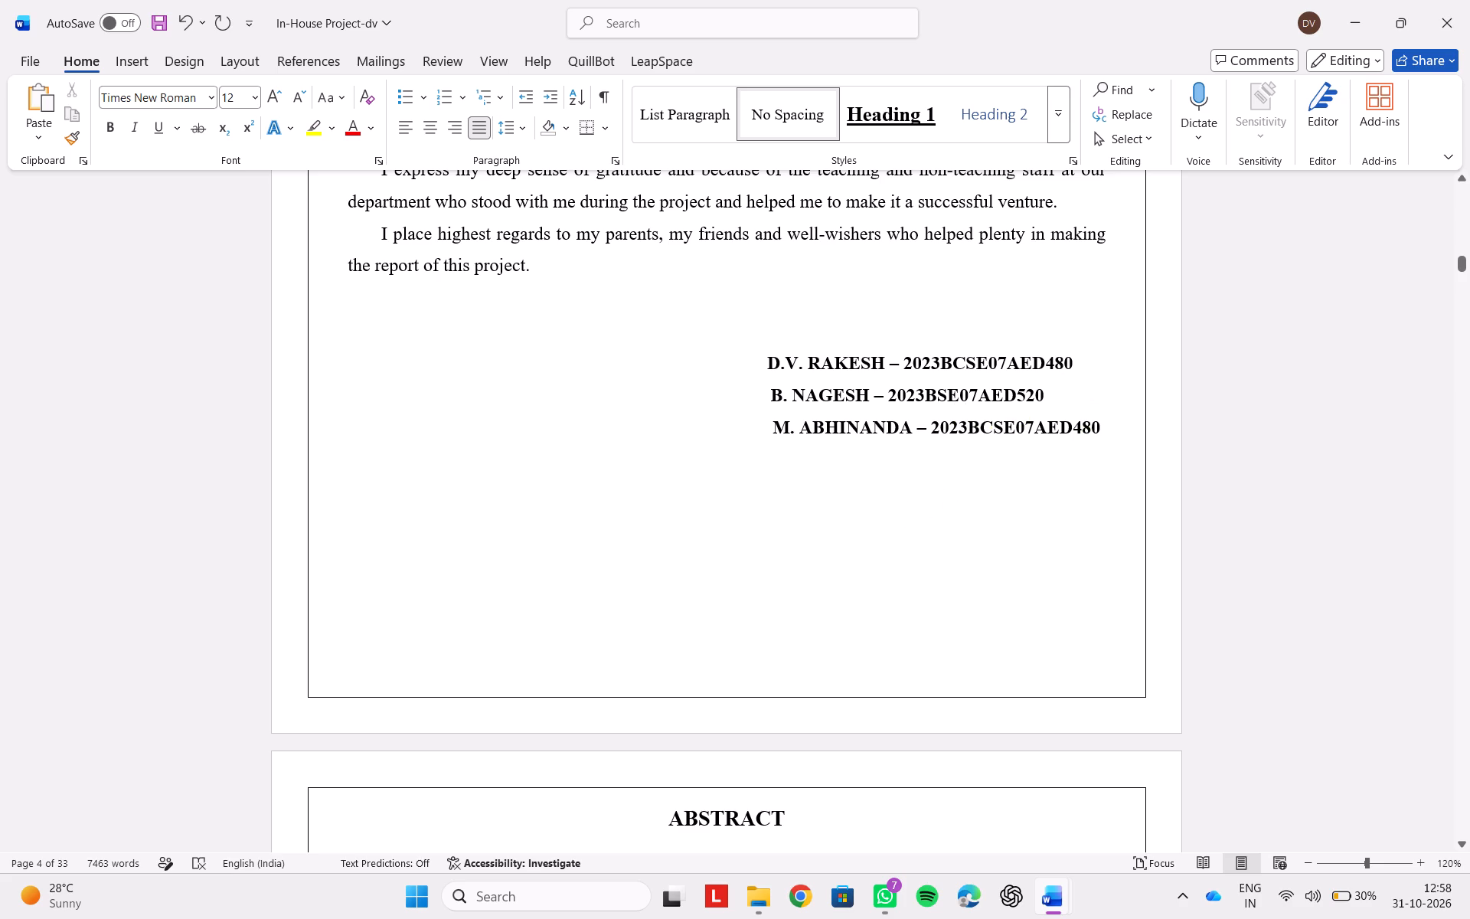
pyautogui.click(770, 362)
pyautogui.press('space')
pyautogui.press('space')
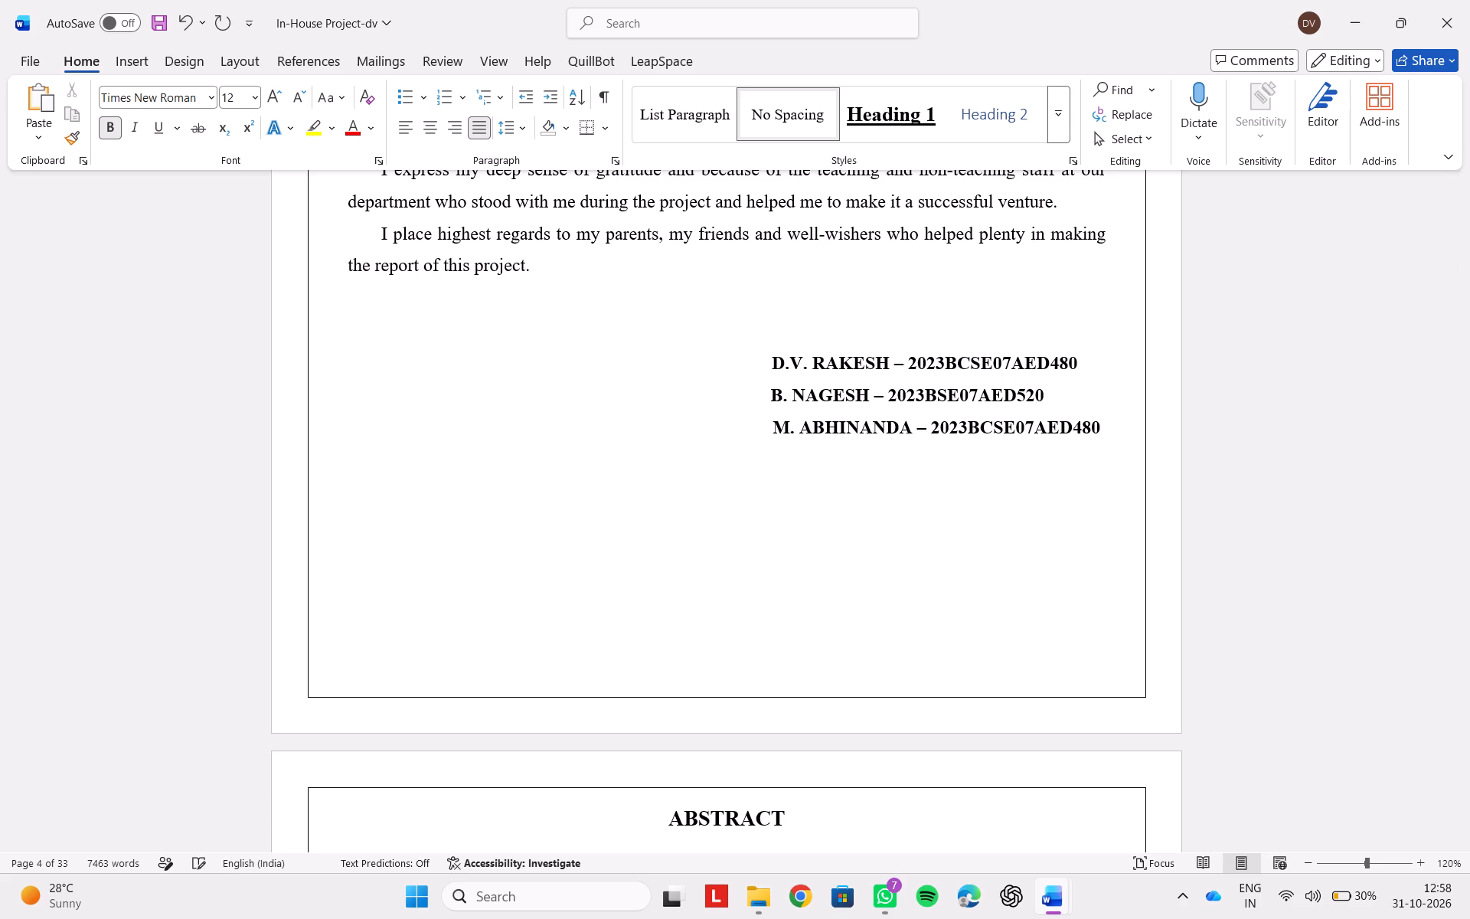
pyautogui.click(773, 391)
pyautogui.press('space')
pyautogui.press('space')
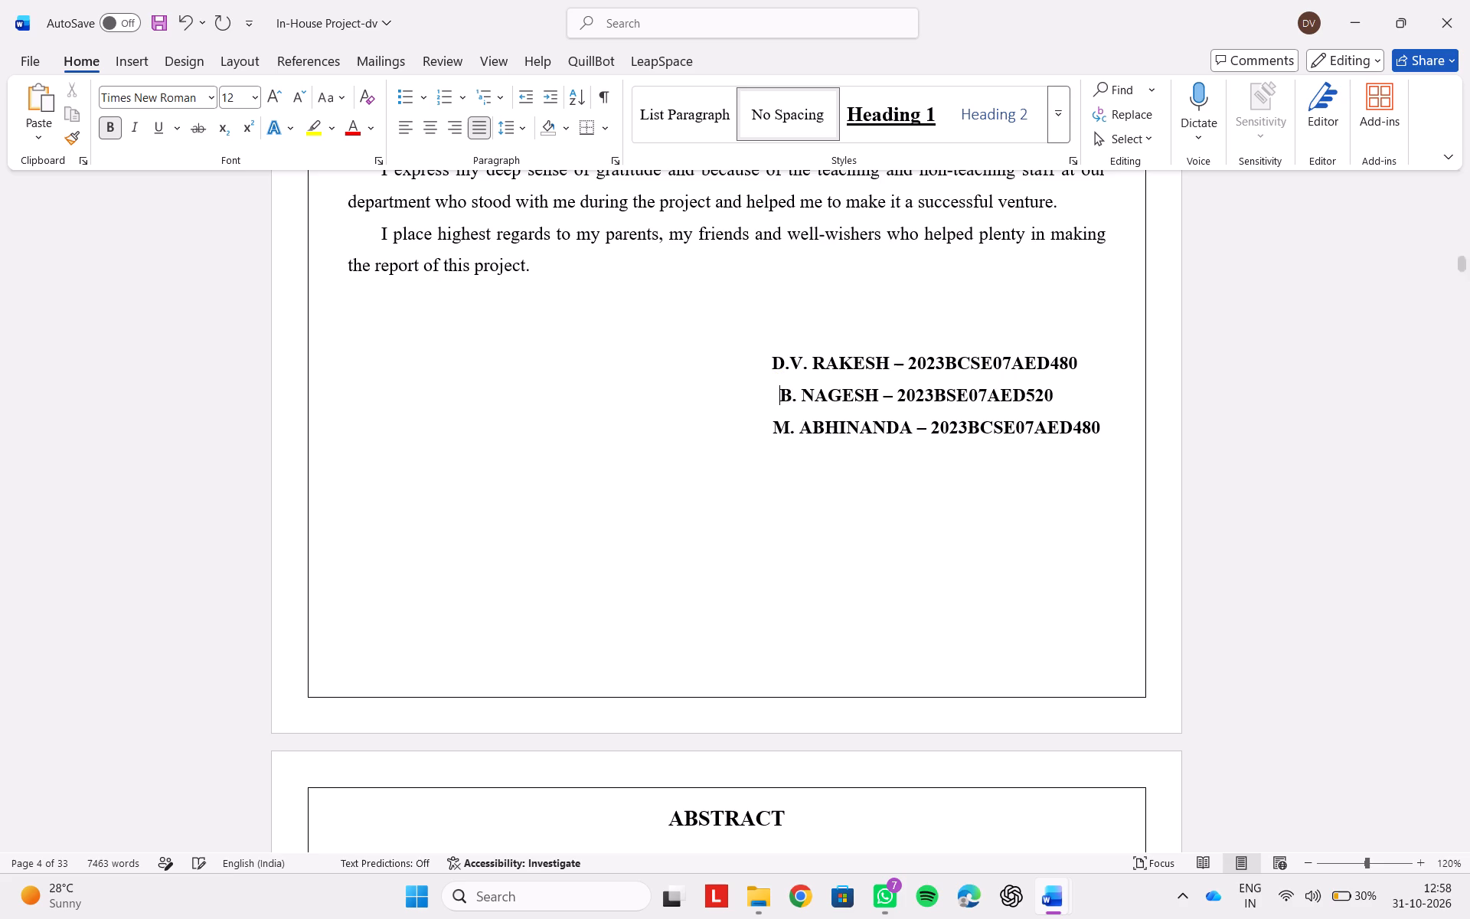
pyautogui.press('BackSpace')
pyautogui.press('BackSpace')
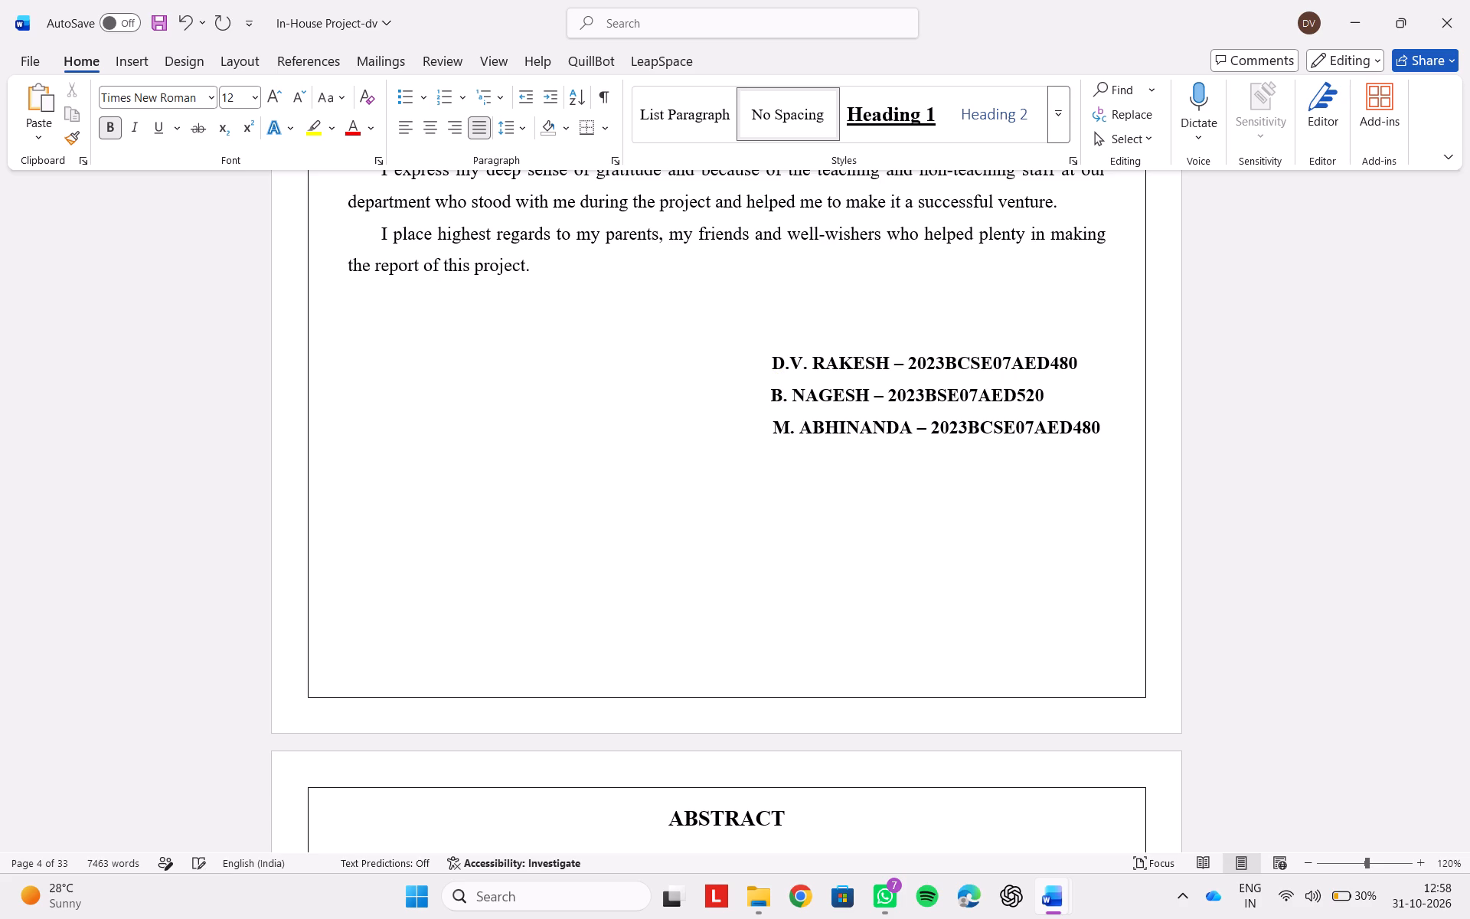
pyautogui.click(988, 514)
# Centre-align the three student name and registration number lines at the end of the Acknowledgement page.
pyautogui.scroll(-1, 988, 514)
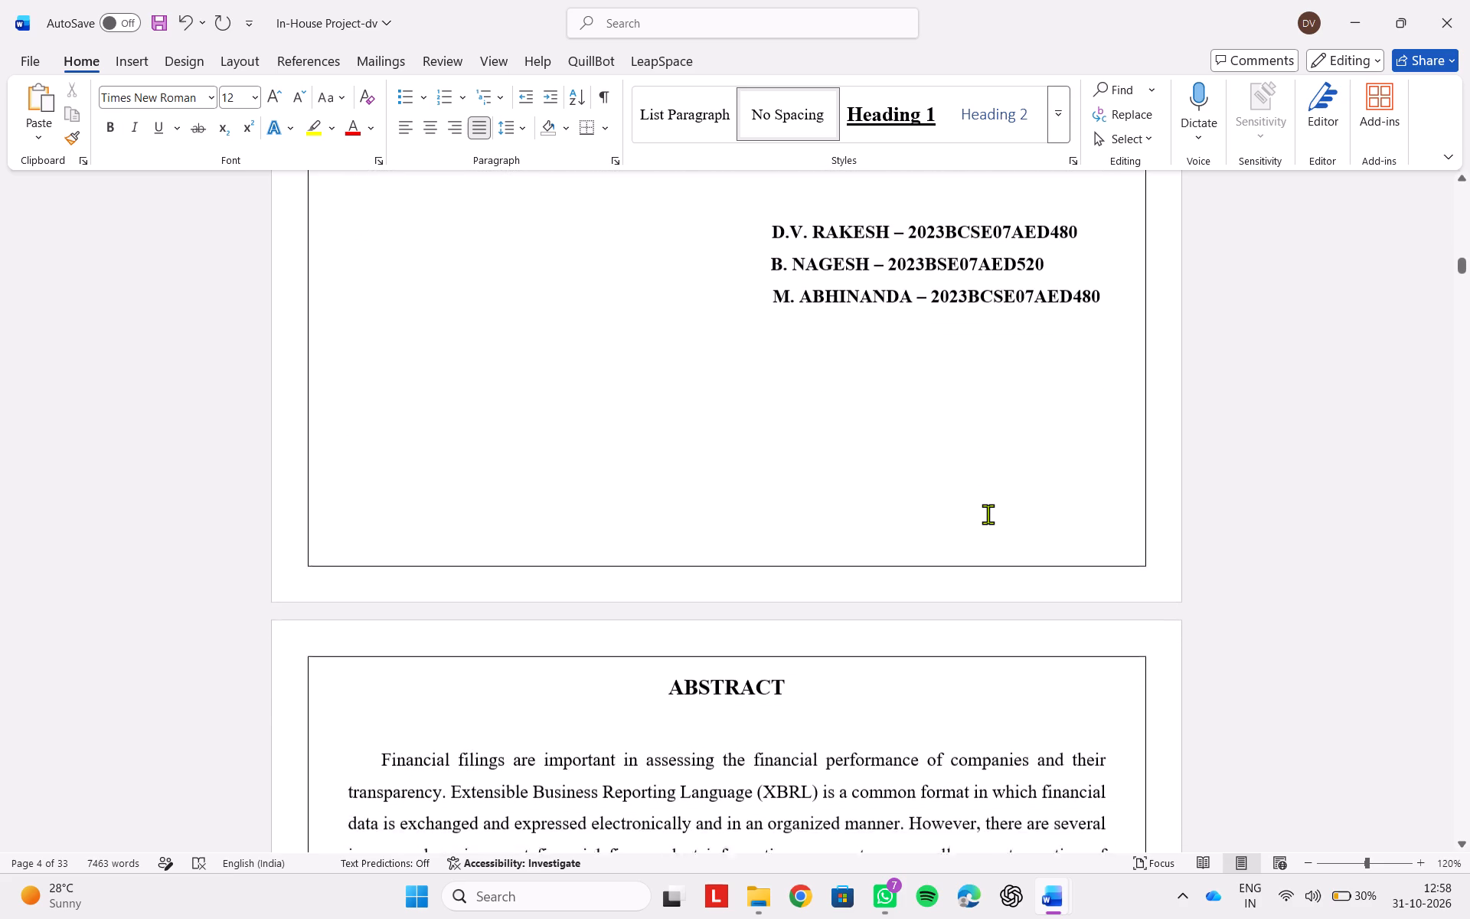
pyautogui.scroll(1, 988, 514)
pyautogui.moveTo(742, 609); pyautogui.dragTo(1119, 633)
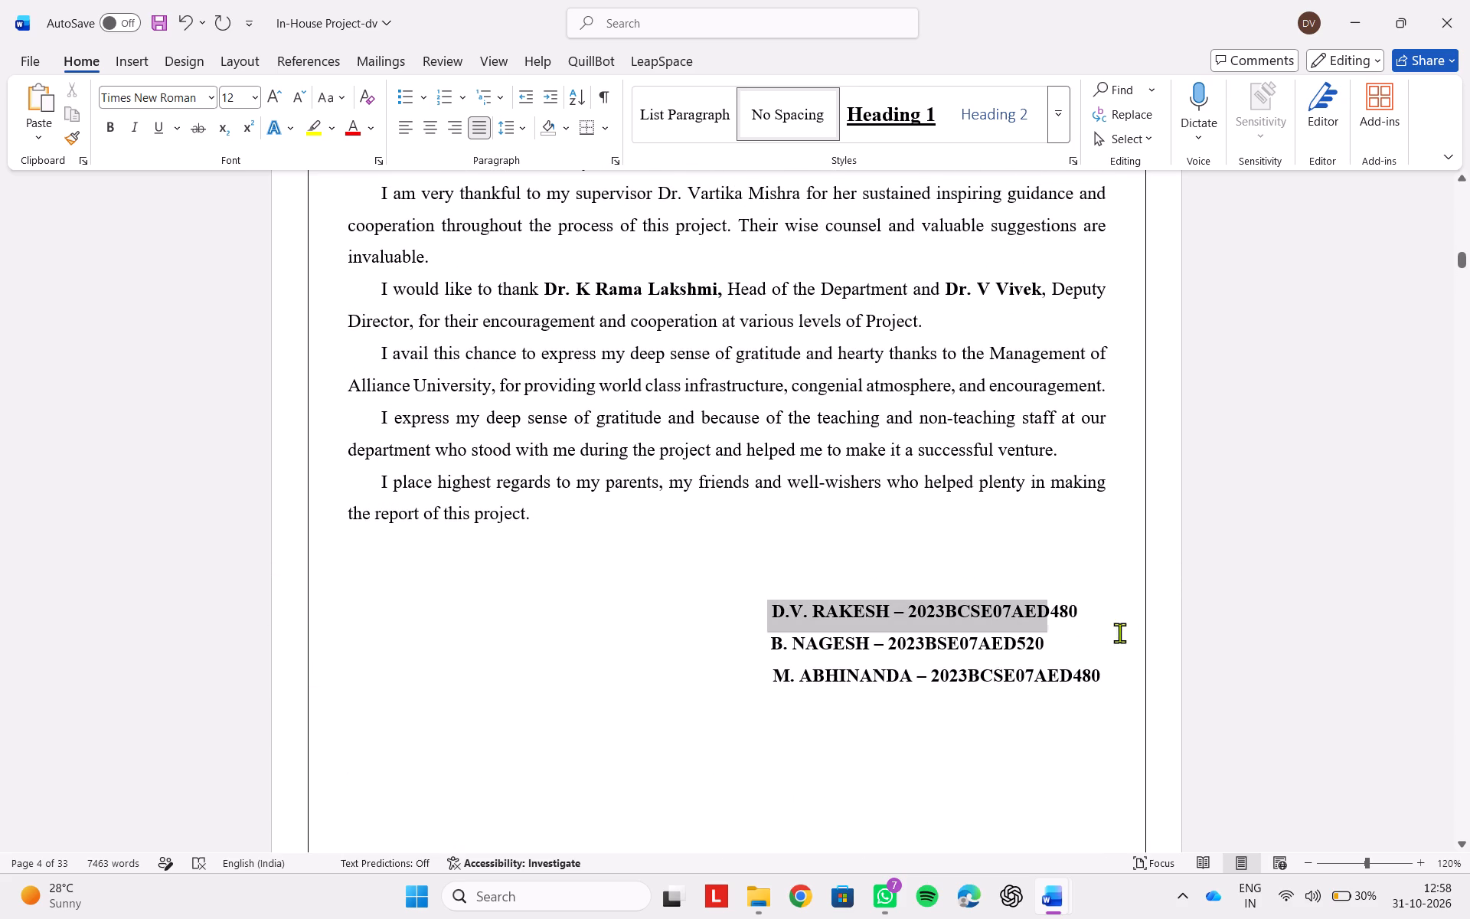
pyautogui.moveTo(1119, 633); pyautogui.dragTo(1164, 673)
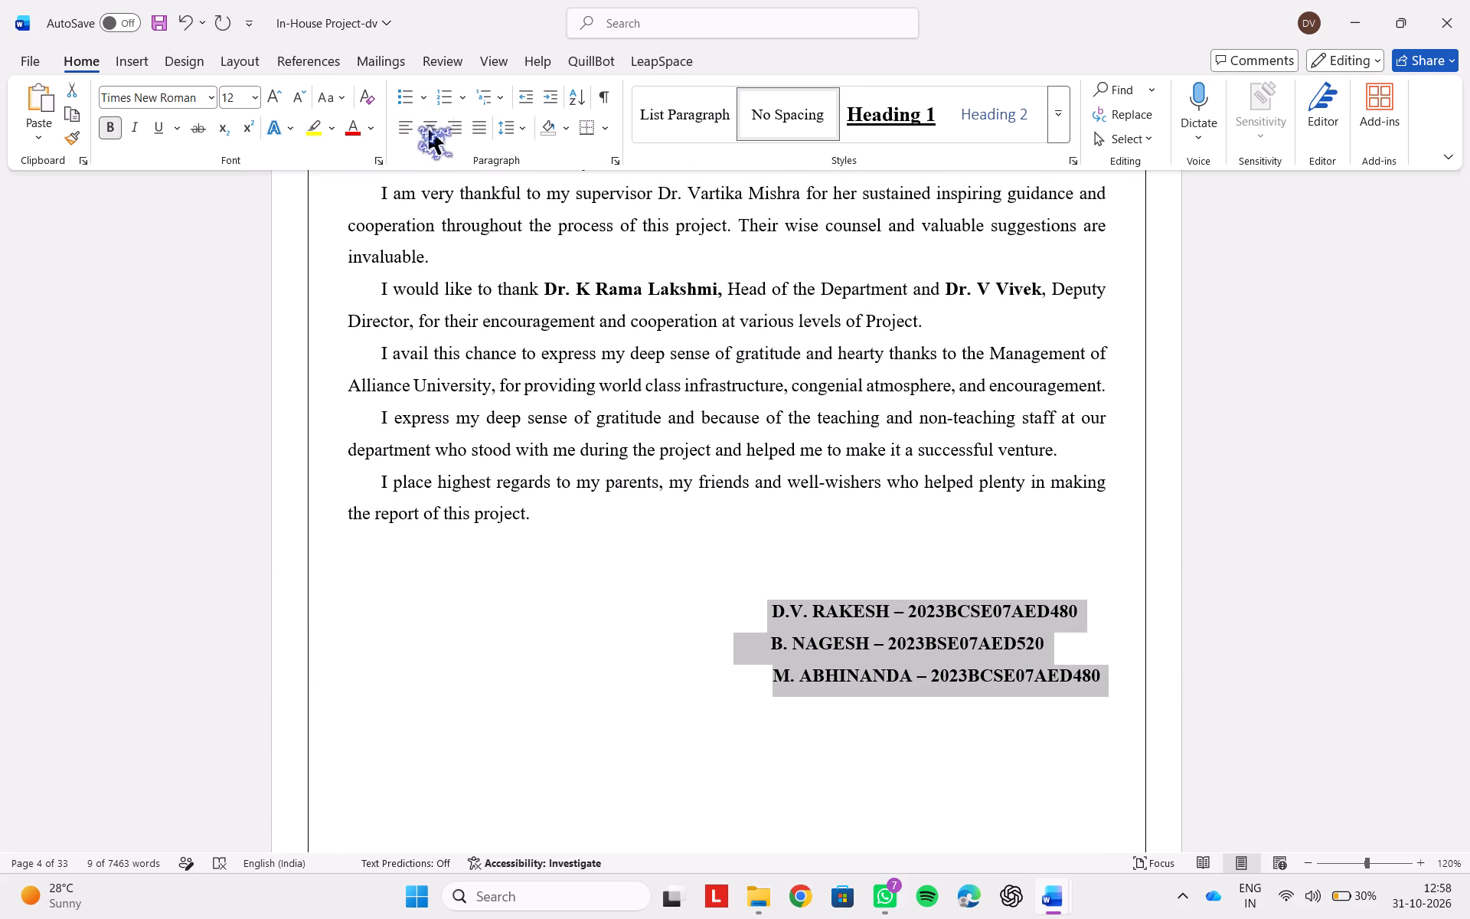
pyautogui.click(429, 133)
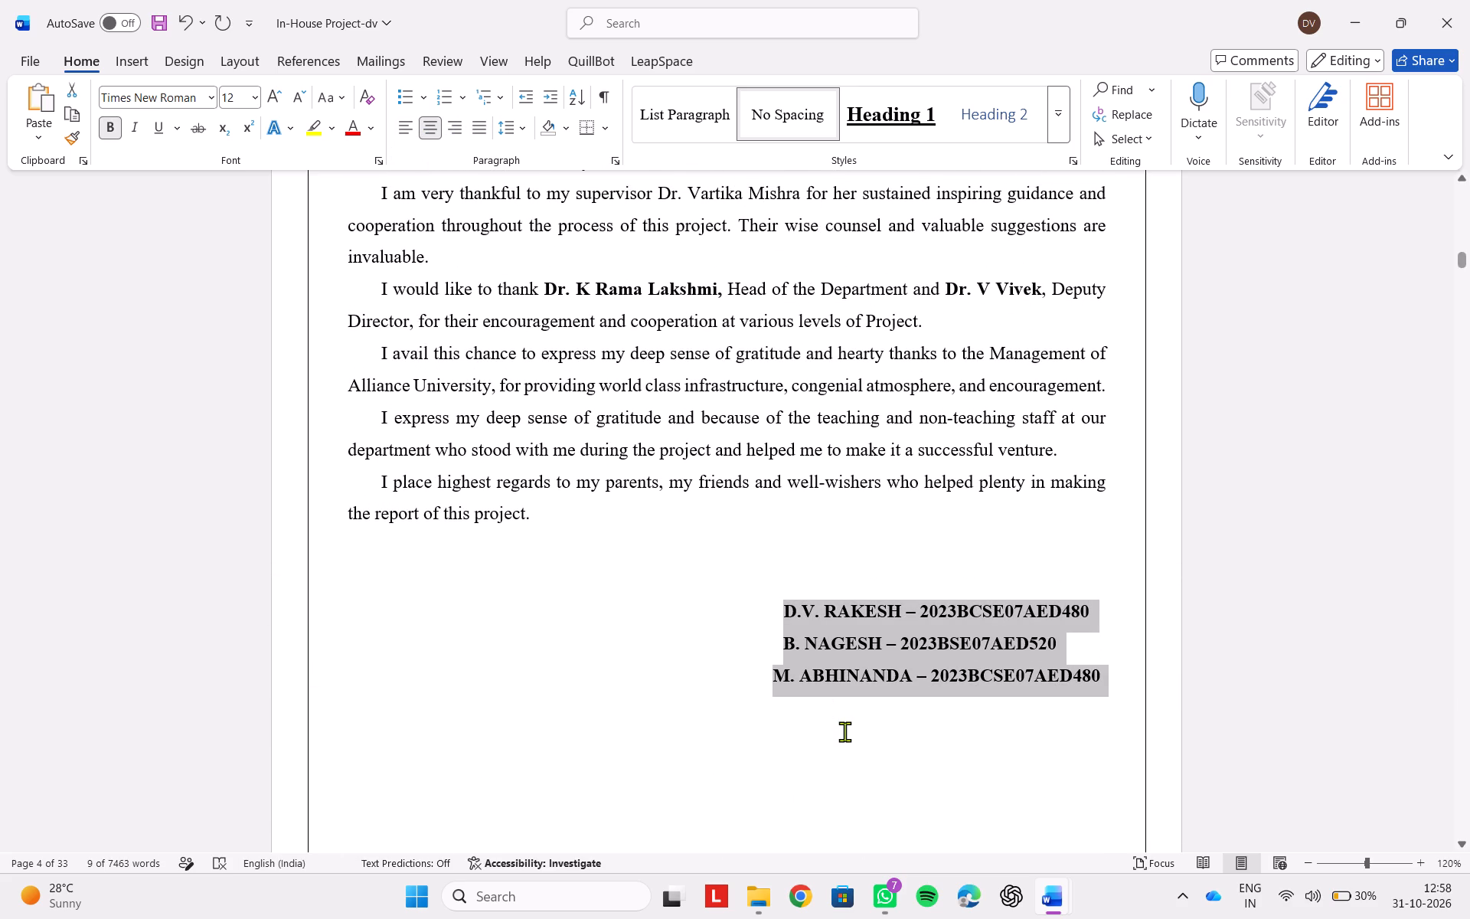
pyautogui.click(848, 731)
# Review the layout of the Abstract, the abbreviations and symbols lists, and the Contents page up to the Introduction heading.
pyautogui.scroll(-2, 848, 731)
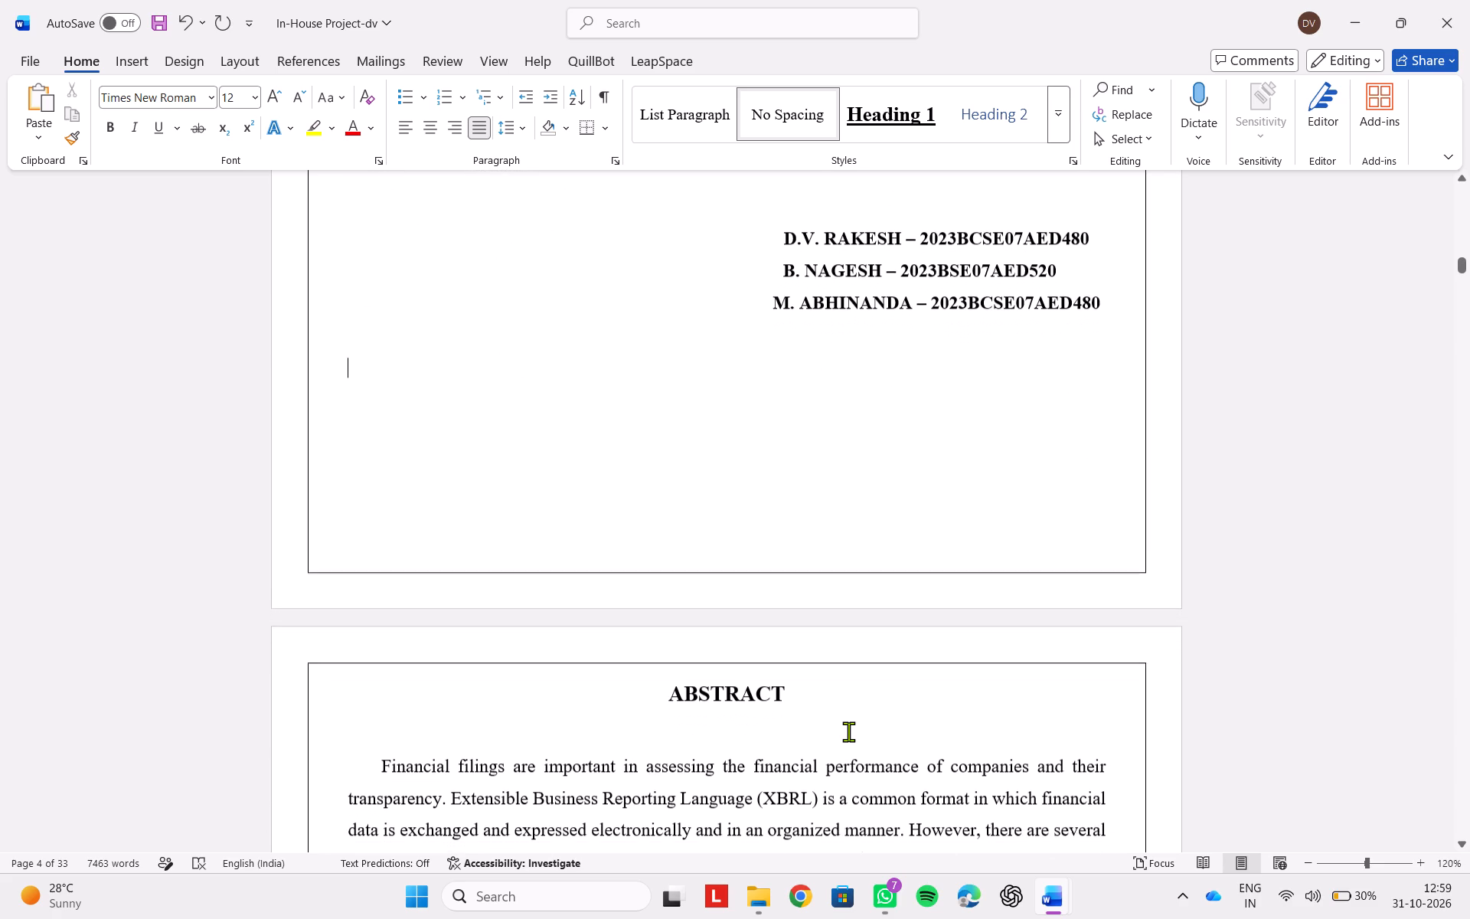
pyautogui.scroll(-2, 848, 731)
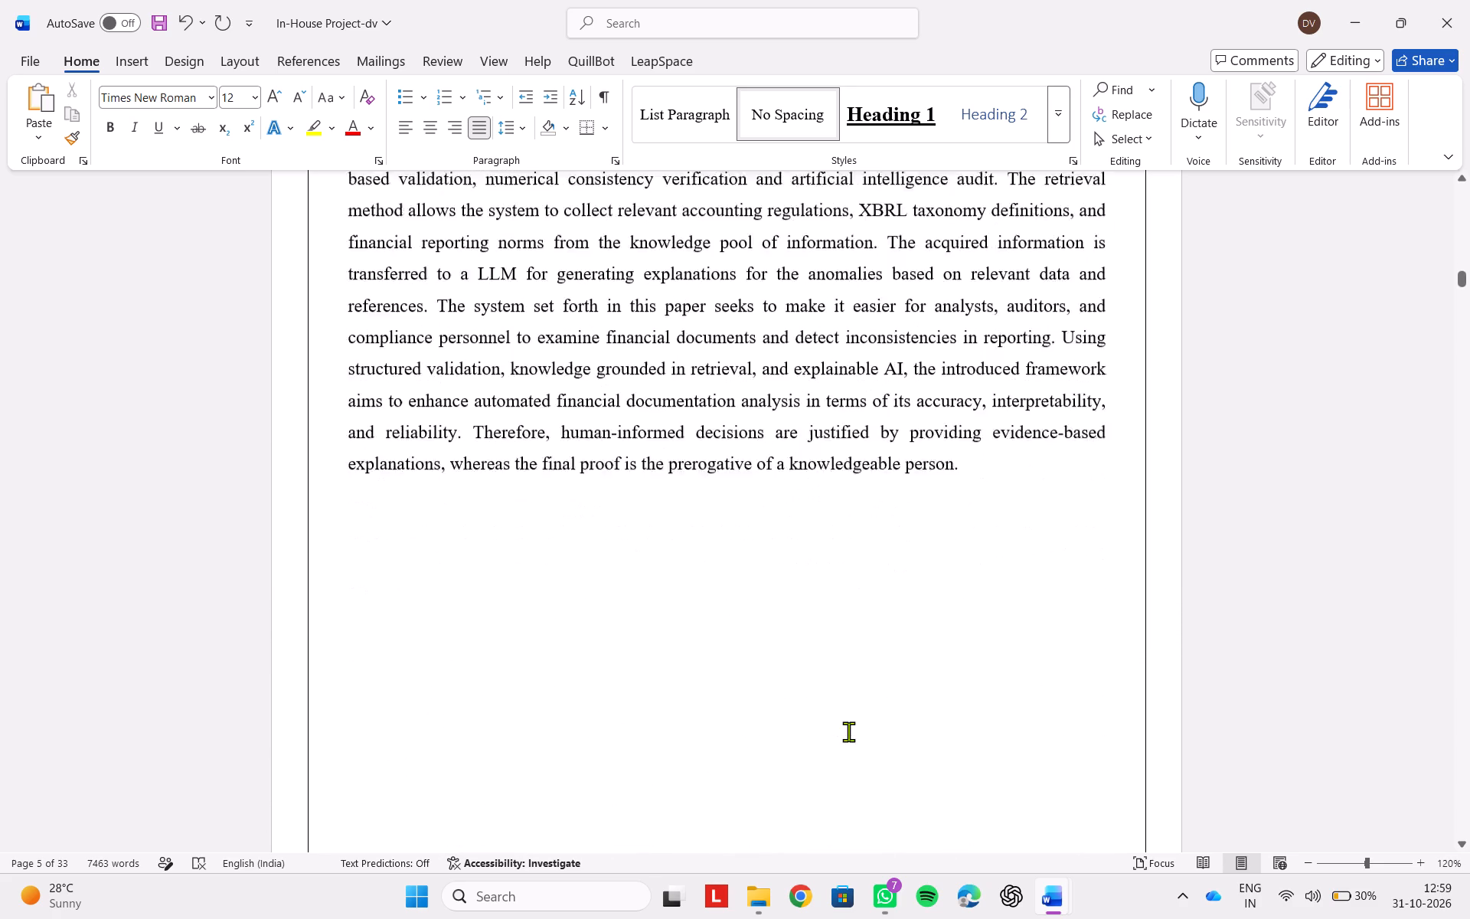
pyautogui.scroll(-3, 848, 731)
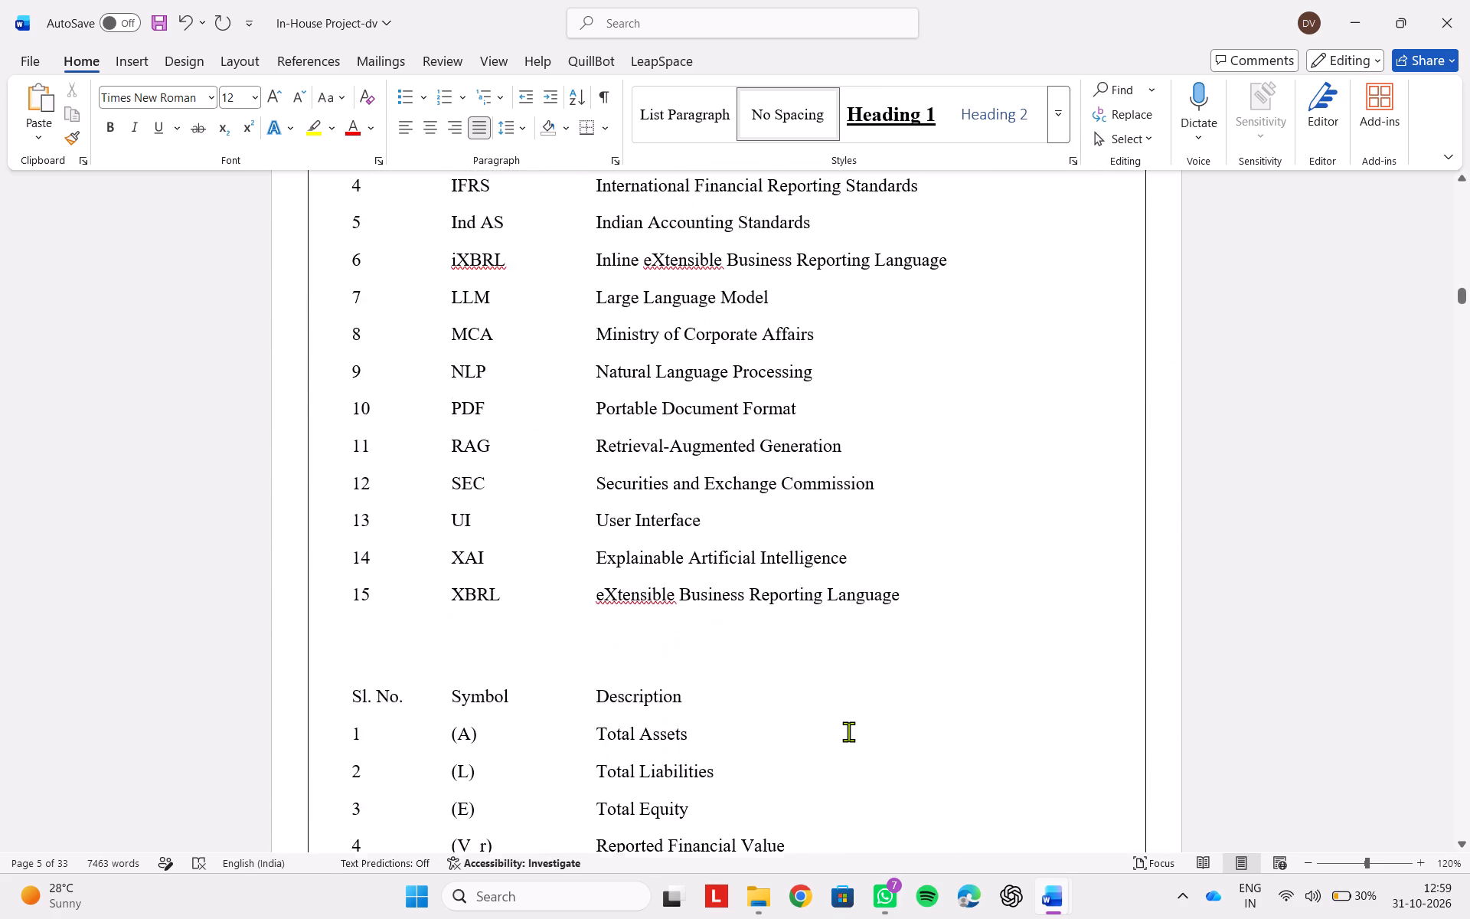
pyautogui.scroll(-2, 848, 731)
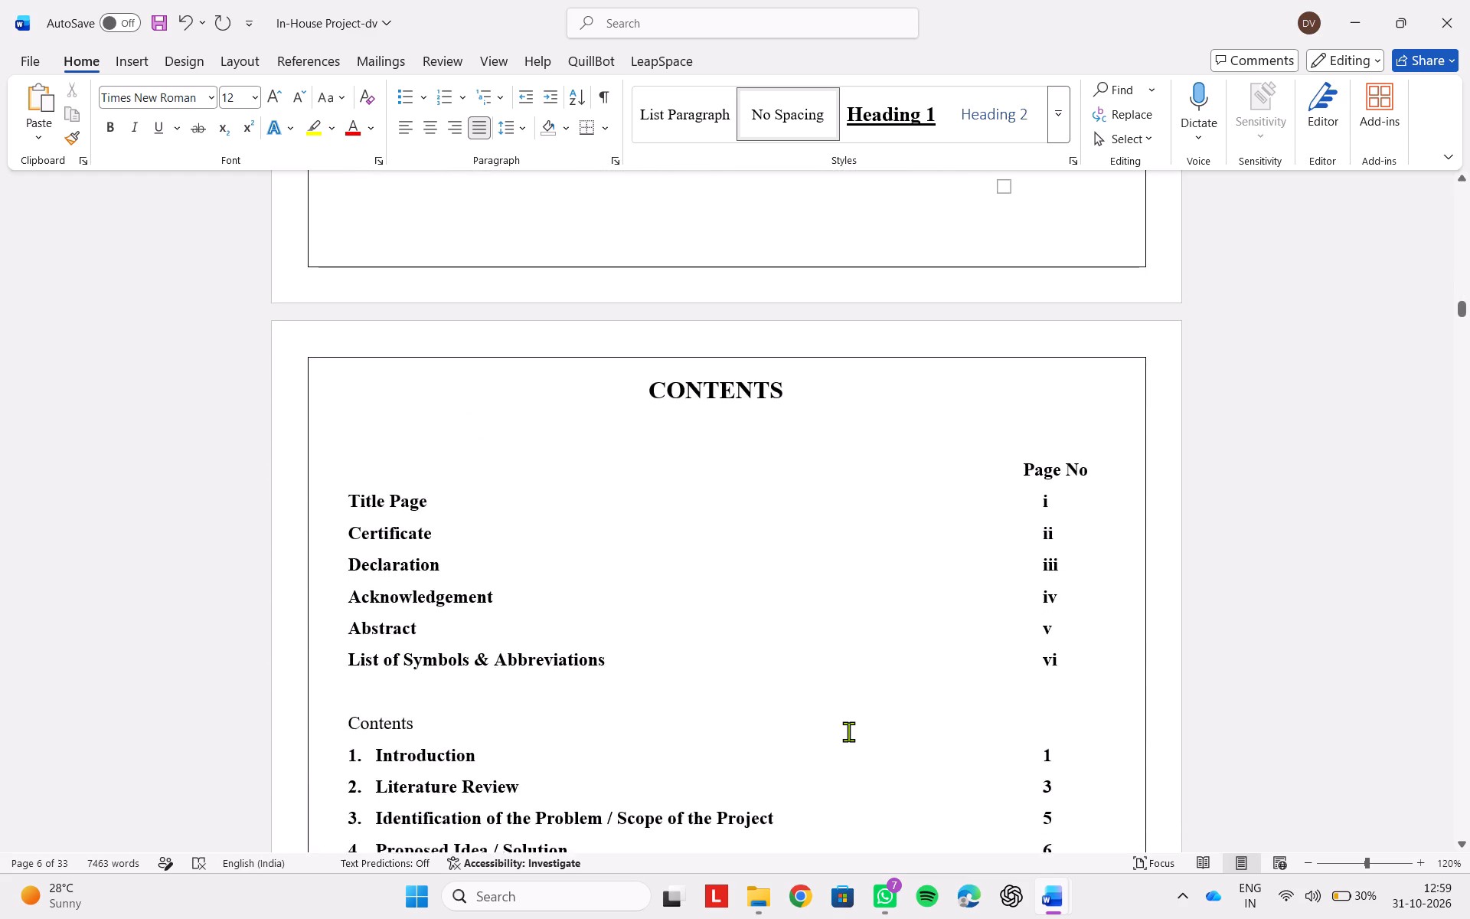
pyautogui.scroll(-2, 848, 731)
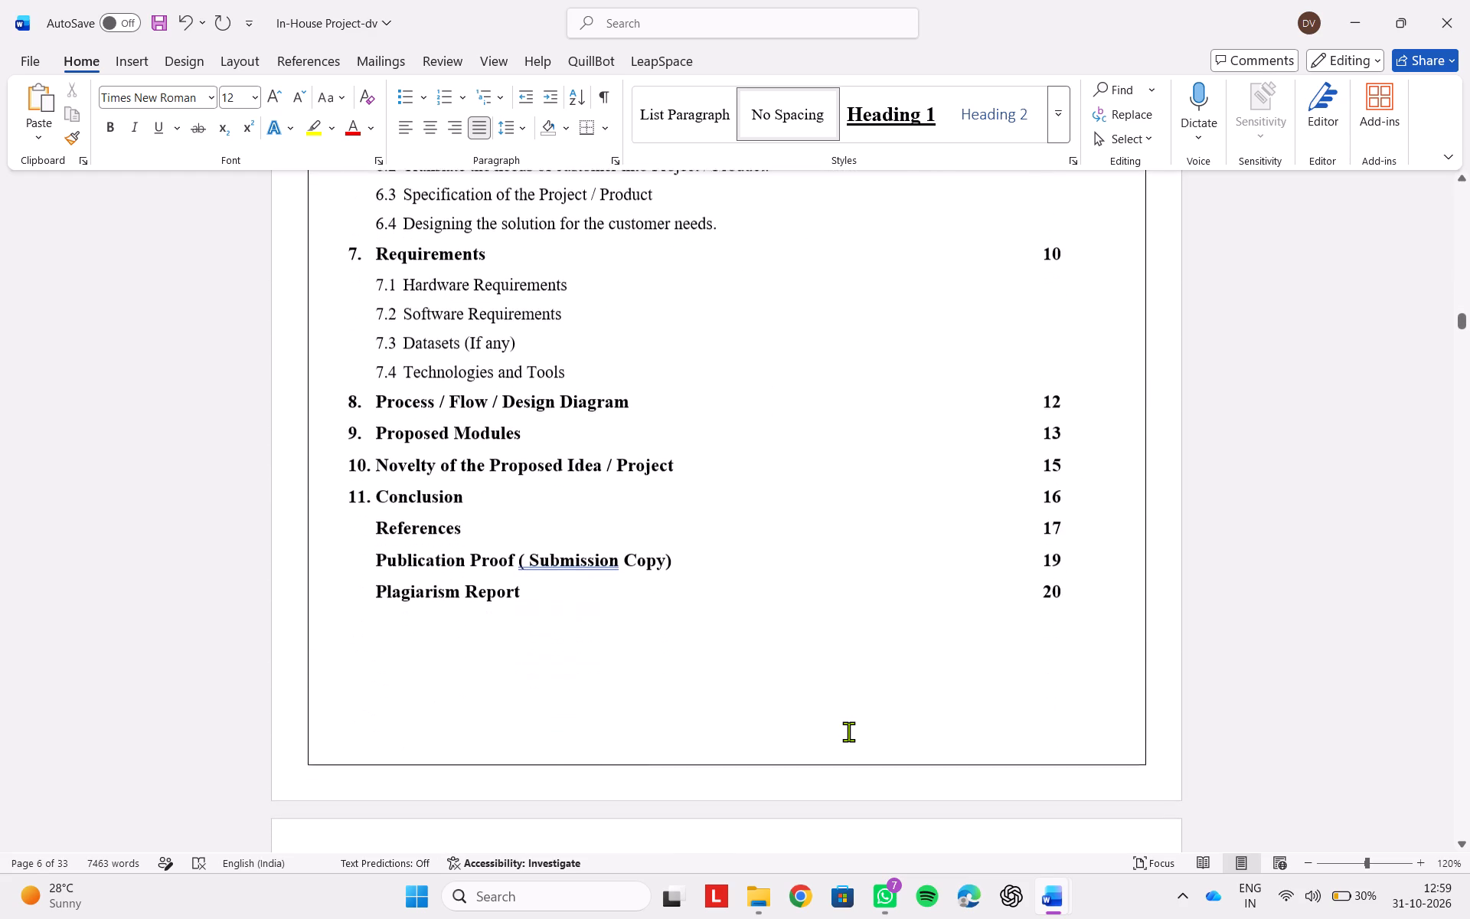
pyautogui.scroll(-1, 848, 731)
pyautogui.scroll(1, 848, 731)
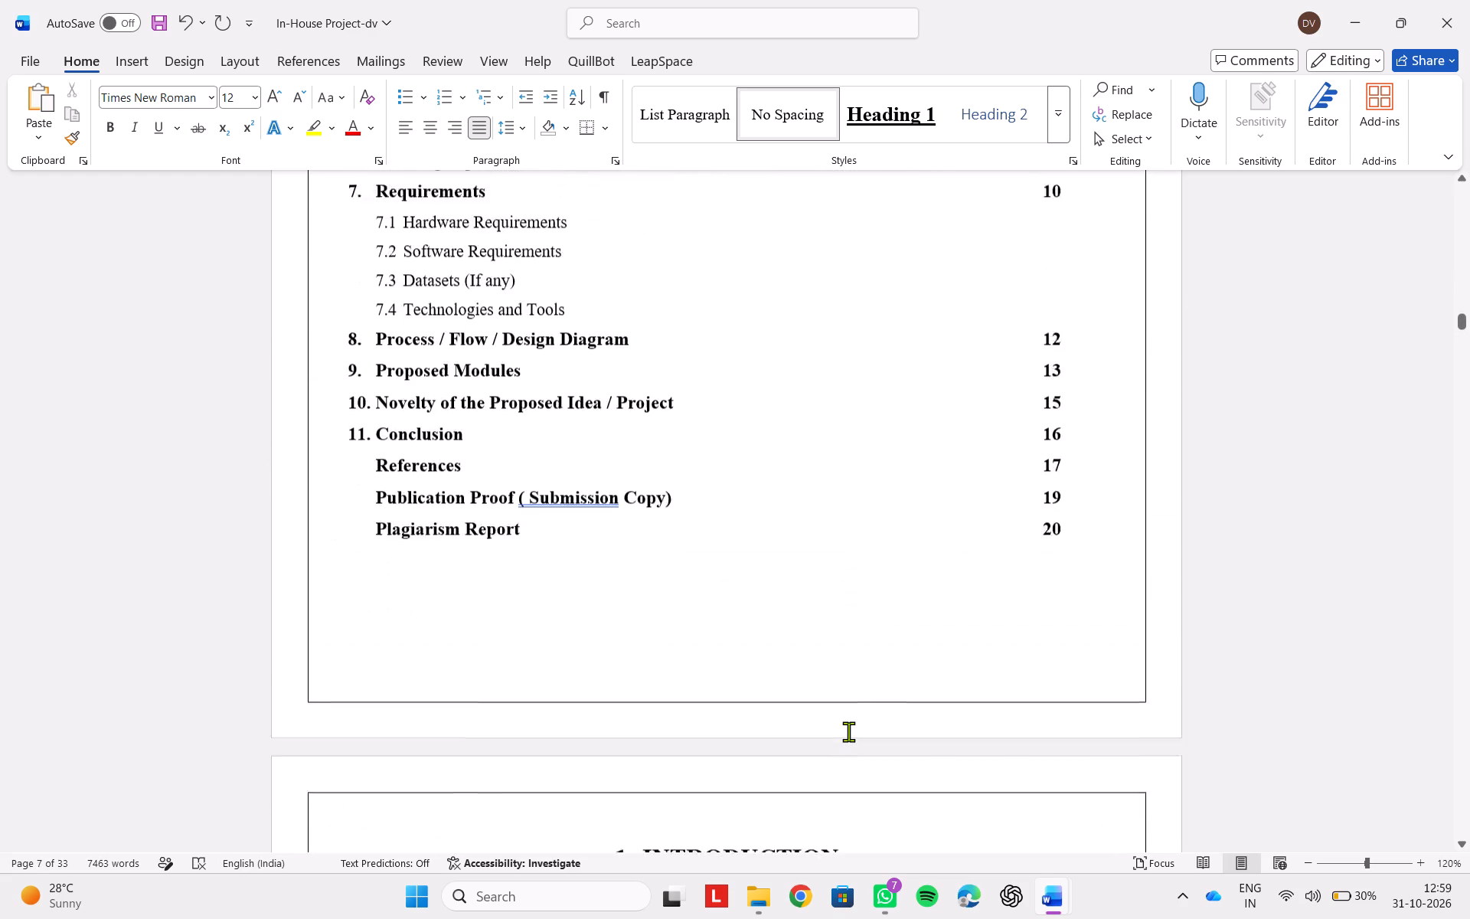
pyautogui.scroll(1, 848, 731)
pyautogui.scroll(-1, 848, 731)
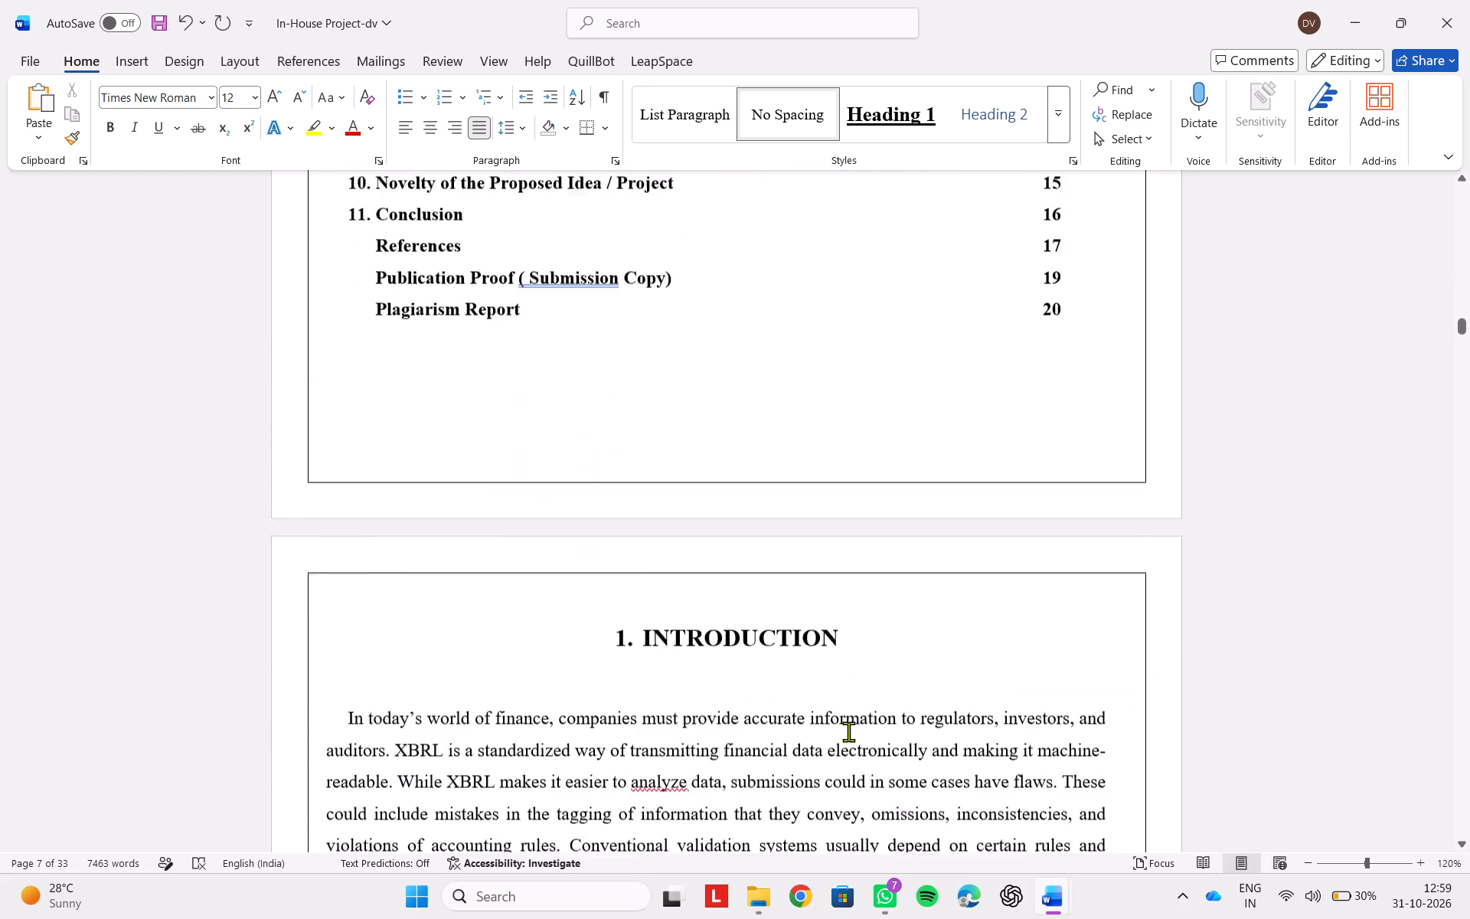
pyautogui.scroll(-2, 848, 731)
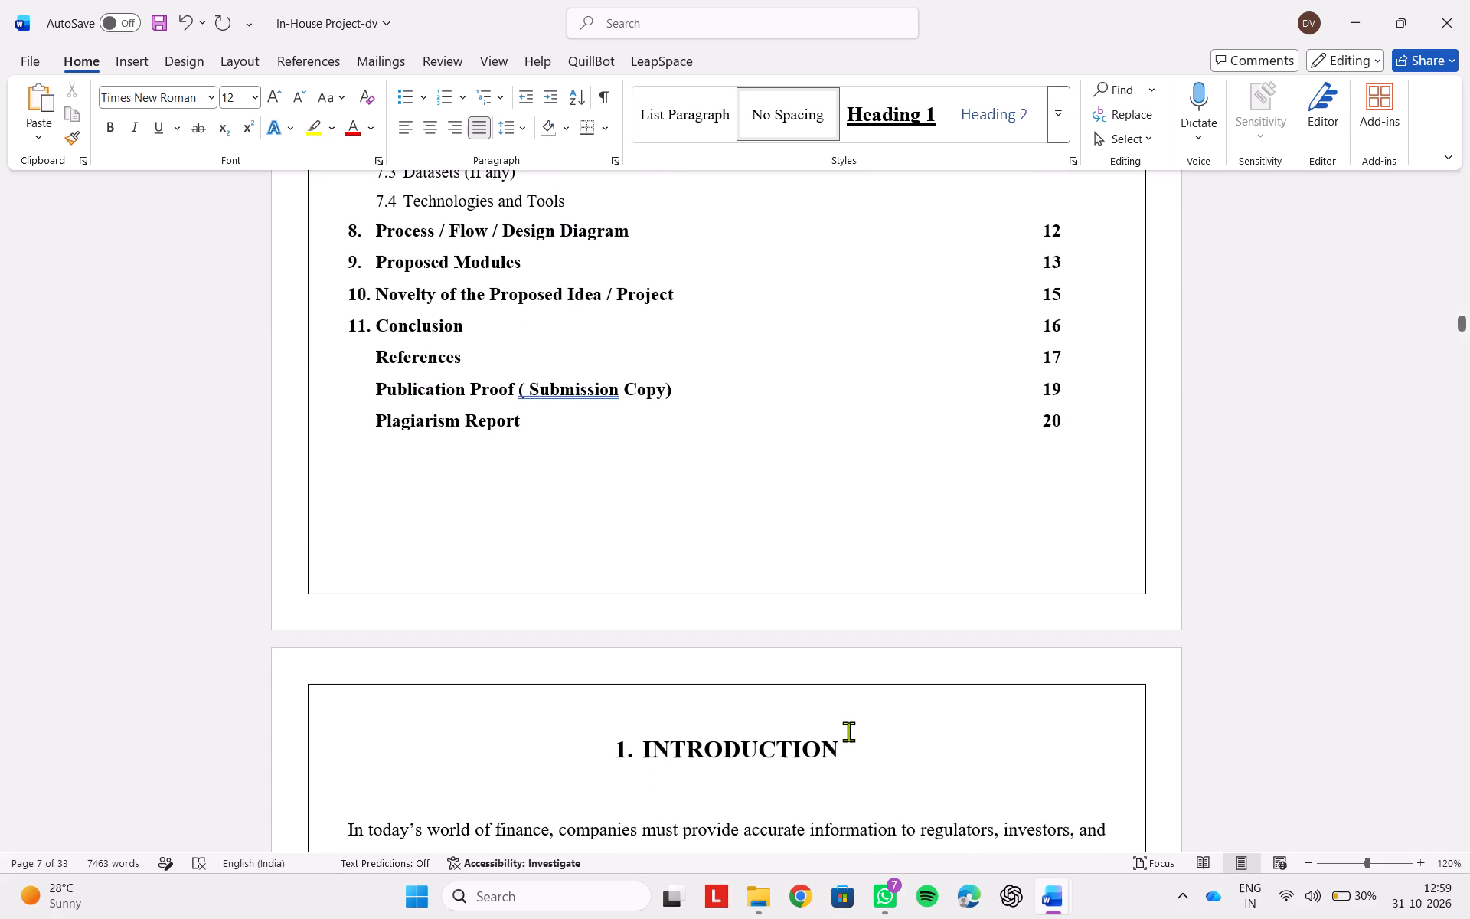
# Look through the Introduction, the literature review papers and the proposed solution section to check their layout.
pyautogui.scroll(-2, 848, 731)
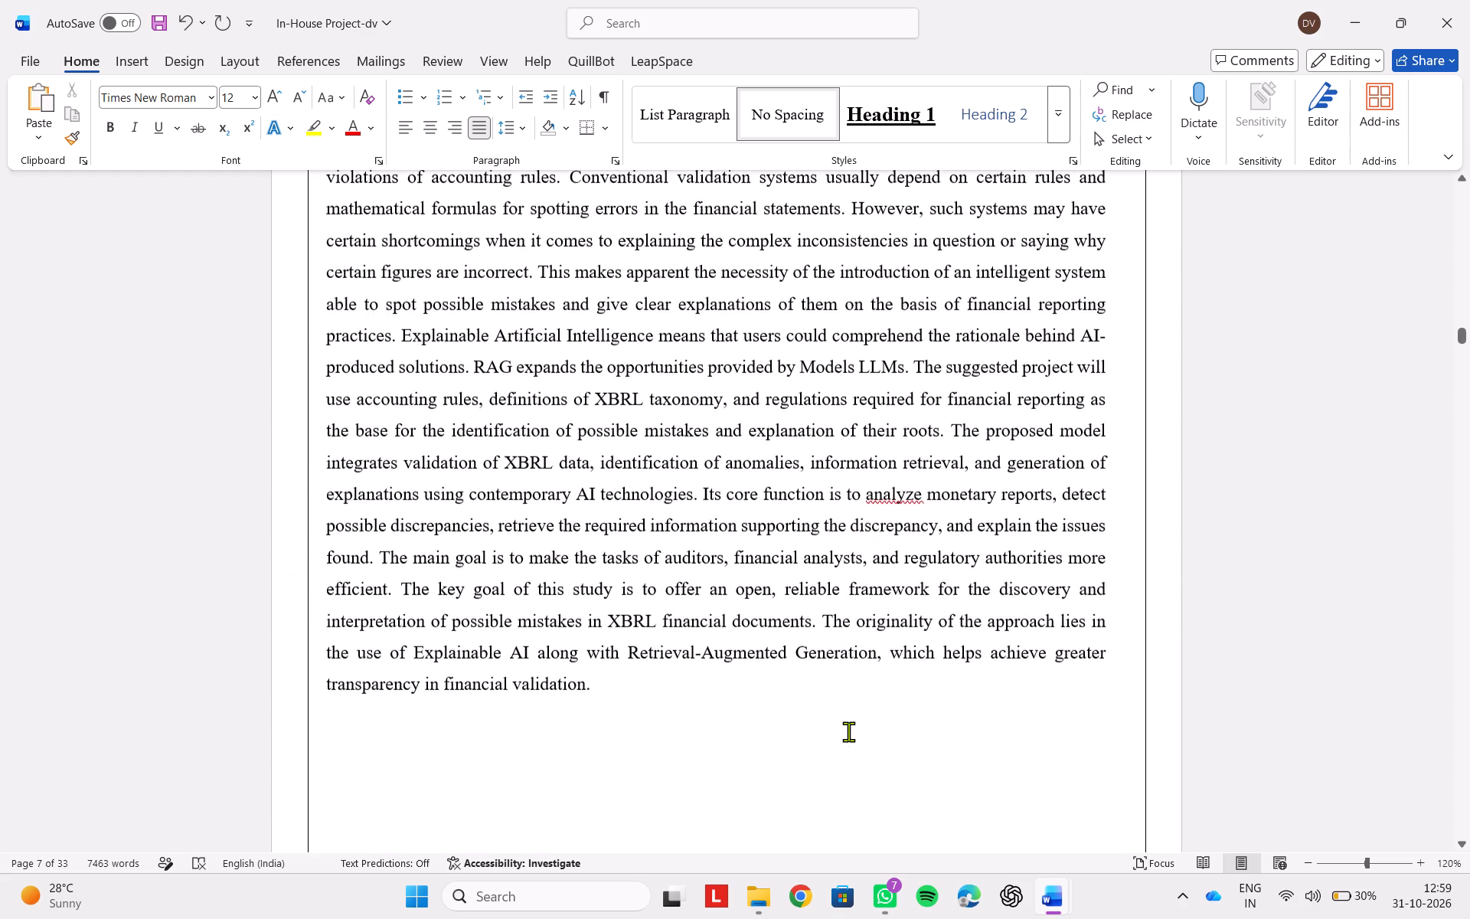
pyautogui.scroll(-3, 848, 731)
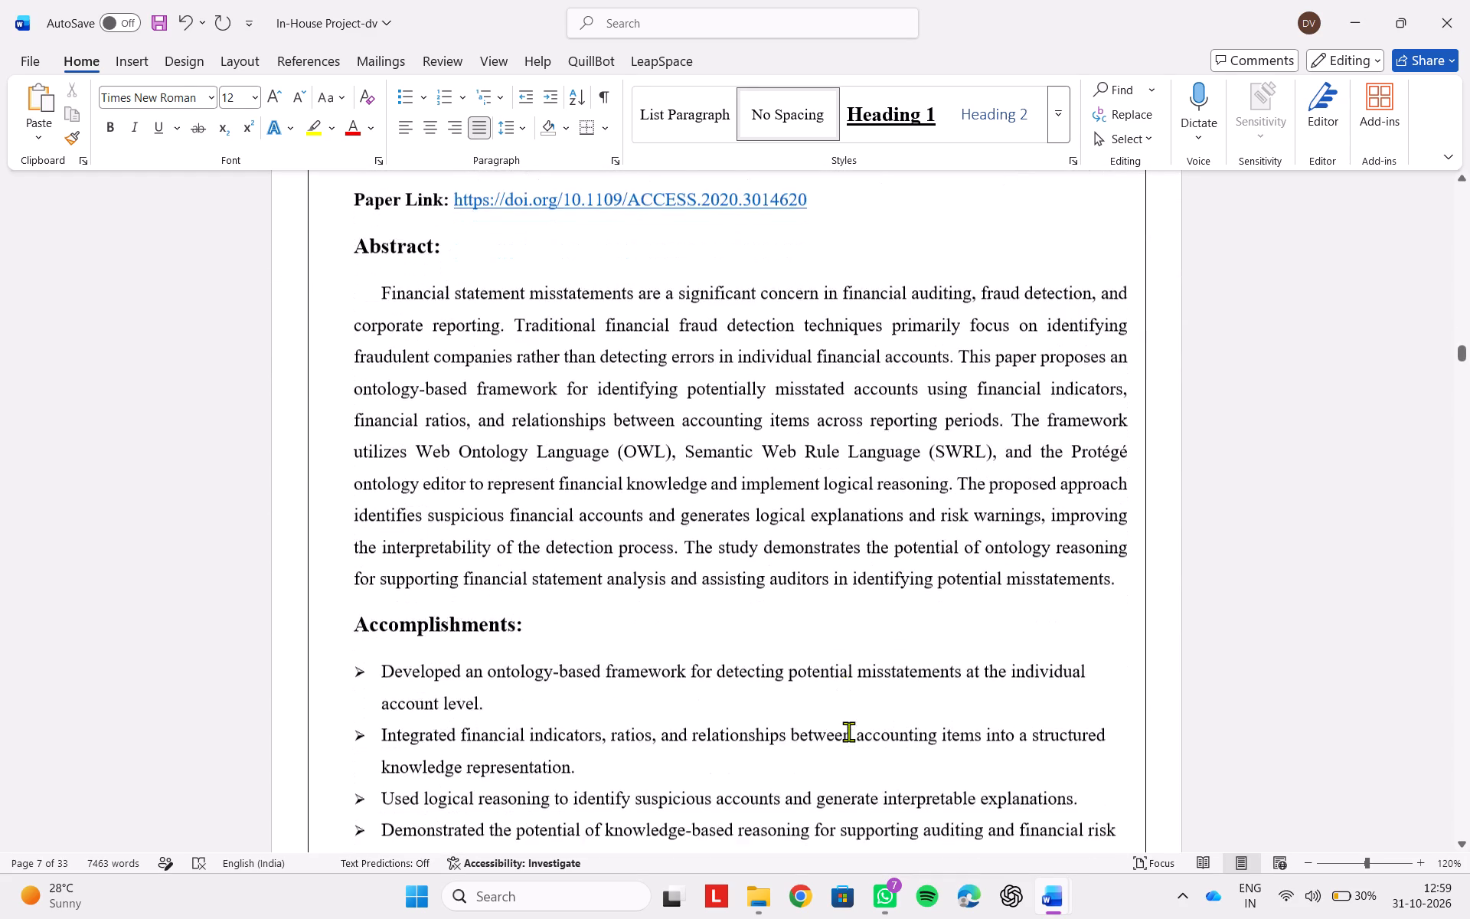
pyautogui.scroll(-3, 848, 731)
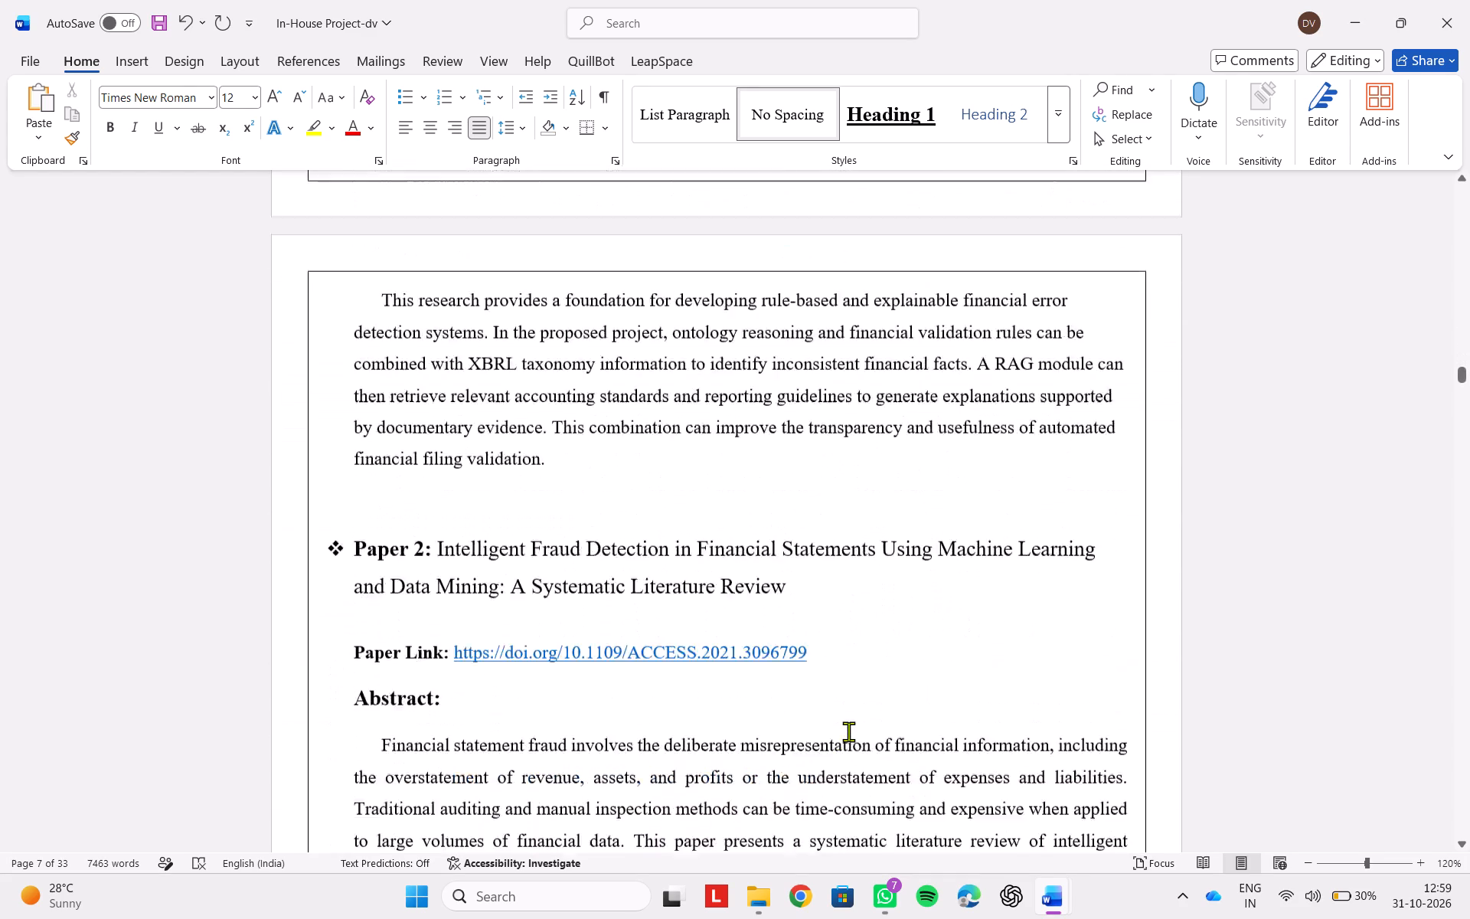
pyautogui.scroll(-3, 848, 731)
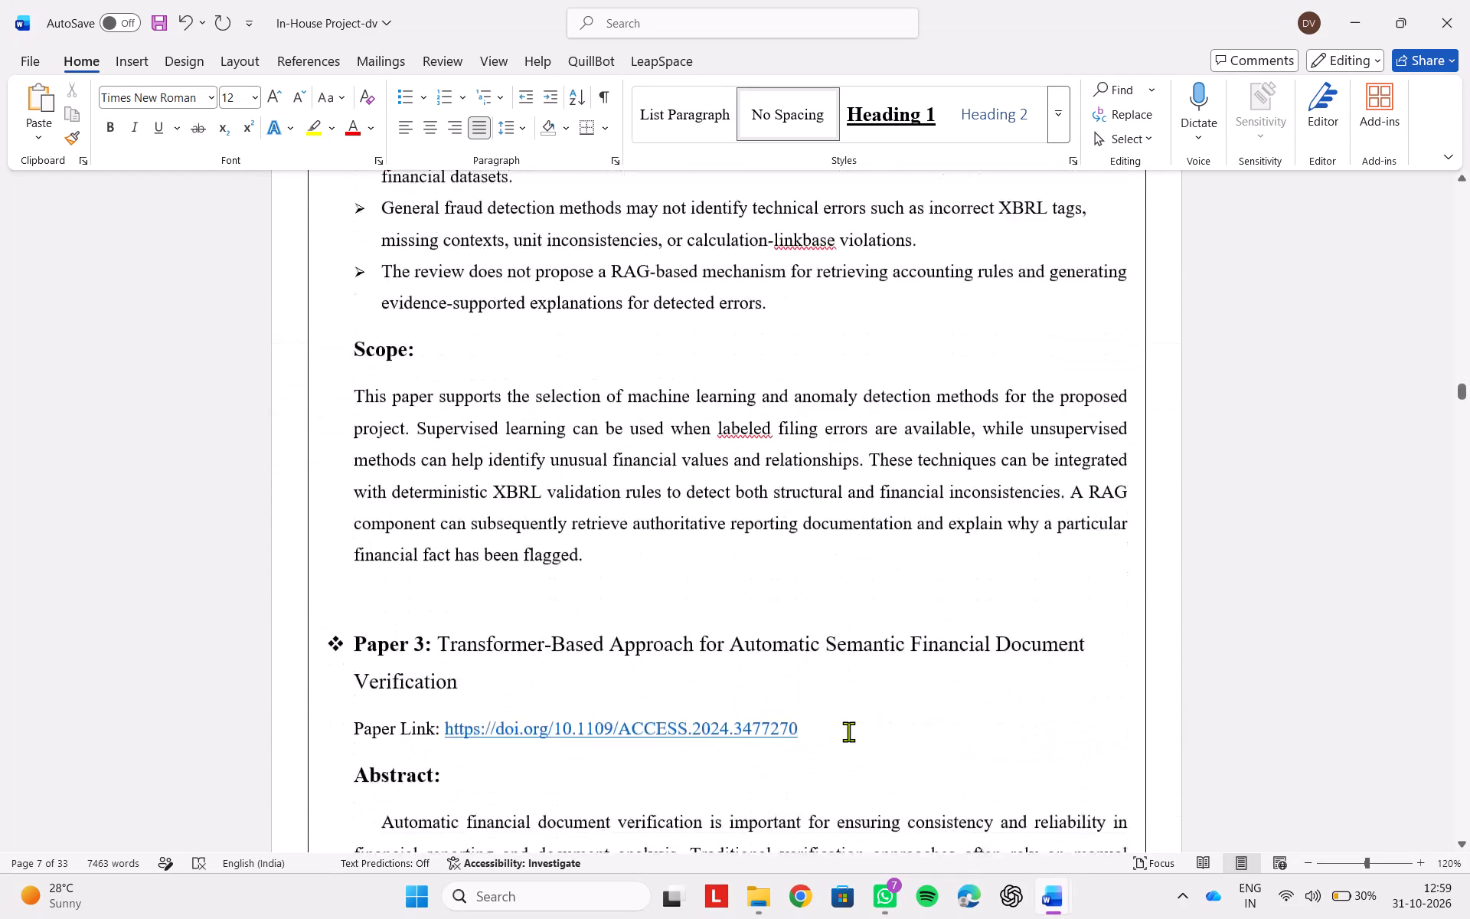
pyautogui.scroll(-4, 848, 731)
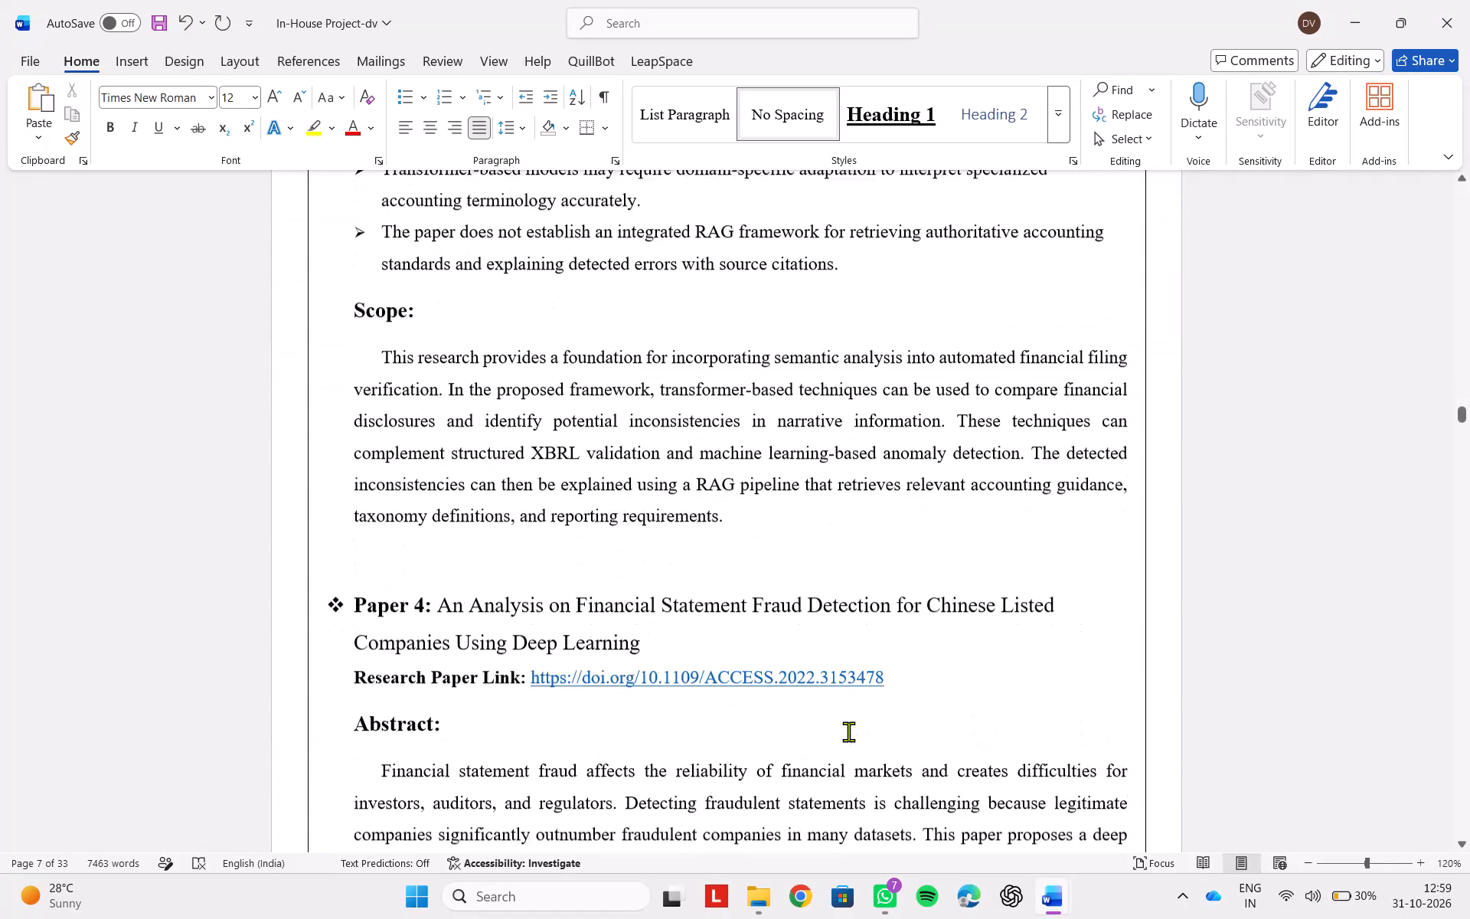
pyautogui.scroll(-3, 848, 731)
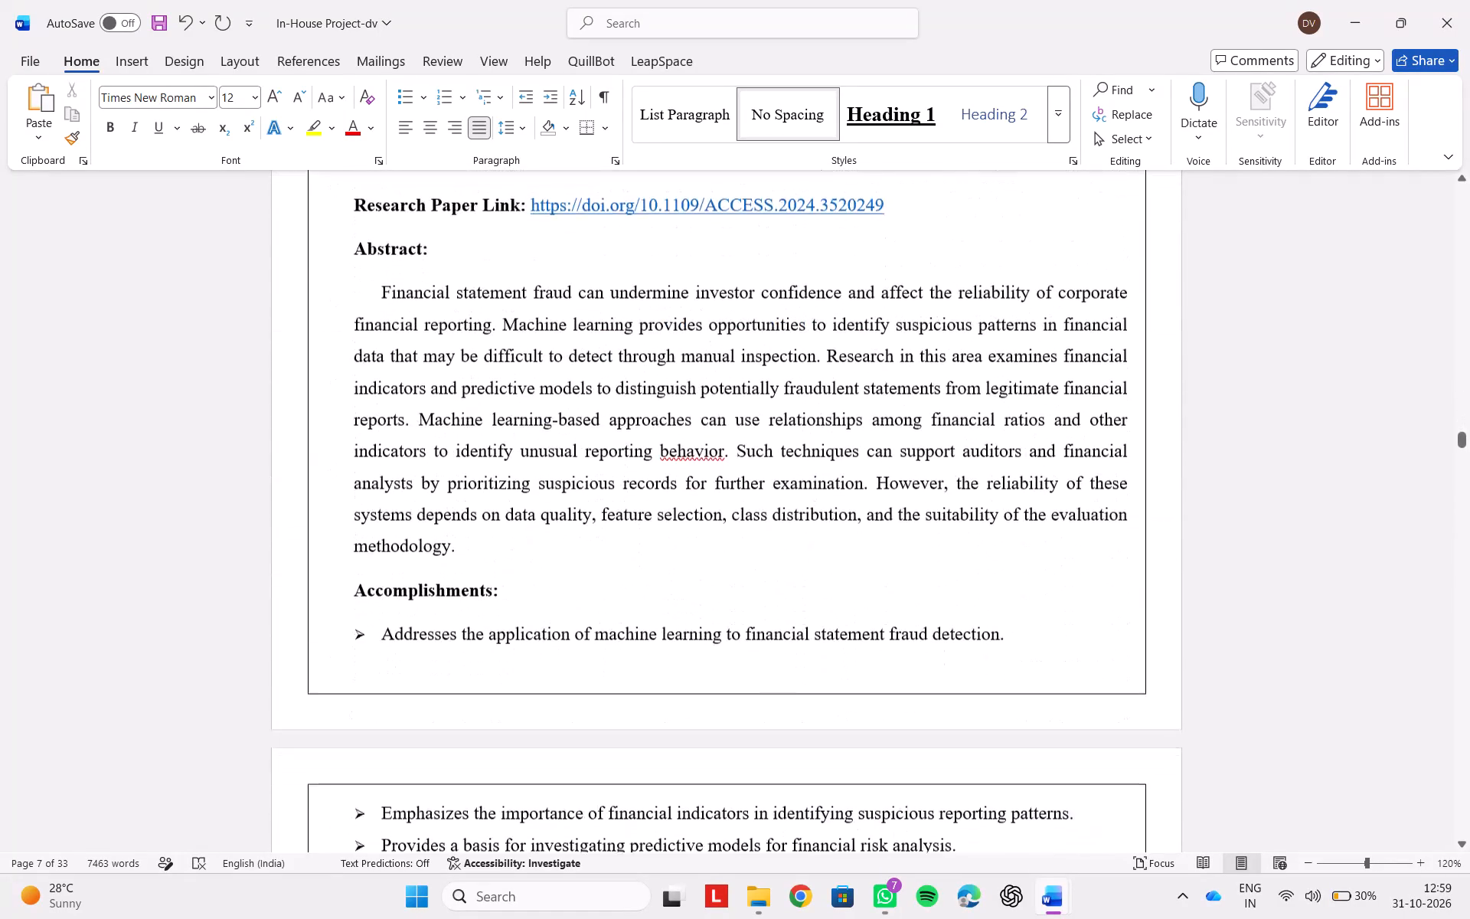
pyautogui.scroll(-4, 848, 731)
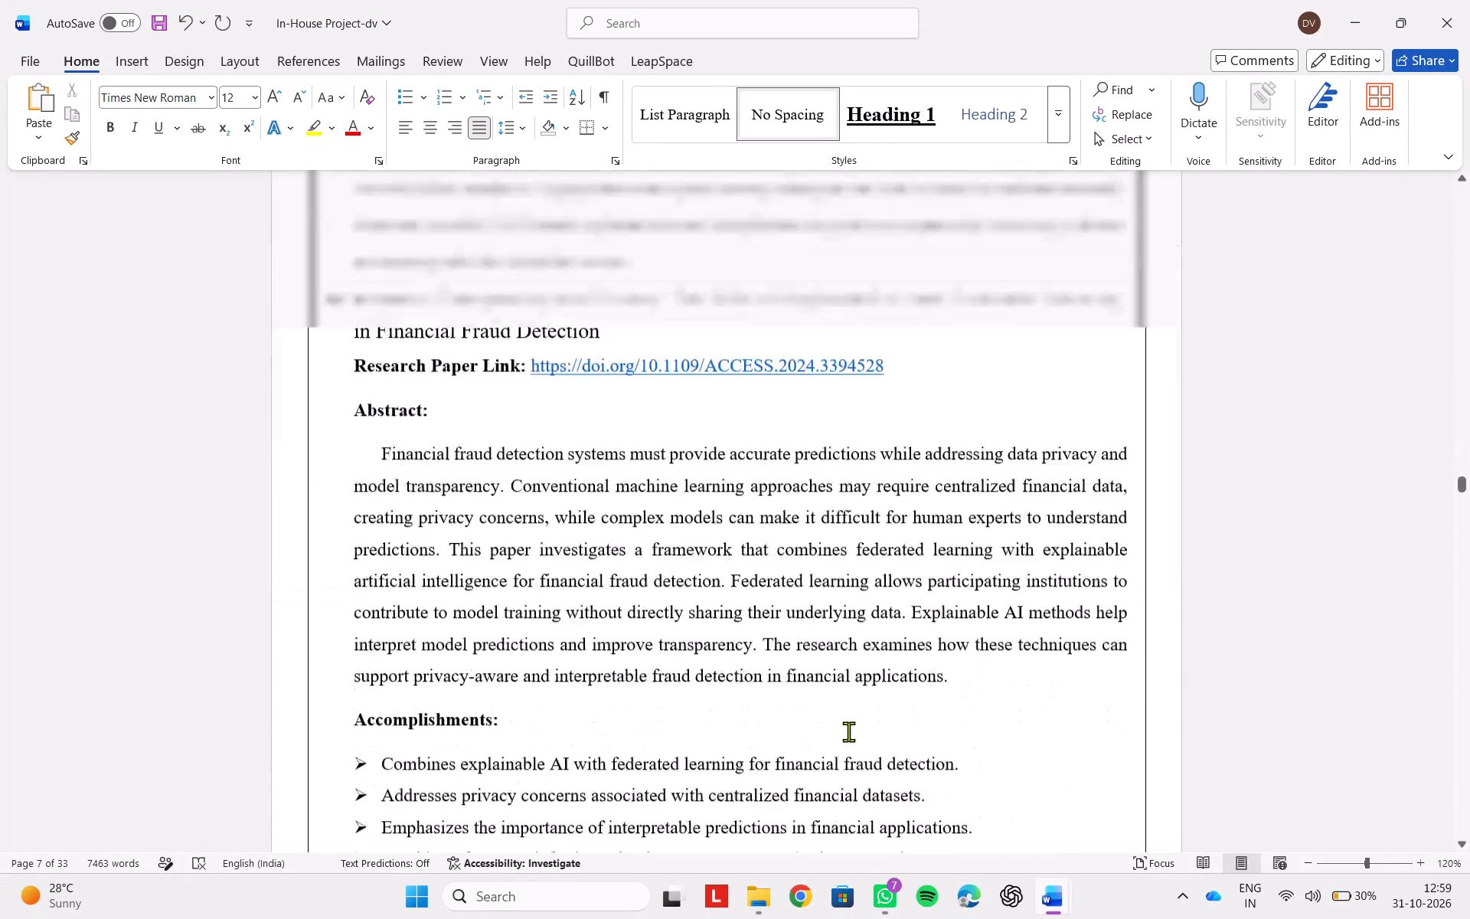
pyautogui.scroll(-2, 848, 731)
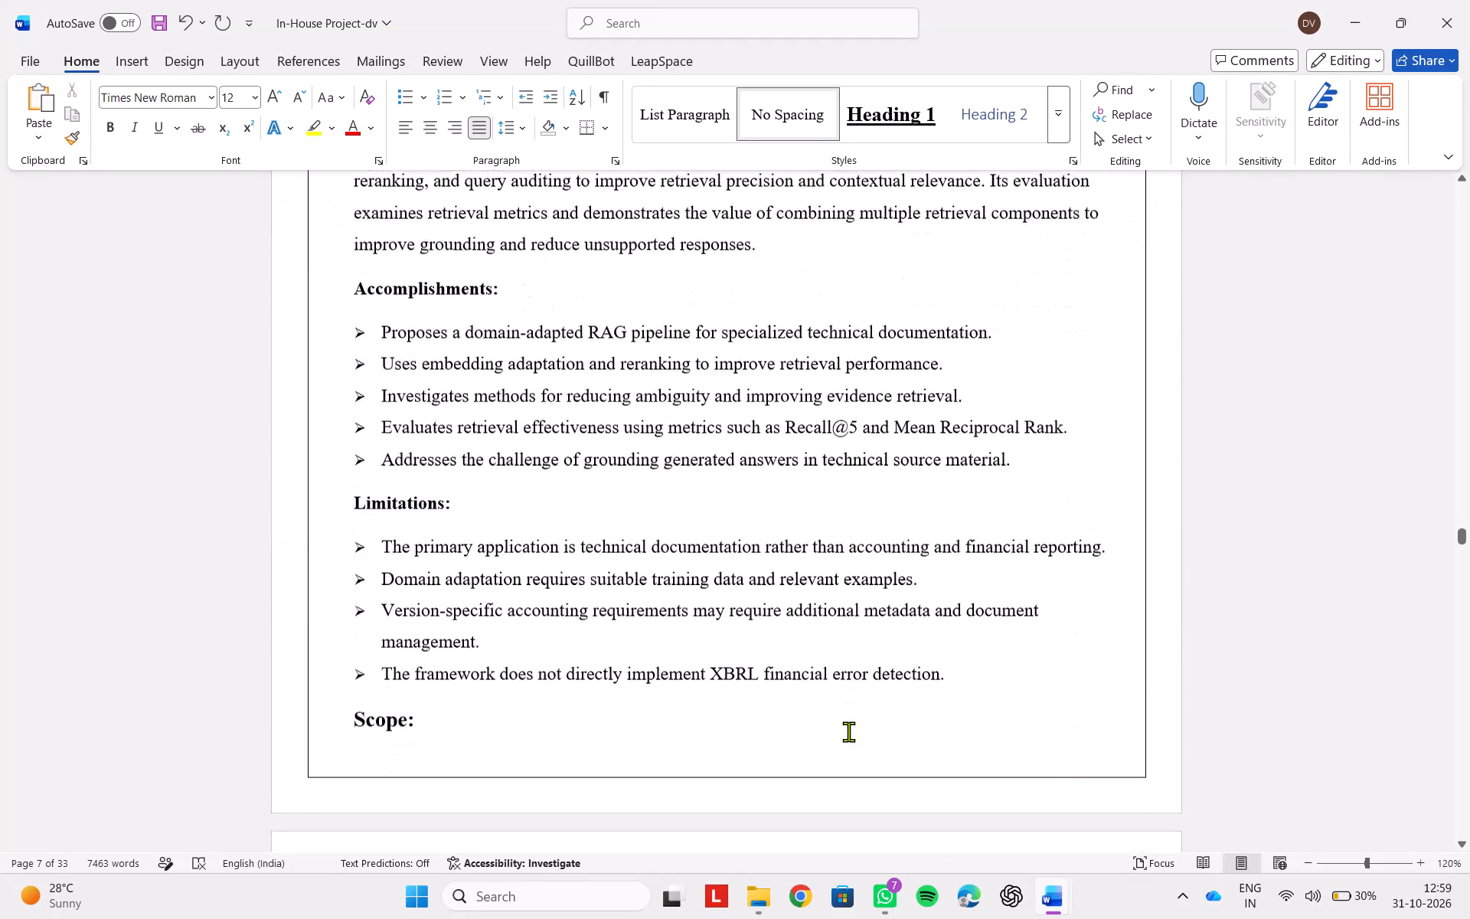
pyautogui.scroll(-4, 848, 731)
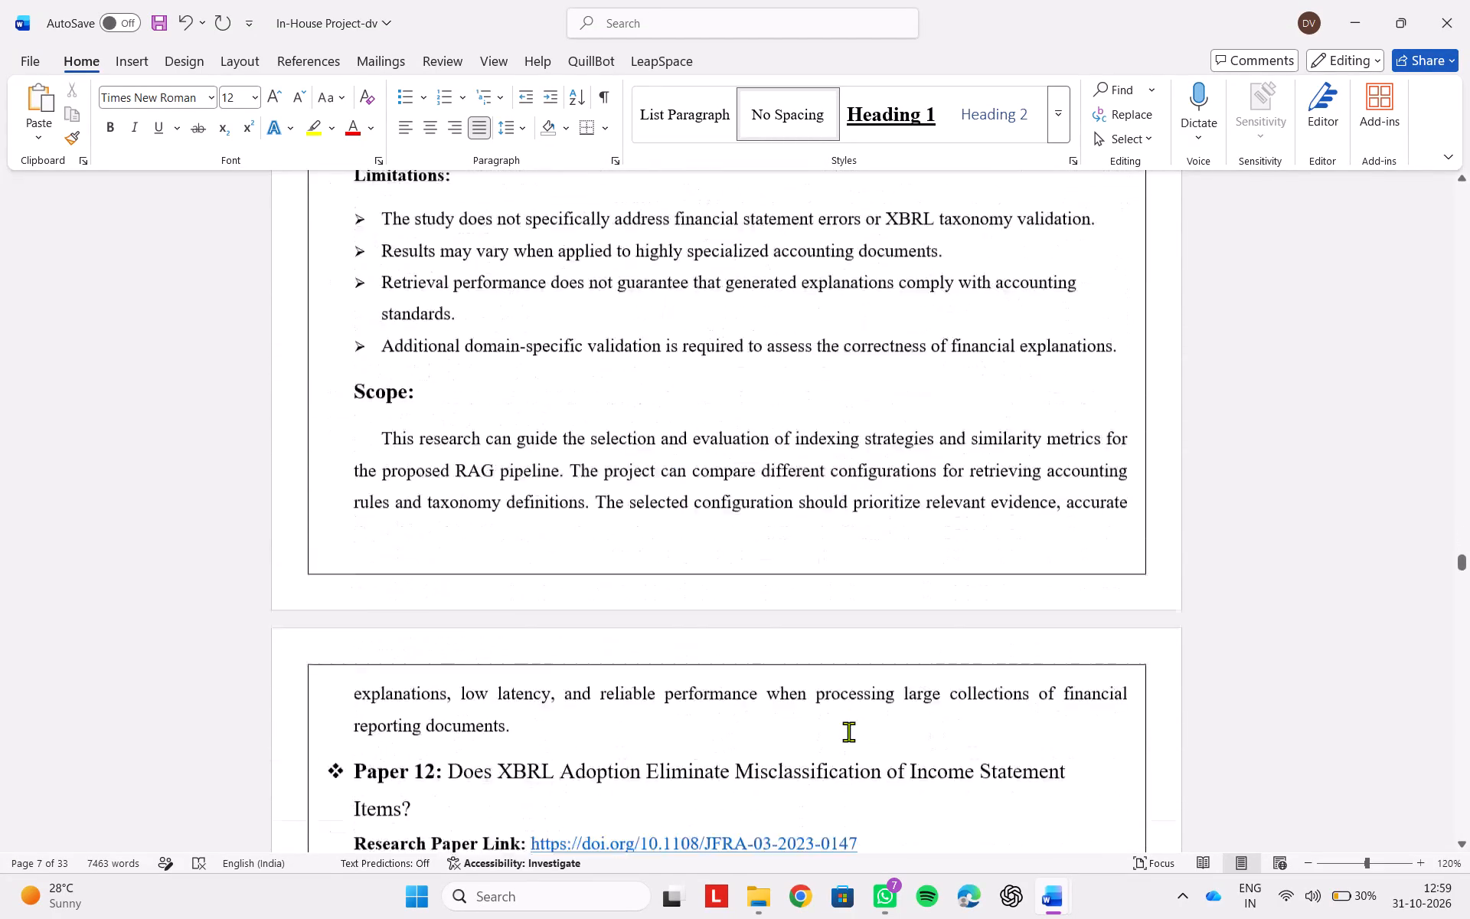
pyautogui.scroll(-3, 848, 731)
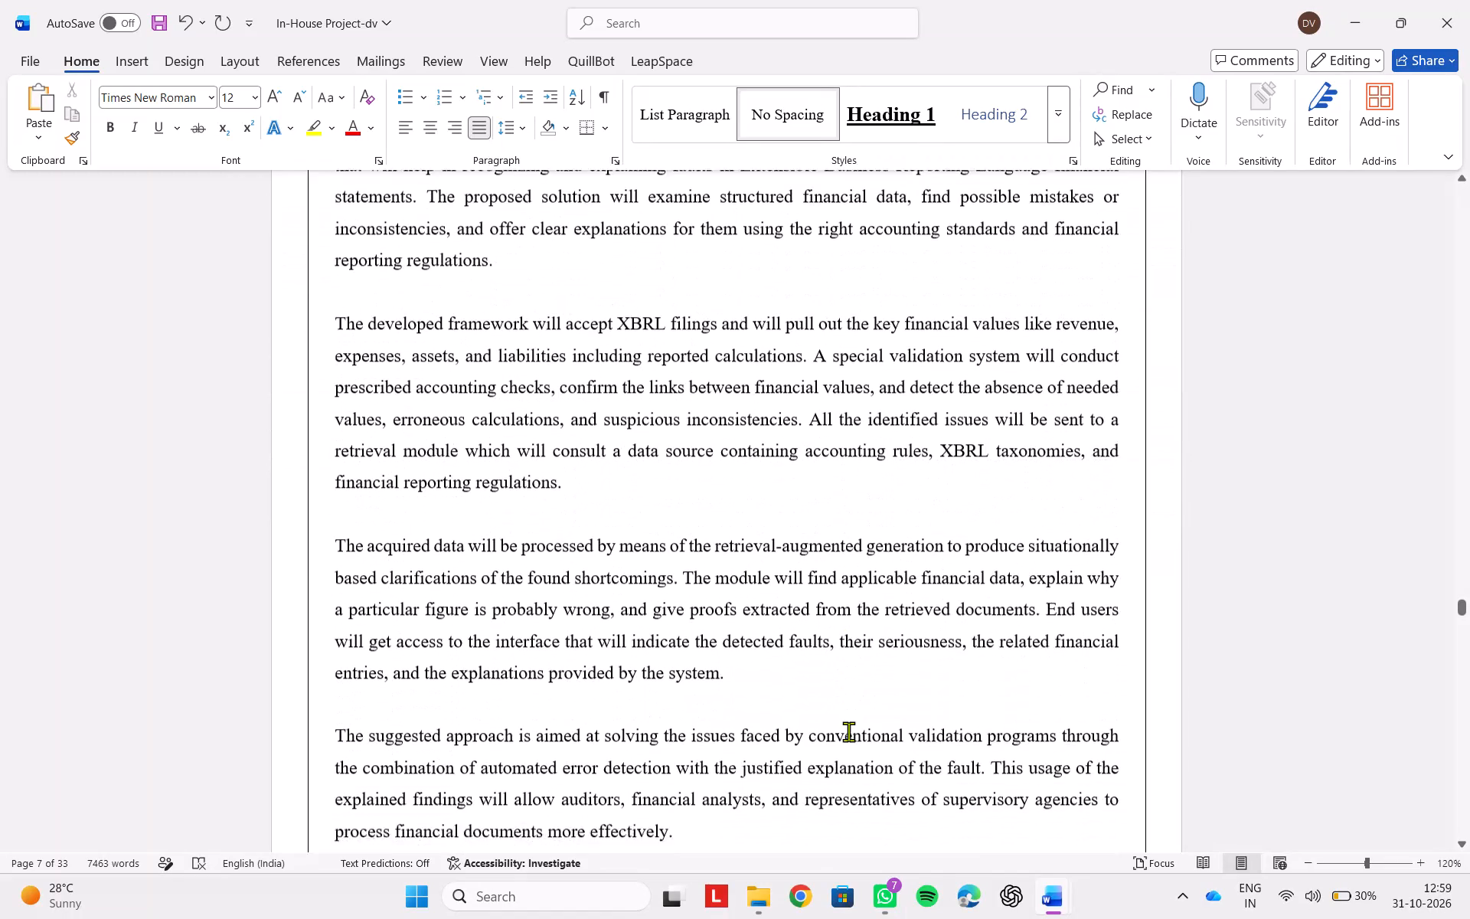
# Look through the chapters from the project objectives and methodology to the design diagram, novelty and conclusion.
pyautogui.scroll(-3, 848, 731)
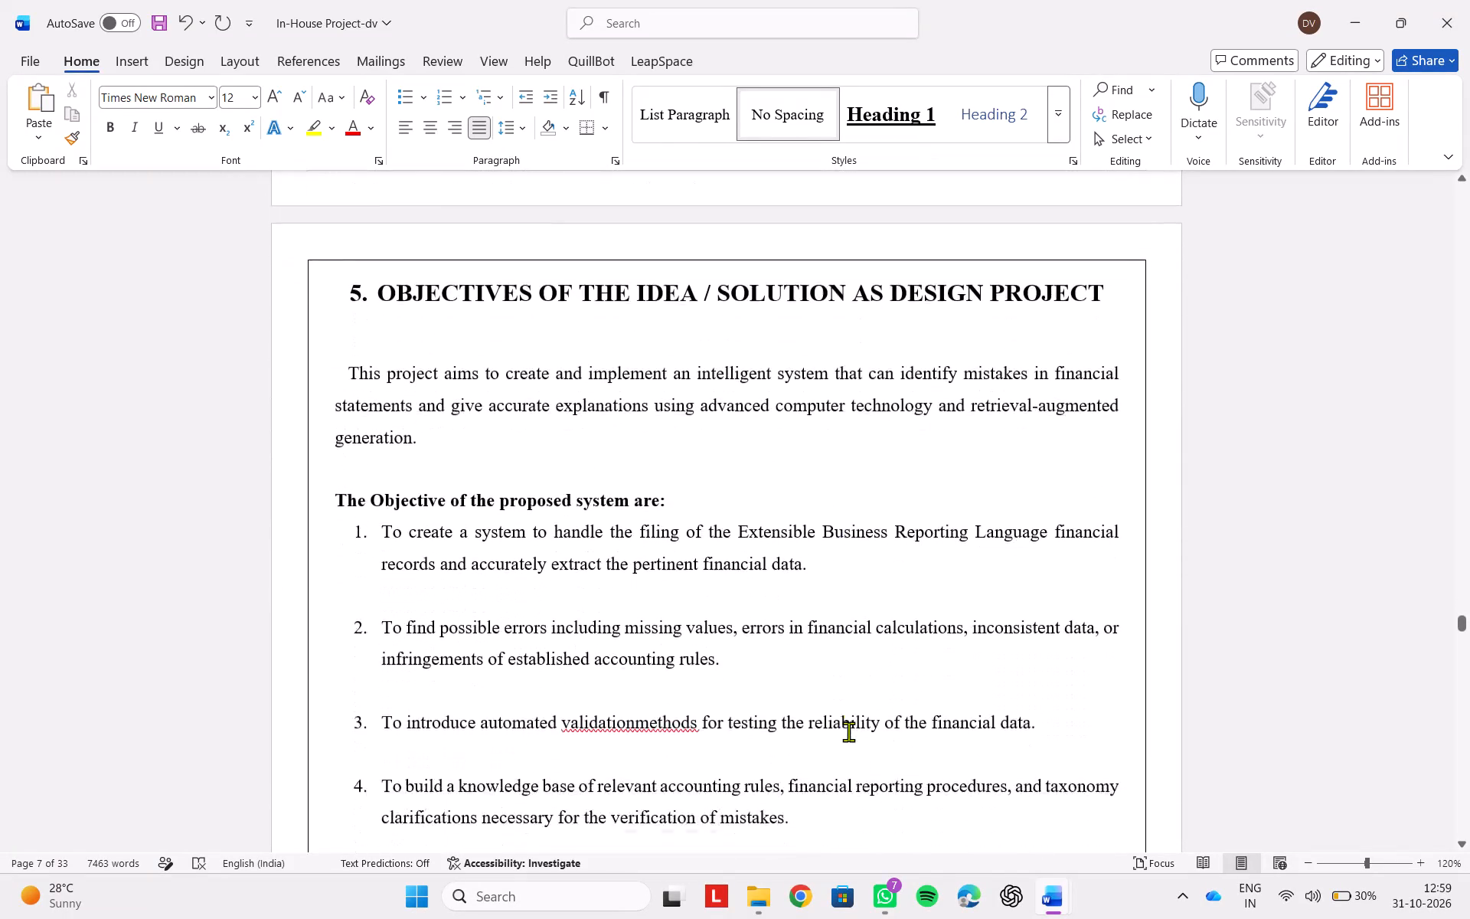
pyautogui.scroll(-3, 848, 731)
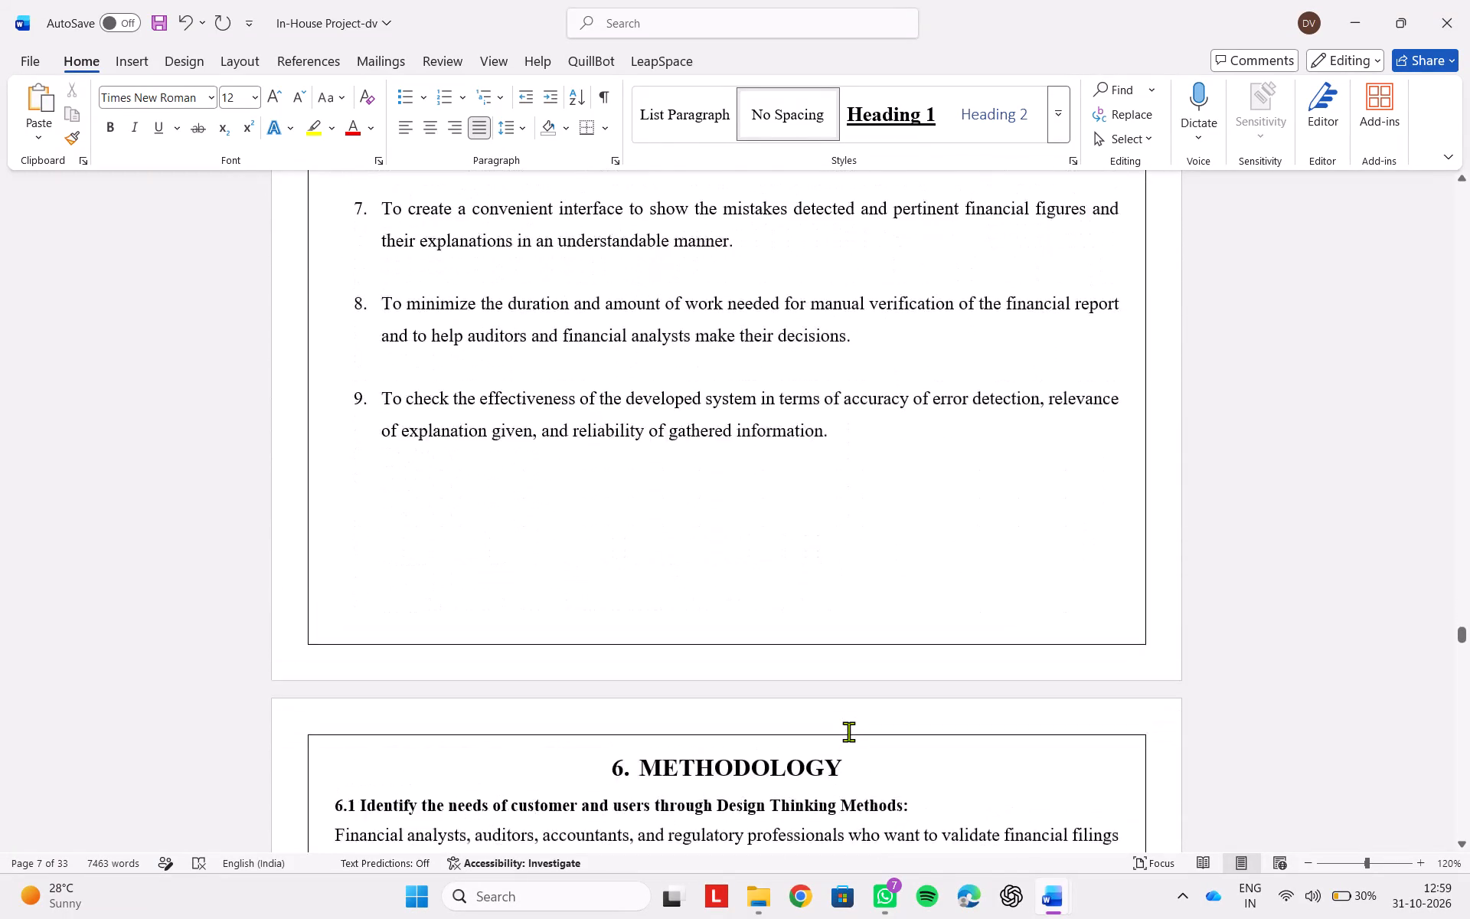
pyautogui.scroll(-2, 848, 731)
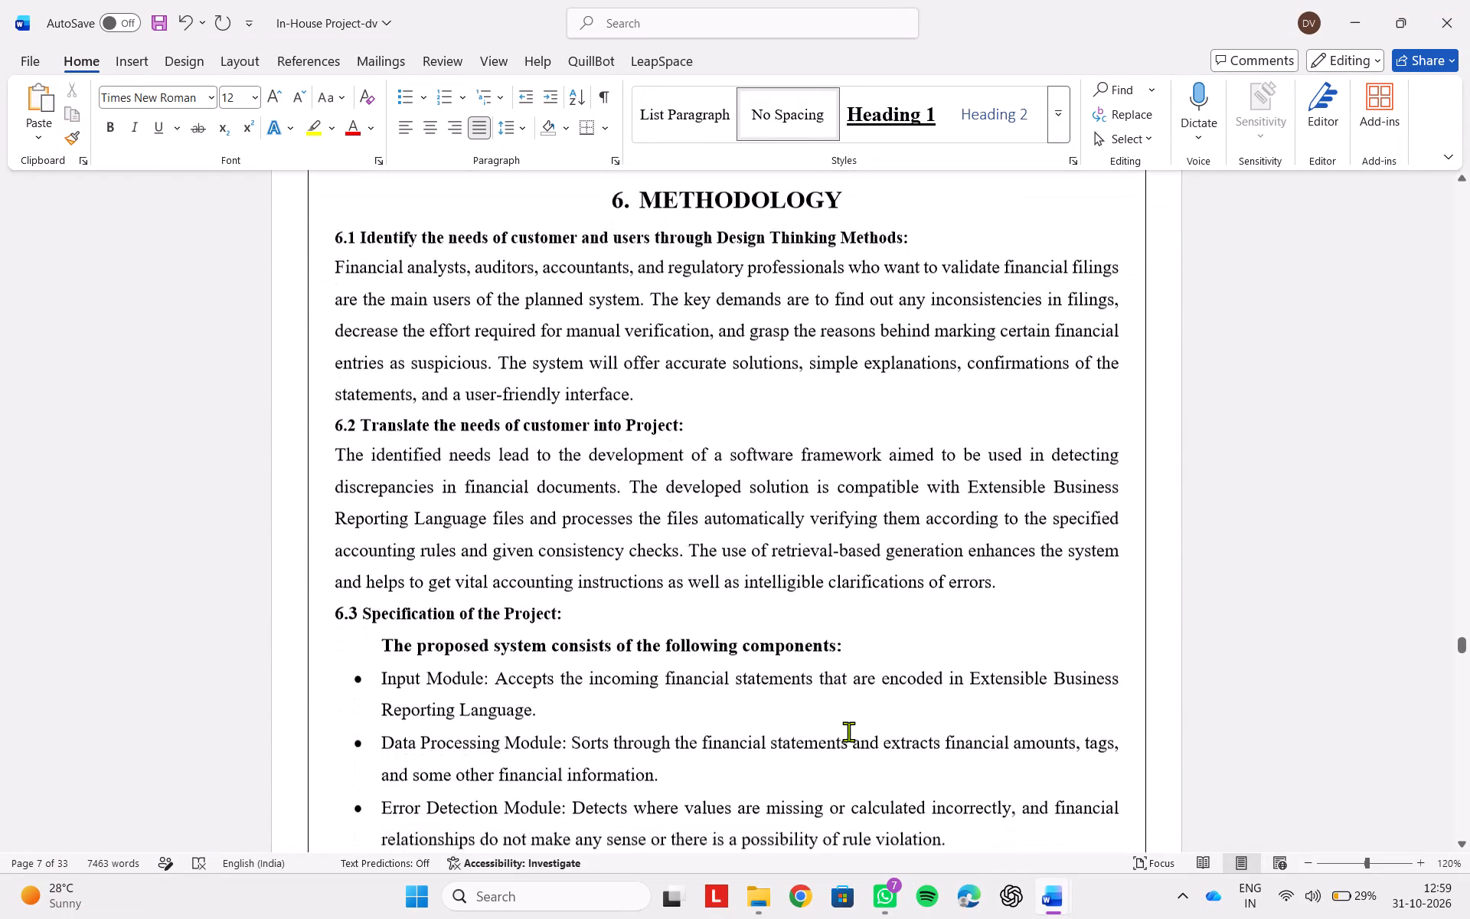
pyautogui.scroll(-3, 848, 731)
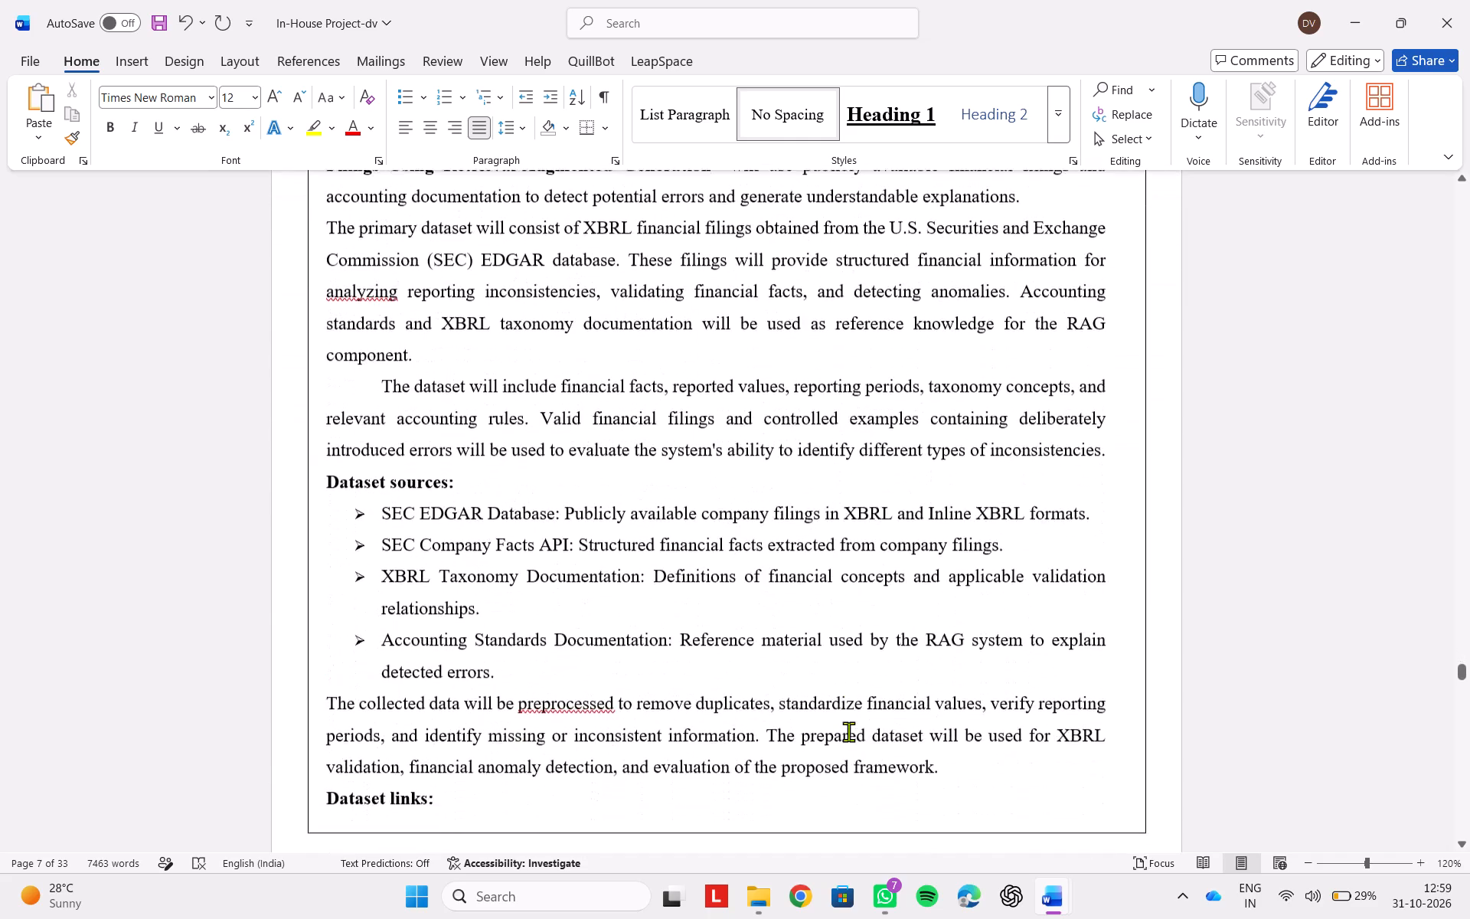
pyautogui.scroll(-2, 848, 731)
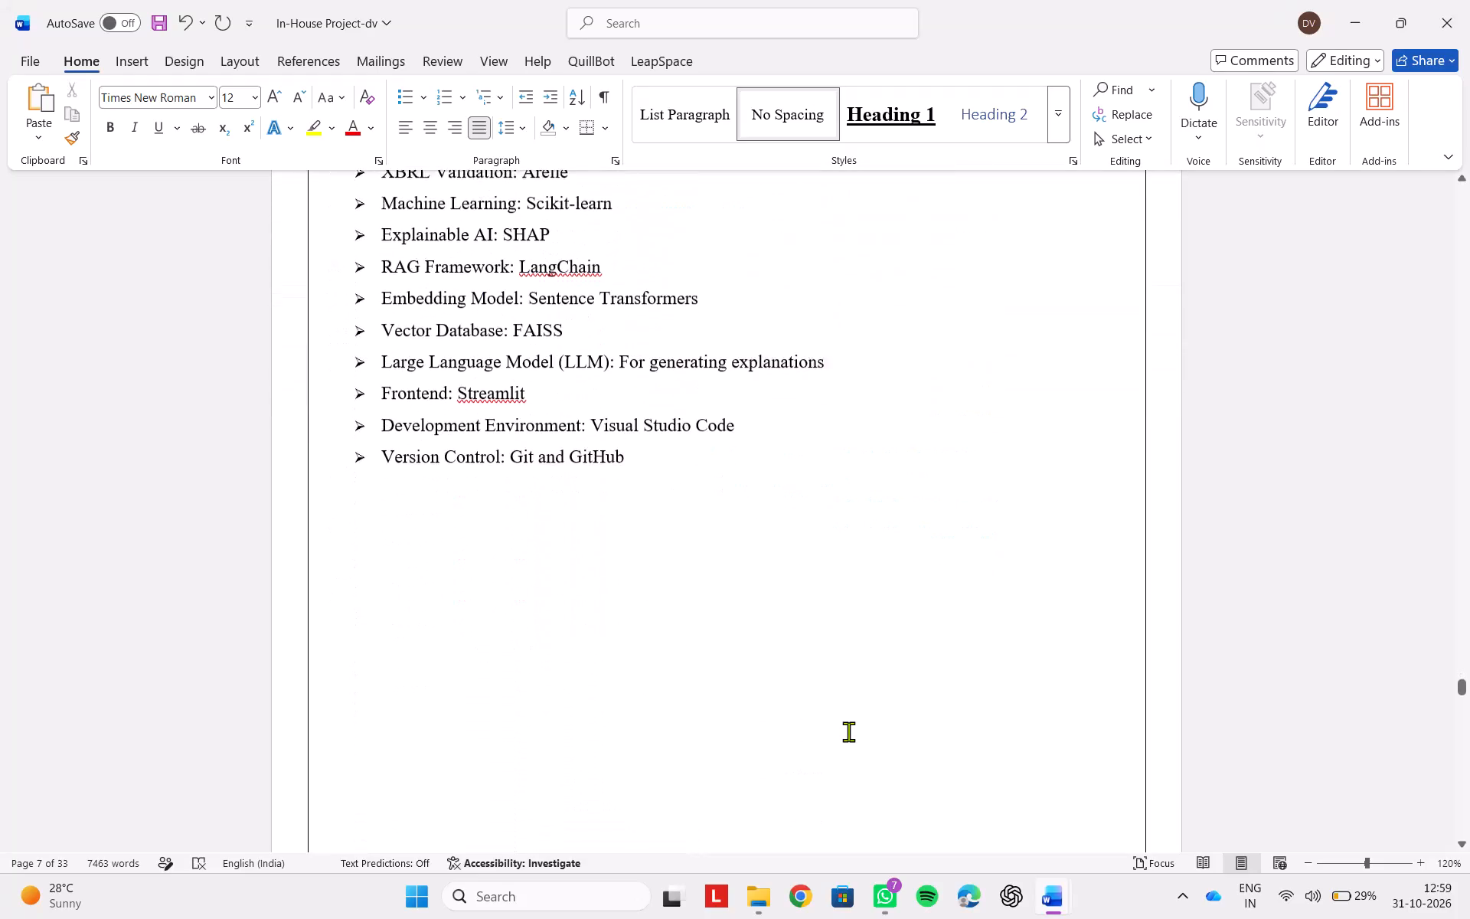
pyautogui.scroll(-2, 848, 731)
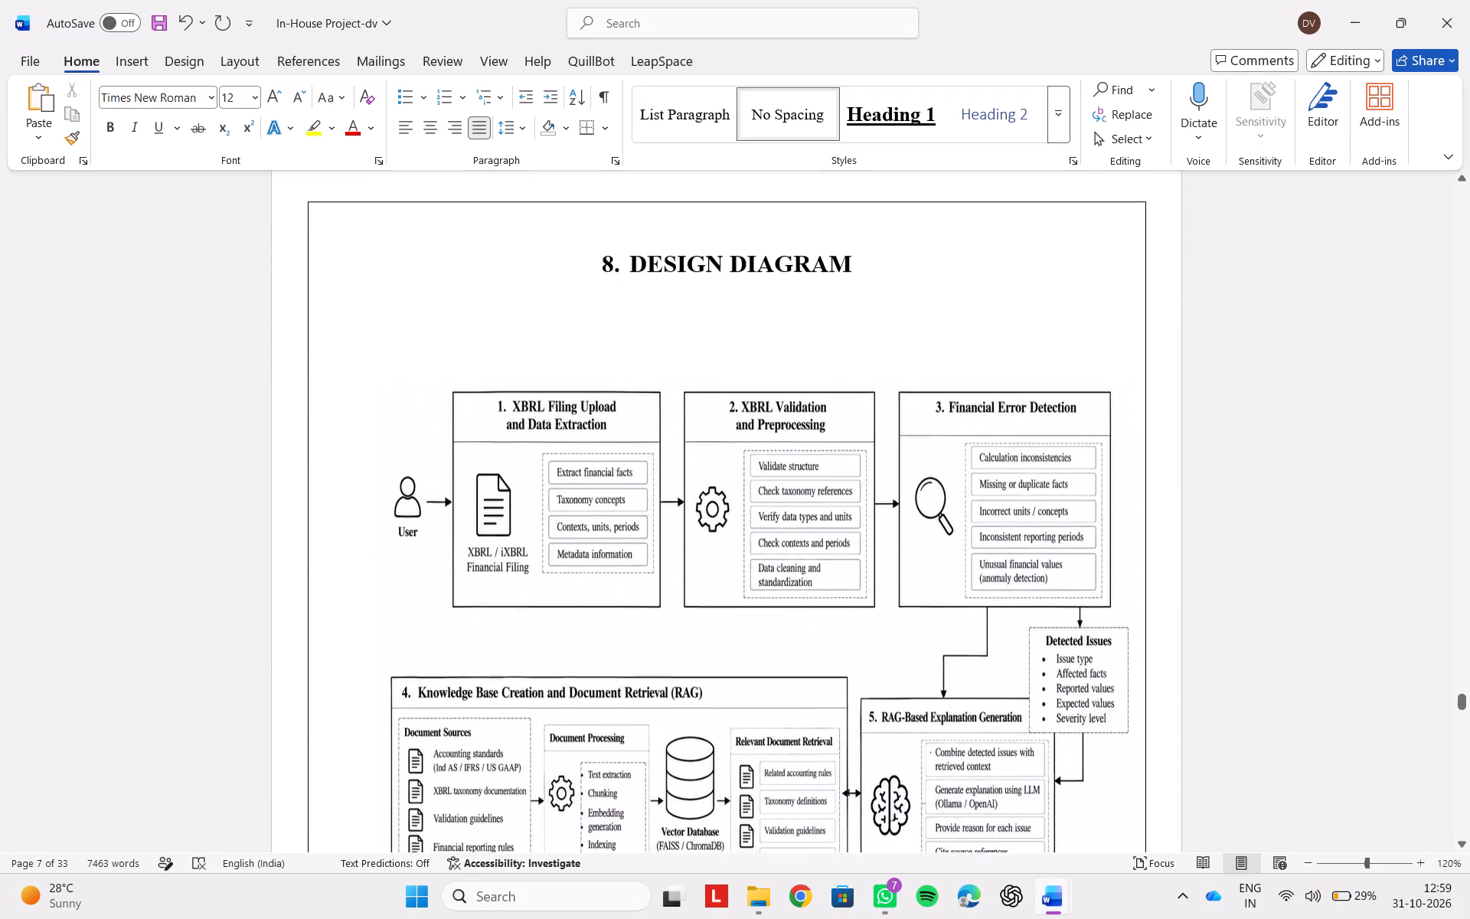
pyautogui.scroll(-3, 848, 731)
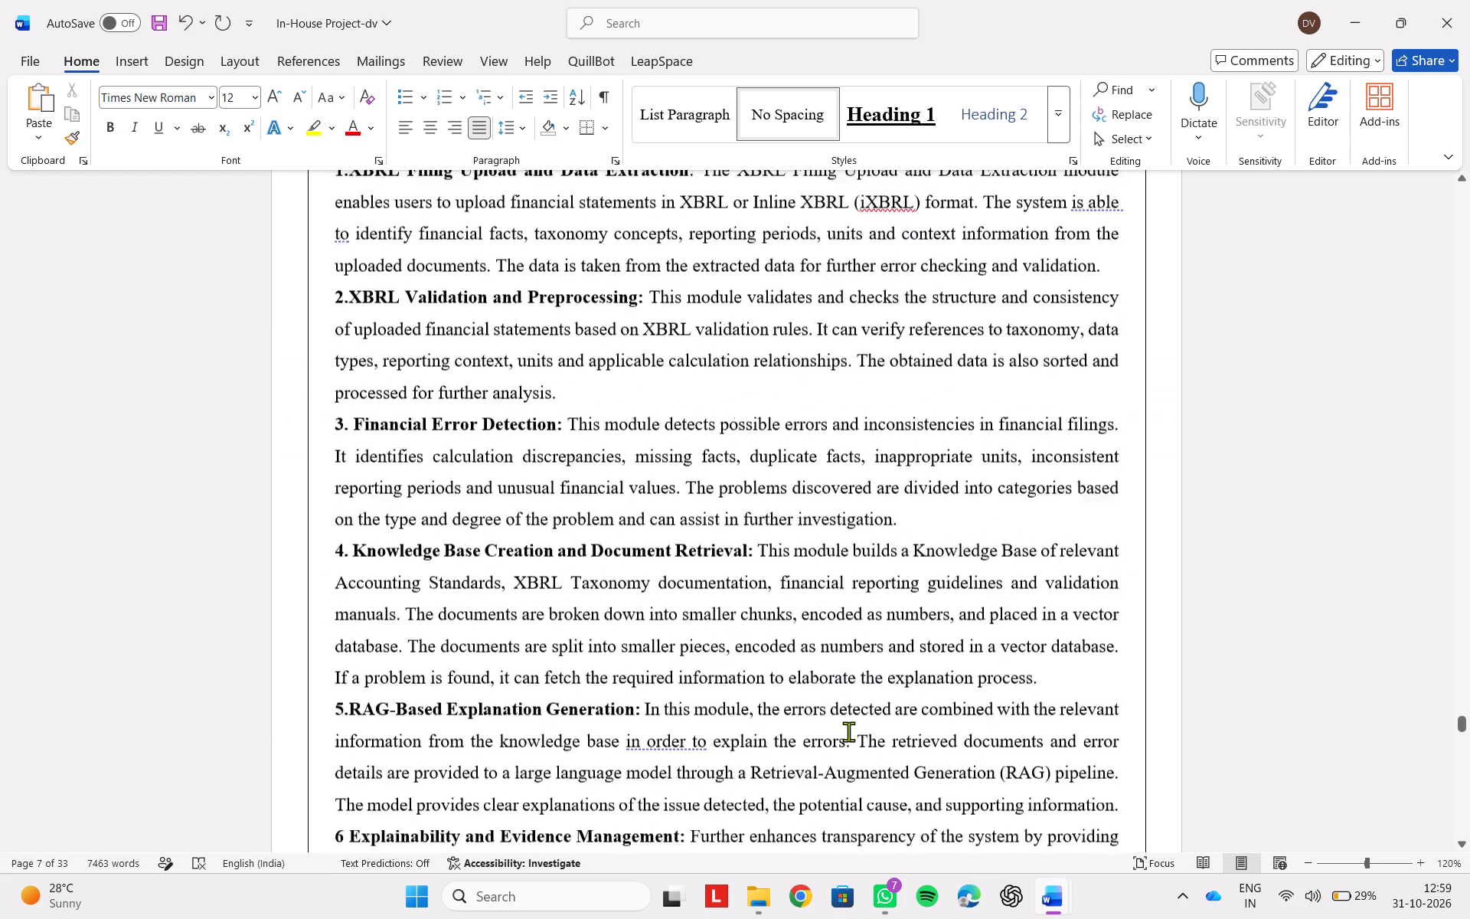
pyautogui.scroll(-3, 848, 731)
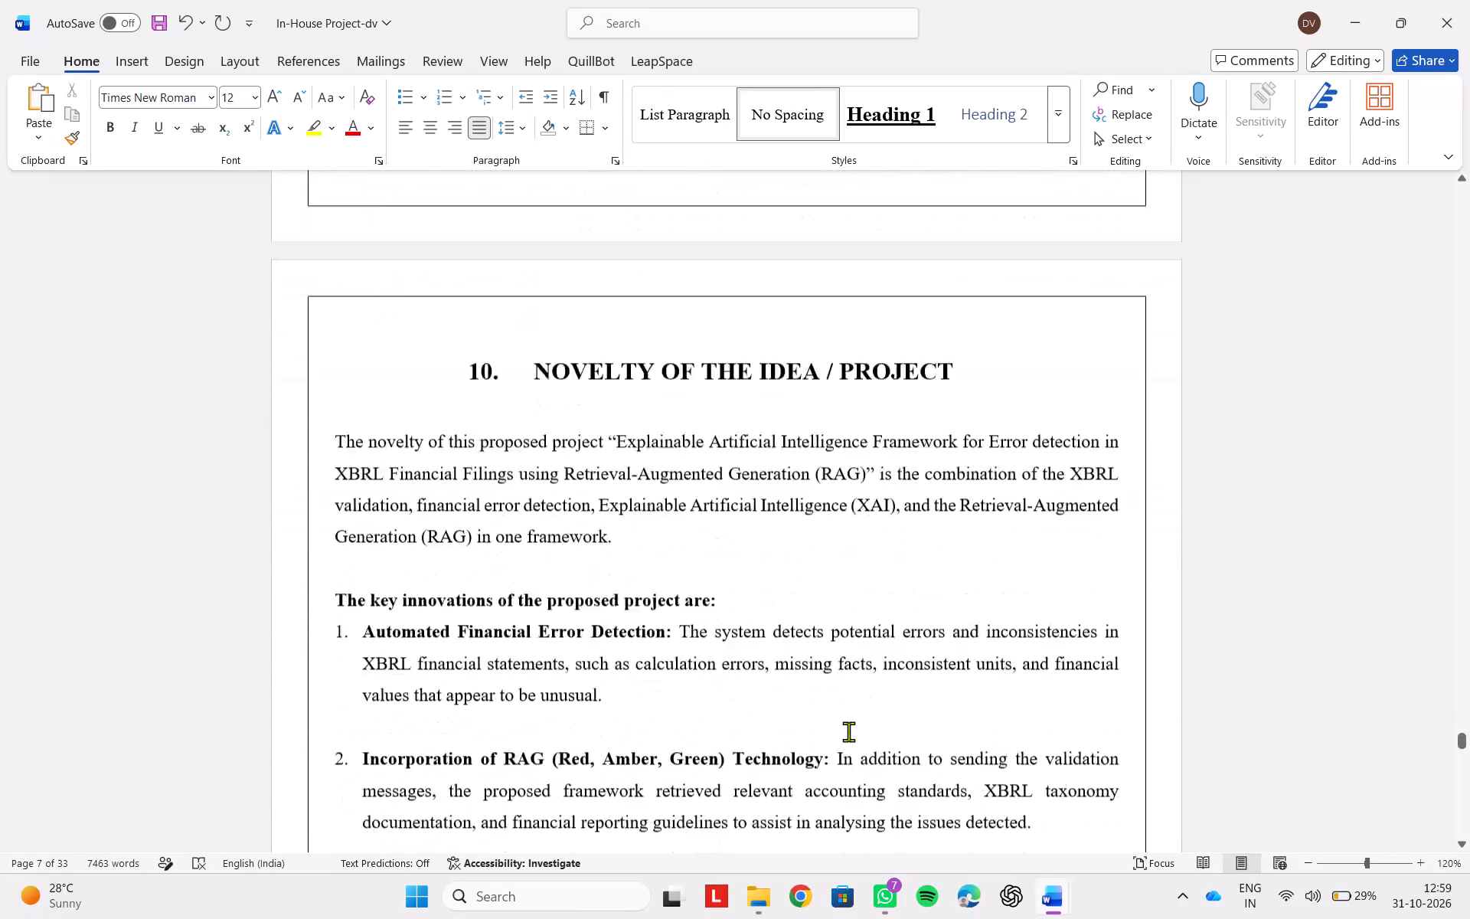
pyautogui.scroll(-4, 848, 731)
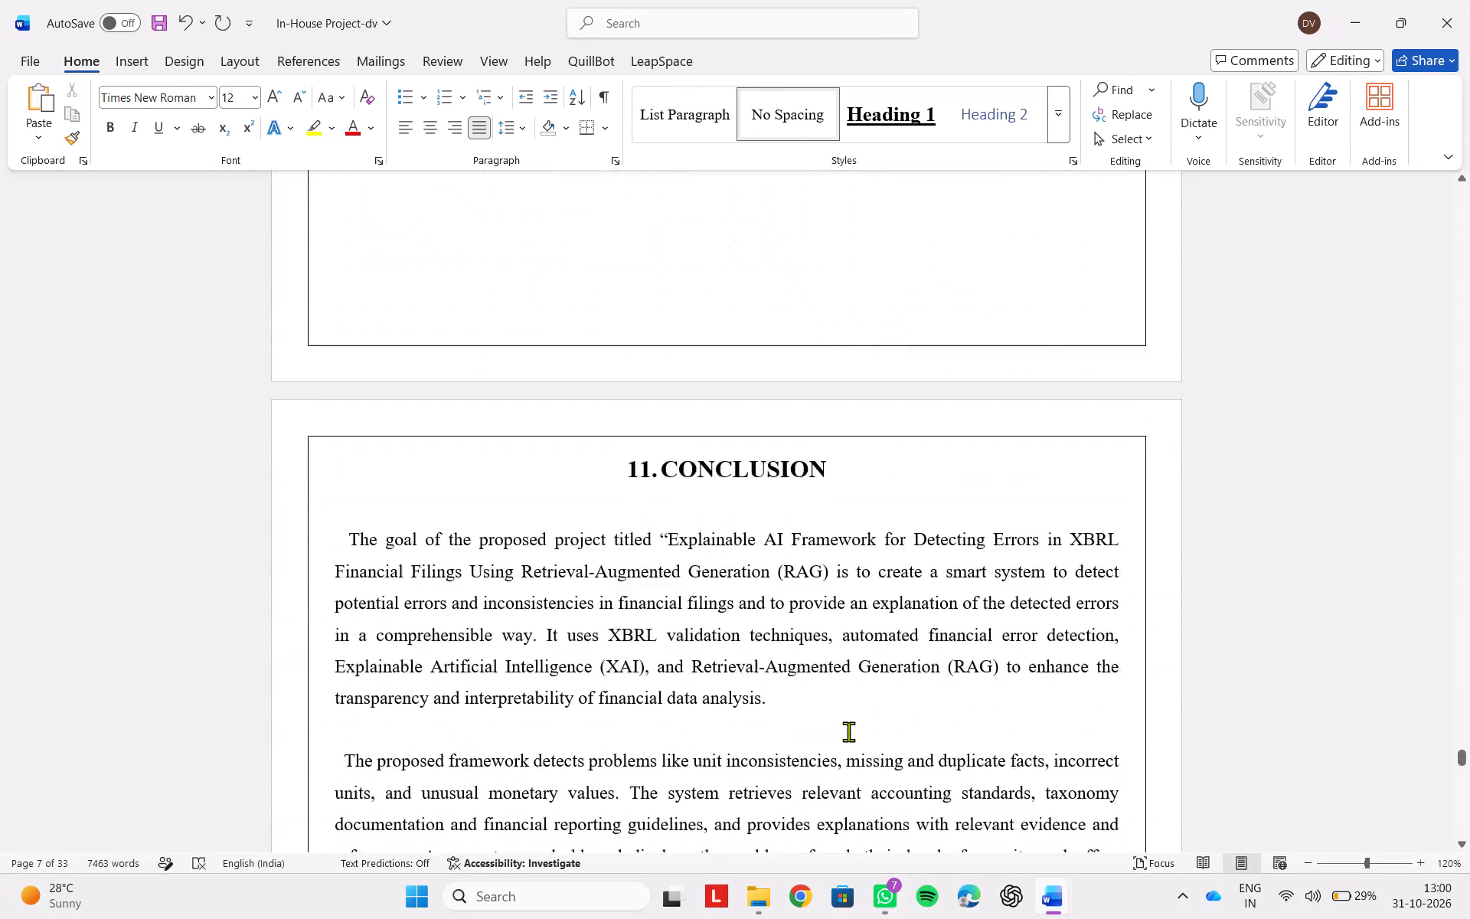
# Look through the Conclusion, References and Publication Proof pages to the end of the report to check their layout.
pyautogui.scroll(-3, 848, 731)
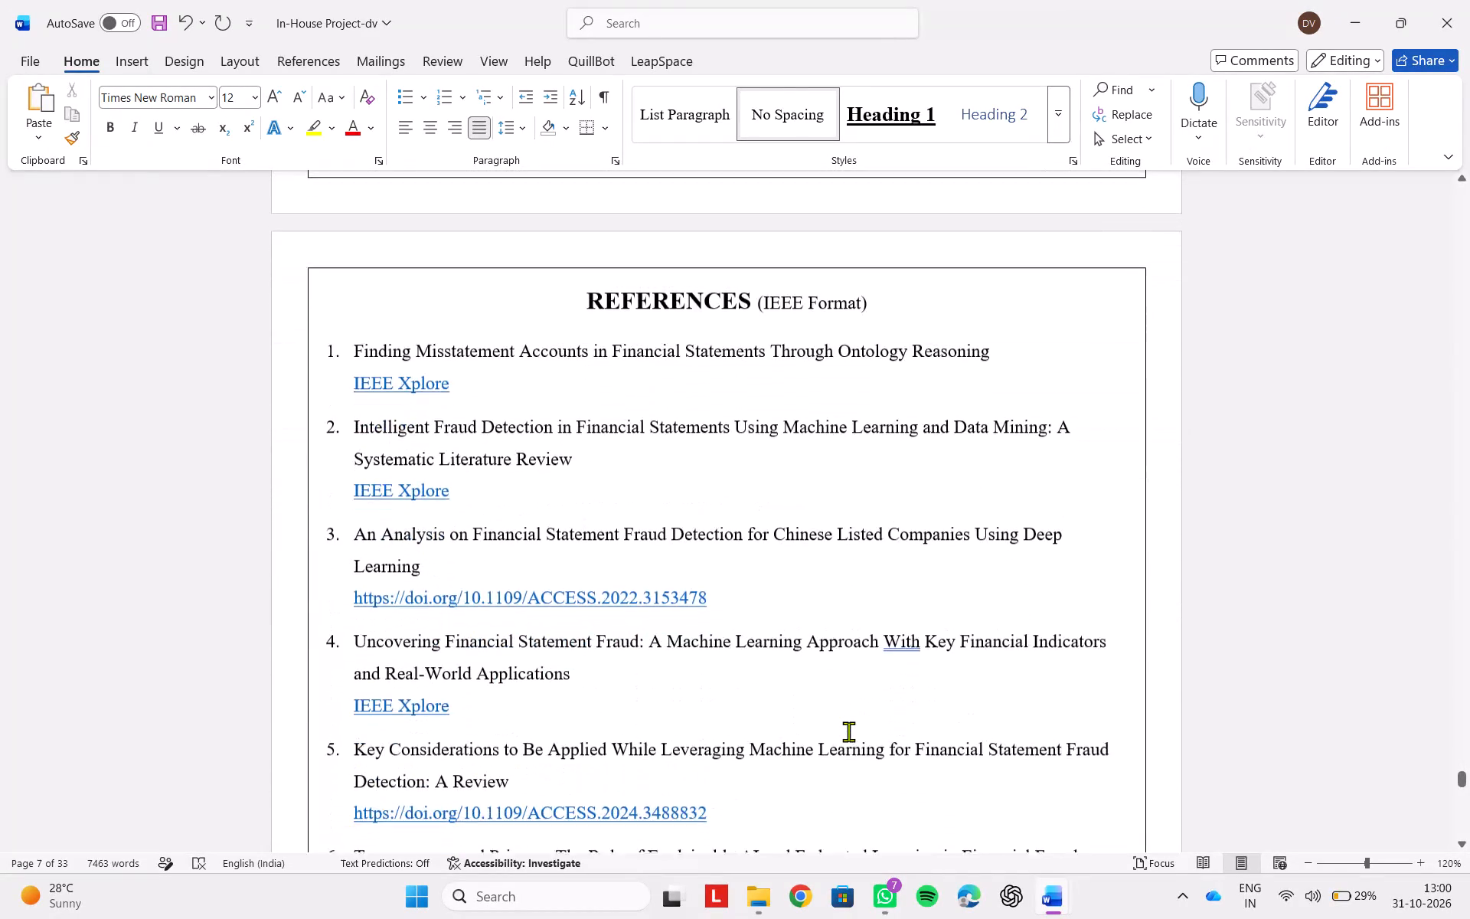
pyautogui.scroll(-2, 848, 731)
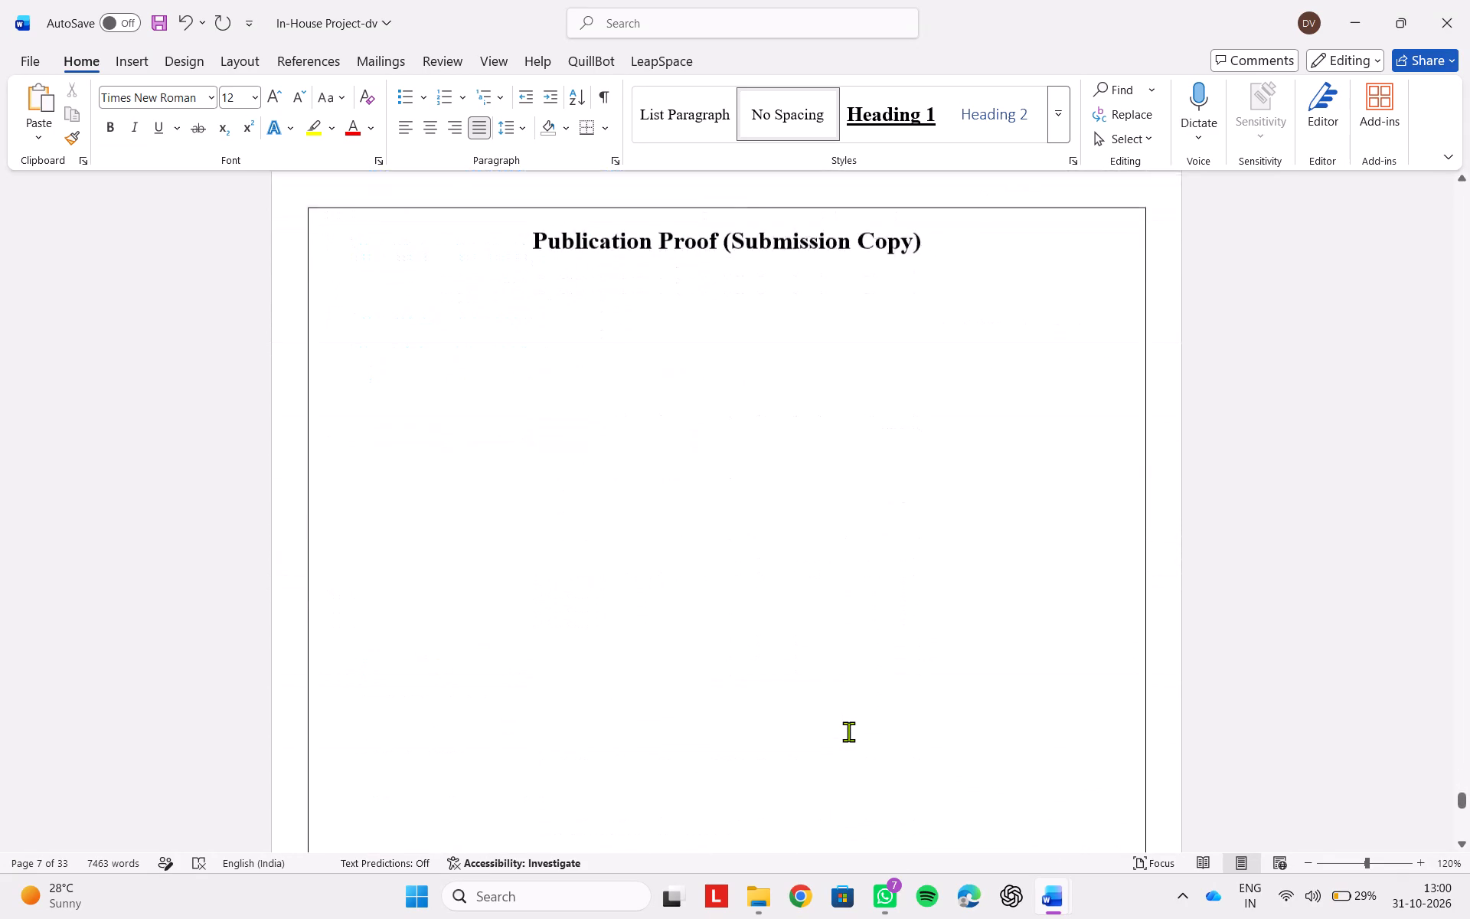
pyautogui.scroll(-3, 848, 731)
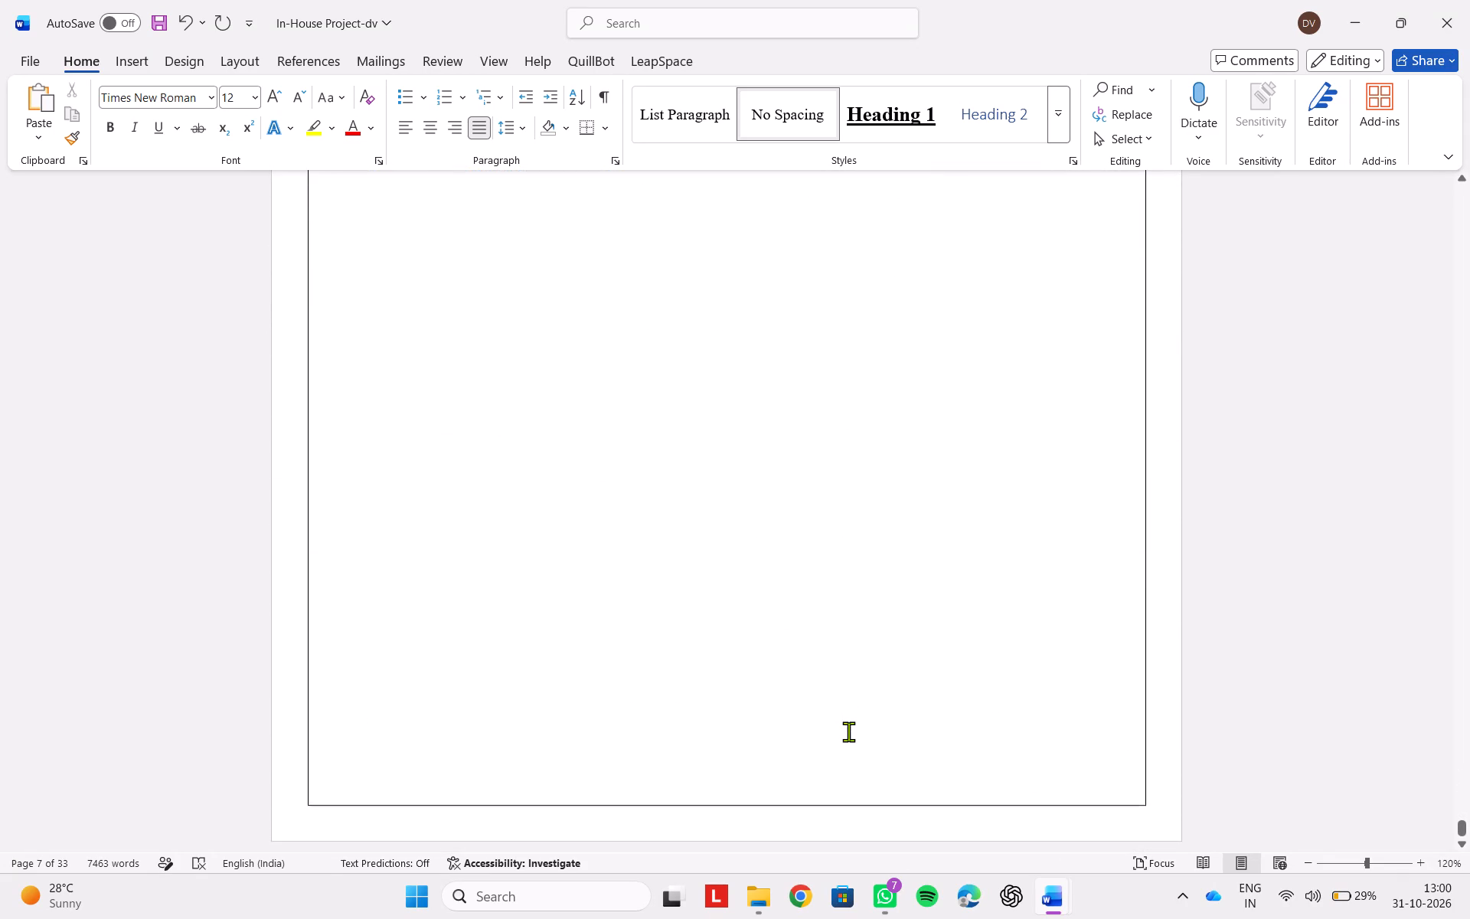
pyautogui.scroll(-2, 848, 731)
pyautogui.scroll(3, 848, 731)
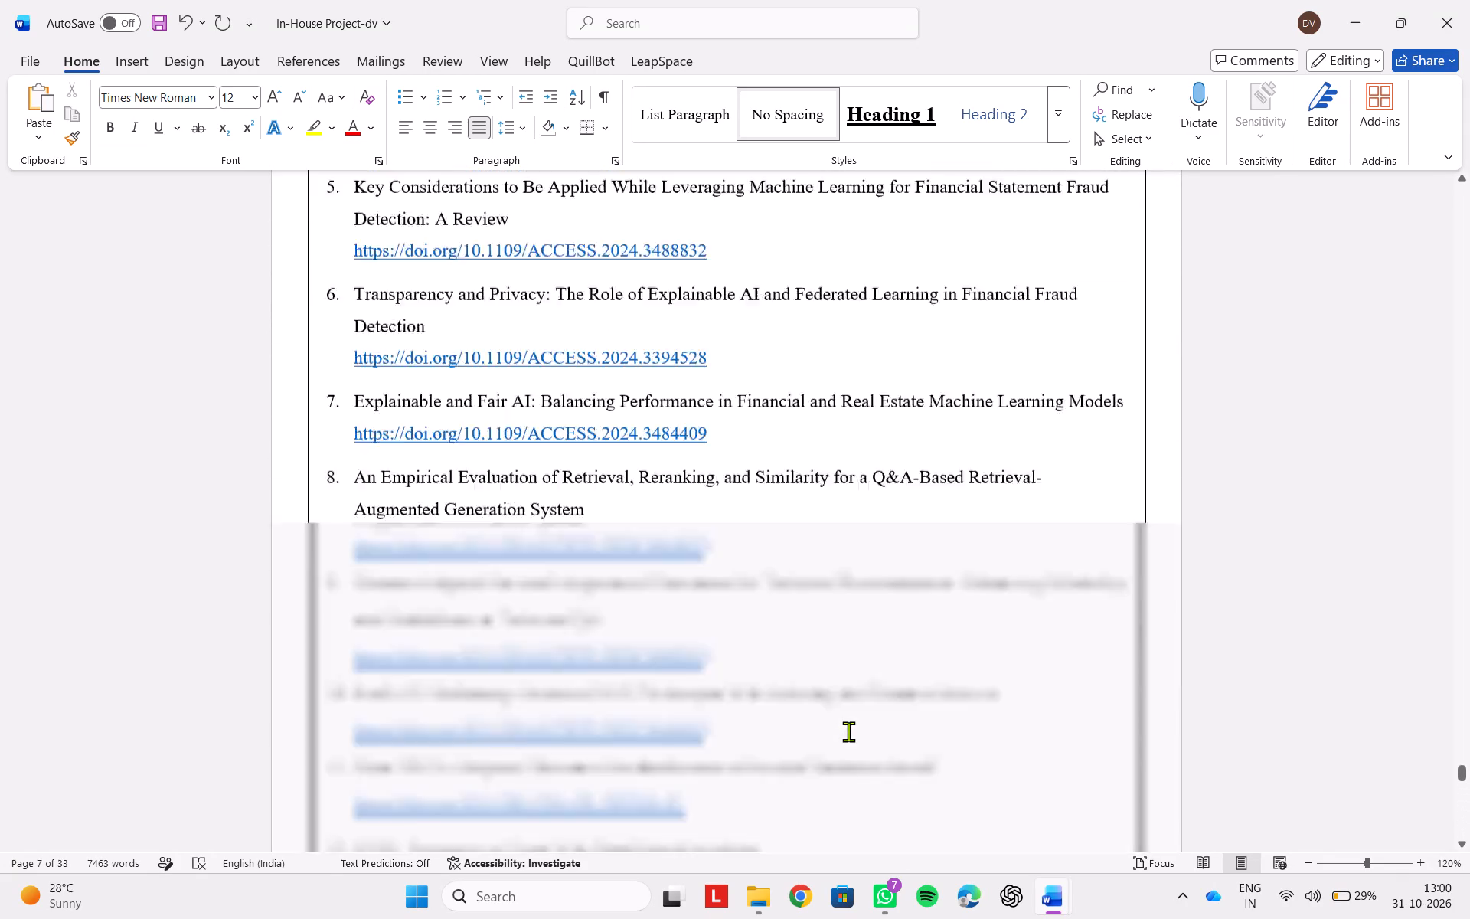
pyautogui.scroll(4, 848, 731)
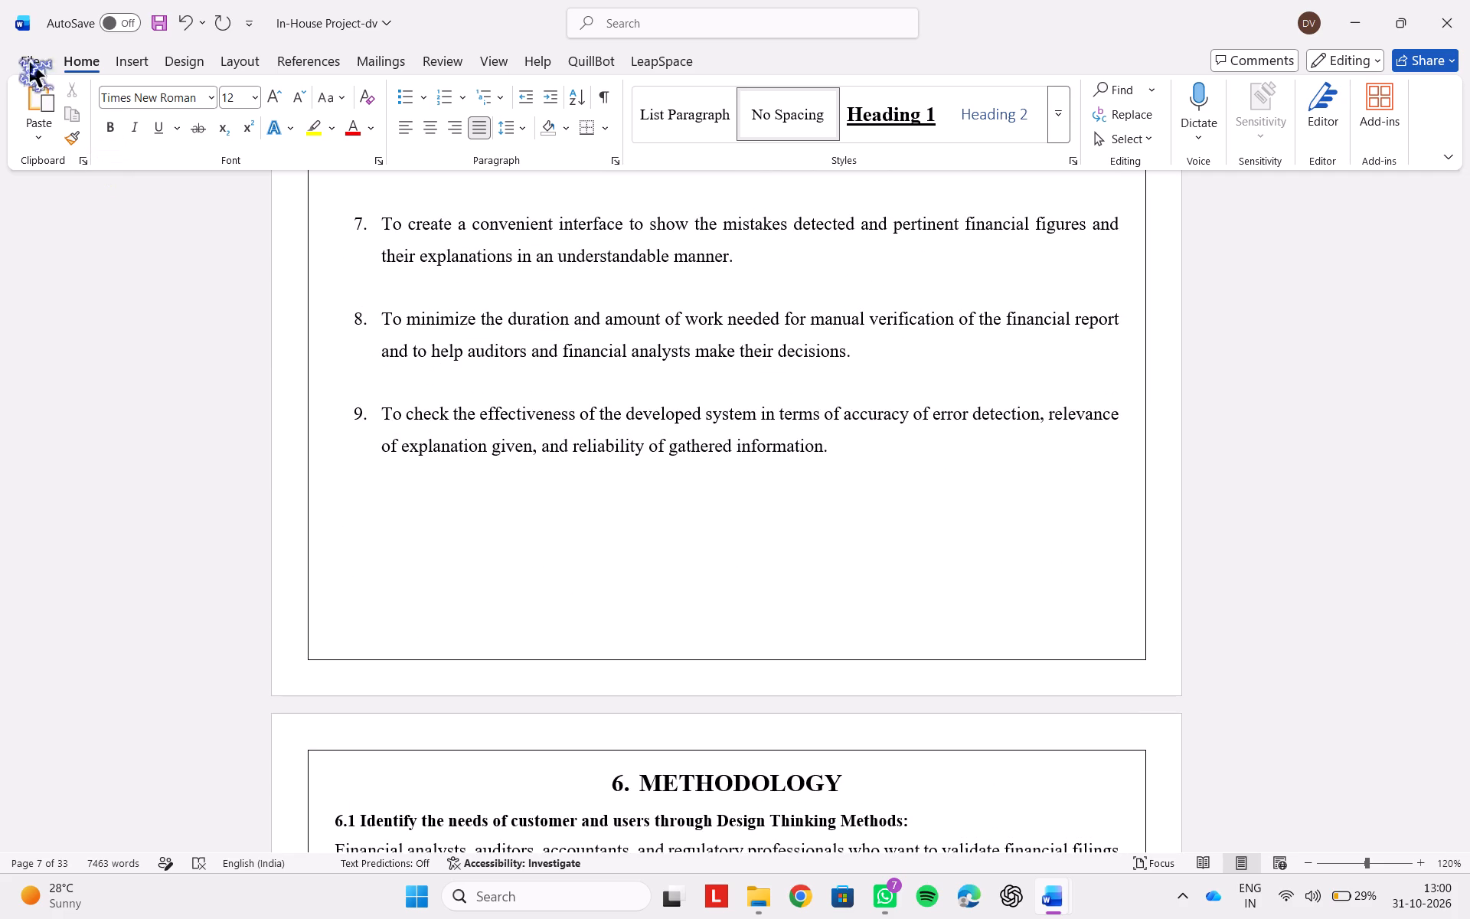
# Export the report as a PDF named In-House Project-G6.
pyautogui.click(30, 62)
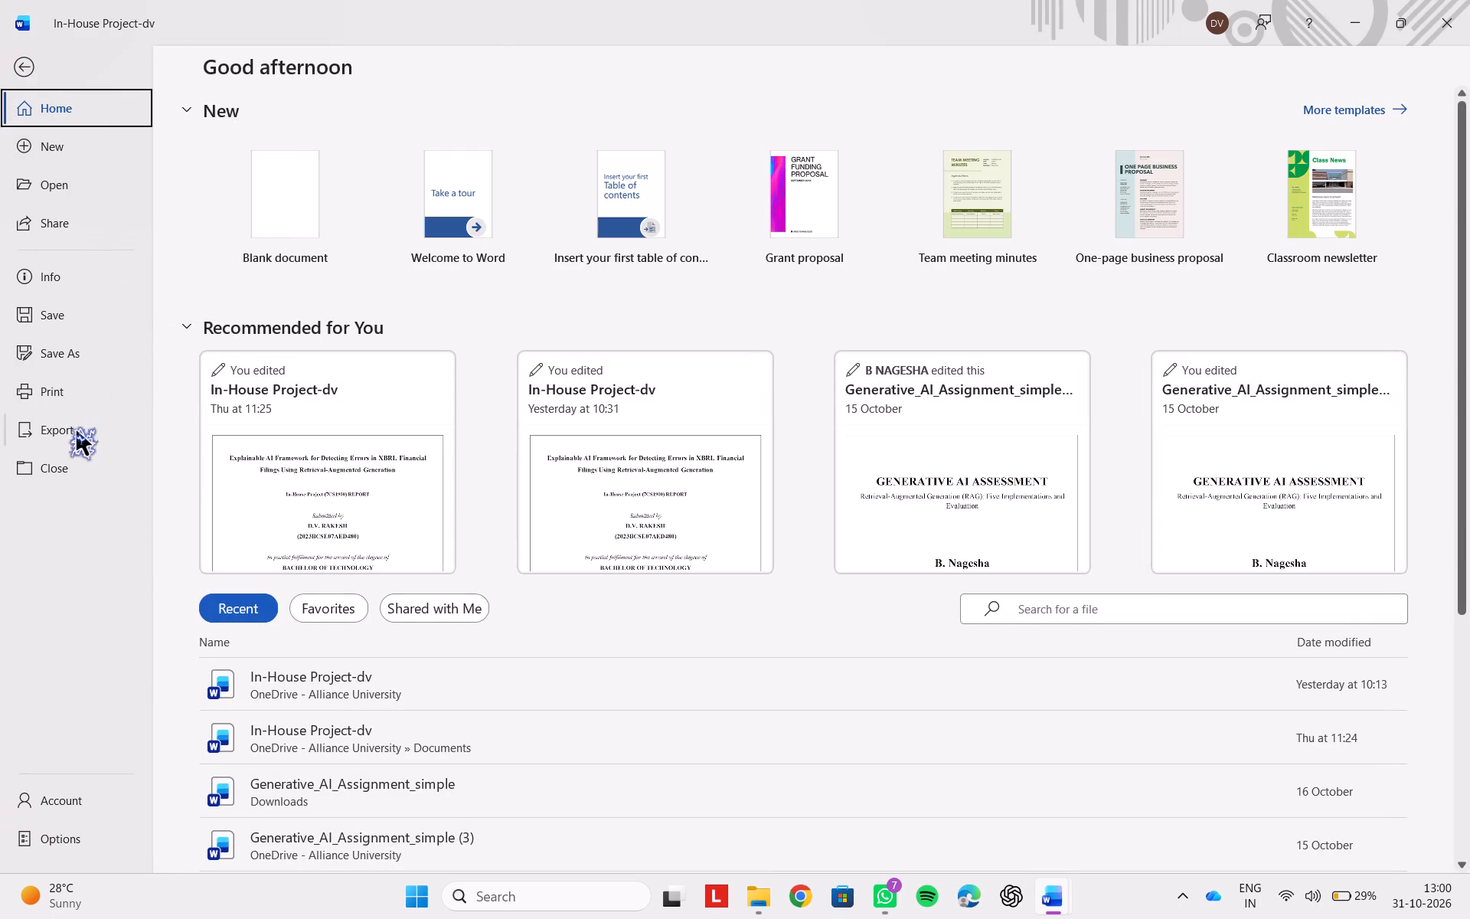
pyautogui.click(74, 442)
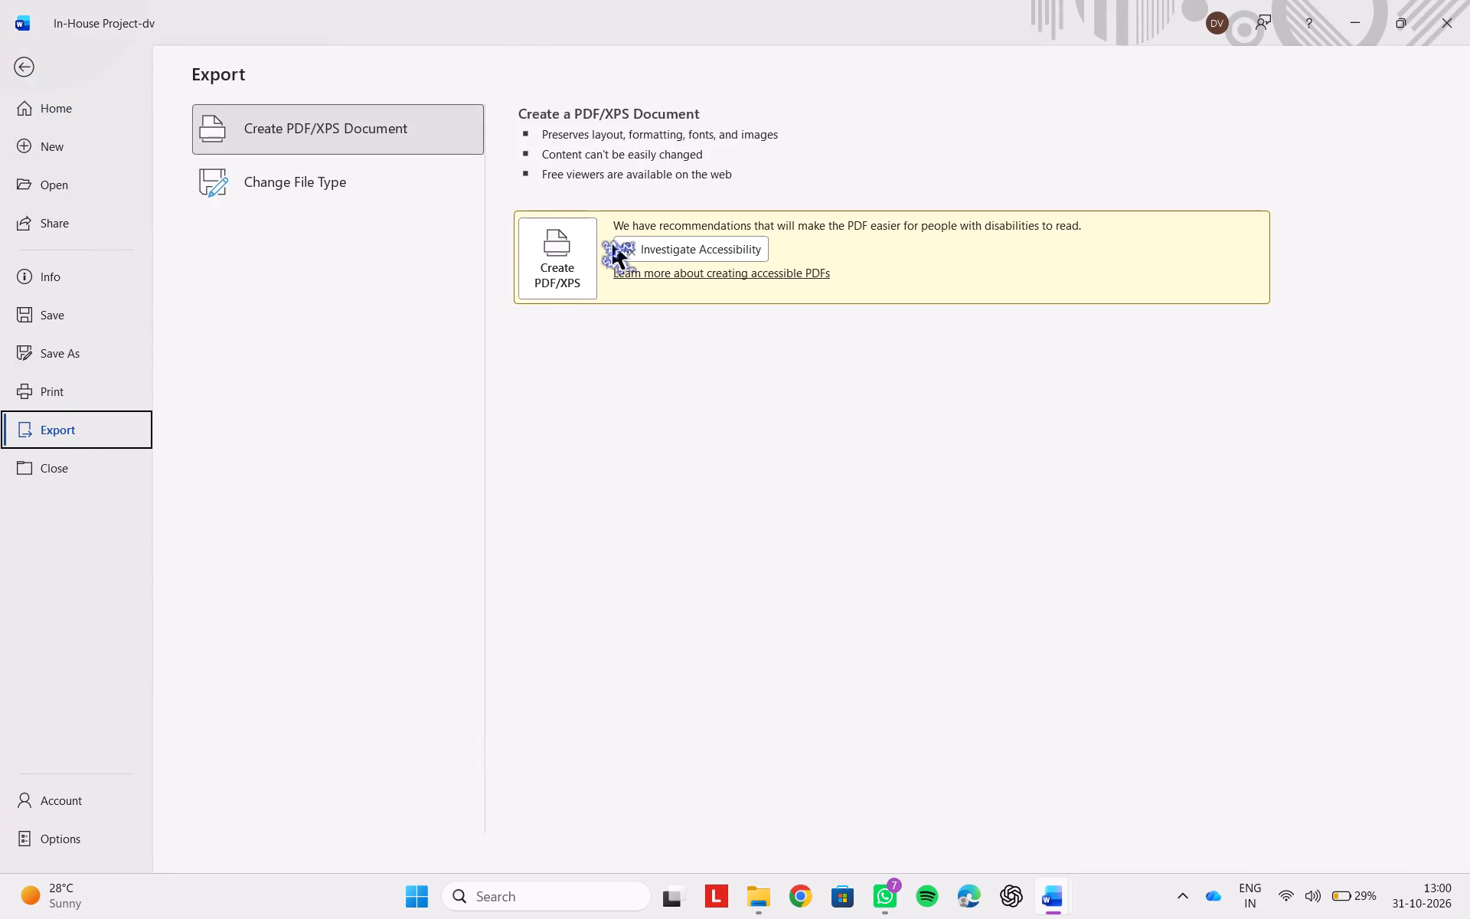
pyautogui.click(560, 280)
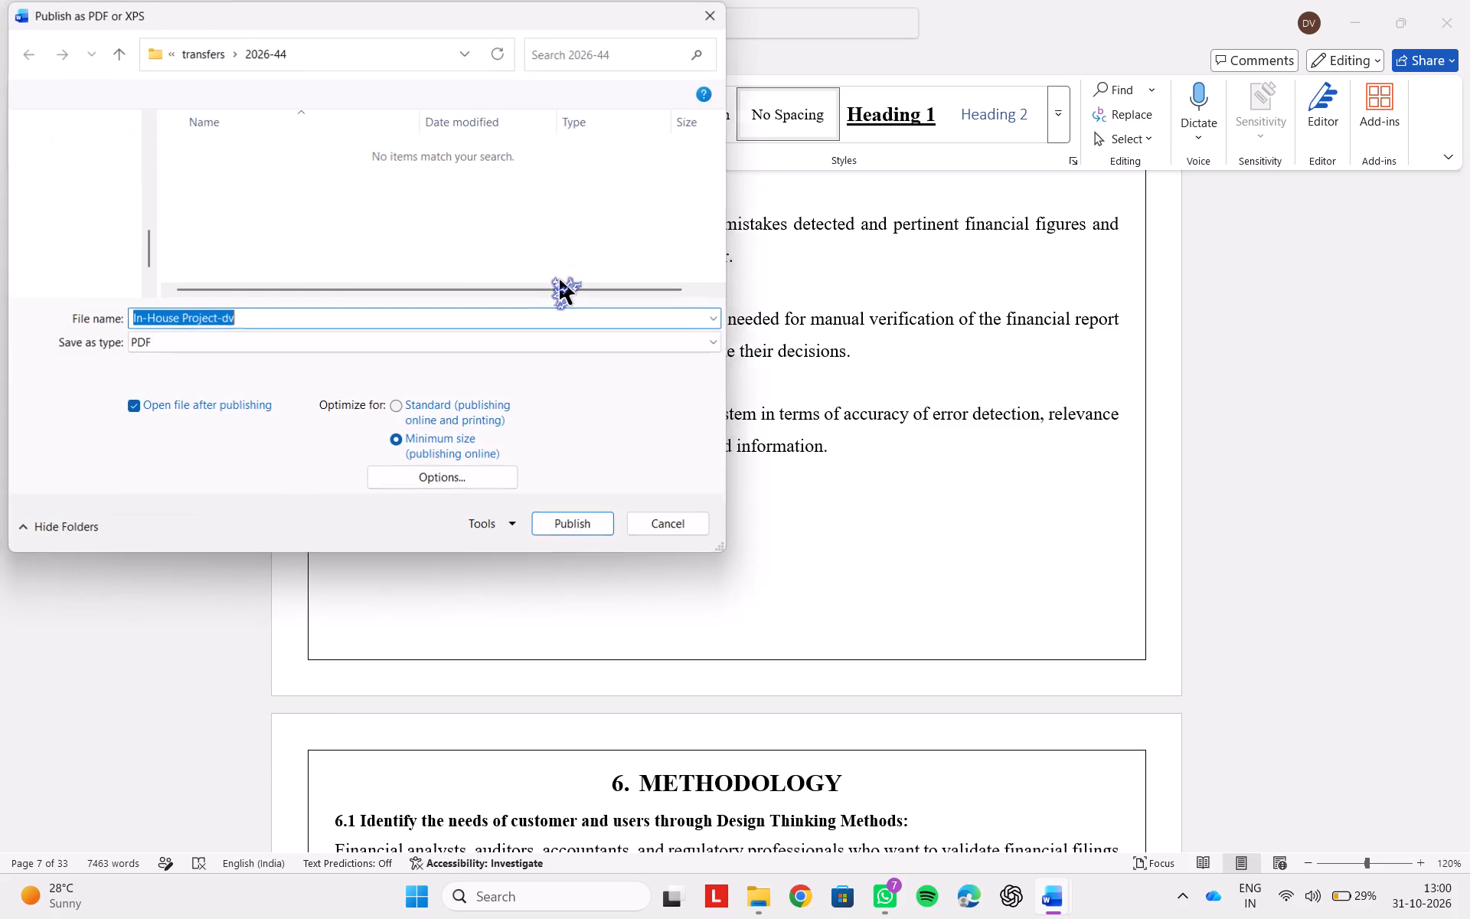
pyautogui.click(310, 322)
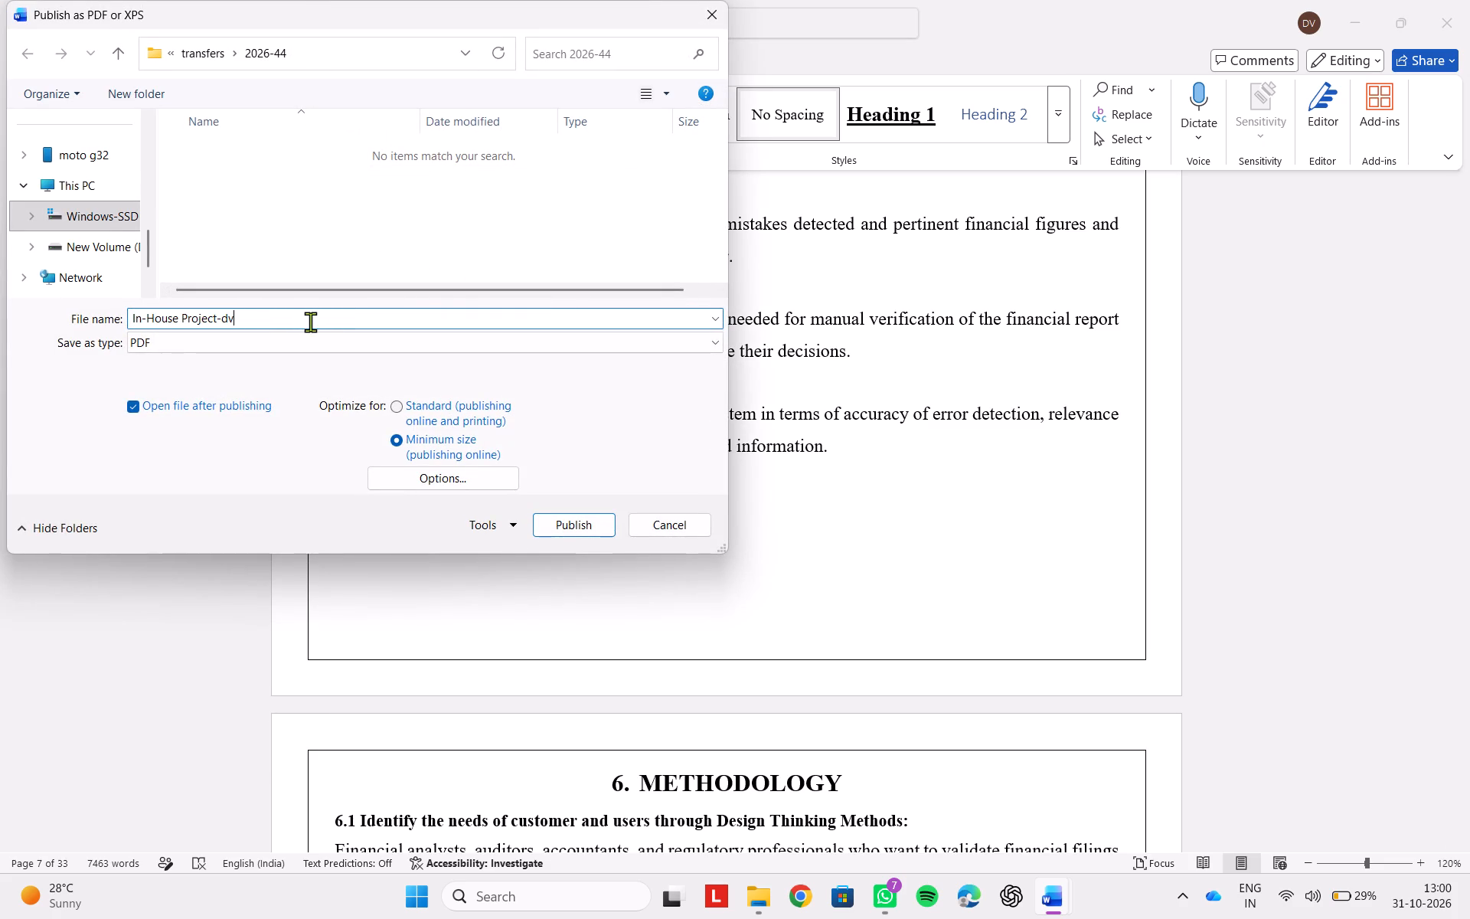
pyautogui.press('BackSpace')
pyautogui.press('BackSpace')
pyautogui.press('BackSpace')
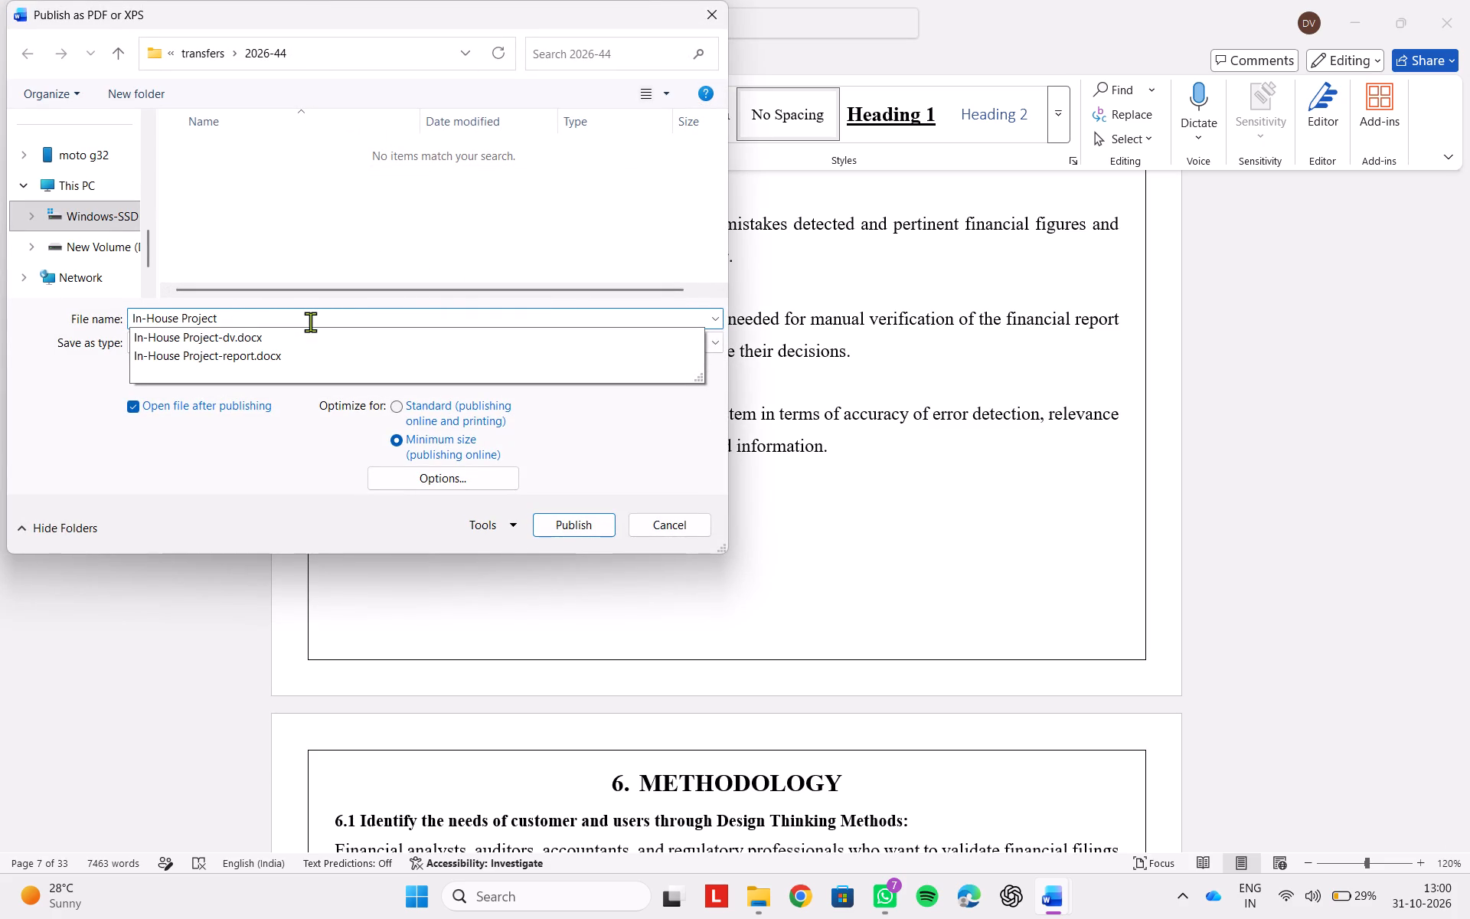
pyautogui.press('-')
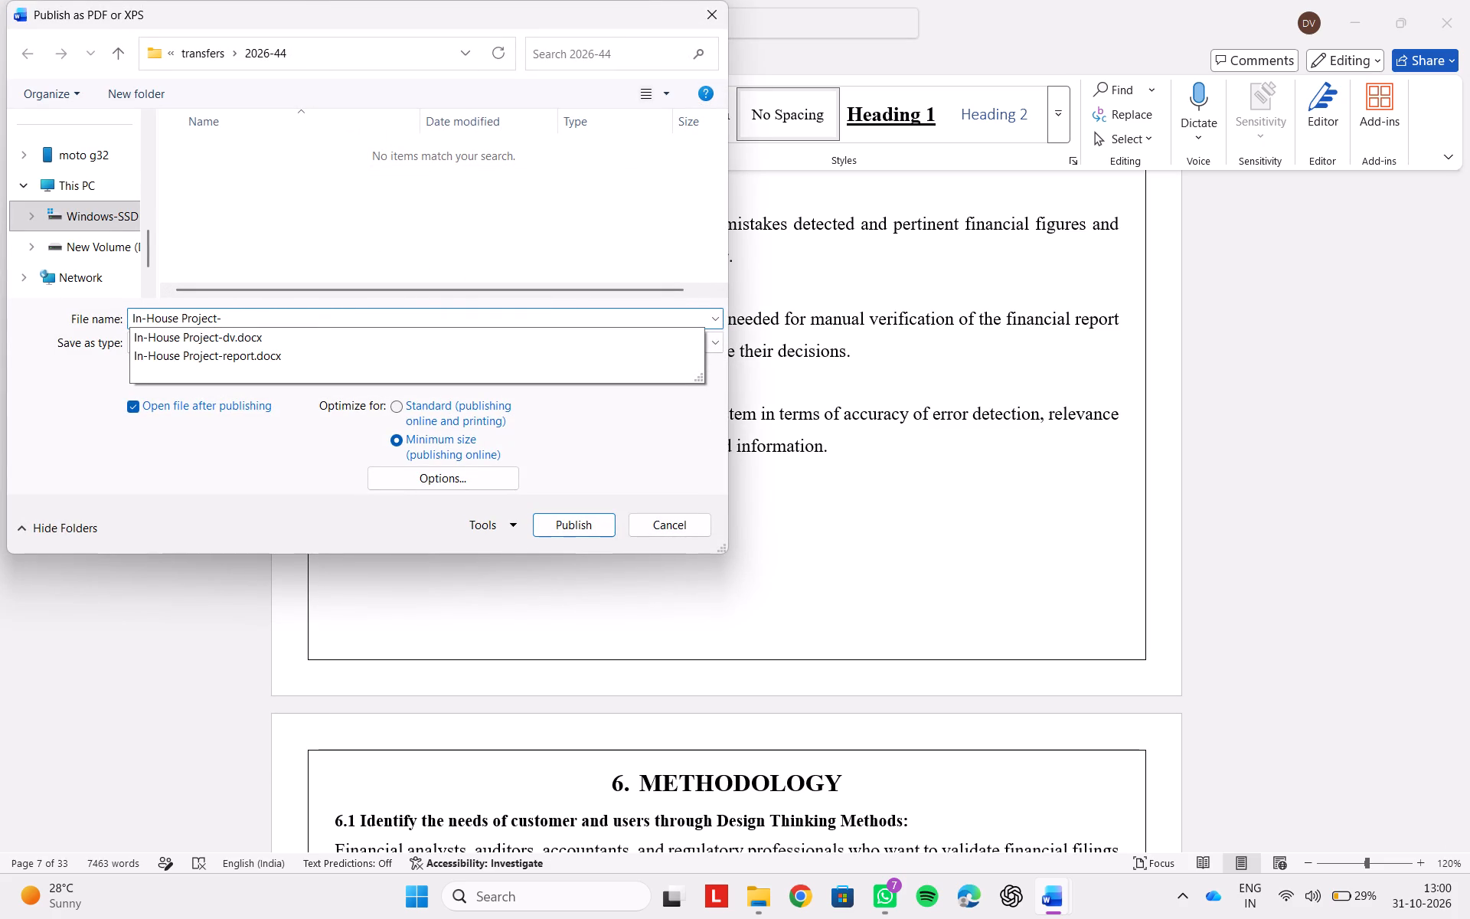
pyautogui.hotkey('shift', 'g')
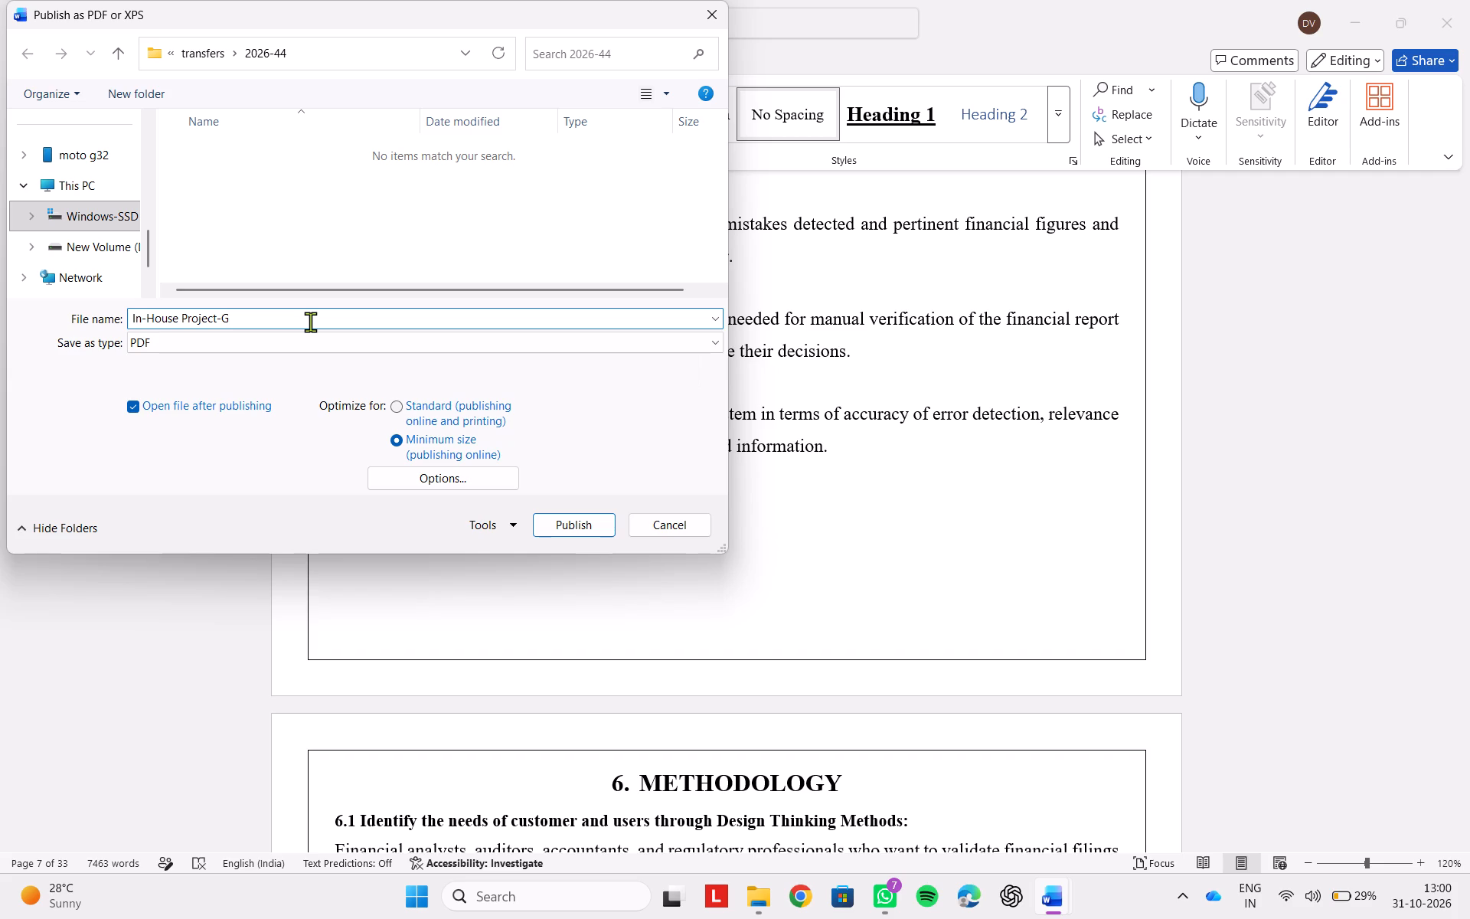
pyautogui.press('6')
pyautogui.press('Return')
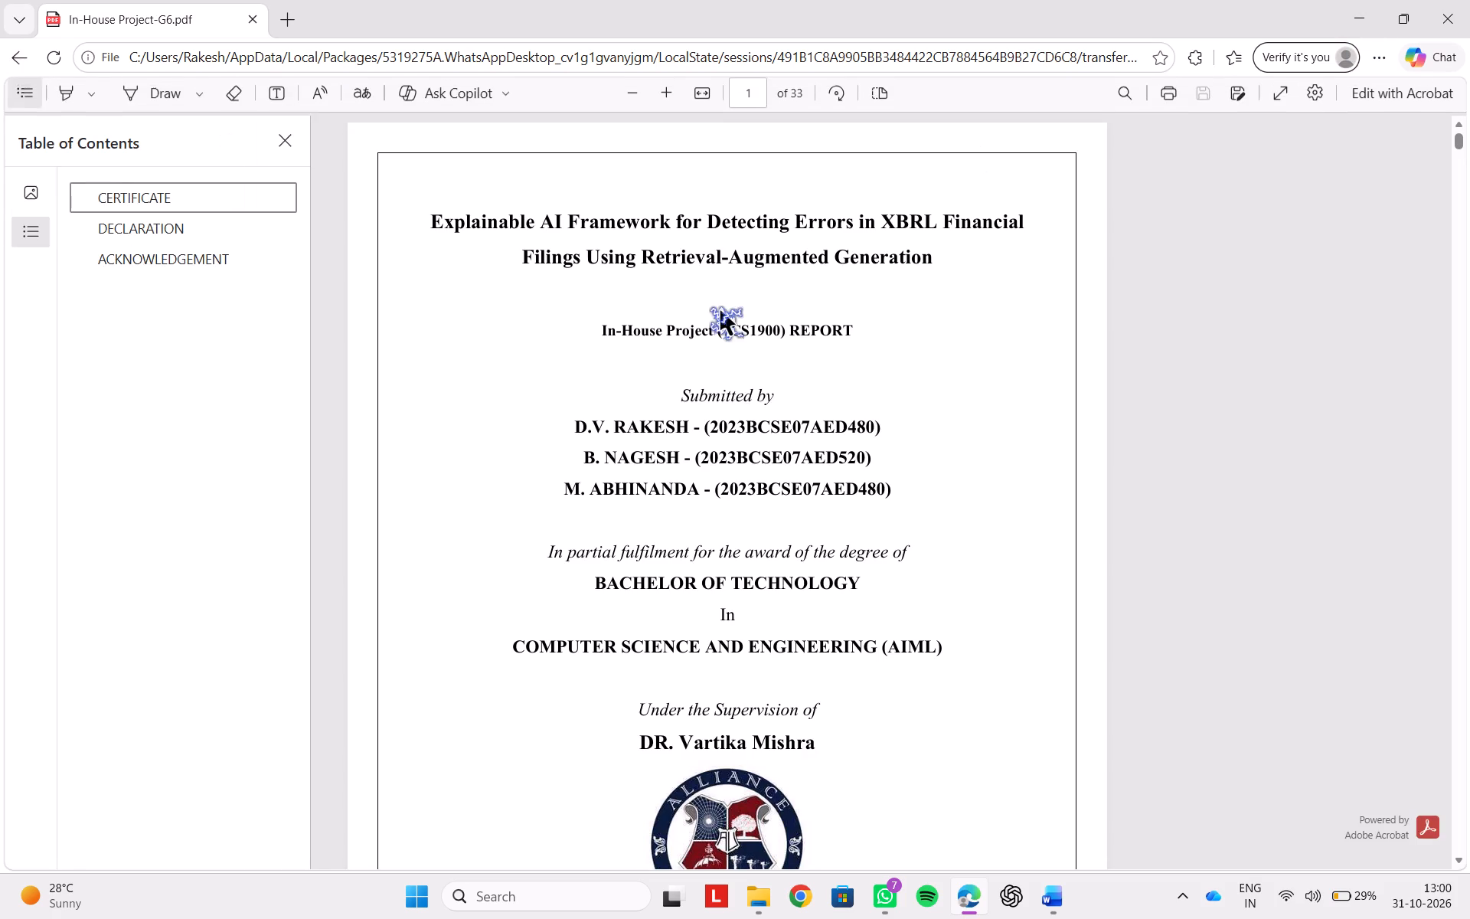
# Review the title page and the Certificate page in the exported PDF, including the student details and signature blocks.
pyautogui.scroll(-4, 720, 310)
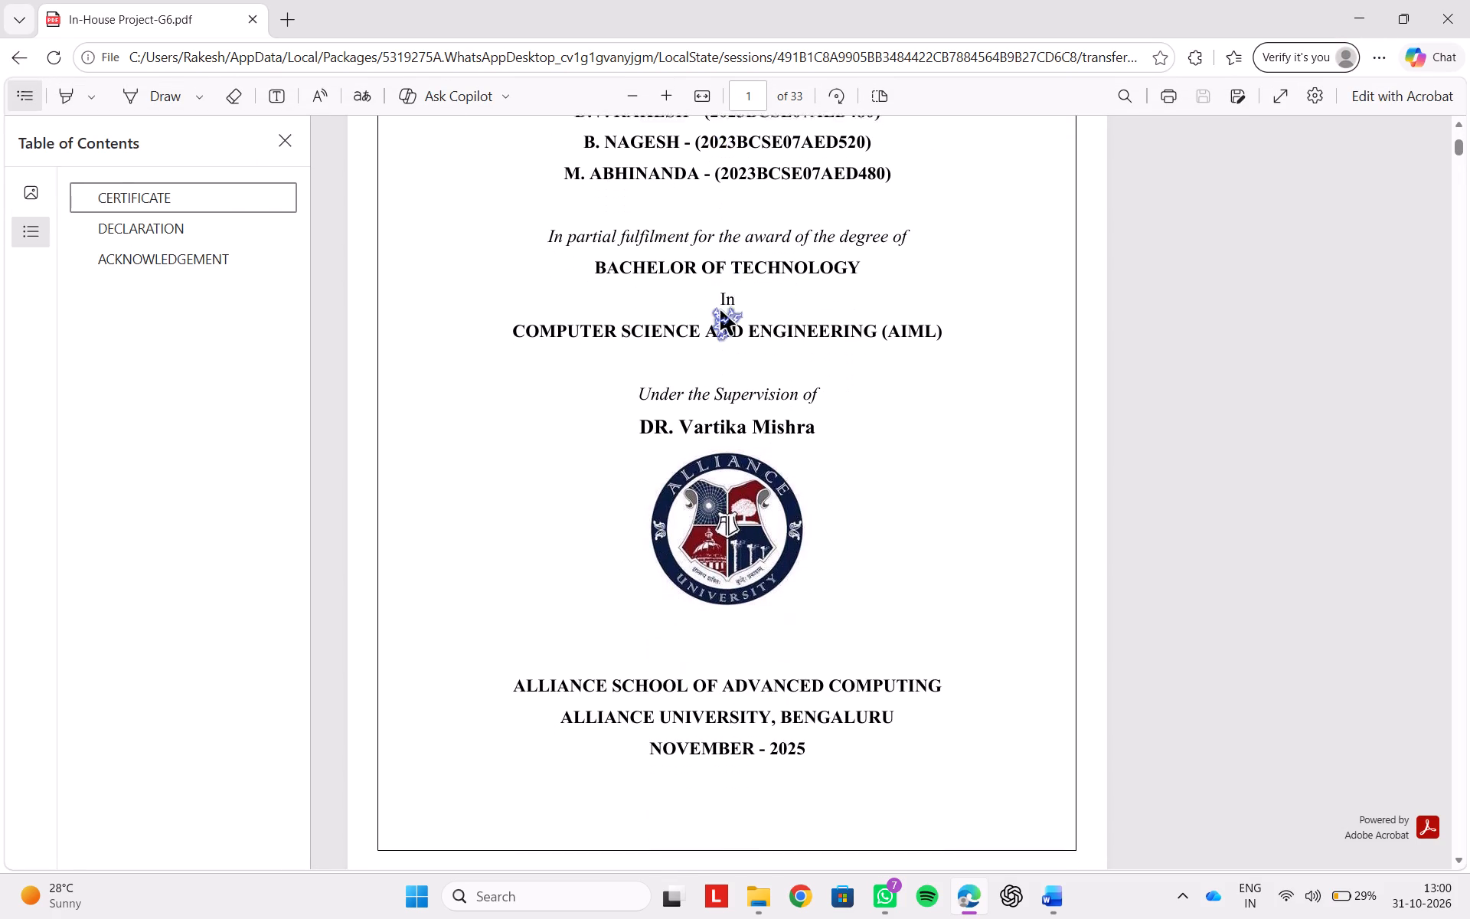
pyautogui.scroll(-3, 720, 310)
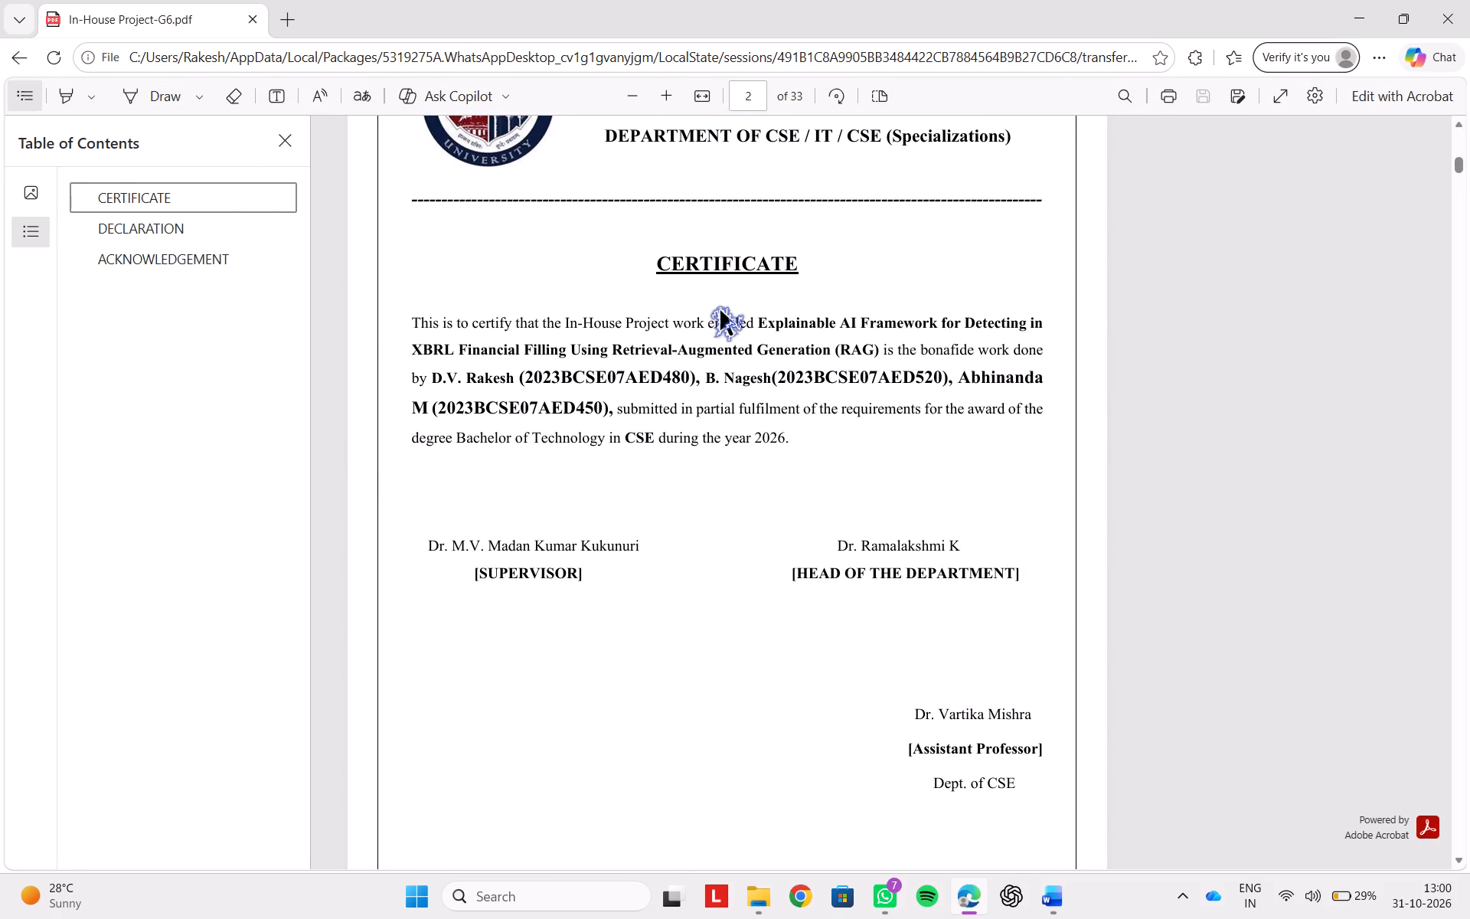
pyautogui.scroll(-4, 720, 310)
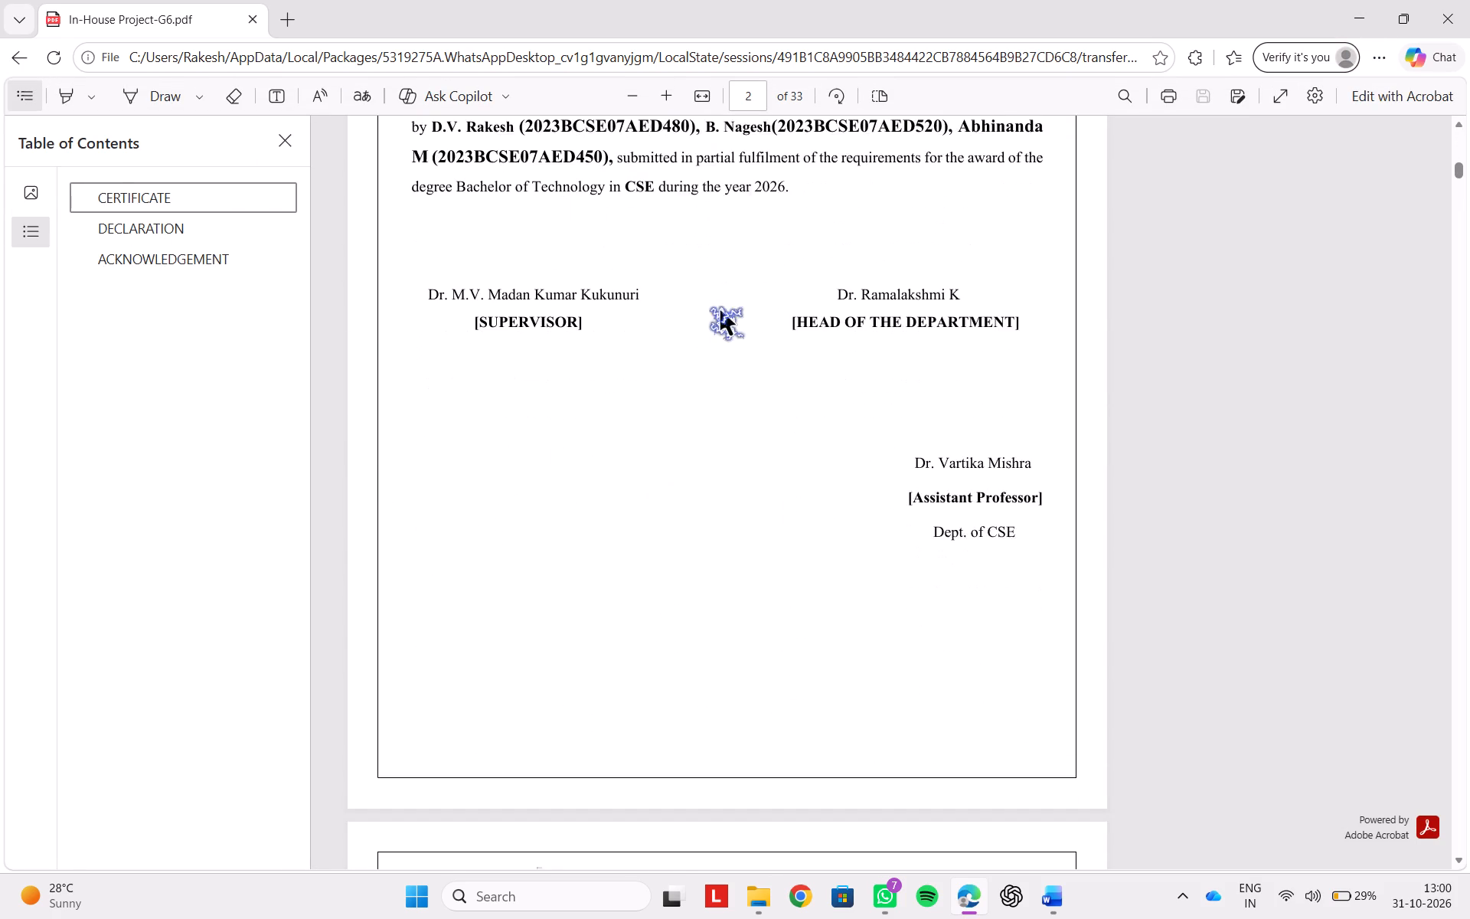
pyautogui.scroll(-1, 720, 310)
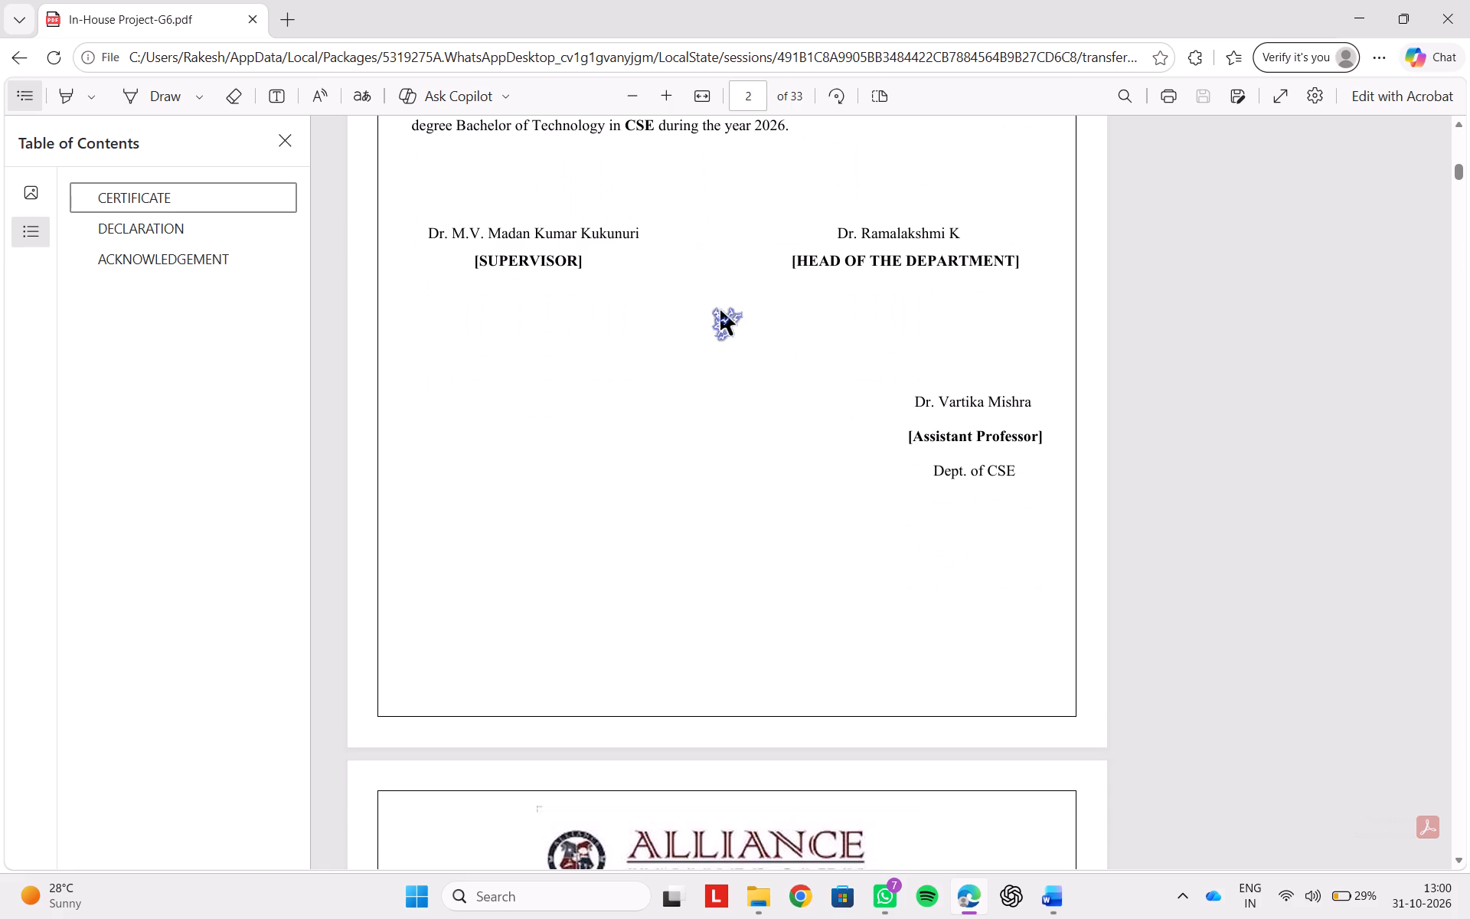
pyautogui.scroll(1, 720, 310)
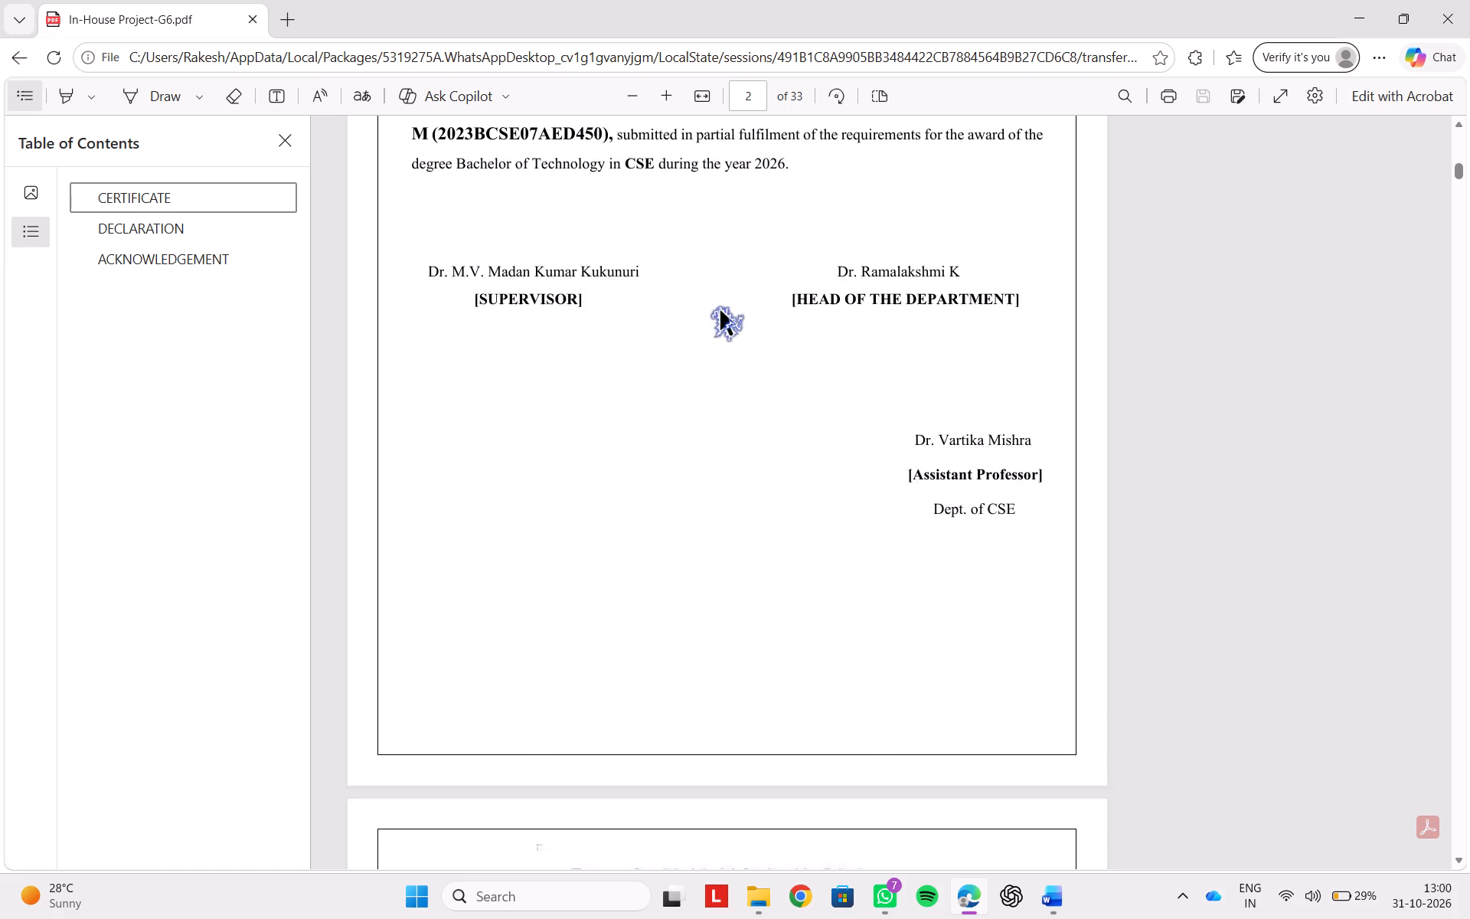
pyautogui.scroll(2, 720, 310)
pyautogui.scroll(-1, 720, 310)
pyautogui.scroll(3, 720, 310)
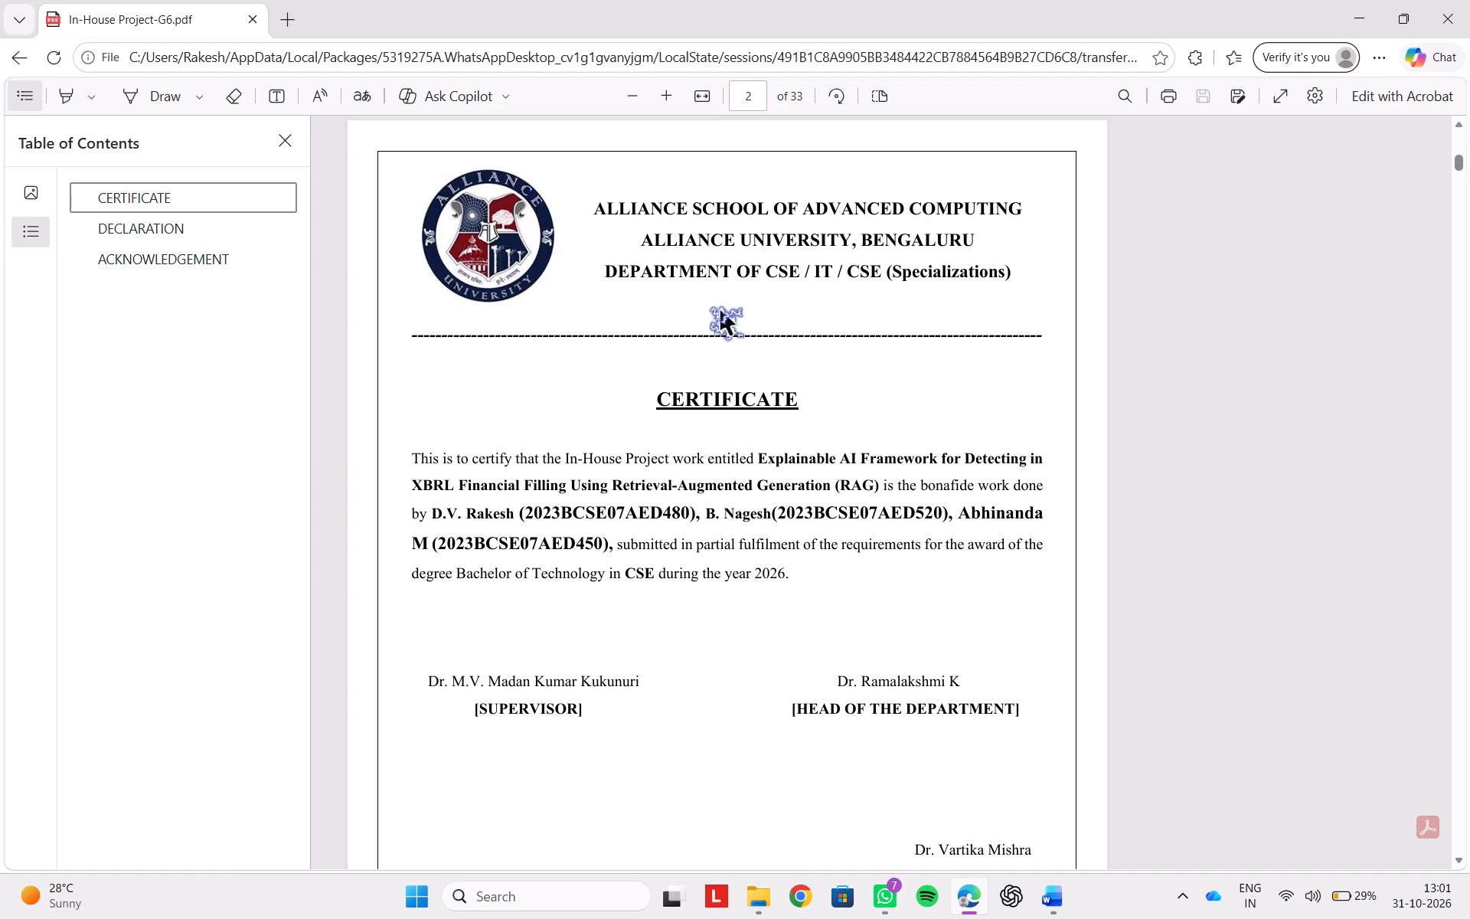
pyautogui.scroll(-2, 720, 310)
pyautogui.scroll(1, 720, 310)
pyautogui.scroll(-3, 720, 310)
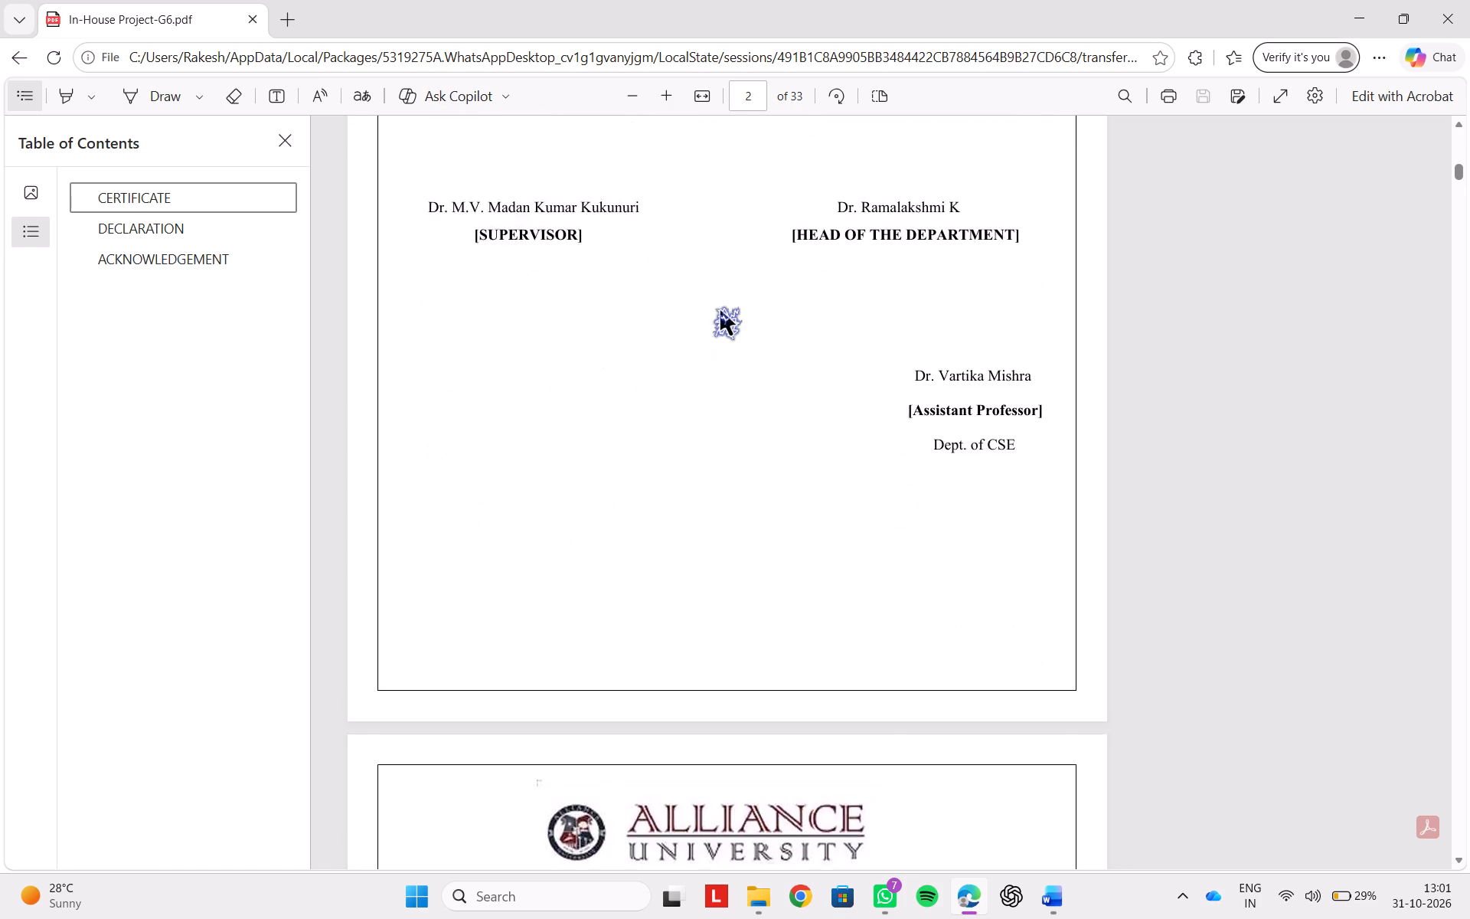
# Check the Declaration table and the Acknowledgement page in the exported PDF, and close the PDF.
pyautogui.scroll(-5, 720, 310)
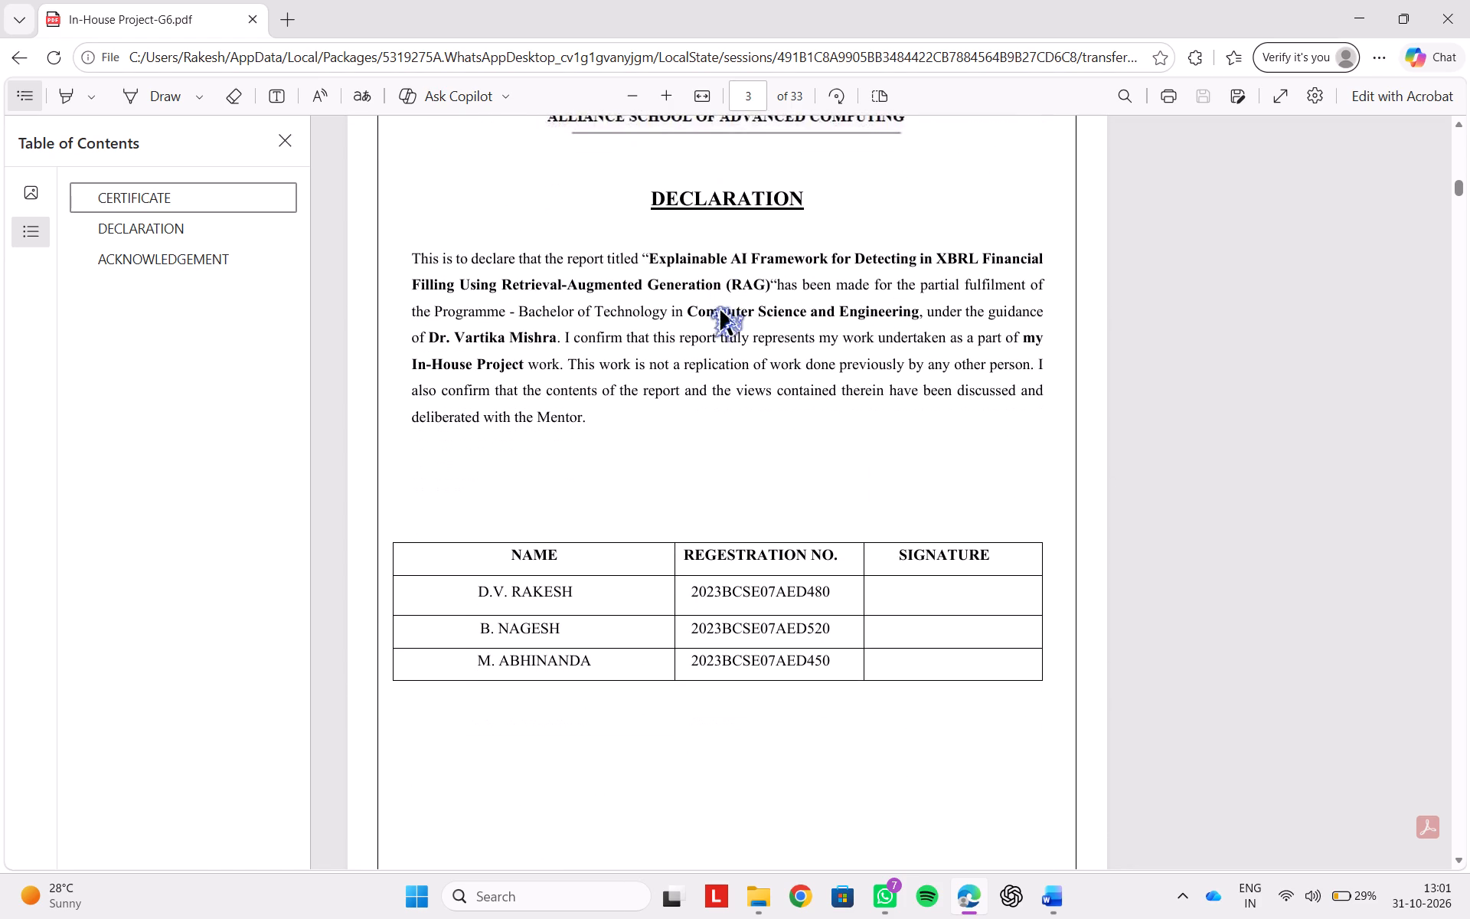
pyautogui.scroll(-1, 720, 310)
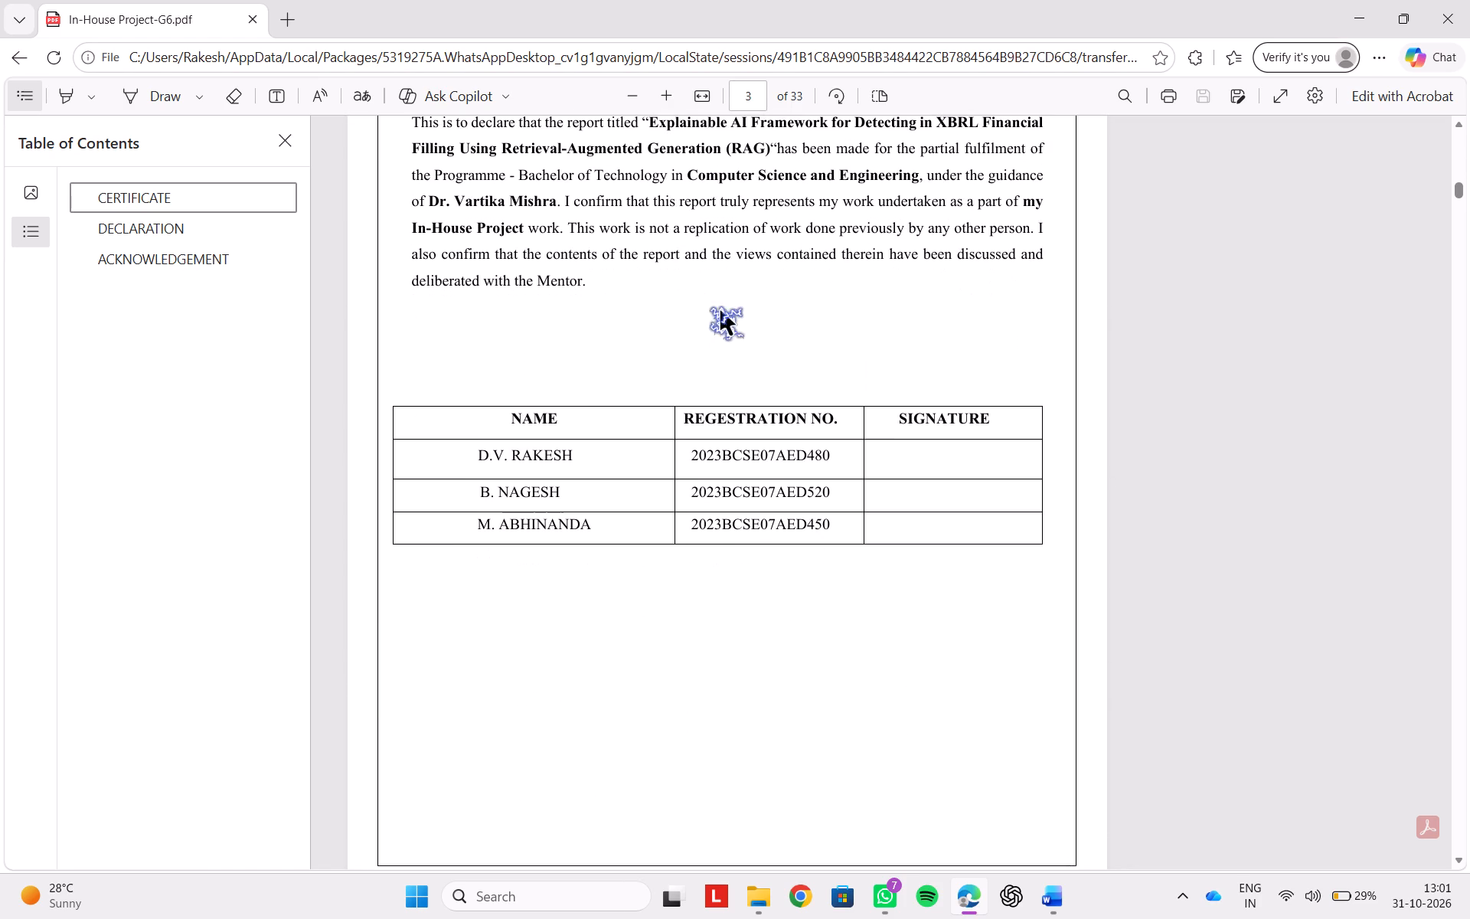
pyautogui.scroll(-2, 720, 310)
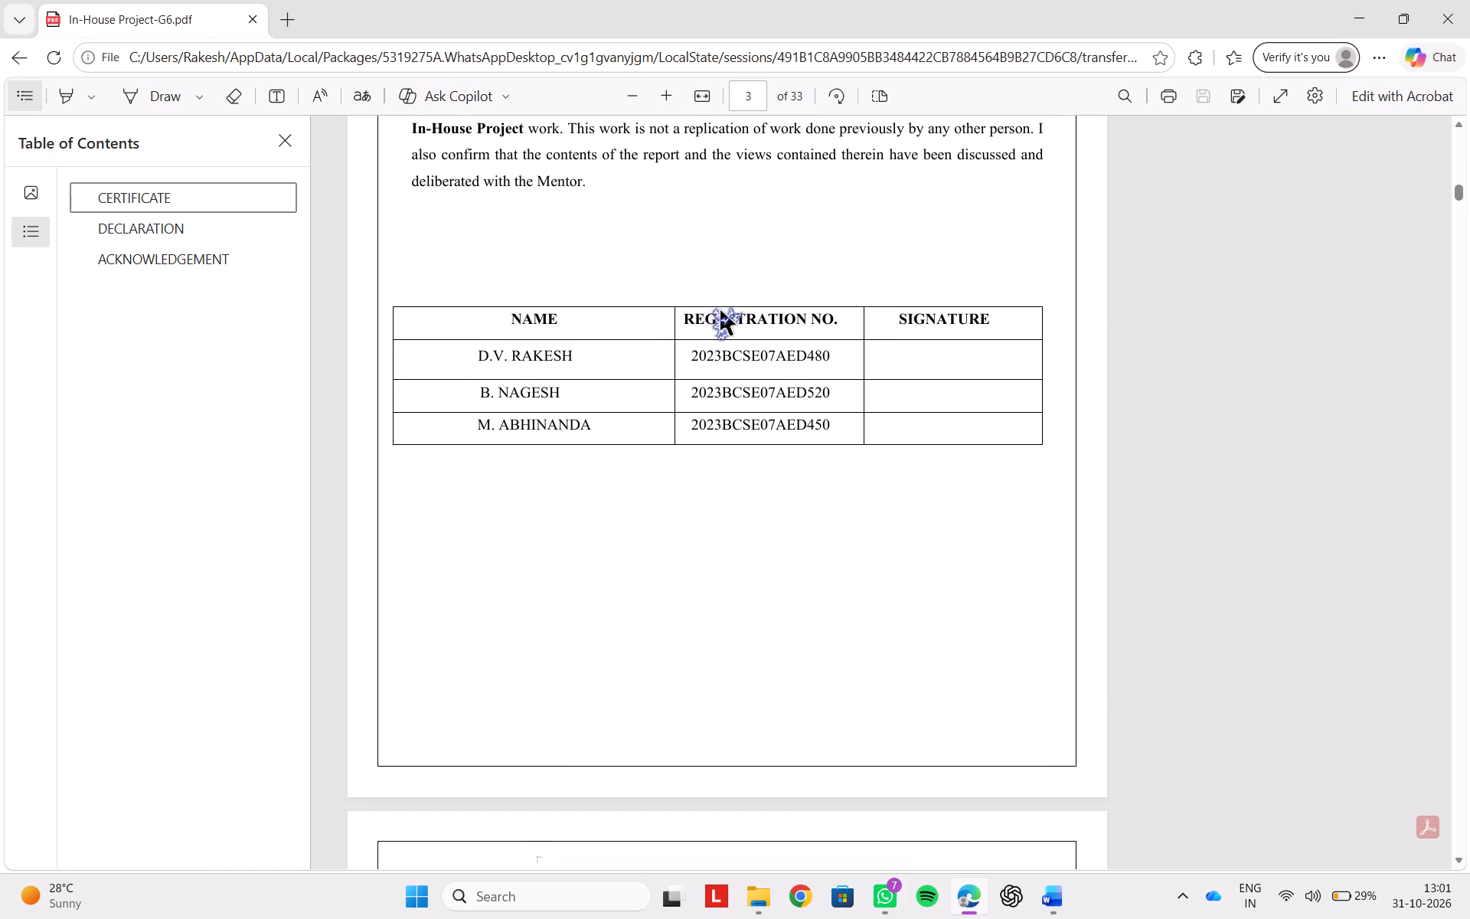
pyautogui.scroll(-3, 720, 310)
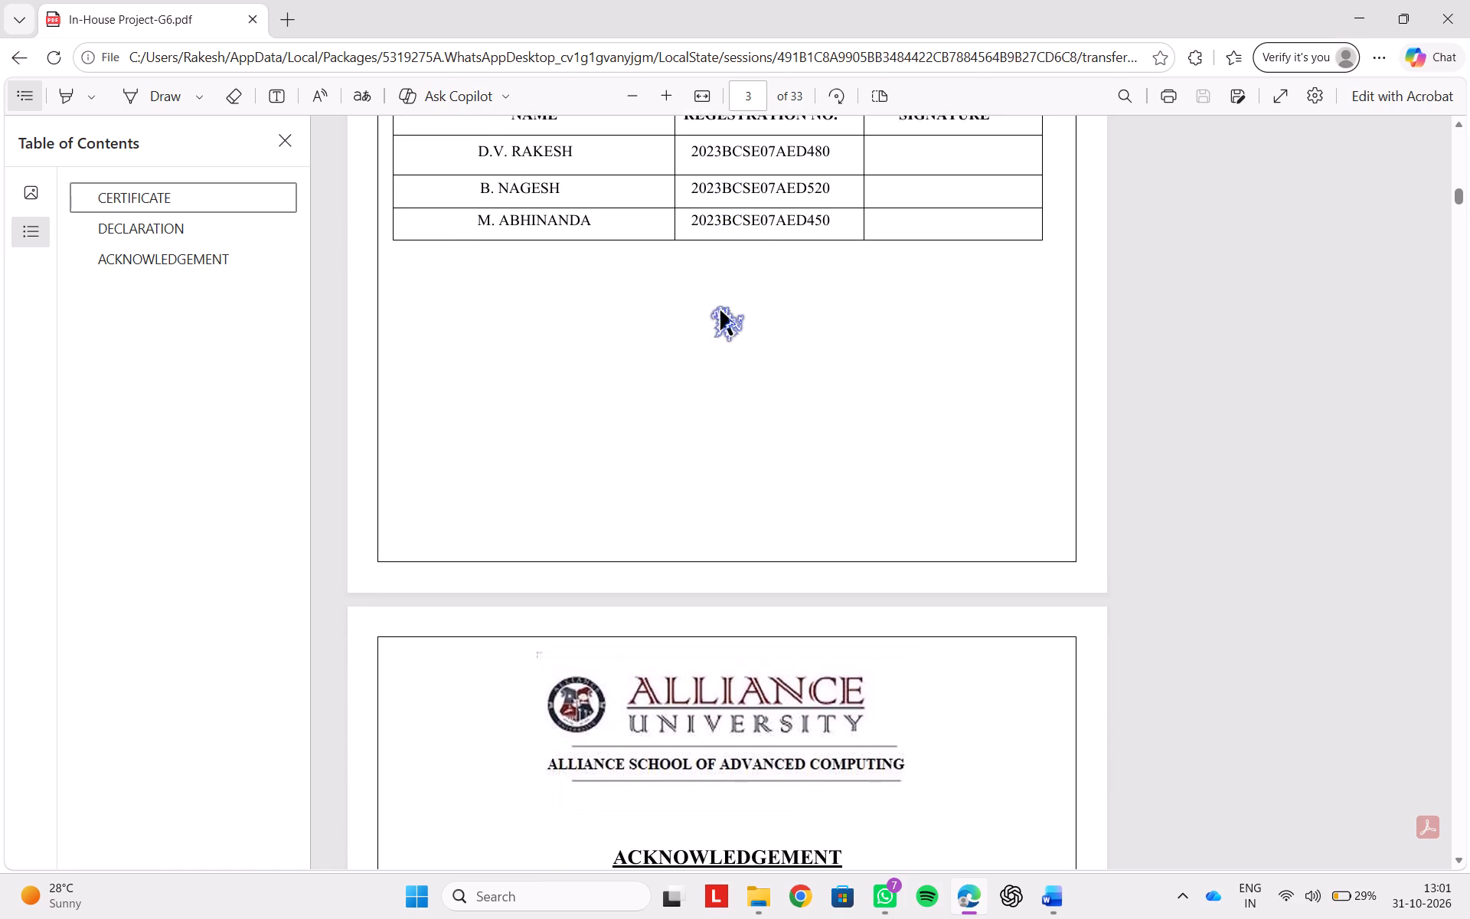
pyautogui.scroll(-5, 720, 310)
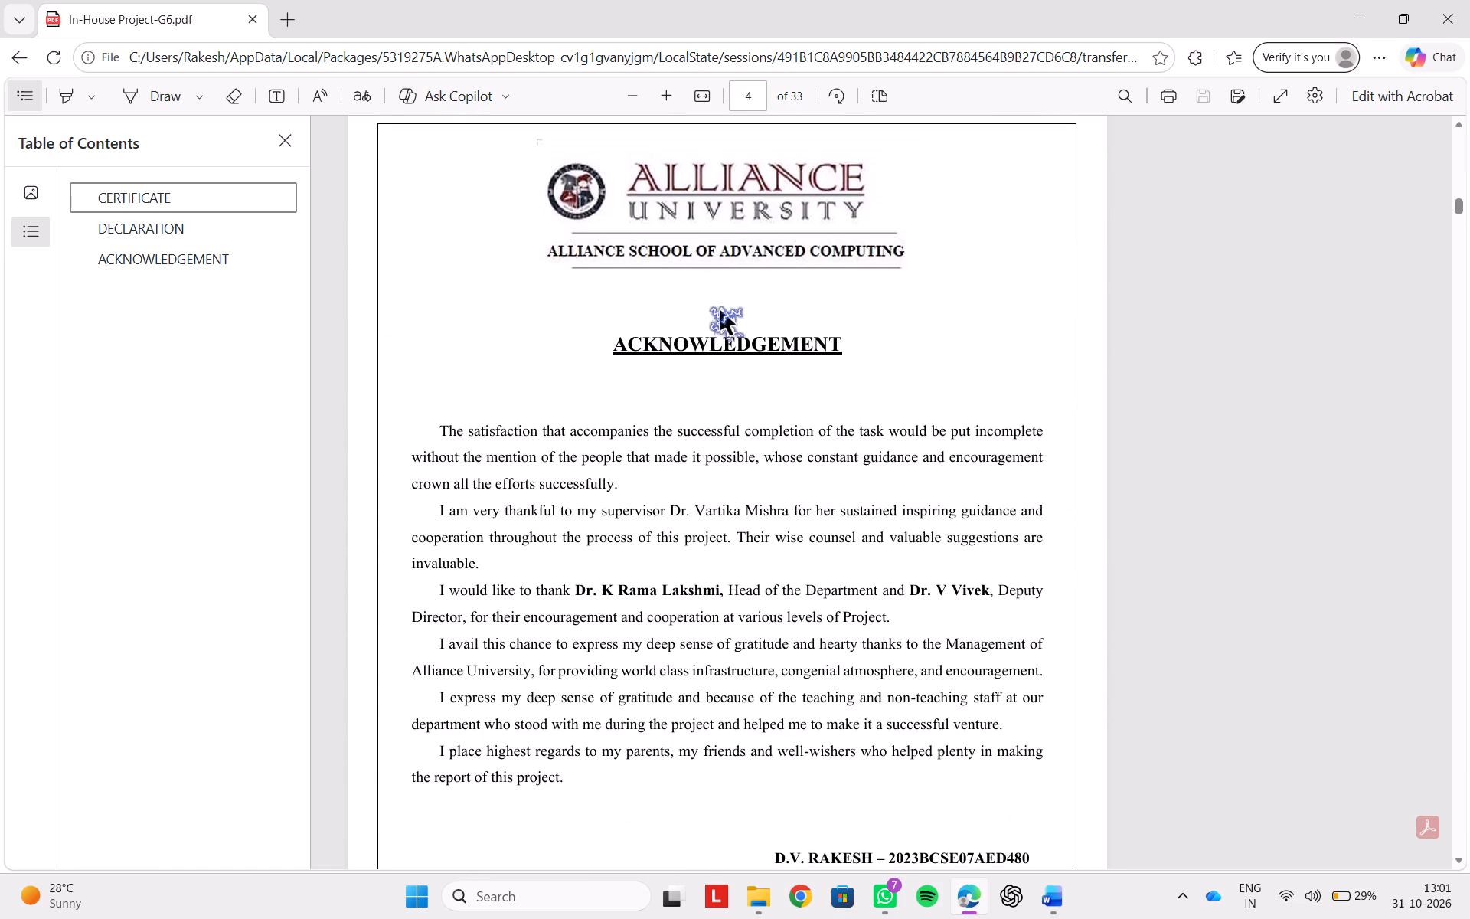
pyautogui.scroll(-2, 720, 310)
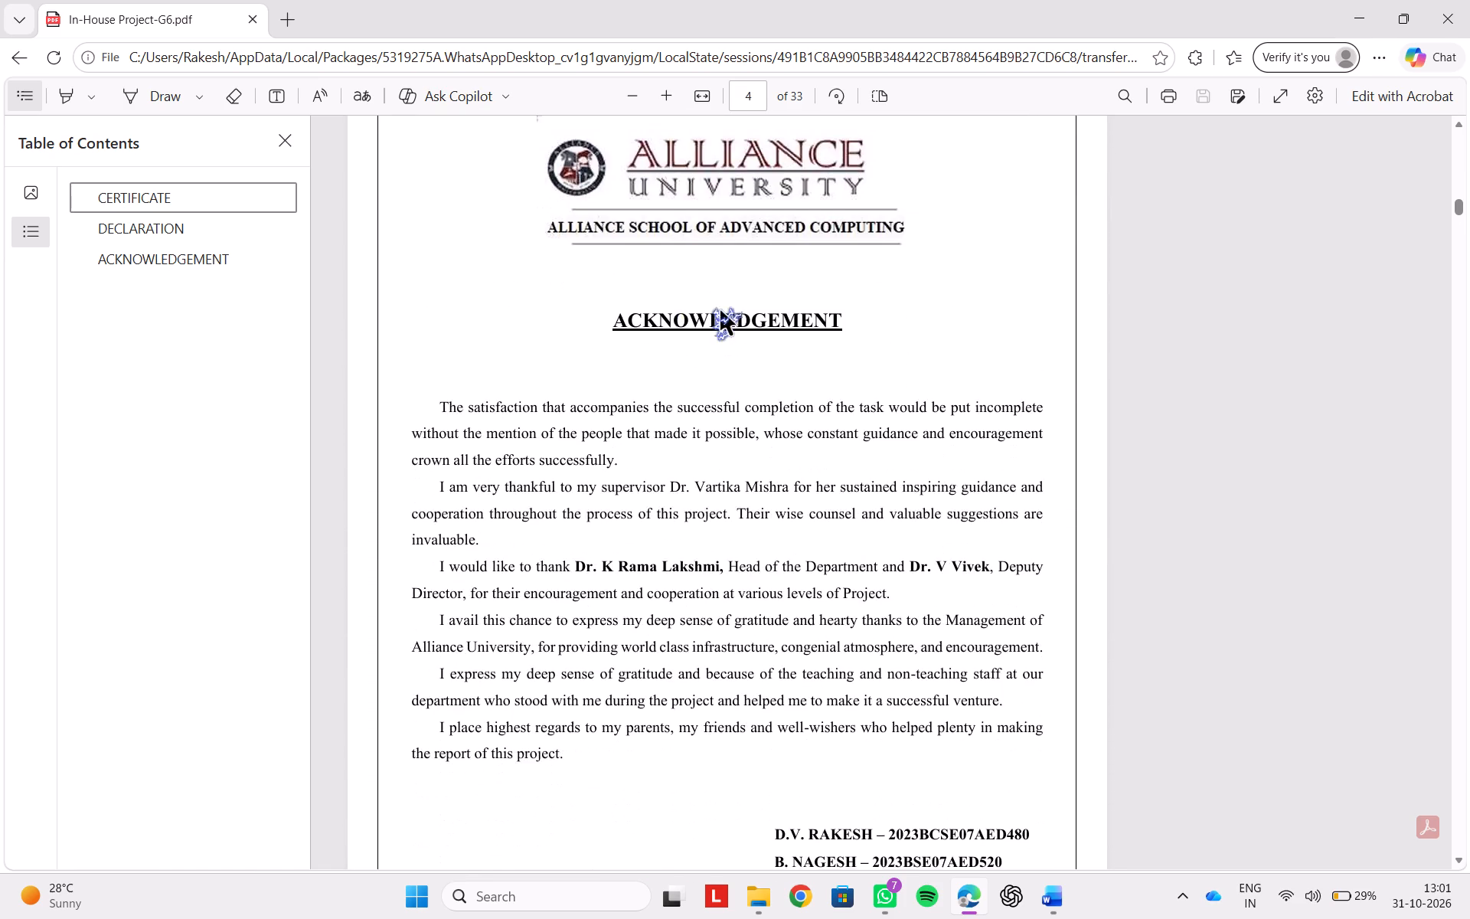
pyautogui.scroll(-1, 720, 310)
pyautogui.scroll(2, 720, 310)
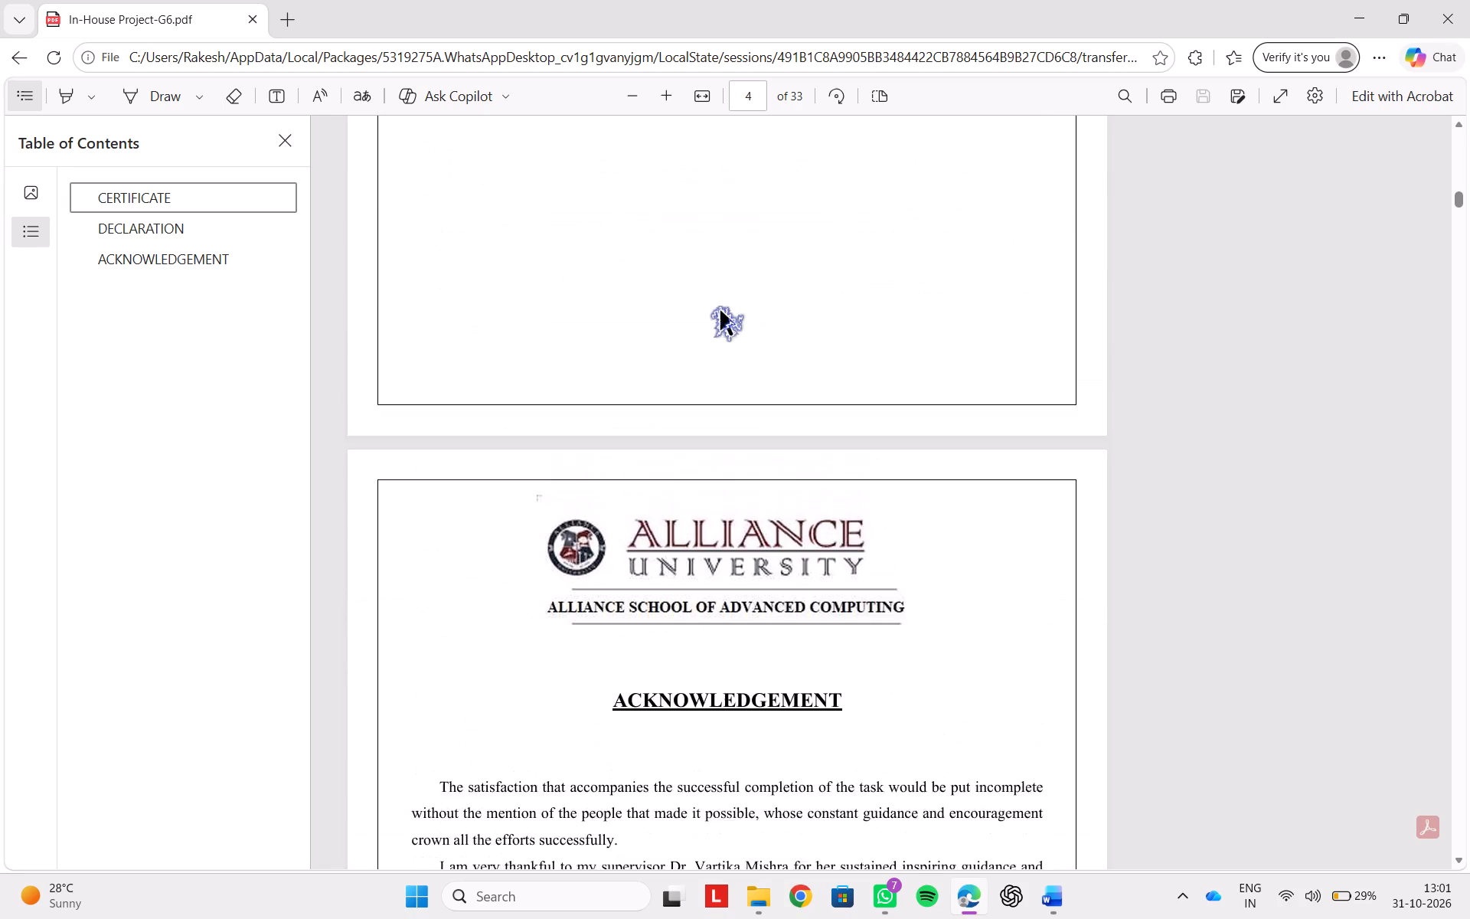
pyautogui.click(1469, 11)
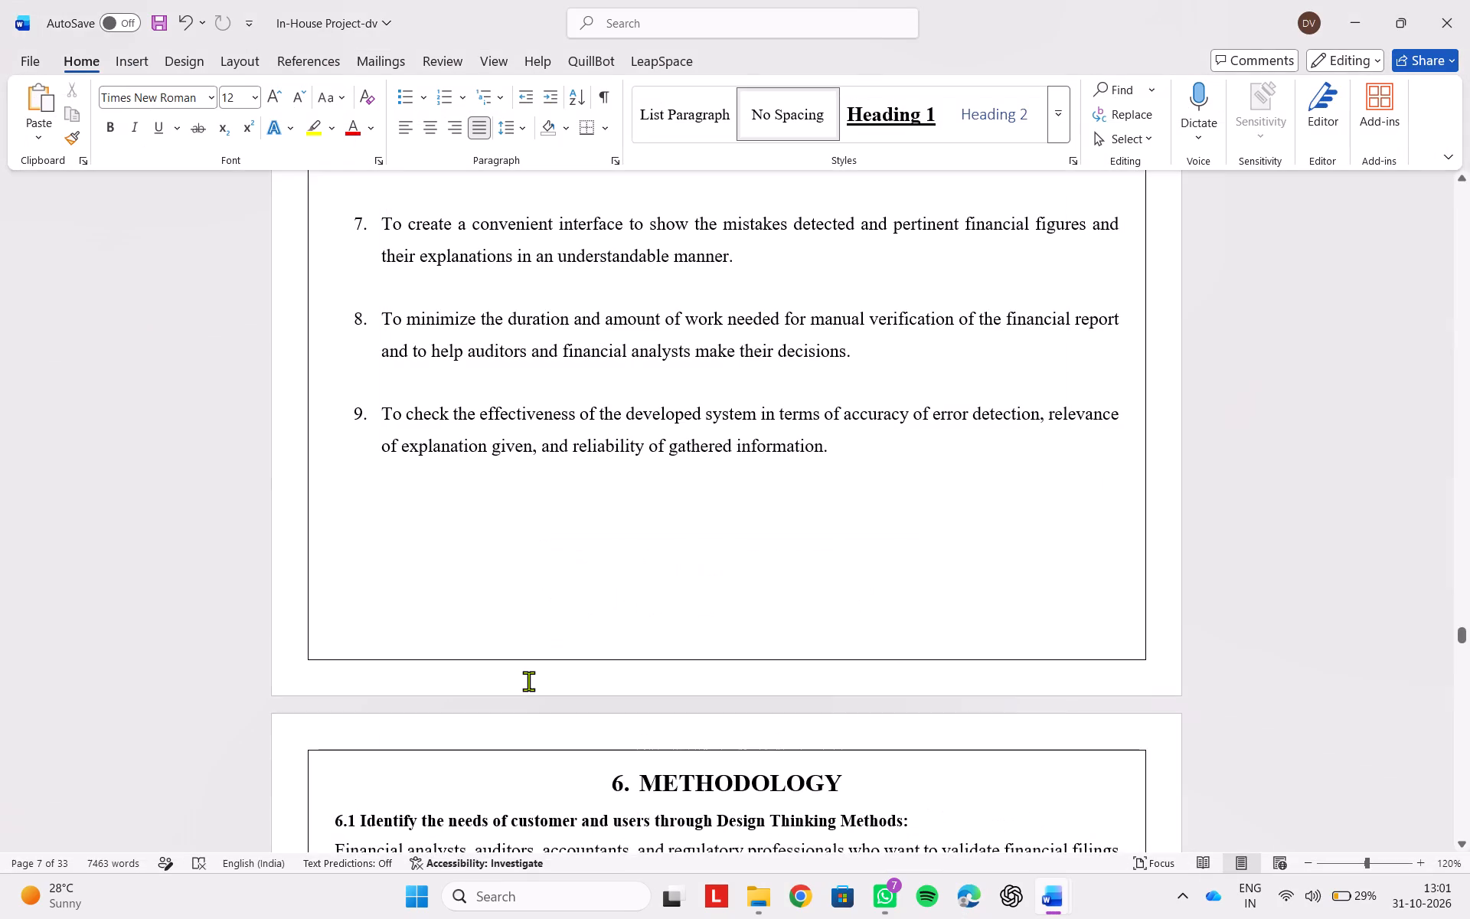
# Open the title page footer and set the page number format to lowercase Roman numerals (i, ii, iii, ...).
pyautogui.scroll(18, 528, 681)
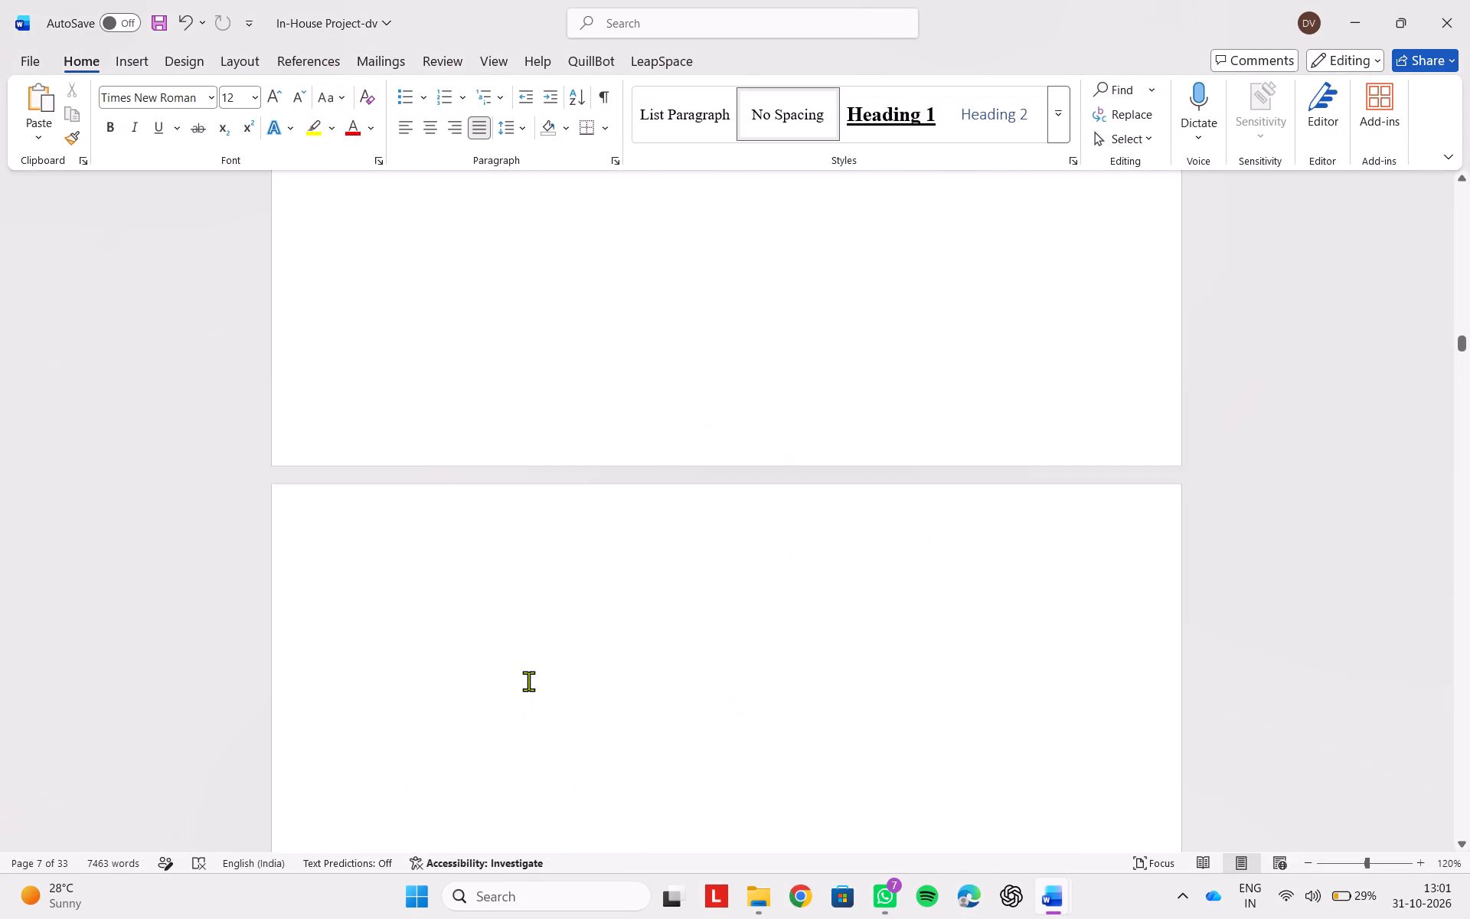
pyautogui.scroll(8, 528, 681)
pyautogui.scroll(-1, 557, 454)
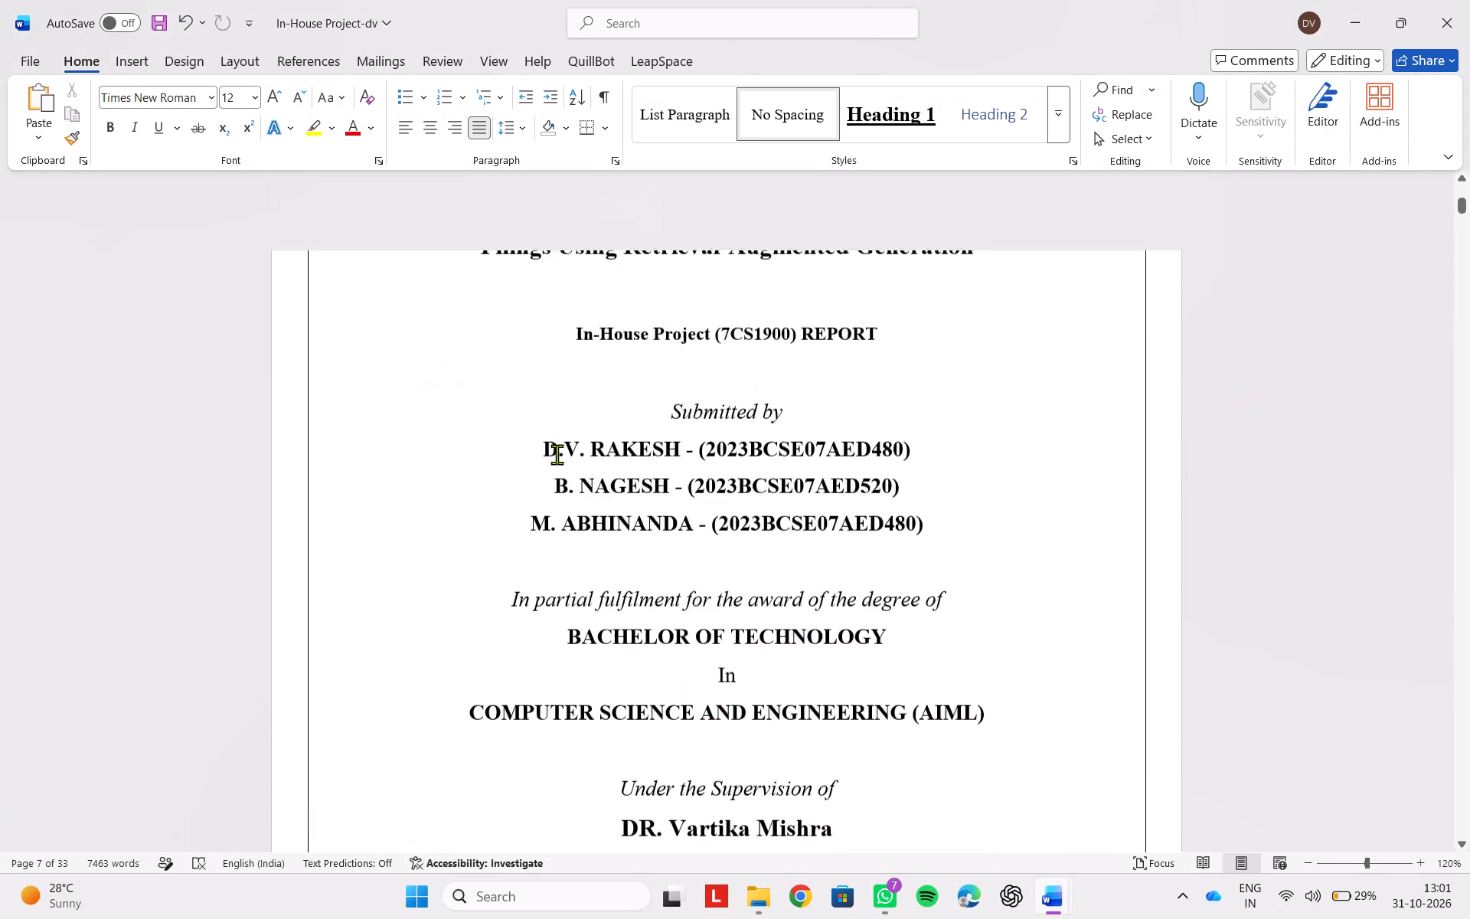
pyautogui.scroll(-1, 557, 454)
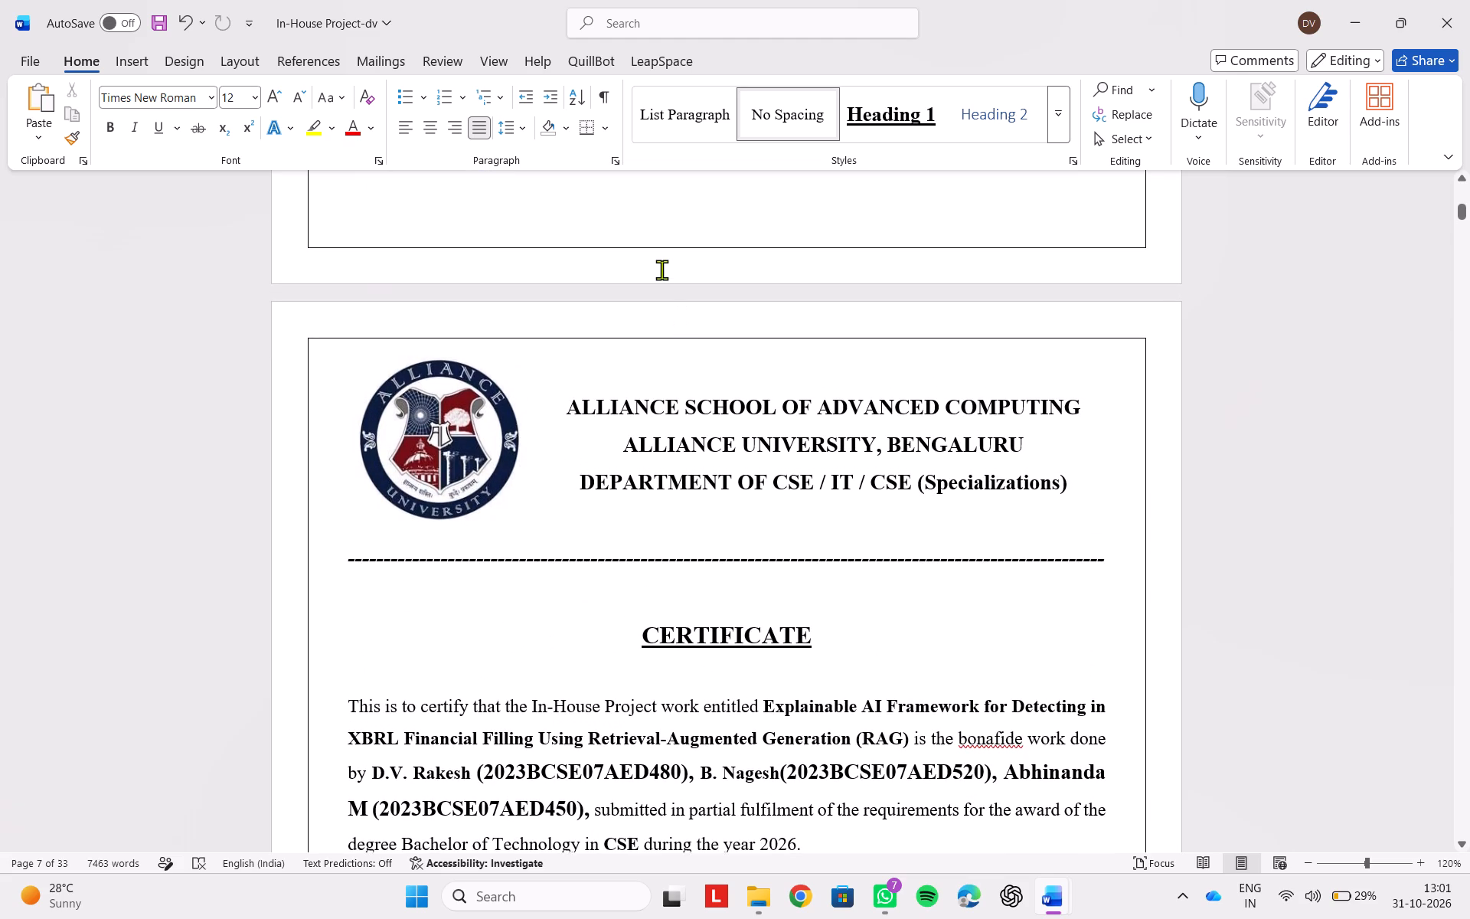
pyautogui.doubleClick(668, 230)
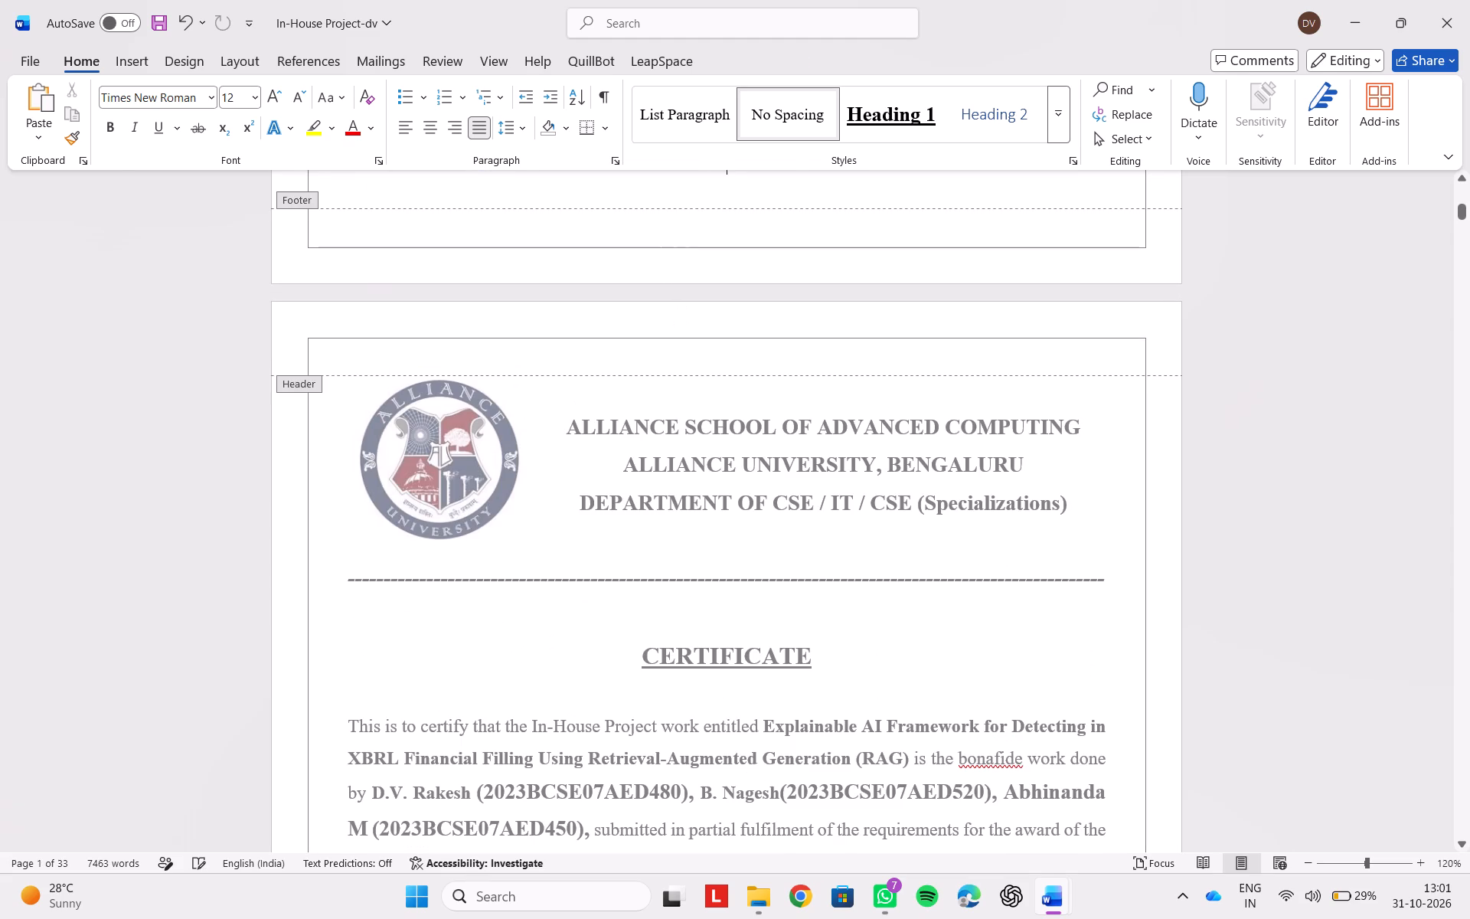
pyautogui.click(118, 127)
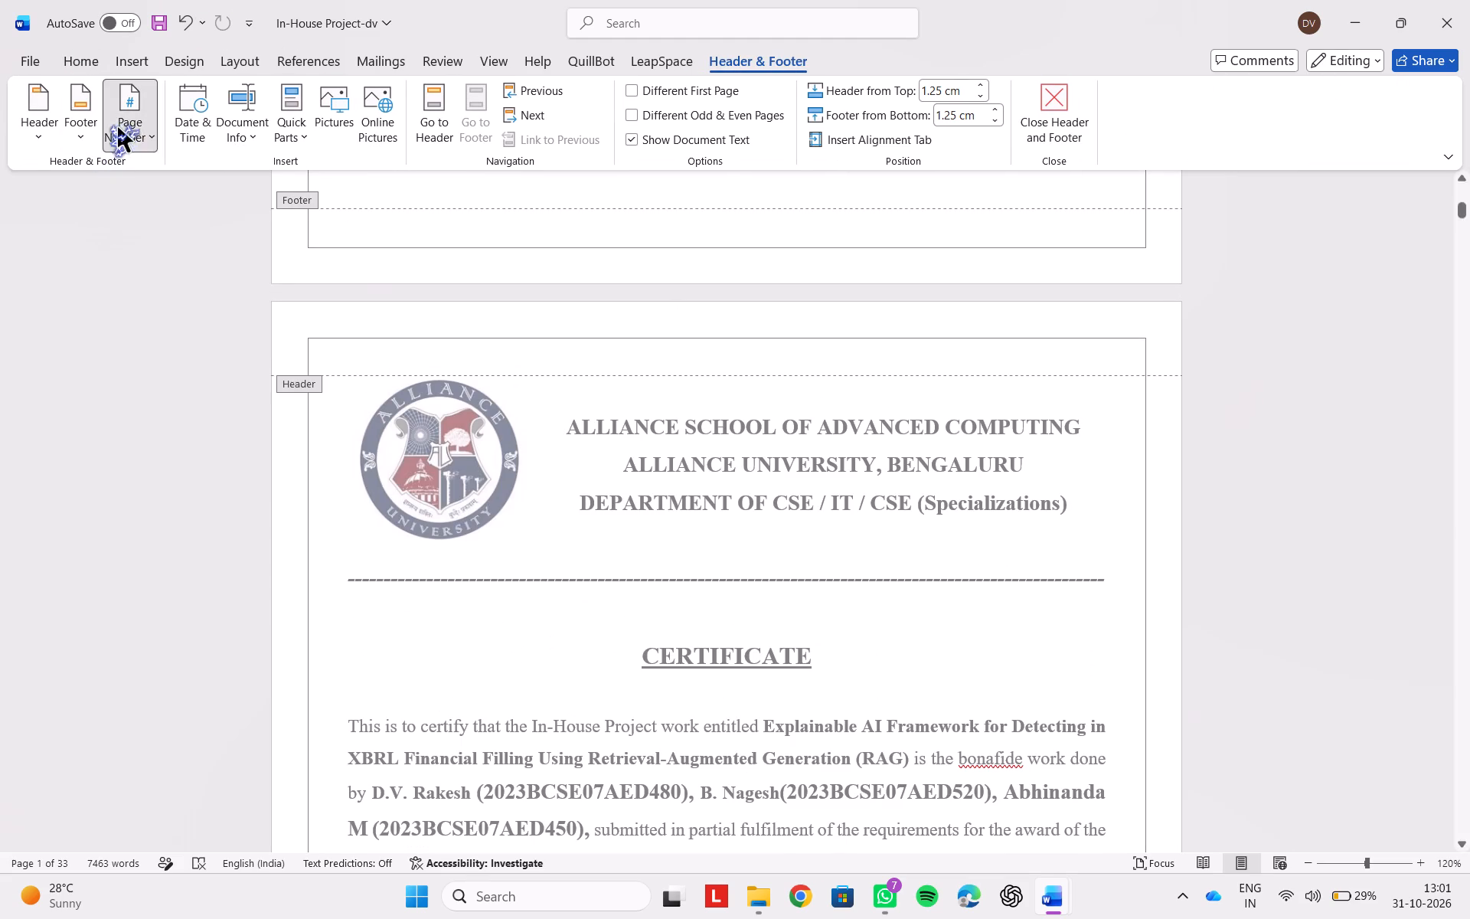
pyautogui.click(256, 279)
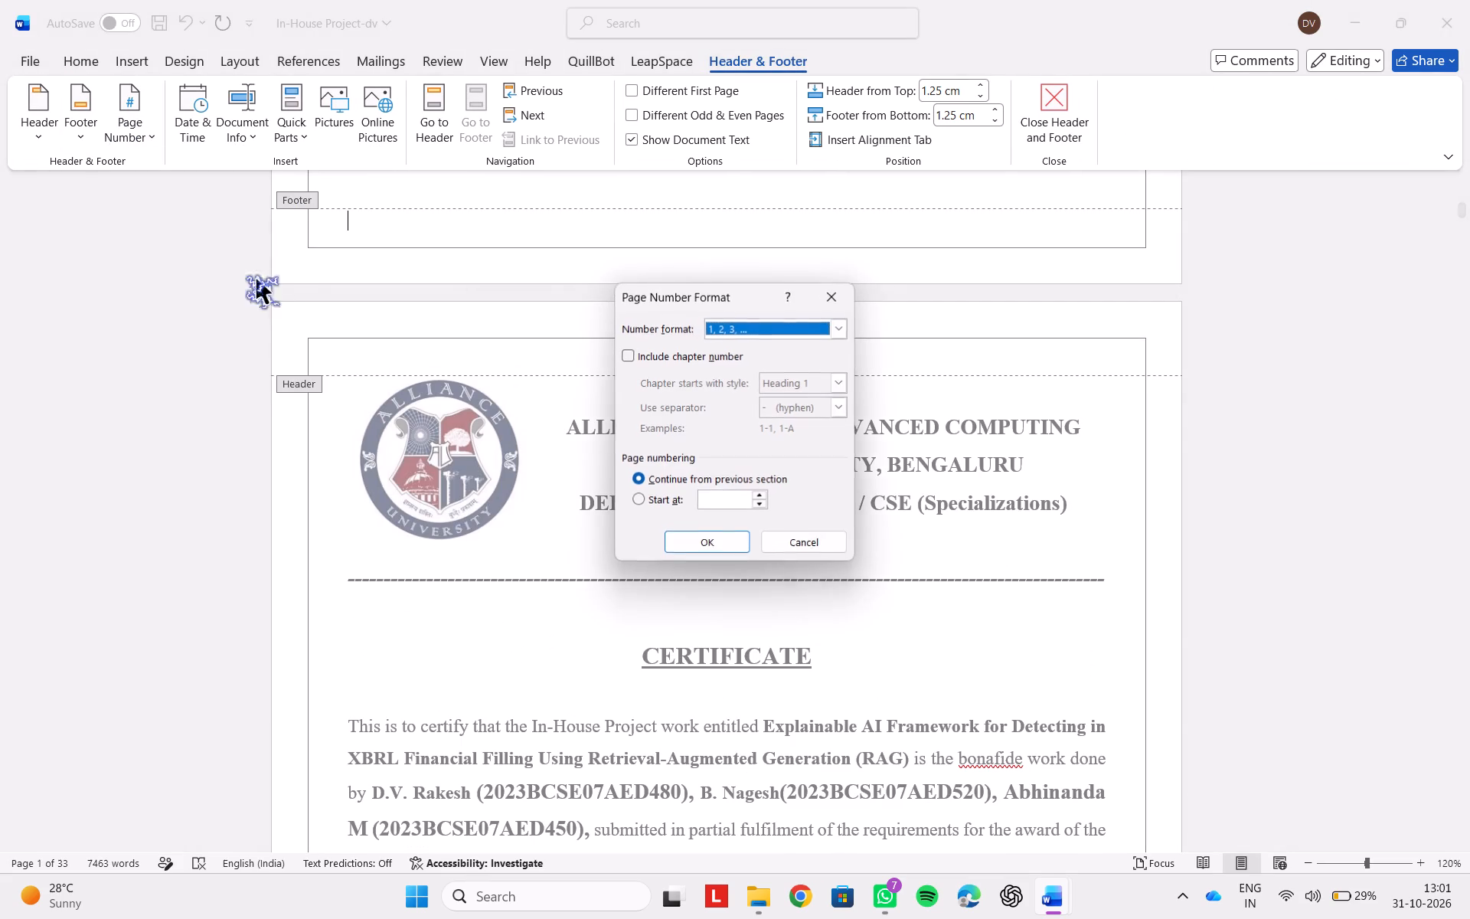
pyautogui.click(840, 329)
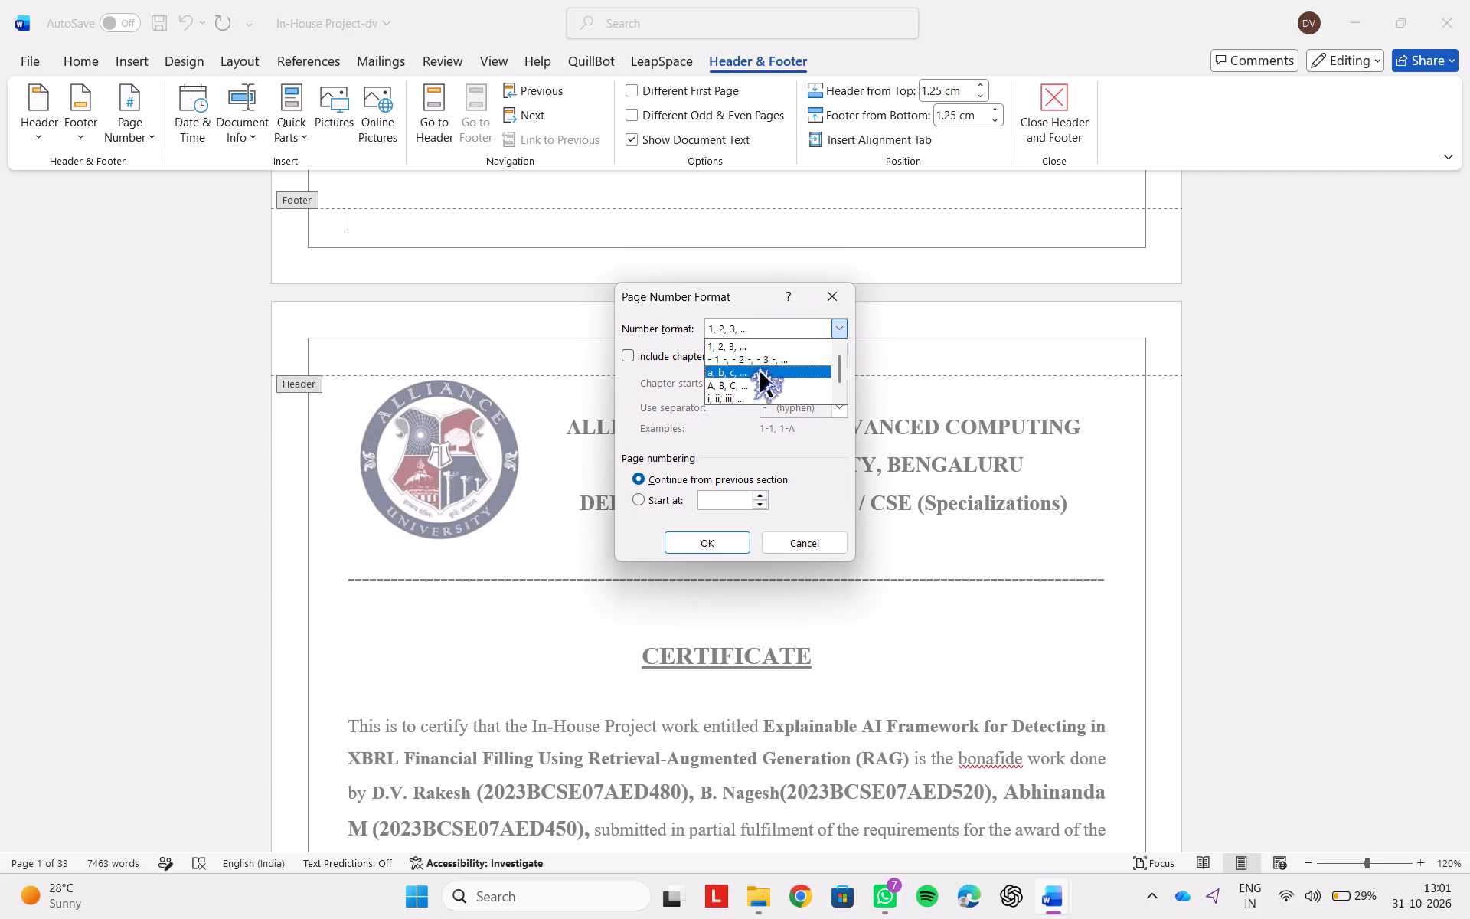
pyautogui.click(759, 397)
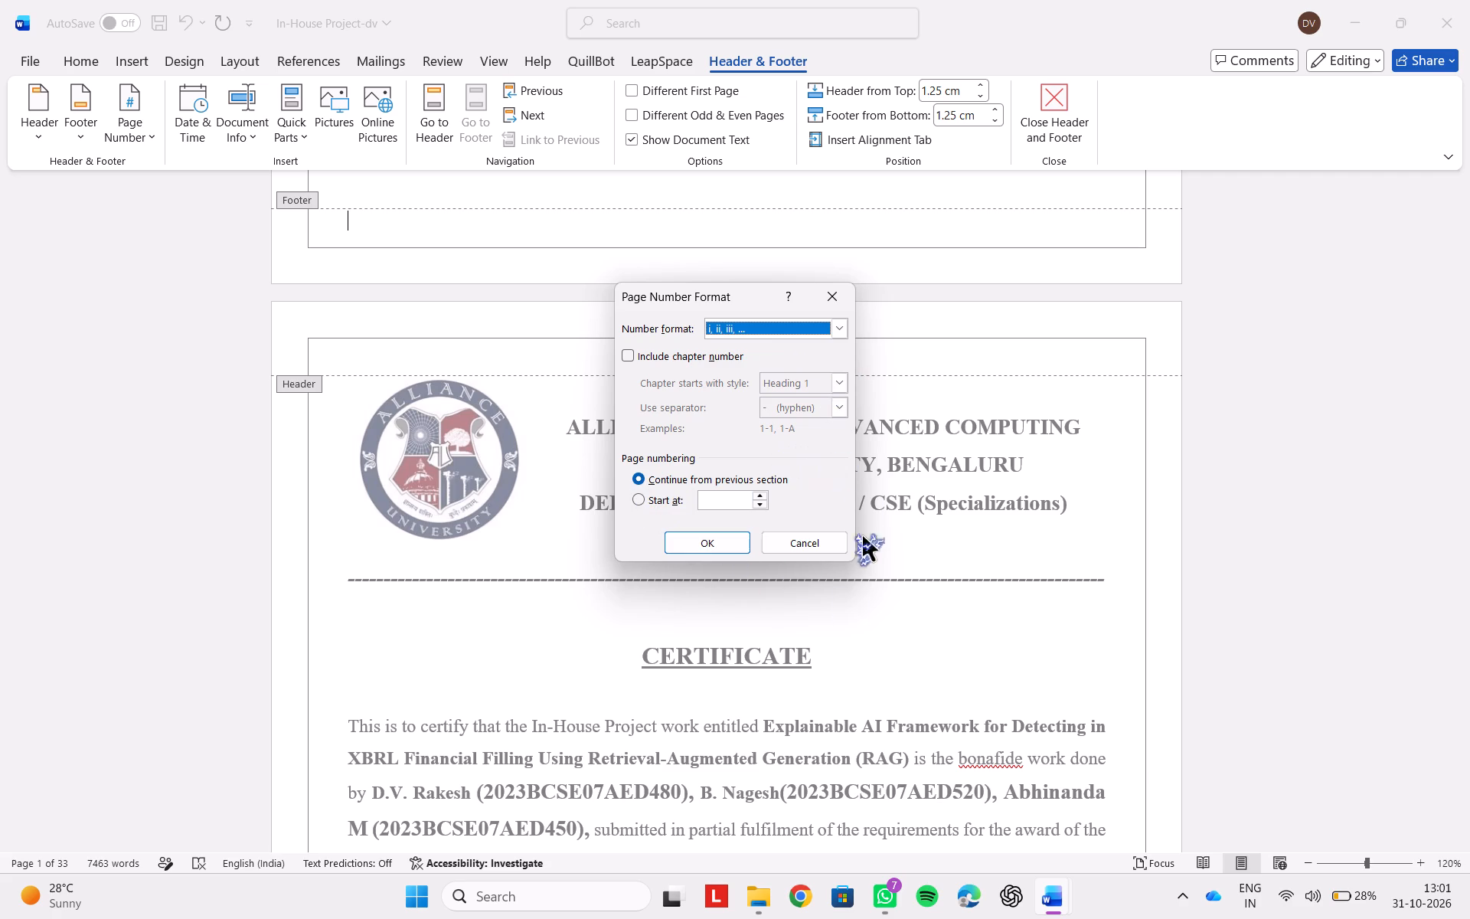
pyautogui.click(715, 550)
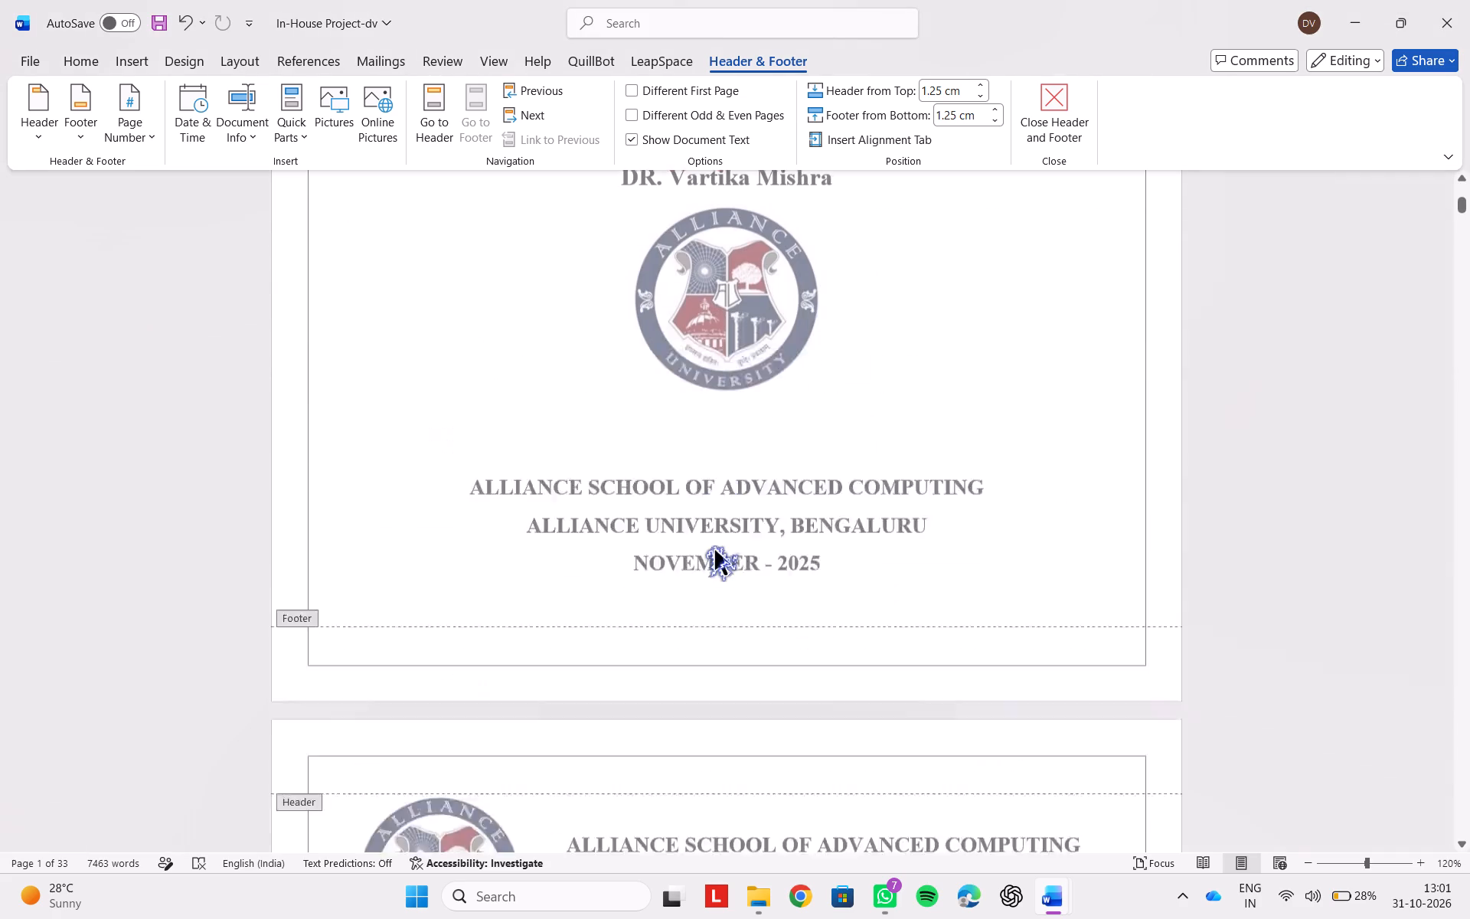
# Insert a centred Plain Number 2 page number at the bottom of the pages.
pyautogui.click(116, 120)
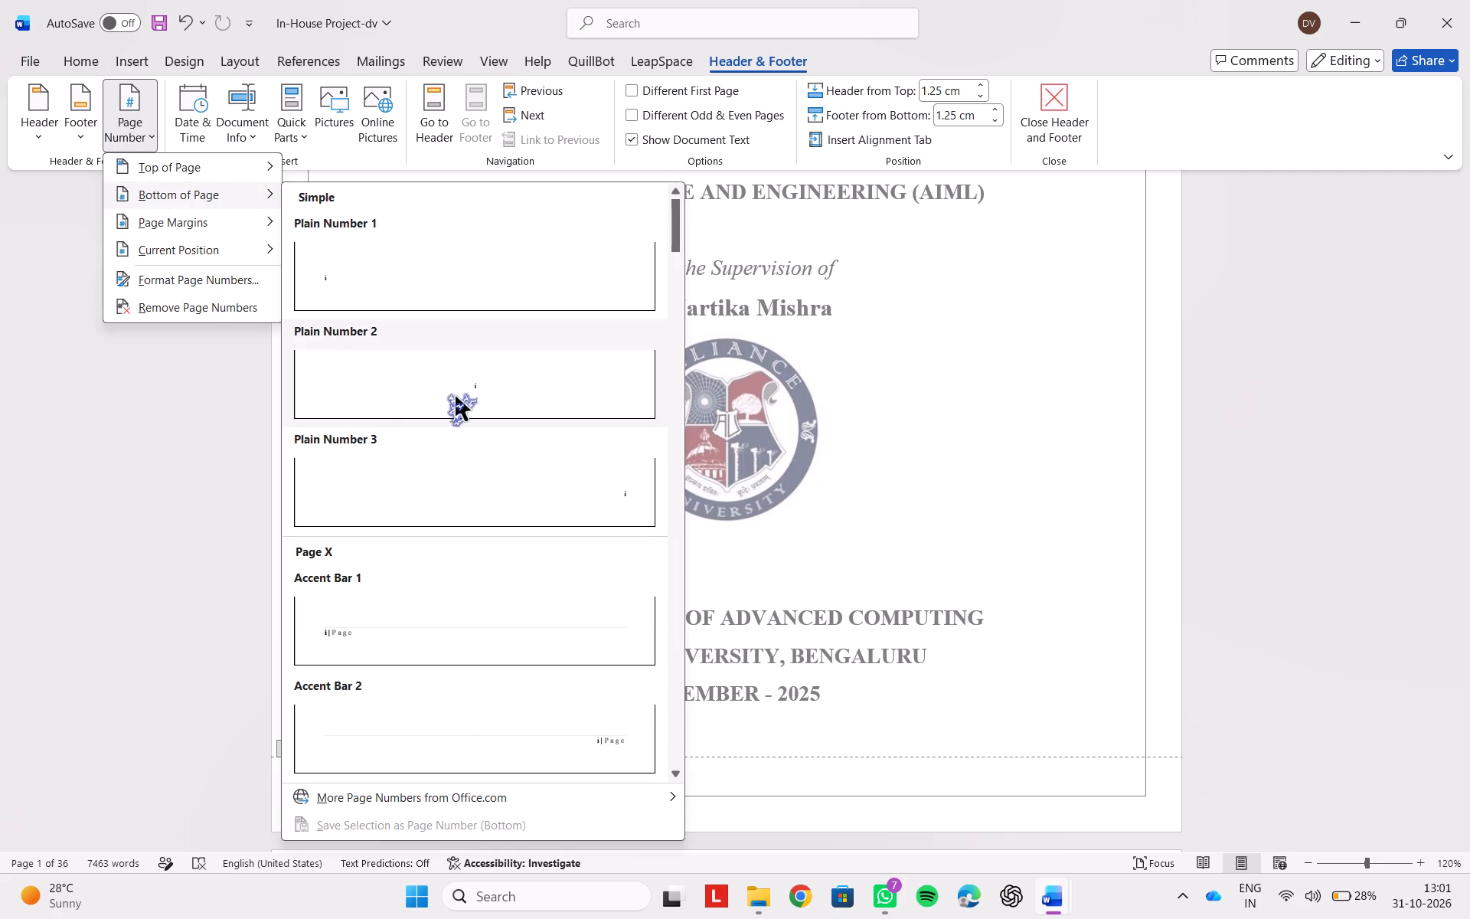
pyautogui.click(456, 396)
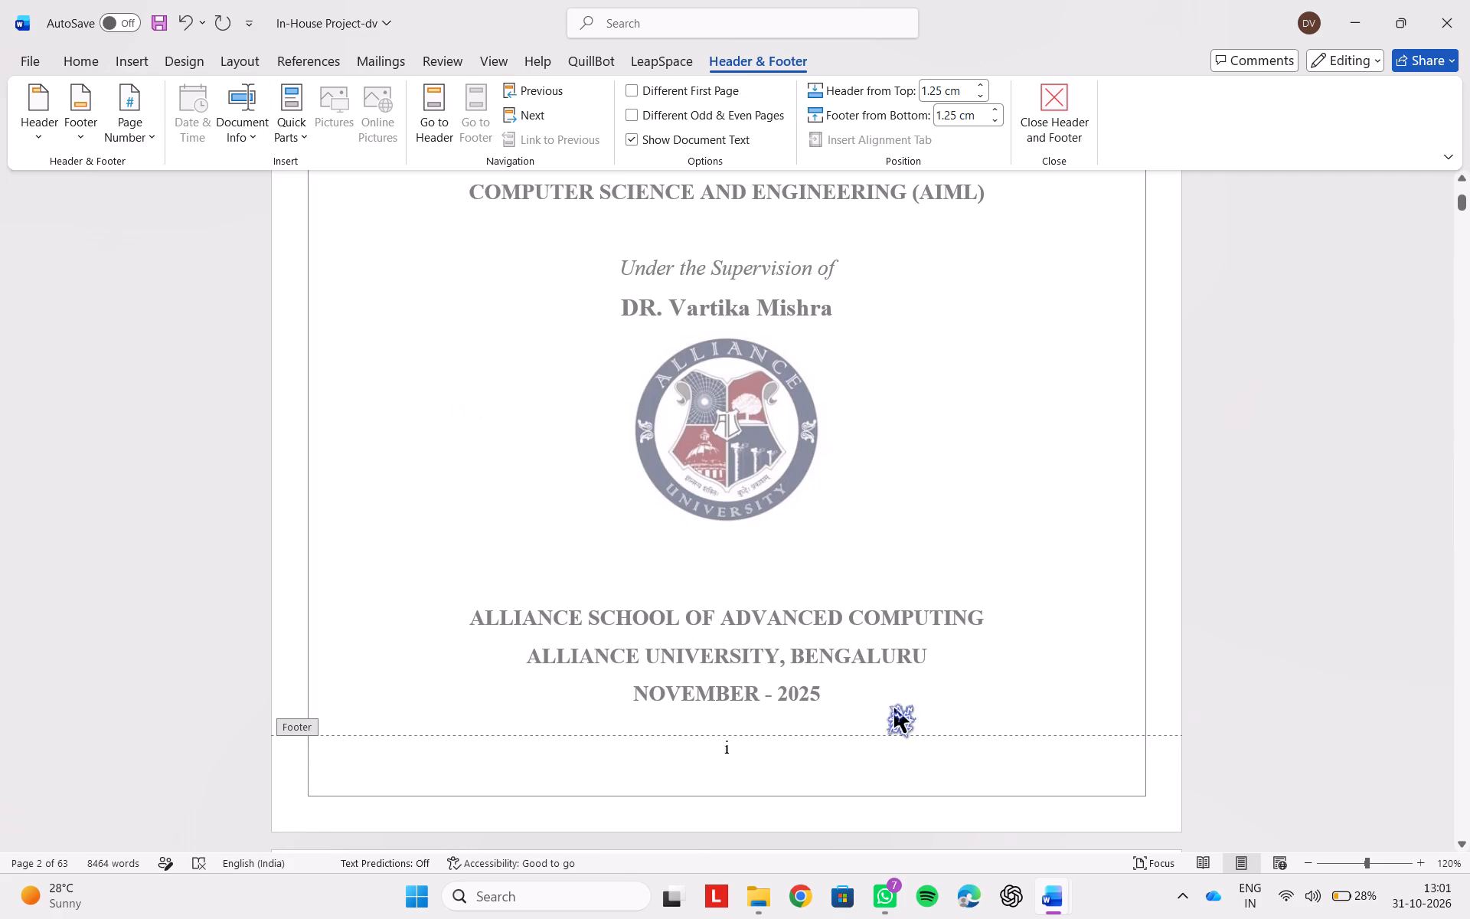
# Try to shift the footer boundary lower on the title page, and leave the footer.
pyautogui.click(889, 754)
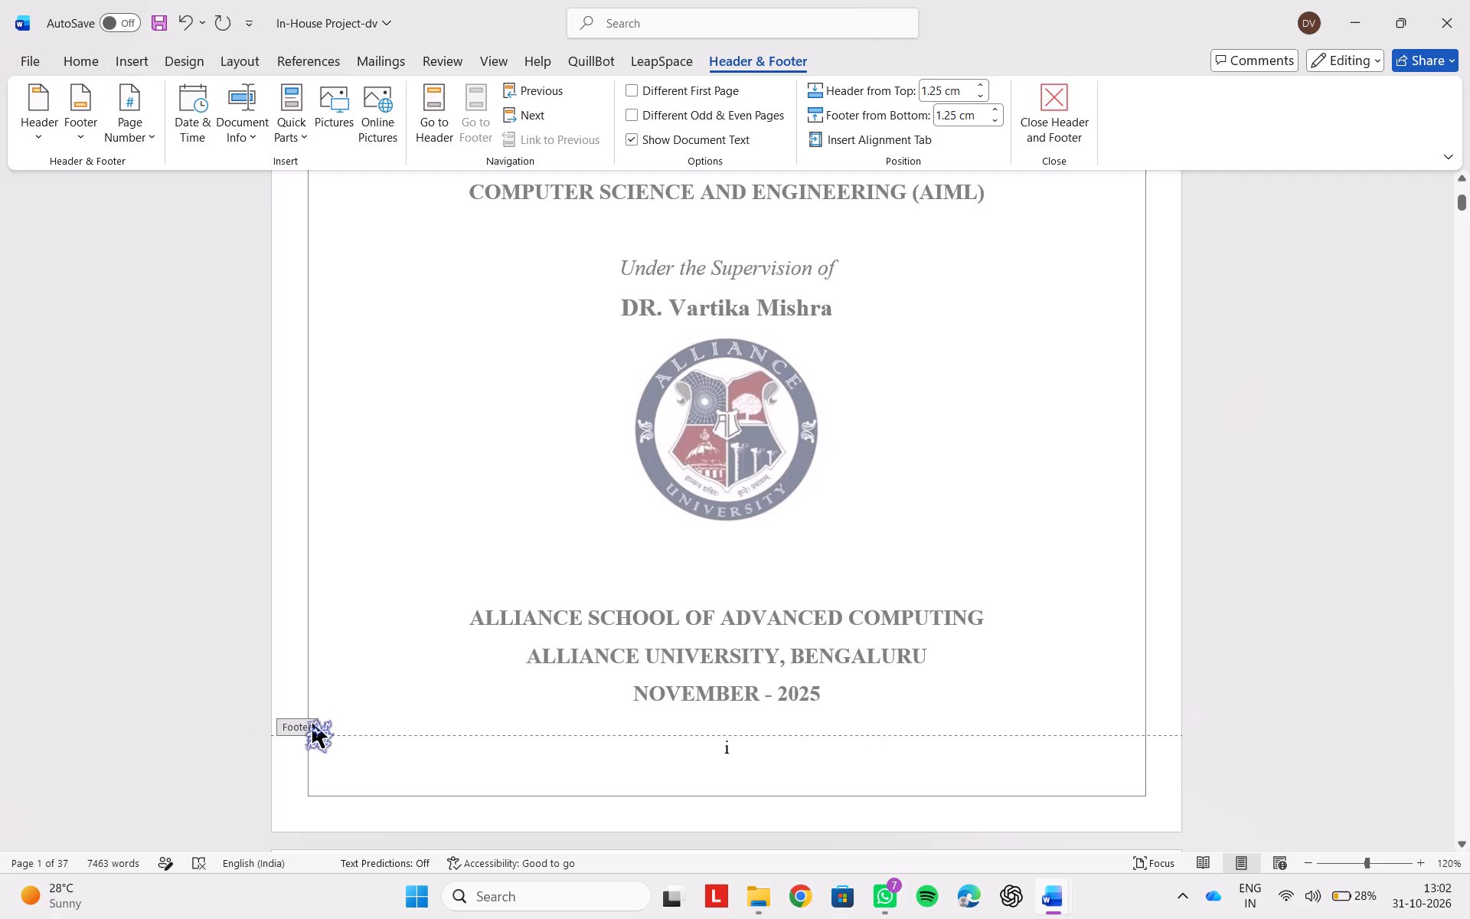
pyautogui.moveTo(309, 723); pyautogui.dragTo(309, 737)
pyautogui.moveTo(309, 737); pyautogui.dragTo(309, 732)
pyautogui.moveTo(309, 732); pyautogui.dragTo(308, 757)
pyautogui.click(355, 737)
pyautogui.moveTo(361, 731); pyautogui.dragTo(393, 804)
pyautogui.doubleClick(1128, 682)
# Check the footer page numbers across the front matter, from the Certificate page to the Contents page.
pyautogui.scroll(-2, 1128, 682)
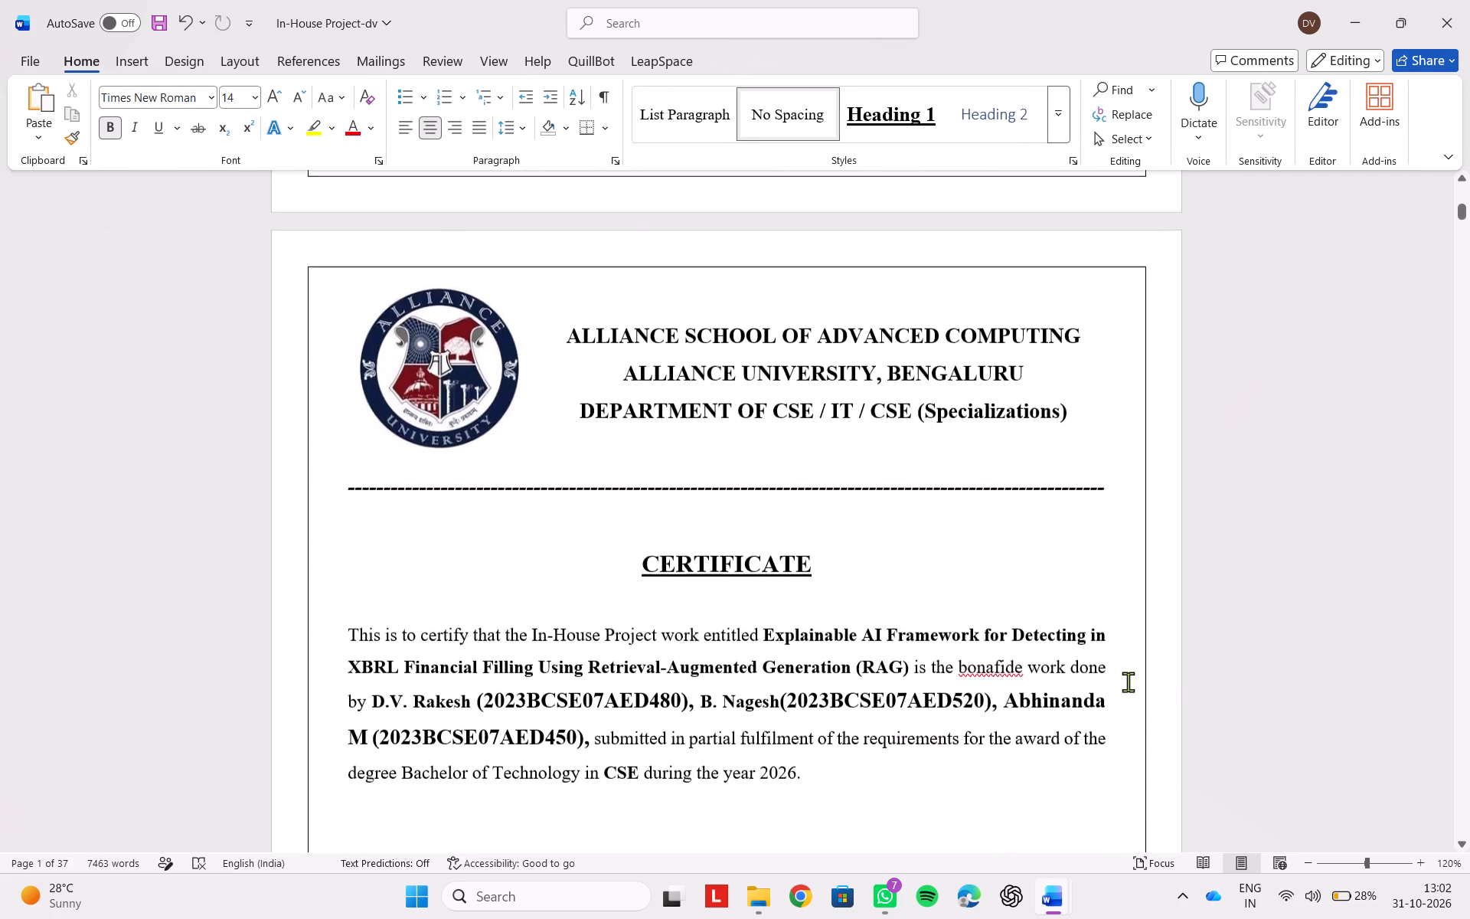
pyautogui.scroll(-3, 1128, 682)
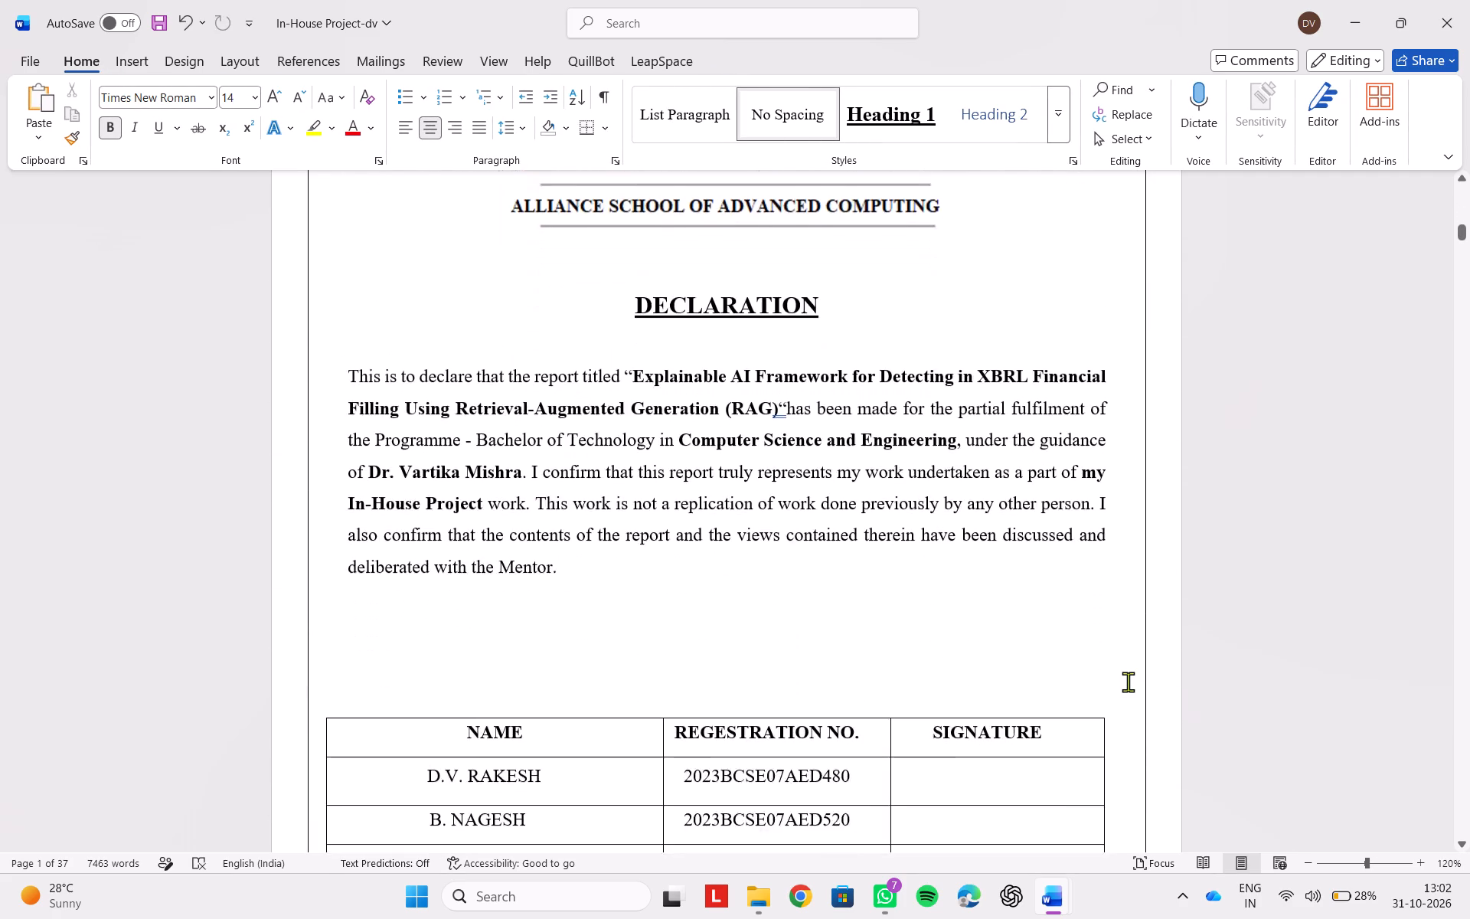
pyautogui.scroll(-5, 1128, 682)
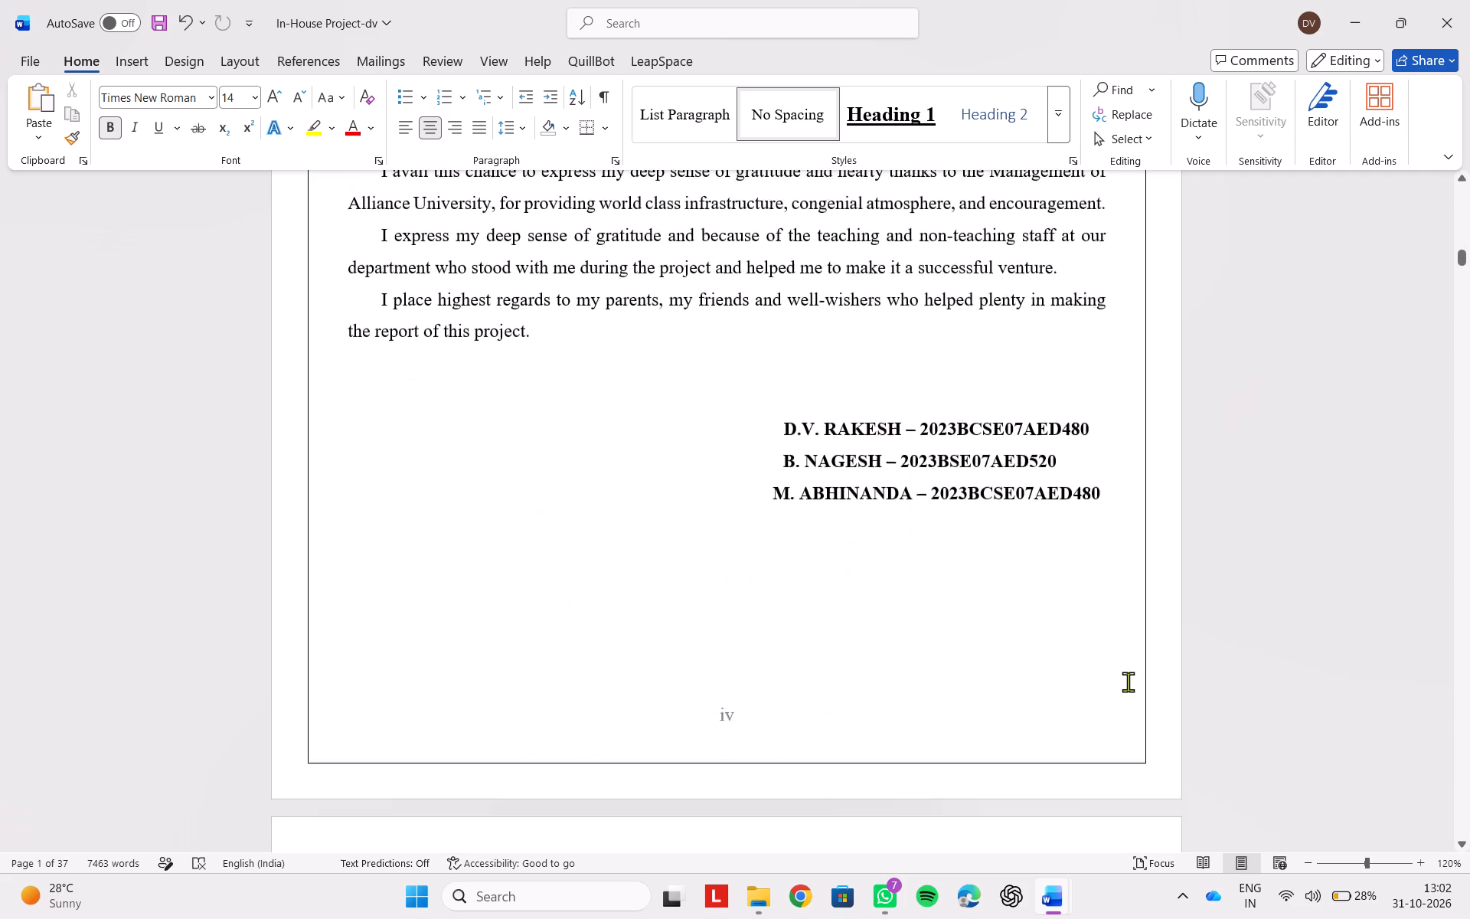
pyautogui.scroll(-3, 1128, 682)
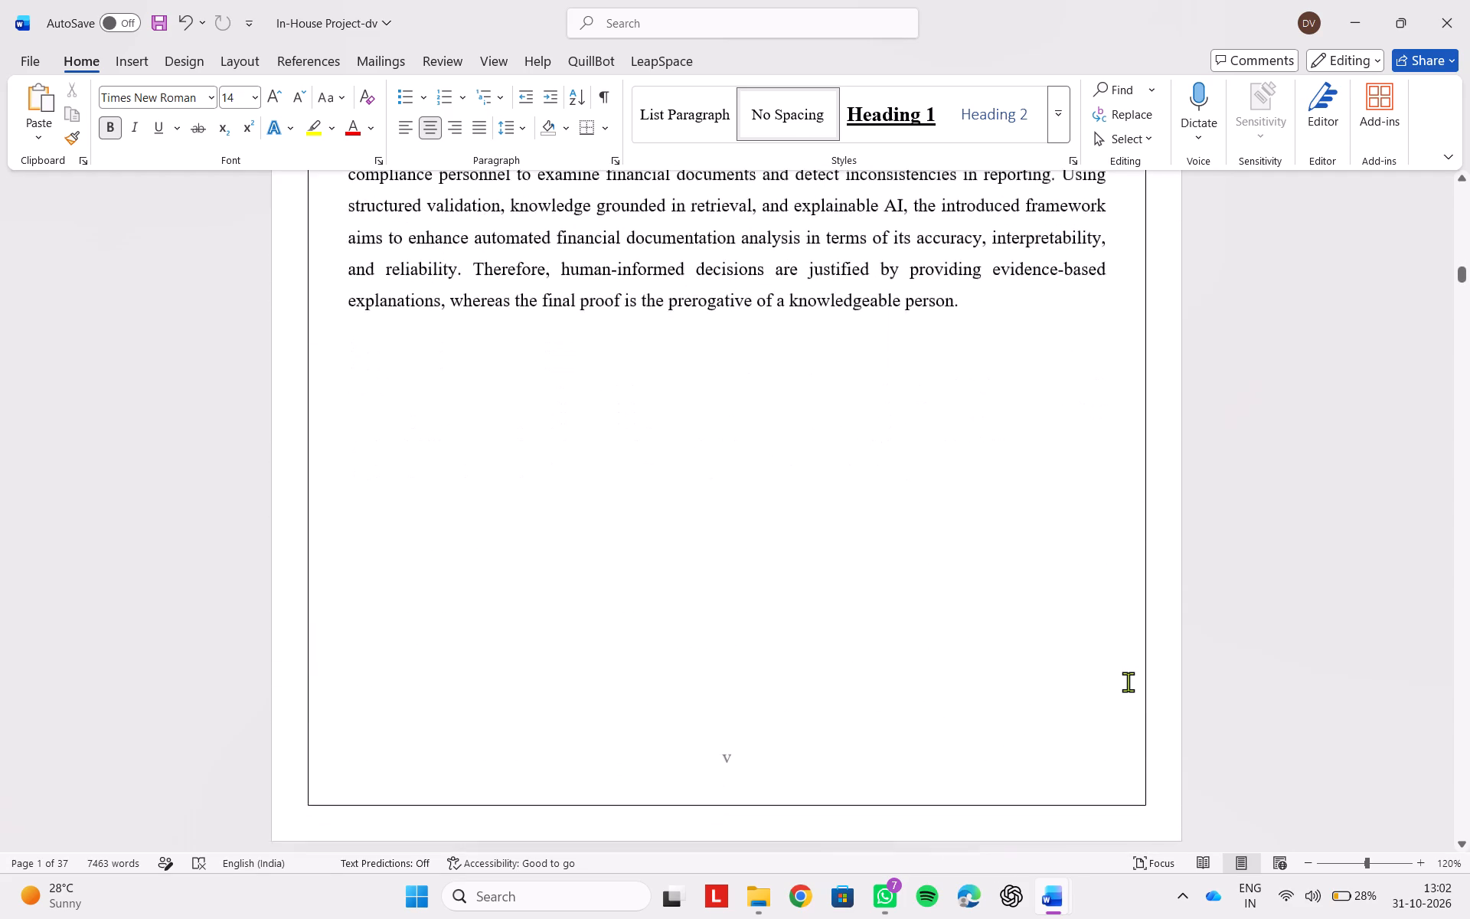
pyautogui.scroll(-2, 1128, 682)
# Remove the blank lines above the List of Symbols & Abbreviations heading so it starts at the top of its page.
pyautogui.scroll(1, 1128, 682)
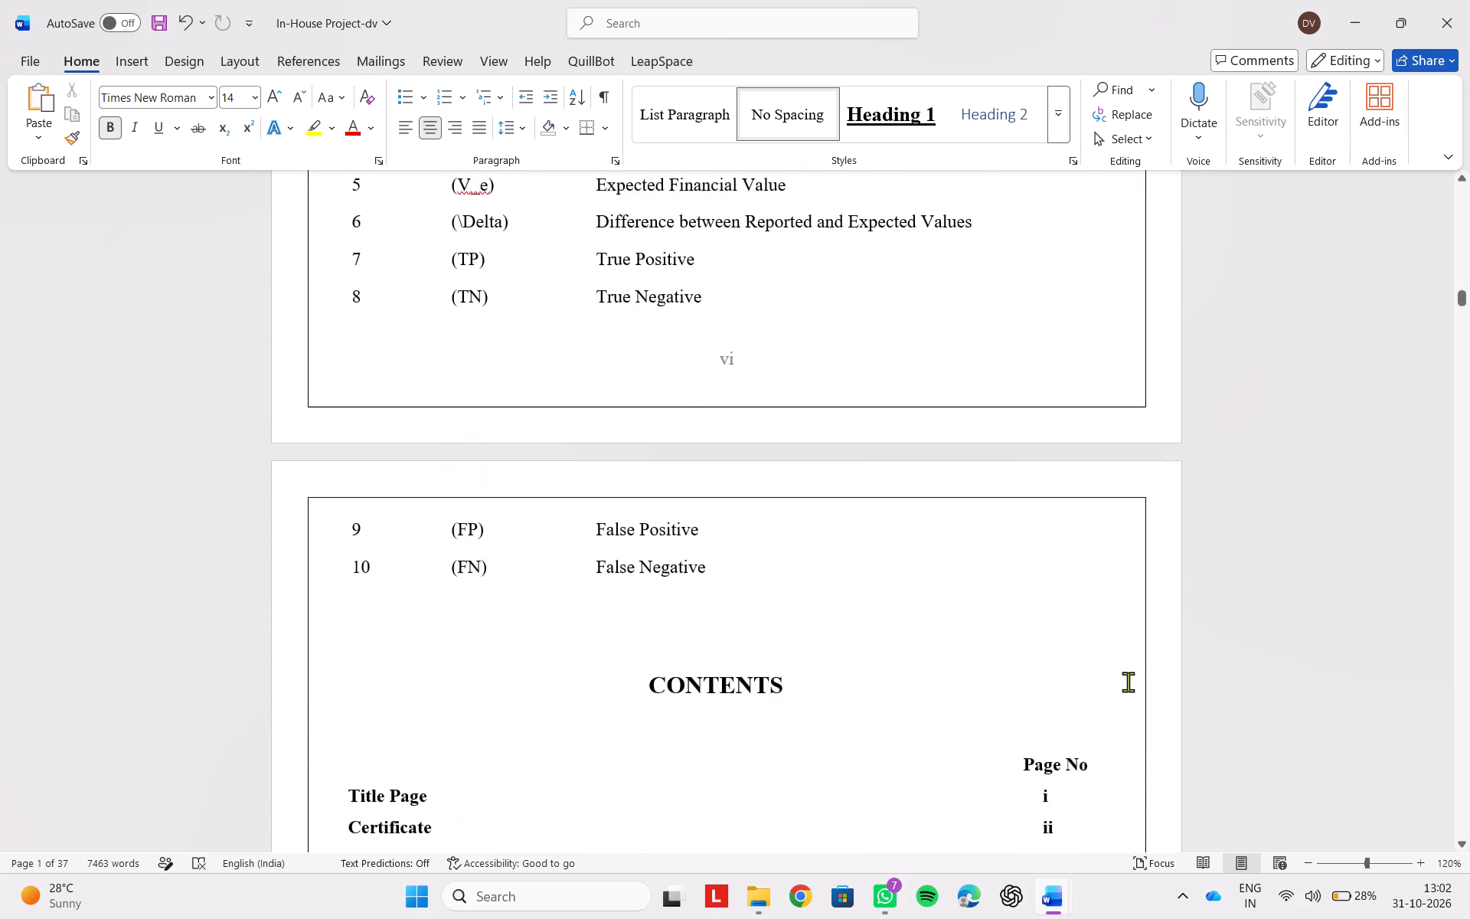
pyautogui.scroll(2, 1128, 682)
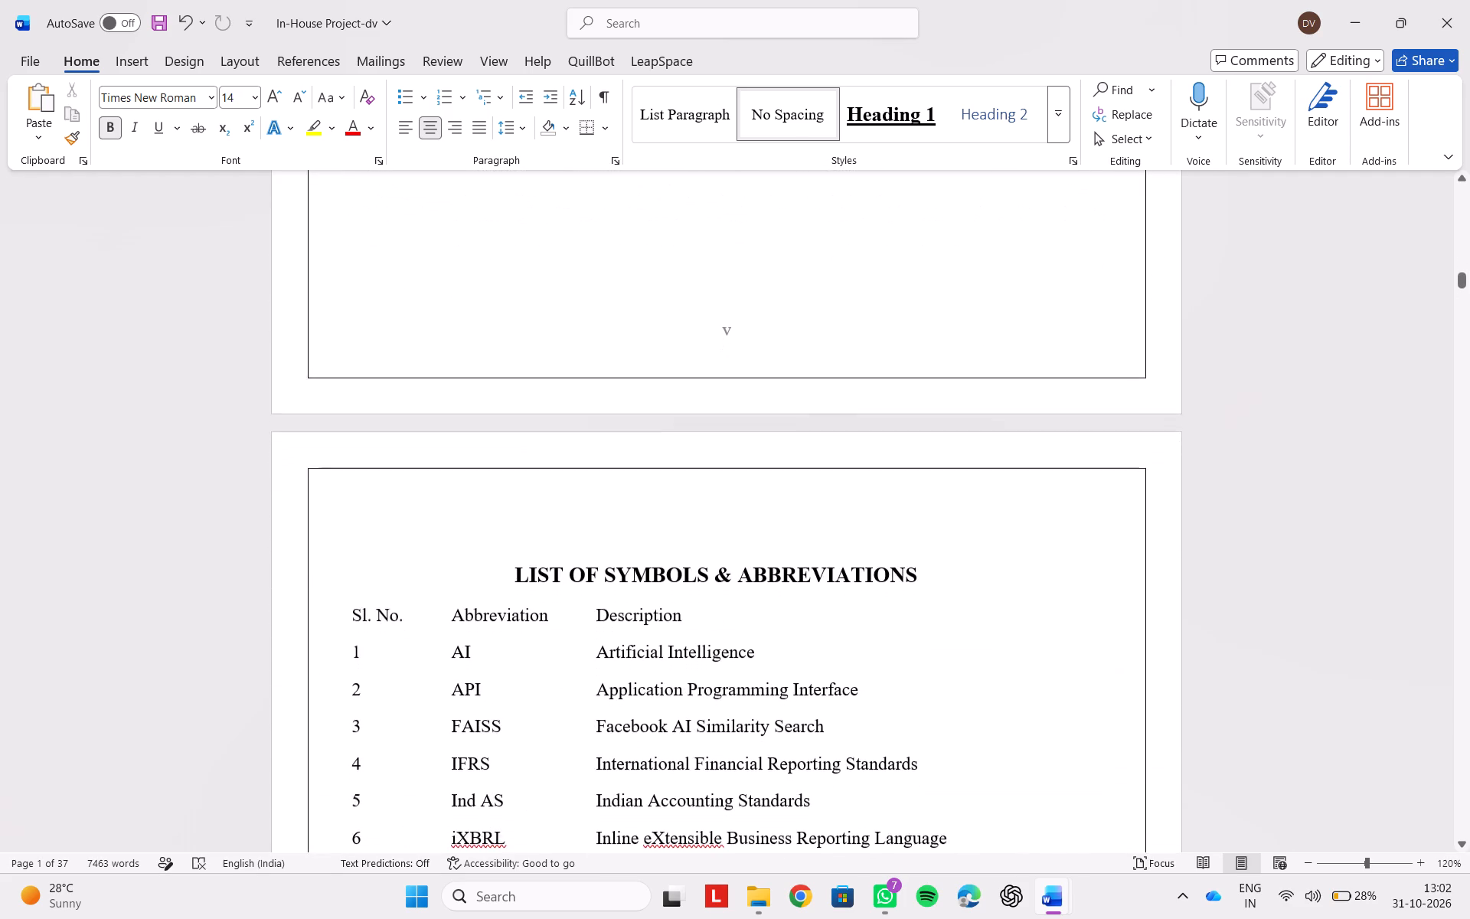
pyautogui.click(514, 533)
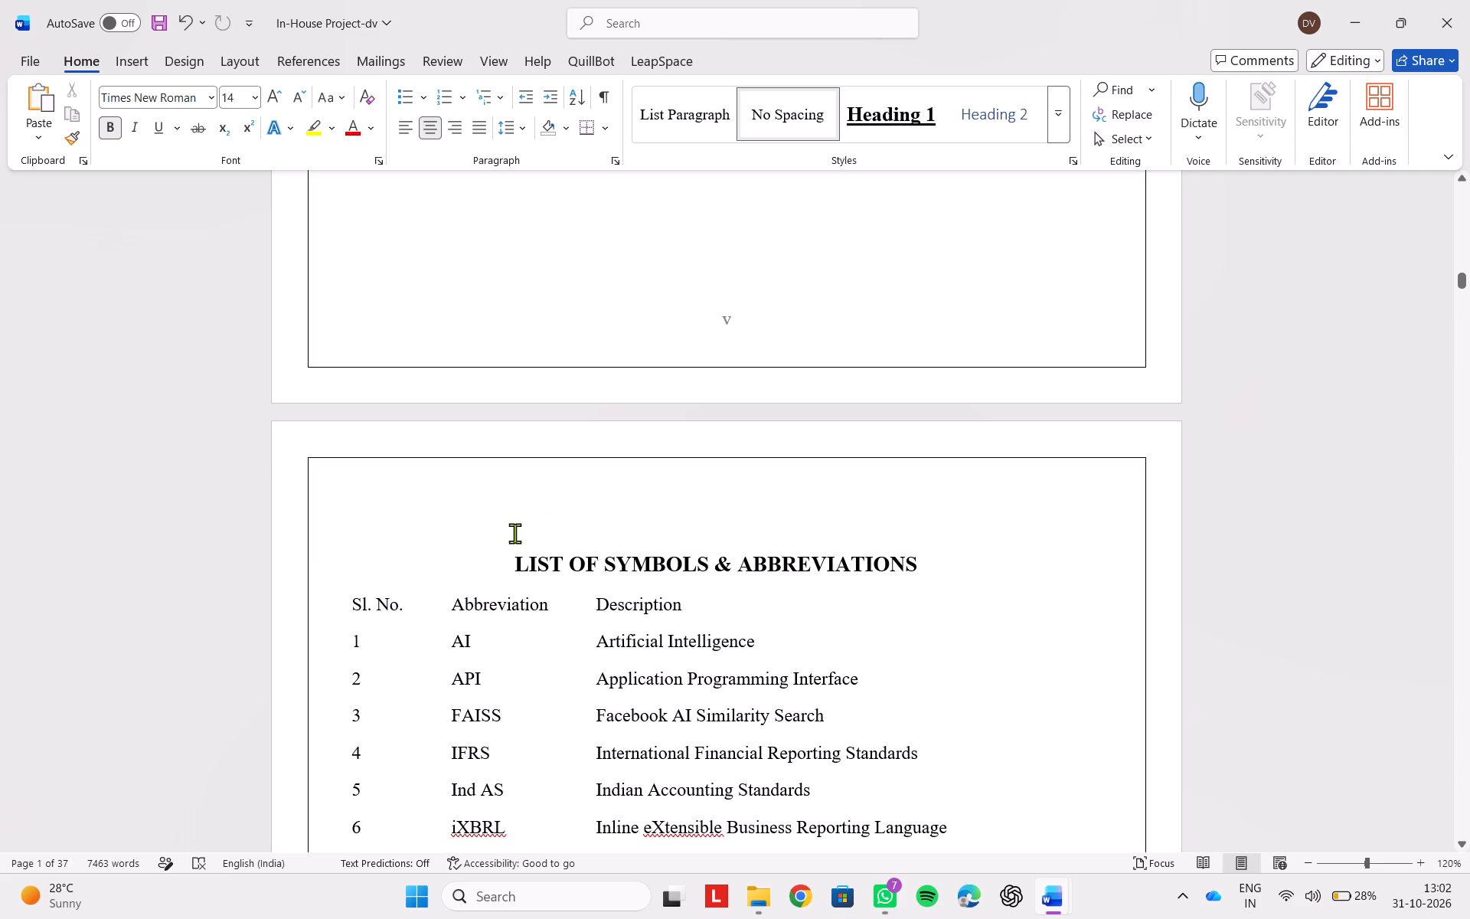
pyautogui.press('BackSpace')
pyautogui.press('BackSpace')
pyautogui.press('BackSpace')
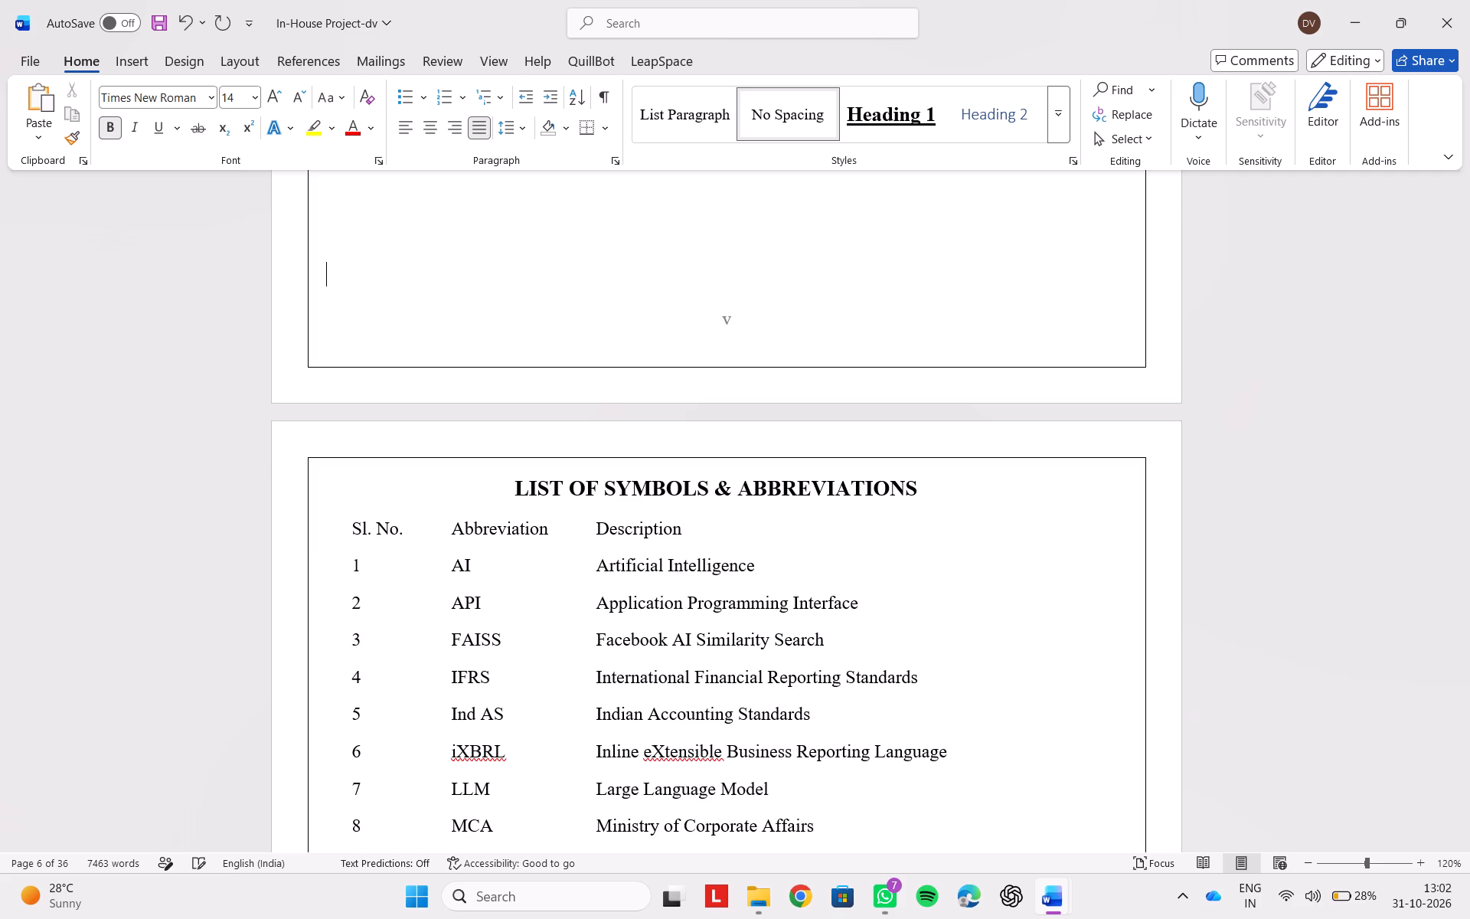
# Remove the blank line above the Contents heading so it starts at the top of its page.
pyautogui.scroll(-1, 835, 763)
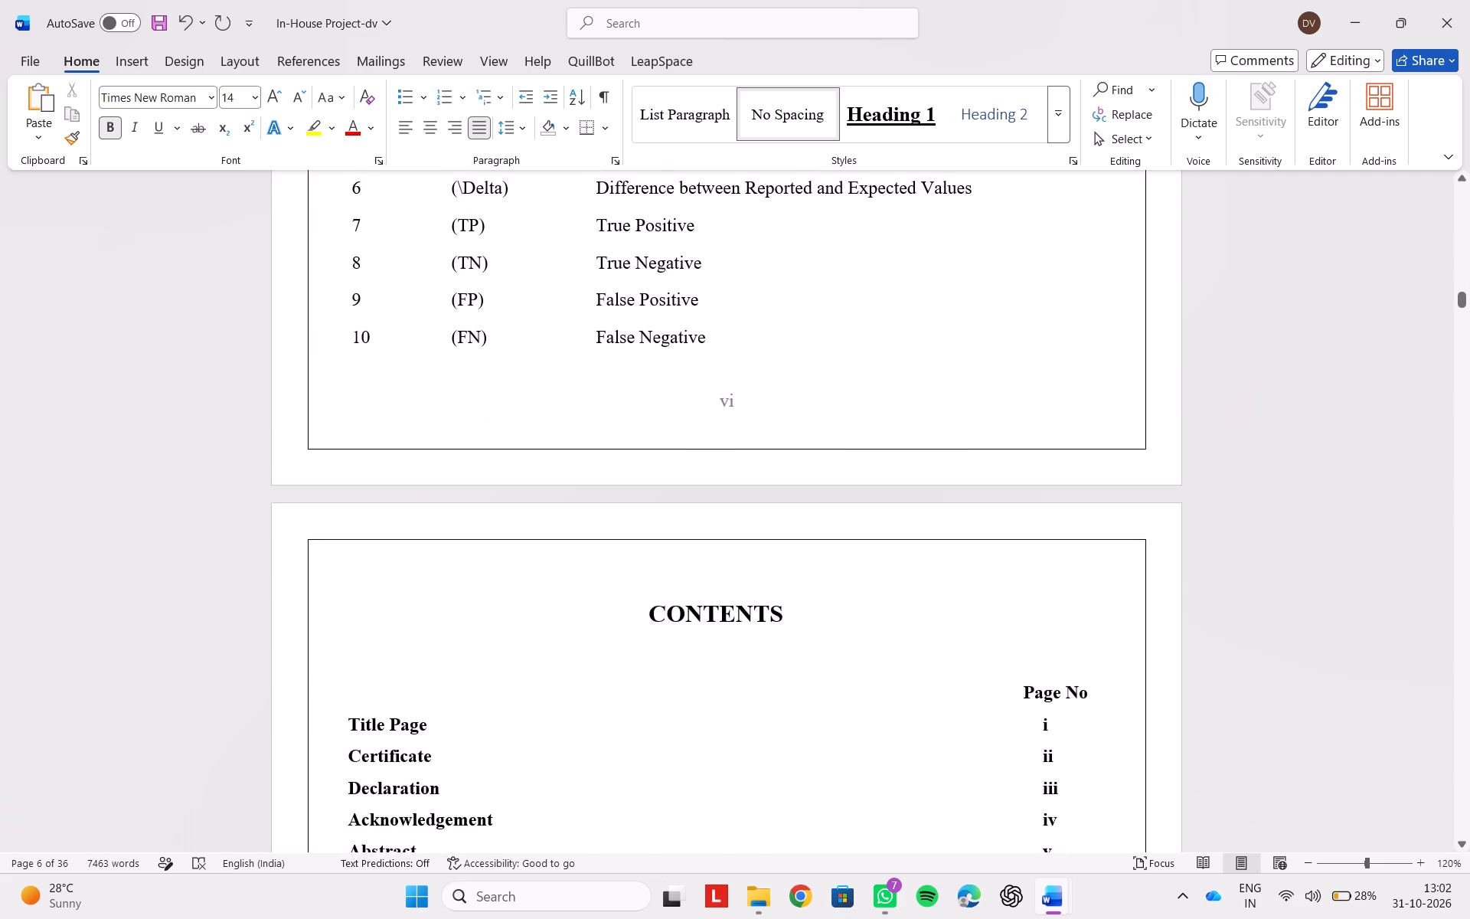
pyautogui.scroll(-1, 835, 763)
pyautogui.click(747, 357)
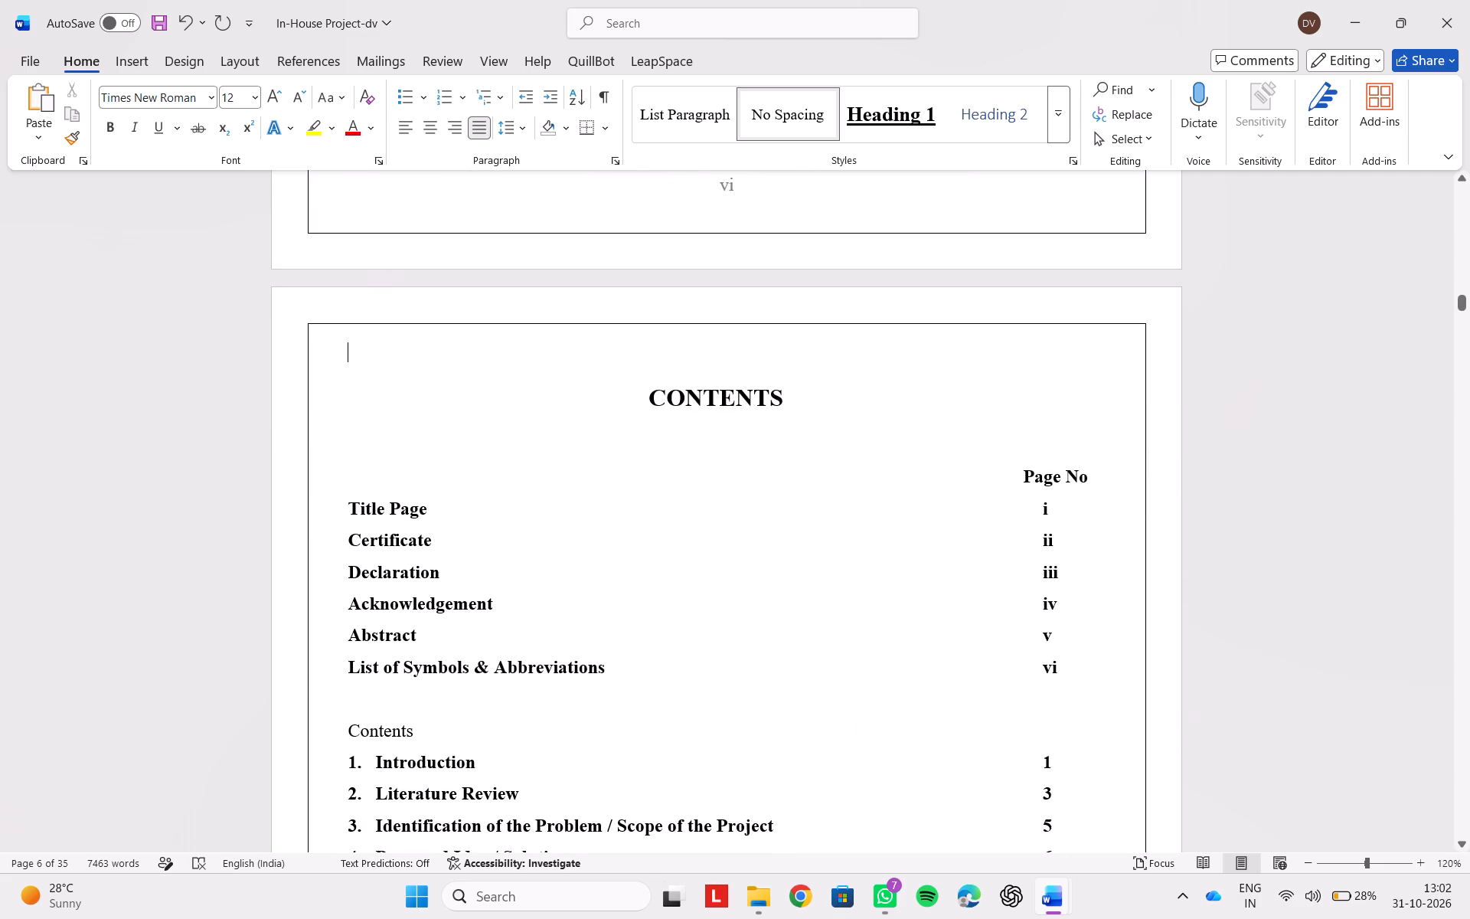
pyautogui.press('BackSpace')
pyautogui.press('BackSpace')
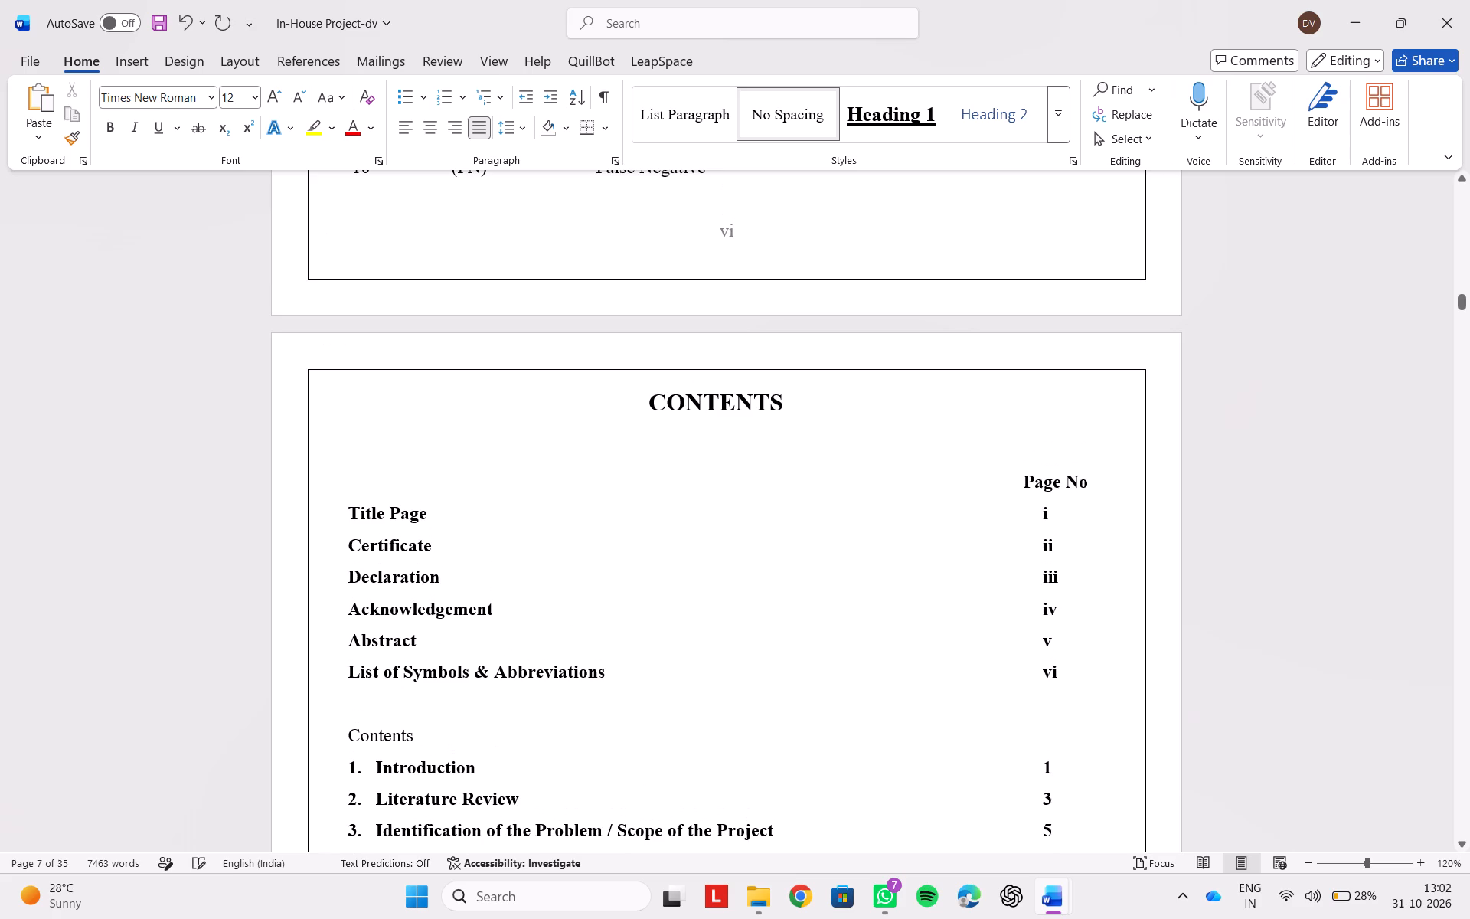
# Examine the Contents page entries and their page numbers, and the transition to the Introduction page.
pyautogui.scroll(-2, 747, 357)
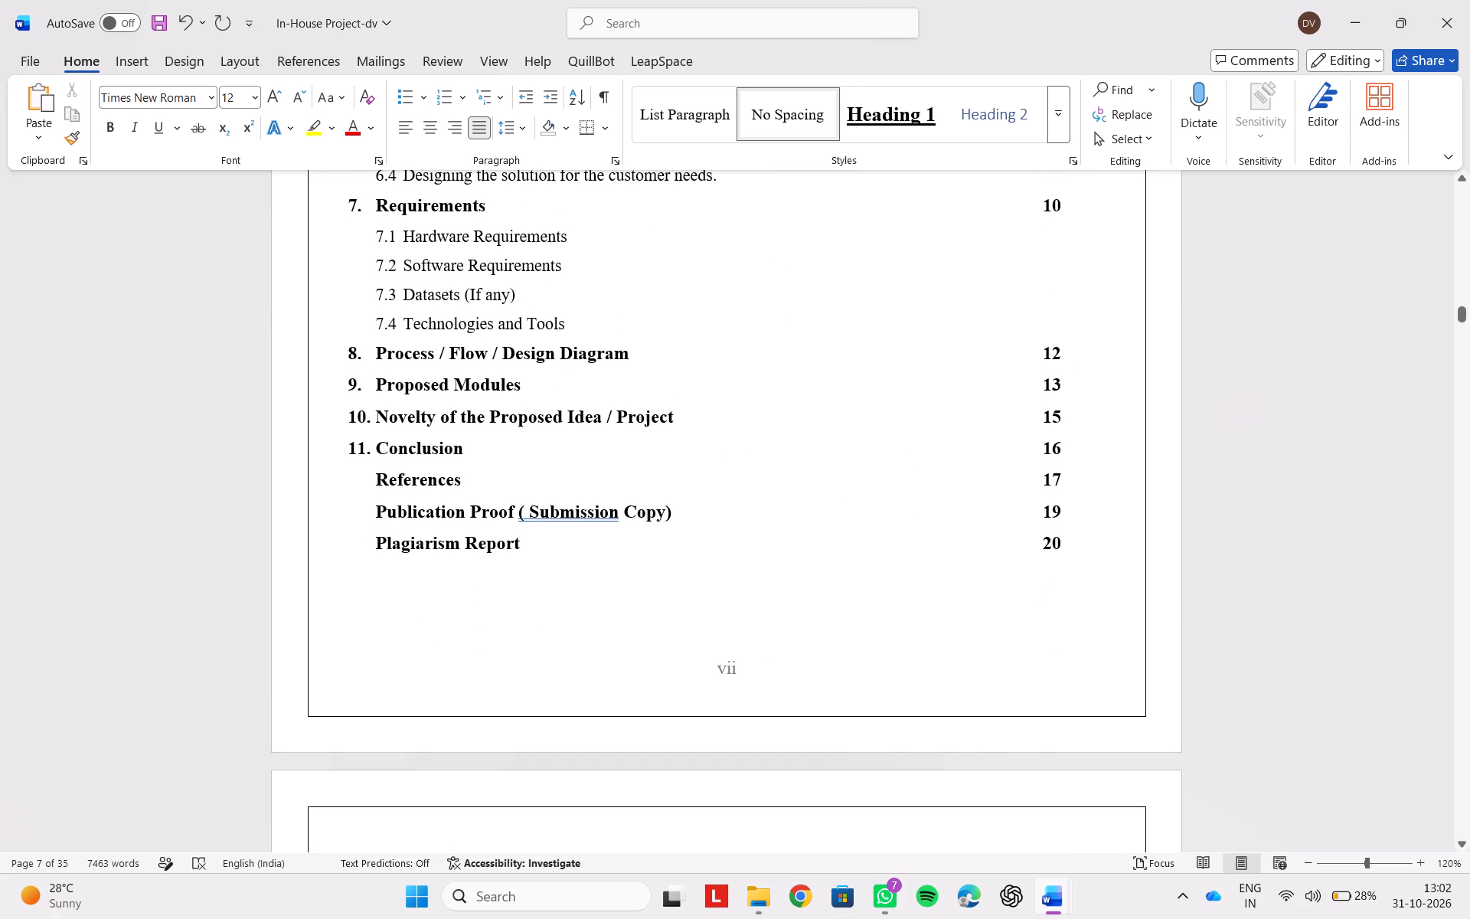
pyautogui.scroll(1, 747, 357)
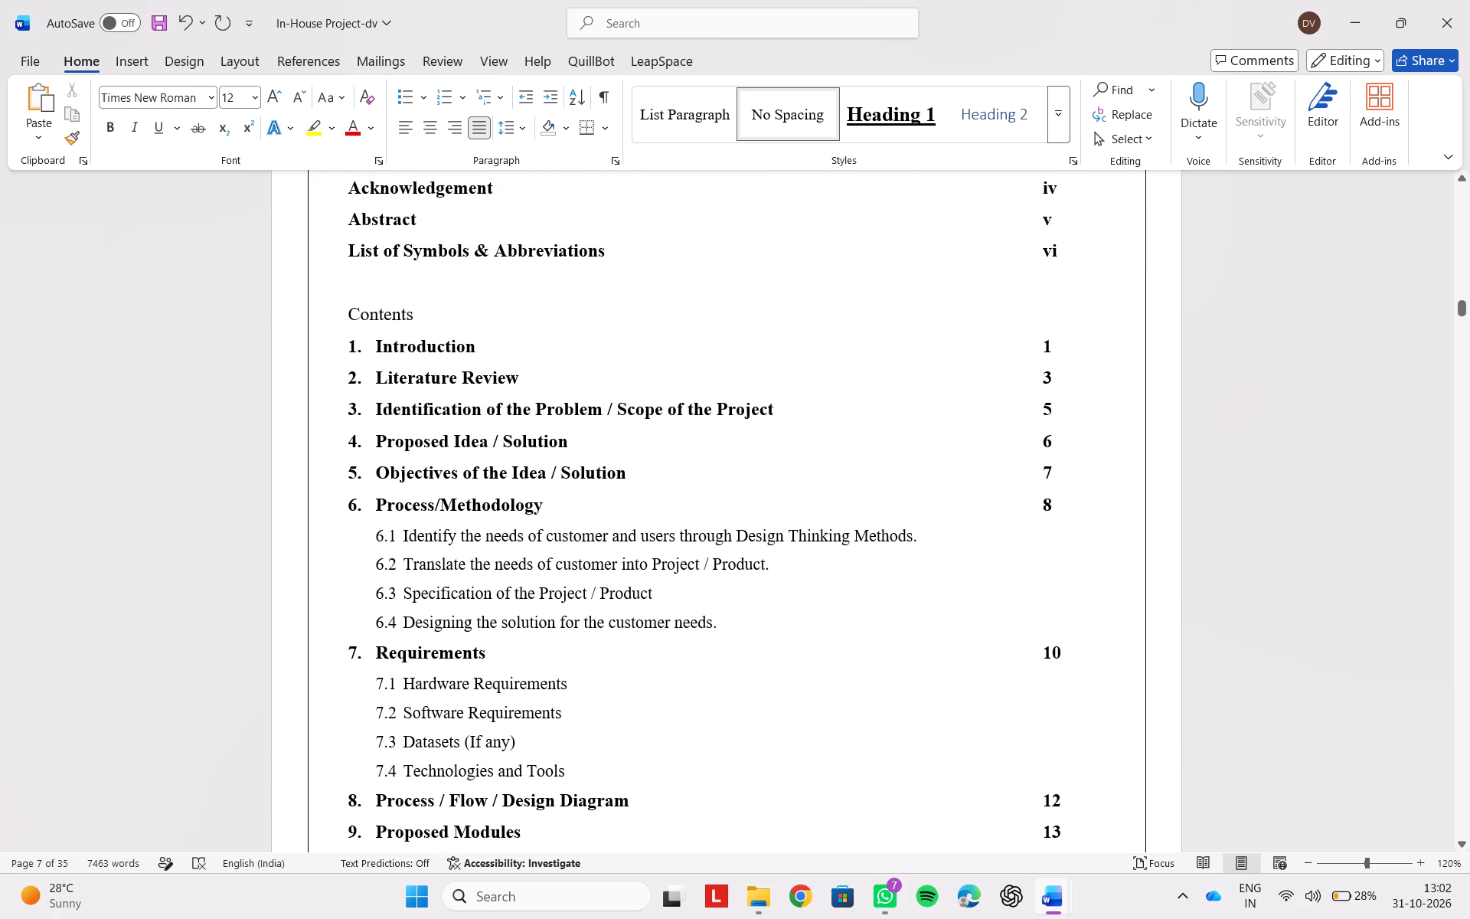
pyautogui.scroll(2, 747, 357)
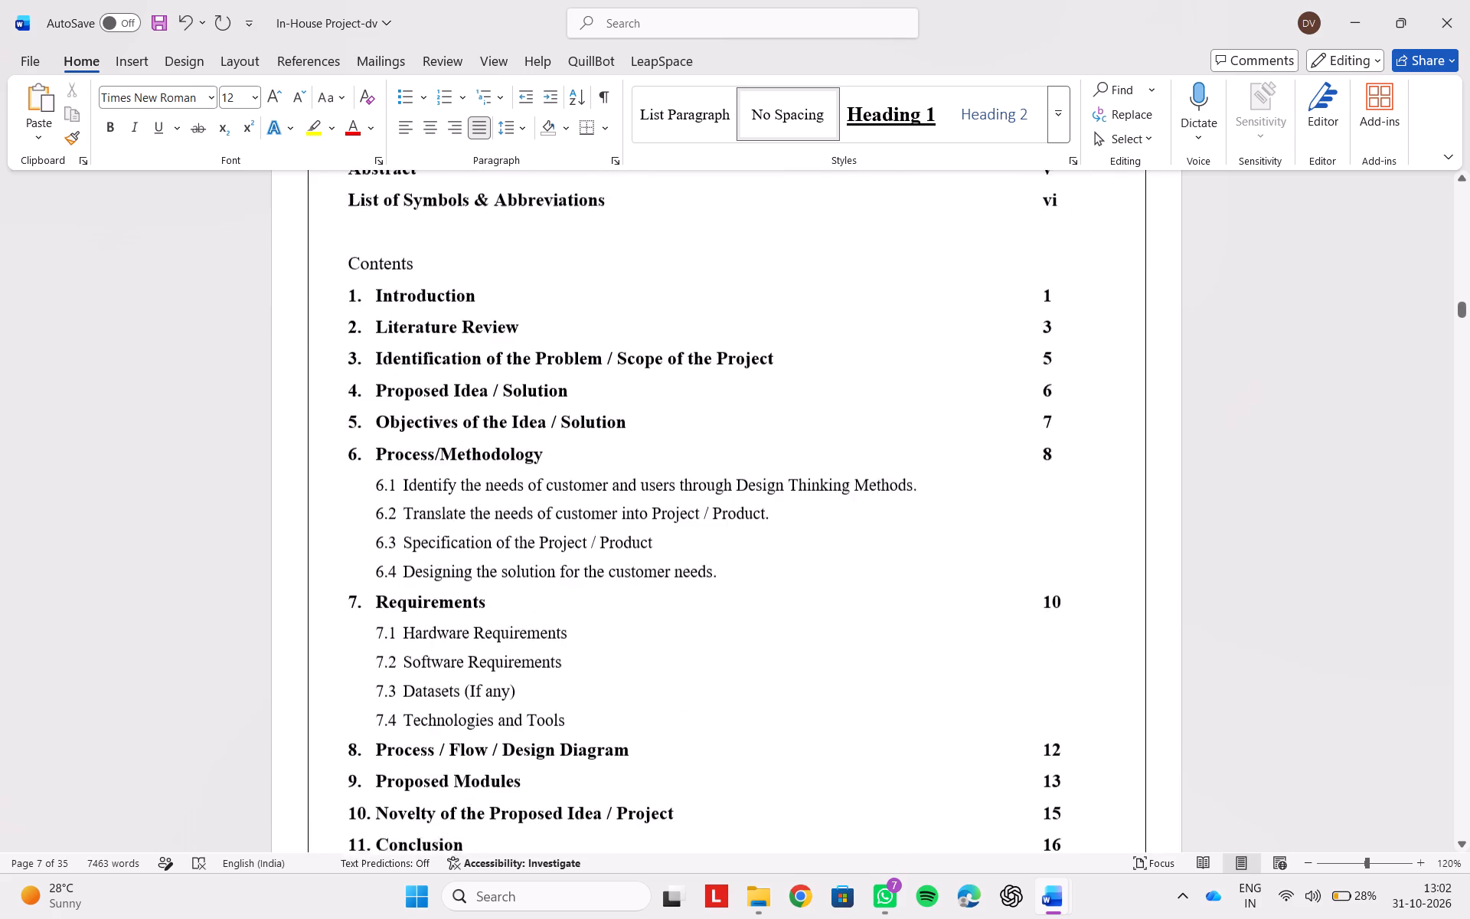
pyautogui.scroll(1, 747, 357)
pyautogui.scroll(-1, 747, 357)
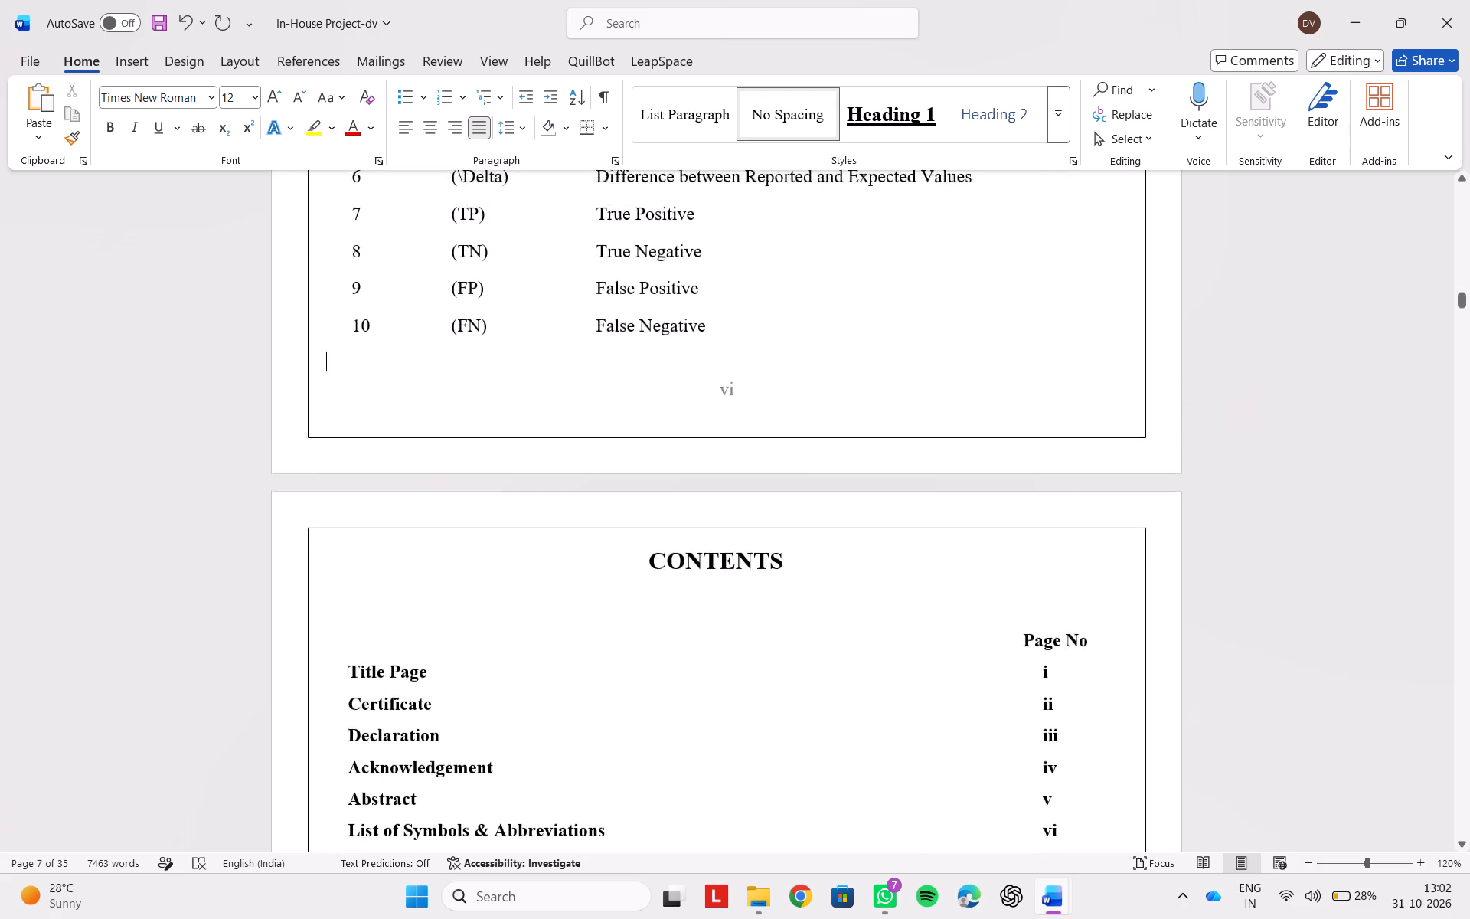
pyautogui.scroll(-3, 747, 357)
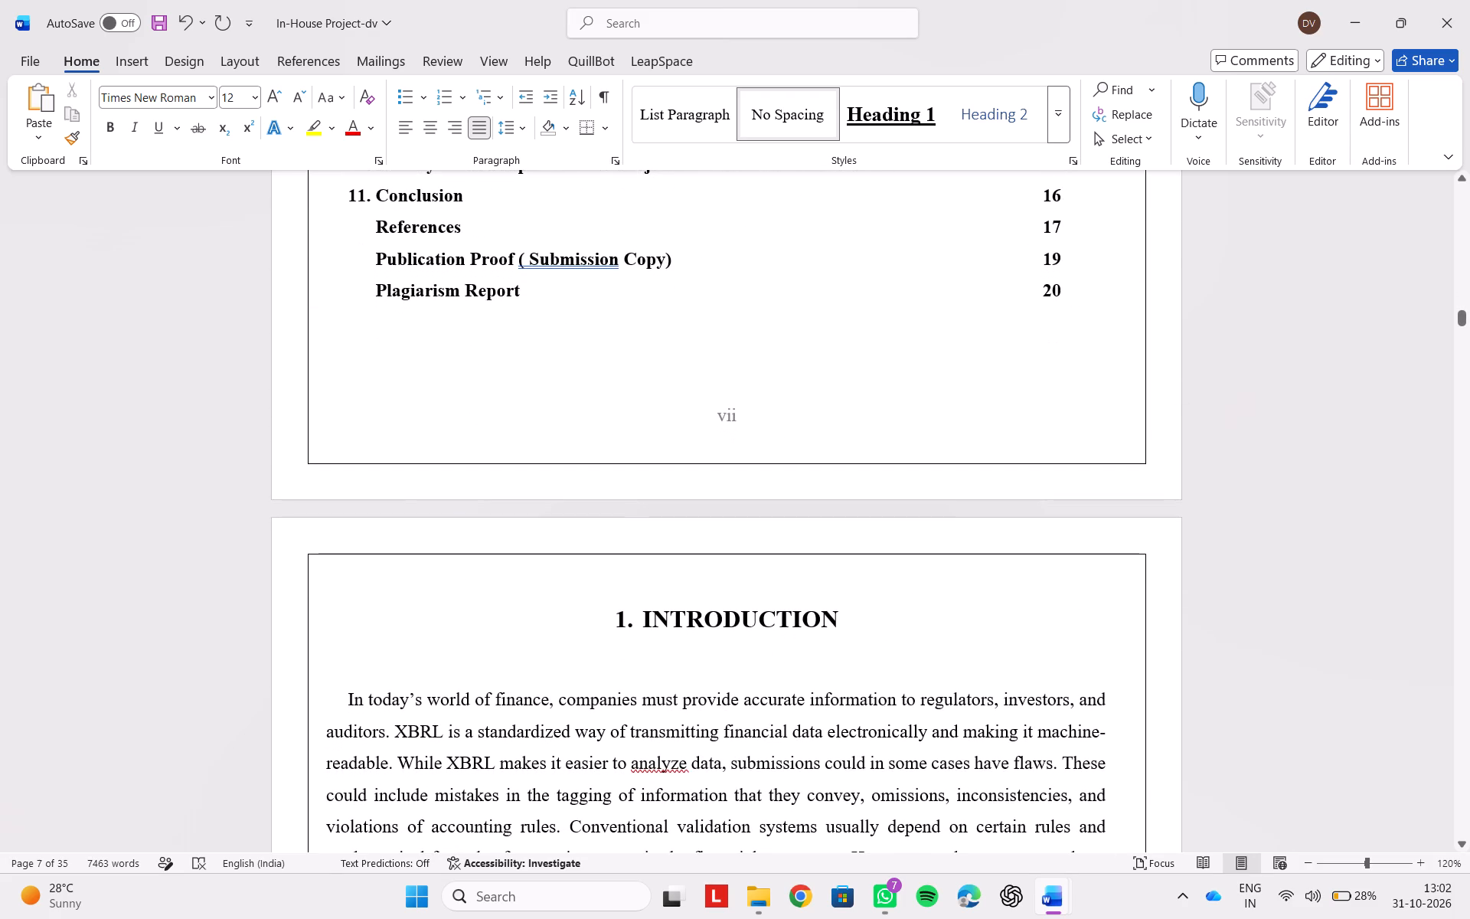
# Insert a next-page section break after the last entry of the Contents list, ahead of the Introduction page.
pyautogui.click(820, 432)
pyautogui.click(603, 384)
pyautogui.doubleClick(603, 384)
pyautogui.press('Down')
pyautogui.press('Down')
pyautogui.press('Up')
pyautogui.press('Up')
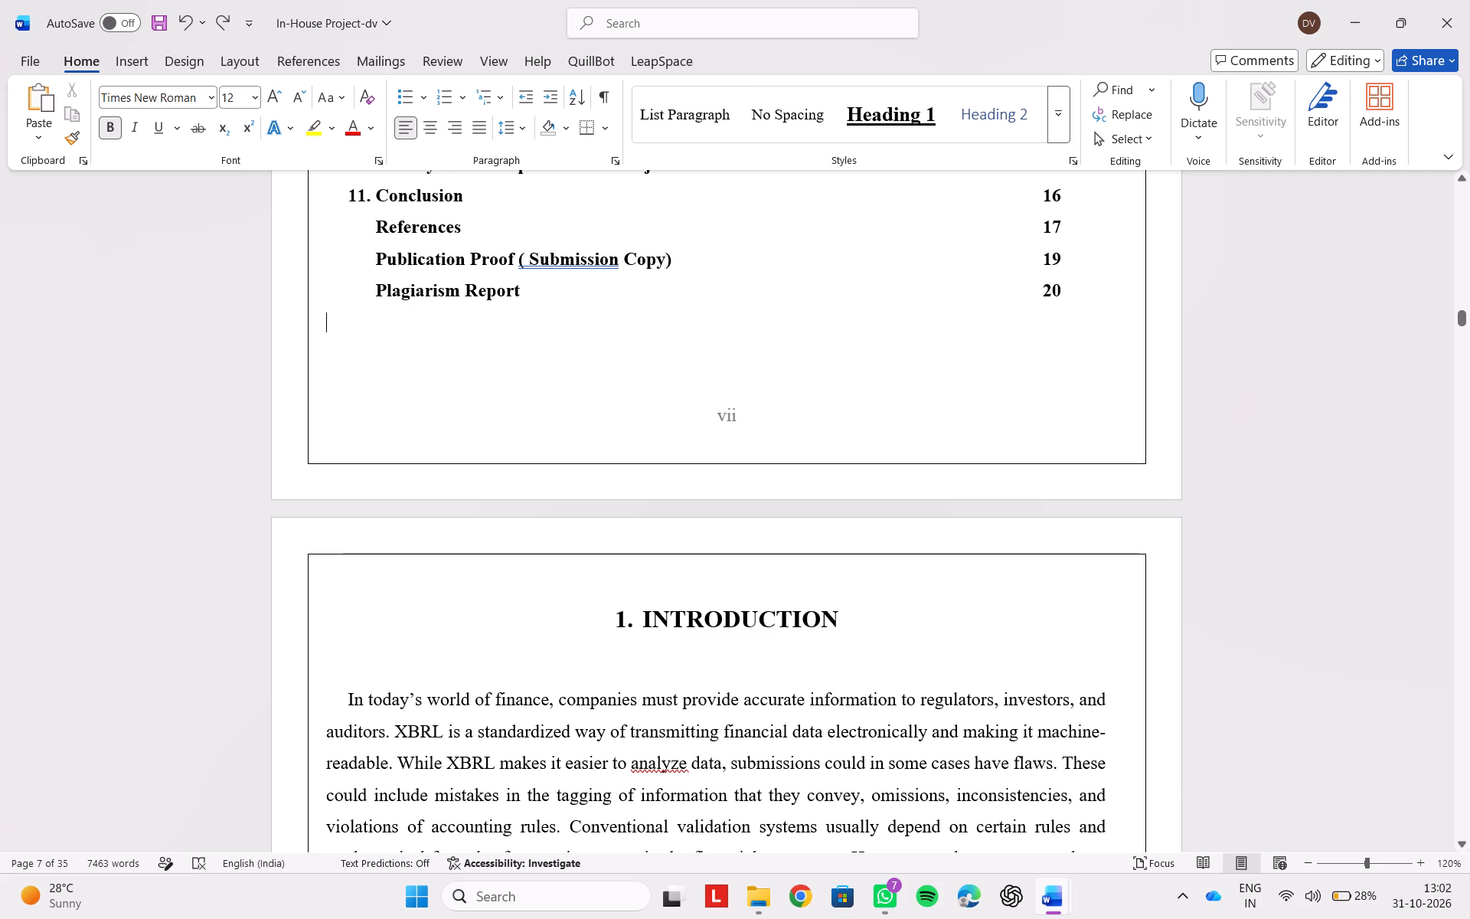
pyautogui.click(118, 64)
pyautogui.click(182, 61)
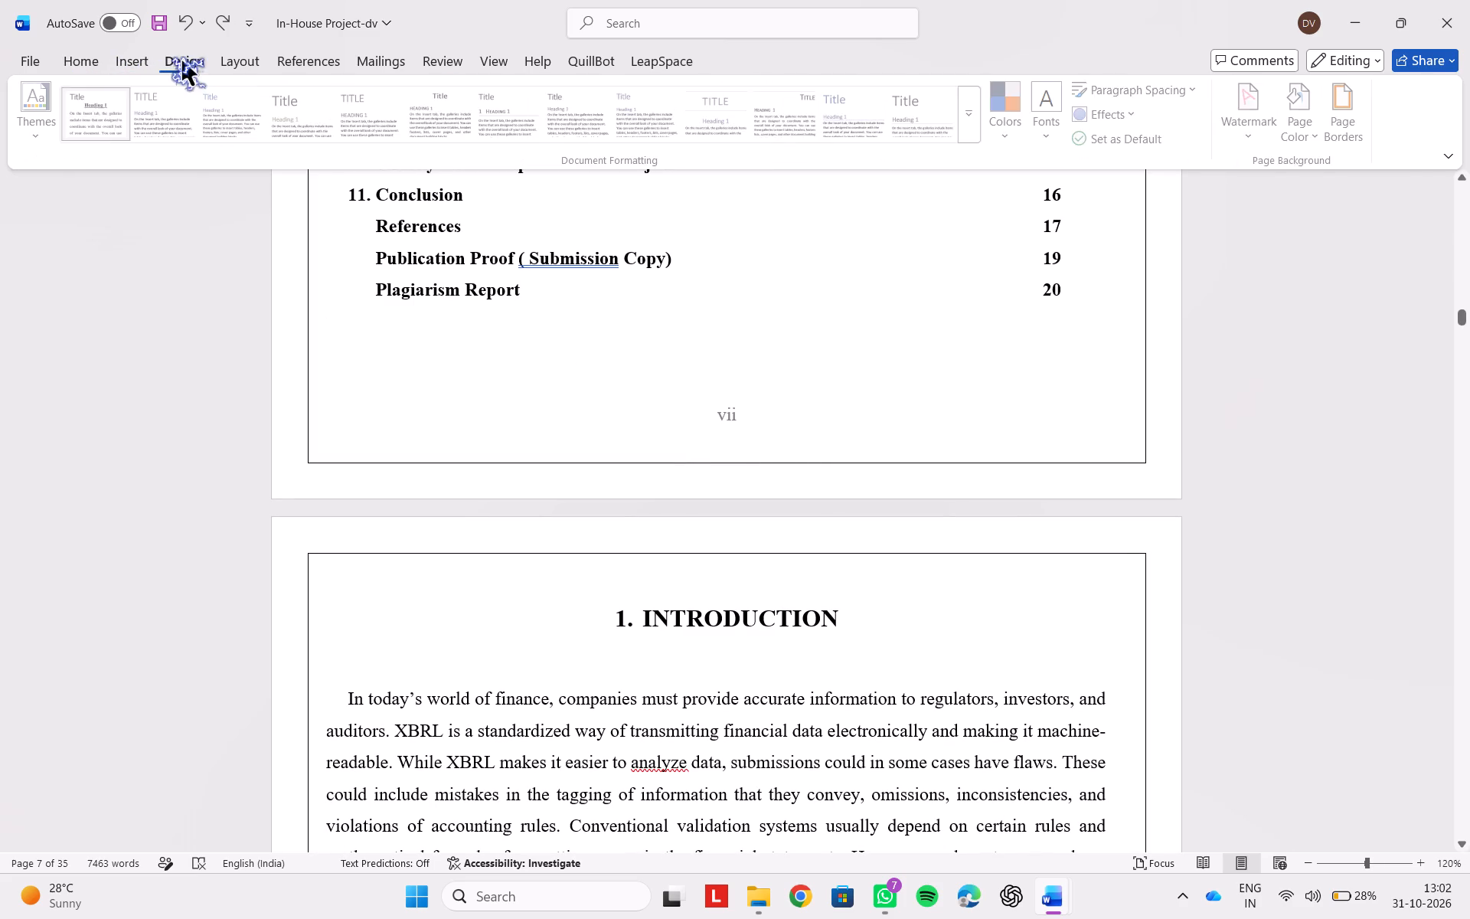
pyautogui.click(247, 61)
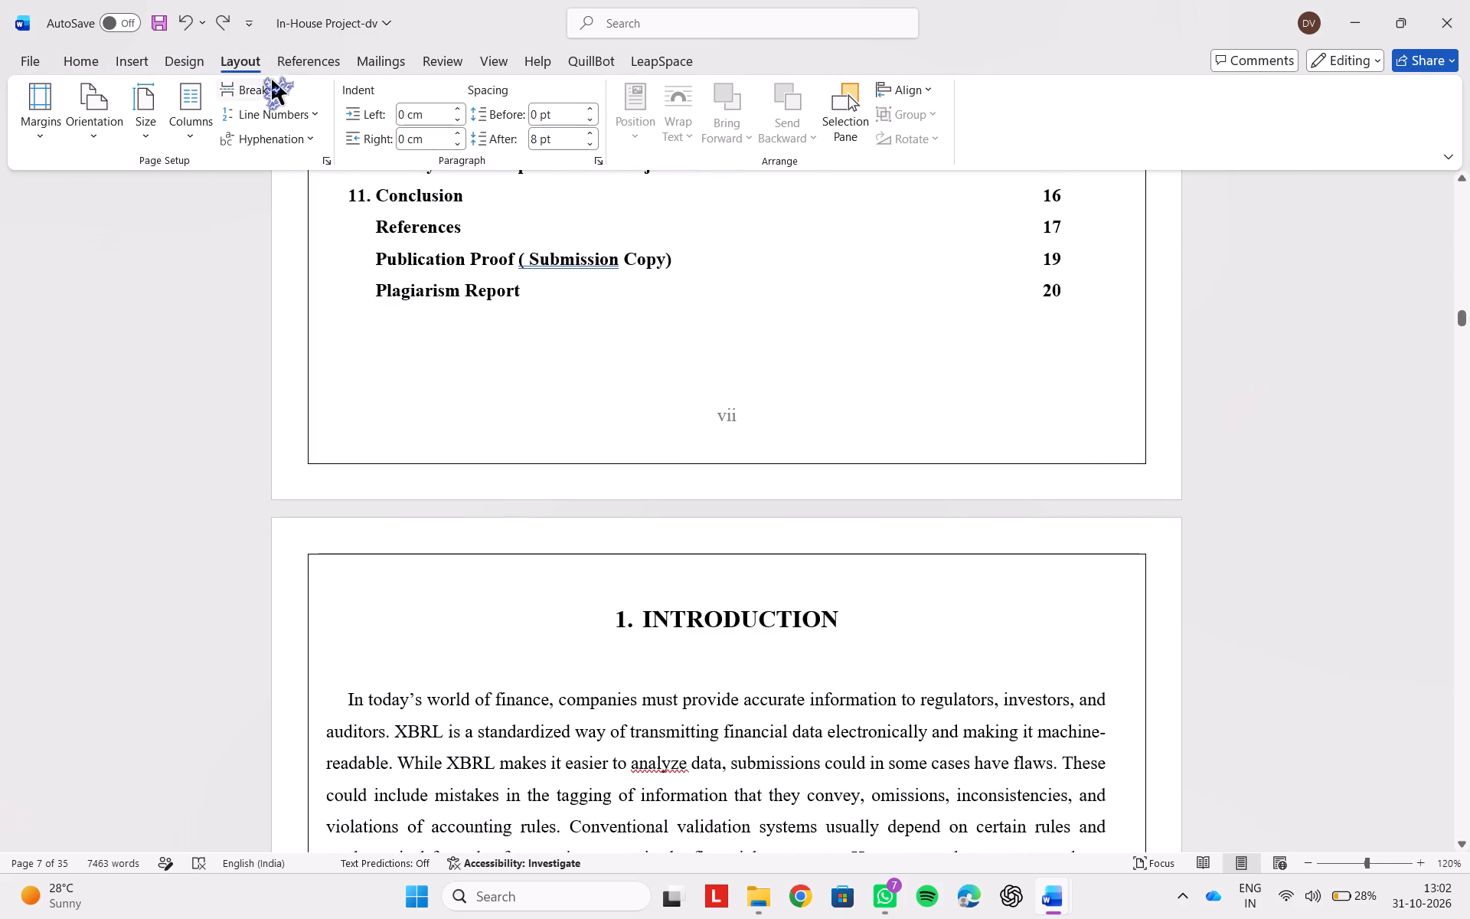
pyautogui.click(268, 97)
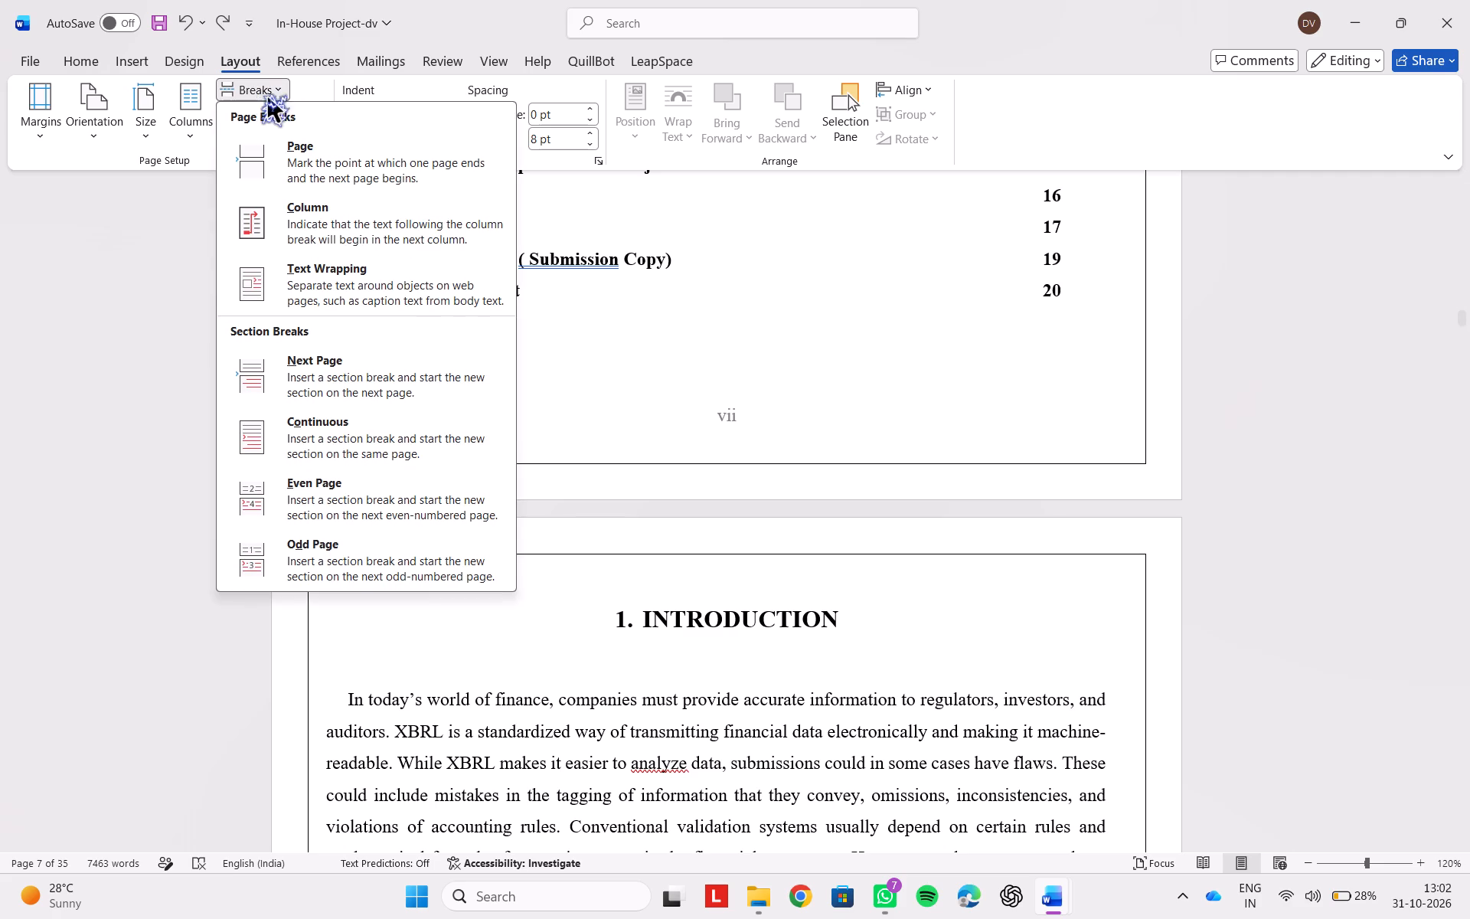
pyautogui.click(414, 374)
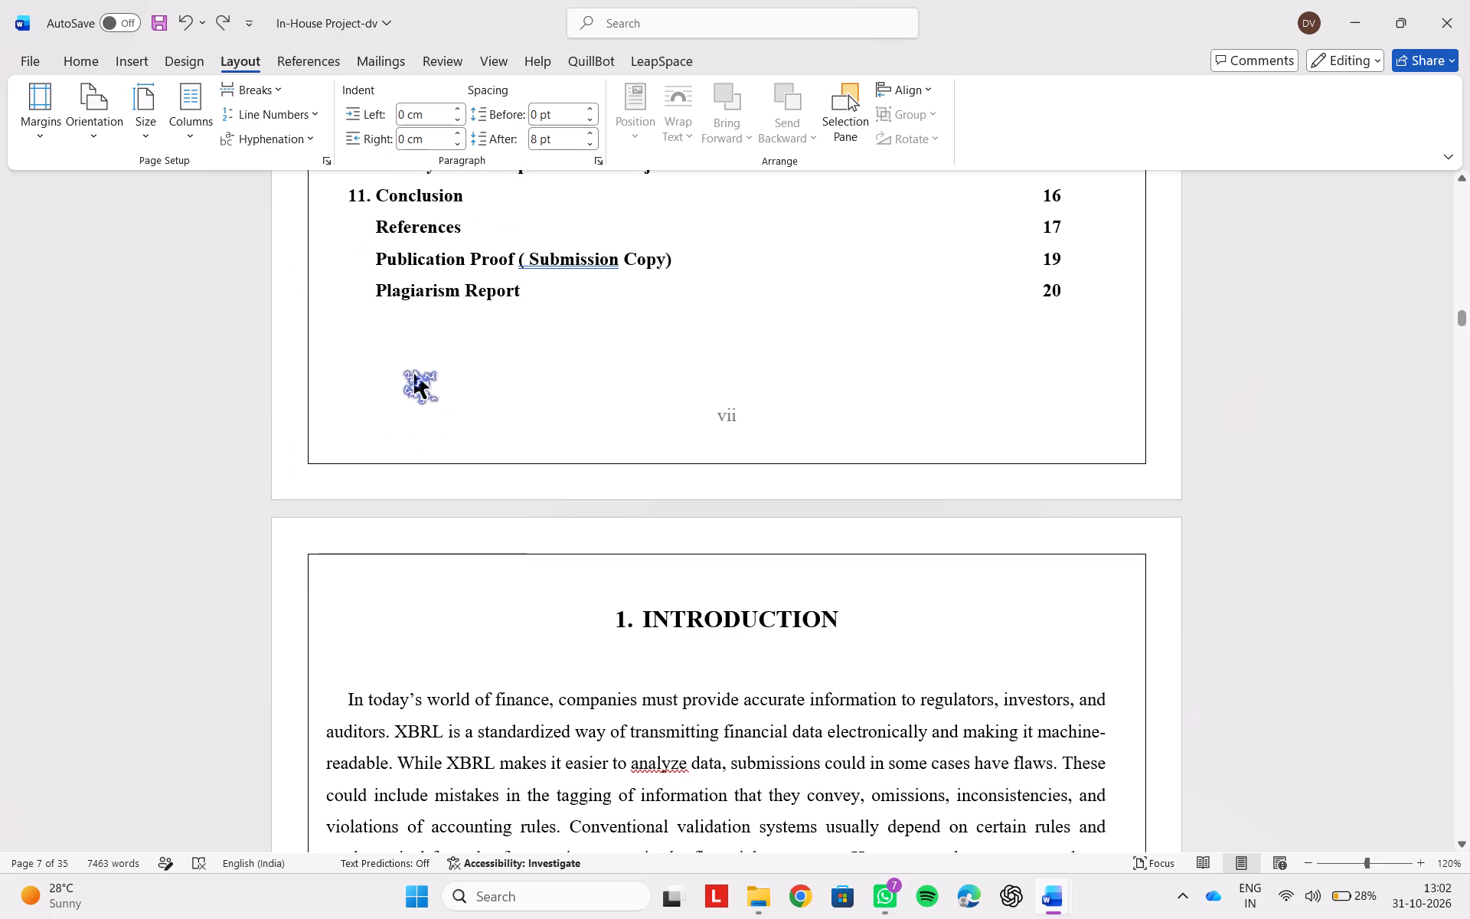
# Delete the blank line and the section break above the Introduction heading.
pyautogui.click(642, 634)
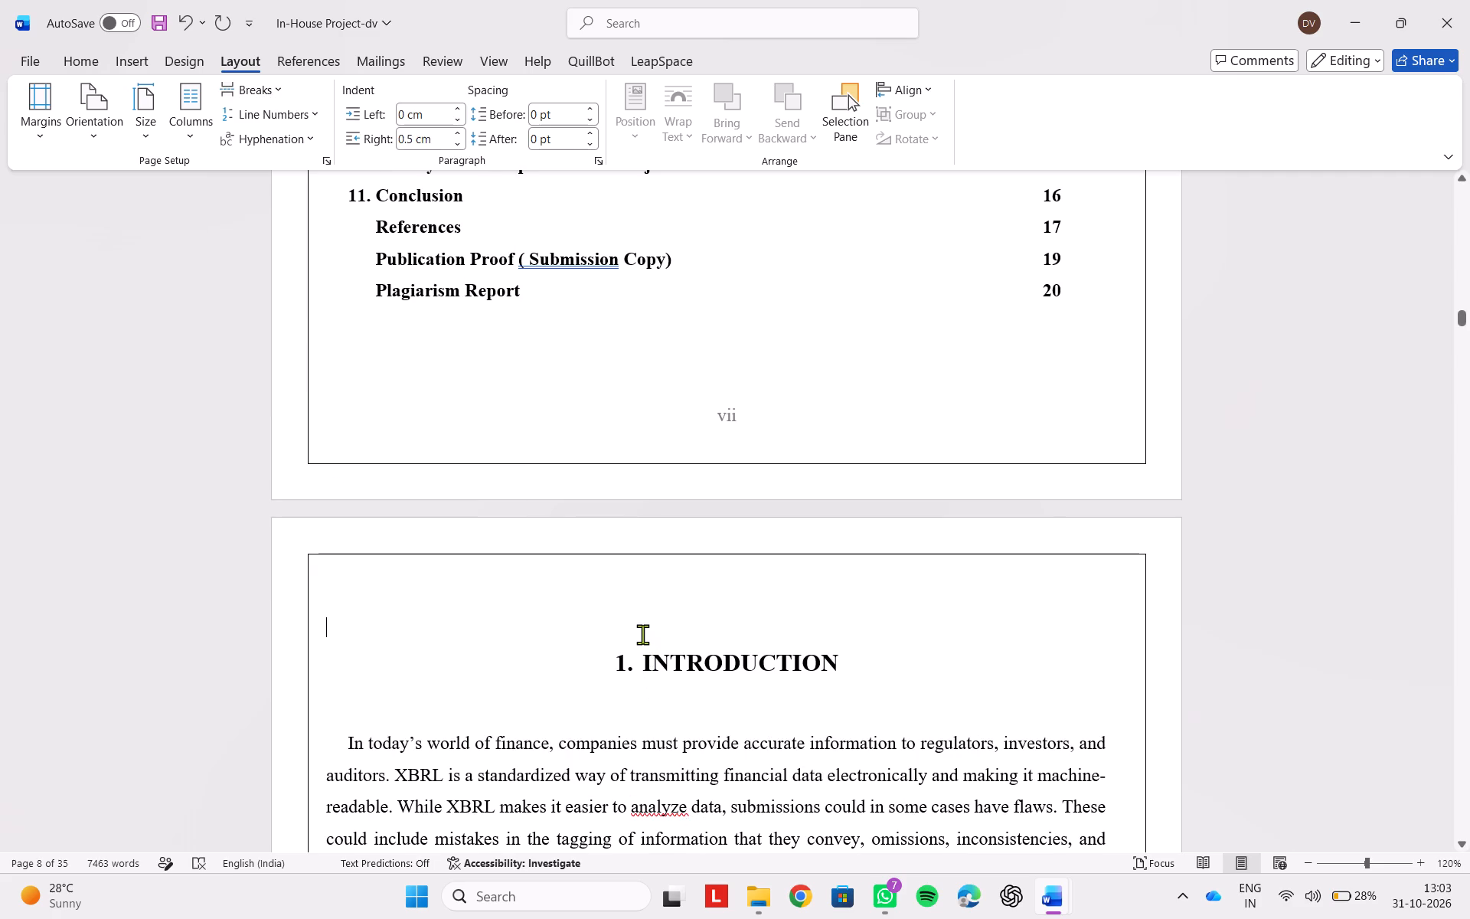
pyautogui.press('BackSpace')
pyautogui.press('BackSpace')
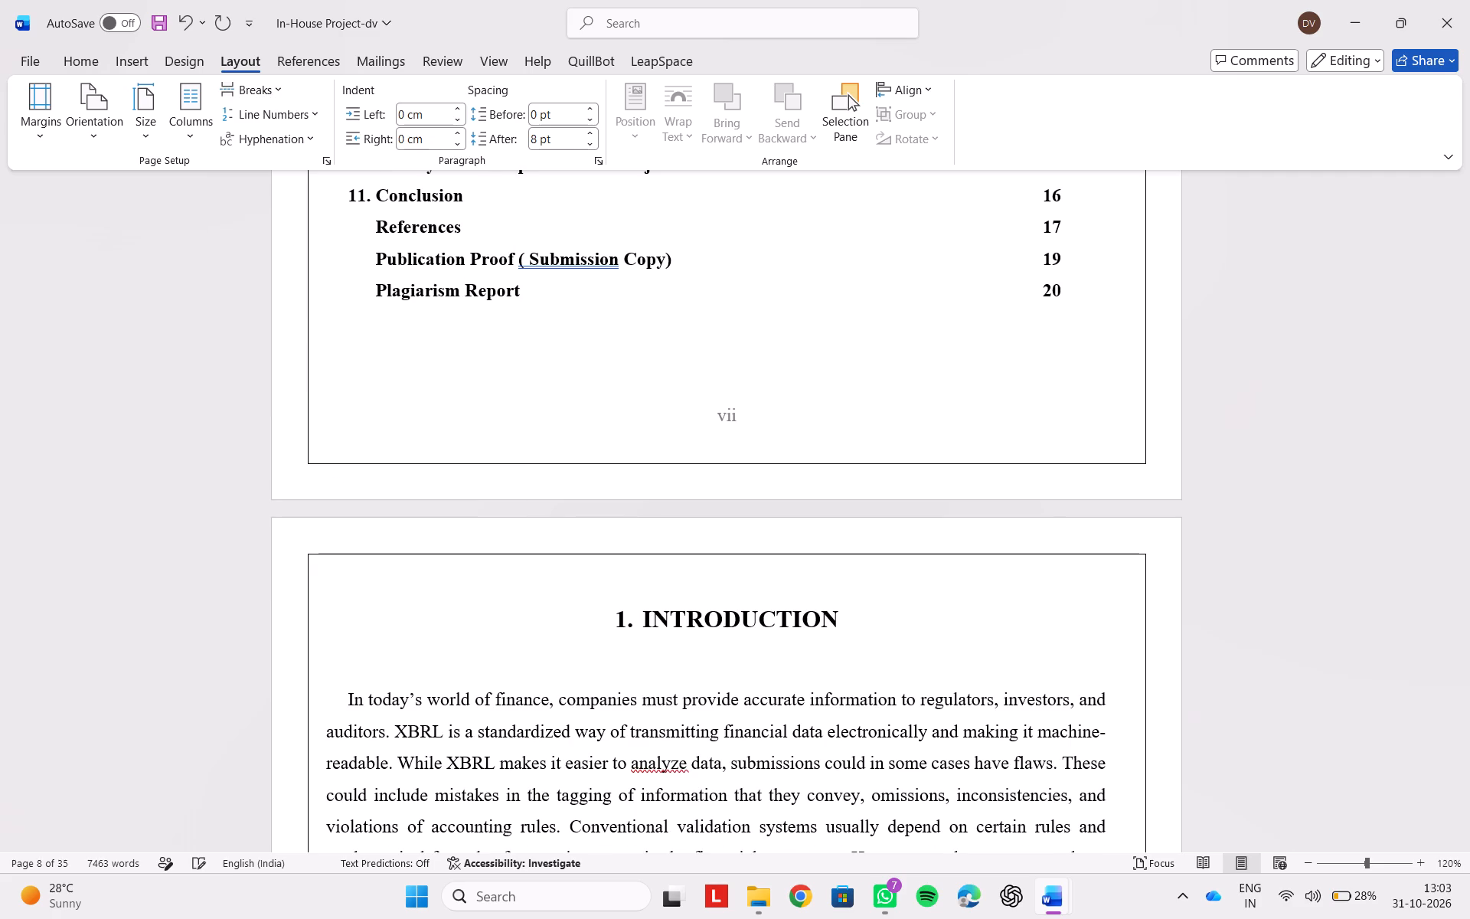
# Open the footer at the bottom of the Introduction page for editing, with its page number selected.
pyautogui.scroll(-1, 683, 918)
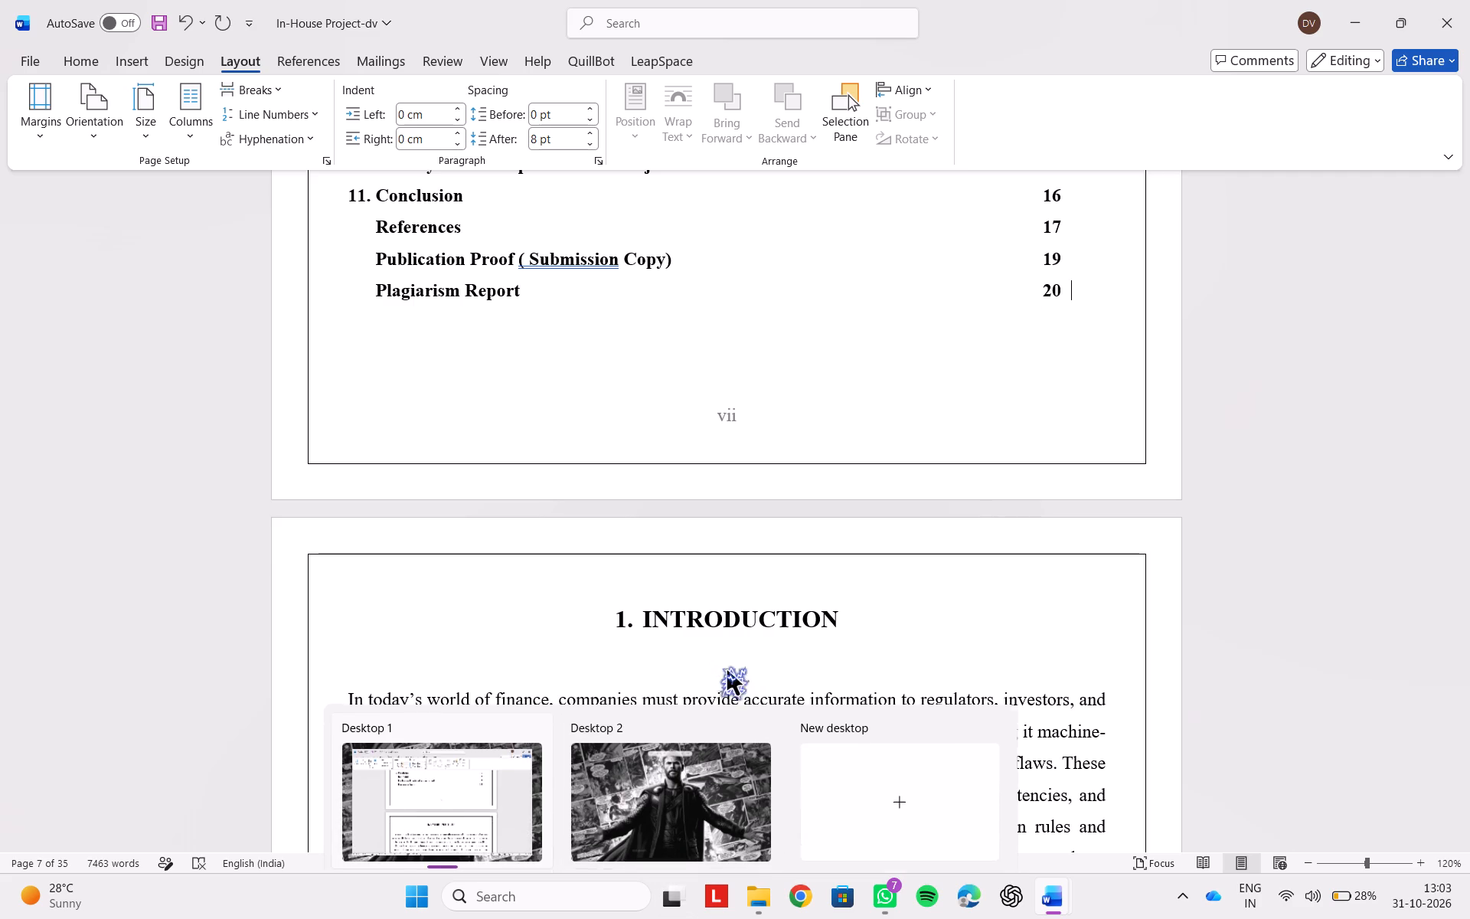
pyautogui.scroll(-3, 727, 670)
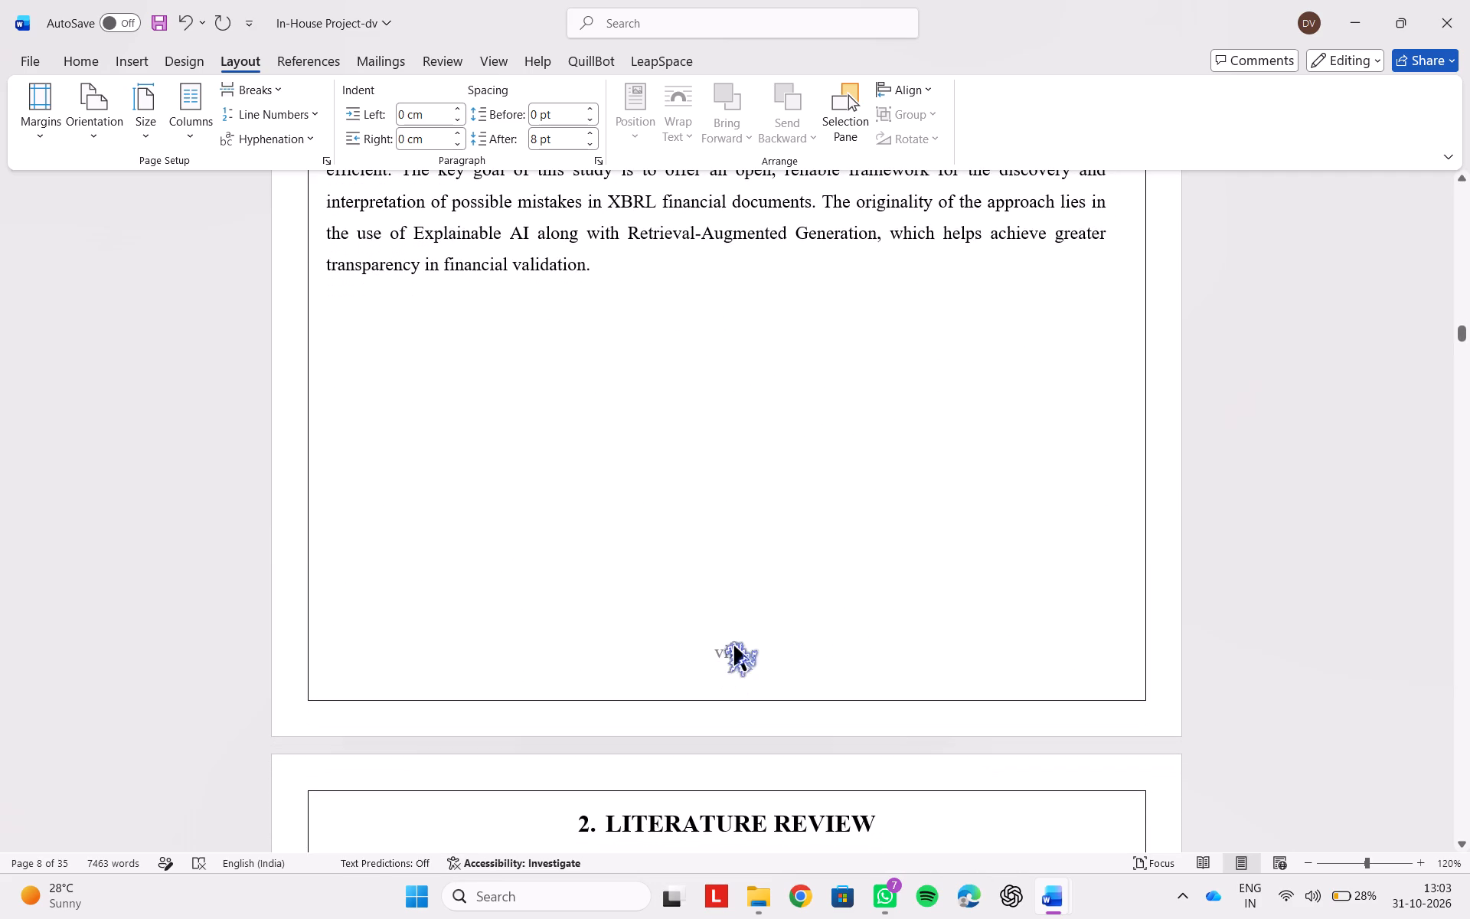
pyautogui.doubleClick(734, 646)
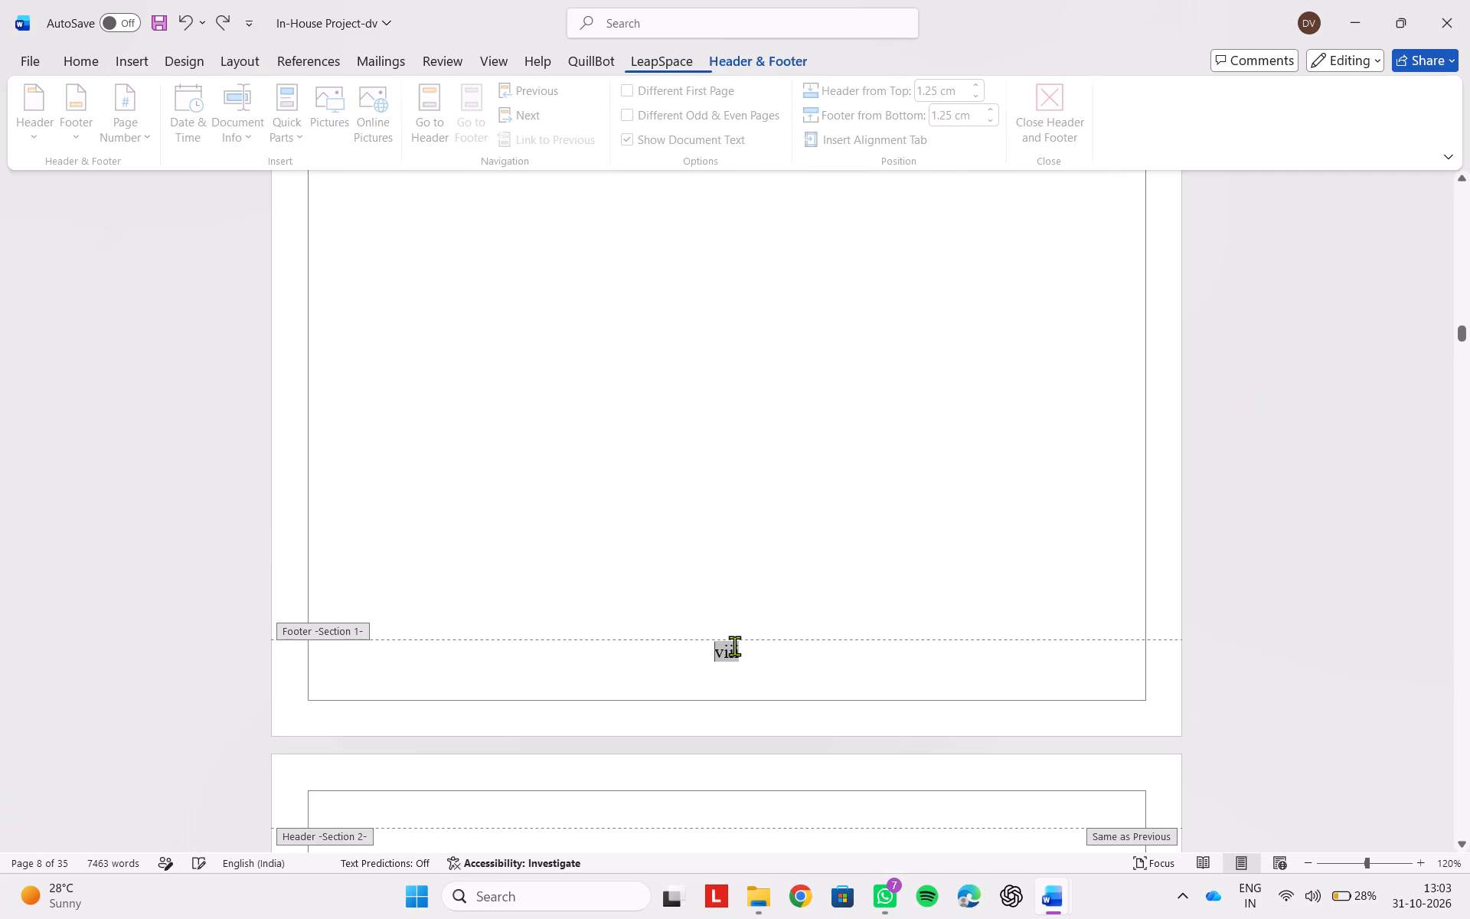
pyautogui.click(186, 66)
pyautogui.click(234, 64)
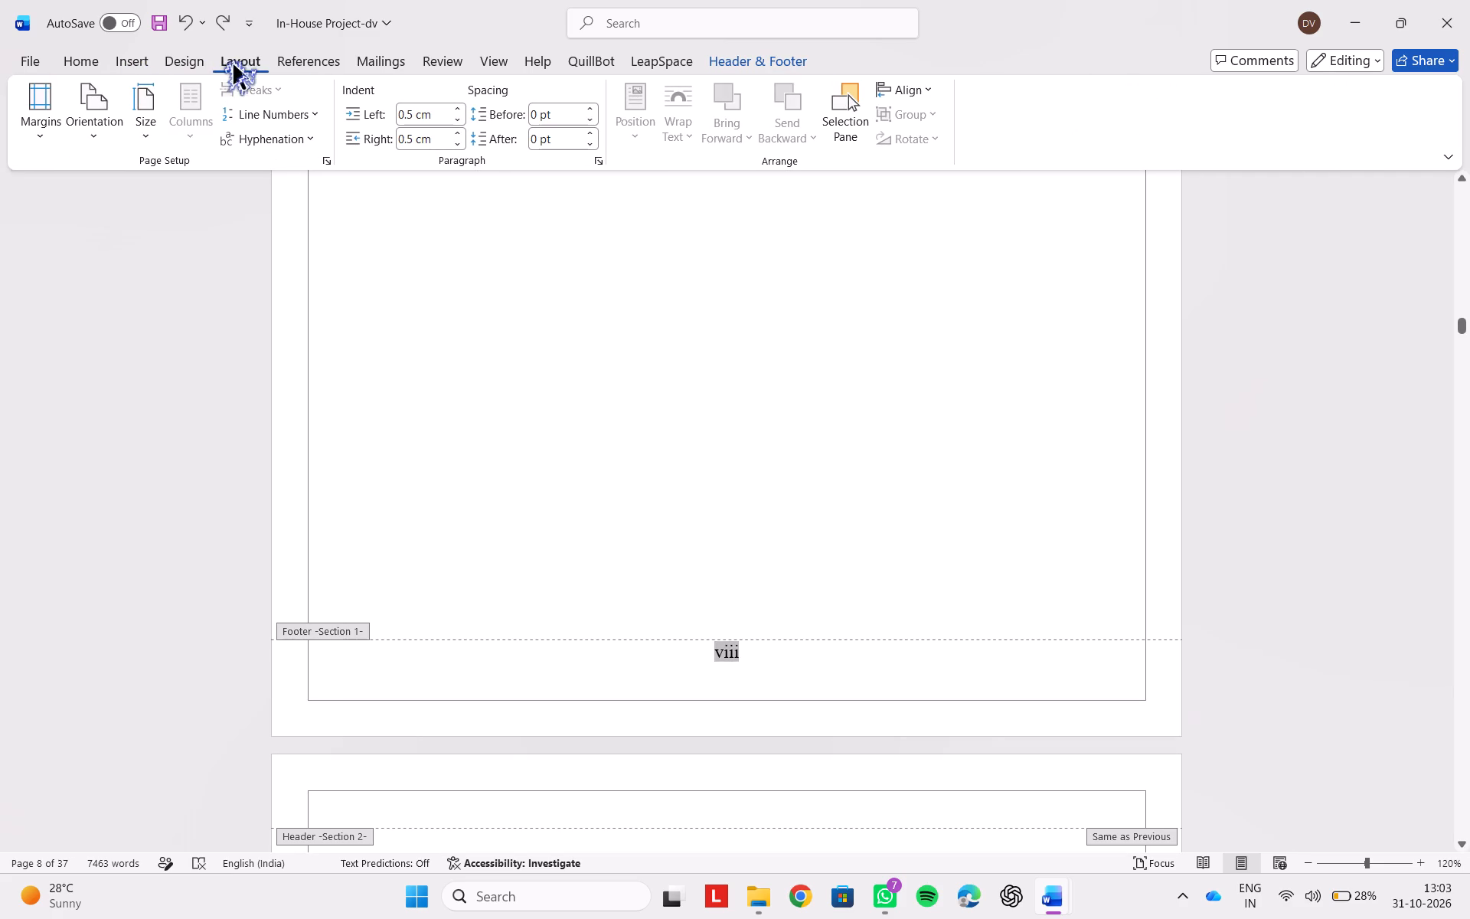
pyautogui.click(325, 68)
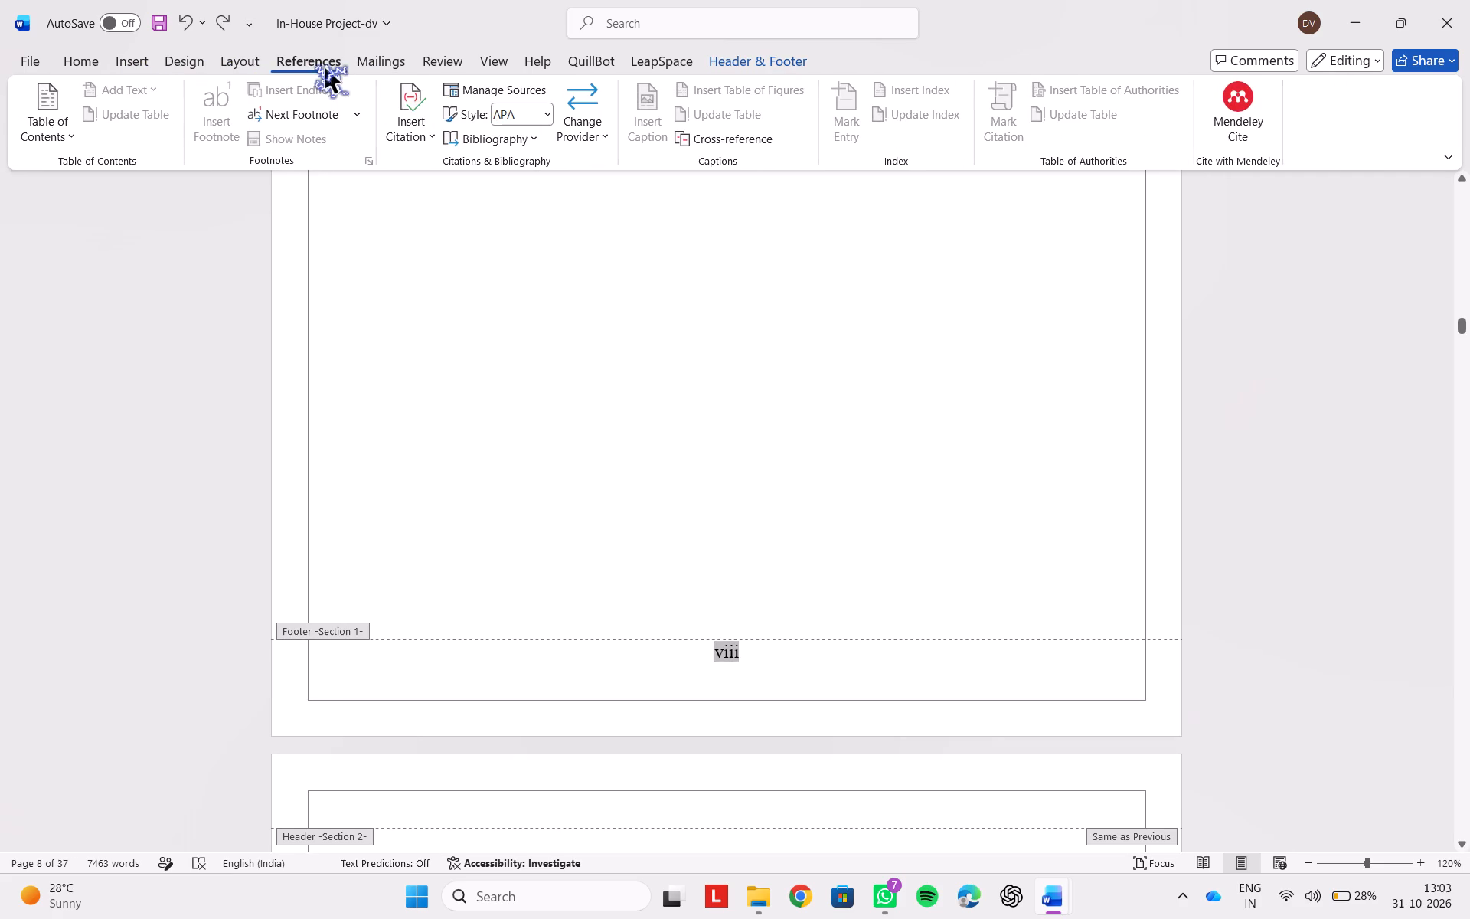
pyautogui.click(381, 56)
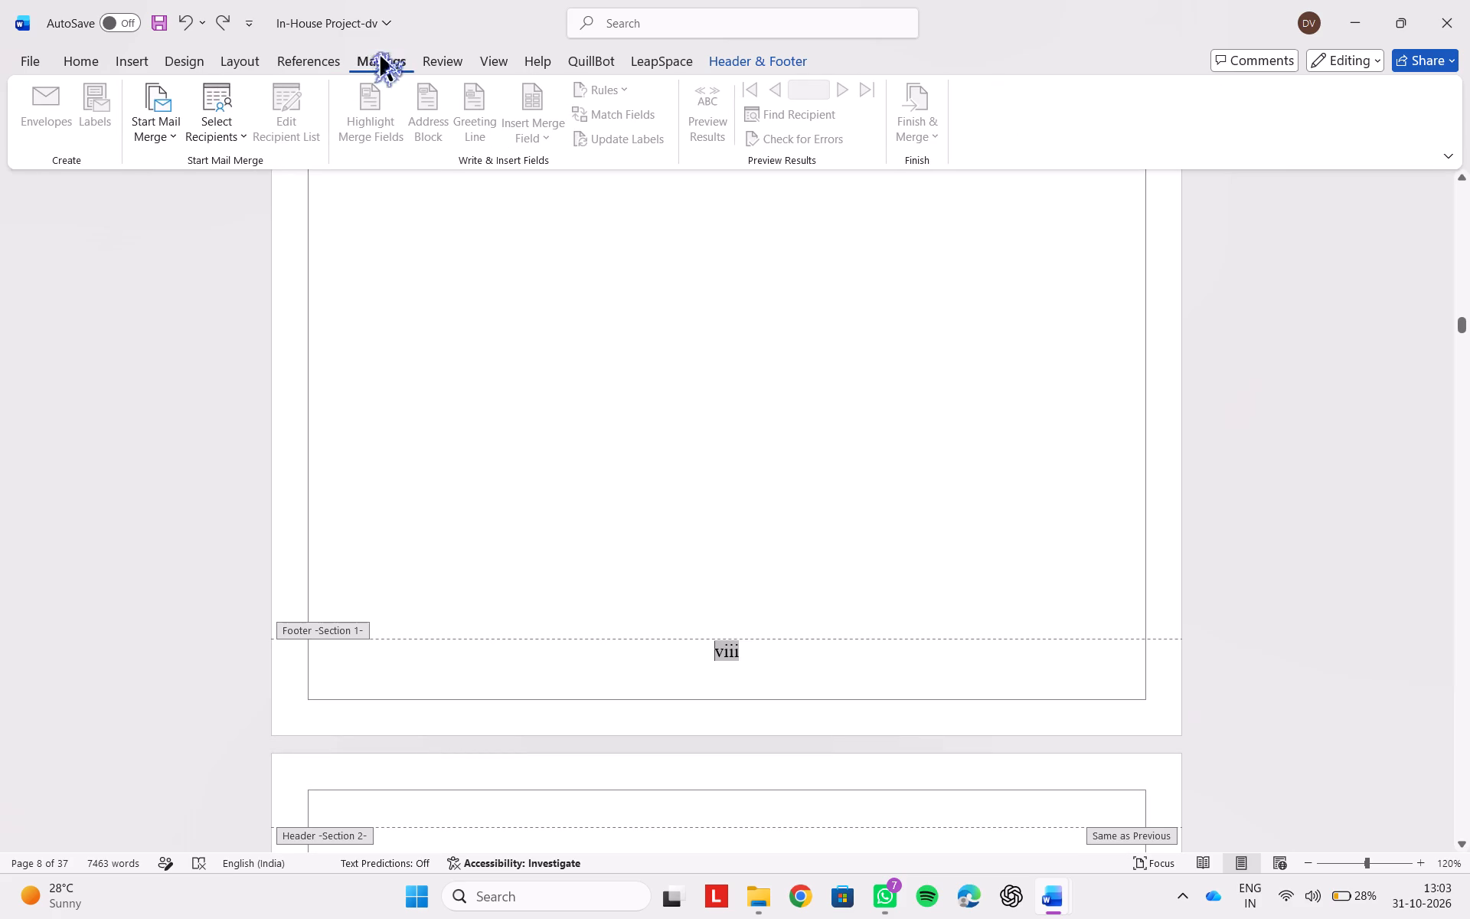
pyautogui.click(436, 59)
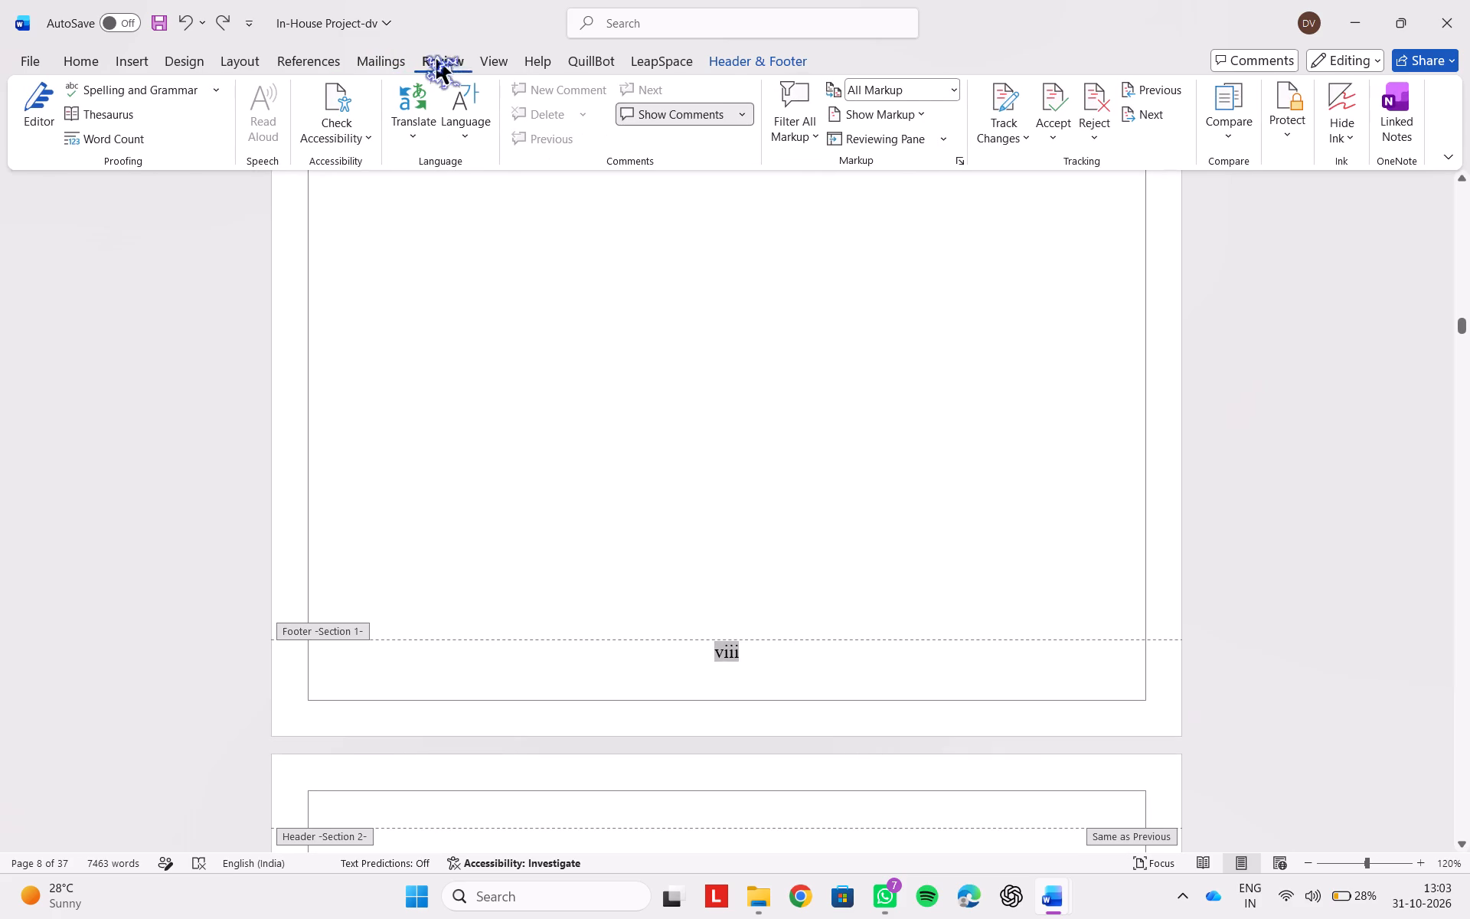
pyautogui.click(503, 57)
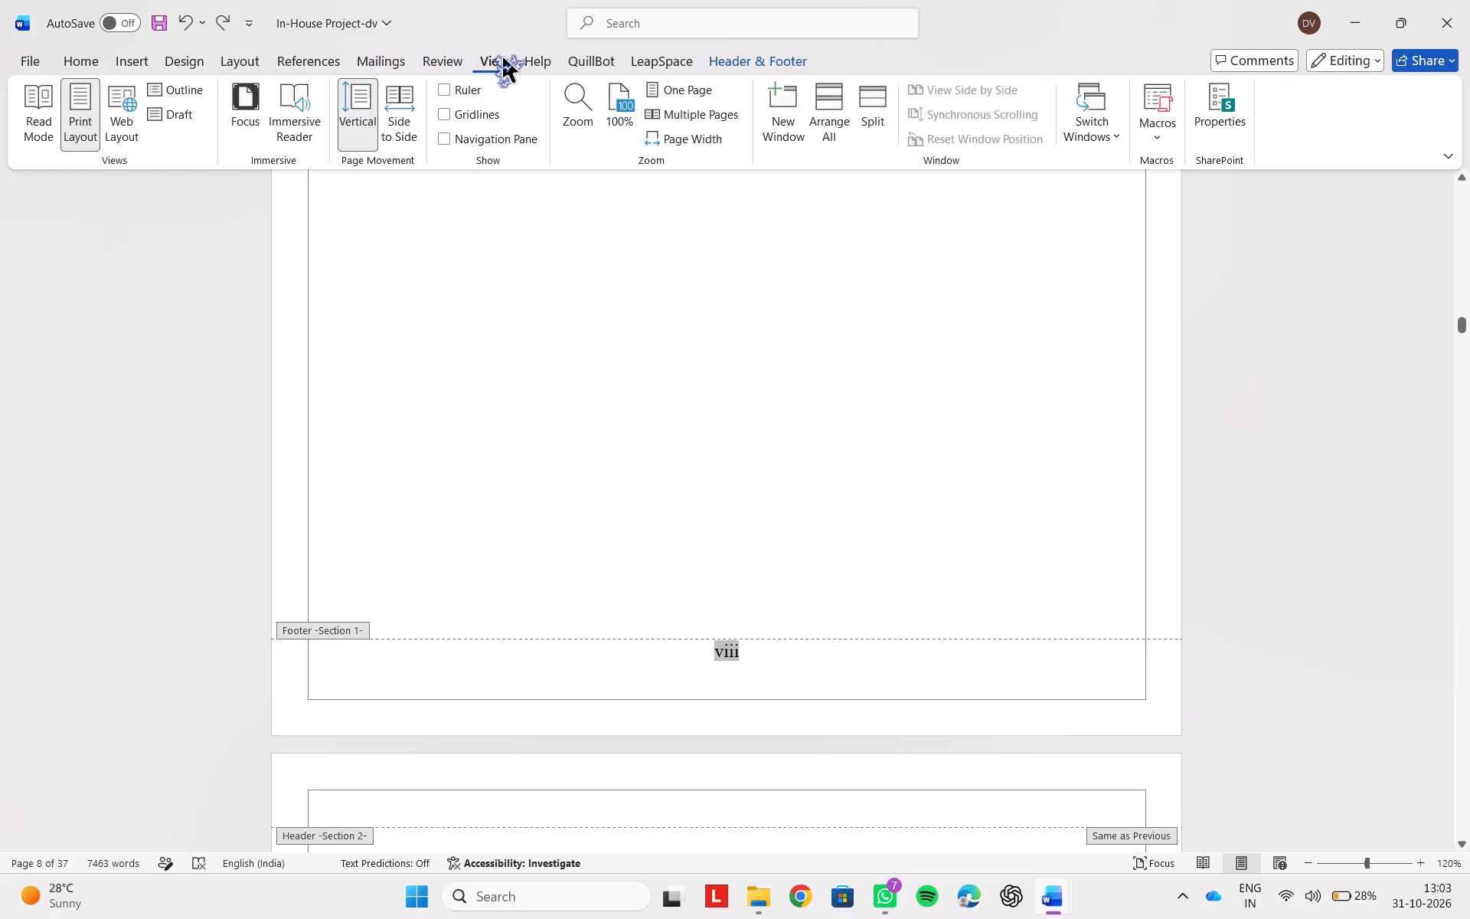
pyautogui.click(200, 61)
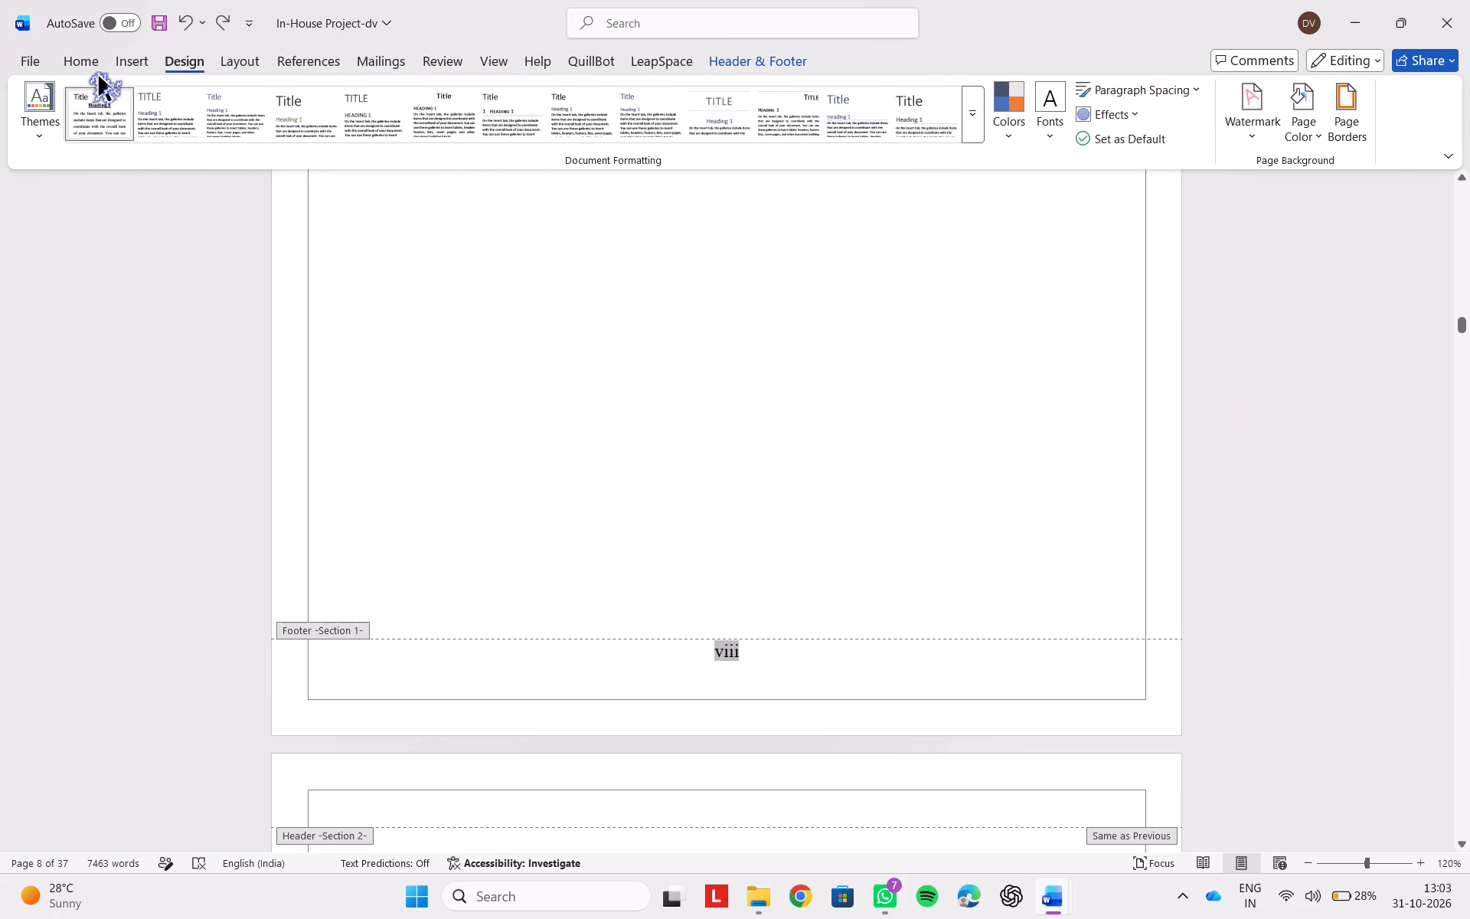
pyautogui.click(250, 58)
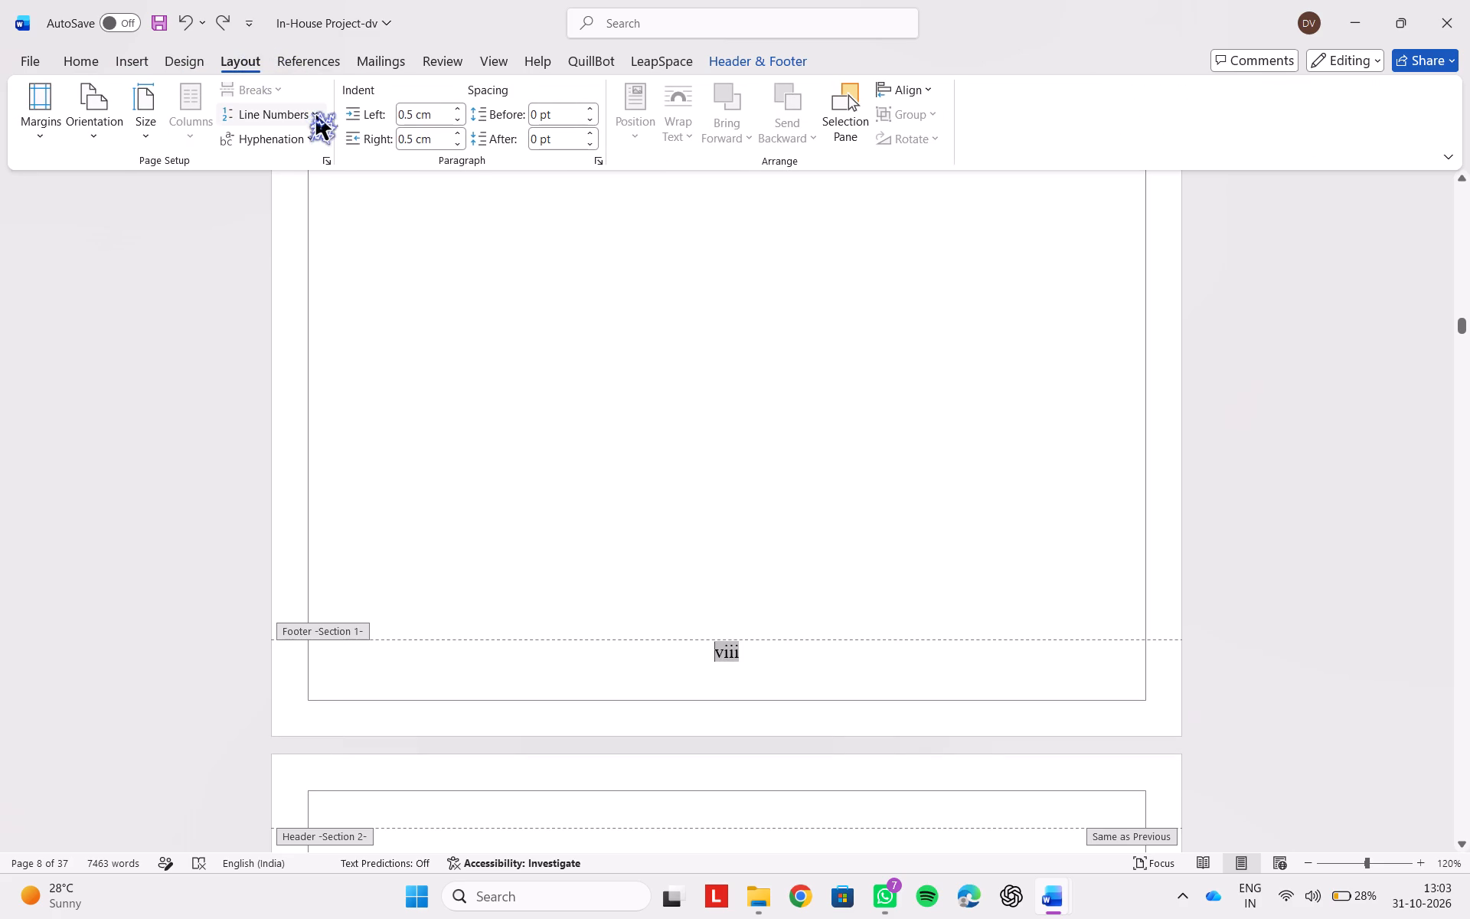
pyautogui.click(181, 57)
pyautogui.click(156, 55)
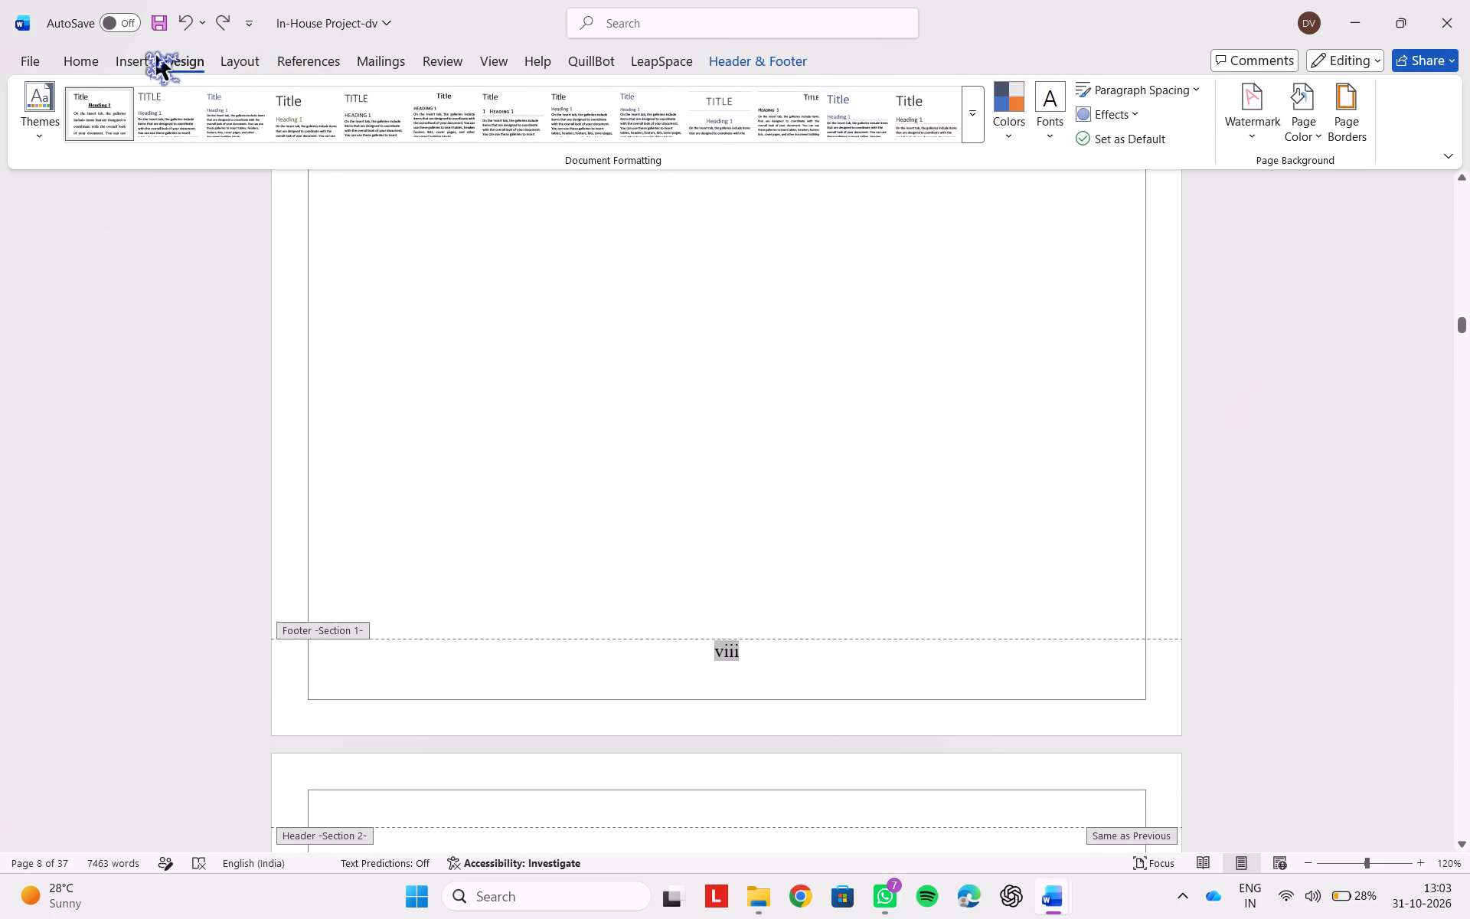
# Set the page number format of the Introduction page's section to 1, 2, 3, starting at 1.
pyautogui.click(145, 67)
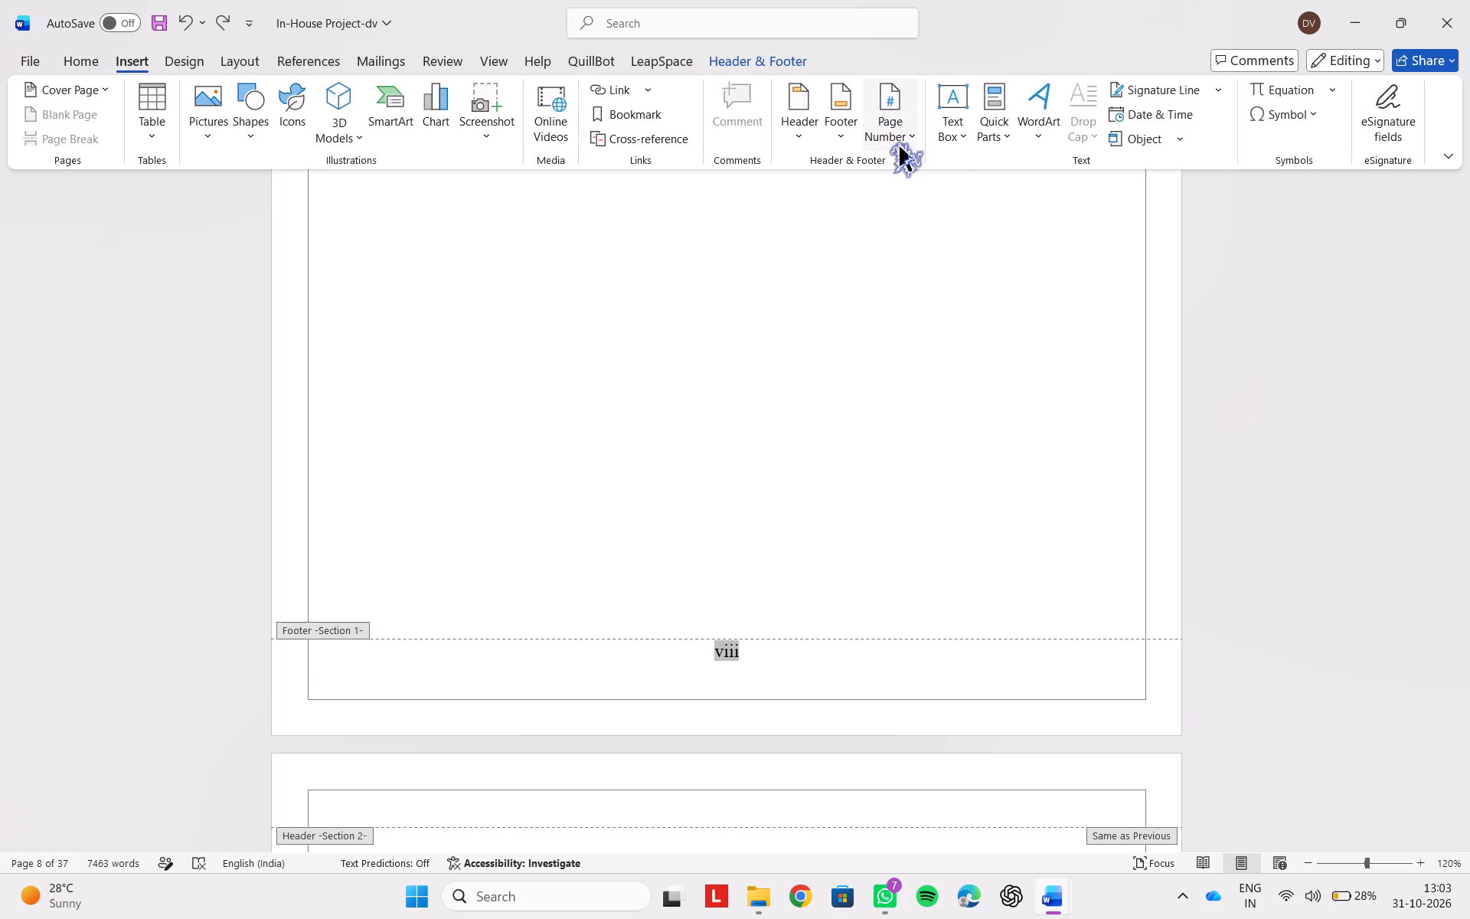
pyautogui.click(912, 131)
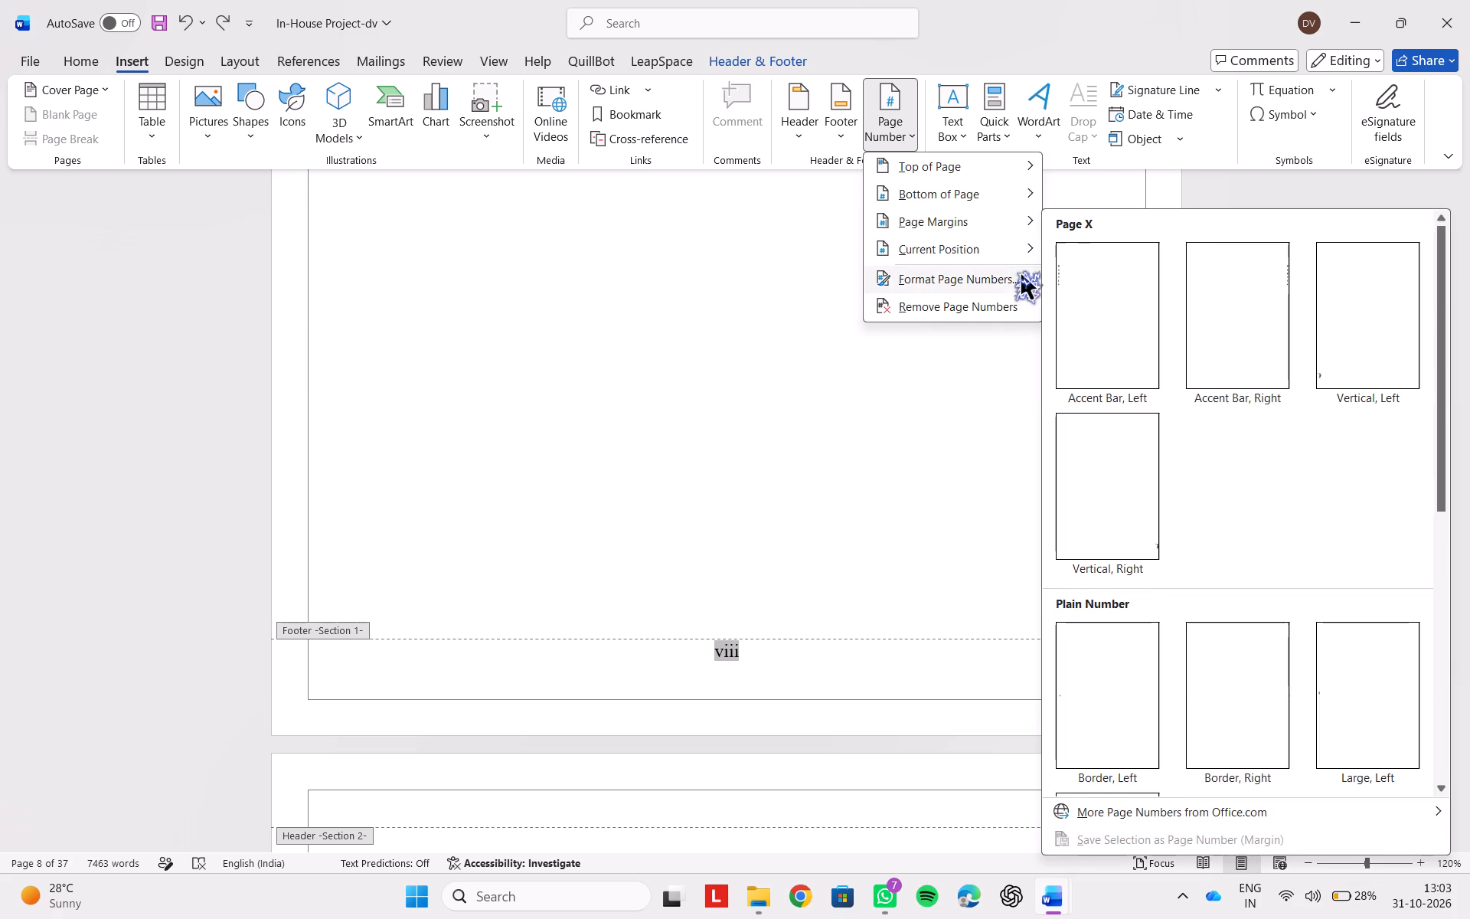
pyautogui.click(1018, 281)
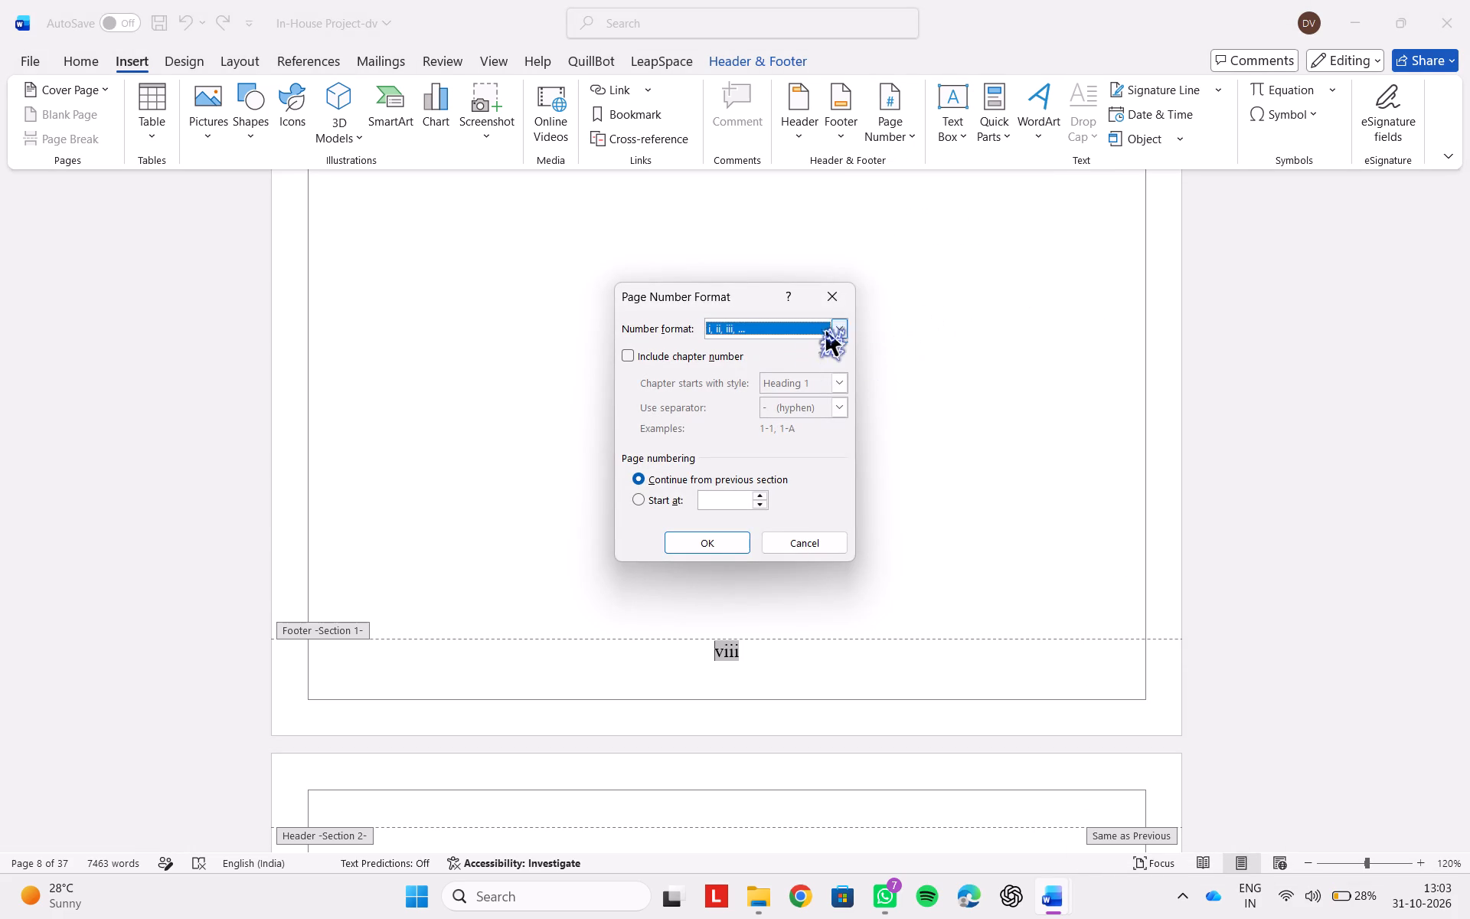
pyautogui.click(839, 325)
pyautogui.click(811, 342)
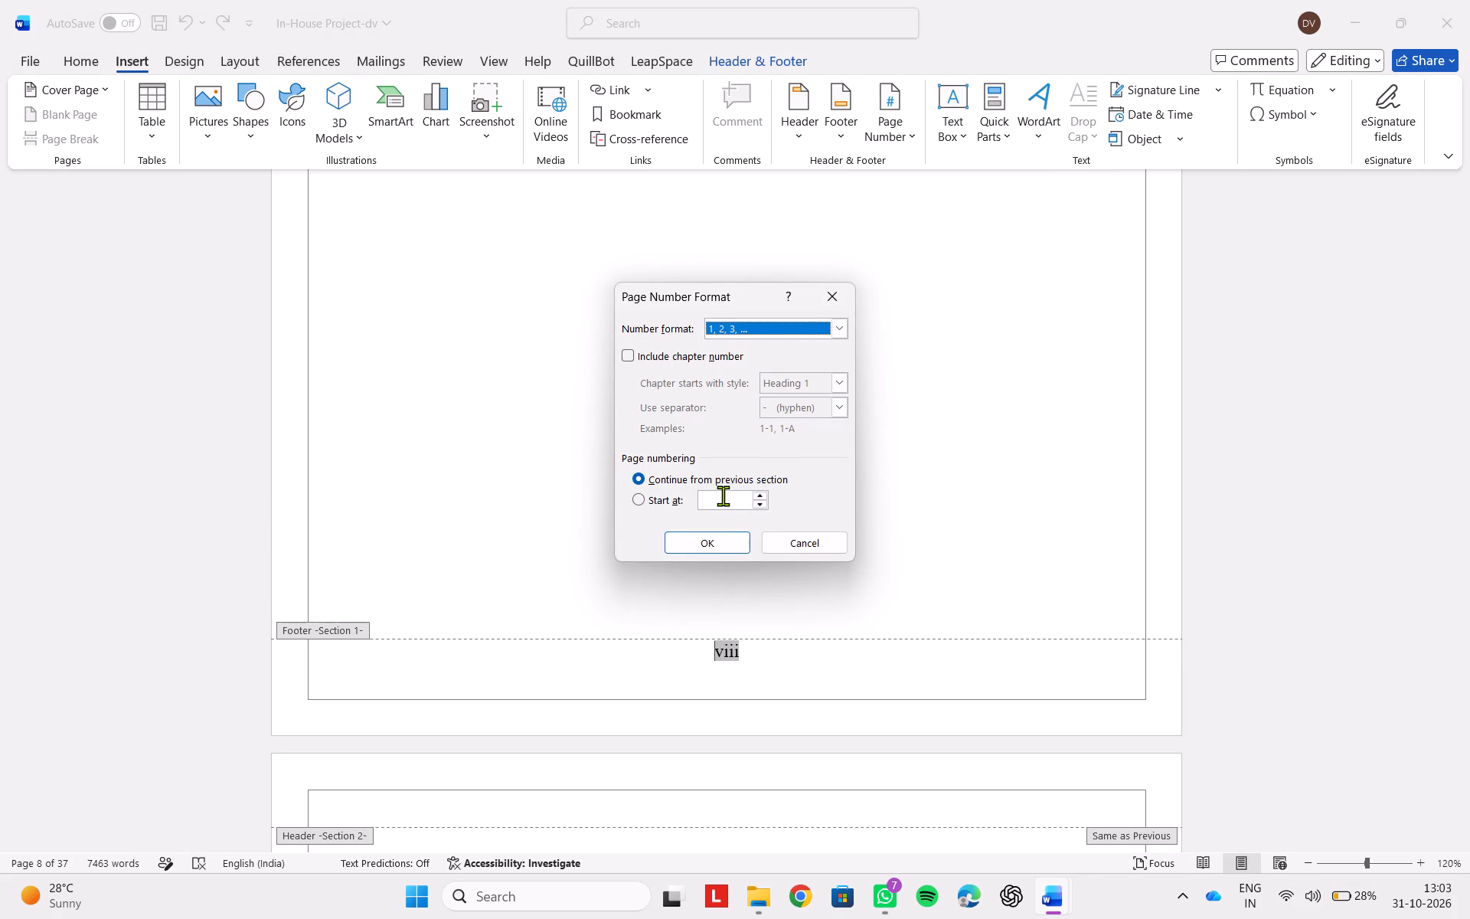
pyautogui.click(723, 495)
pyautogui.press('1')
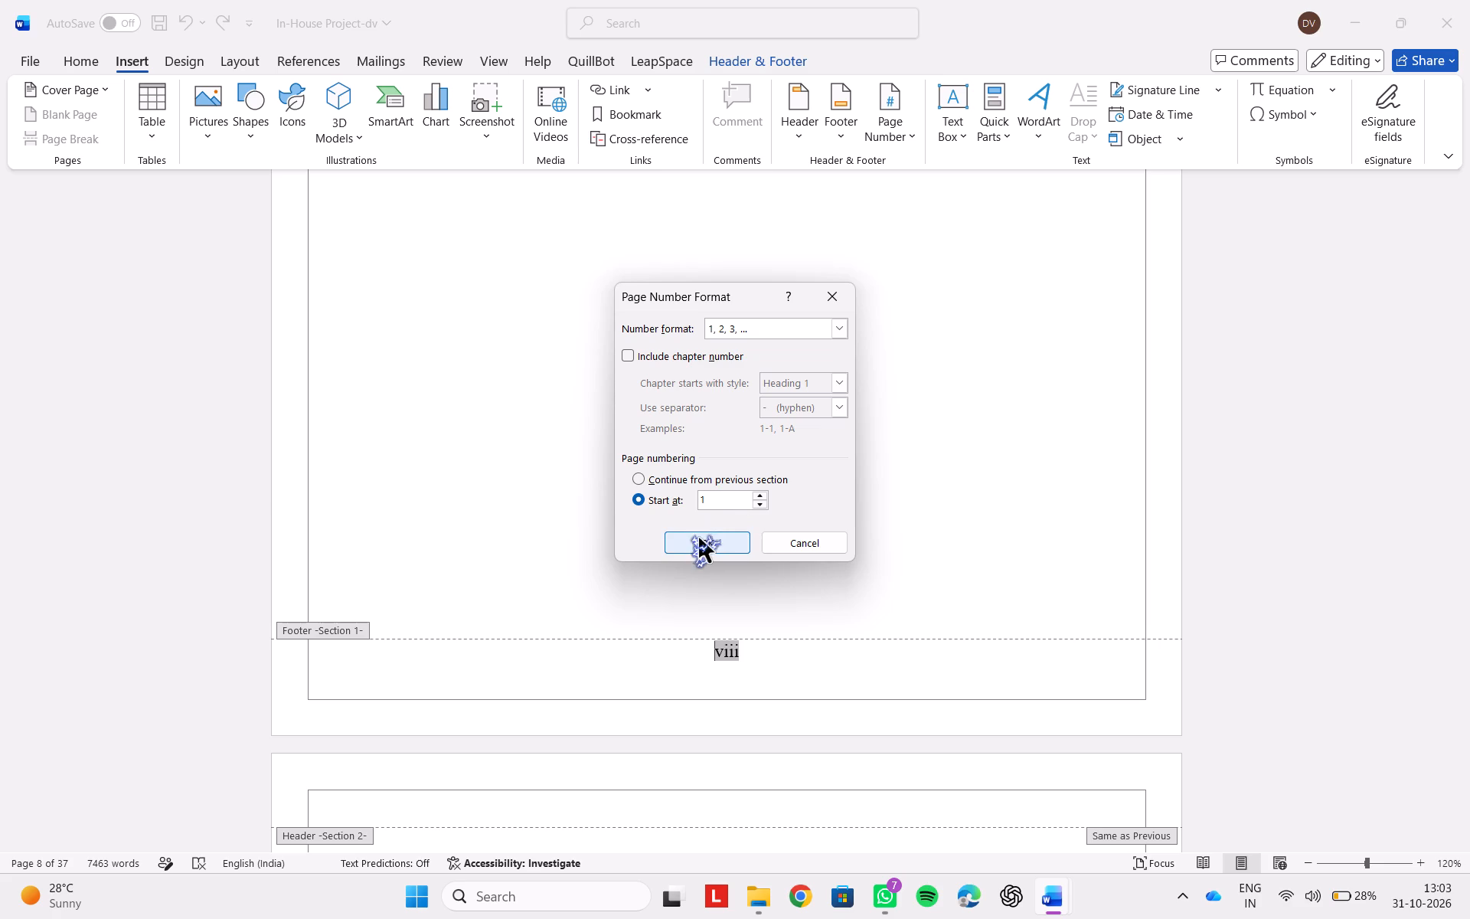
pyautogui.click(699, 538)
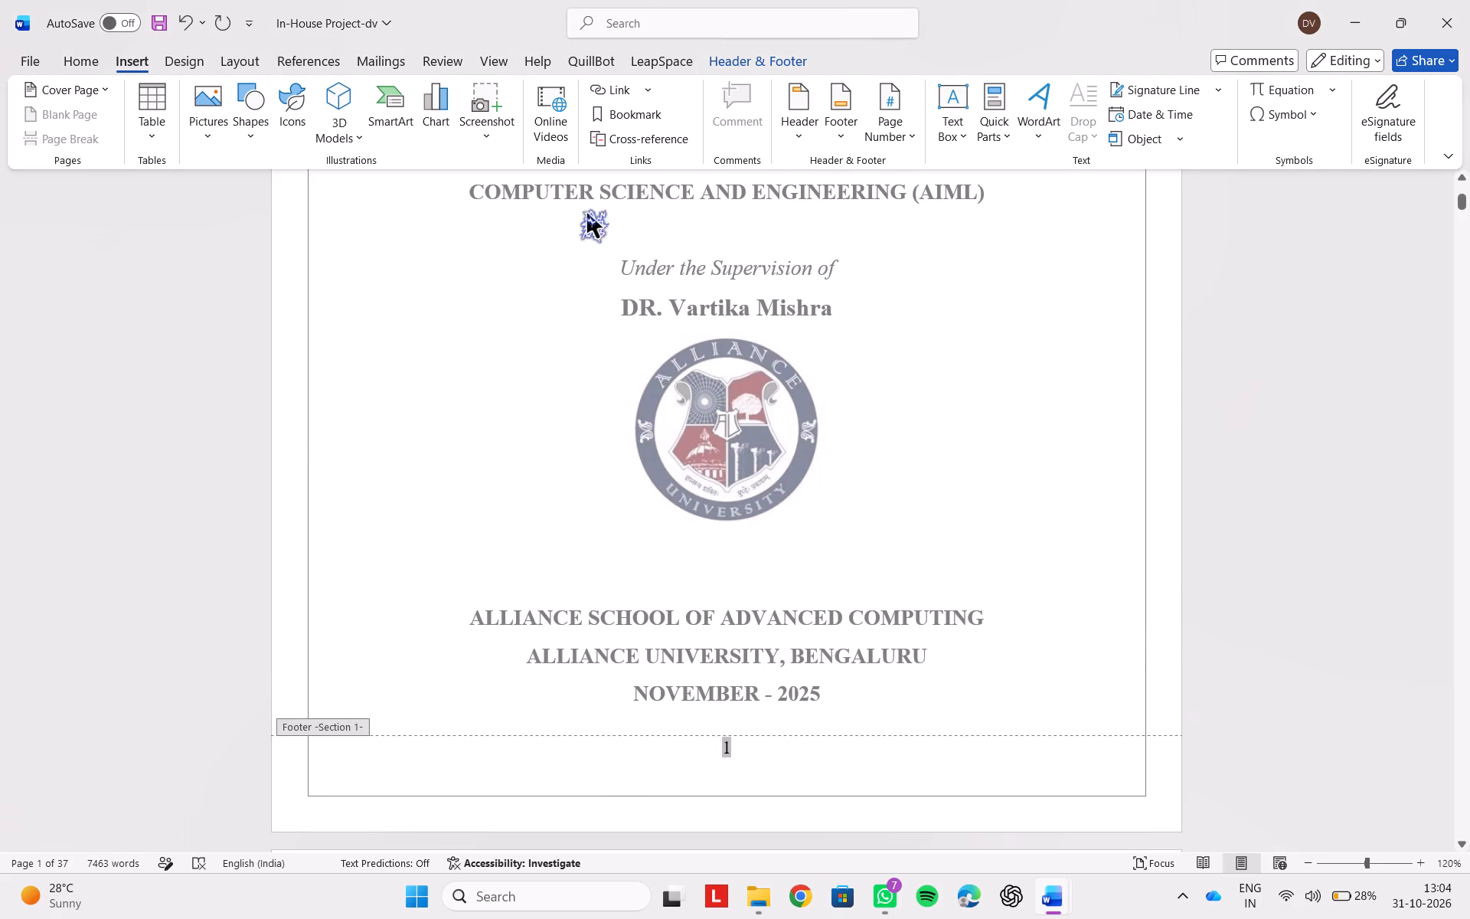
# Set the first section's page number format to i, ii, iii, continuing from the previous section.
pyautogui.click(889, 122)
pyautogui.click(1006, 281)
pyautogui.click(835, 323)
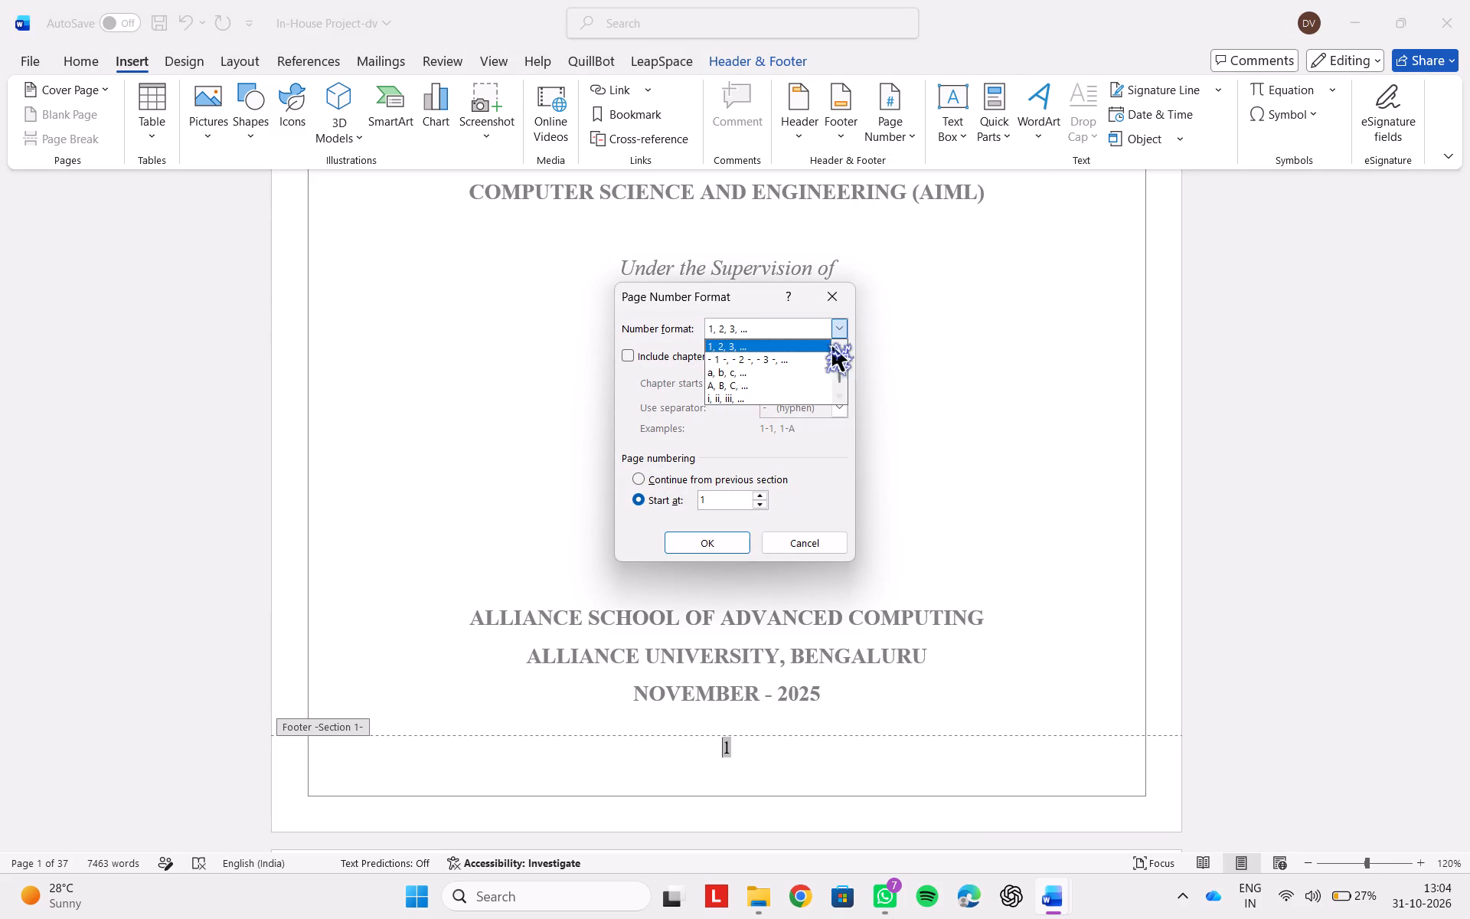
pyautogui.click(812, 396)
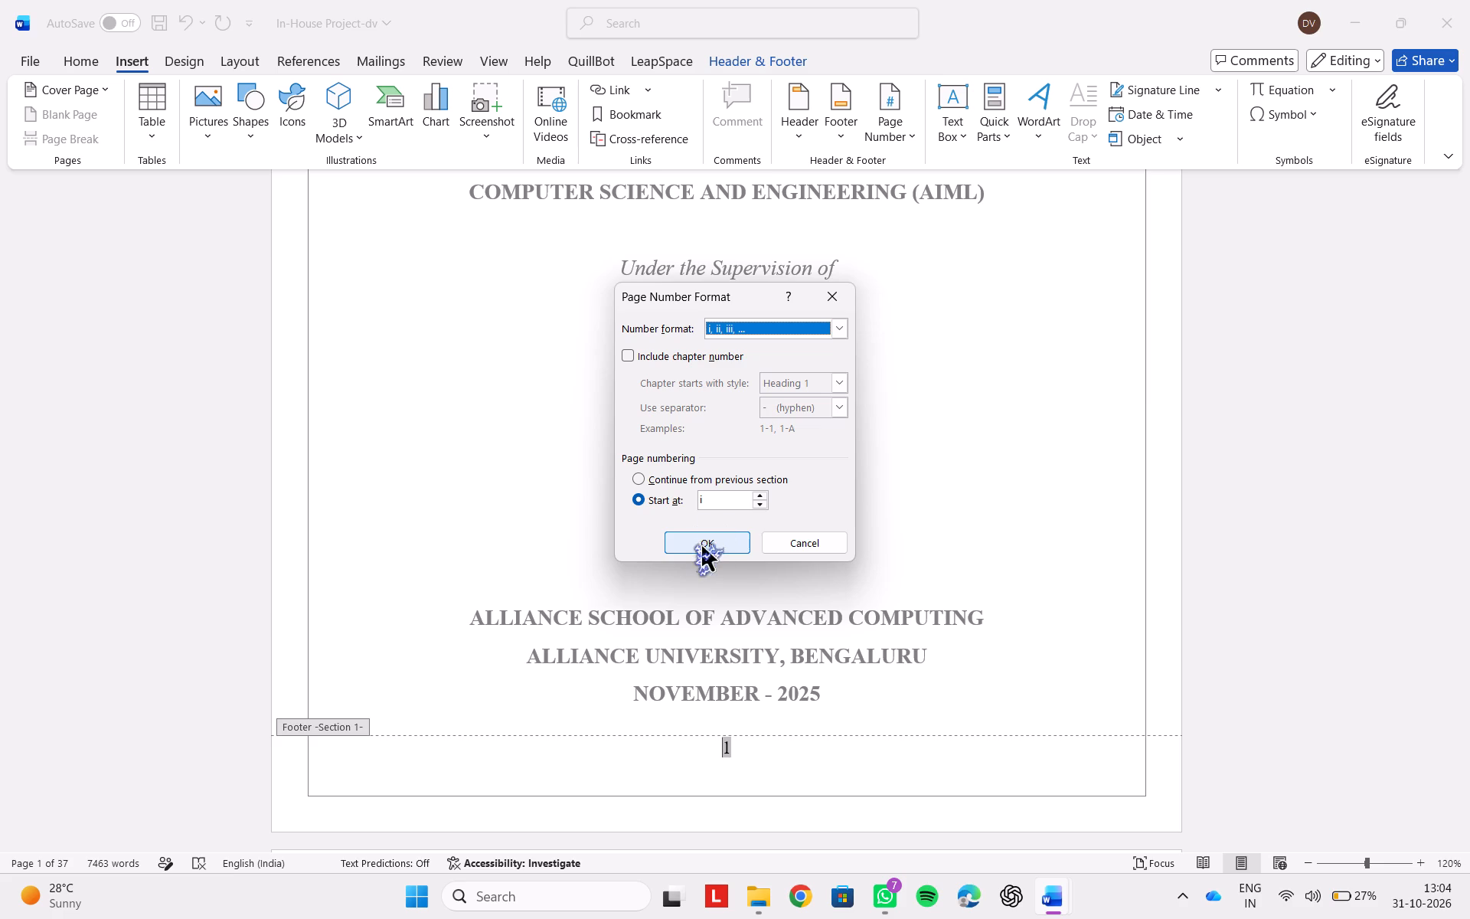
pyautogui.click(639, 475)
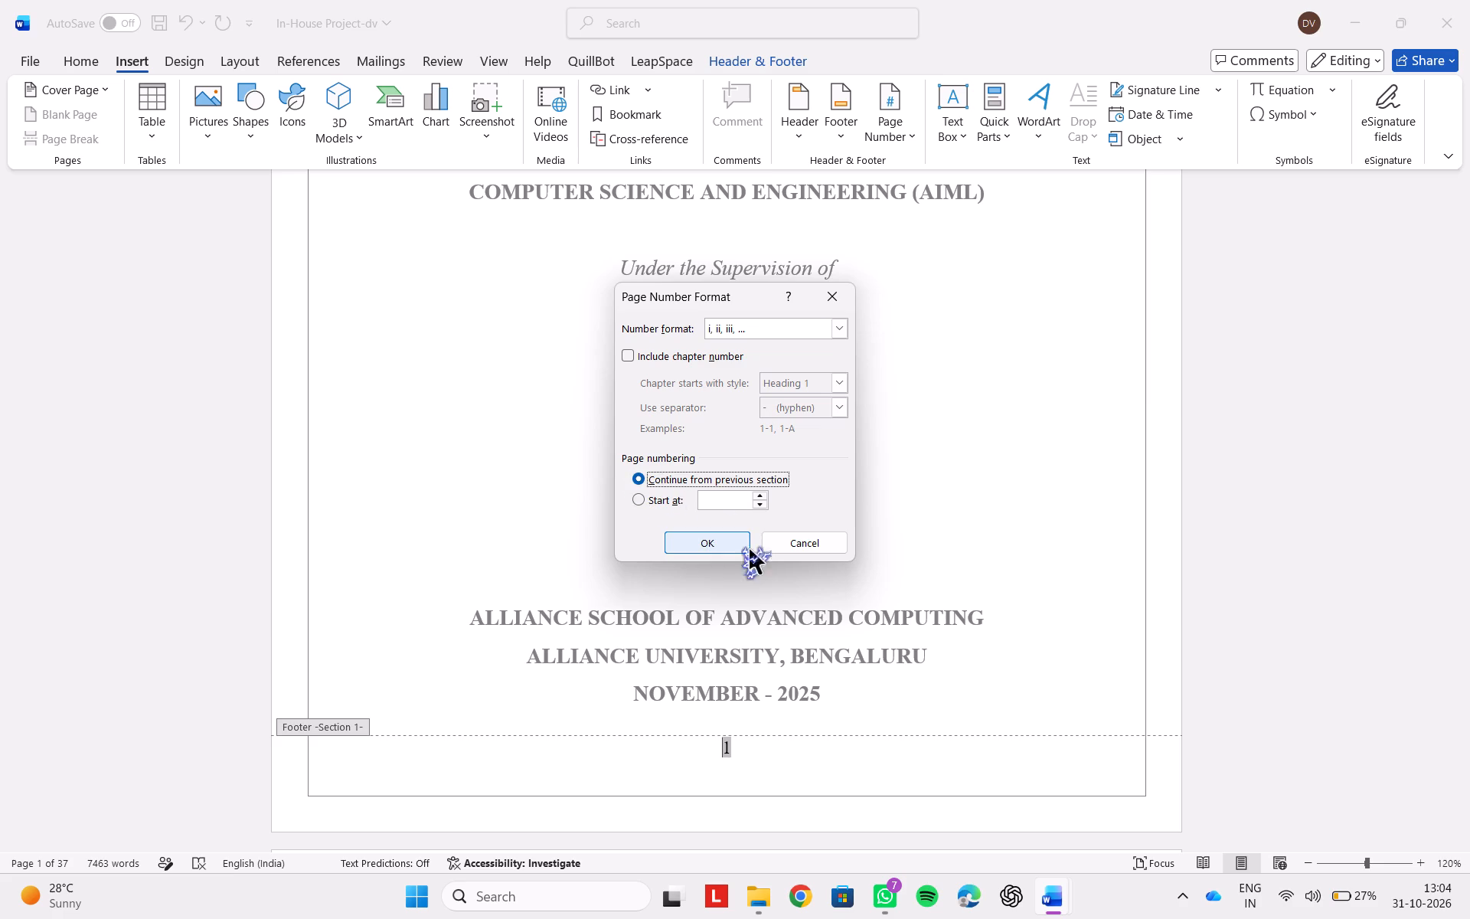
pyautogui.click(722, 538)
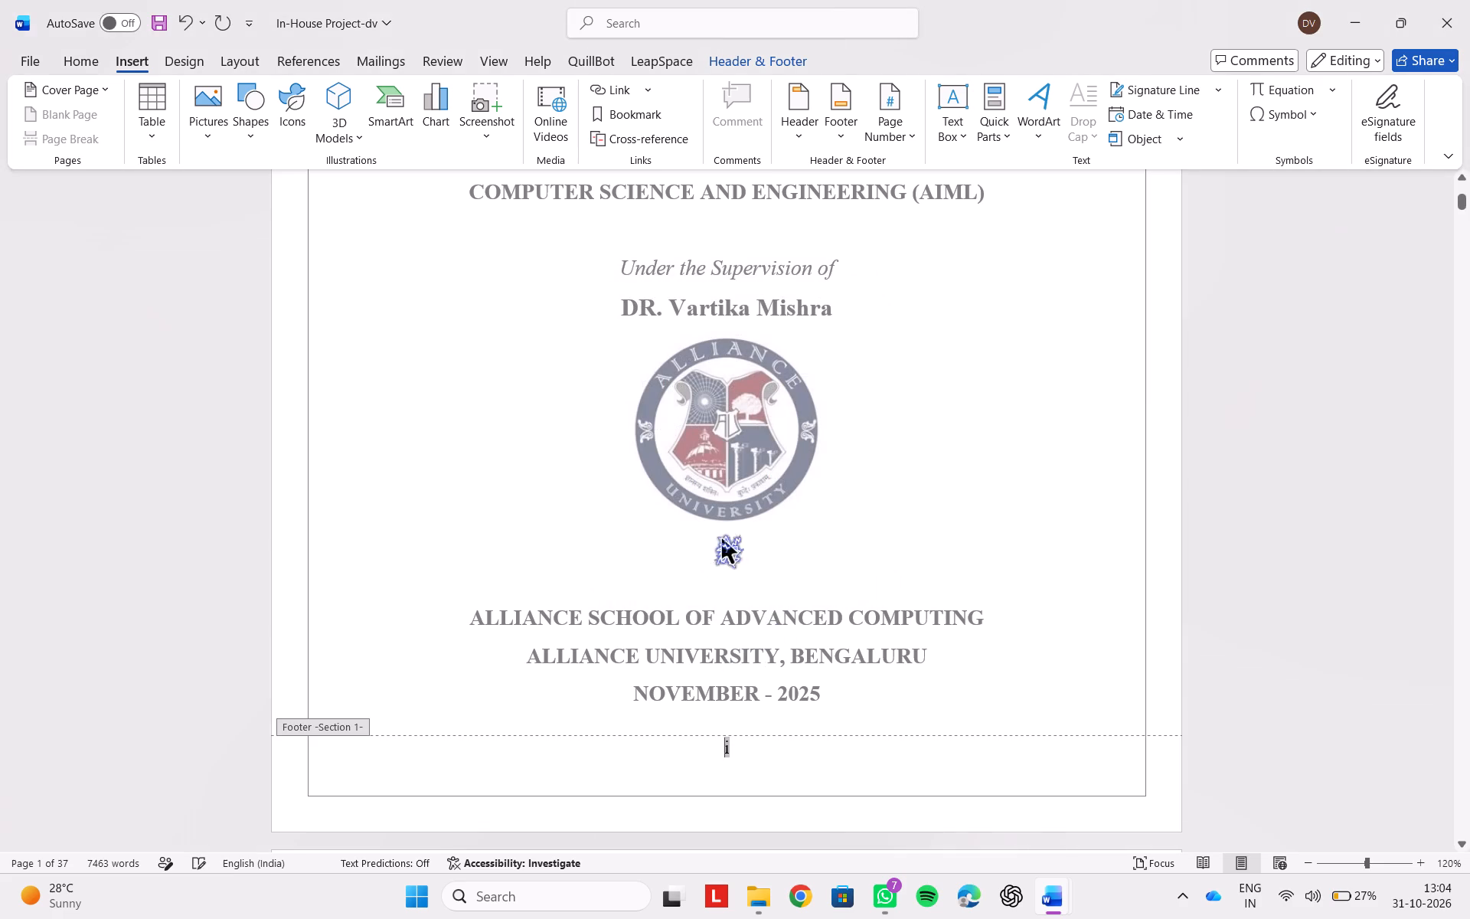
# Check the footer page numbers from the title page through the end of the contents, and close footer editing.
pyautogui.scroll(-3, 881, 777)
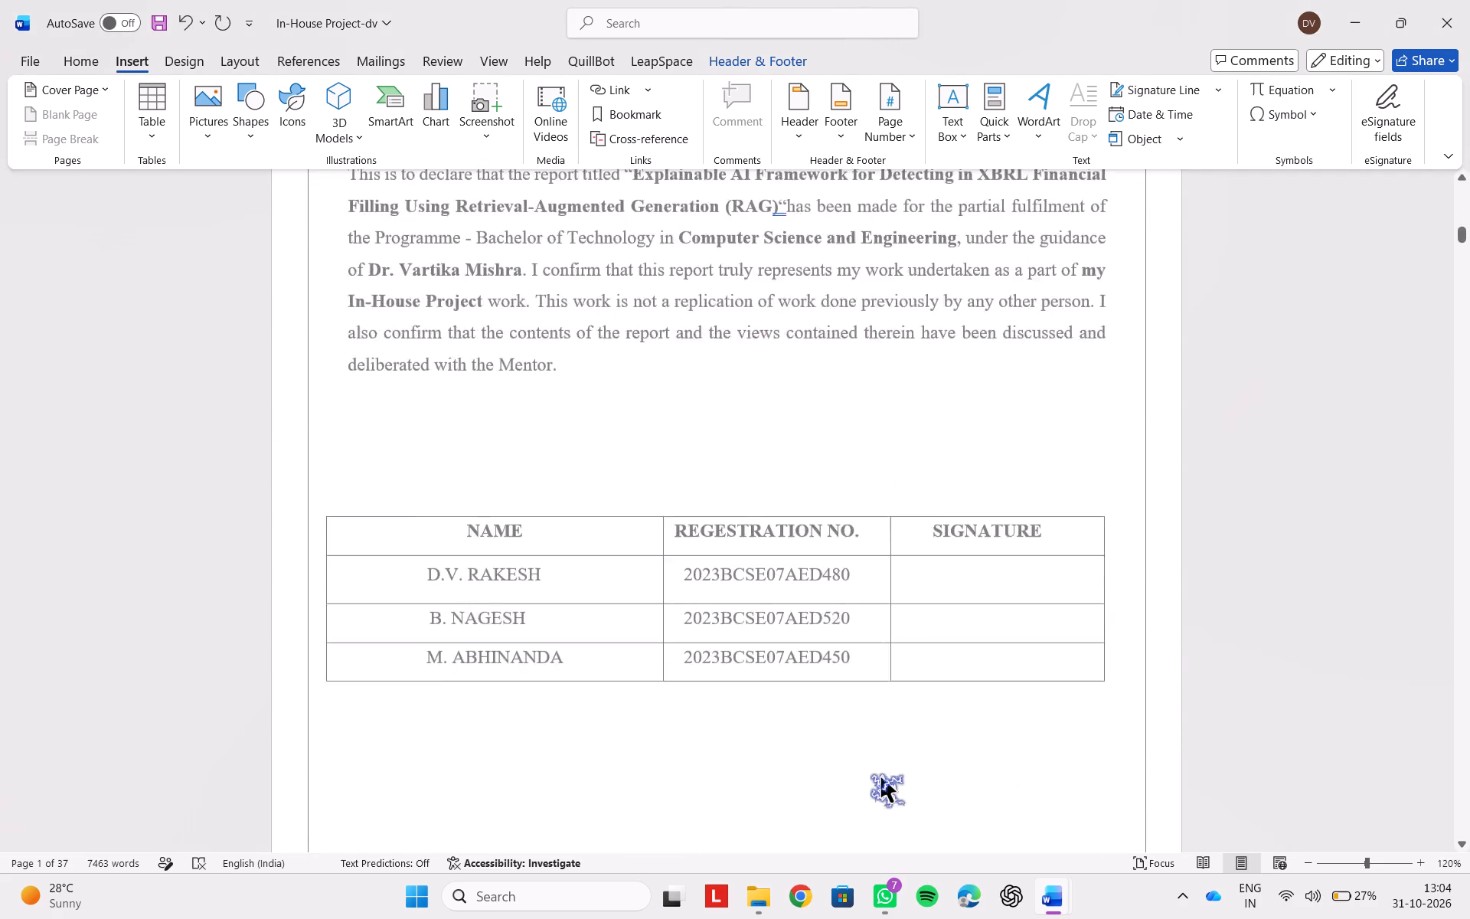
pyautogui.scroll(-3, 881, 777)
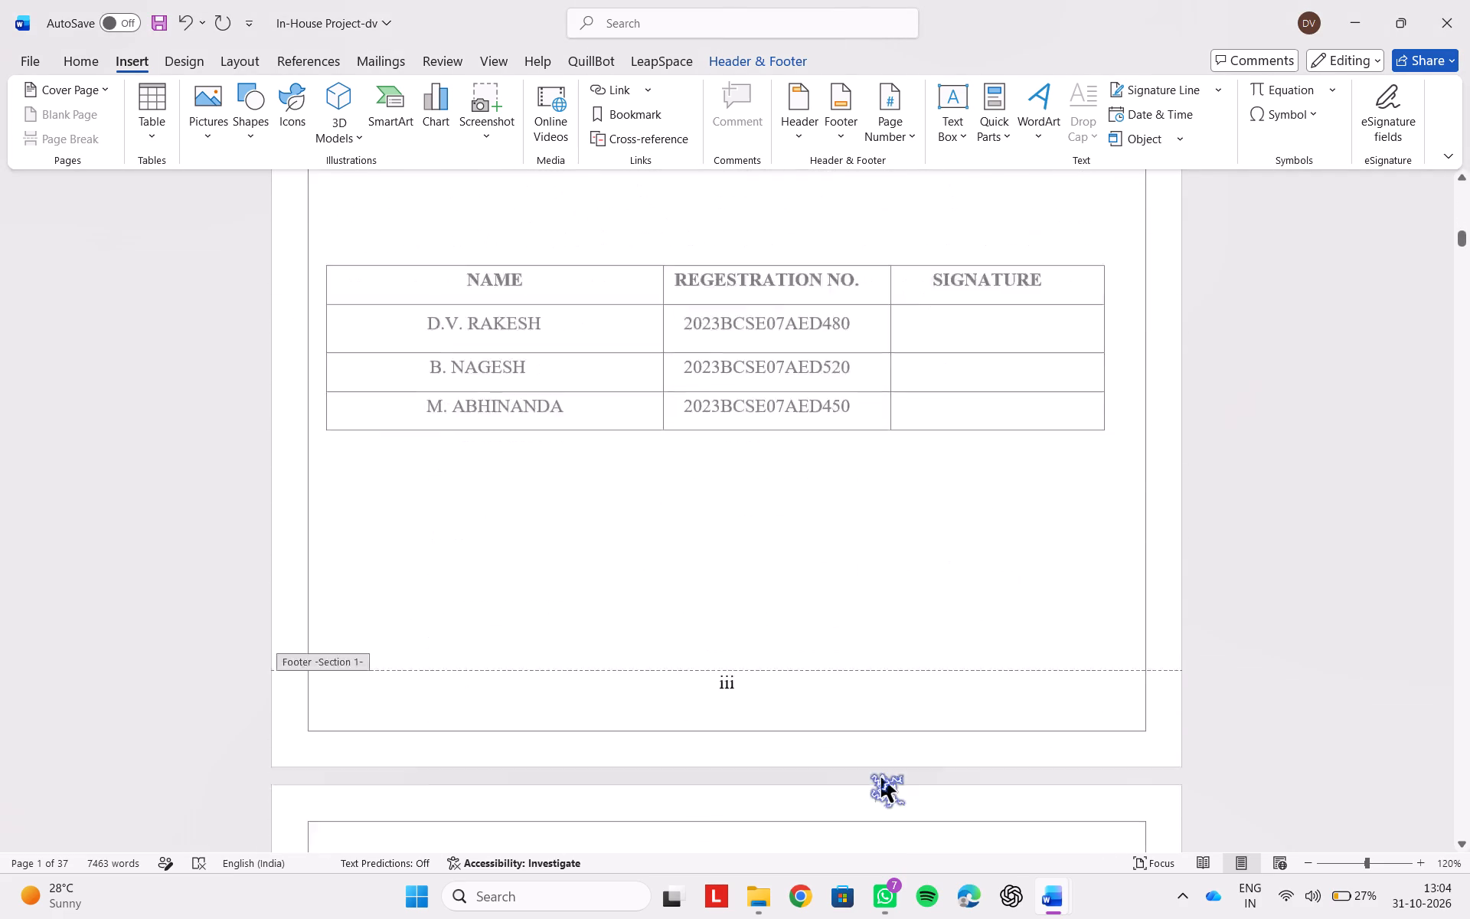
pyautogui.scroll(-4, 881, 777)
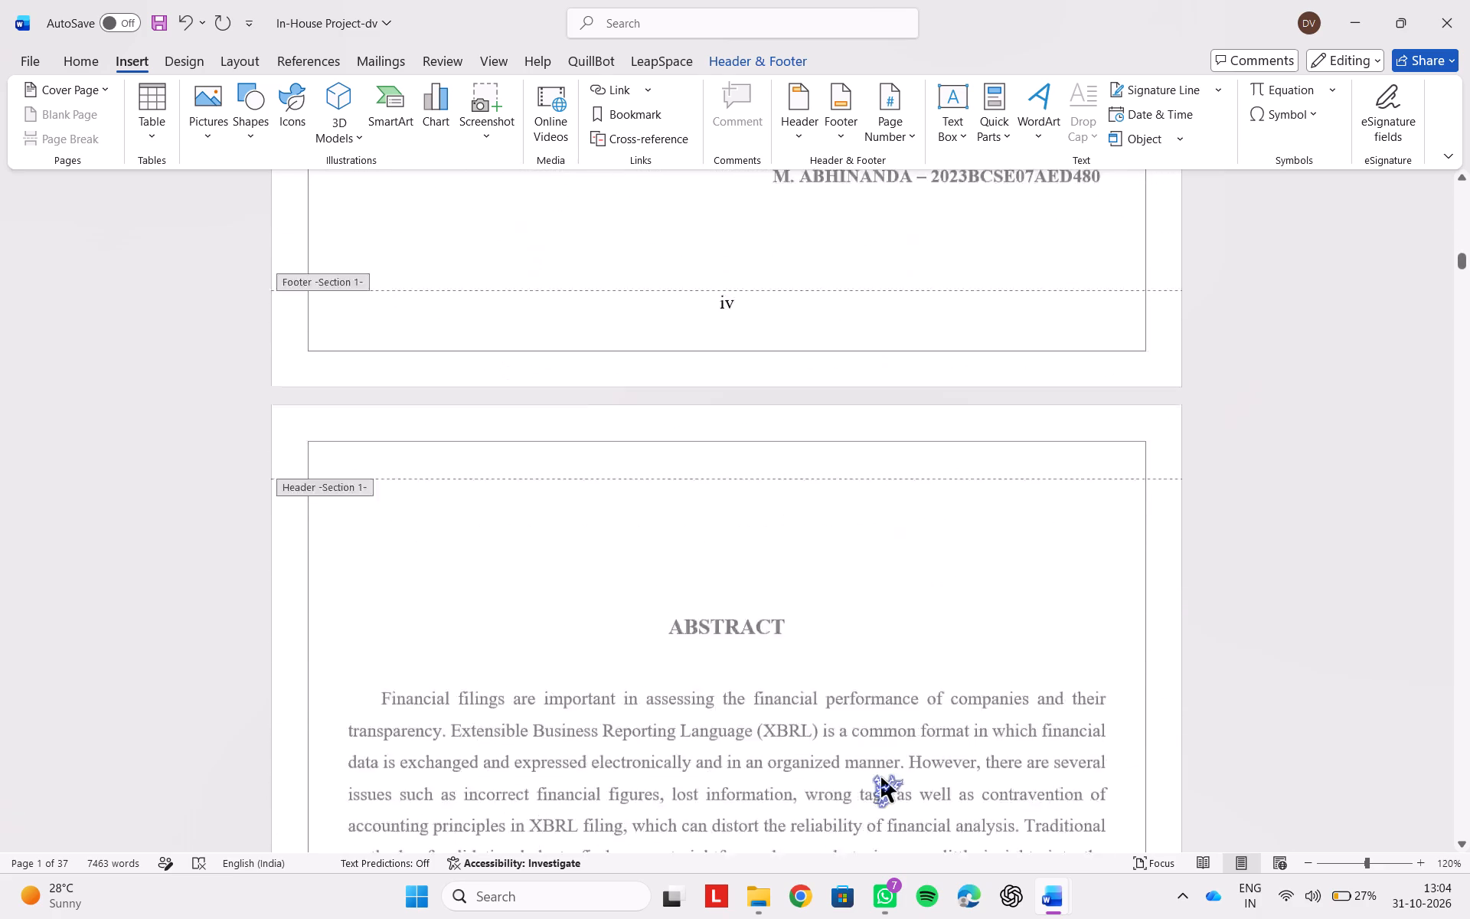
pyautogui.scroll(-4, 881, 777)
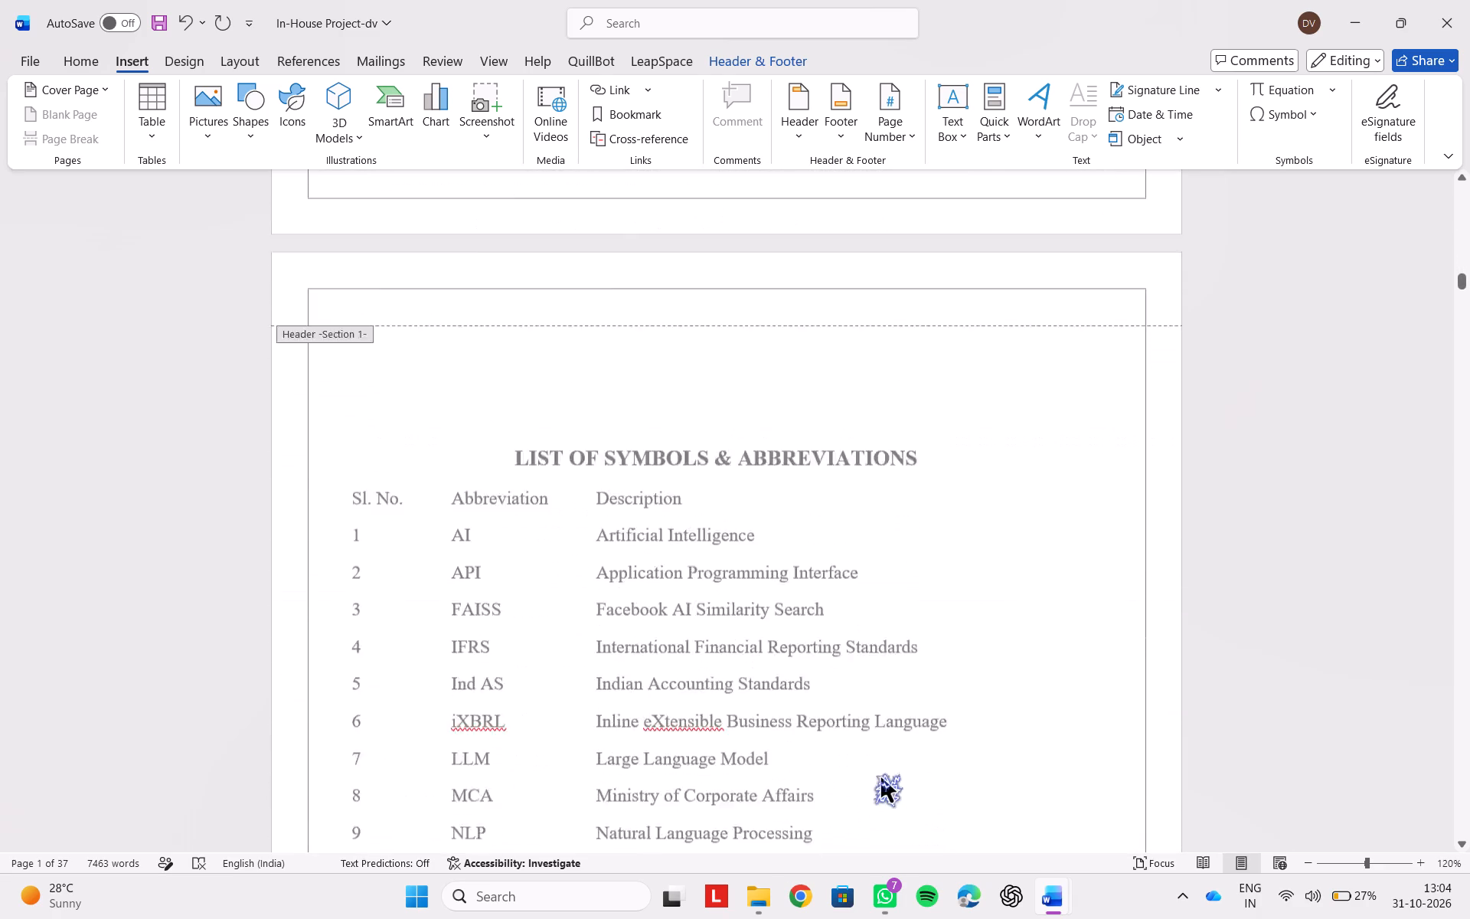
pyautogui.scroll(-3, 881, 777)
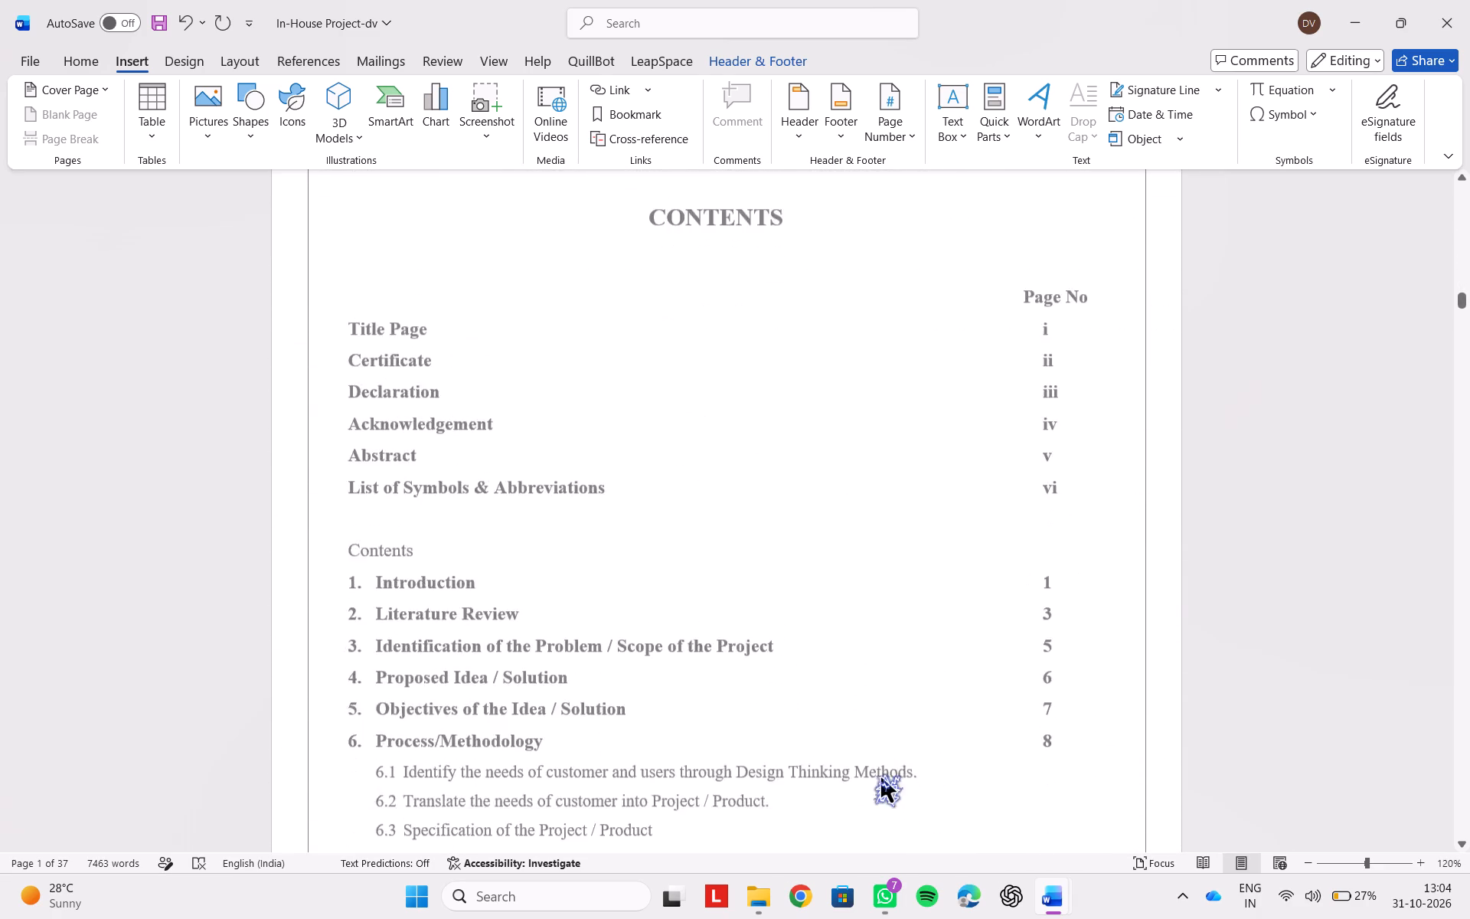
pyautogui.scroll(-2, 881, 777)
pyautogui.scroll(3, 881, 777)
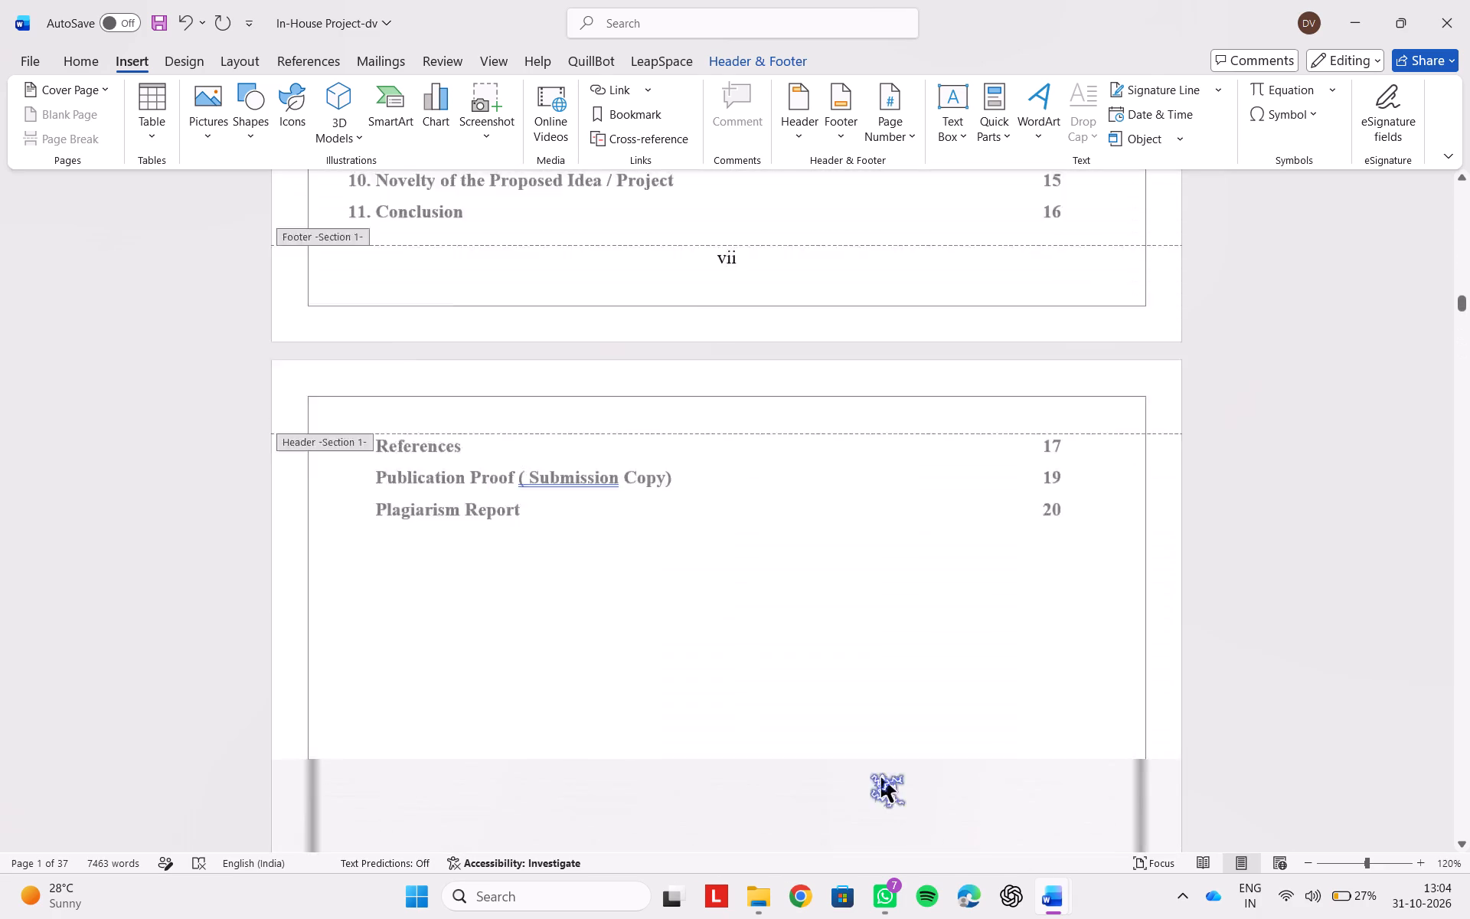
pyautogui.scroll(-2, 881, 777)
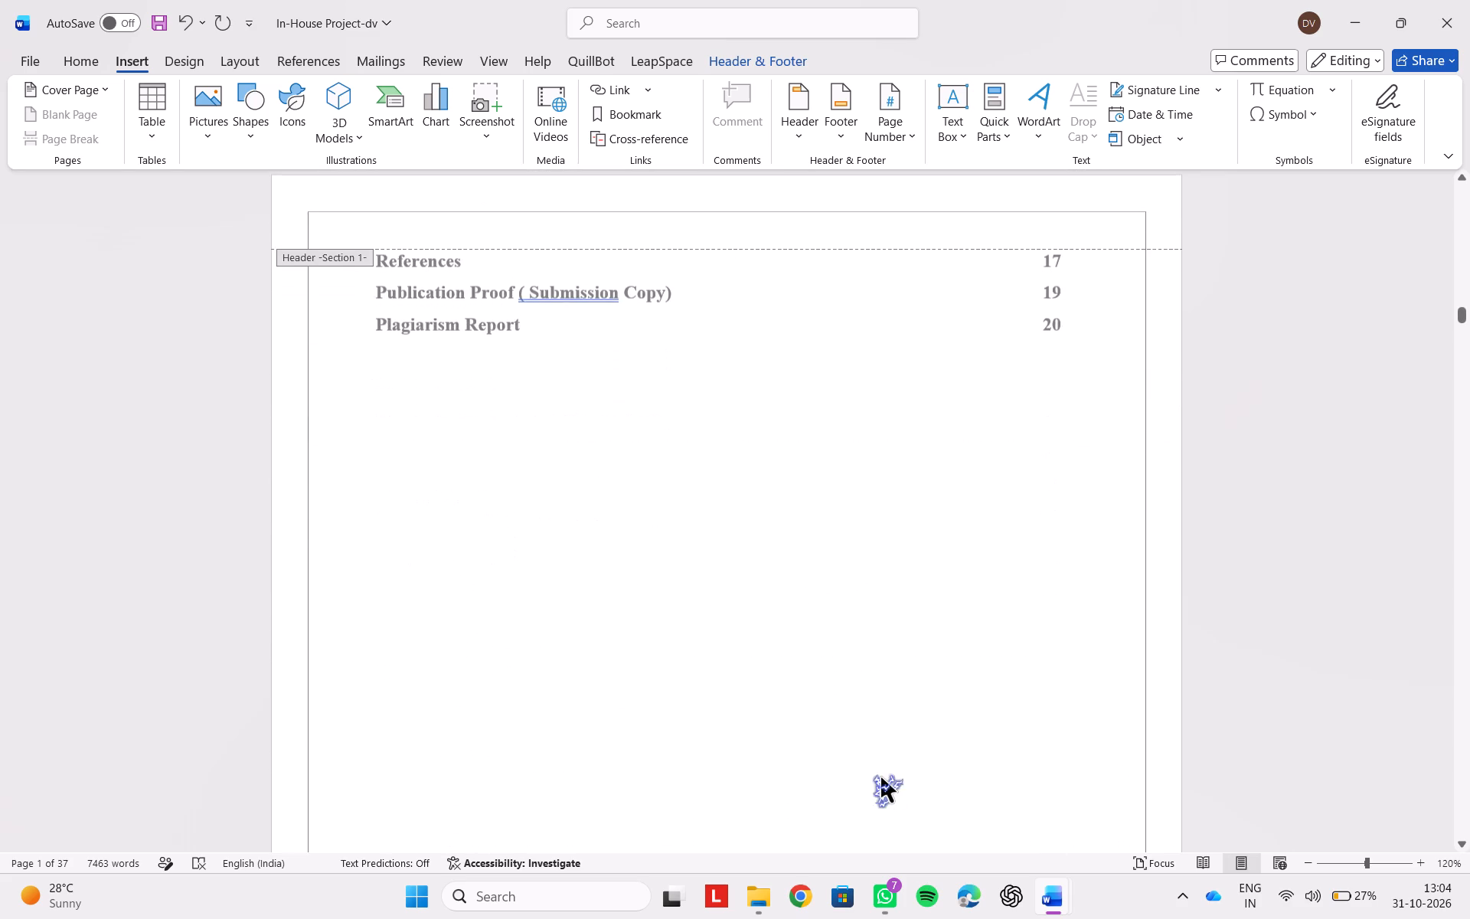
pyautogui.scroll(-1, 881, 777)
pyautogui.doubleClick(881, 777)
# Examine the layout and page numbering from the list of symbols and abbreviations through the contents to the Introduction heading.
pyautogui.scroll(3, 881, 777)
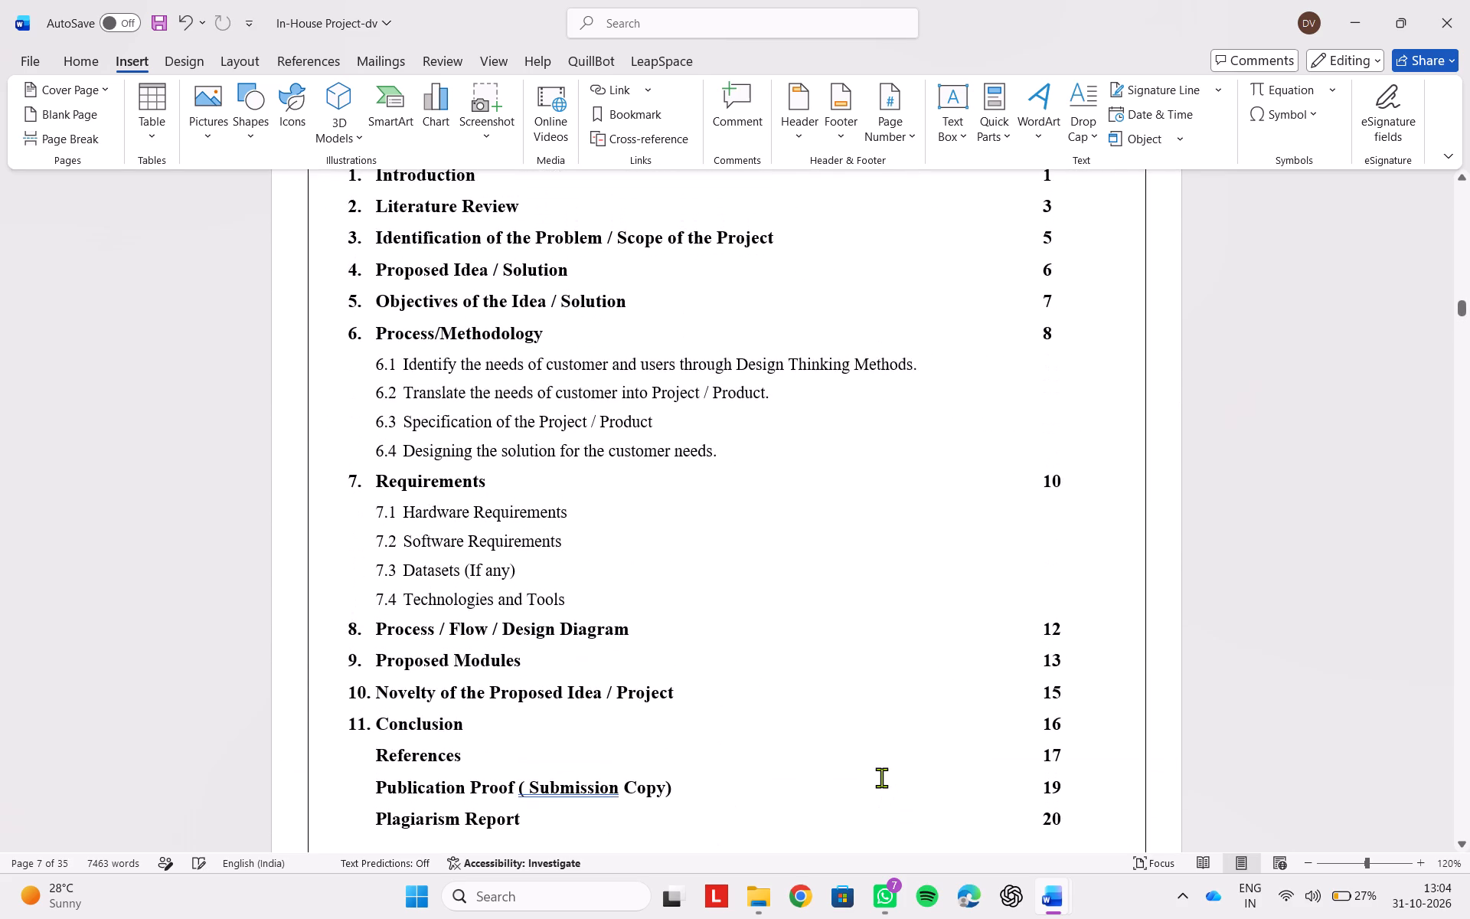
pyautogui.scroll(2, 881, 777)
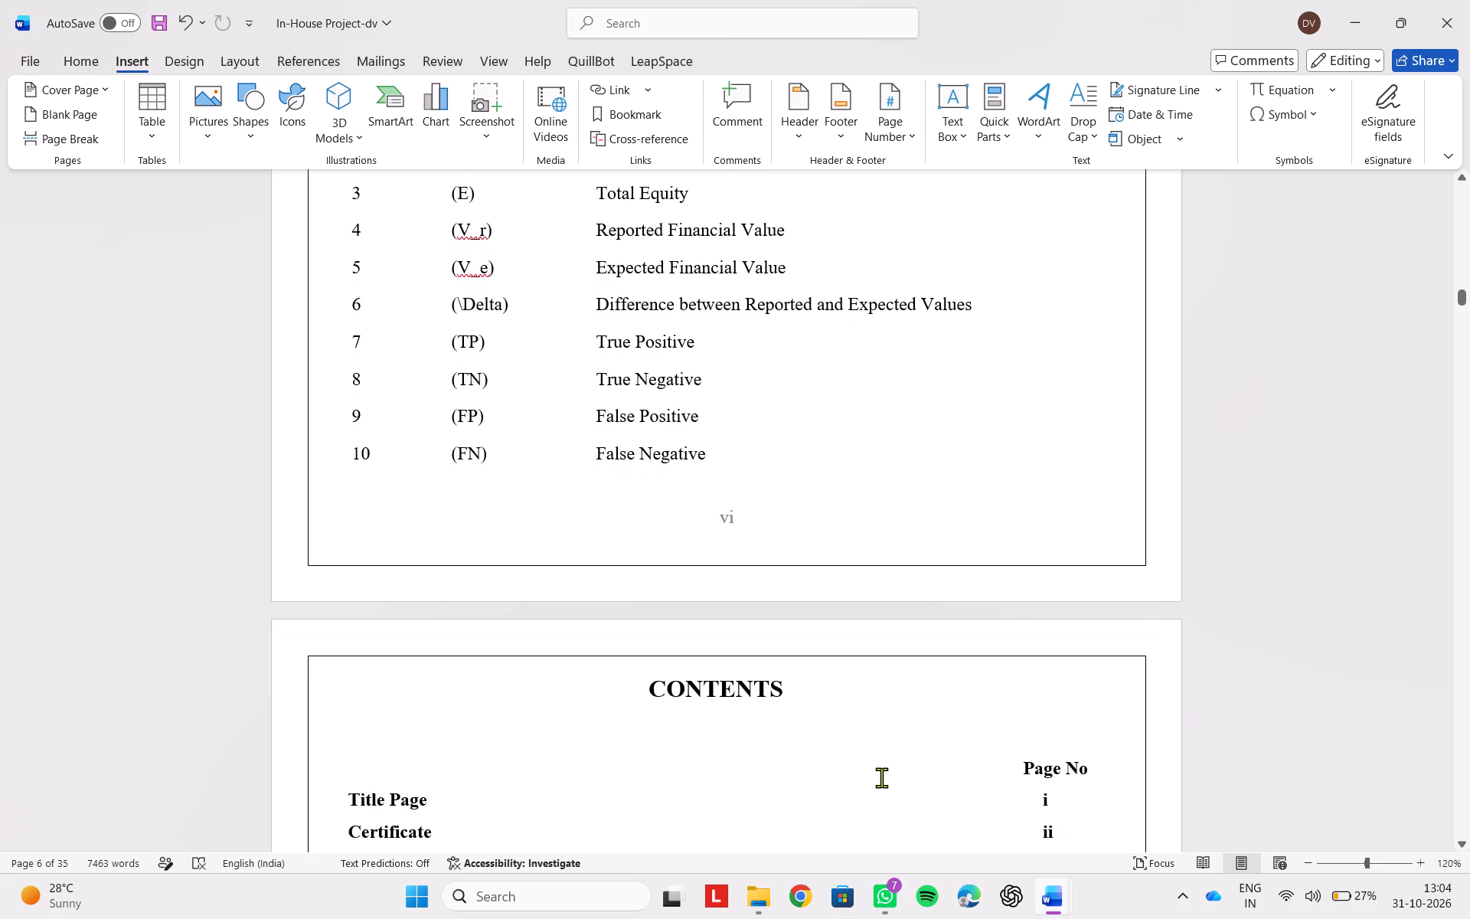
pyautogui.scroll(2, 881, 777)
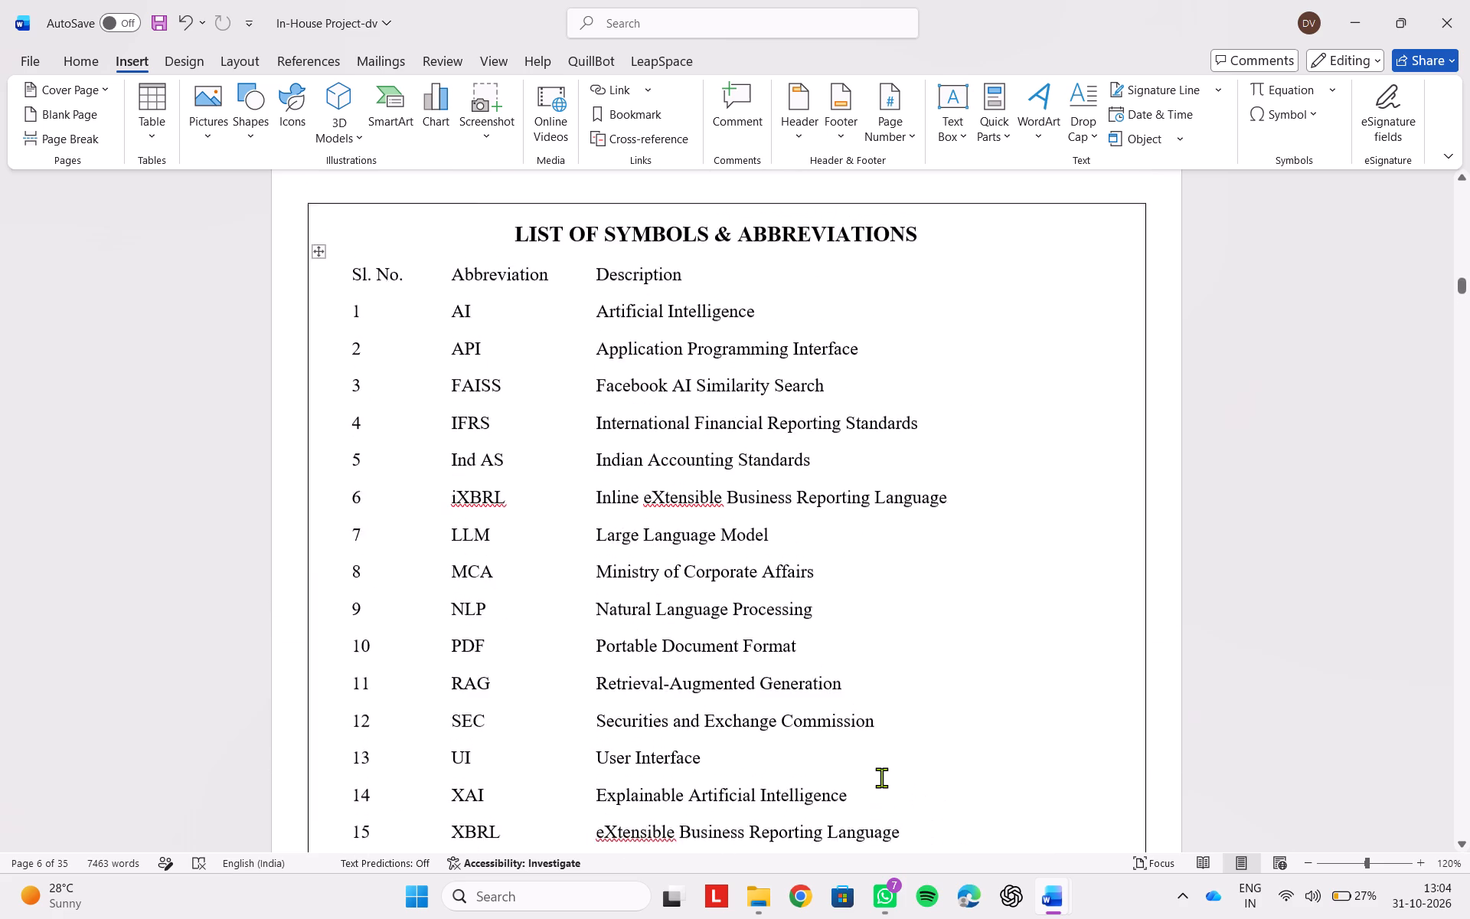
pyautogui.scroll(-2, 881, 777)
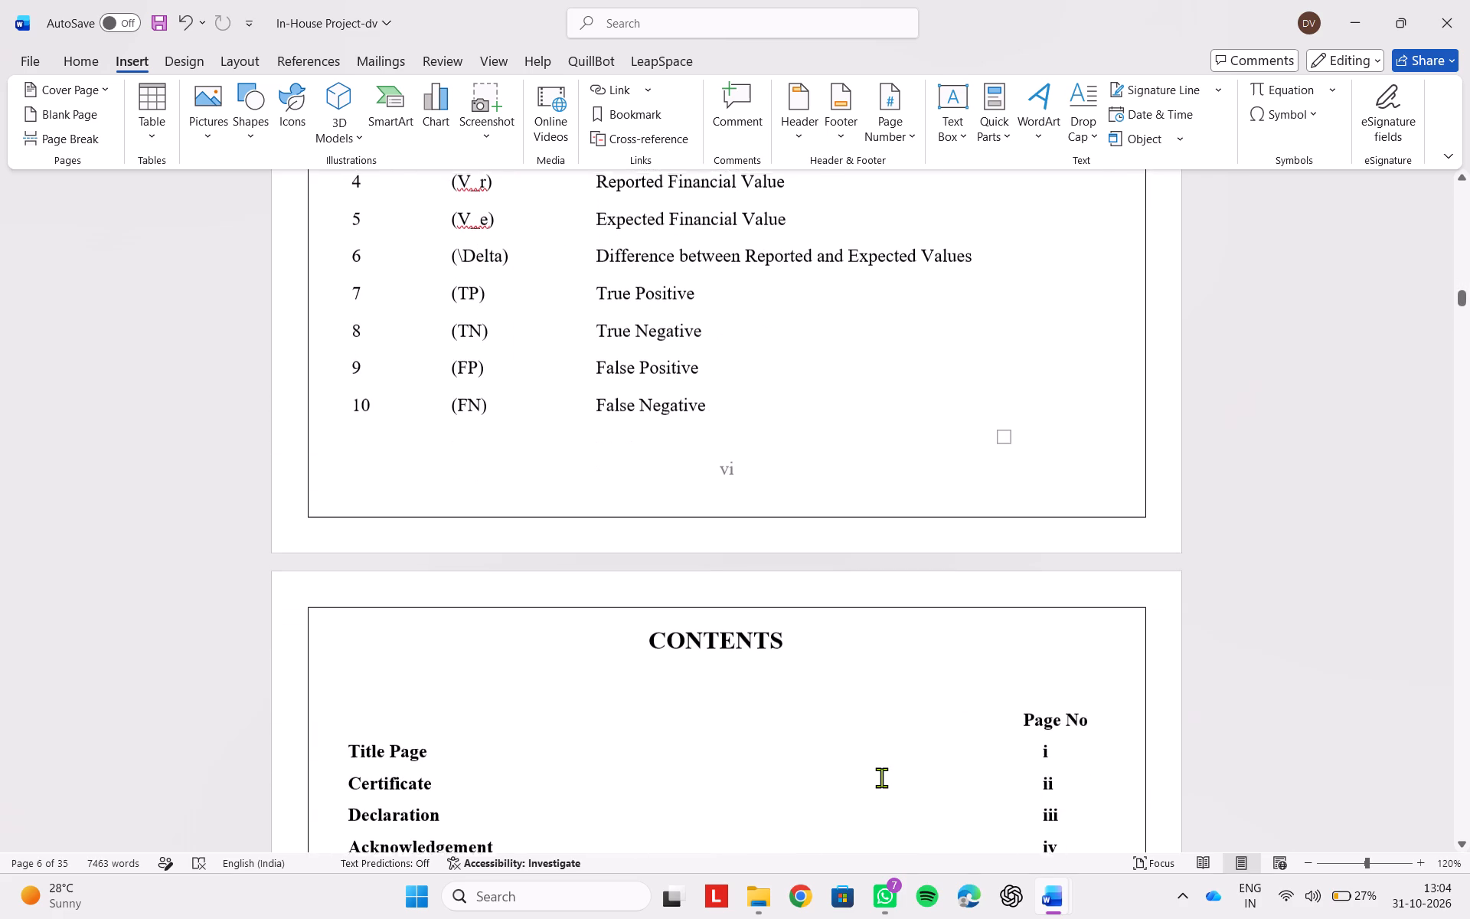
pyautogui.scroll(-1, 616, 424)
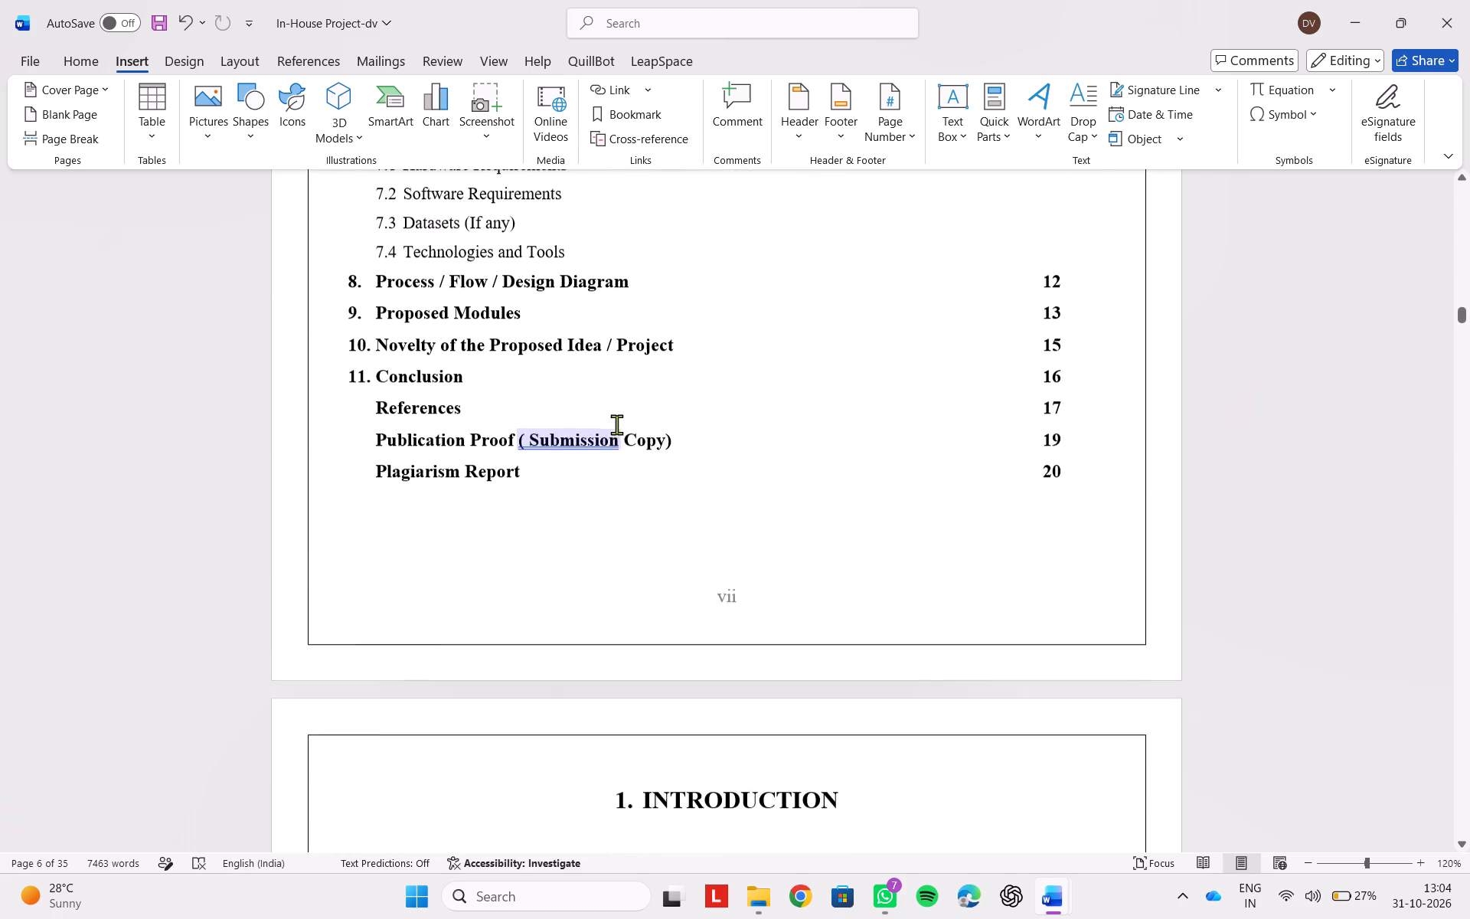
pyautogui.scroll(-1, 616, 424)
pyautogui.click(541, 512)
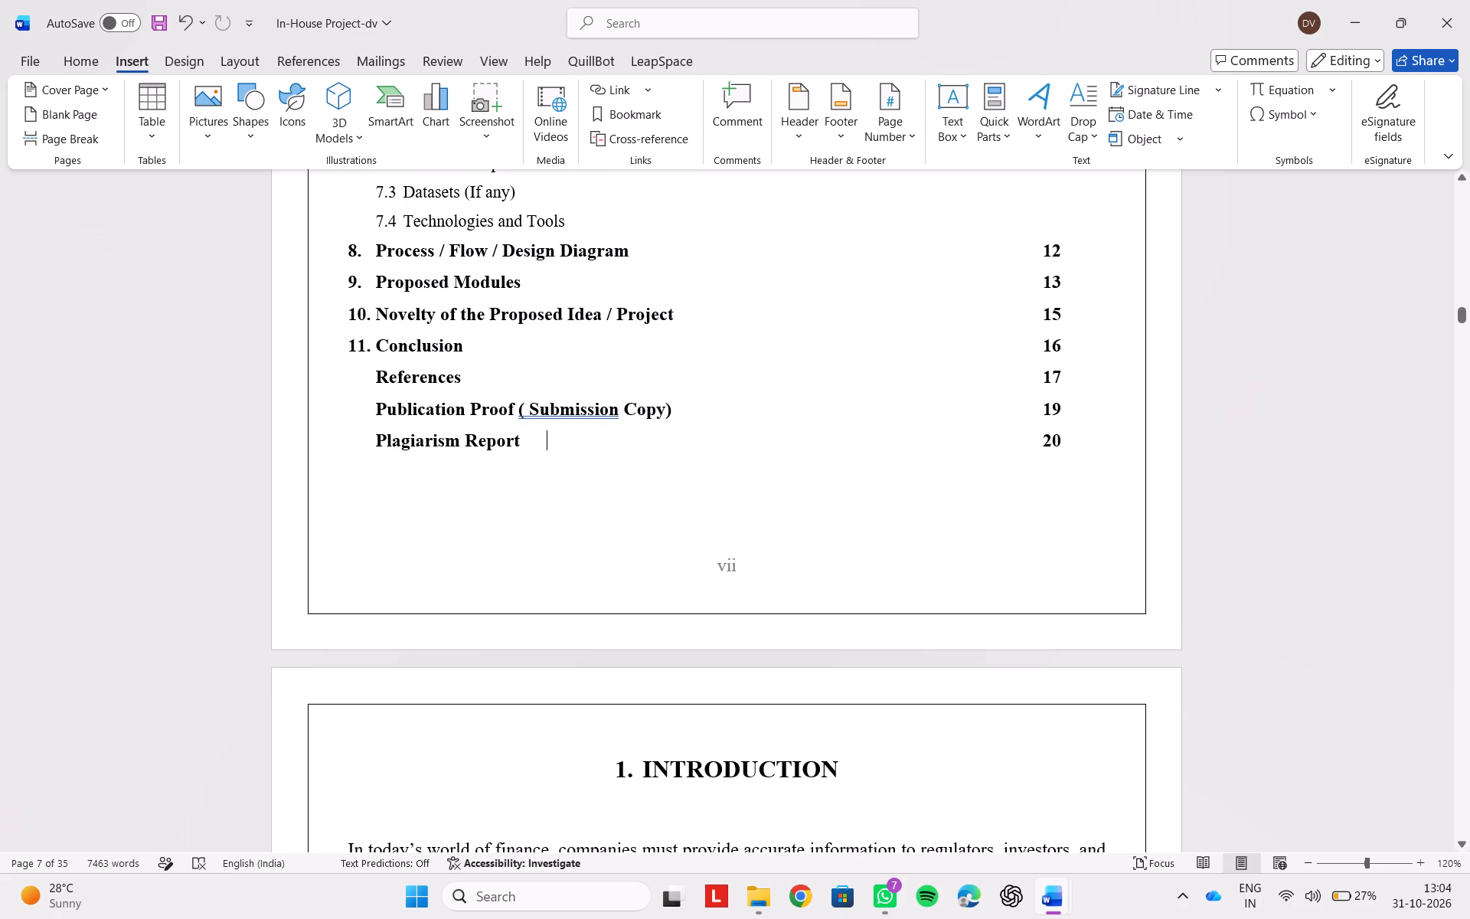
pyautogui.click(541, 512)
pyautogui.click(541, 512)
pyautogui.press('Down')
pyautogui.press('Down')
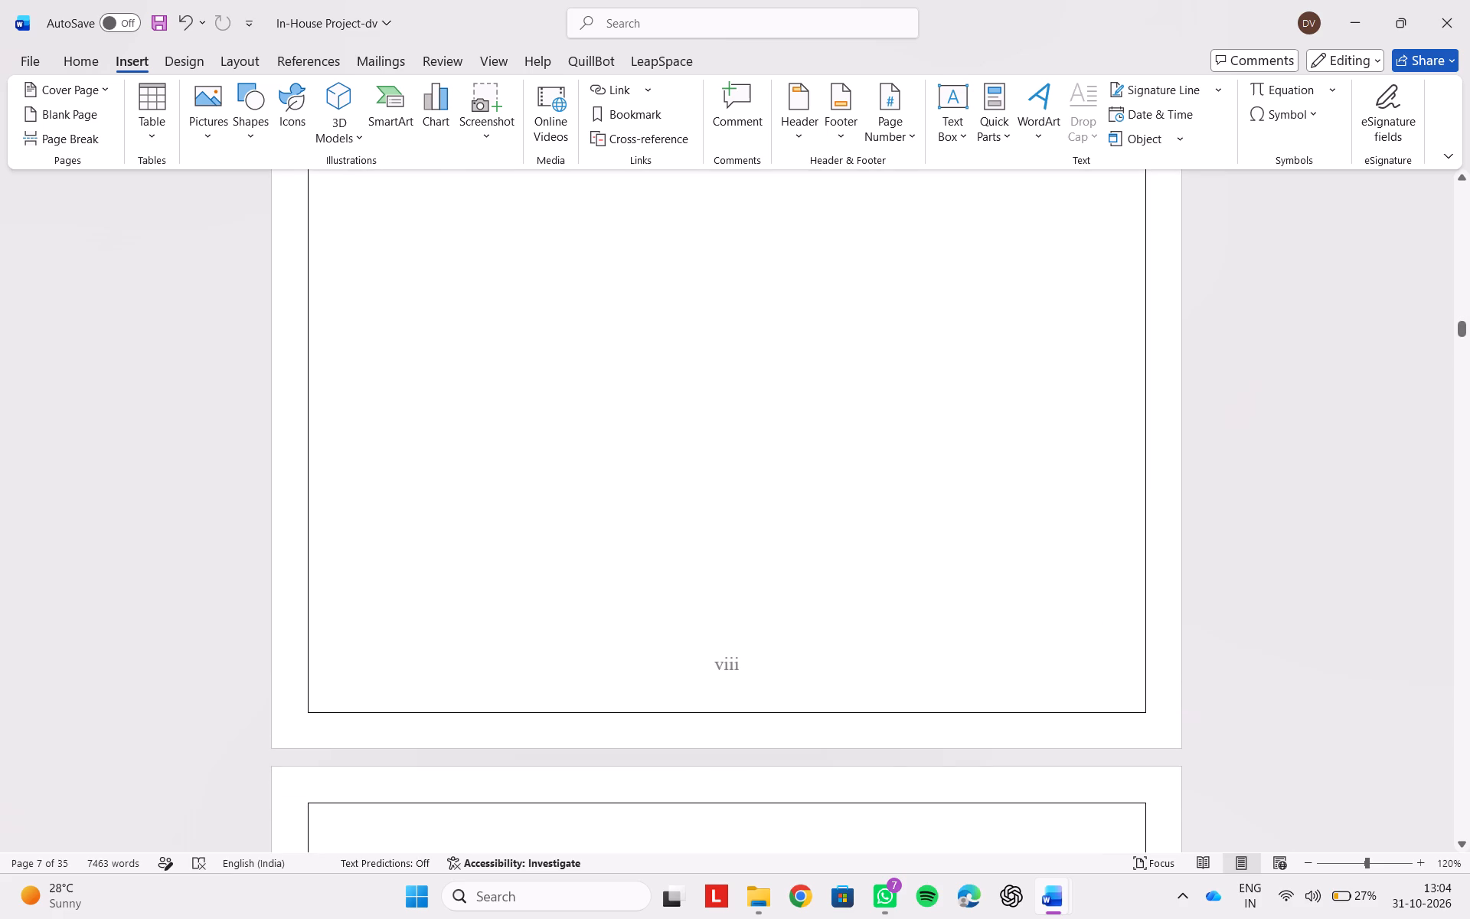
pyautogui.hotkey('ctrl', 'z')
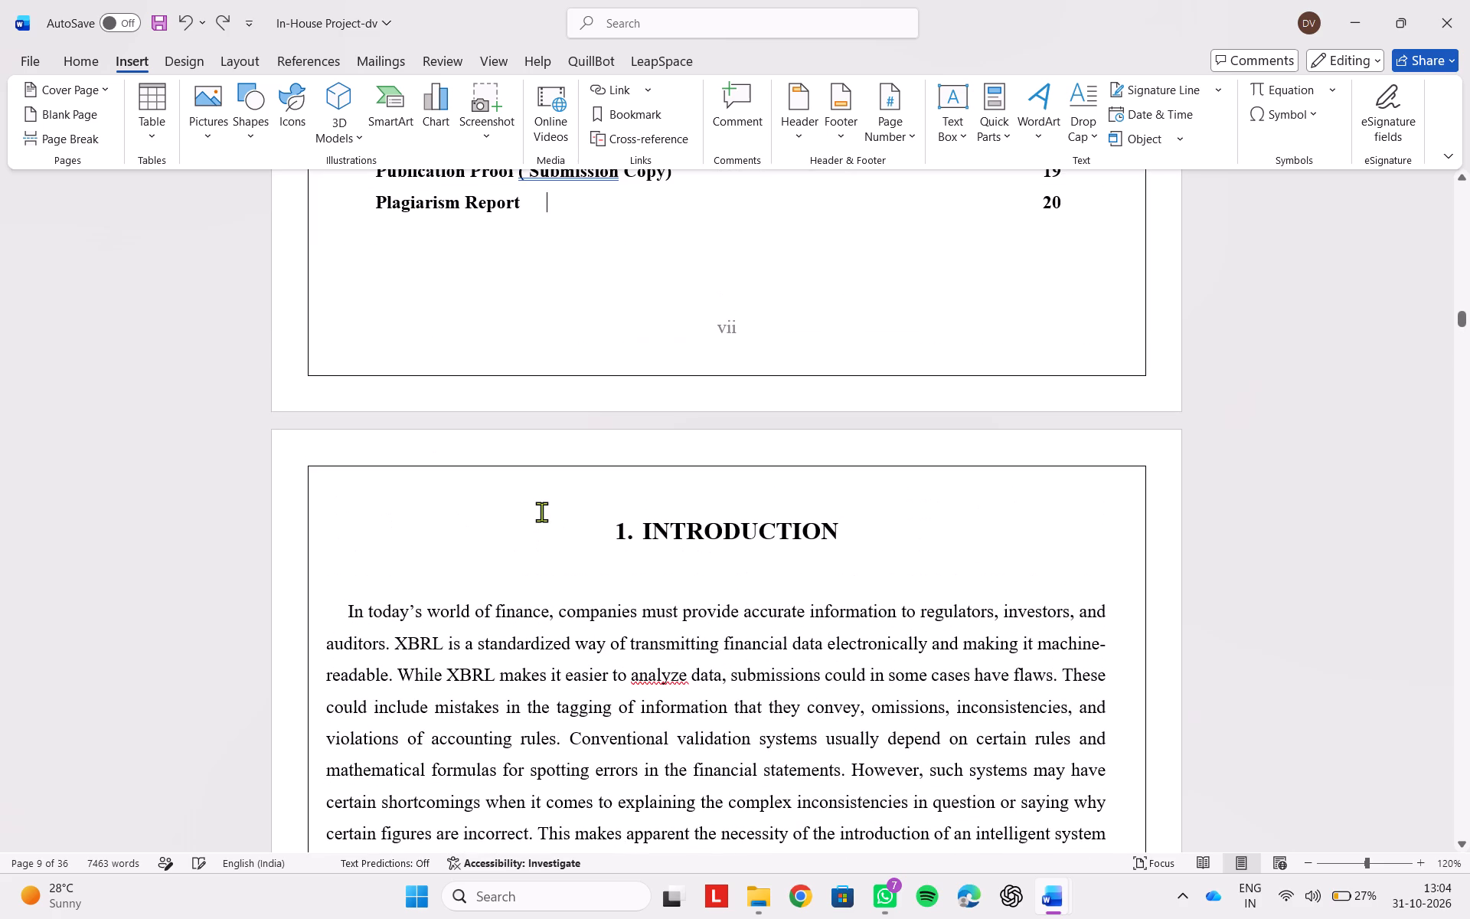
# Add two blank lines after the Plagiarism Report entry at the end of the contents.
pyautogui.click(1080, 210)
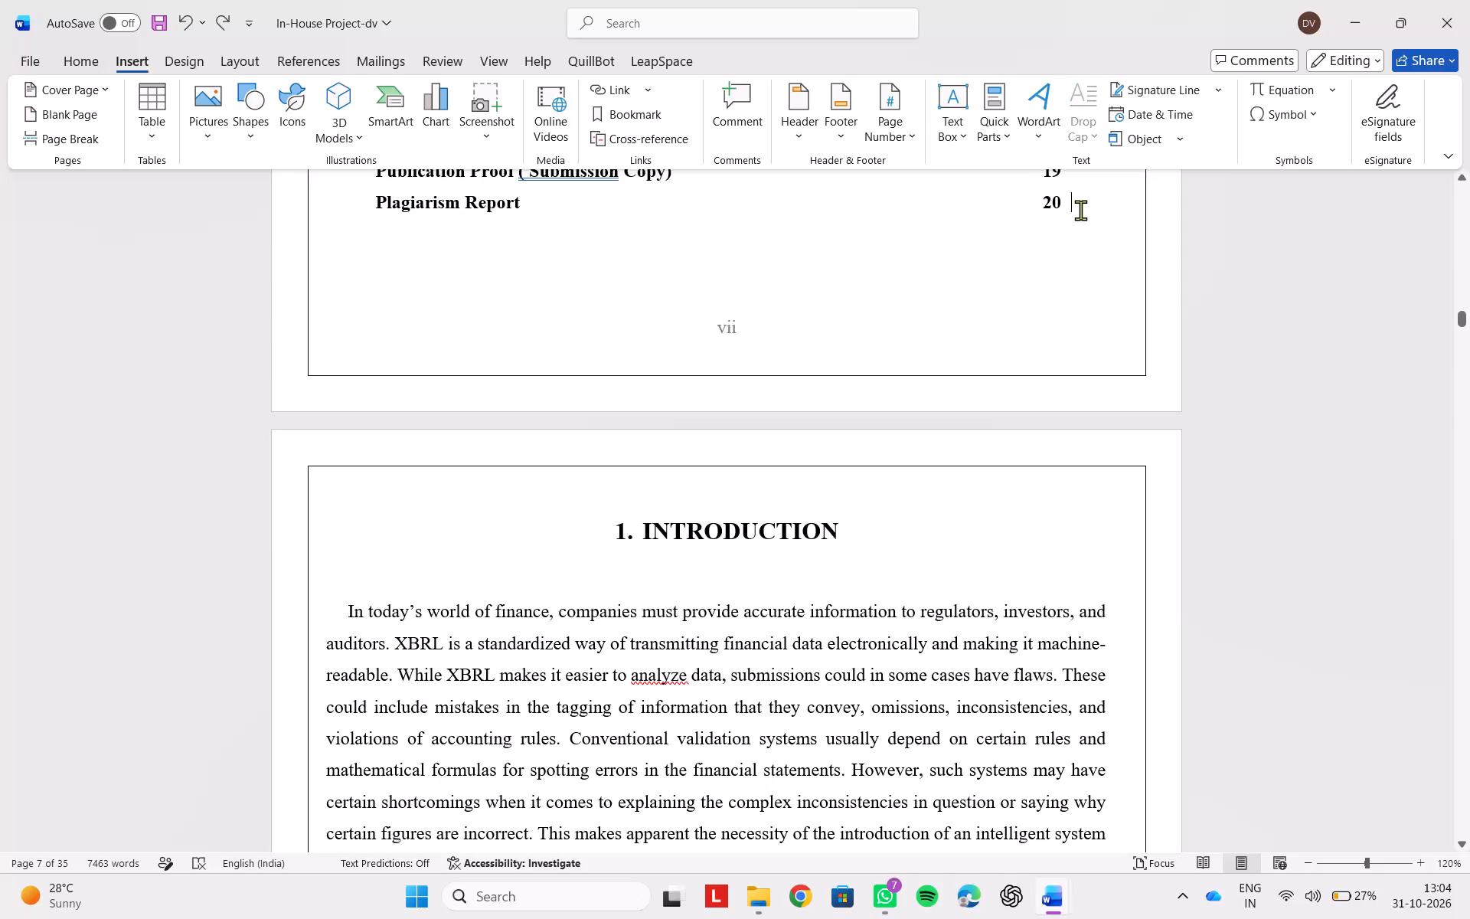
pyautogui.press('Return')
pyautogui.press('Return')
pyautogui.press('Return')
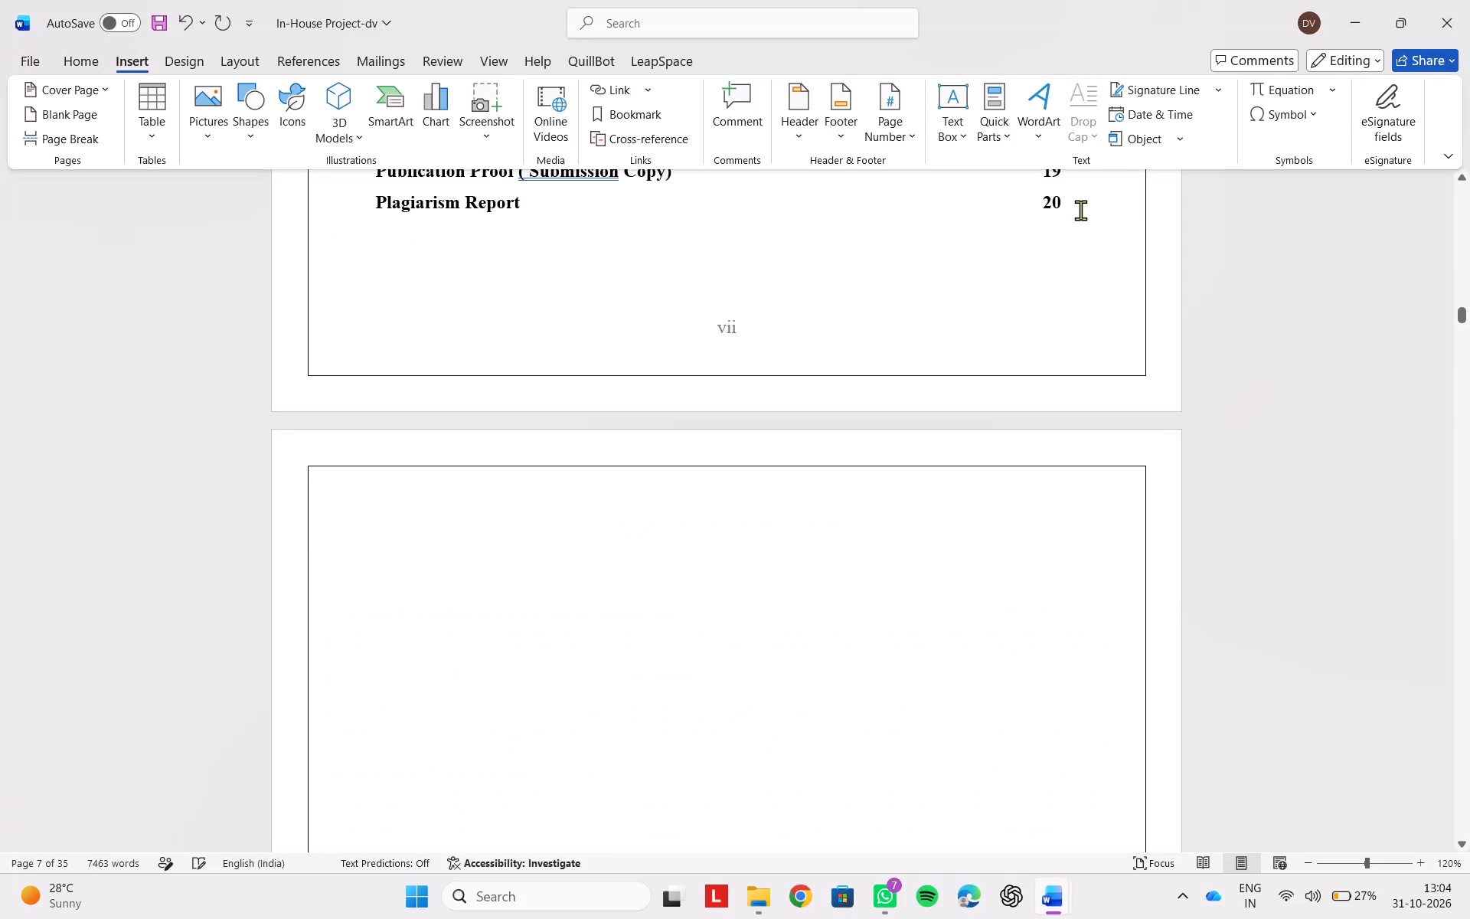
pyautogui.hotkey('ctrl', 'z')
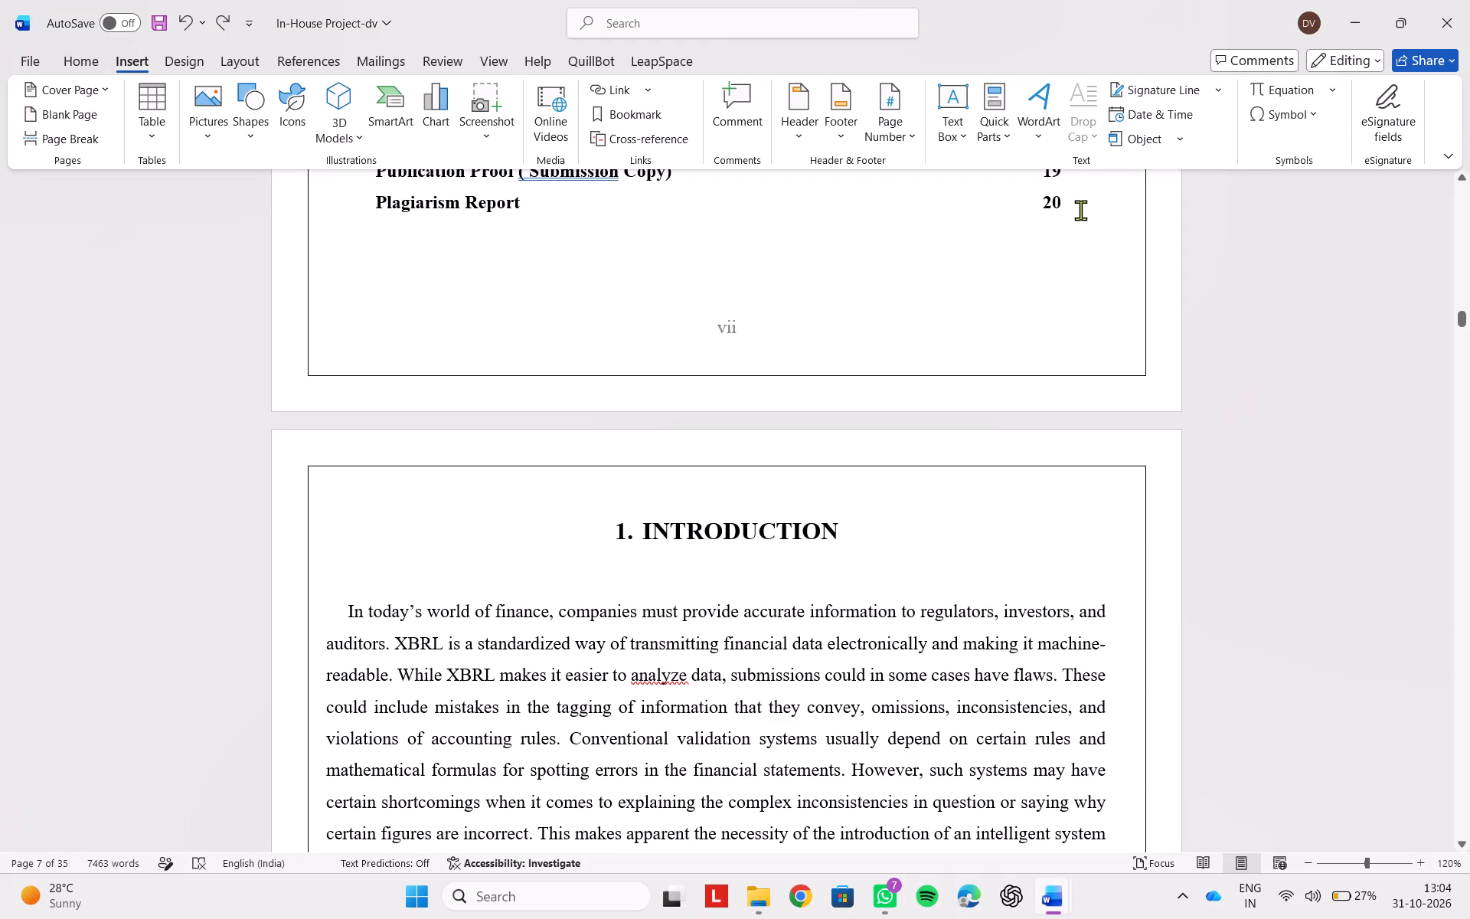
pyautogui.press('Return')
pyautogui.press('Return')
# Turn on AutoSave by uploading the document to OneDrive - Alliance University.
pyautogui.click(121, 22)
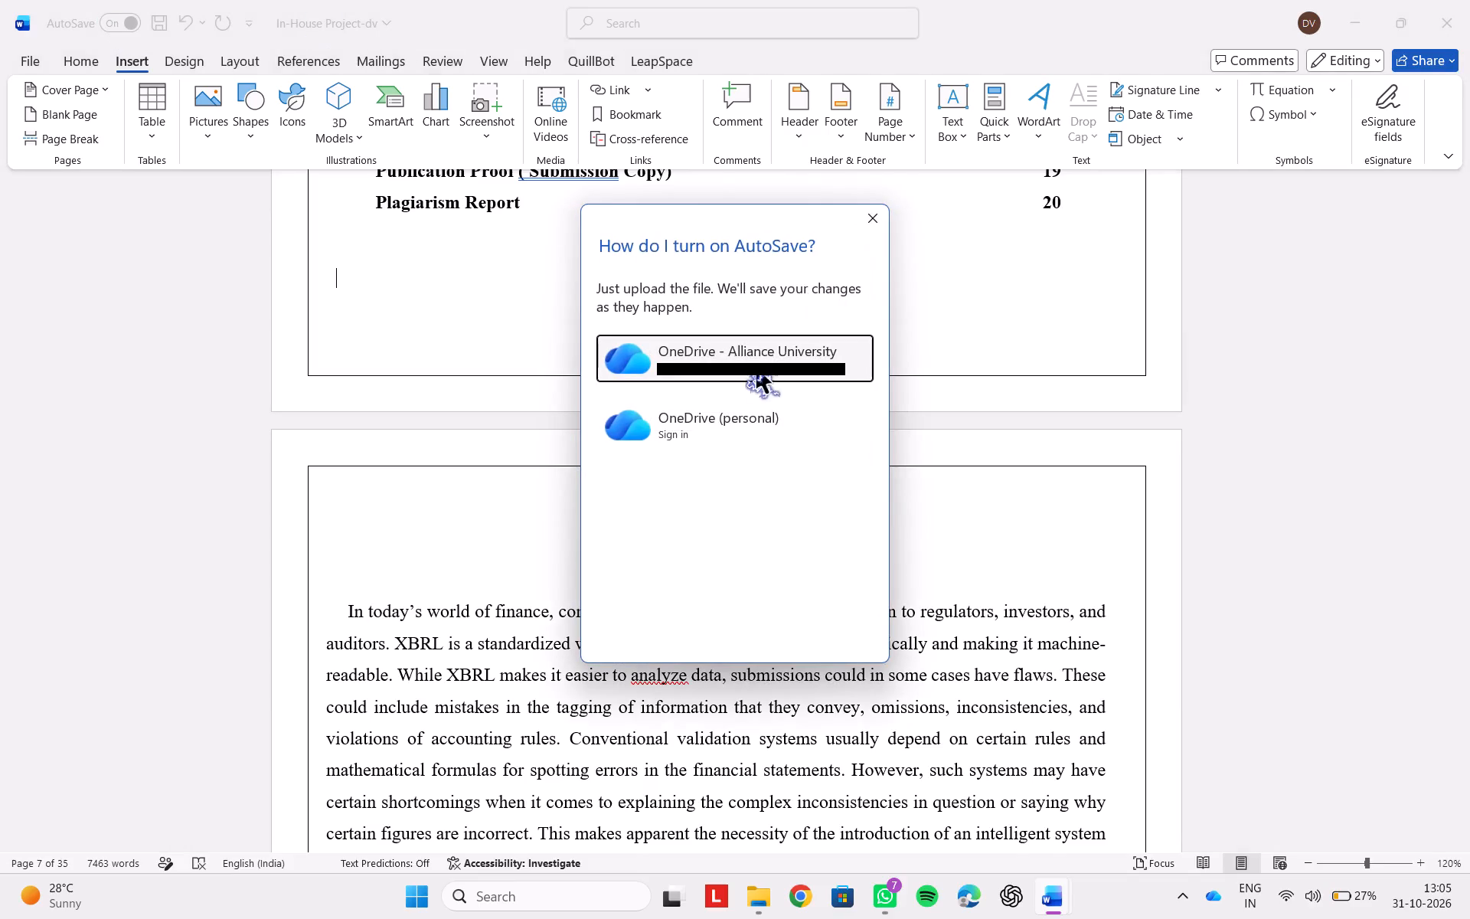
pyautogui.click(756, 368)
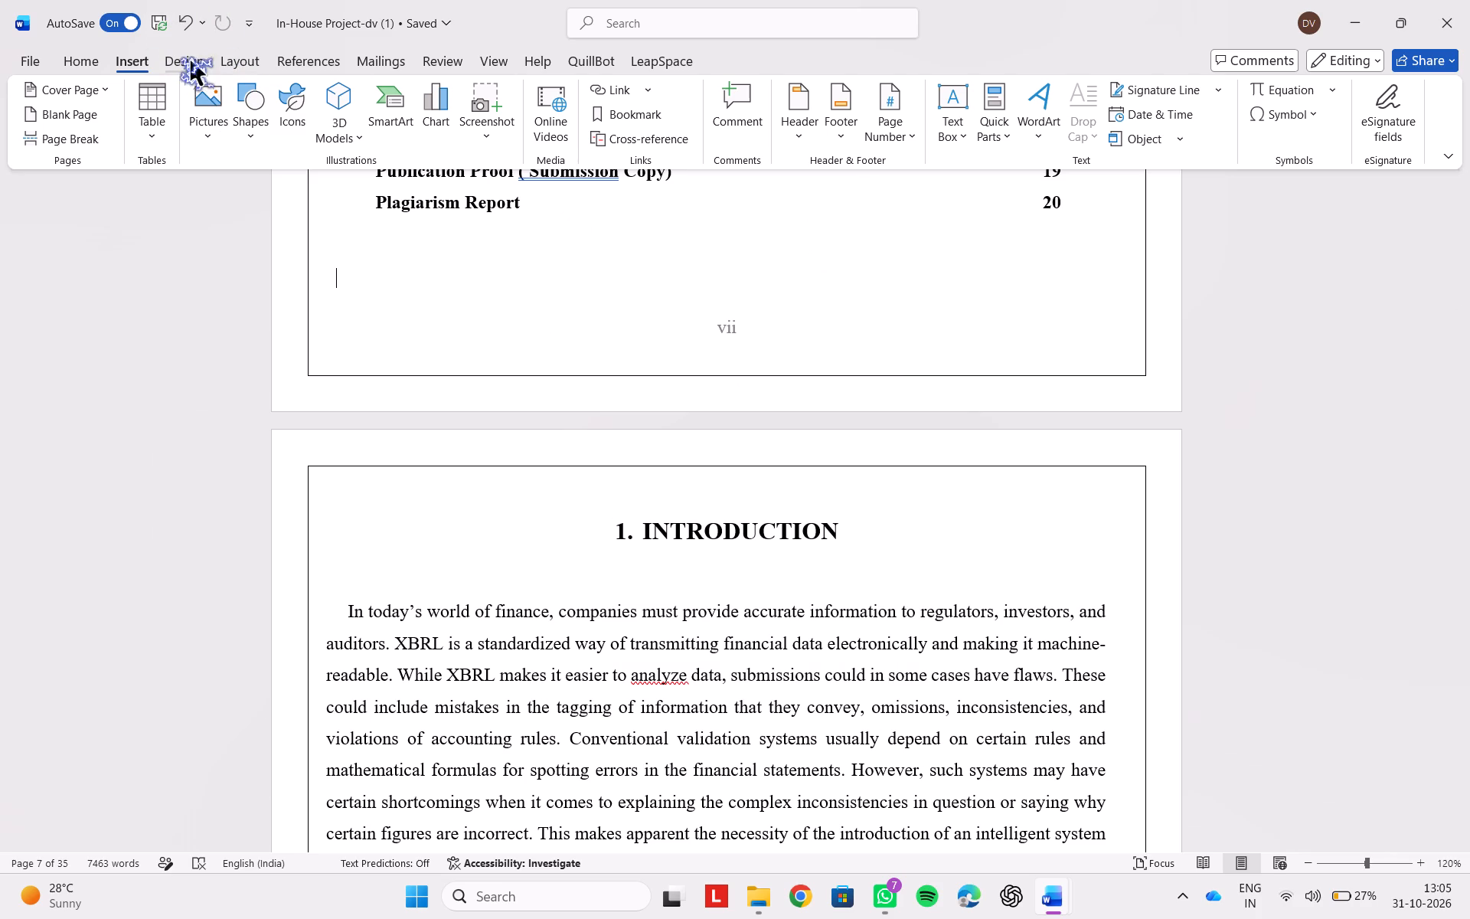
# Remove the space before "Submission" in the Publication Proof entry of the contents.
pyautogui.click(530, 178)
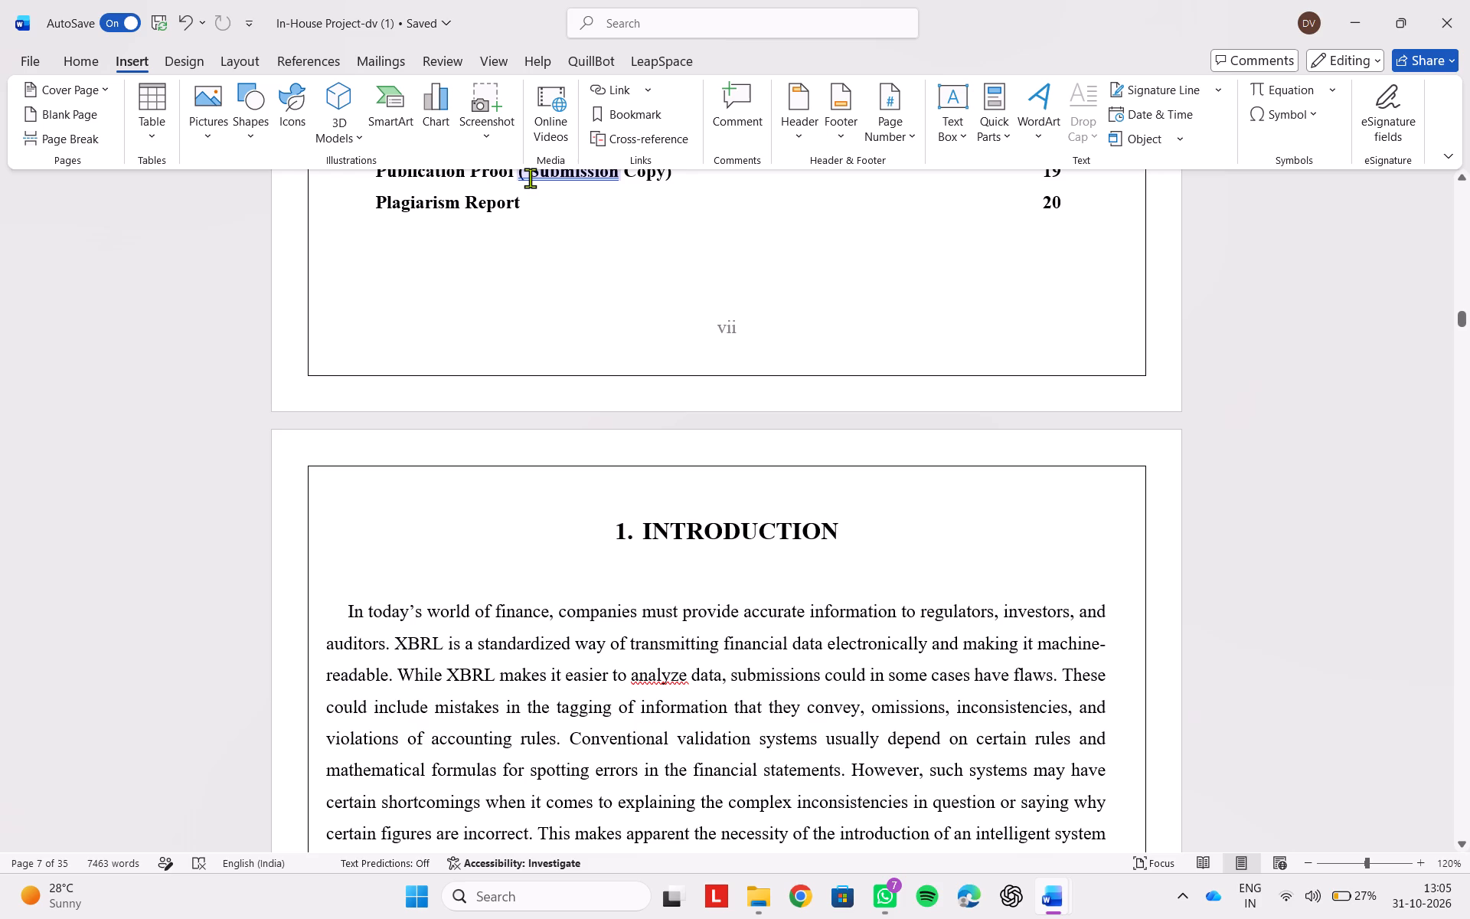
pyautogui.press('BackSpace')
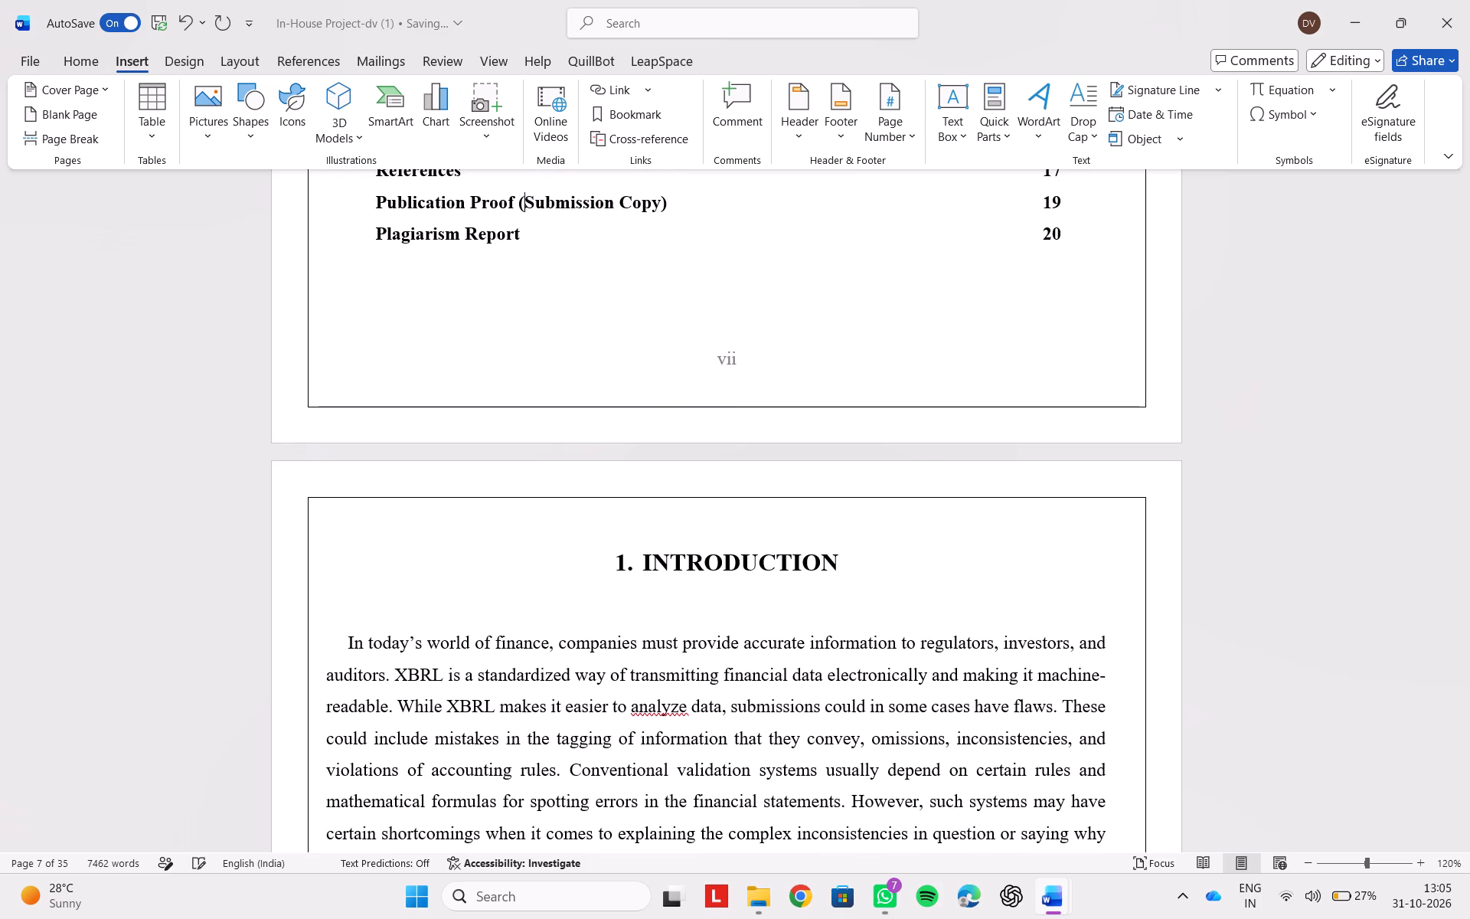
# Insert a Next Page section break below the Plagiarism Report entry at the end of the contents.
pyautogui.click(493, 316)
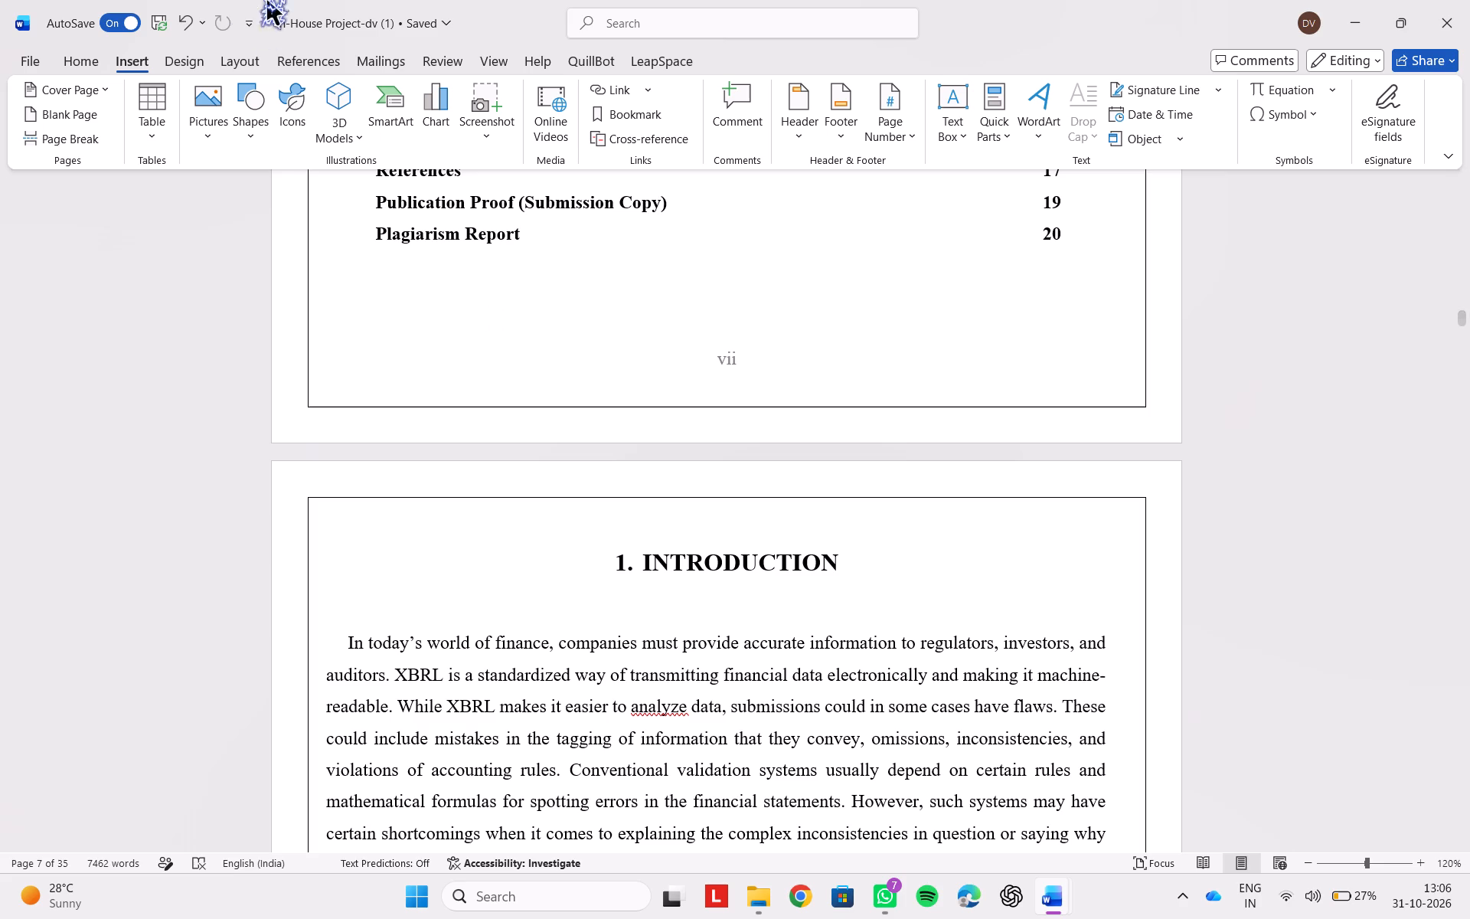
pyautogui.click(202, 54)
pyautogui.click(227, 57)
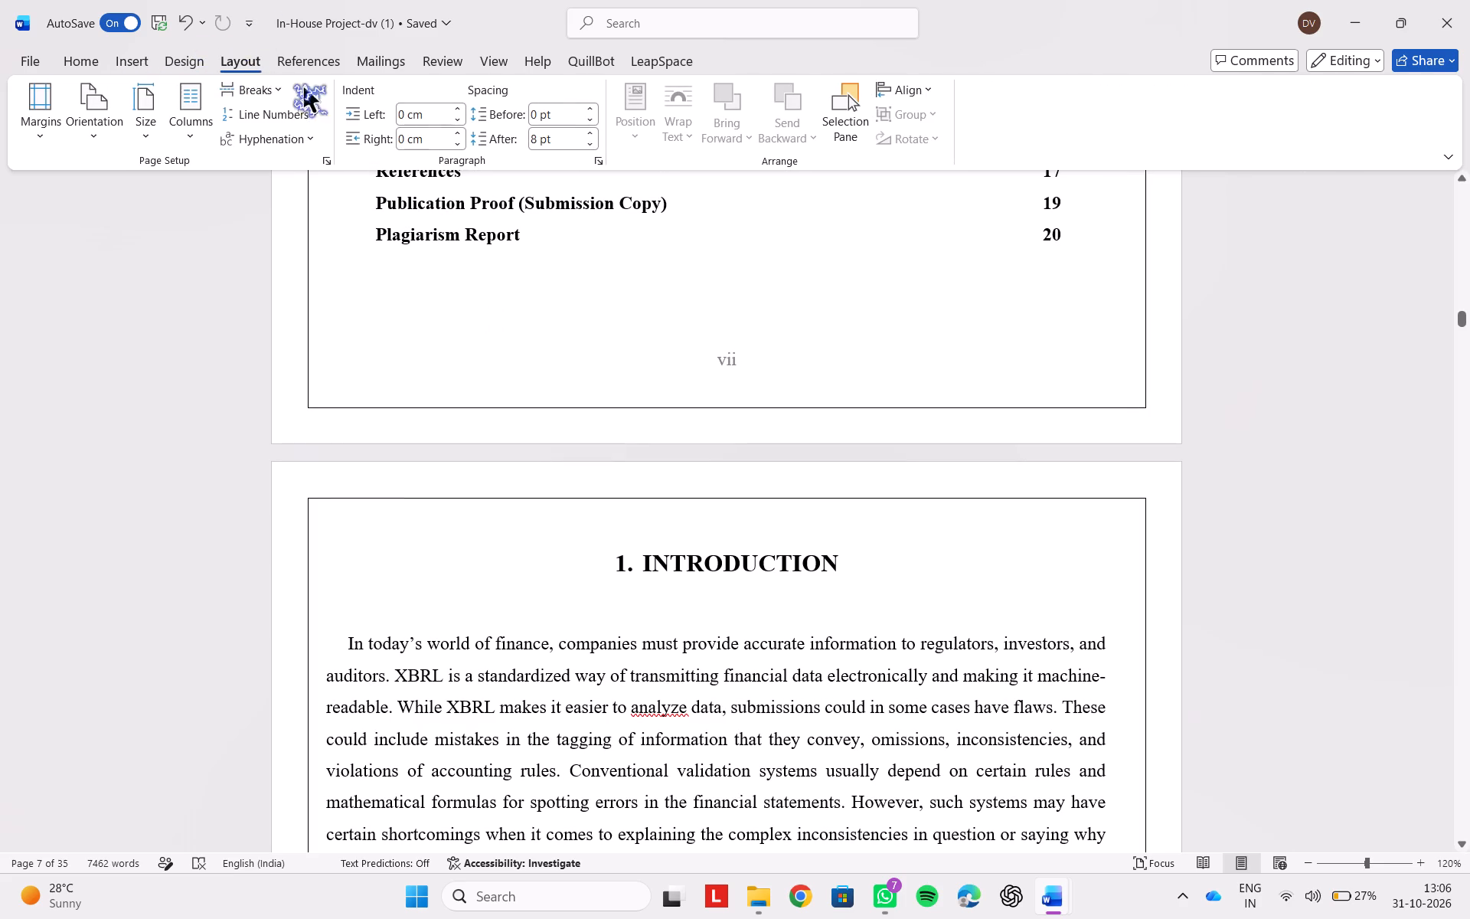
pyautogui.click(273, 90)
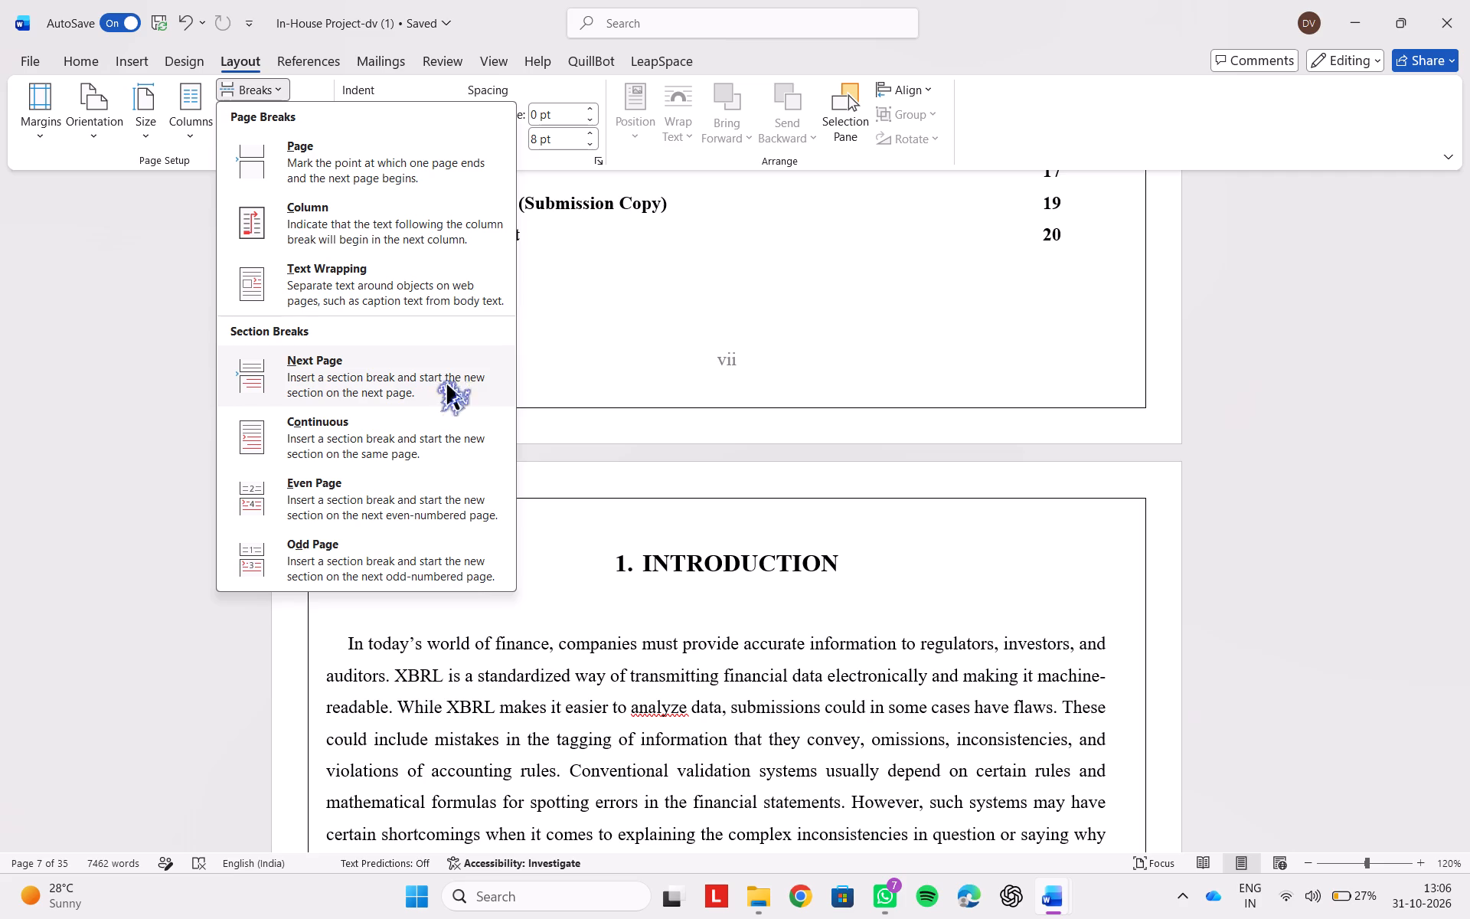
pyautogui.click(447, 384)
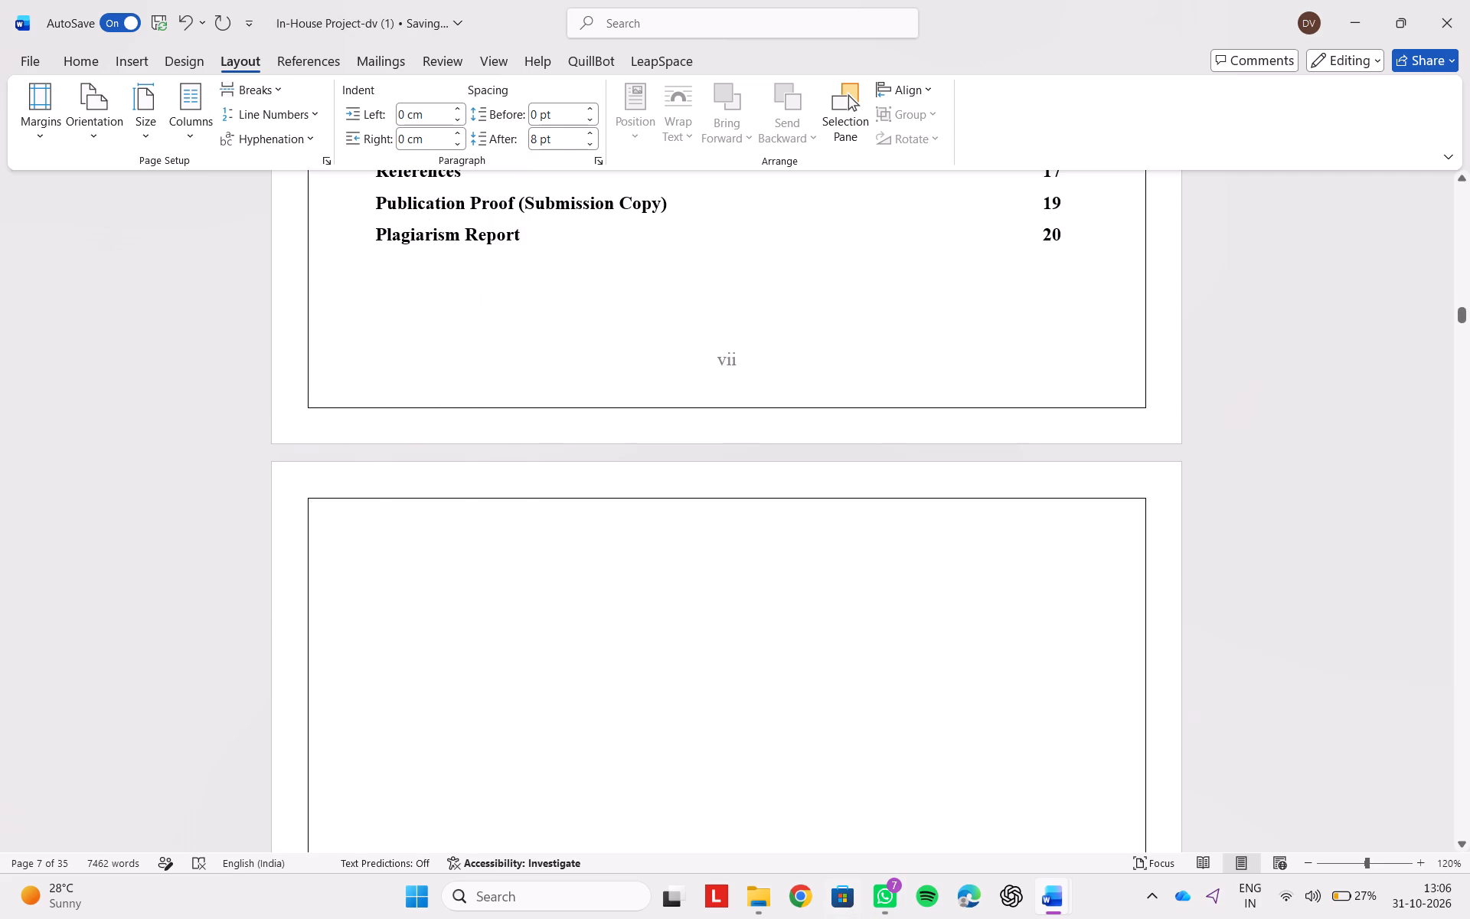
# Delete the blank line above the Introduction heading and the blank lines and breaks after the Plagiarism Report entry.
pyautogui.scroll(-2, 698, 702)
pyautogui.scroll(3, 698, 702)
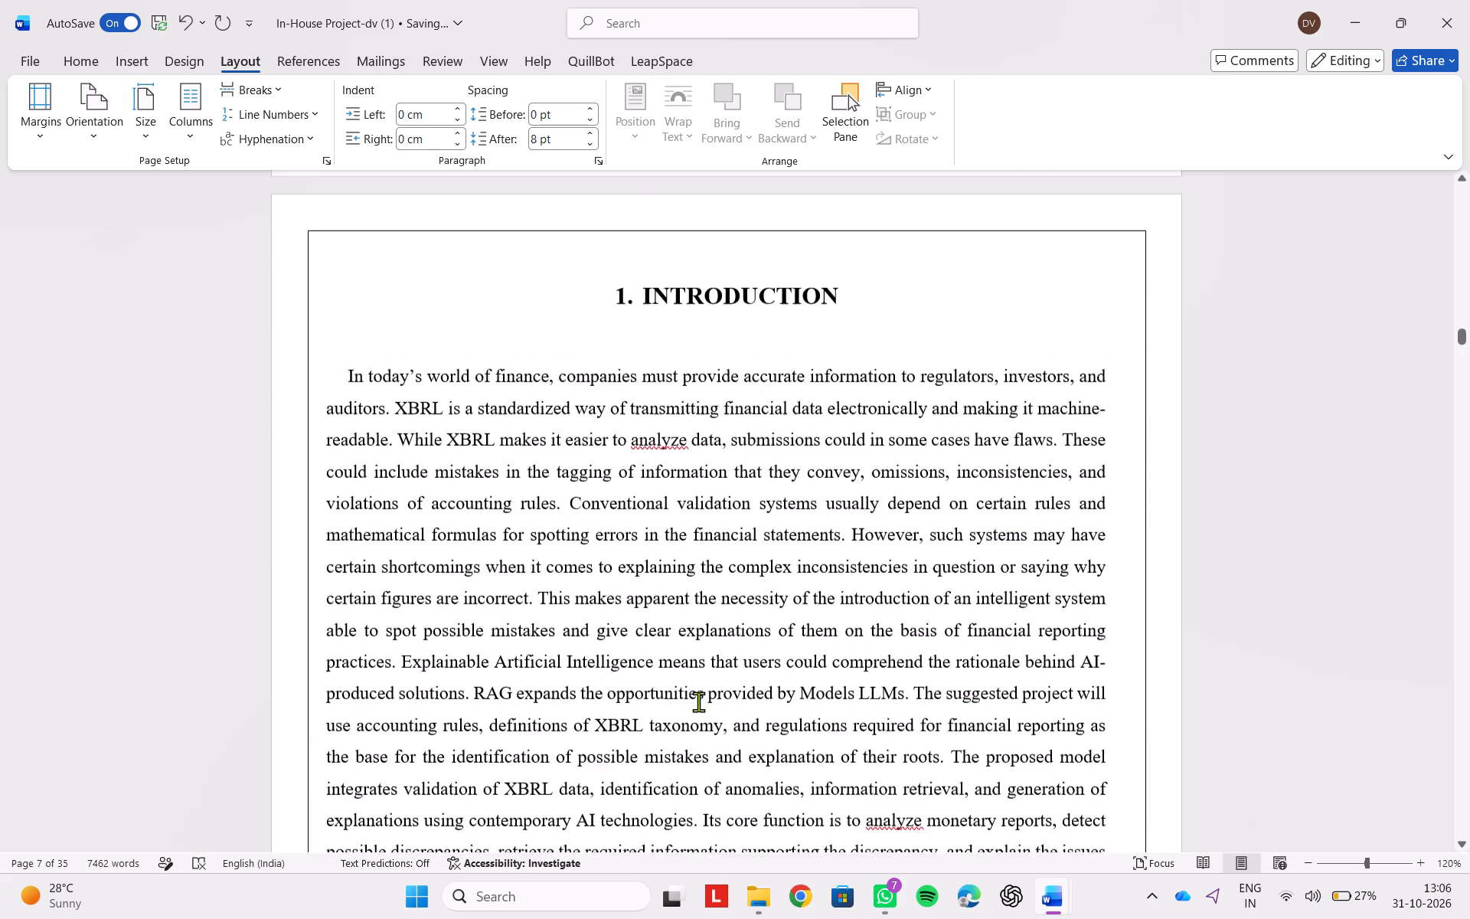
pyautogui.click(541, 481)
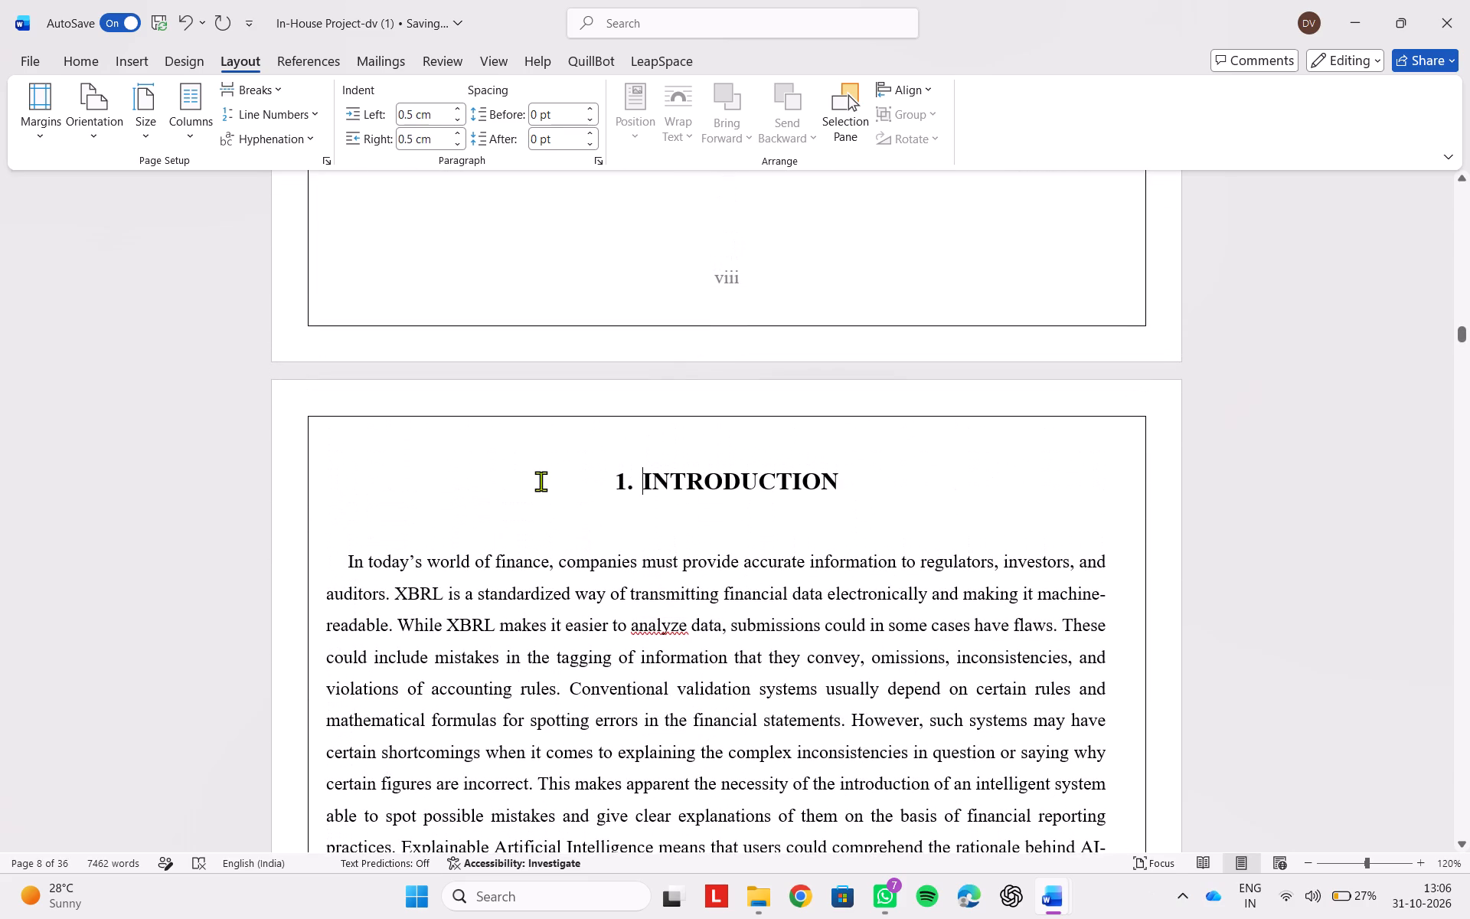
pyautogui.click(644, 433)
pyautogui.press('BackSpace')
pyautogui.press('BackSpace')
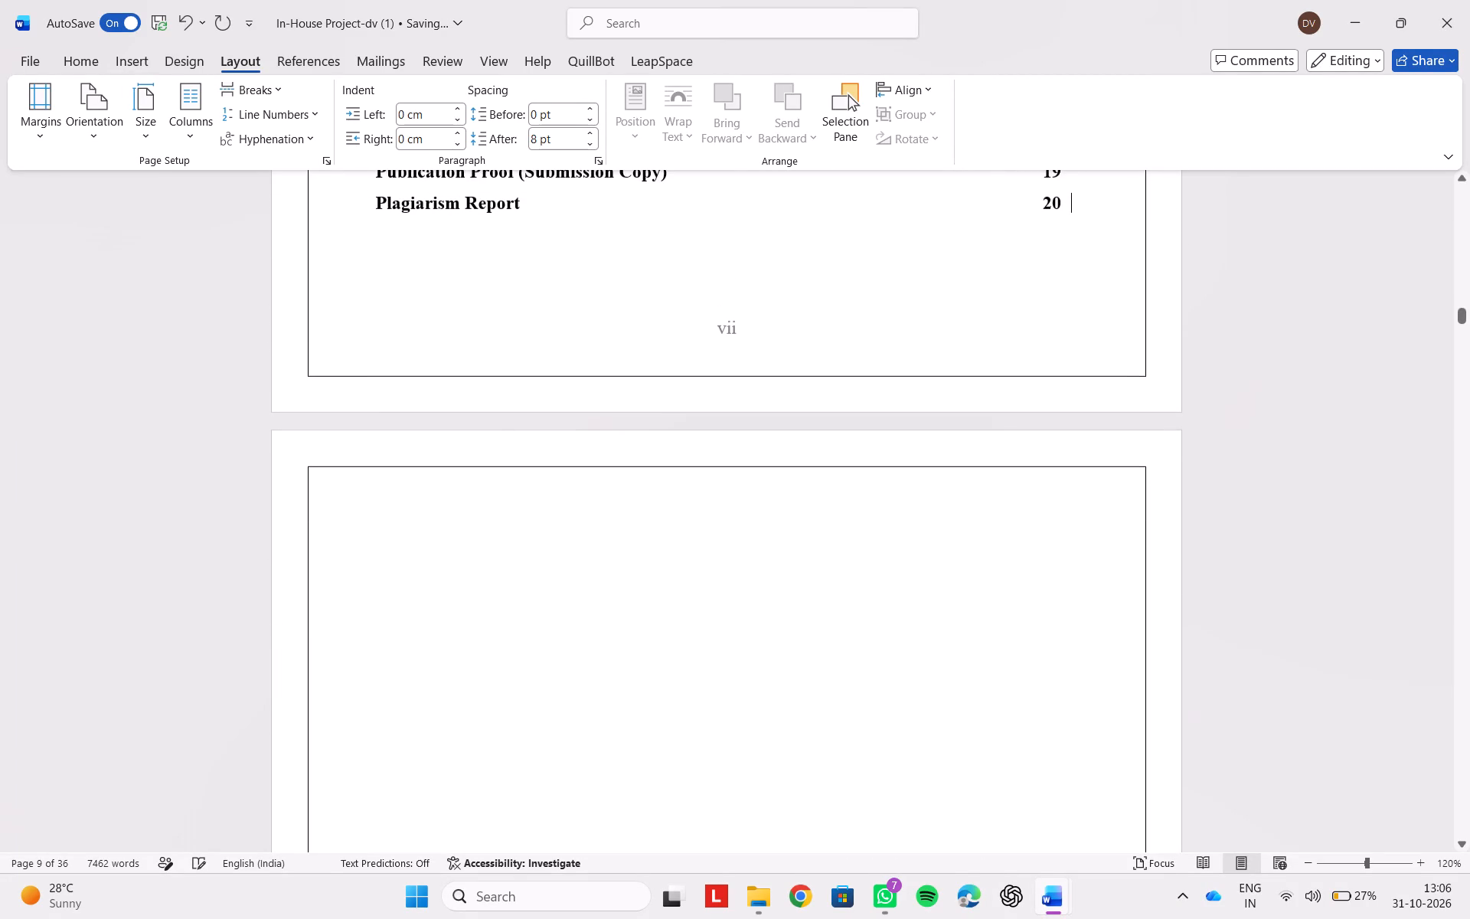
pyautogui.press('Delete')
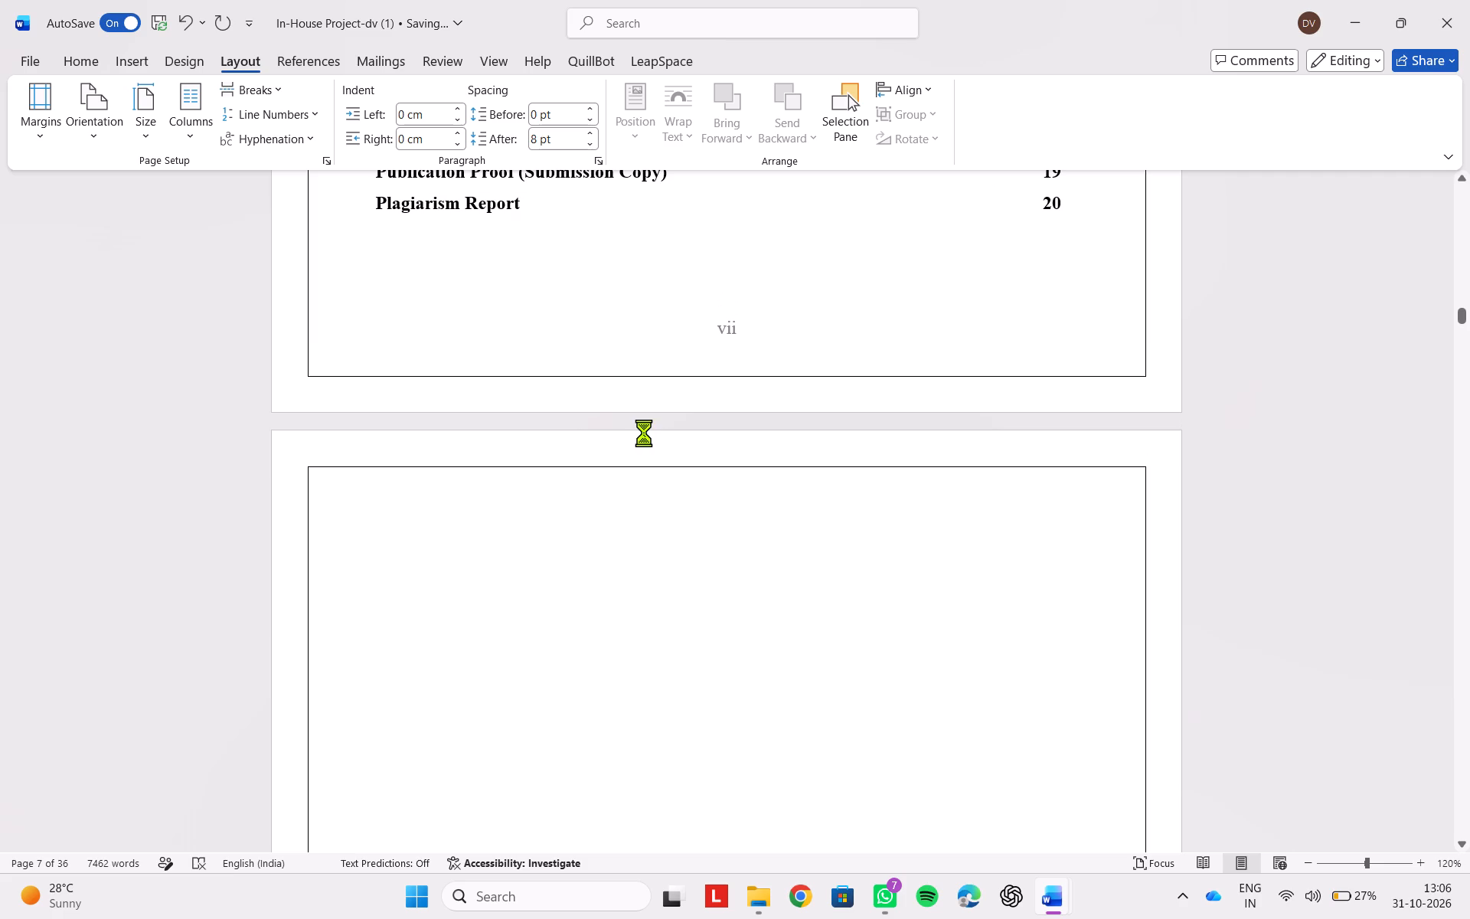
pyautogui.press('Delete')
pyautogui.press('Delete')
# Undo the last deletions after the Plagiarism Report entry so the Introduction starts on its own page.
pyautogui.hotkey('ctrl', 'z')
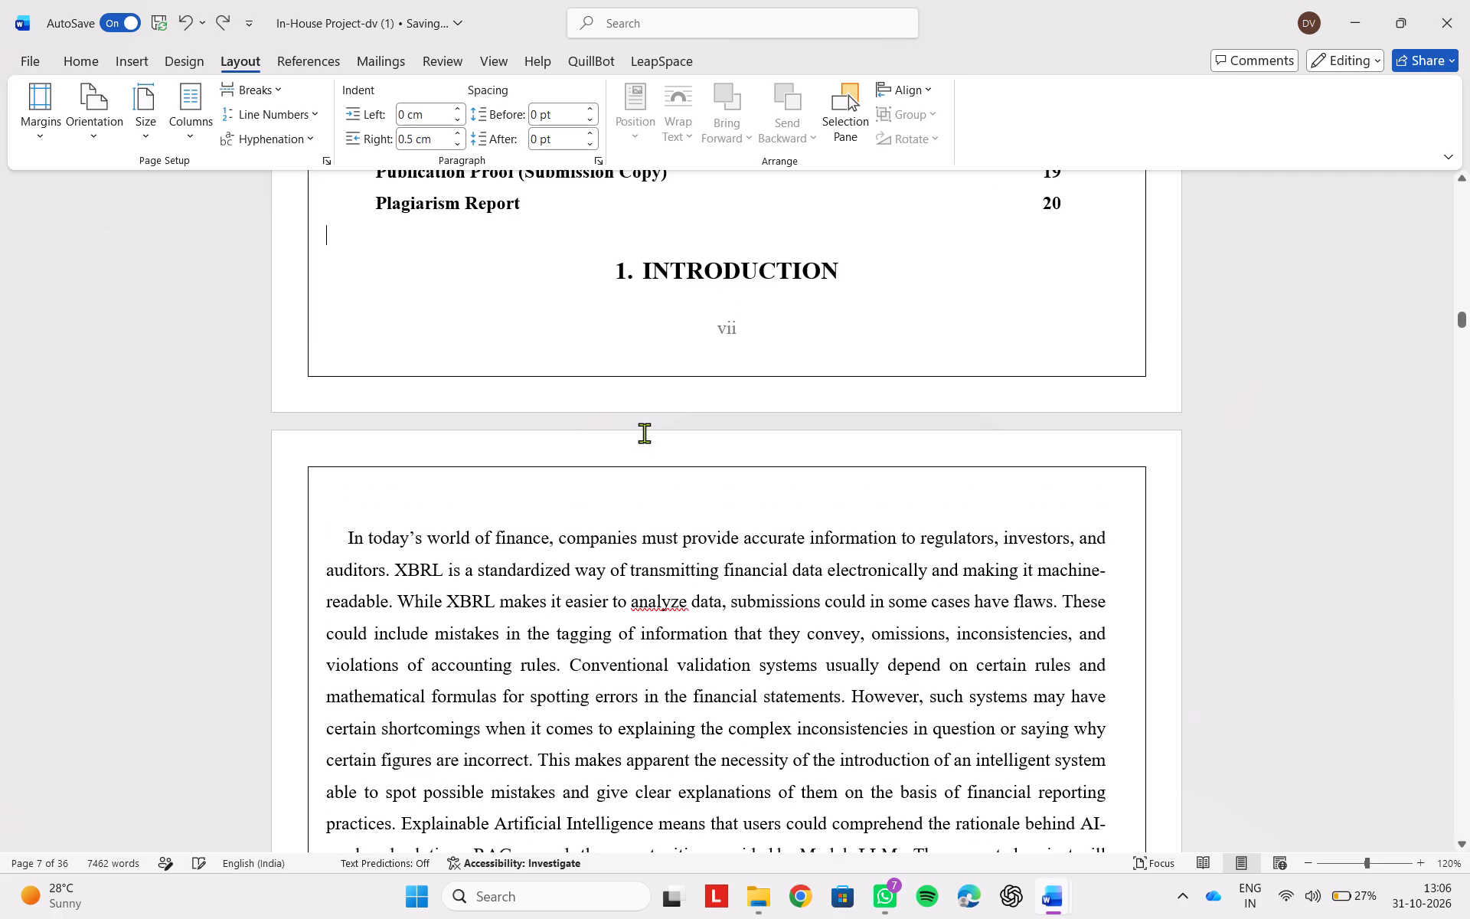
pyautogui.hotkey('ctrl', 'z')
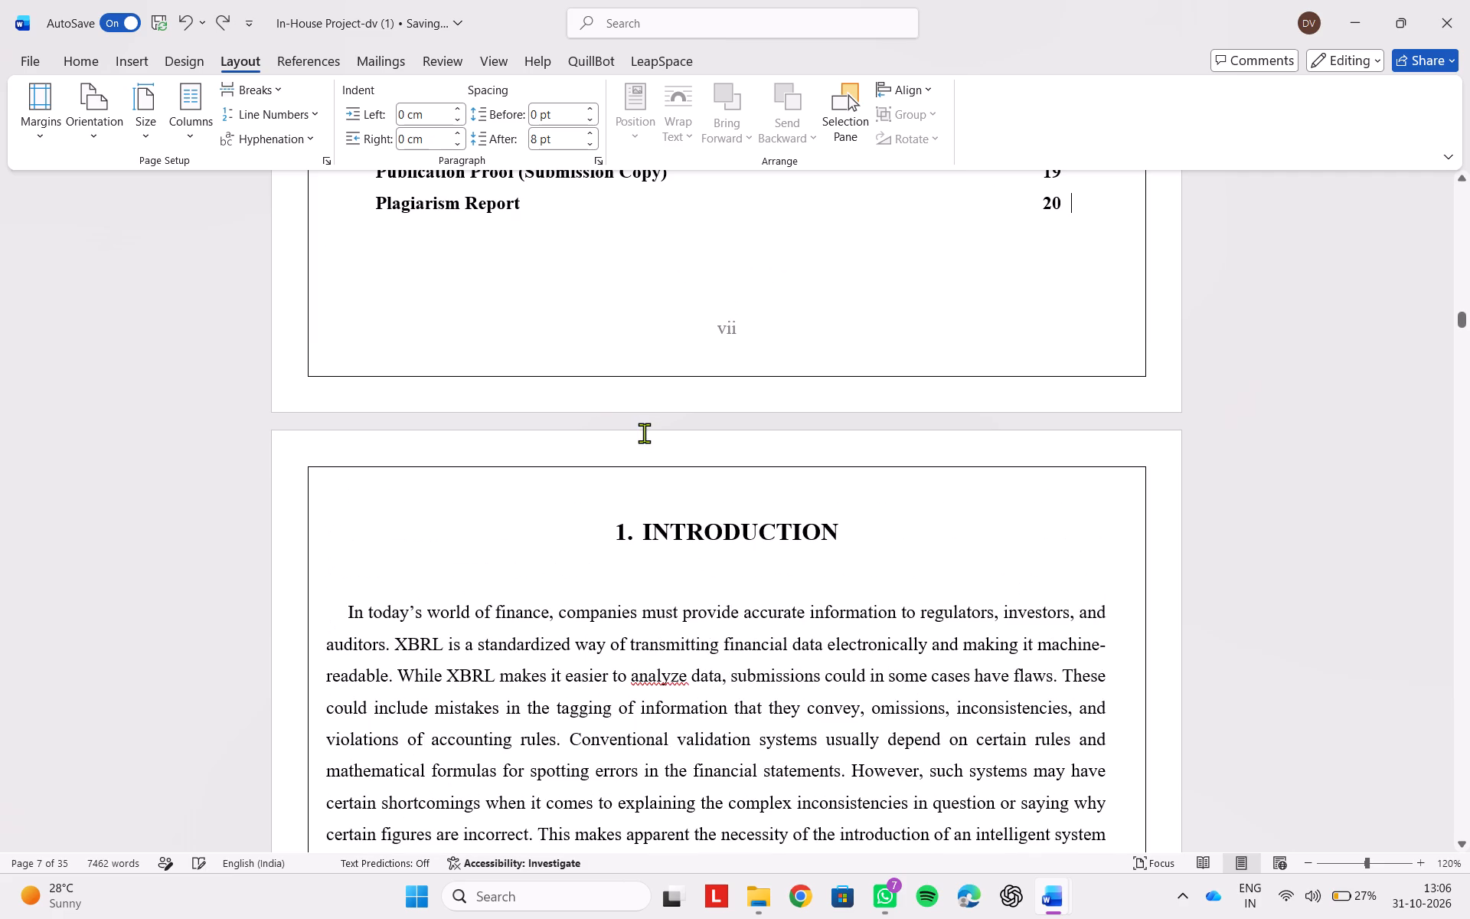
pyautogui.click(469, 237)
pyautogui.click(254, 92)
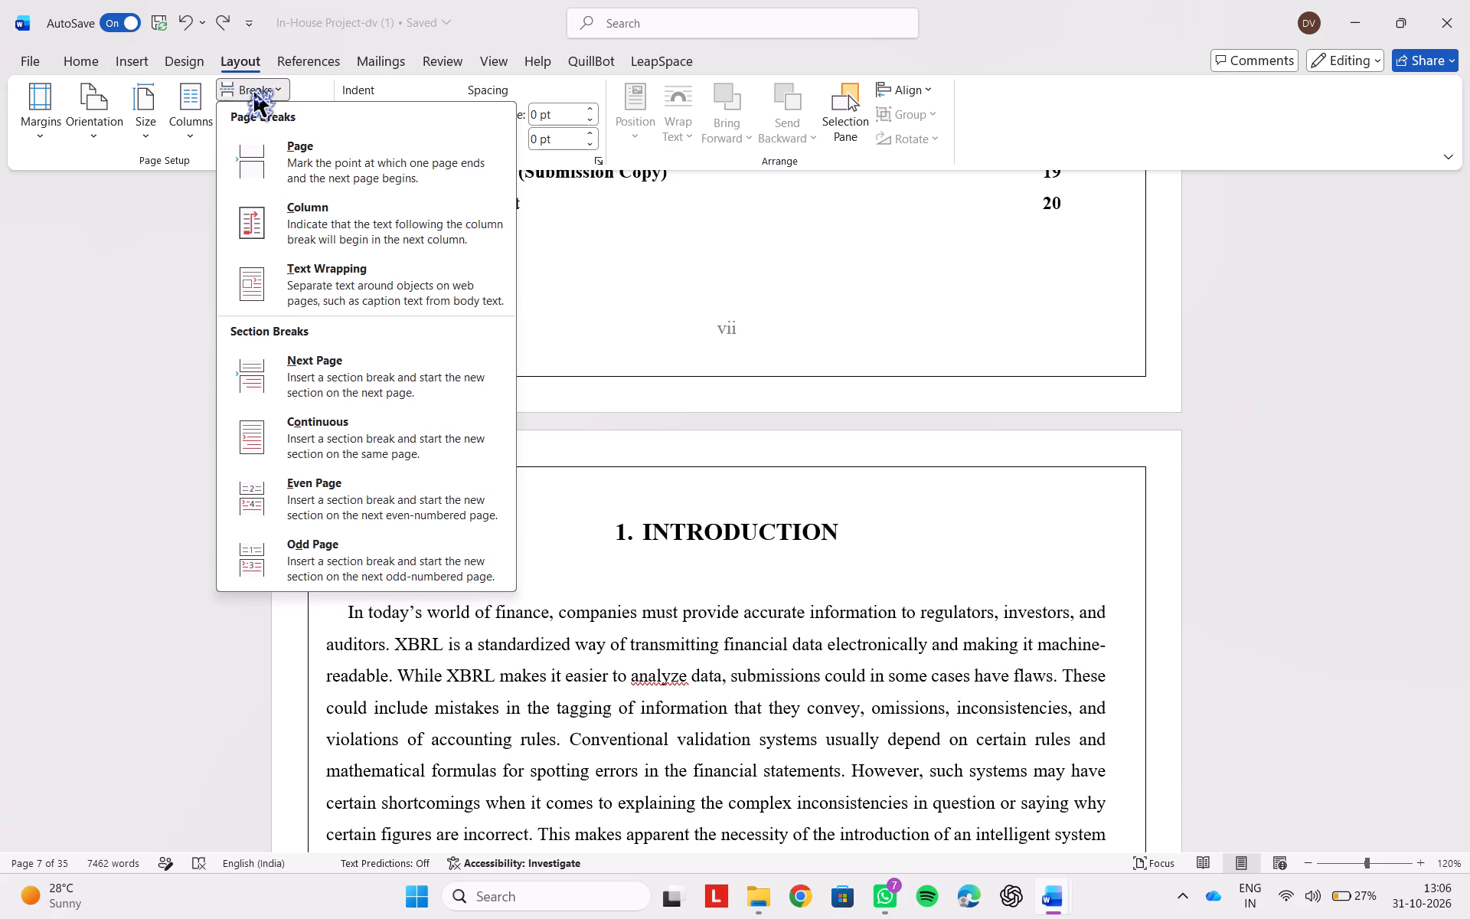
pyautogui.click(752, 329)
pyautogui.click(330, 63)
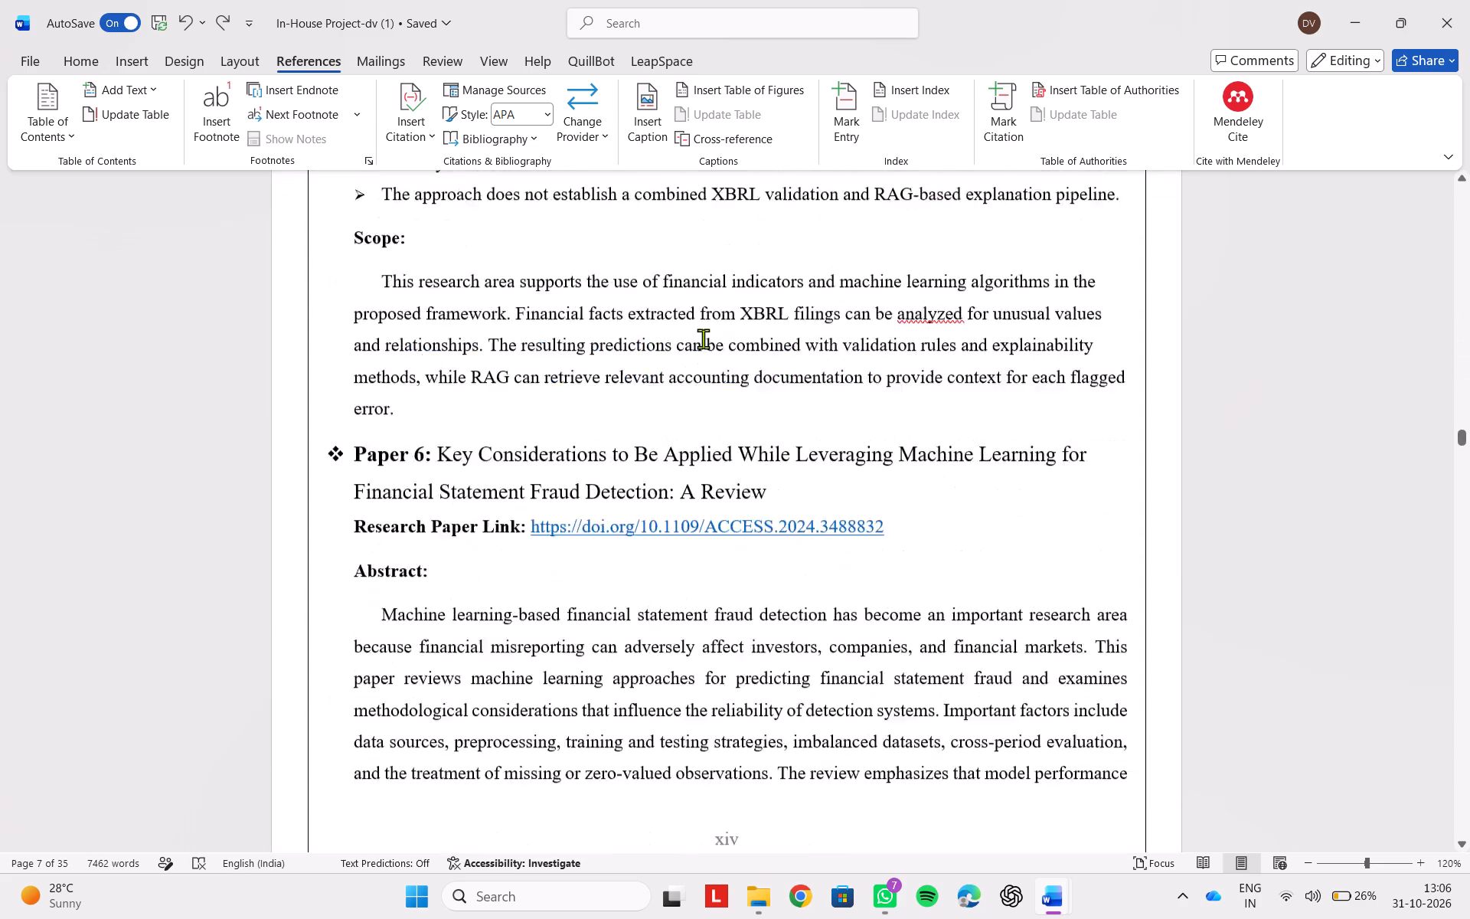
# Check the page numbering from the last contents page through the Introduction and Literature Review pages.
pyautogui.scroll(3, 703, 338)
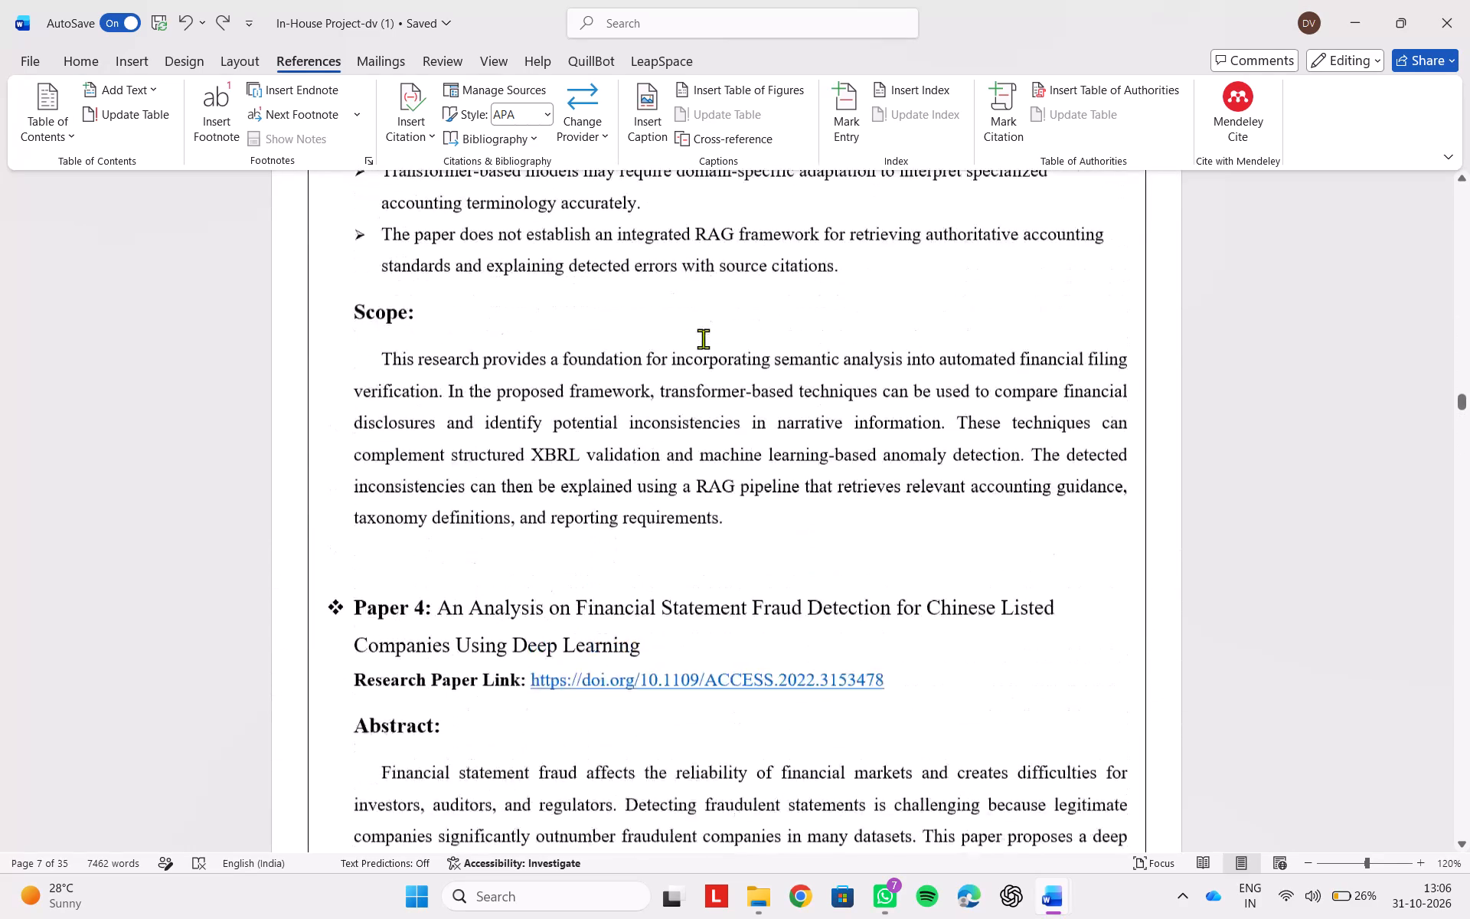
pyautogui.scroll(1, 703, 338)
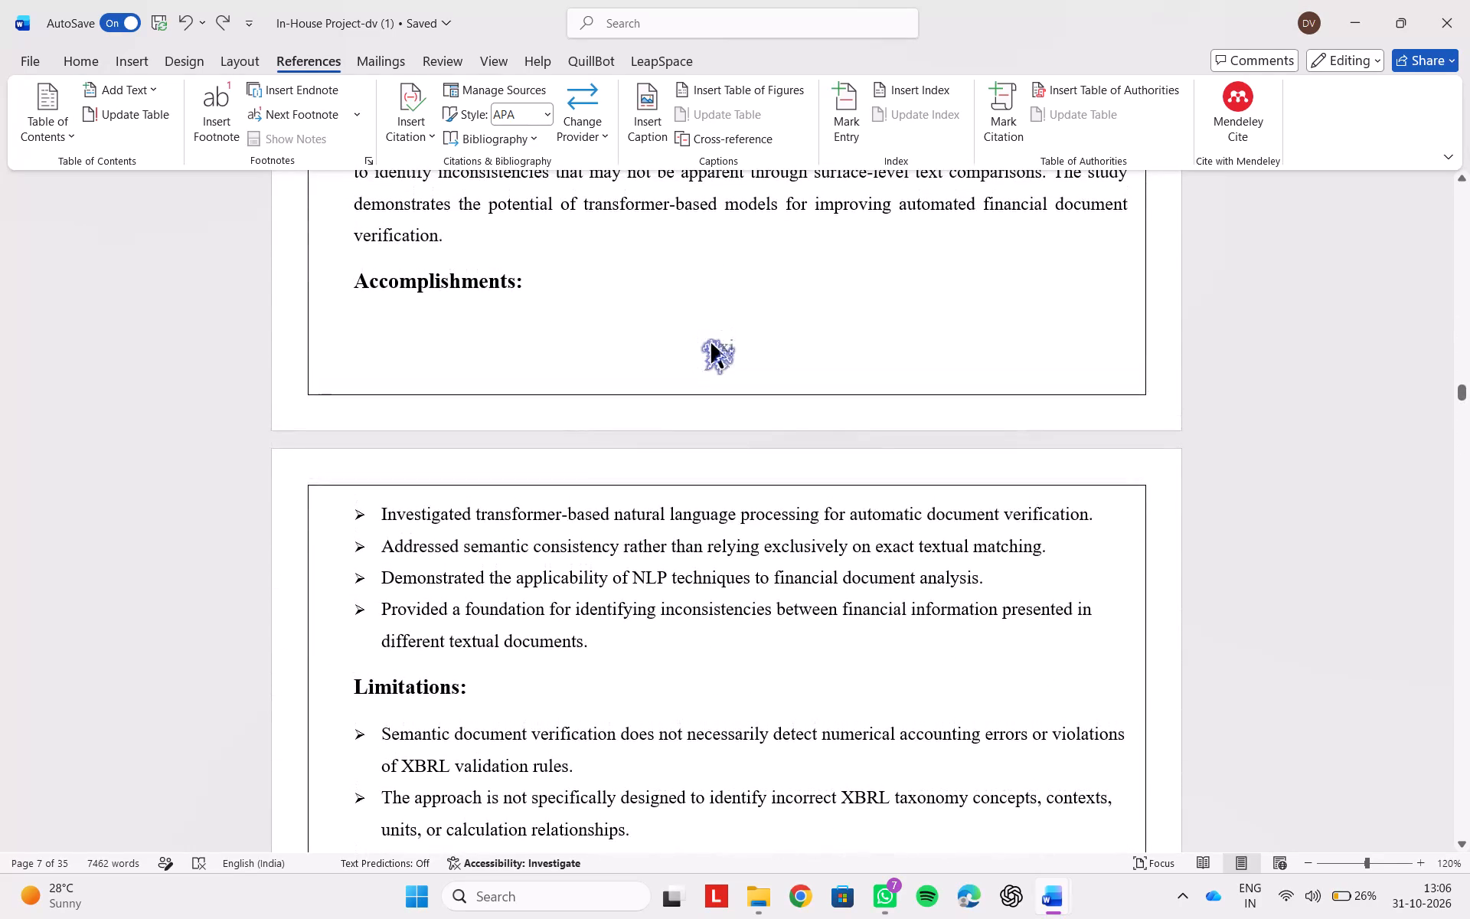
pyautogui.scroll(2, 714, 345)
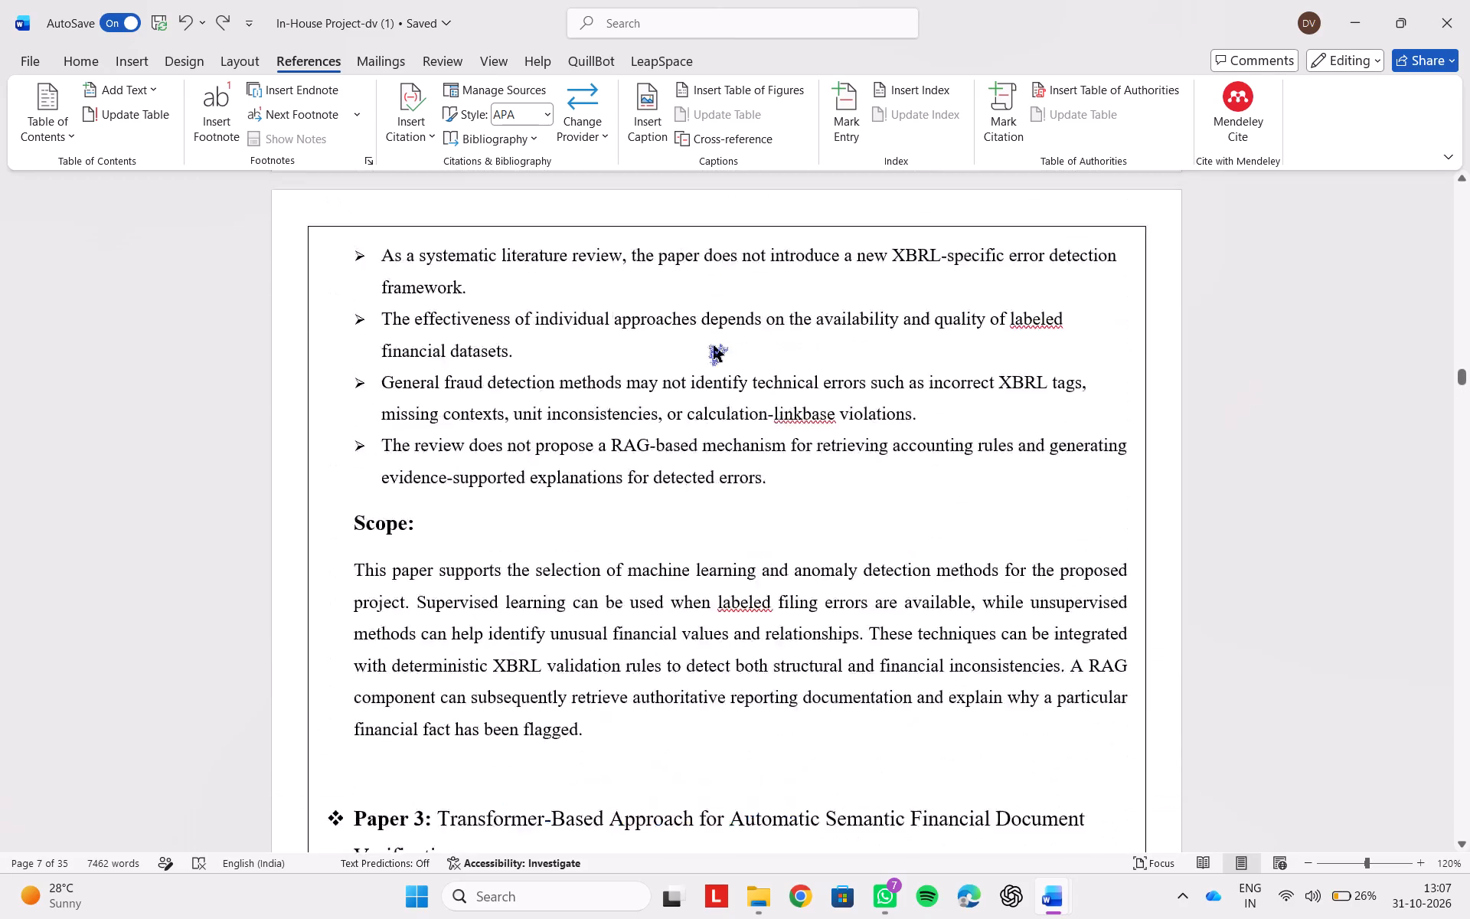
pyautogui.scroll(8, 714, 345)
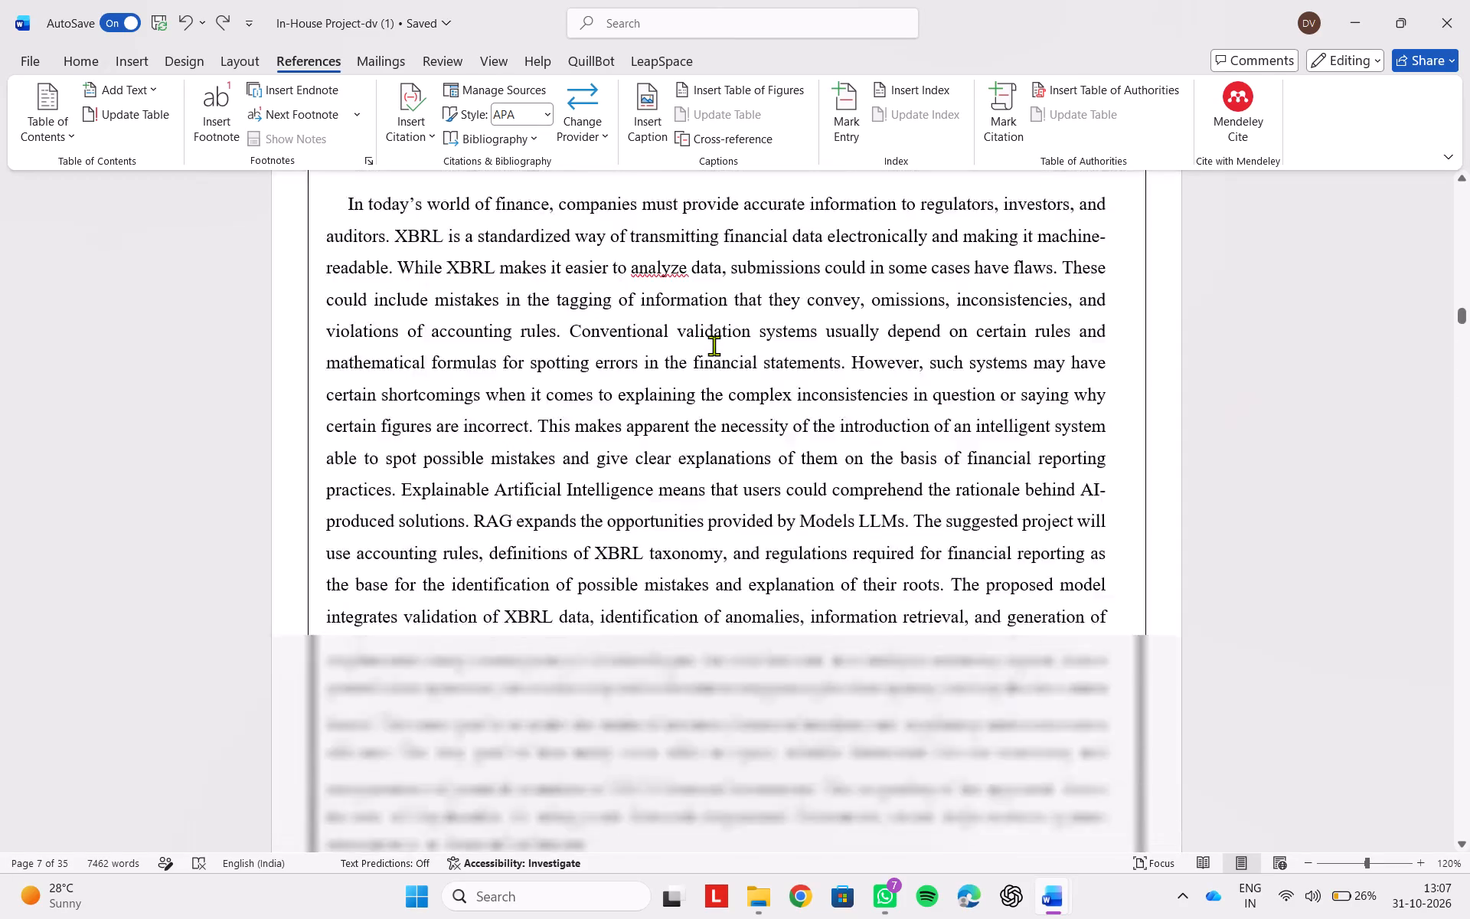
pyautogui.scroll(-2, 714, 345)
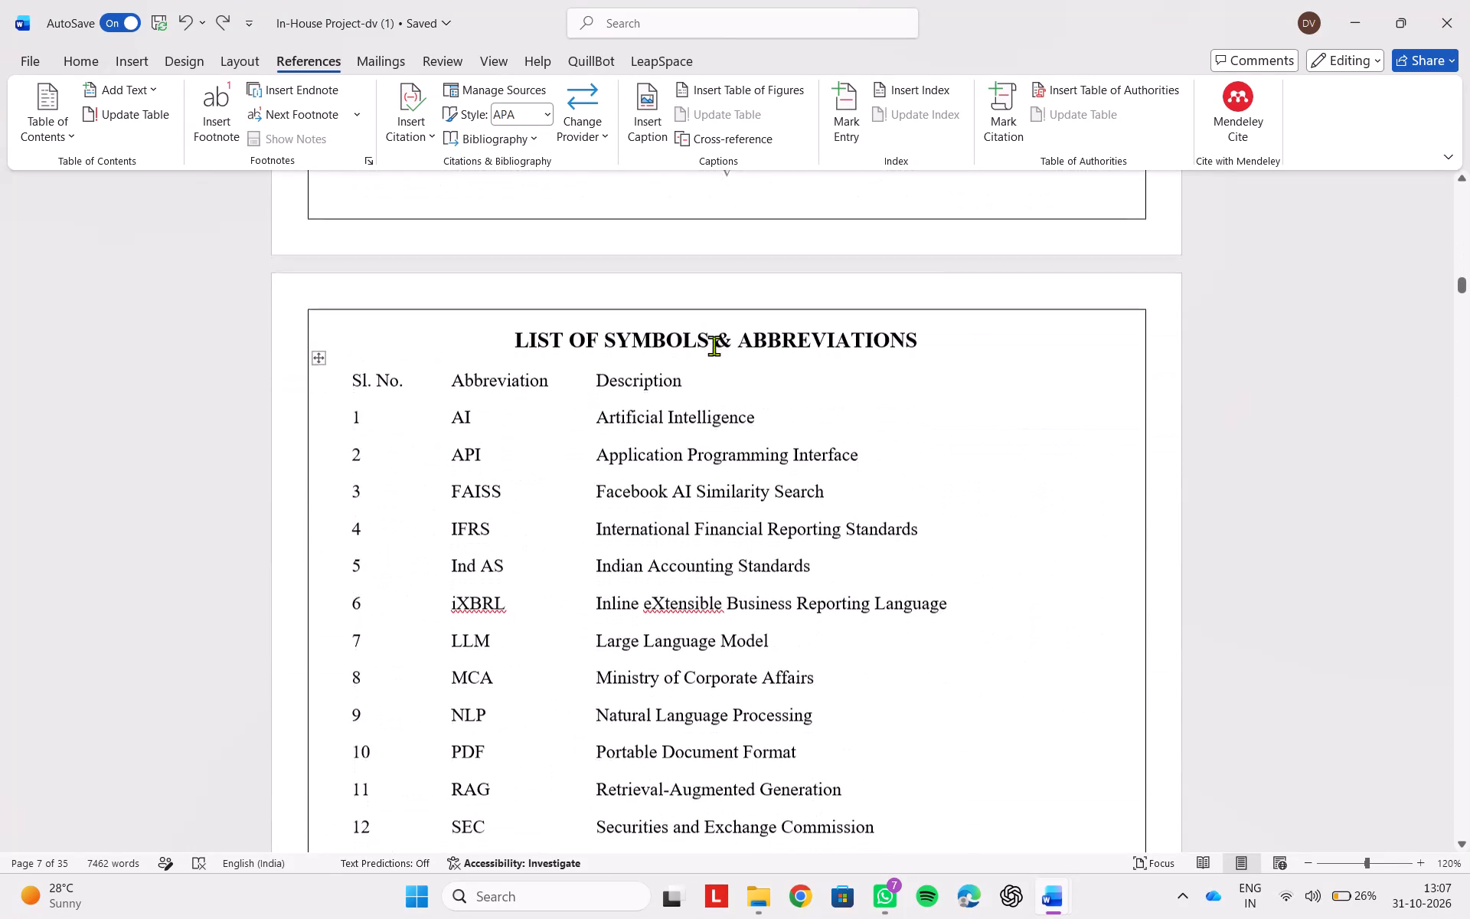
pyautogui.scroll(-3, 714, 345)
pyautogui.scroll(1, 714, 345)
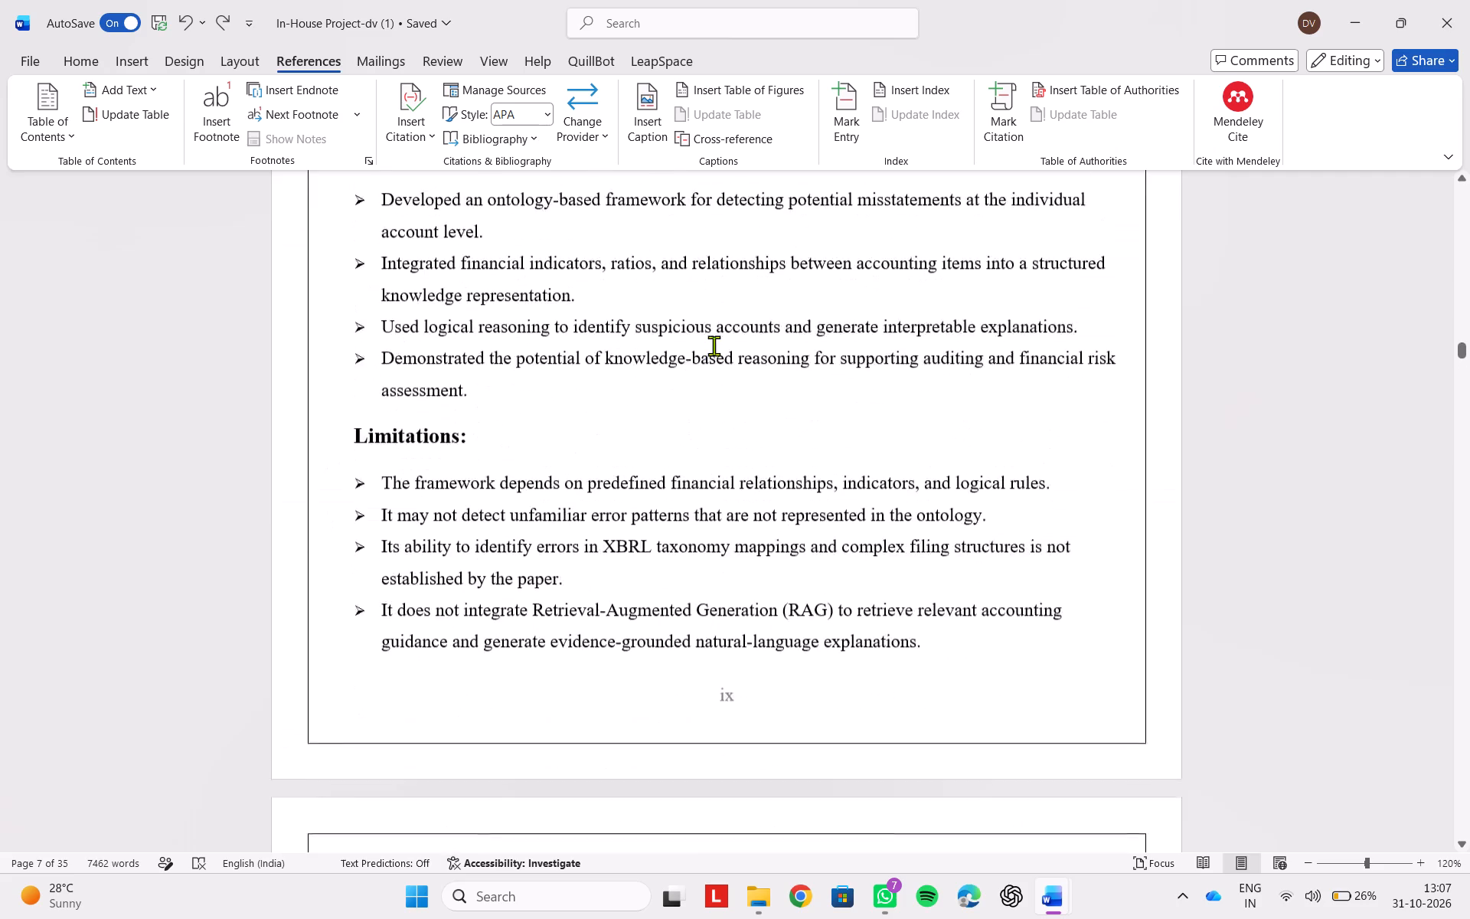
pyautogui.scroll(4, 714, 345)
pyautogui.scroll(-9, 714, 345)
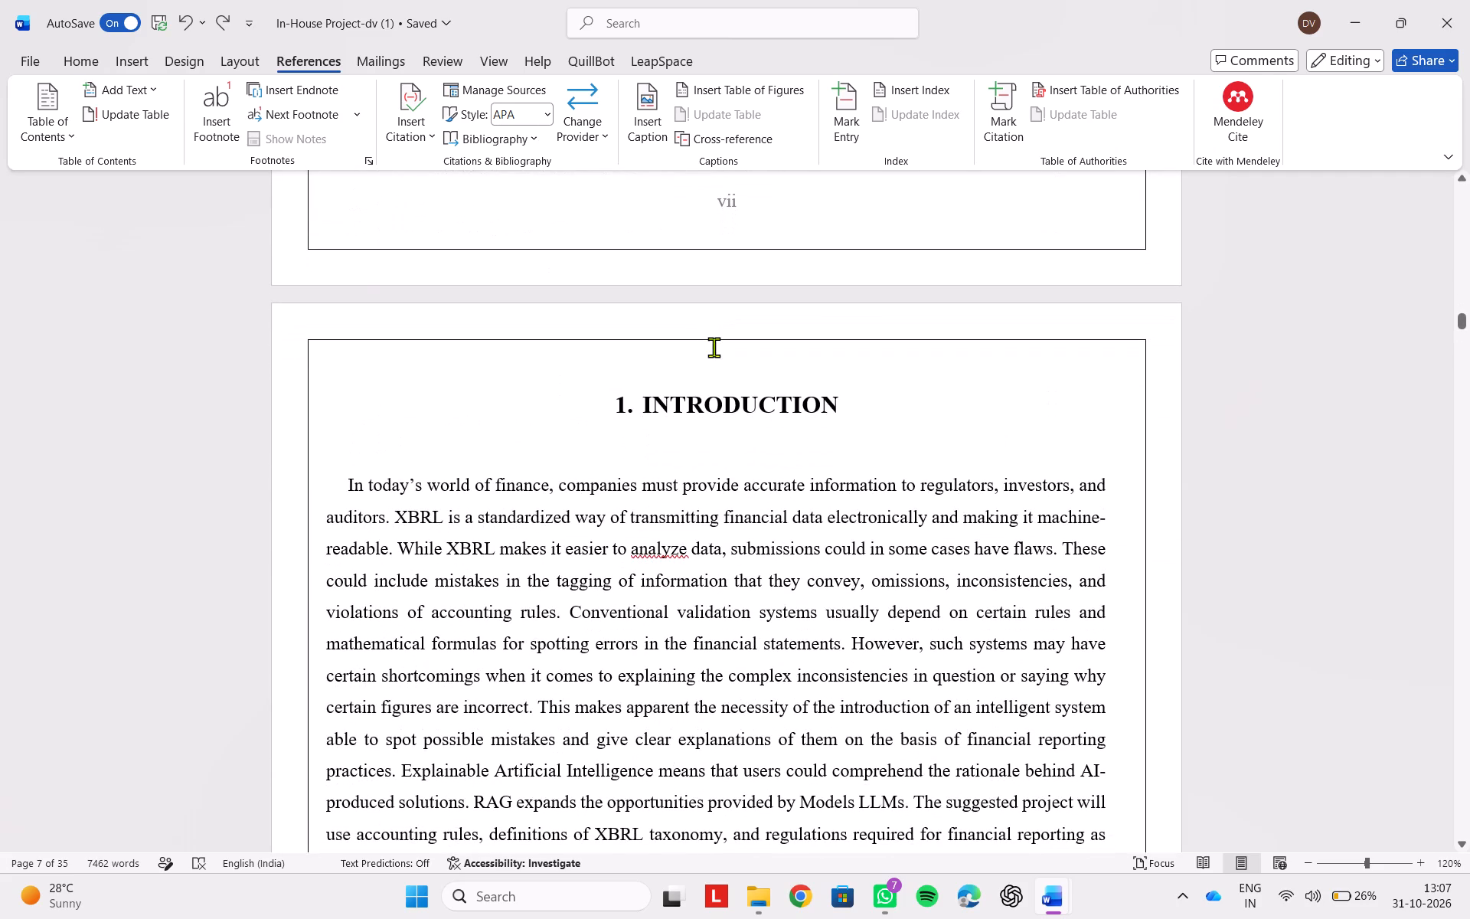
pyautogui.scroll(-1, 675, 474)
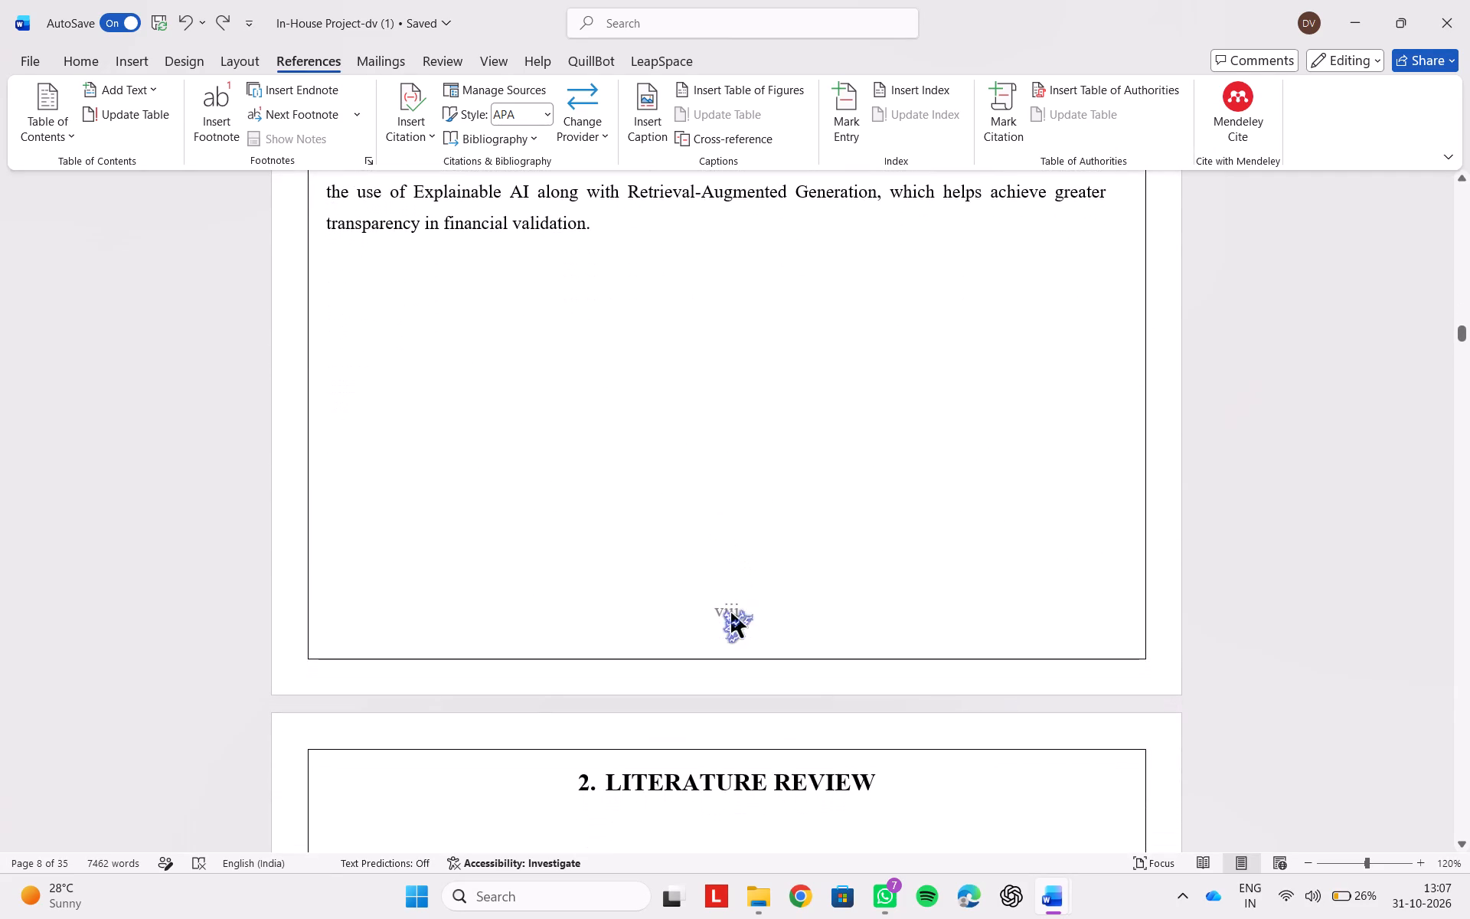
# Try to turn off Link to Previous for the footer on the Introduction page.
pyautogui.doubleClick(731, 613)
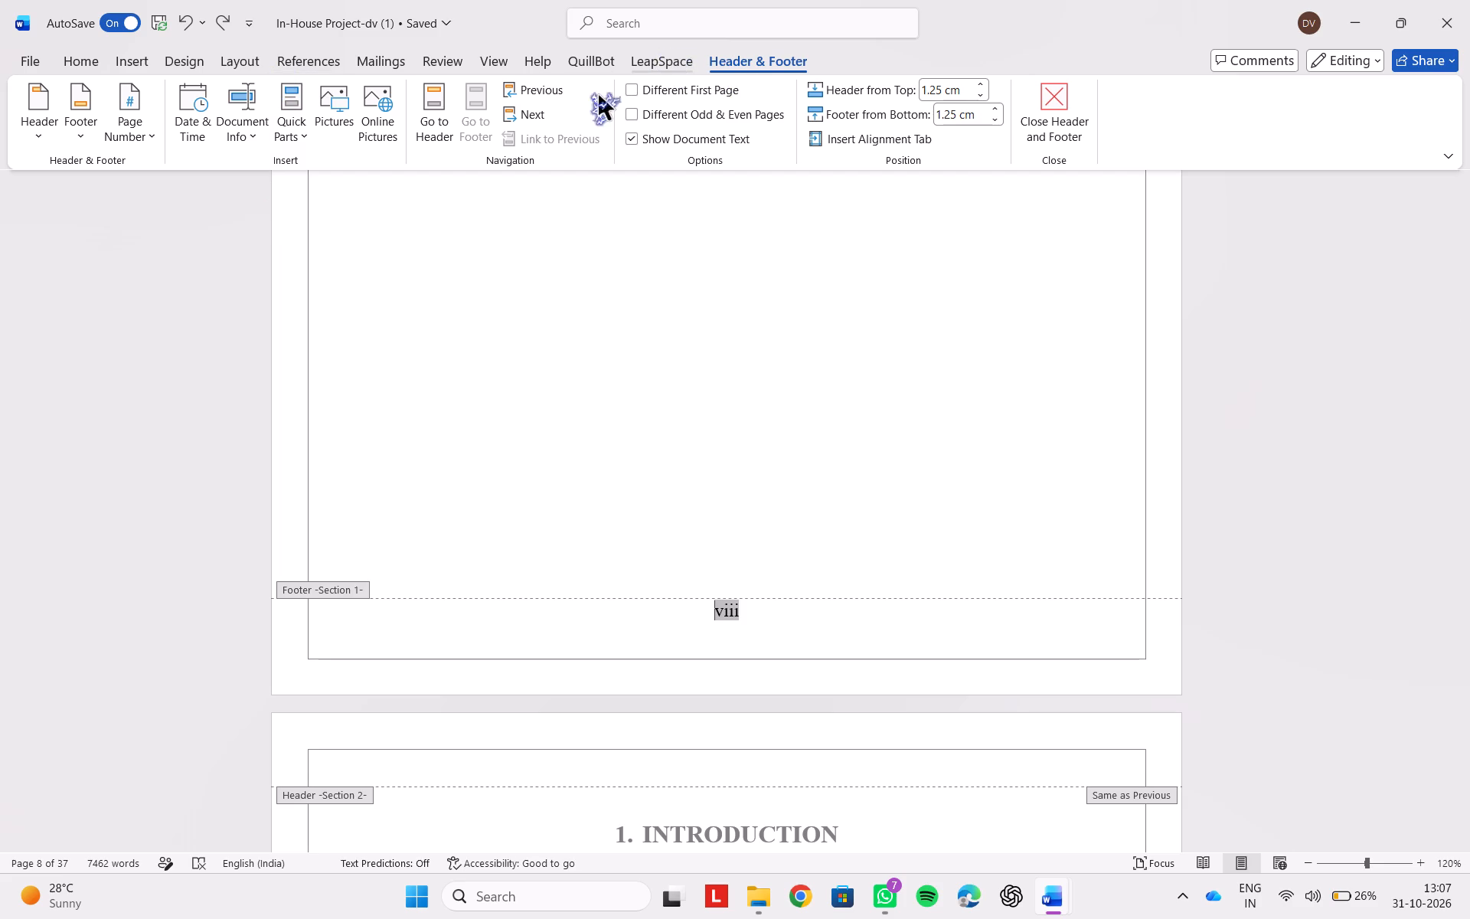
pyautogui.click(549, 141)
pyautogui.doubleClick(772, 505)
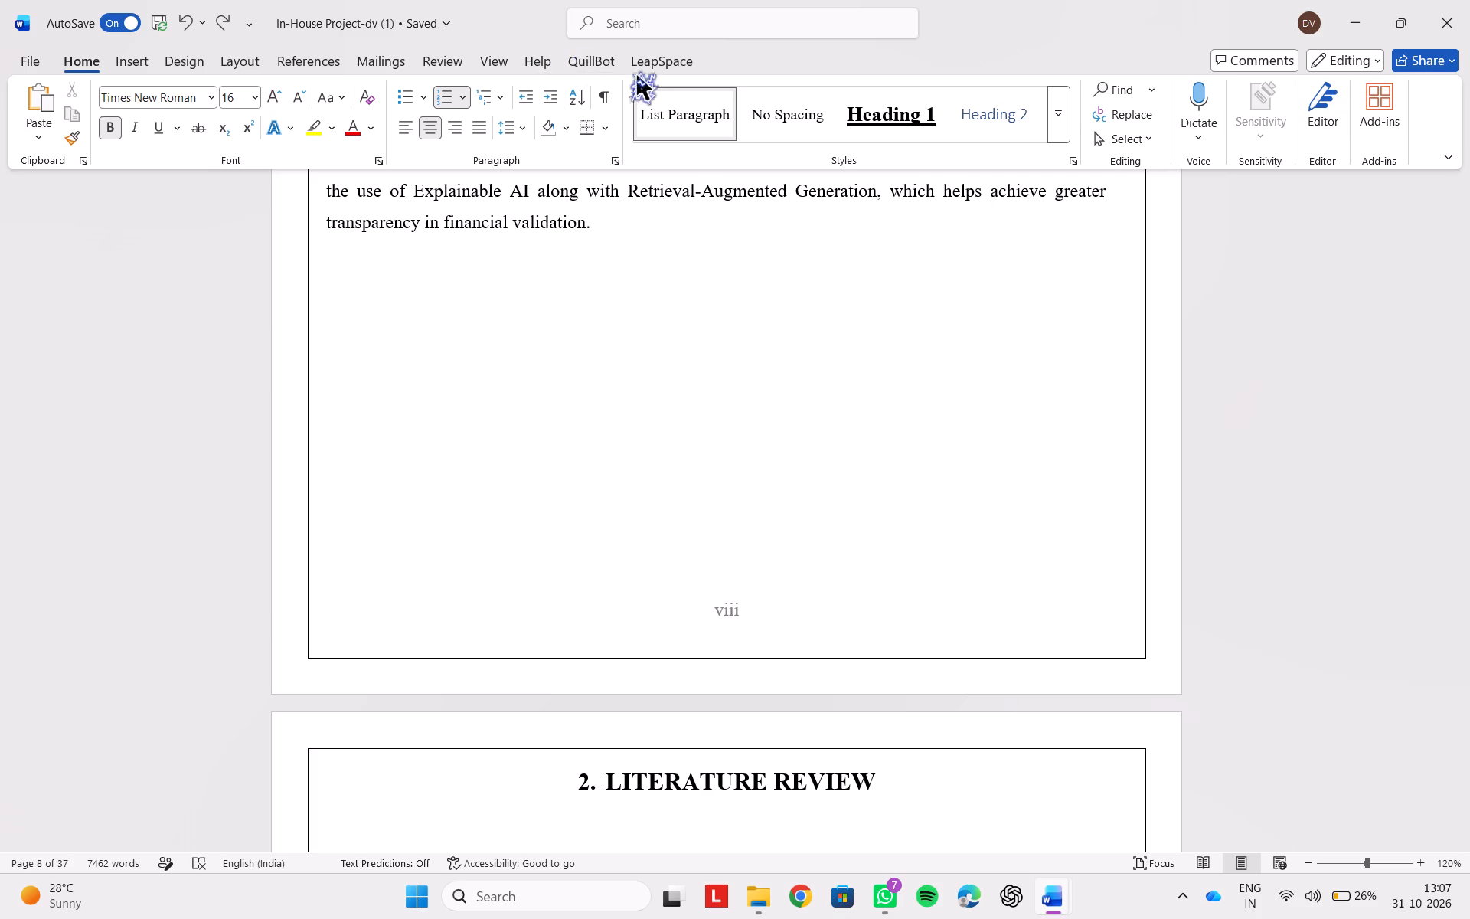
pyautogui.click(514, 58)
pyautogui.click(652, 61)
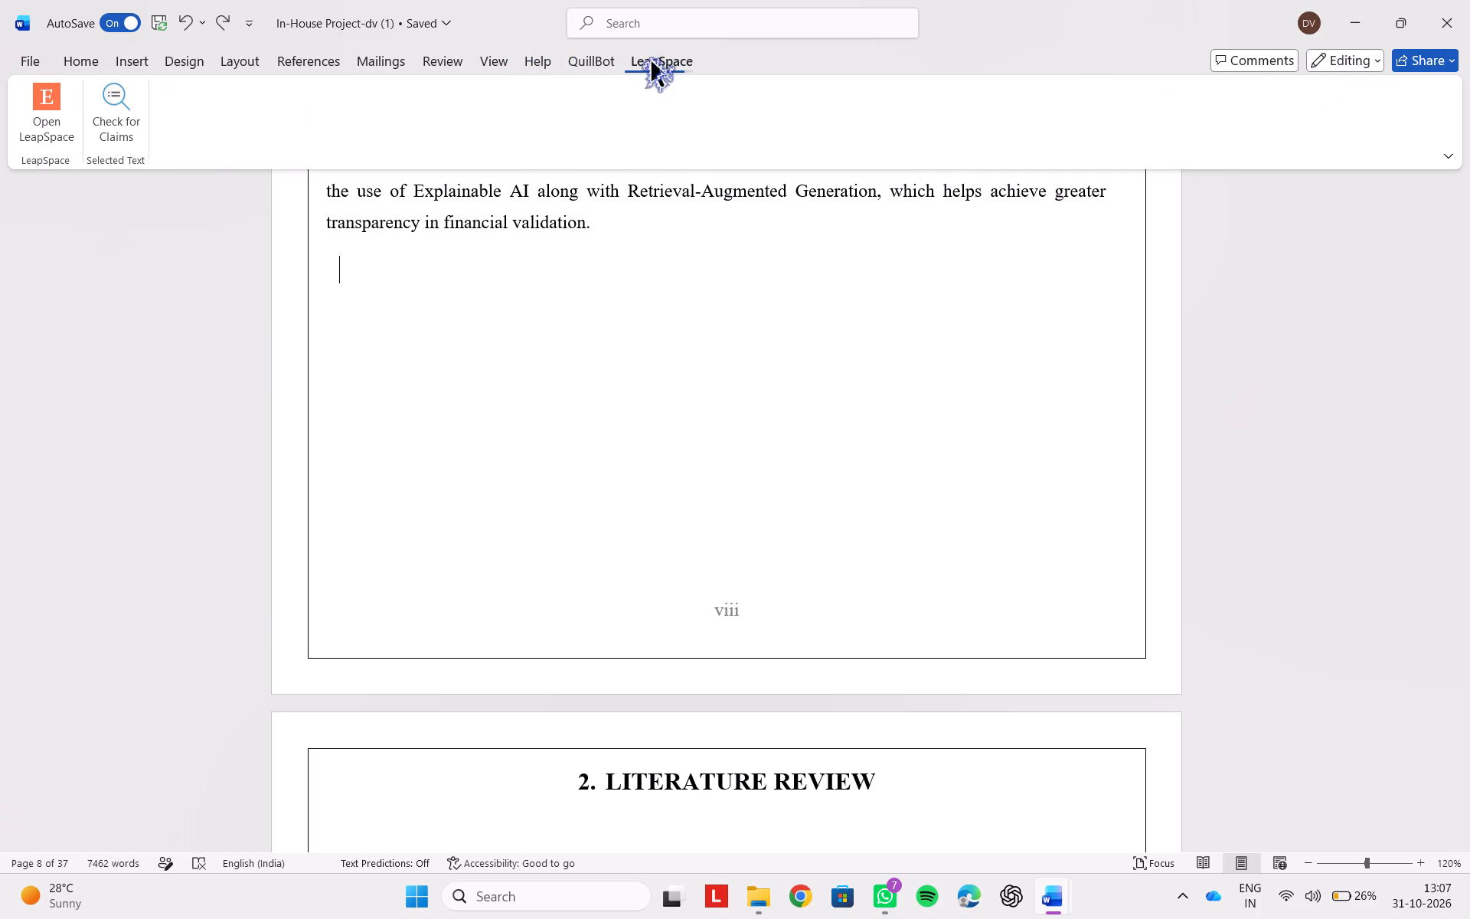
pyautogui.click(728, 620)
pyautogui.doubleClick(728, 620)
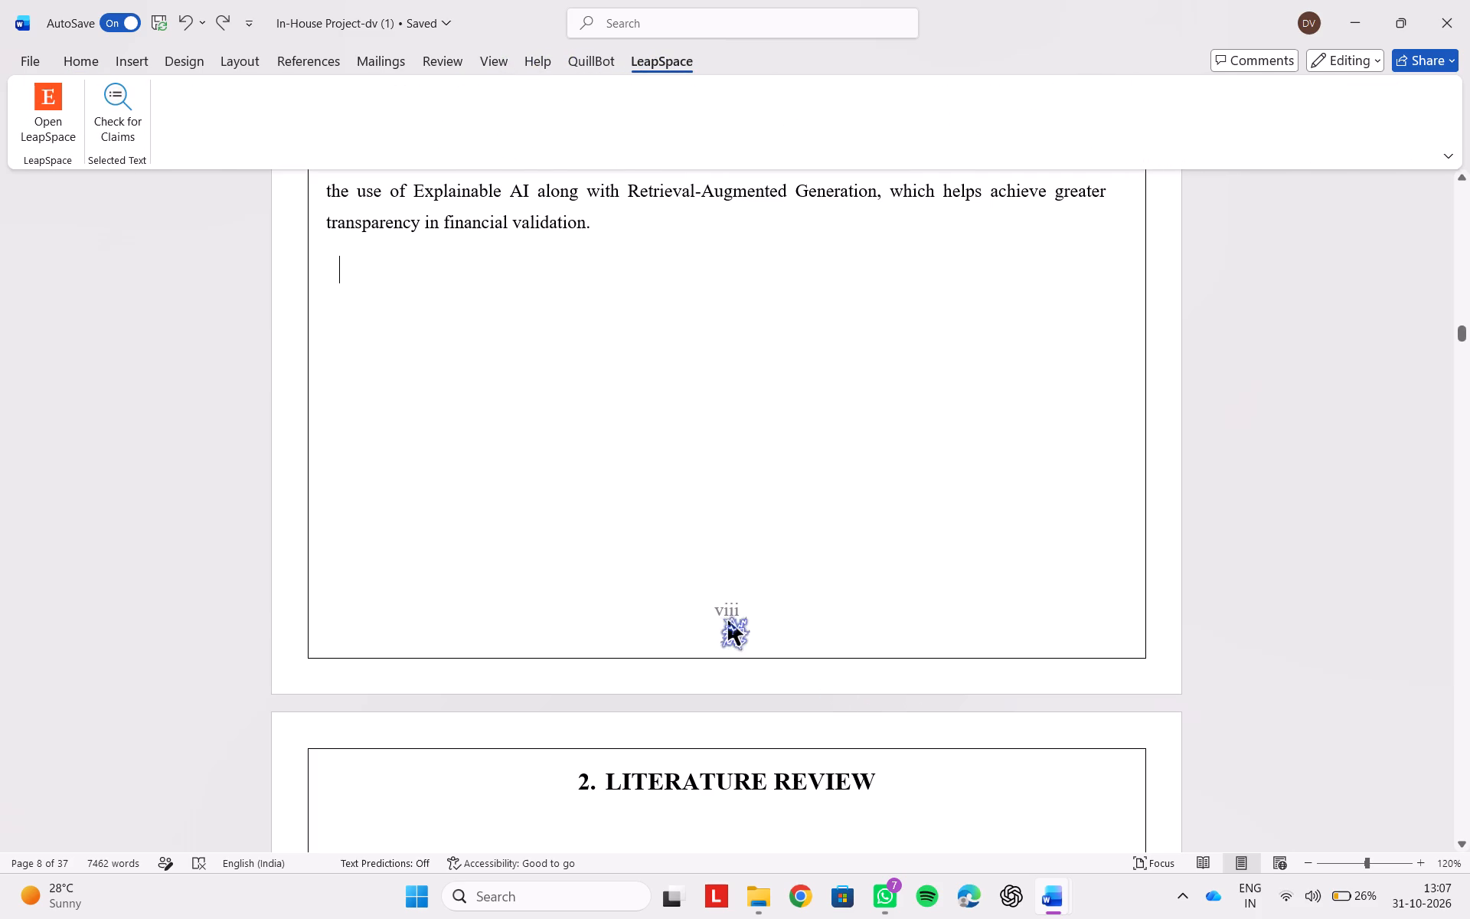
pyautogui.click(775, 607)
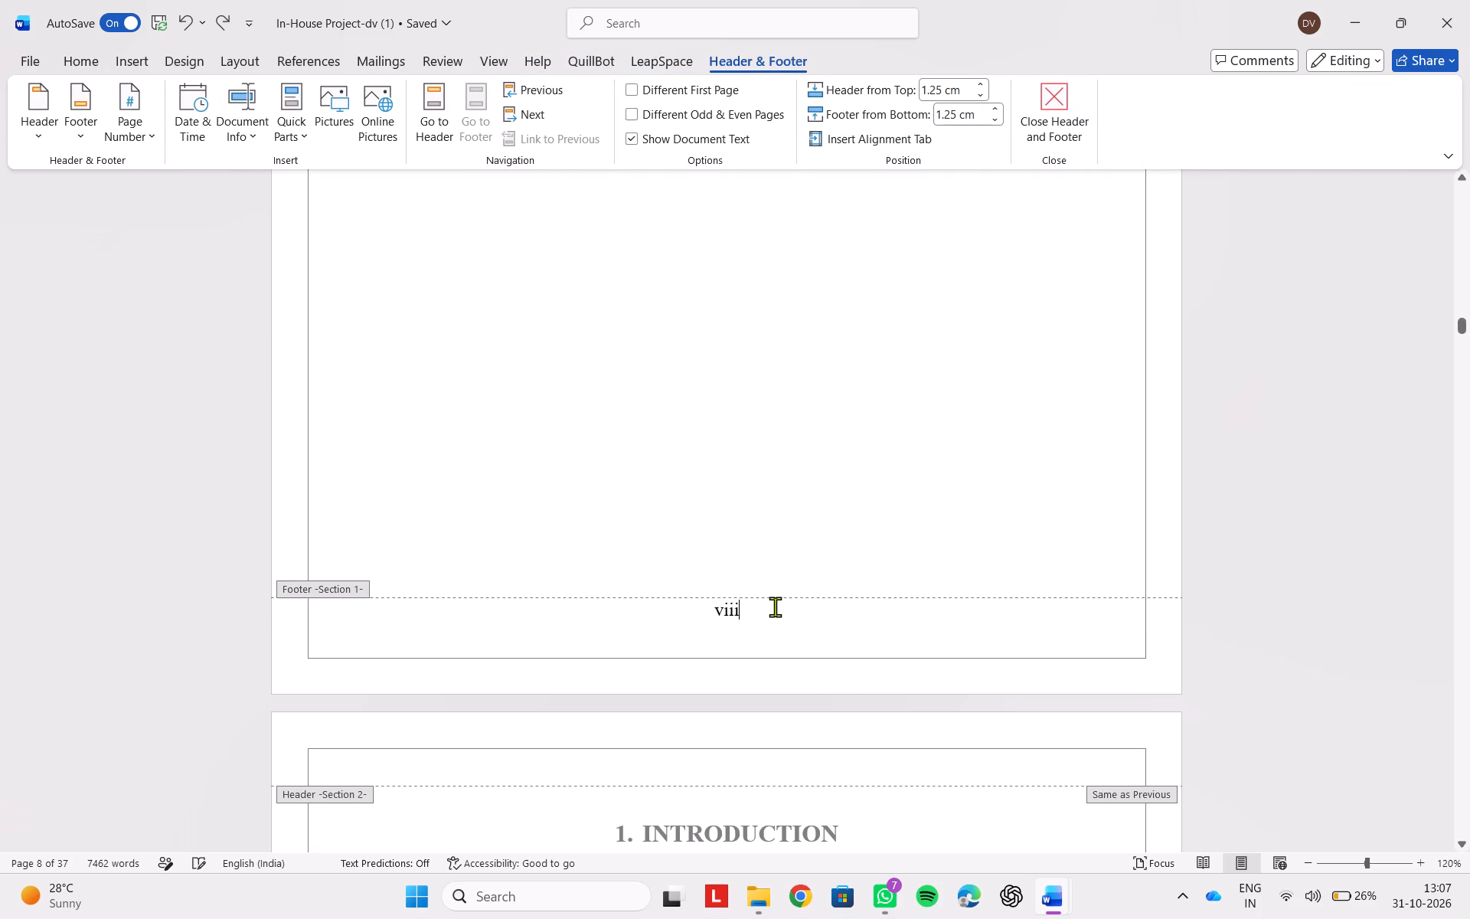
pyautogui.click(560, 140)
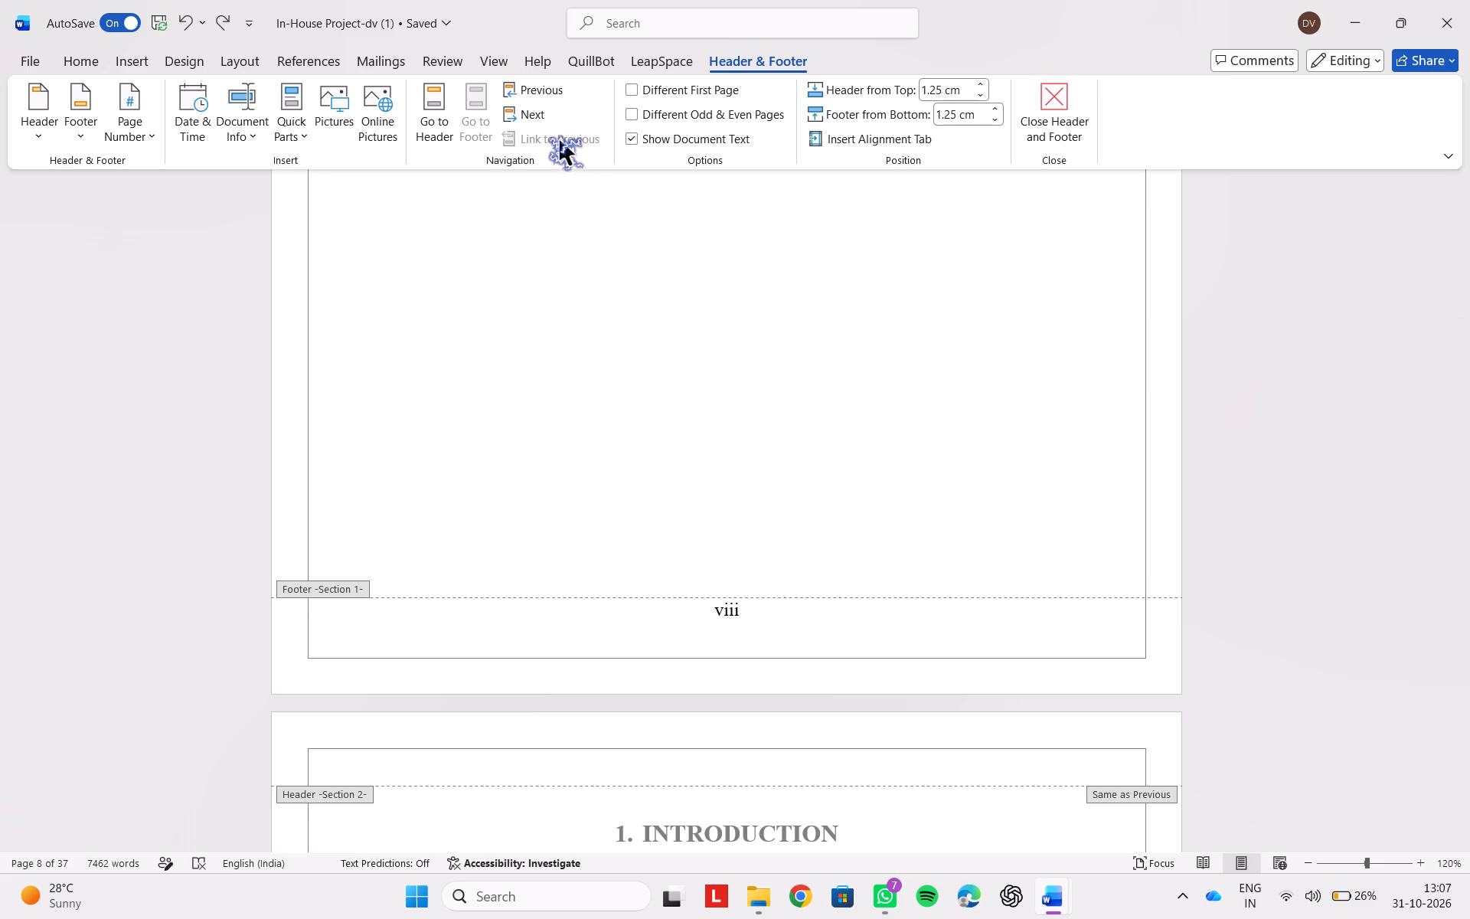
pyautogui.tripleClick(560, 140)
# Examine the section labels and page numbers in the footers of the contents and Introduction pages.
pyautogui.scroll(1, 614, 301)
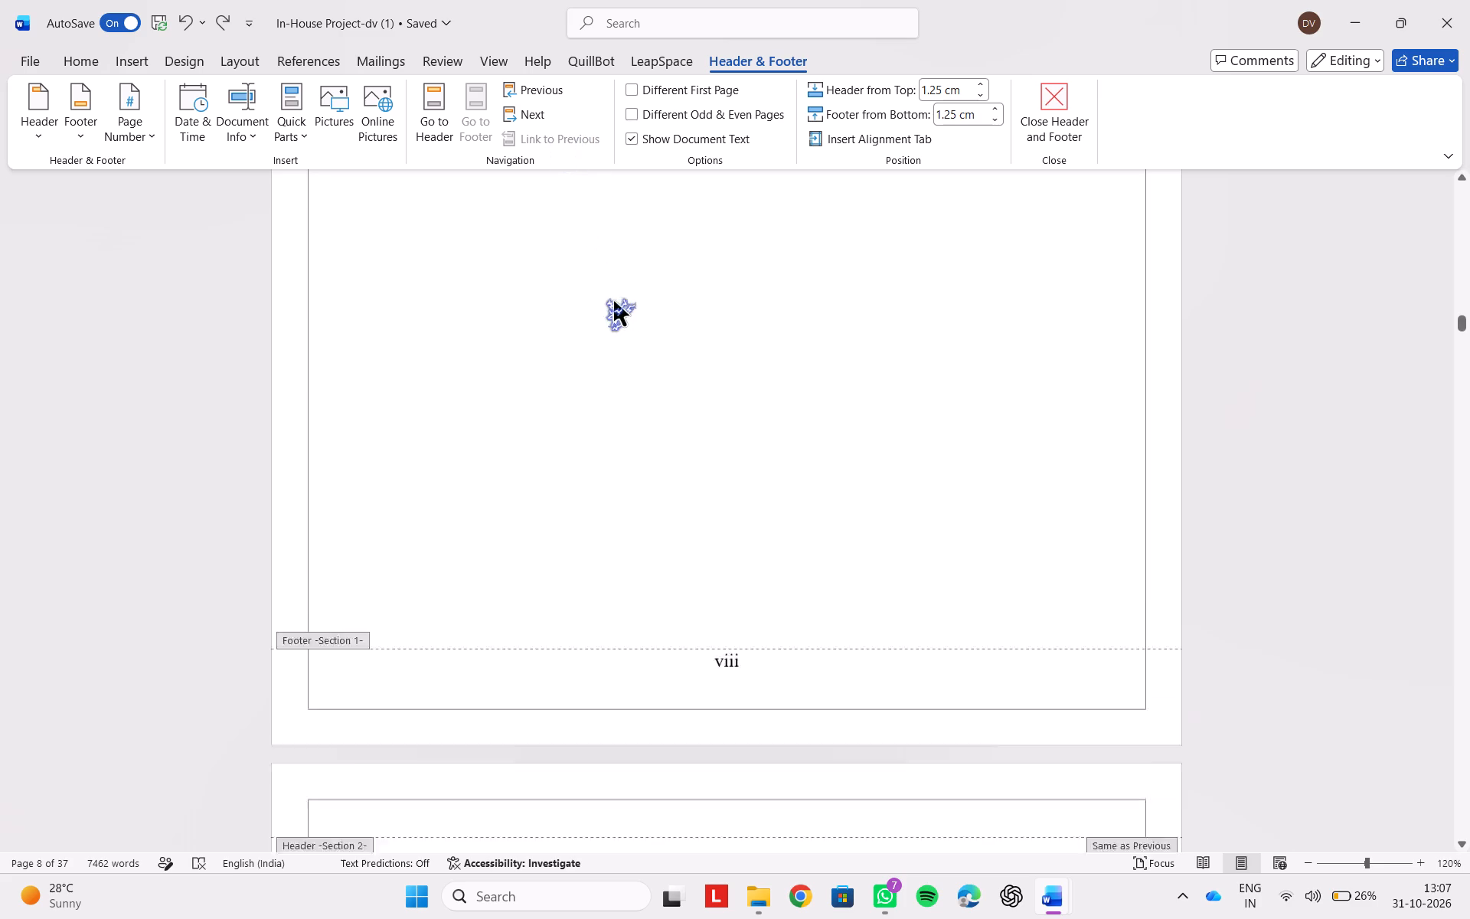
pyautogui.scroll(2, 614, 301)
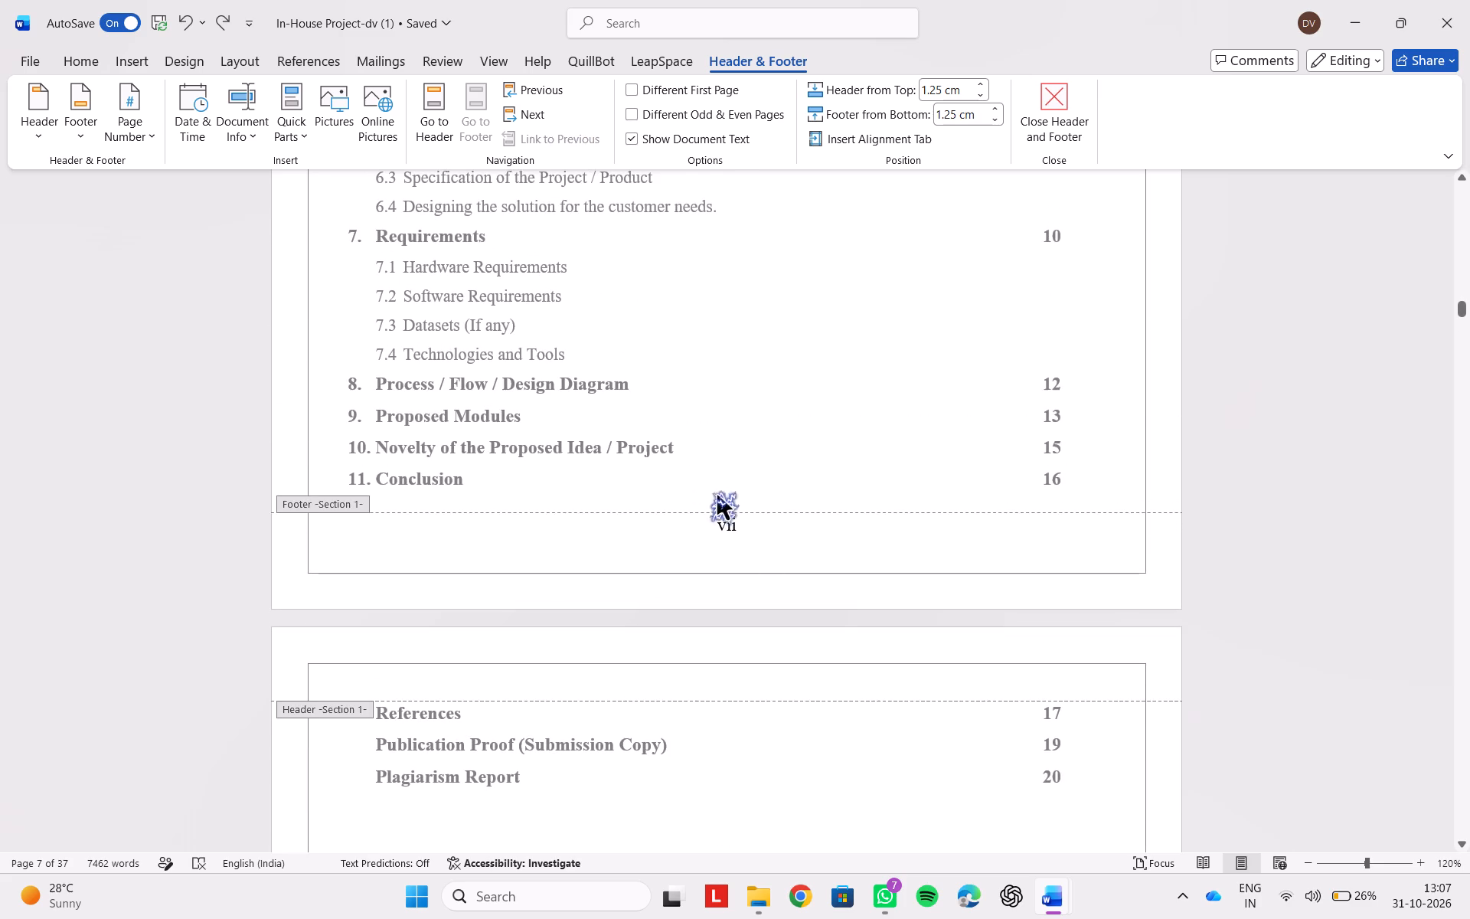
pyautogui.click(756, 541)
pyautogui.click(736, 450)
pyautogui.scroll(-1, 736, 450)
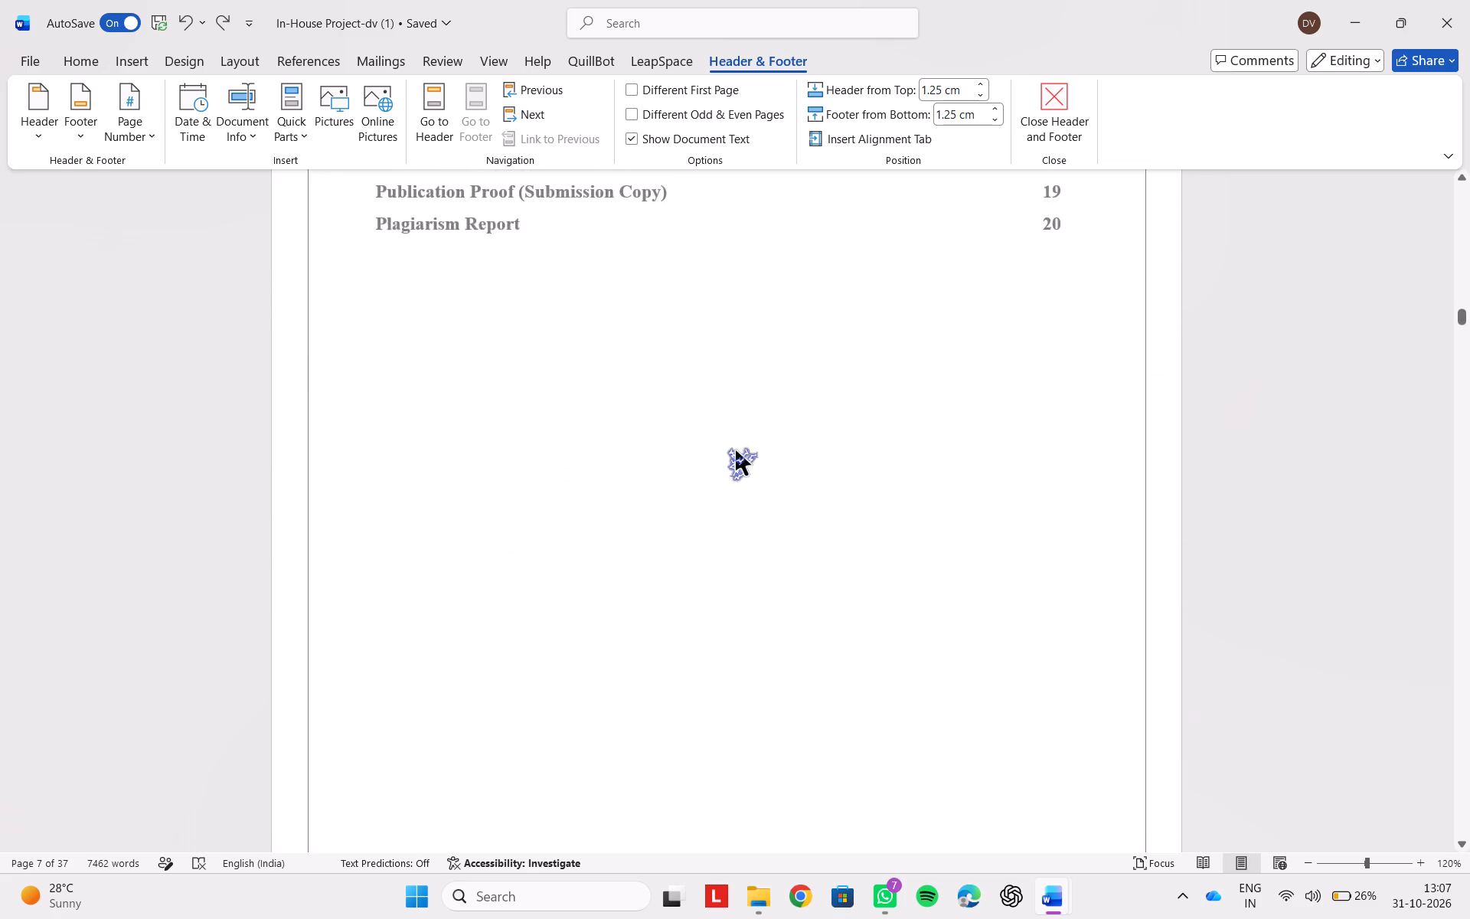
pyautogui.scroll(-1, 736, 450)
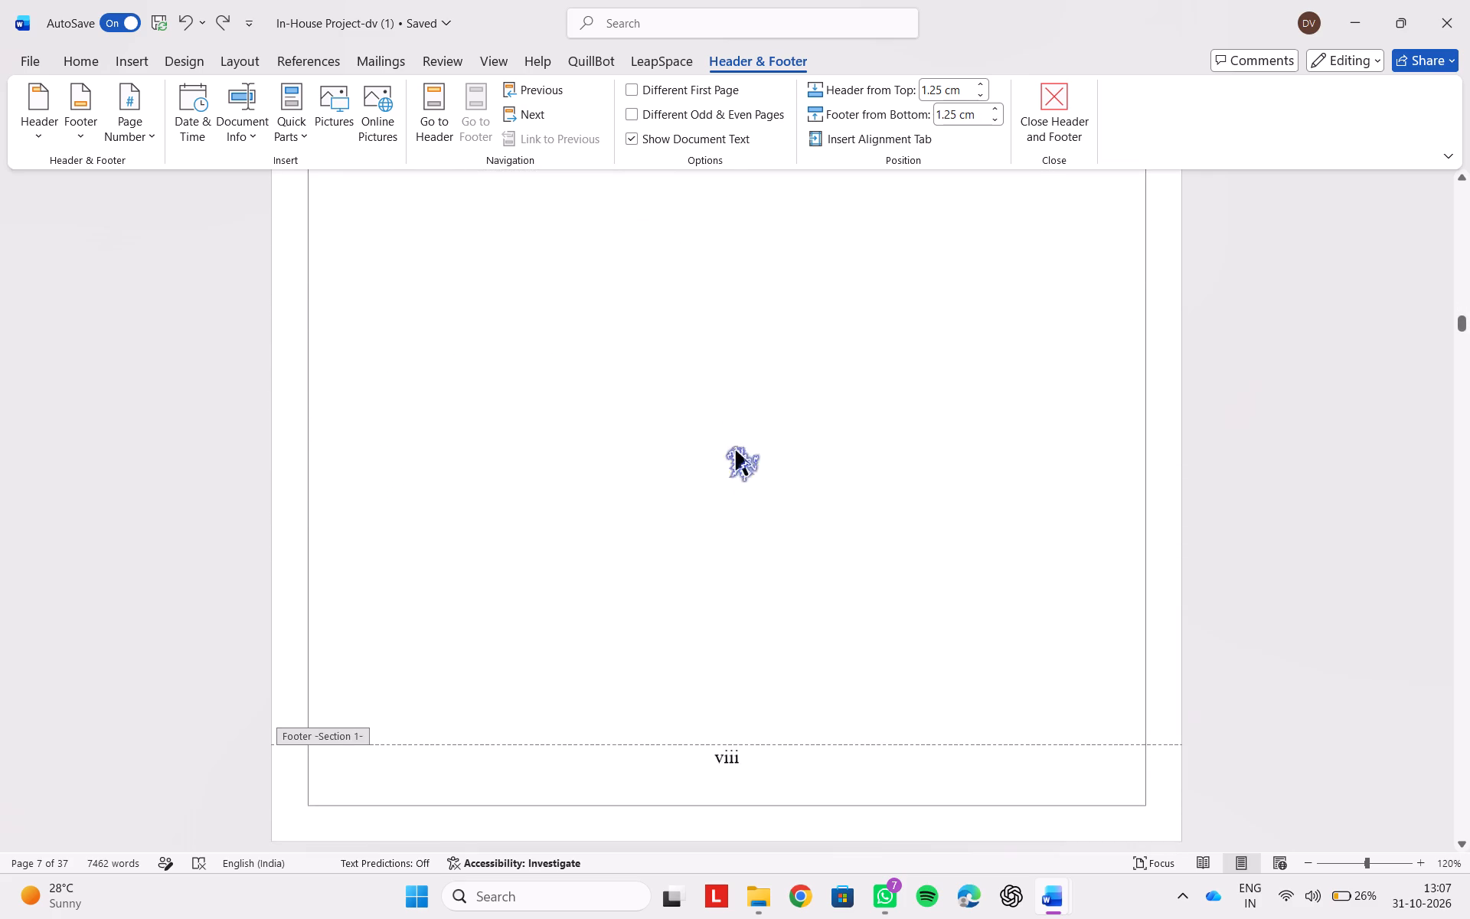
pyautogui.click(742, 767)
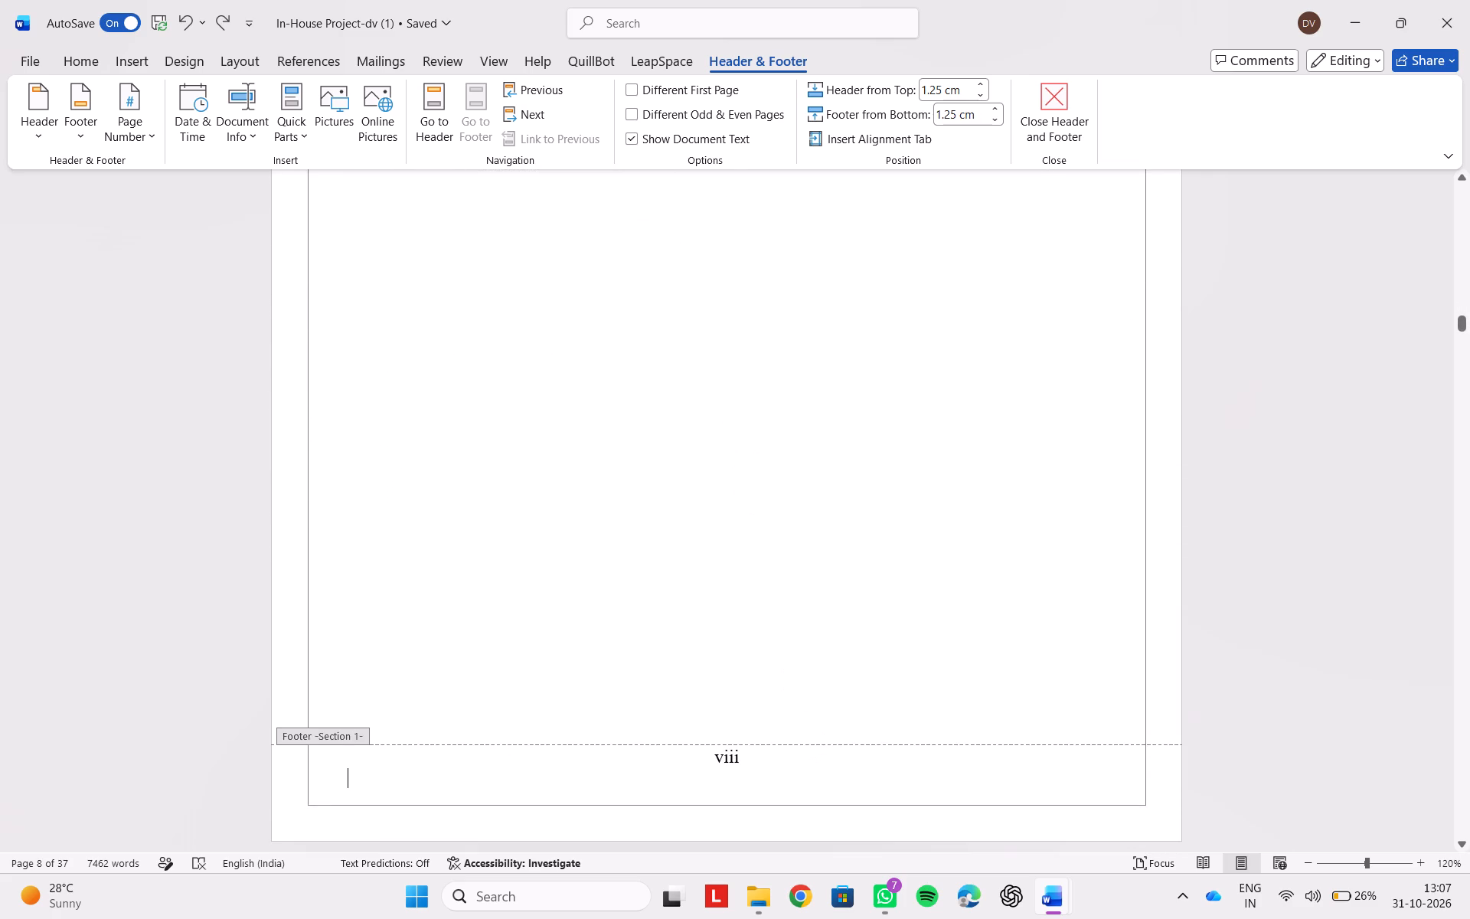
pyautogui.tripleClick(351, 734)
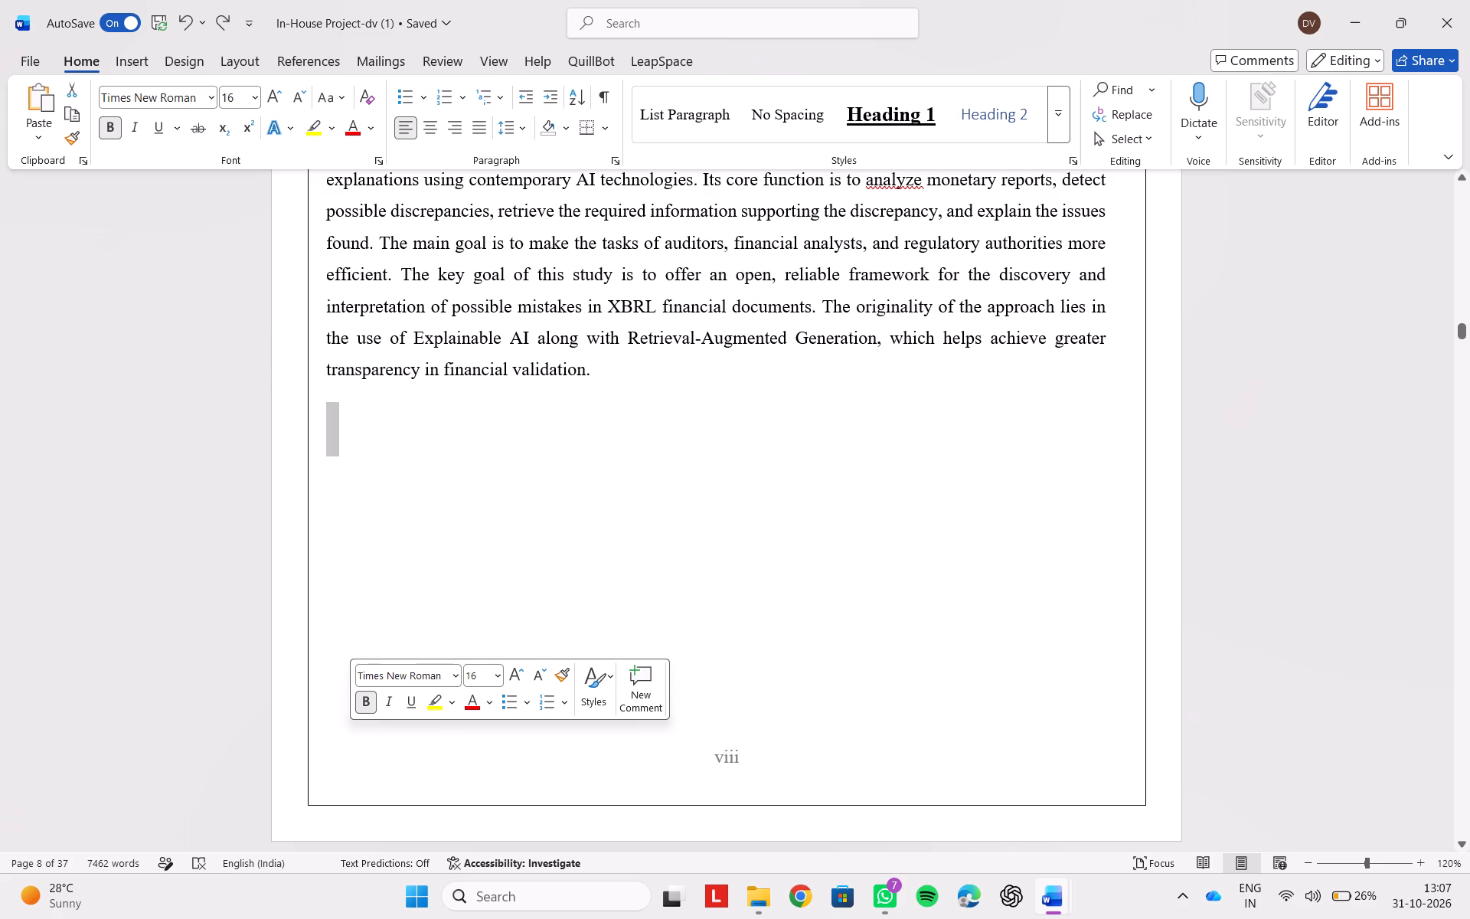
pyautogui.doubleClick(772, 774)
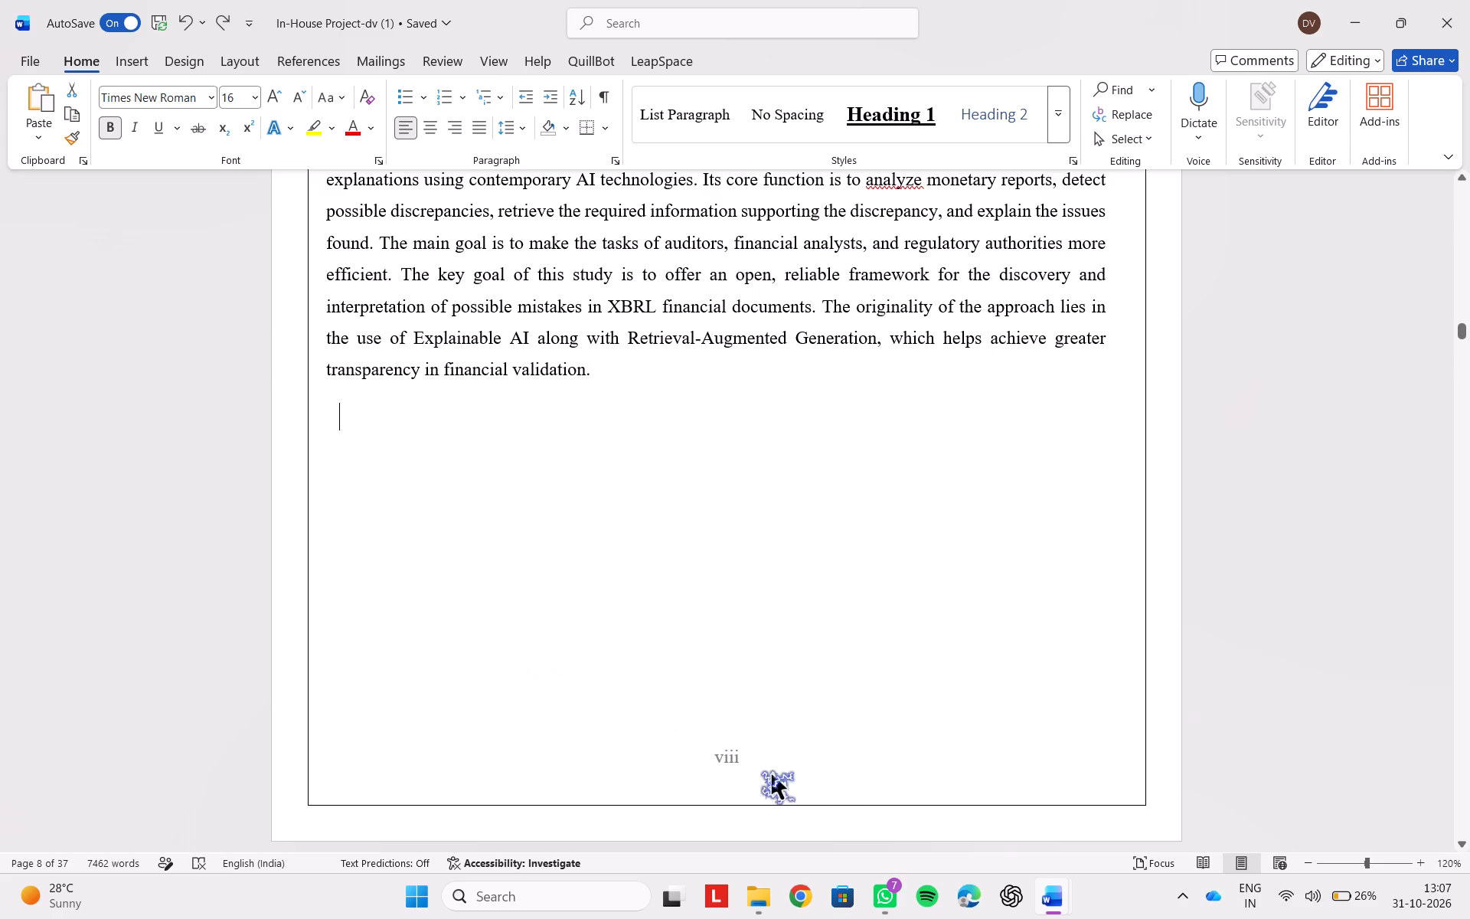
pyautogui.scroll(2, 772, 774)
pyautogui.scroll(1, 806, 578)
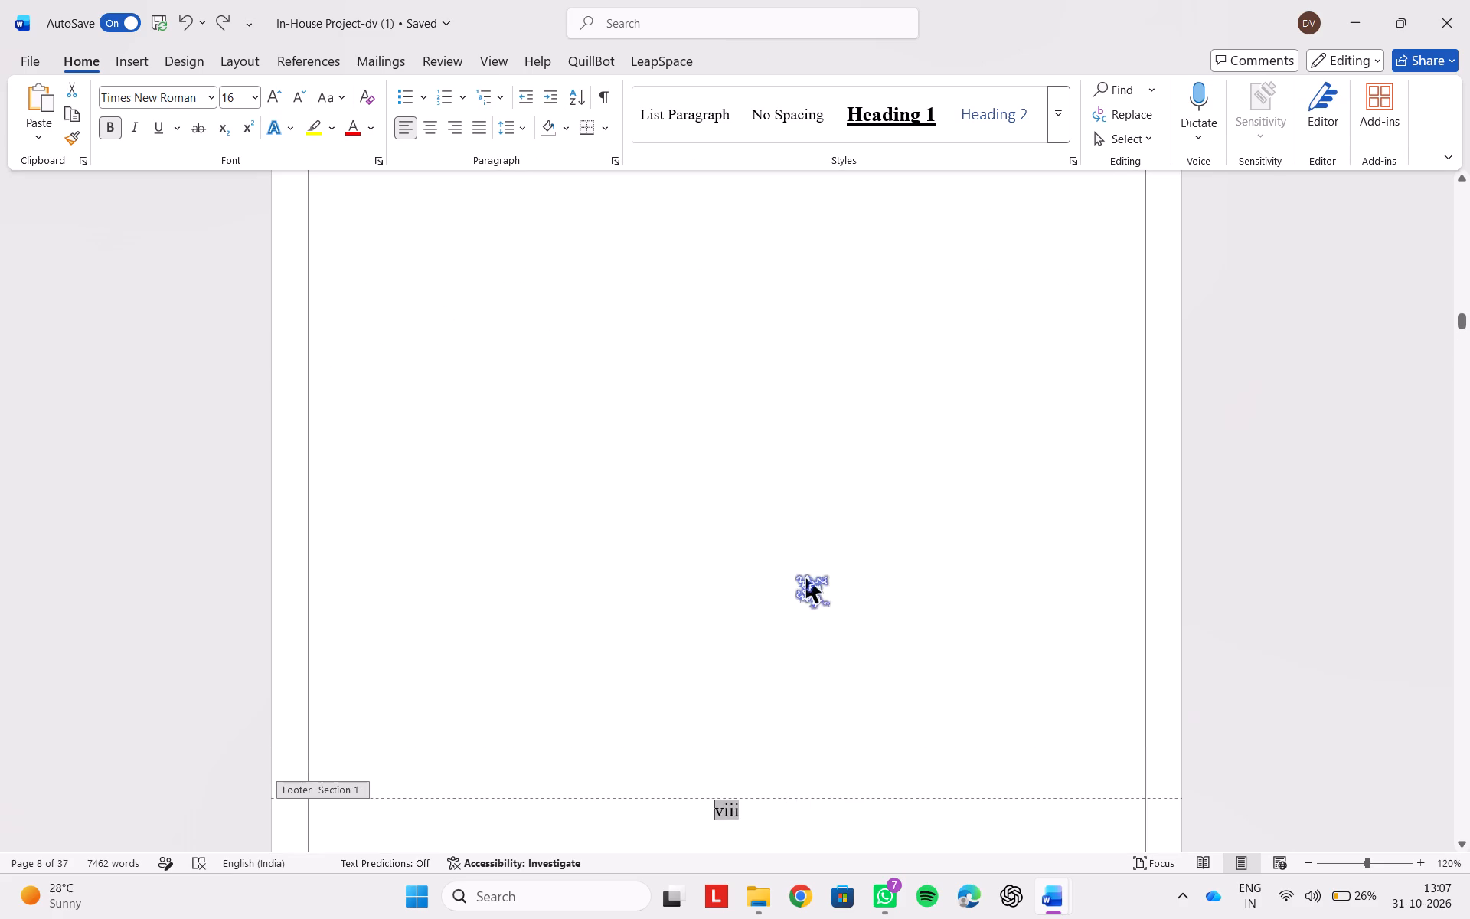
pyautogui.scroll(1, 806, 578)
pyautogui.doubleClick(806, 578)
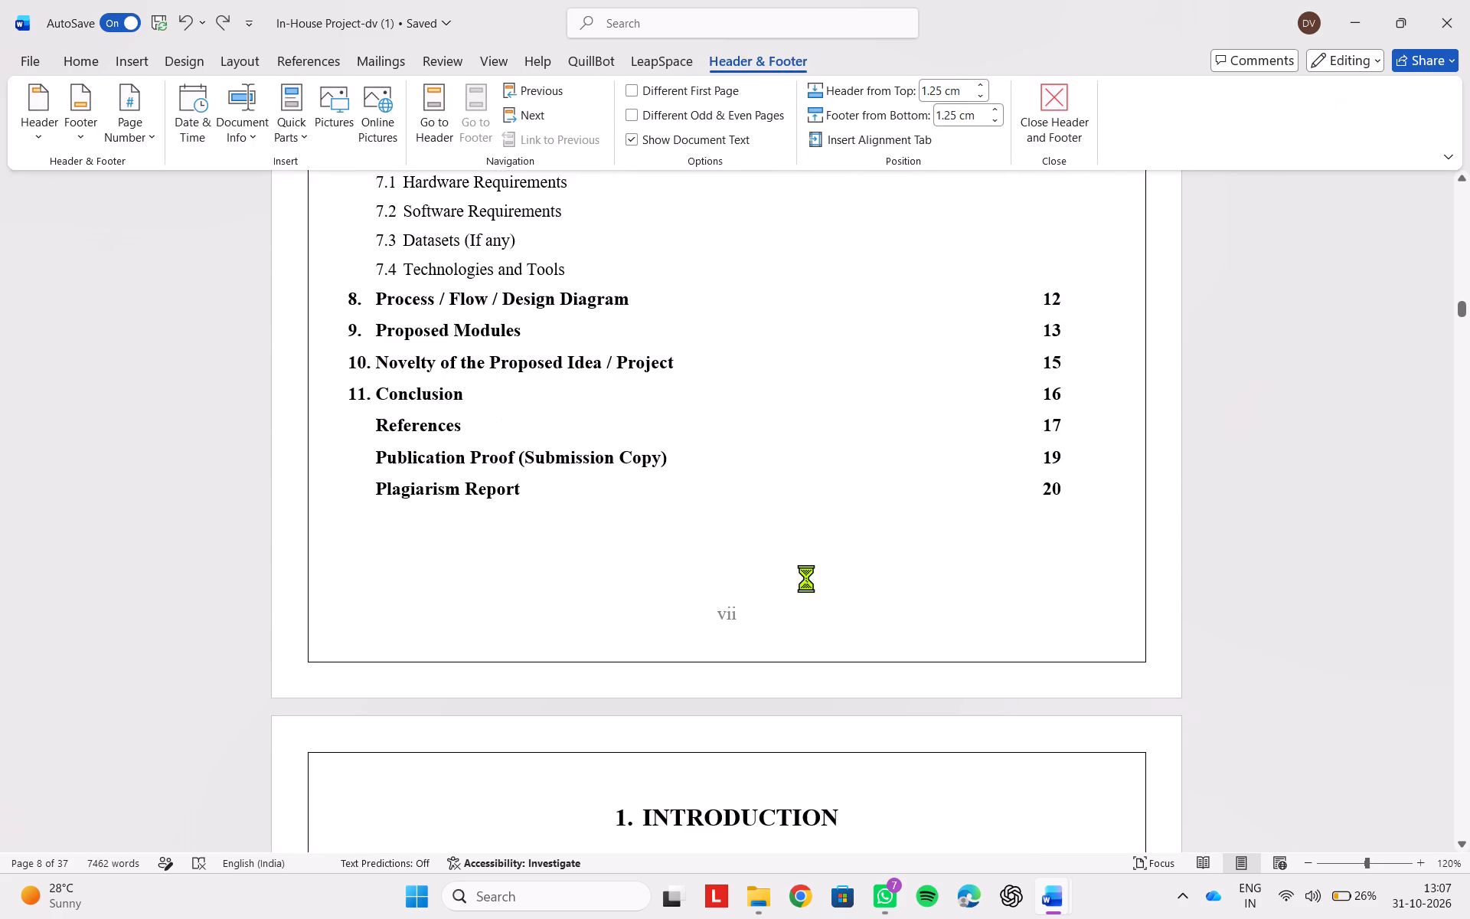
pyautogui.scroll(-1, 806, 578)
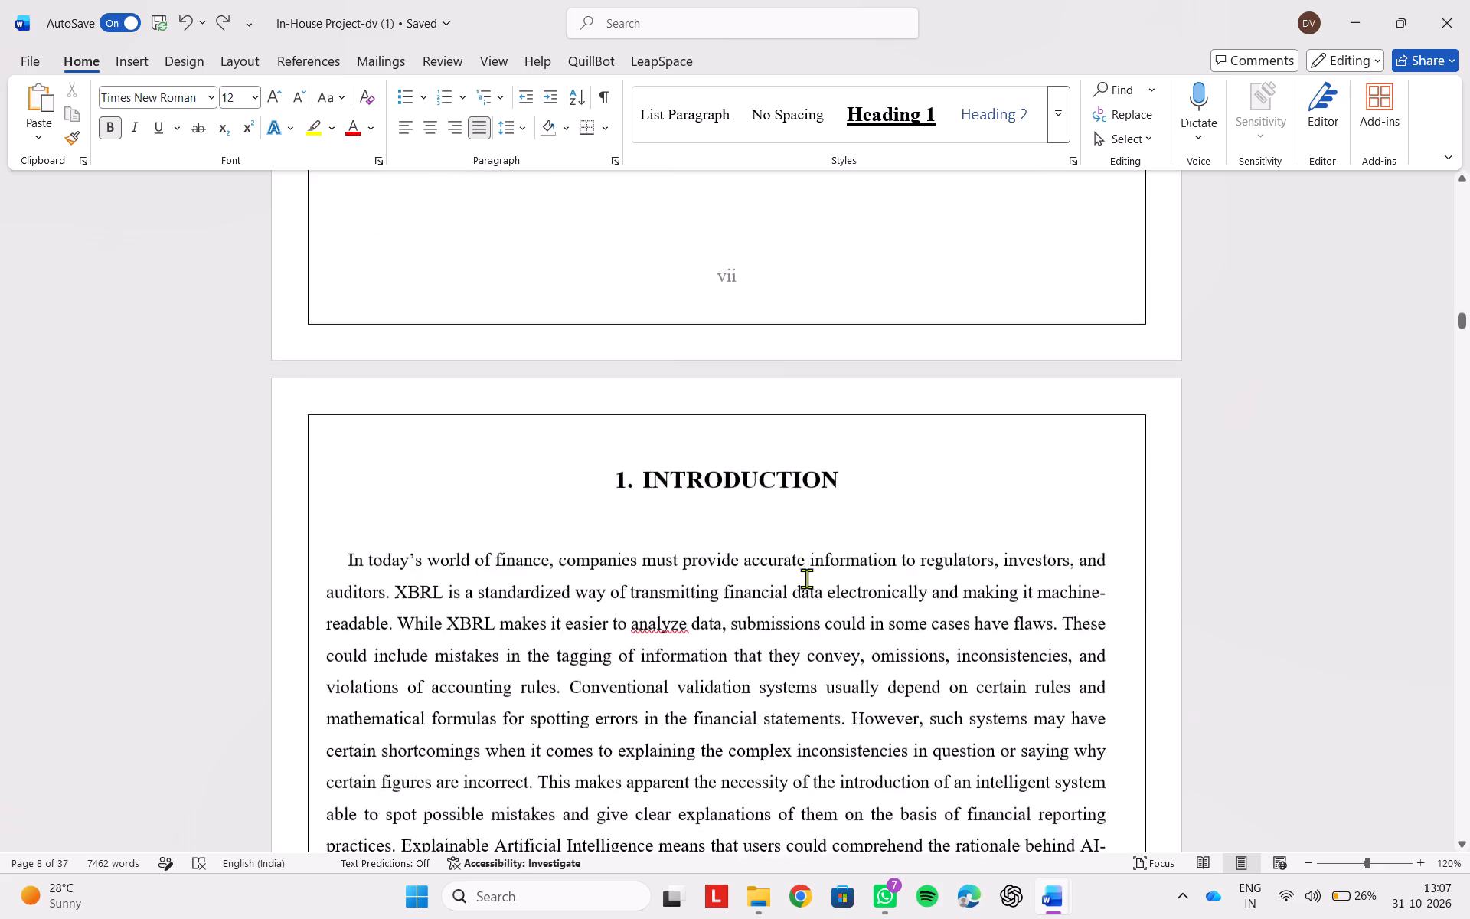
pyautogui.scroll(-2, 806, 578)
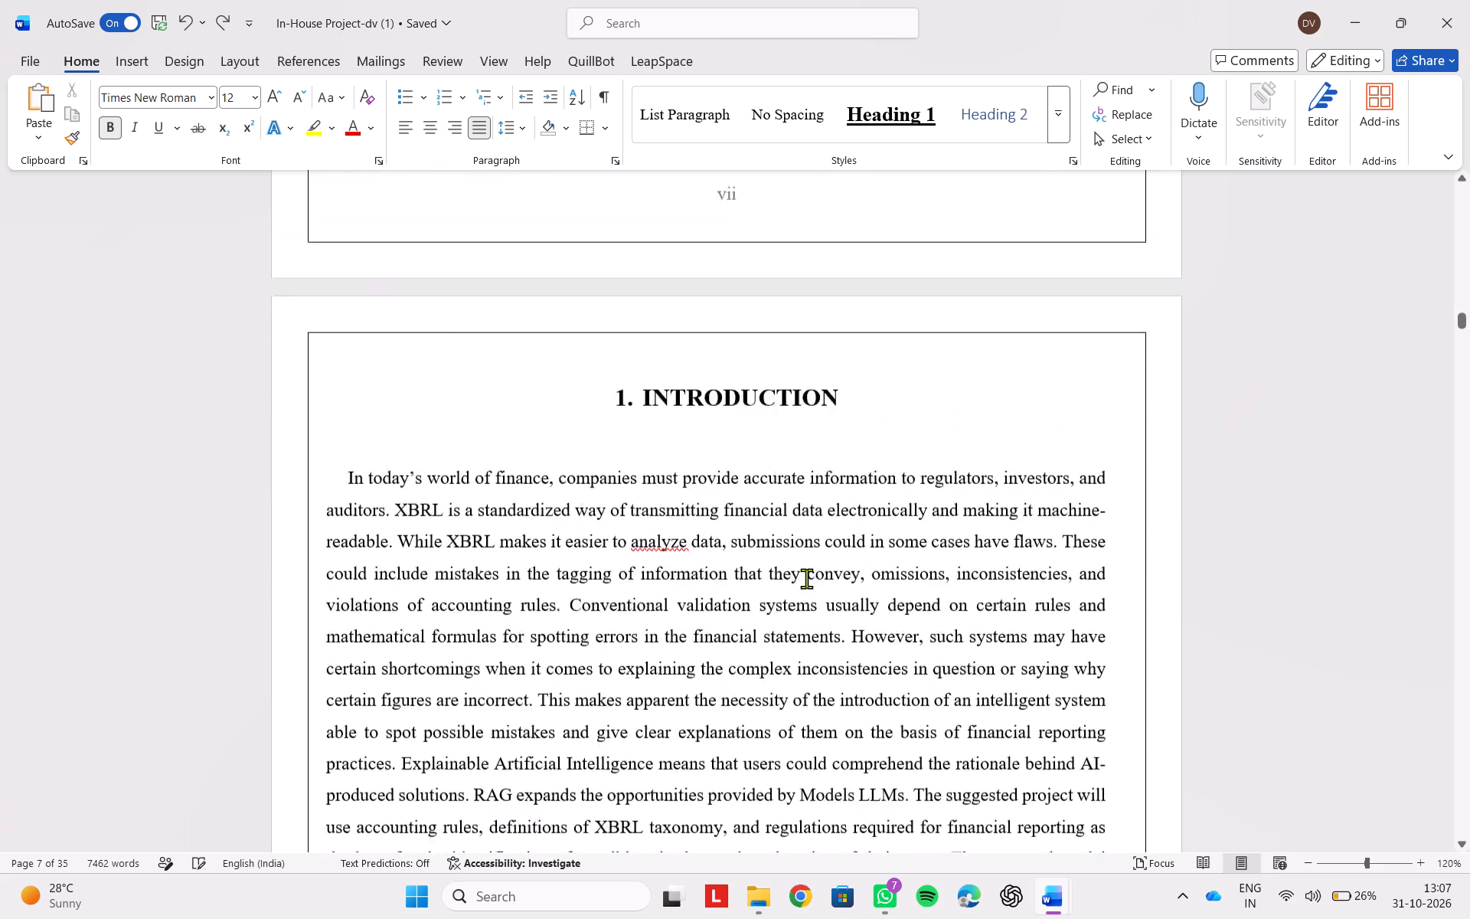
pyautogui.click(796, 586)
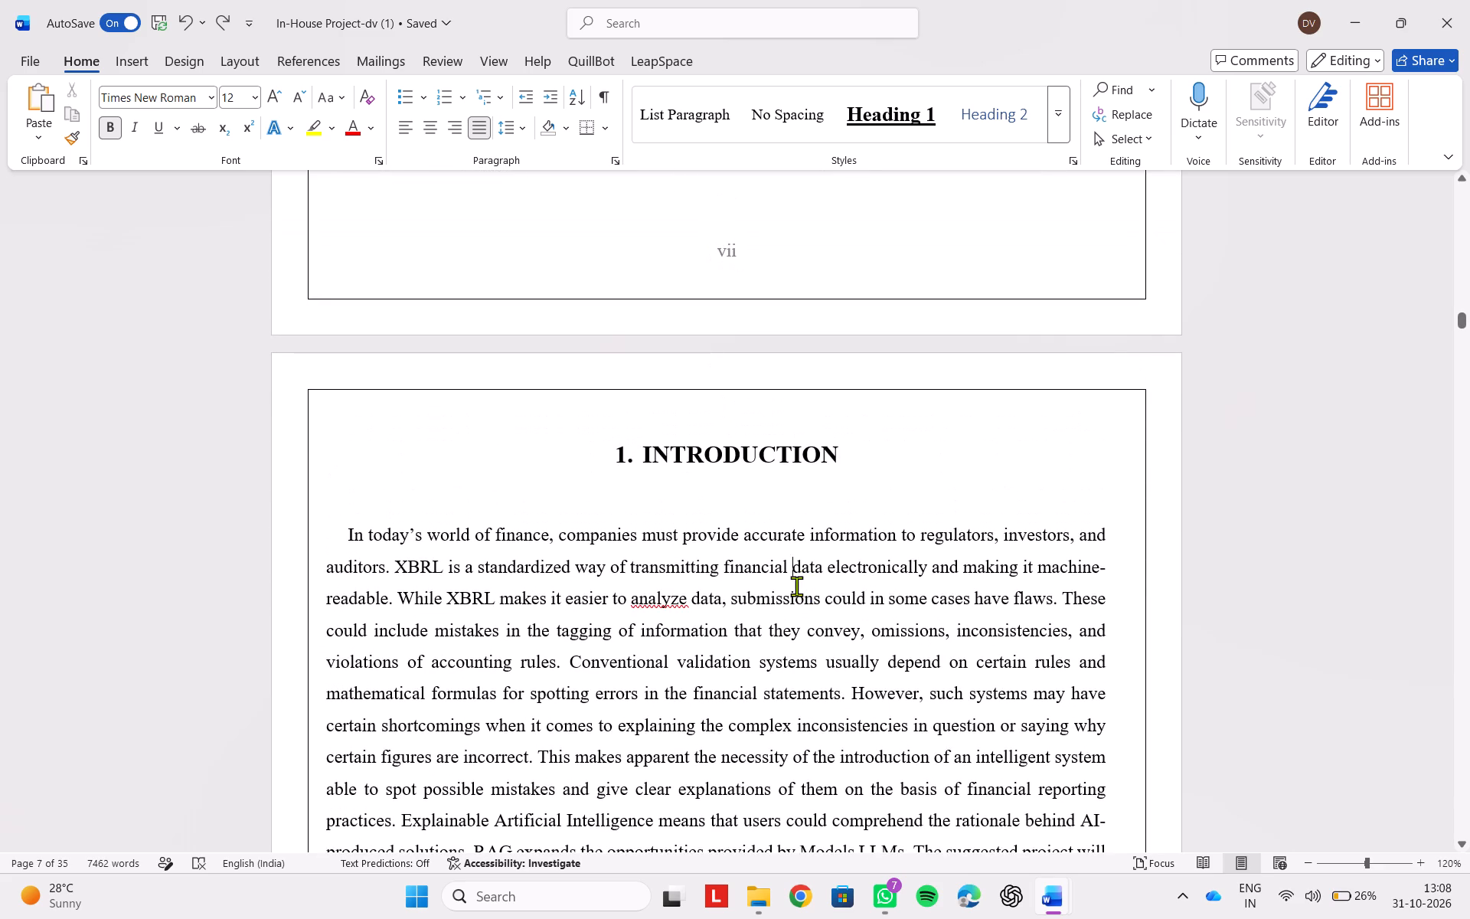
# Open the page footer for editing from the end of the Introduction section's text.
pyautogui.scroll(-2, 796, 586)
pyautogui.click(724, 490)
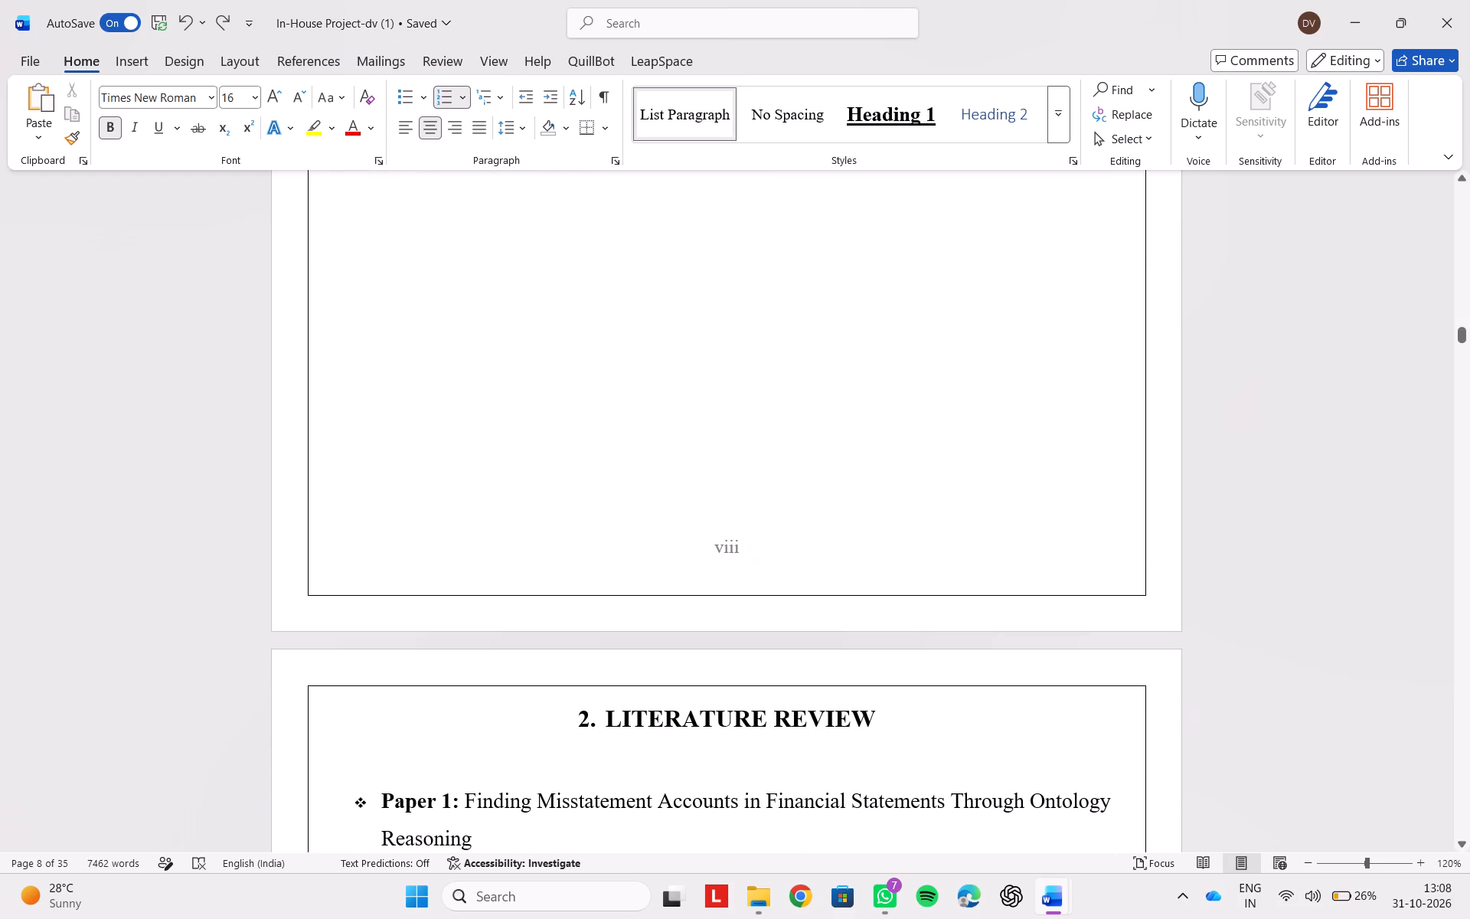
pyautogui.click(235, 63)
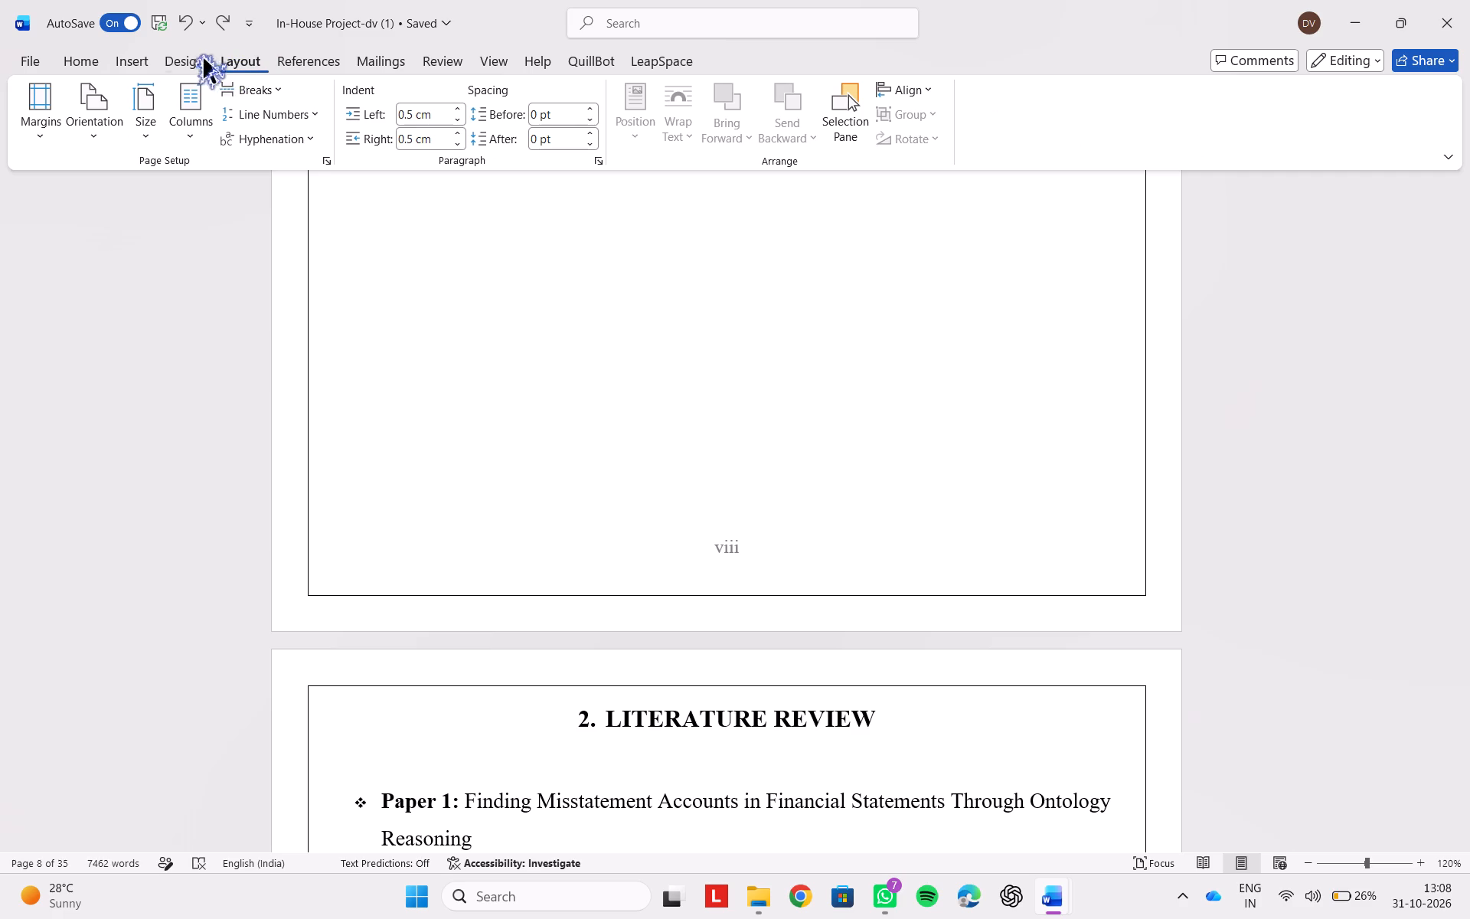
pyautogui.click(162, 51)
pyautogui.click(137, 67)
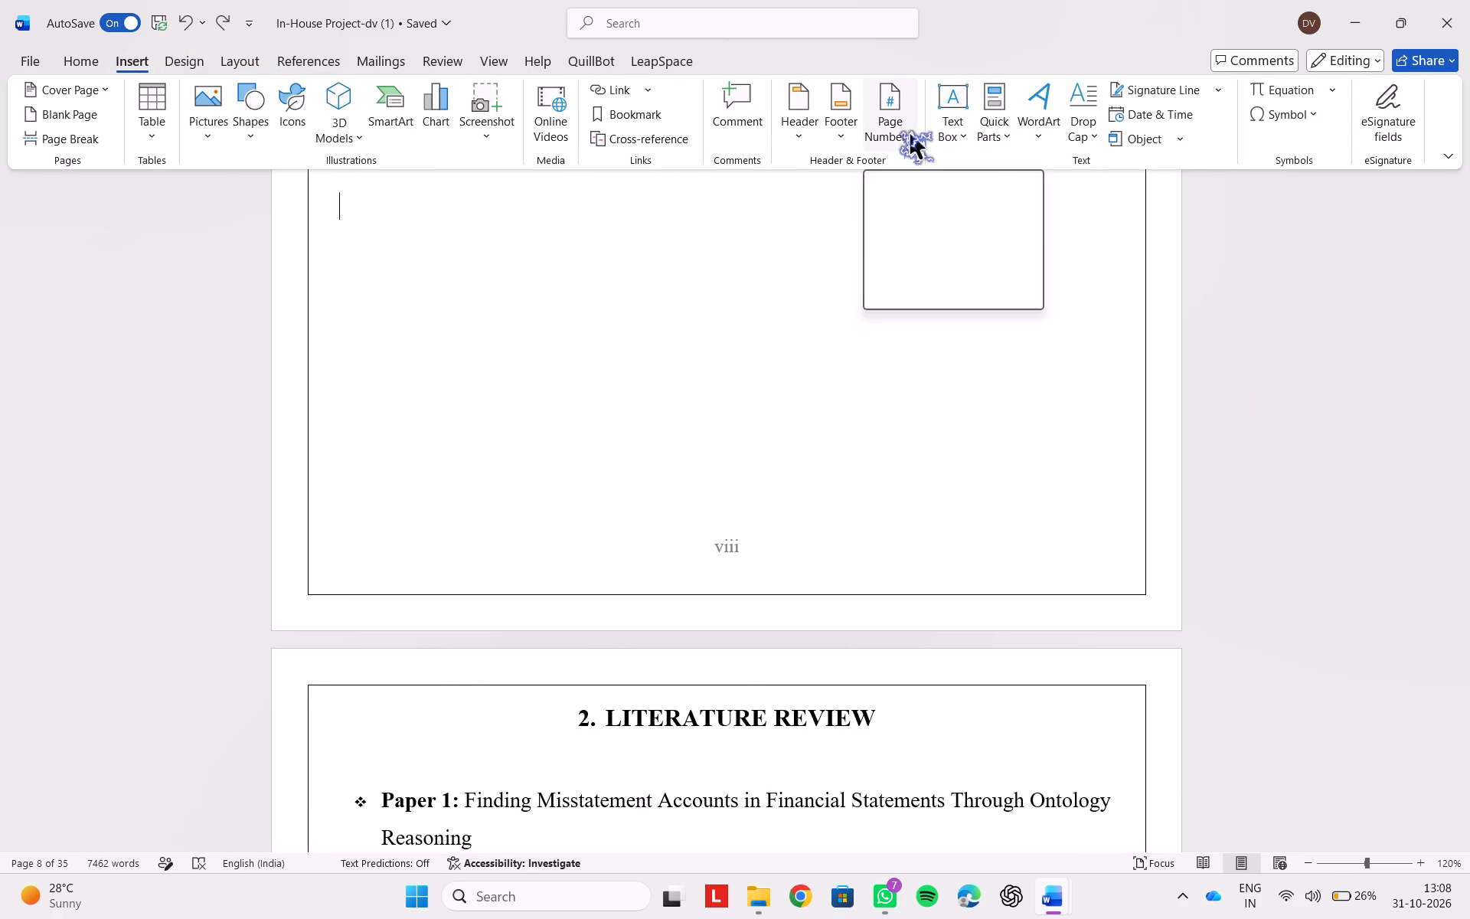
pyautogui.click(803, 137)
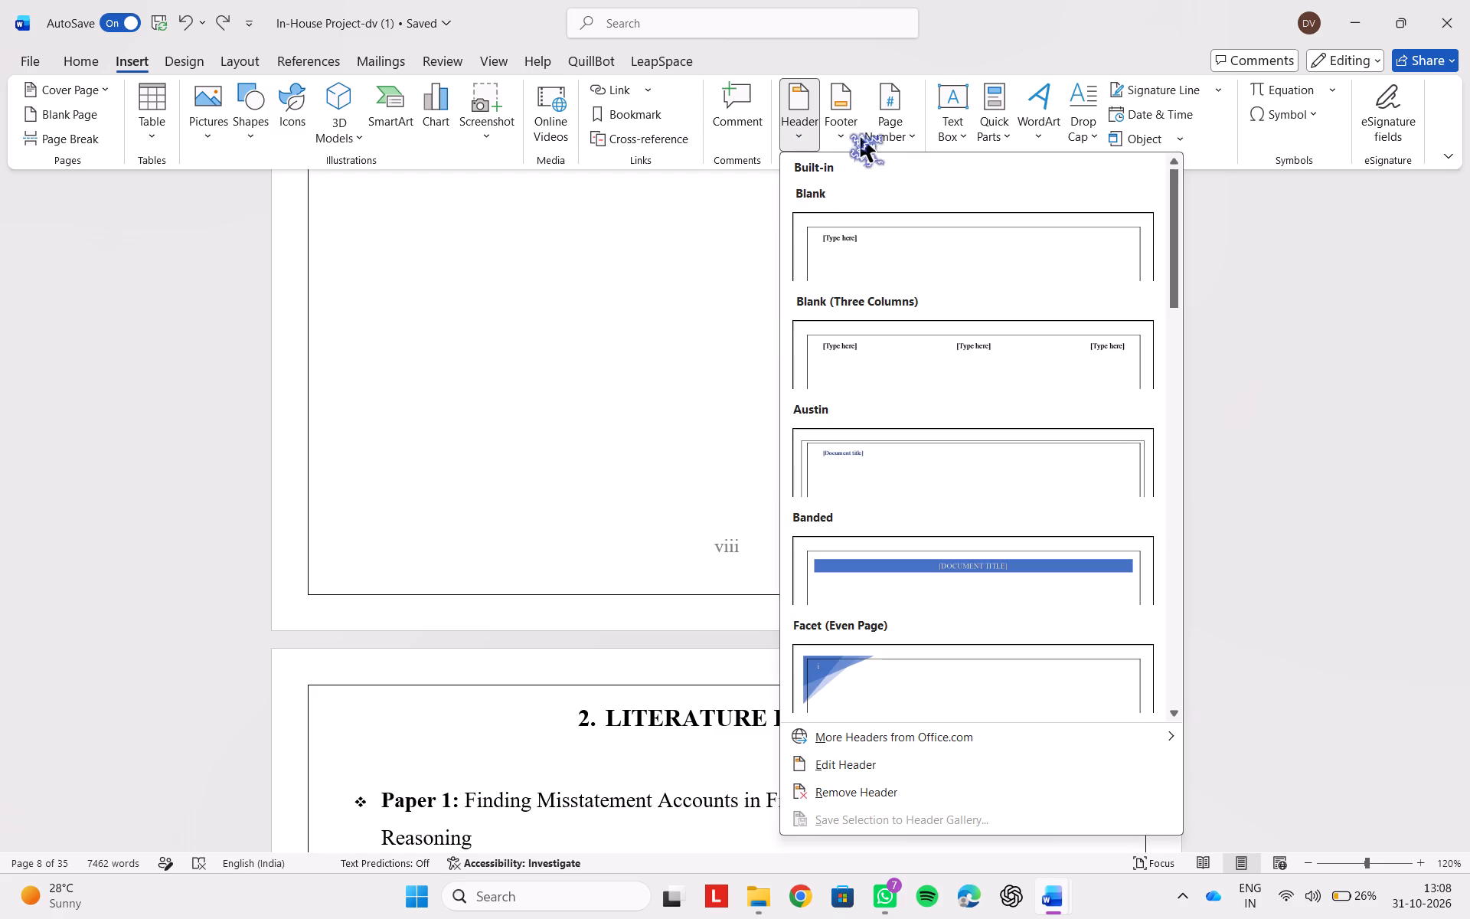
pyautogui.click(844, 126)
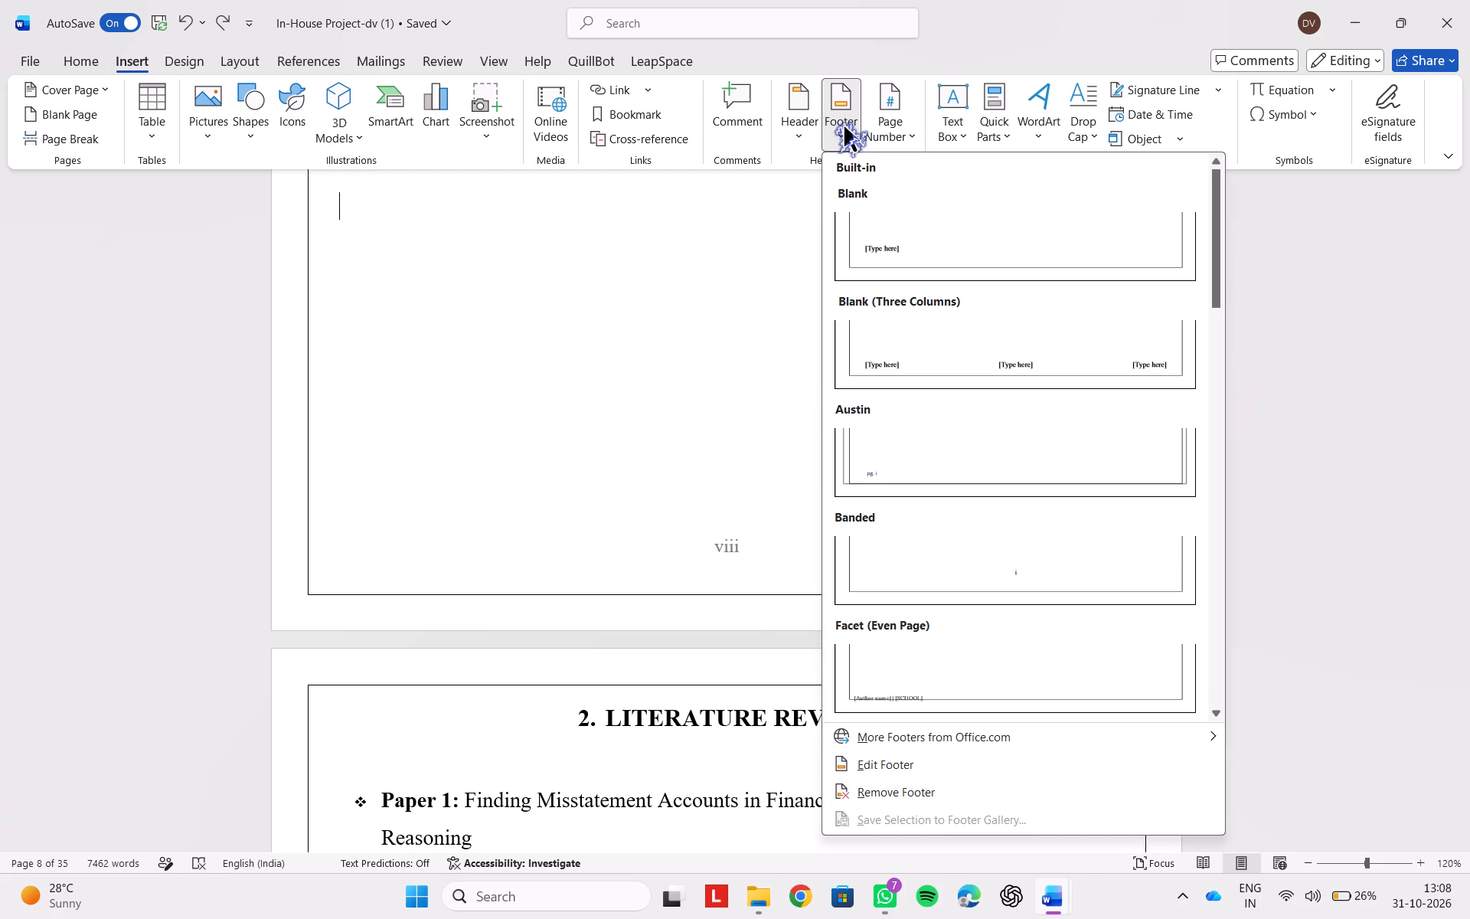
pyautogui.click(905, 777)
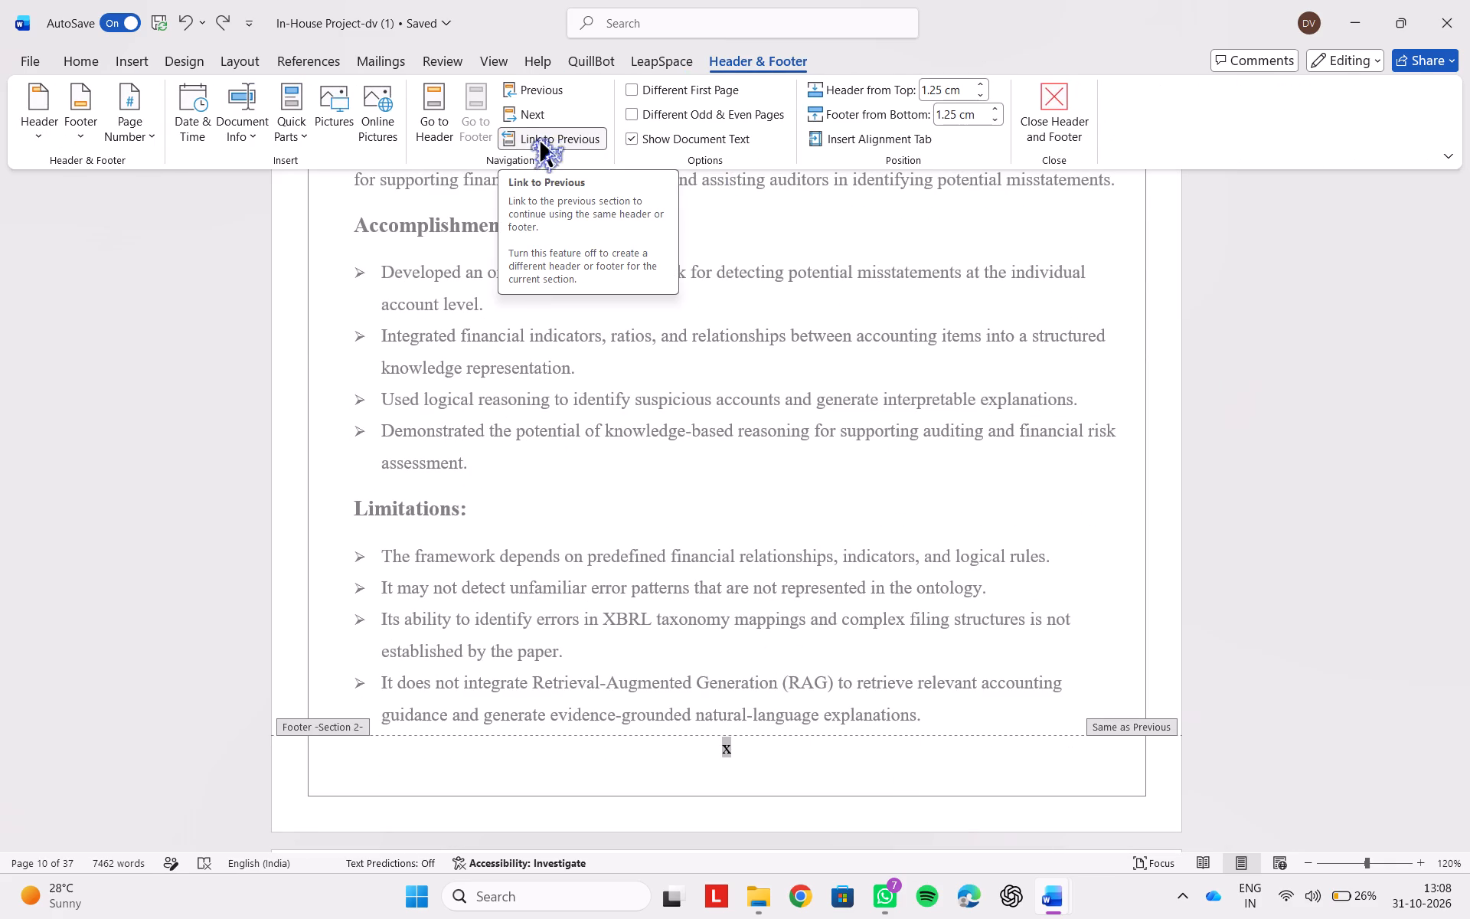
# Examine the section labels and page numbers in the footers from Literature Review back to the contents pages, and leave footer editing.
pyautogui.scroll(1, 815, 382)
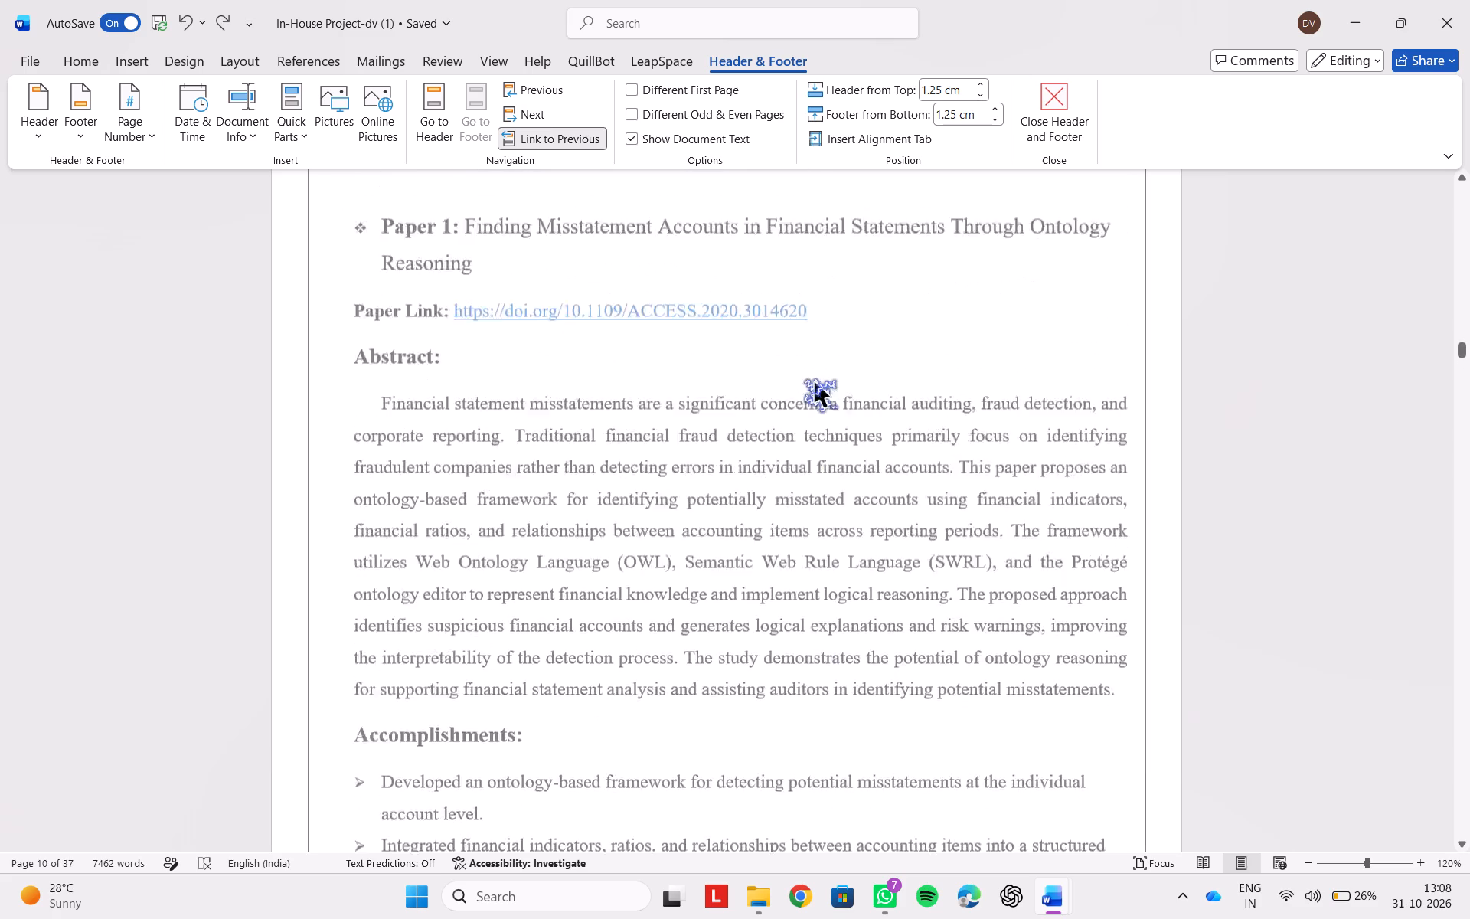
pyautogui.scroll(3, 815, 382)
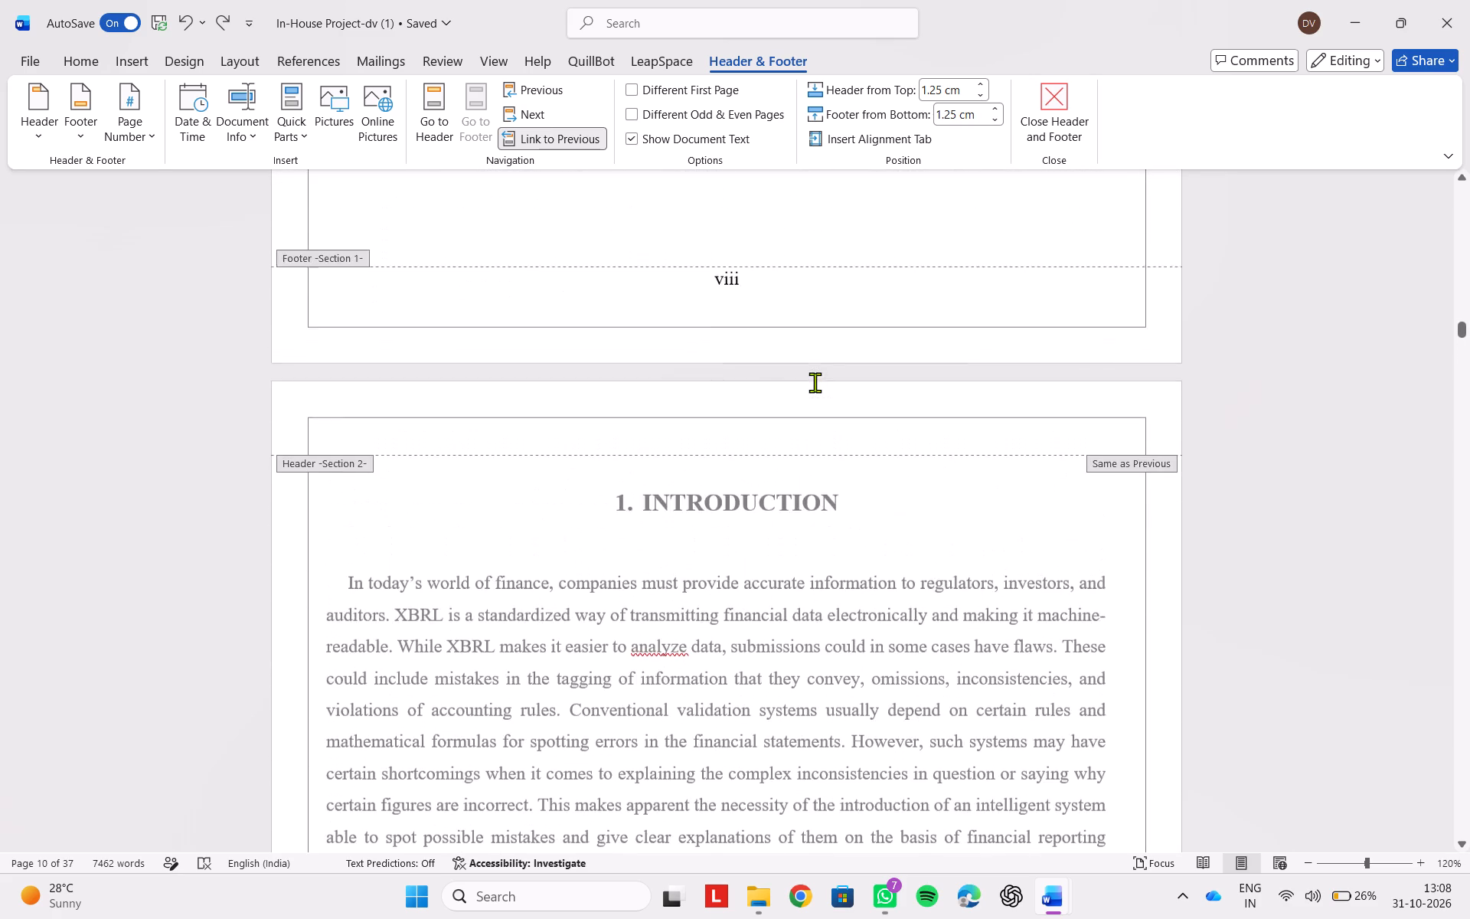
pyautogui.scroll(3, 815, 382)
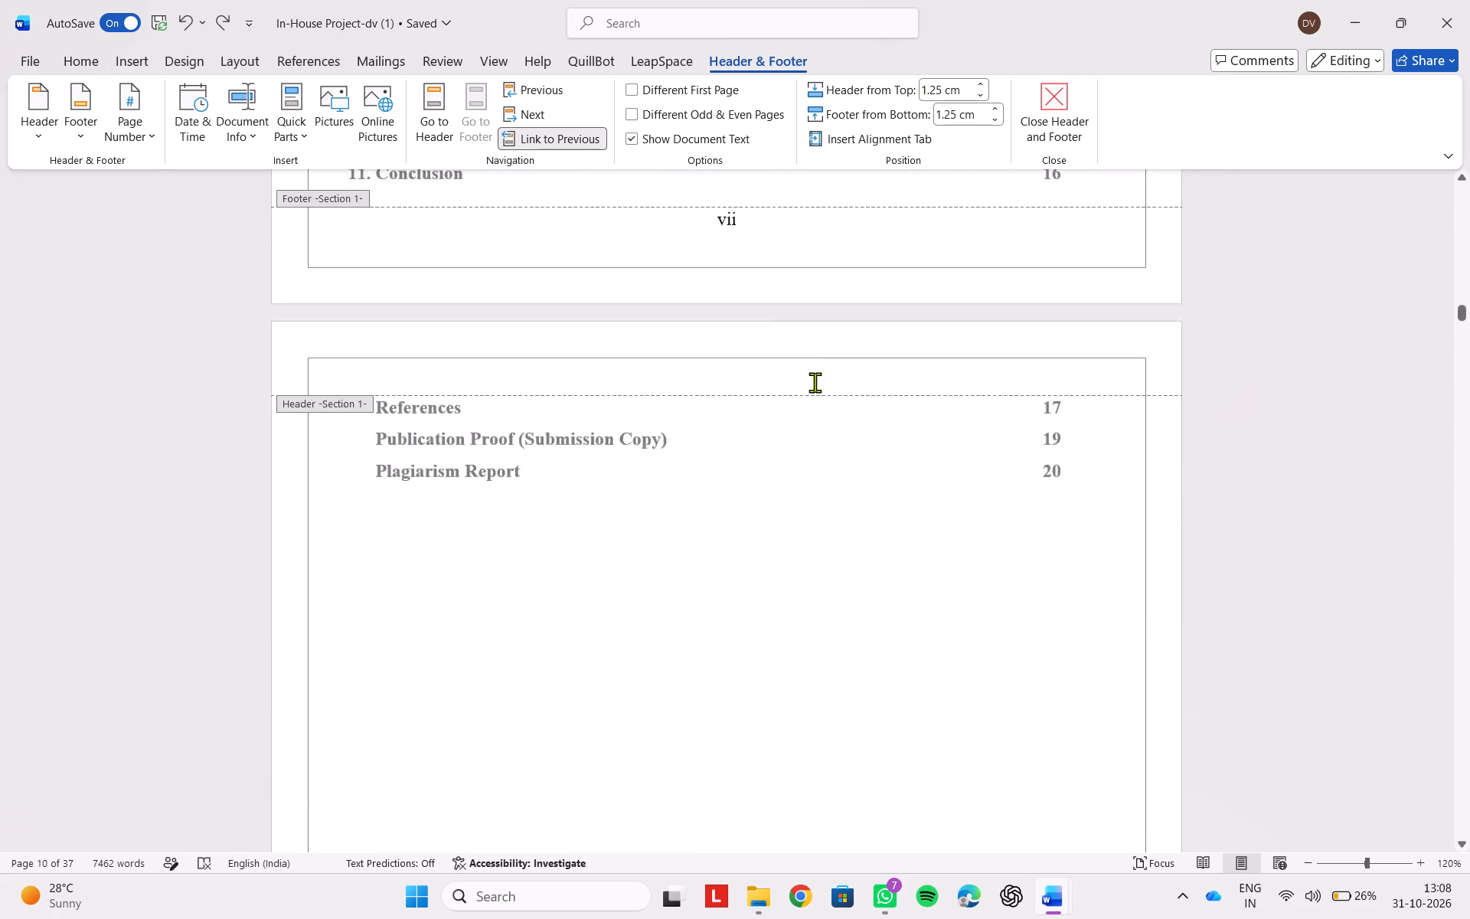
pyautogui.scroll(1, 815, 382)
pyautogui.click(815, 382)
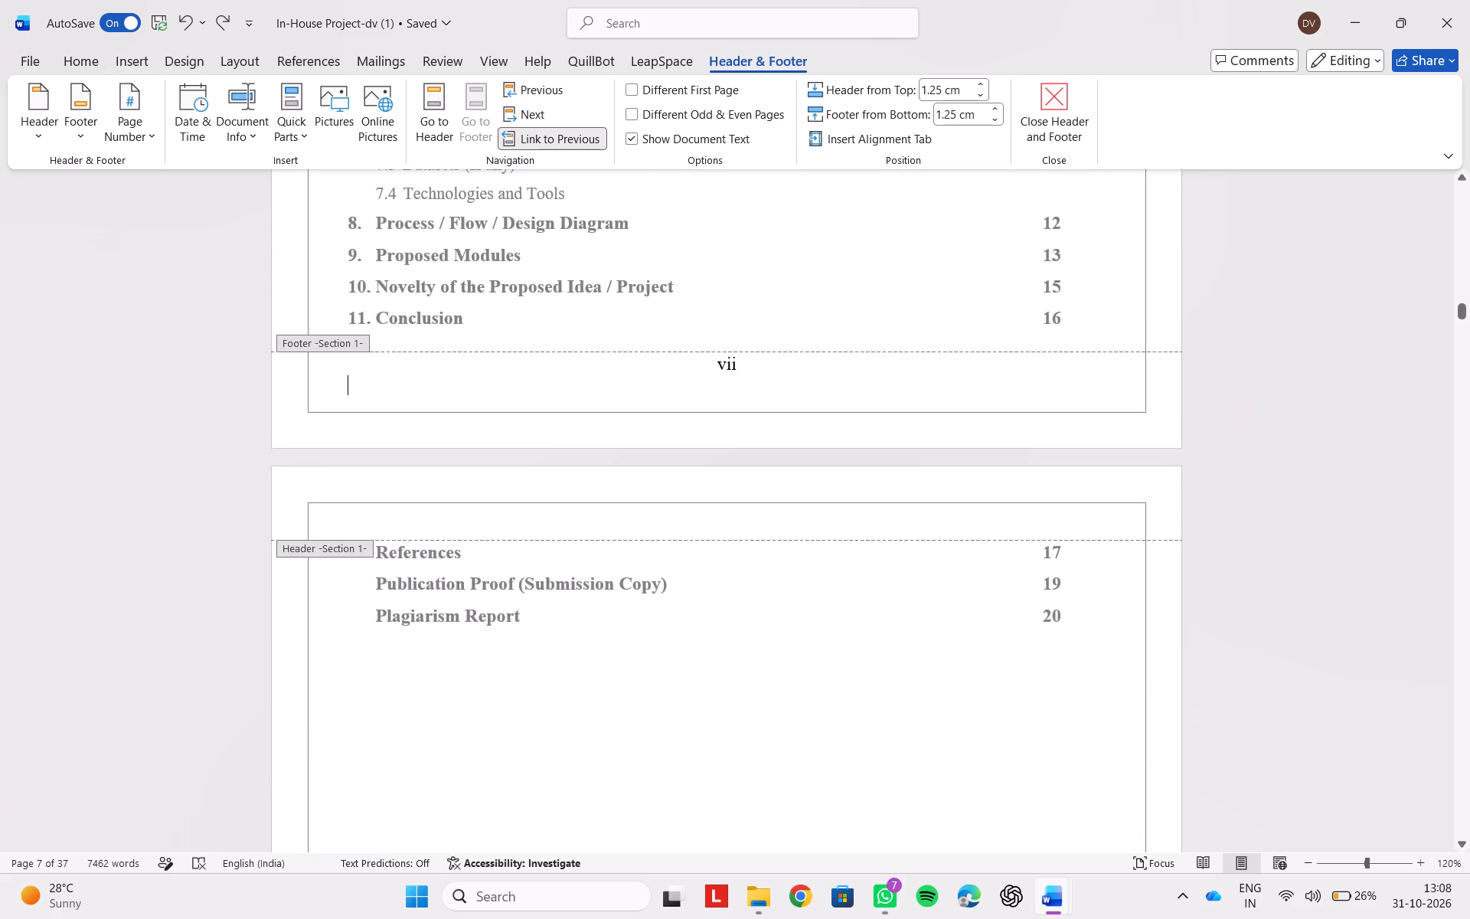
pyautogui.scroll(-2, 815, 382)
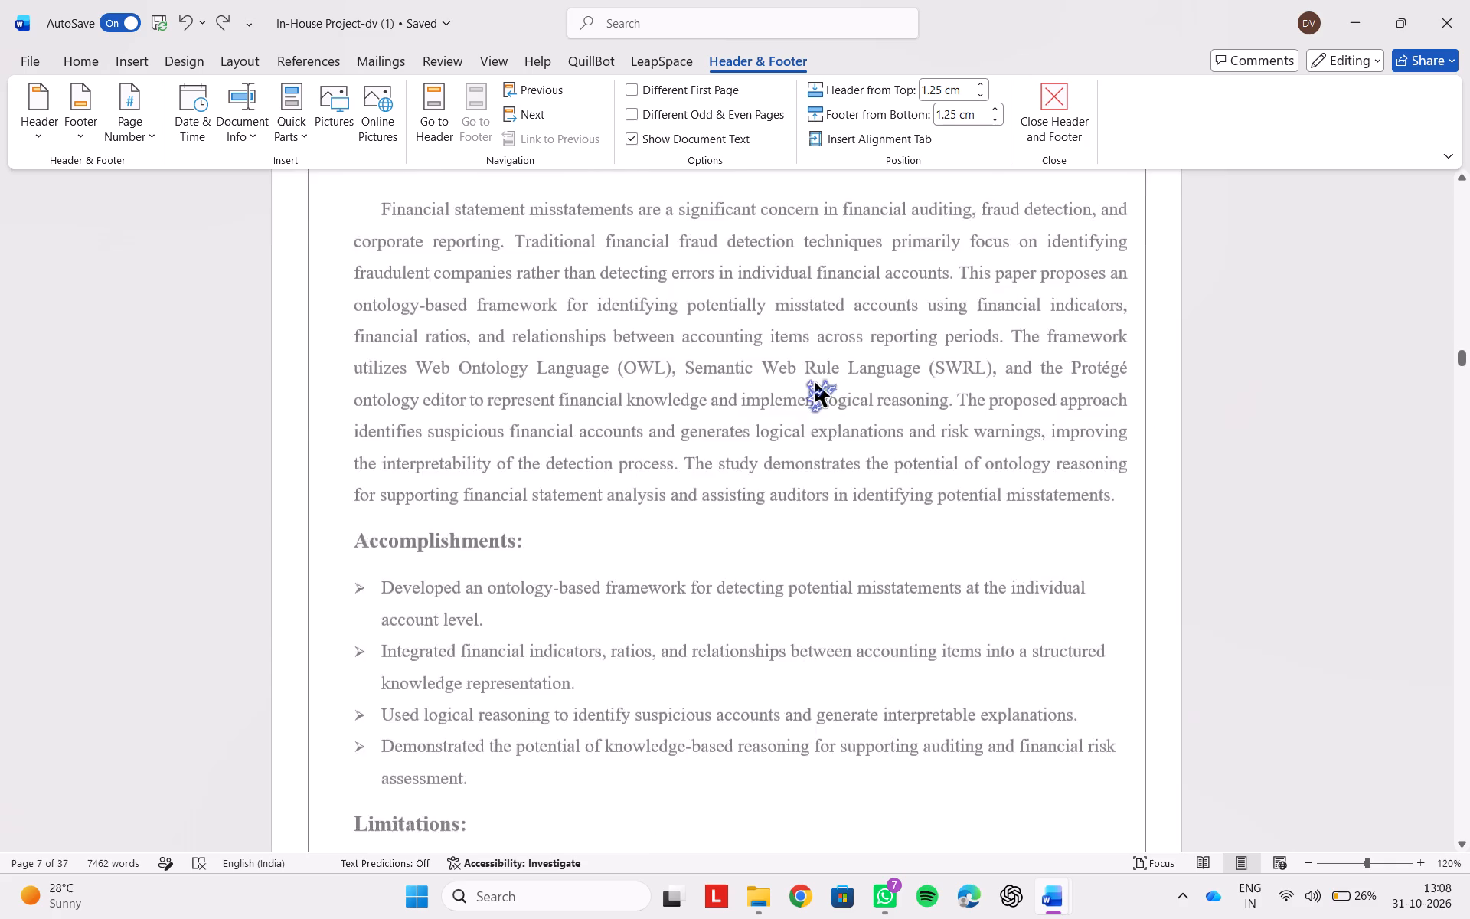
pyautogui.scroll(4, 815, 382)
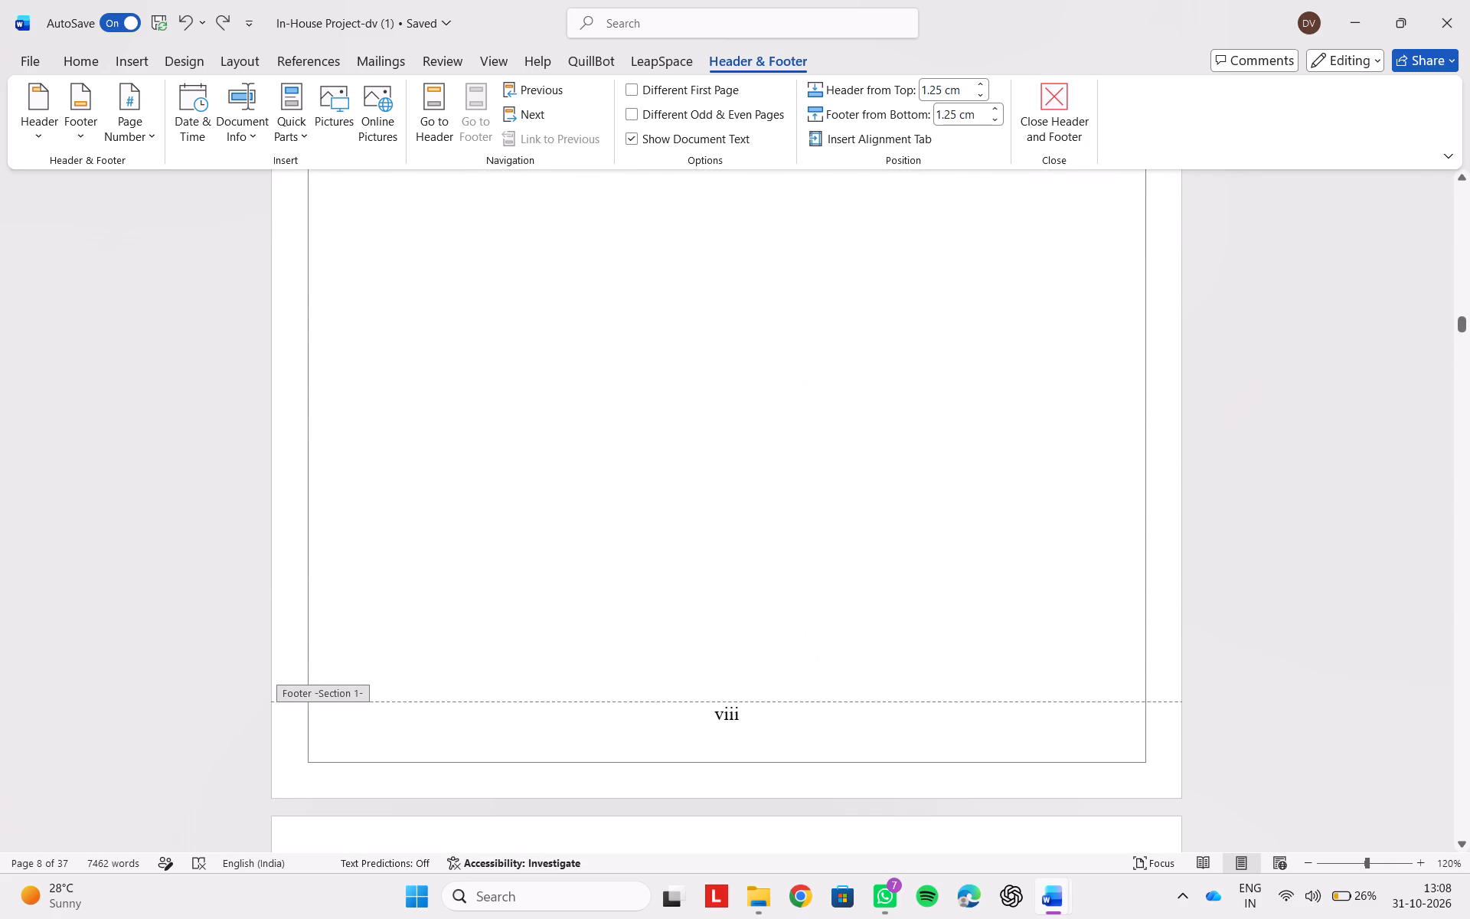
pyautogui.click(744, 727)
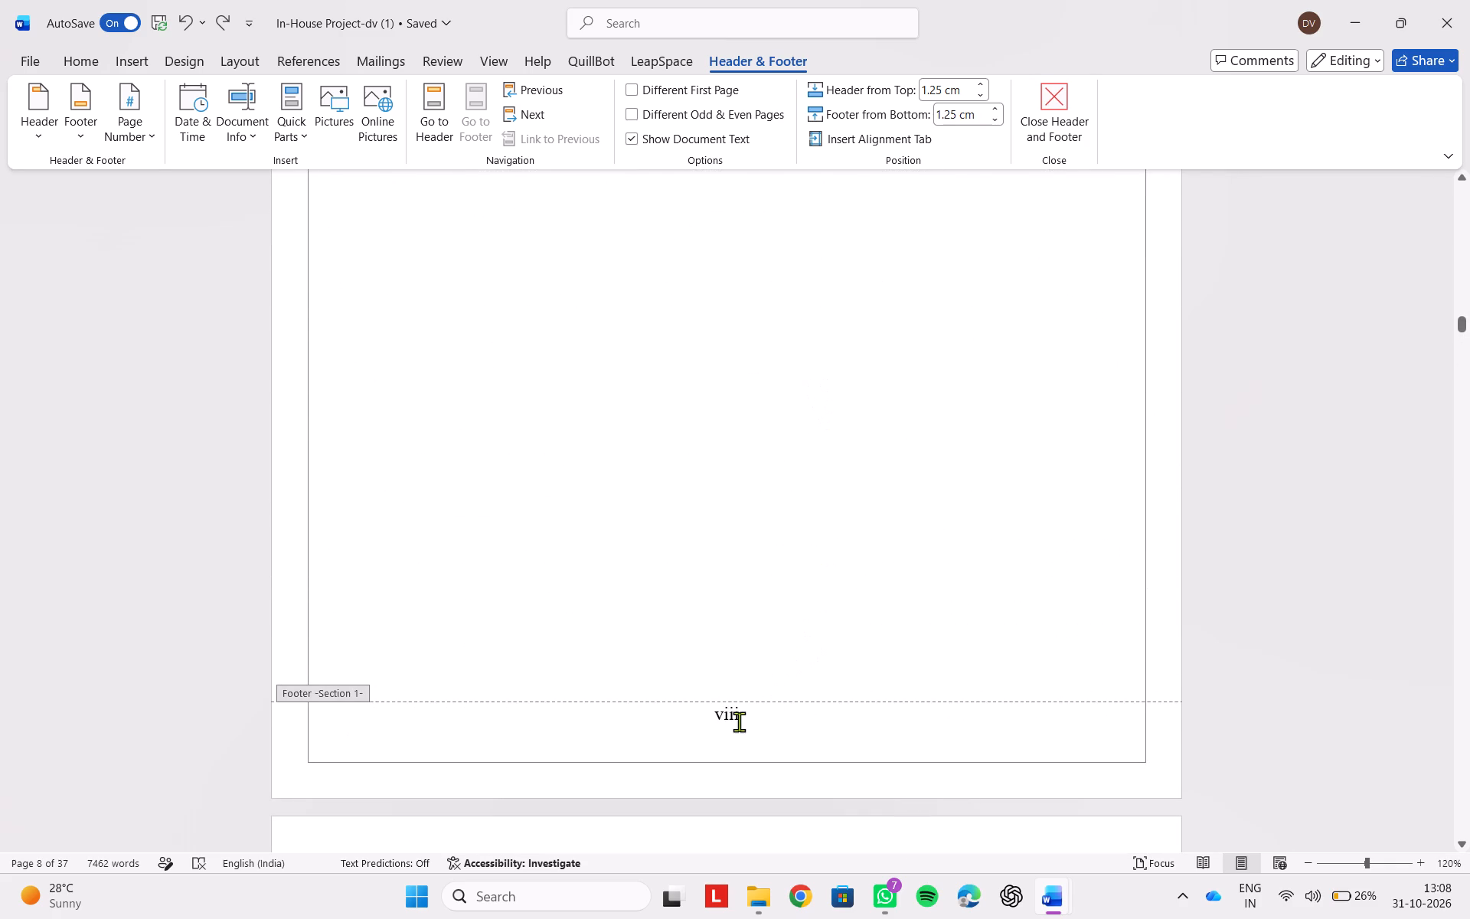
pyautogui.click(739, 721)
pyautogui.click(757, 718)
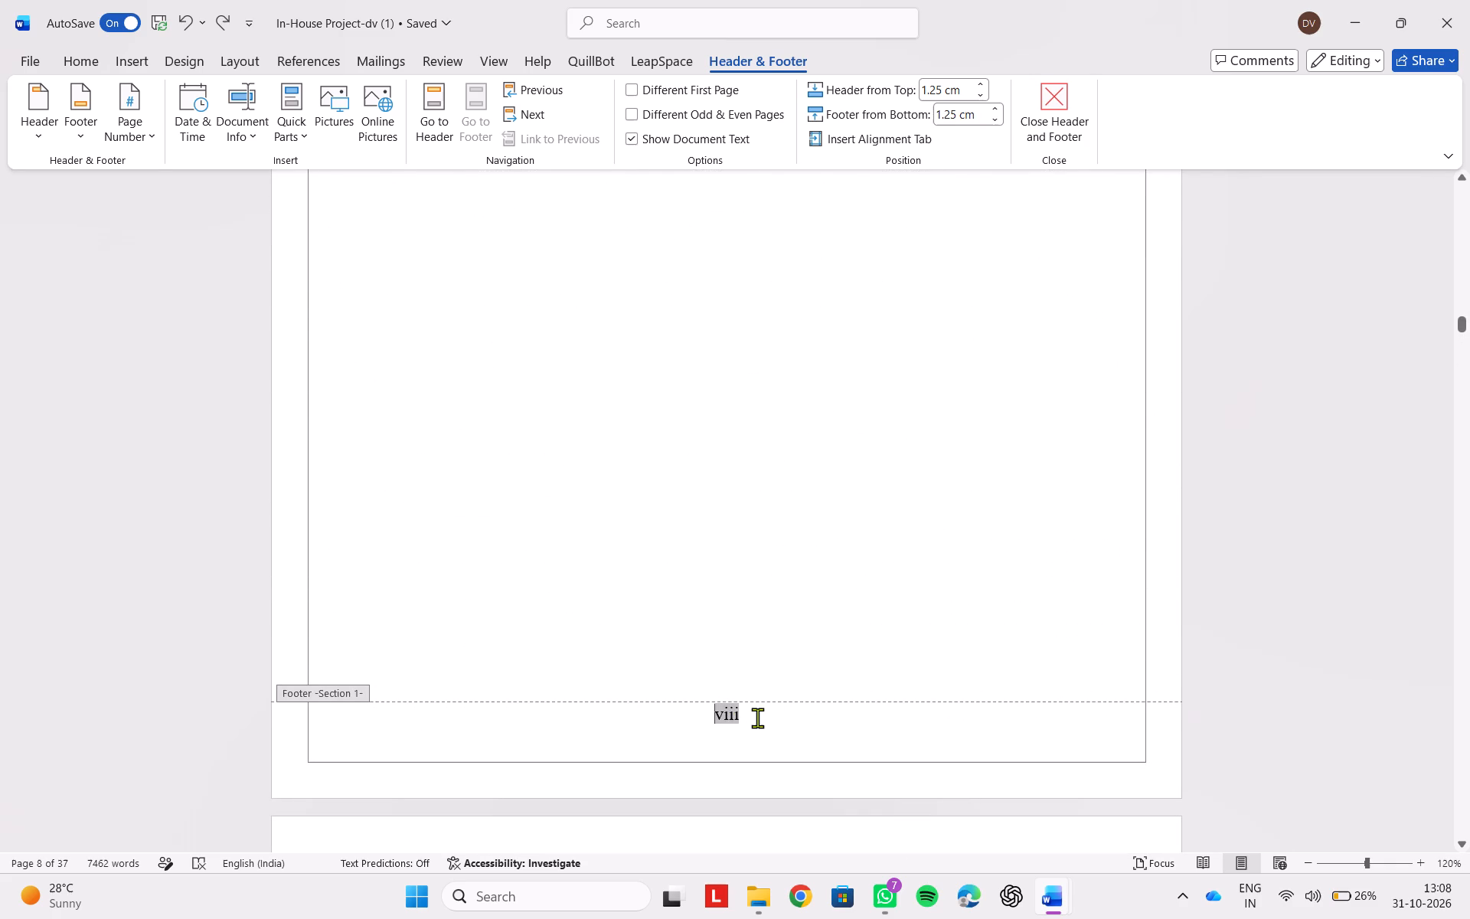
pyautogui.doubleClick(757, 718)
pyautogui.doubleClick(757, 718)
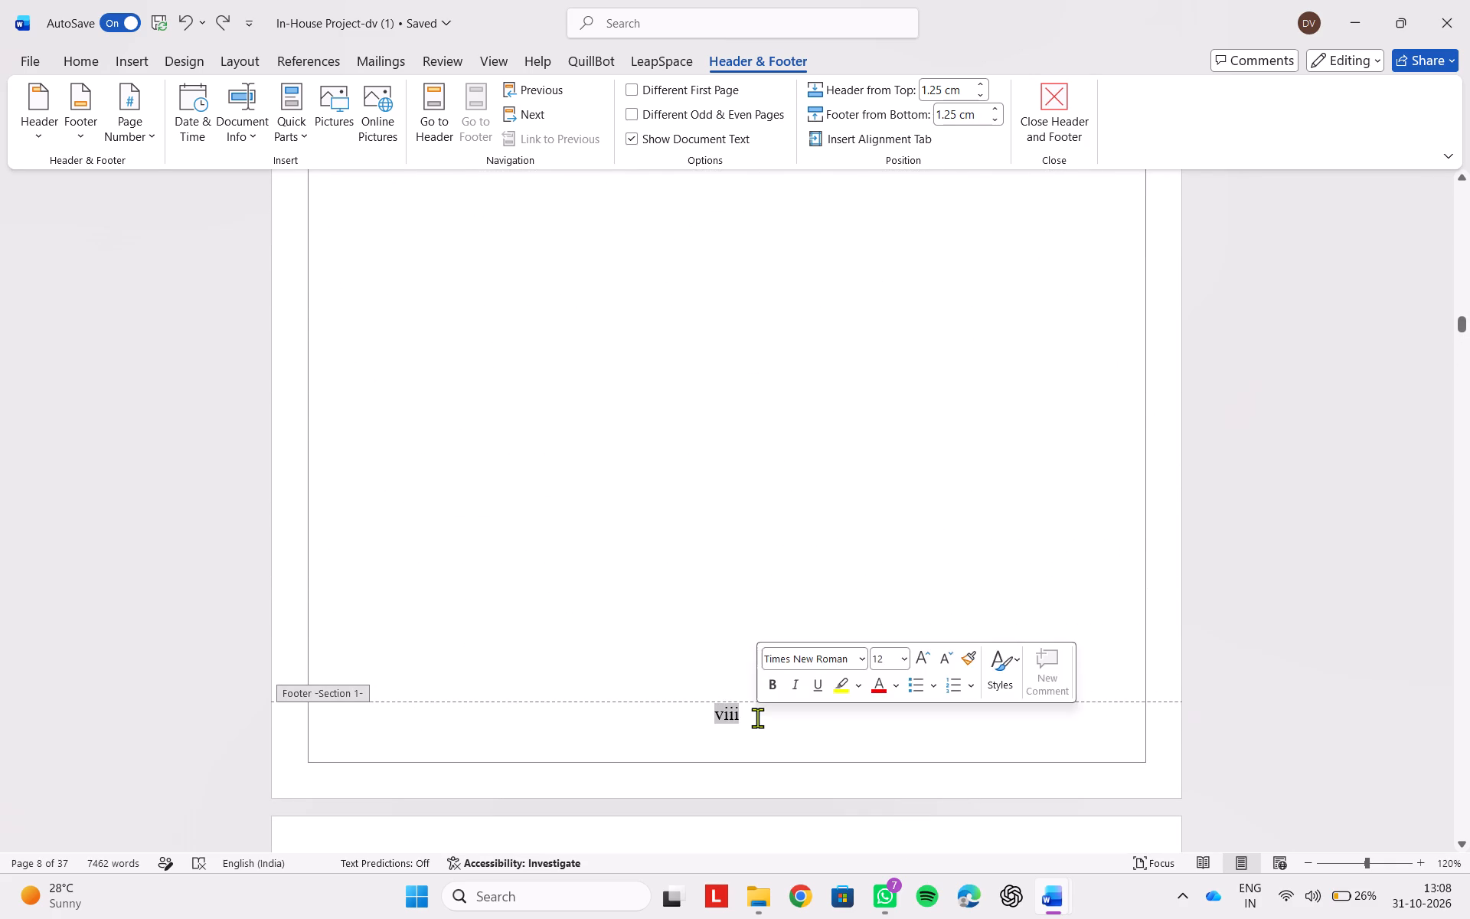
pyautogui.scroll(3, 757, 718)
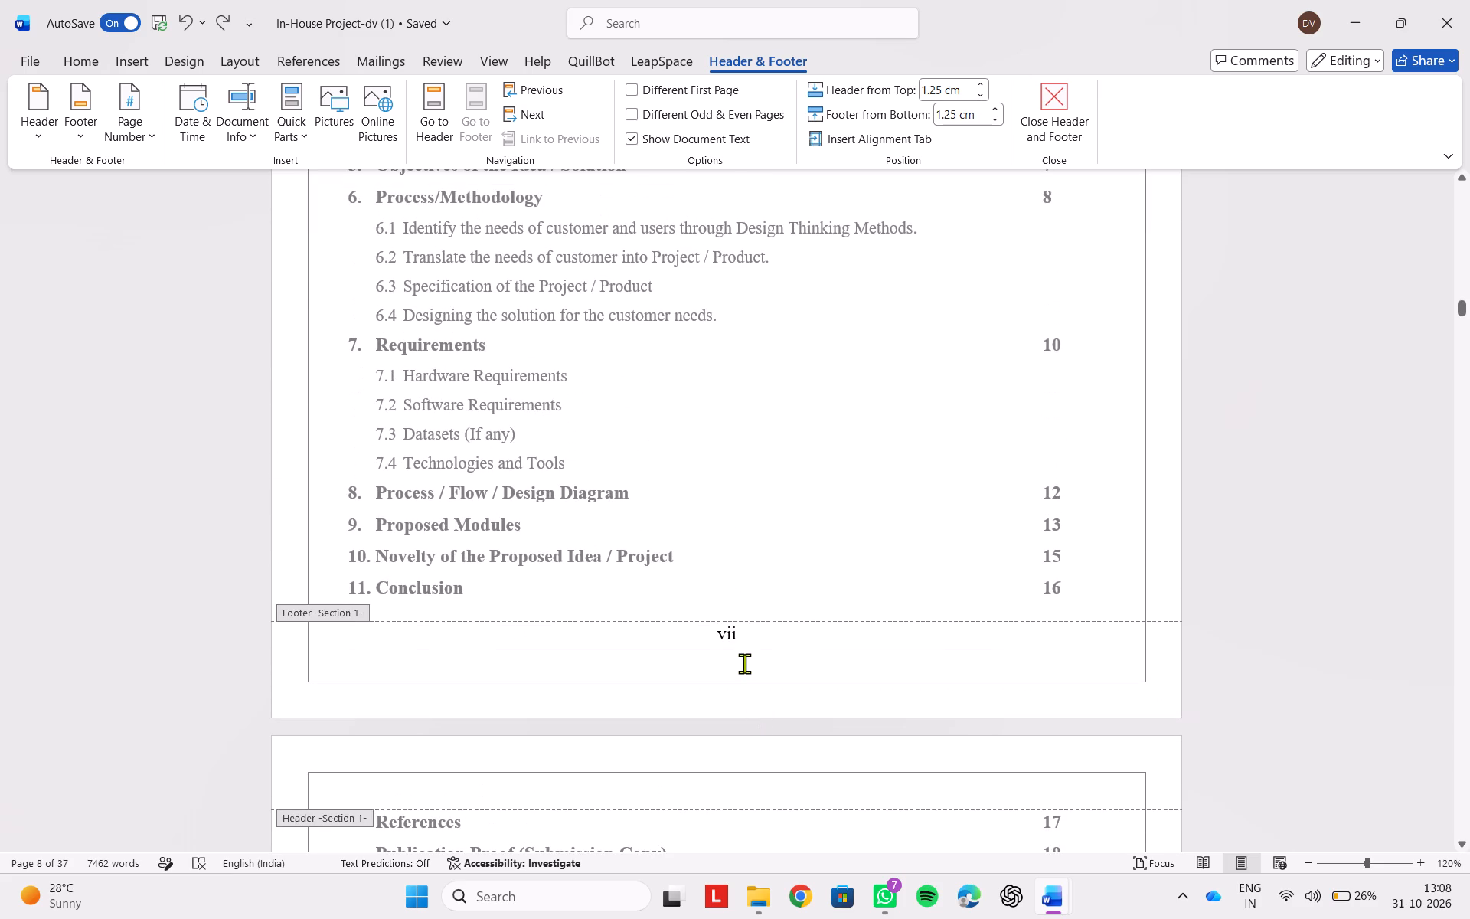
pyautogui.click(742, 646)
pyautogui.click(742, 639)
pyautogui.doubleClick(1062, 426)
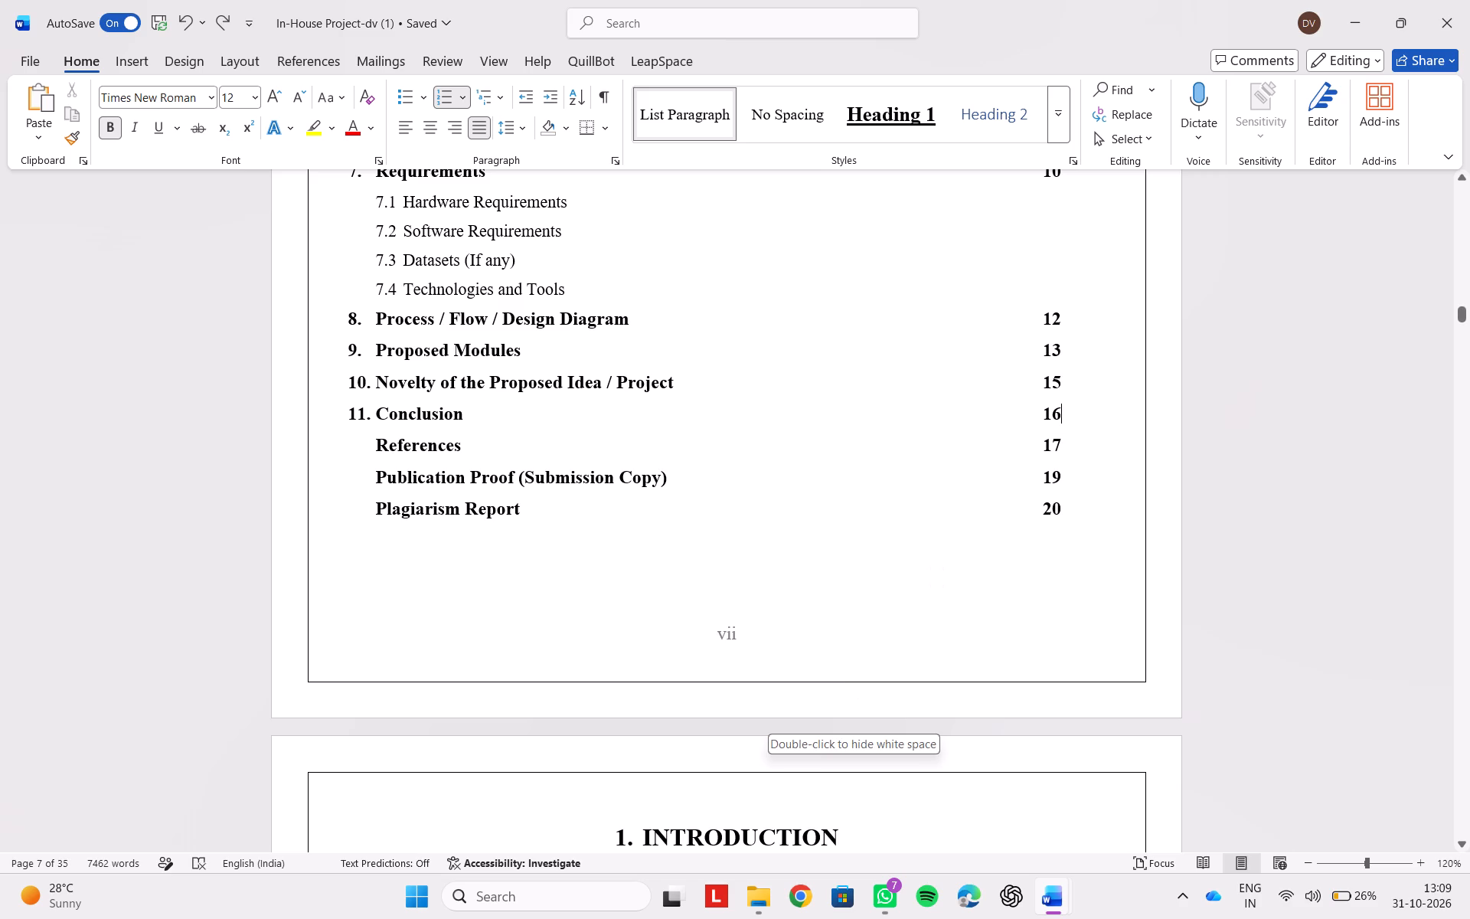
pyautogui.click(1011, 910)
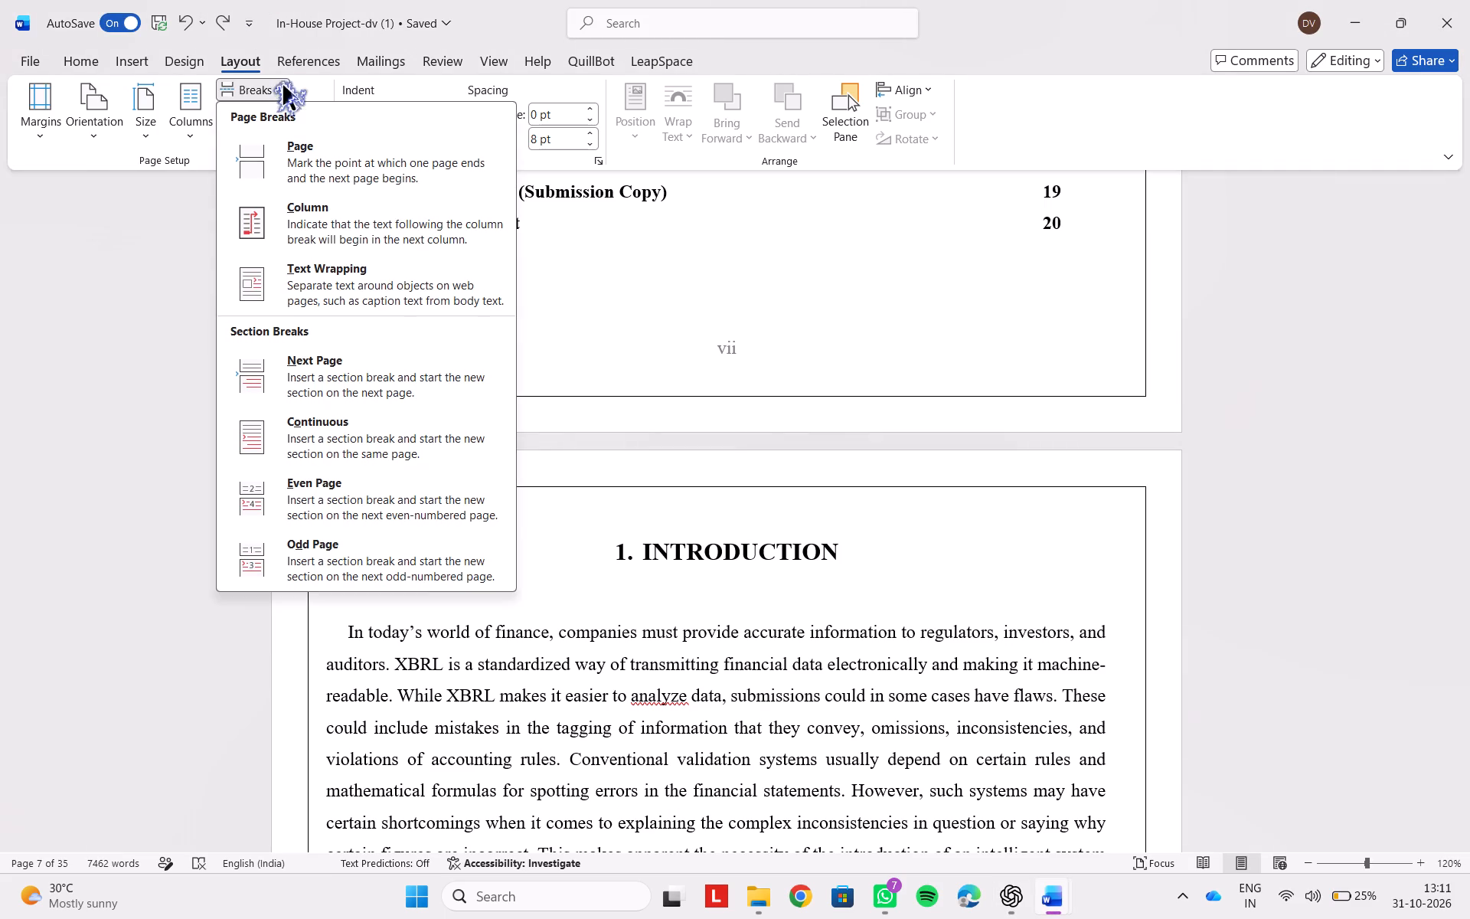
pyautogui.click(415, 356)
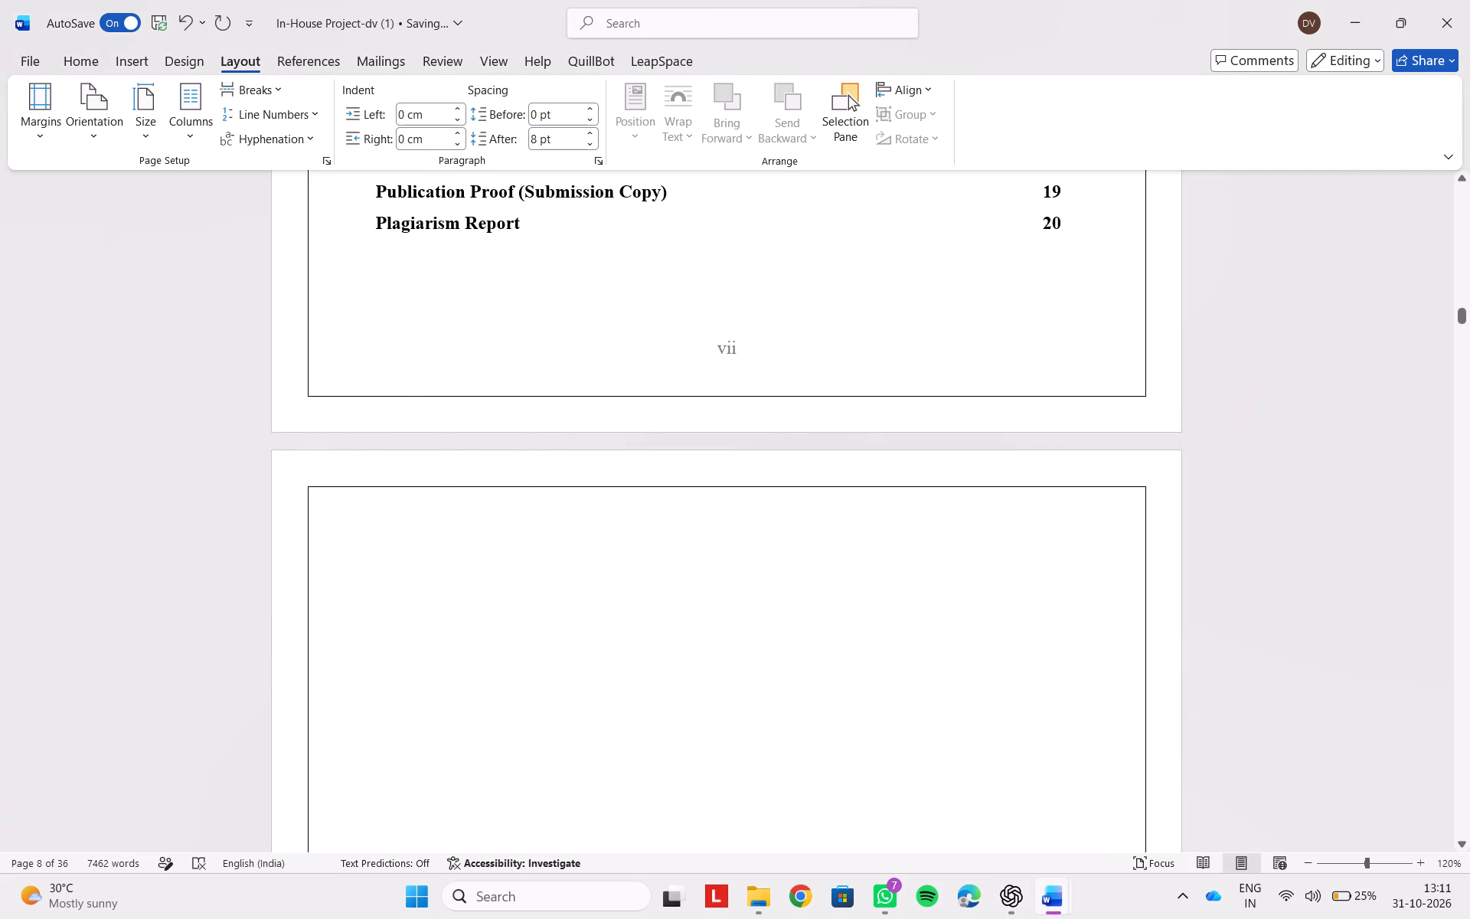
# Open the Section 2 footer at the end of the Introduction and unlink it from the previous section.
pyautogui.scroll(-3, 610, 603)
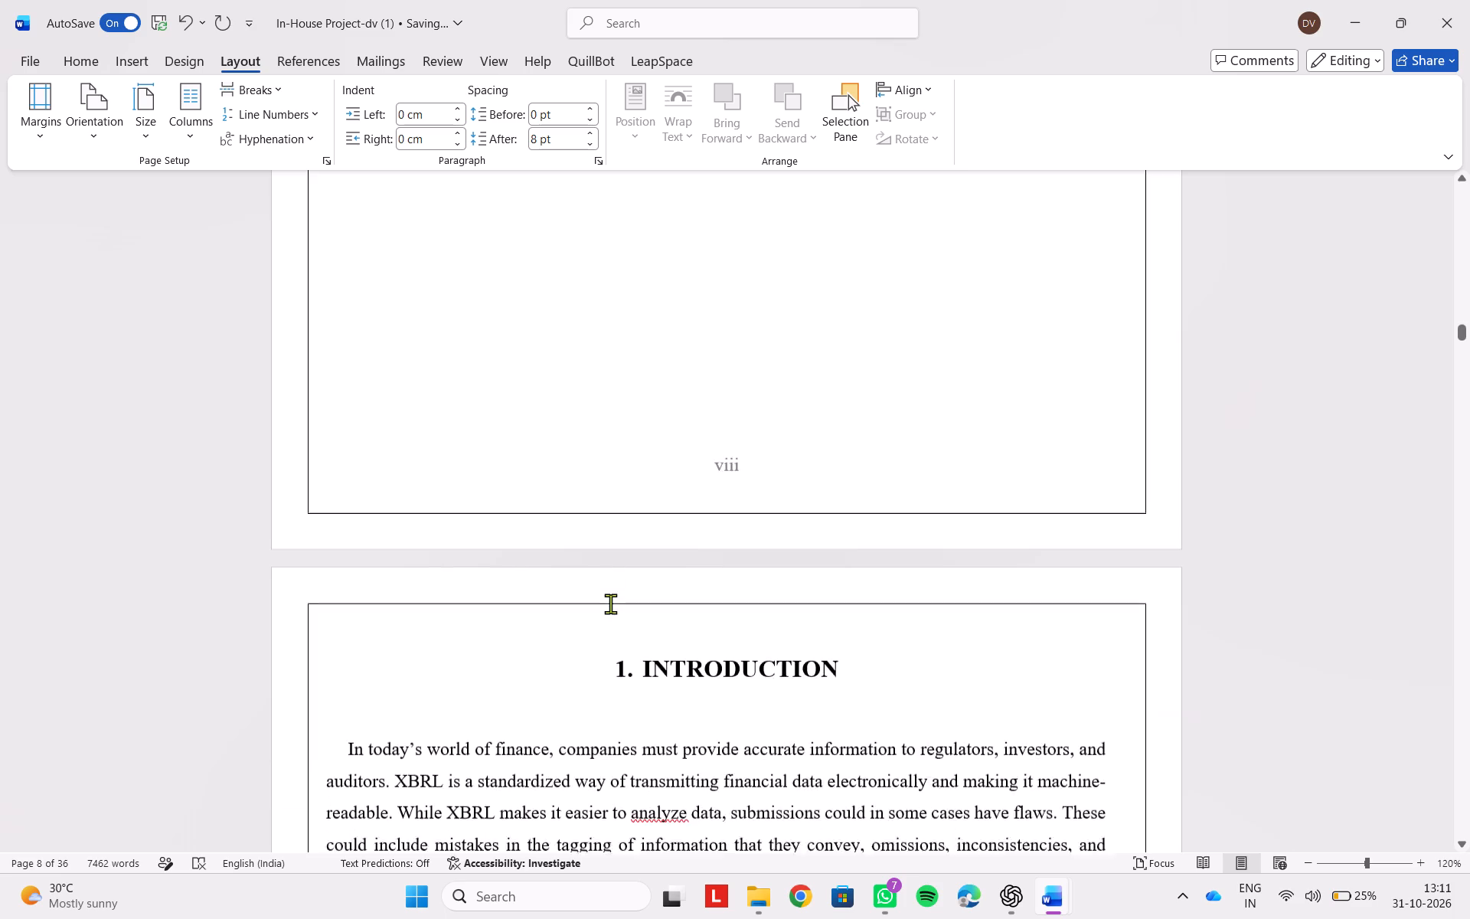
pyautogui.scroll(-1, 610, 603)
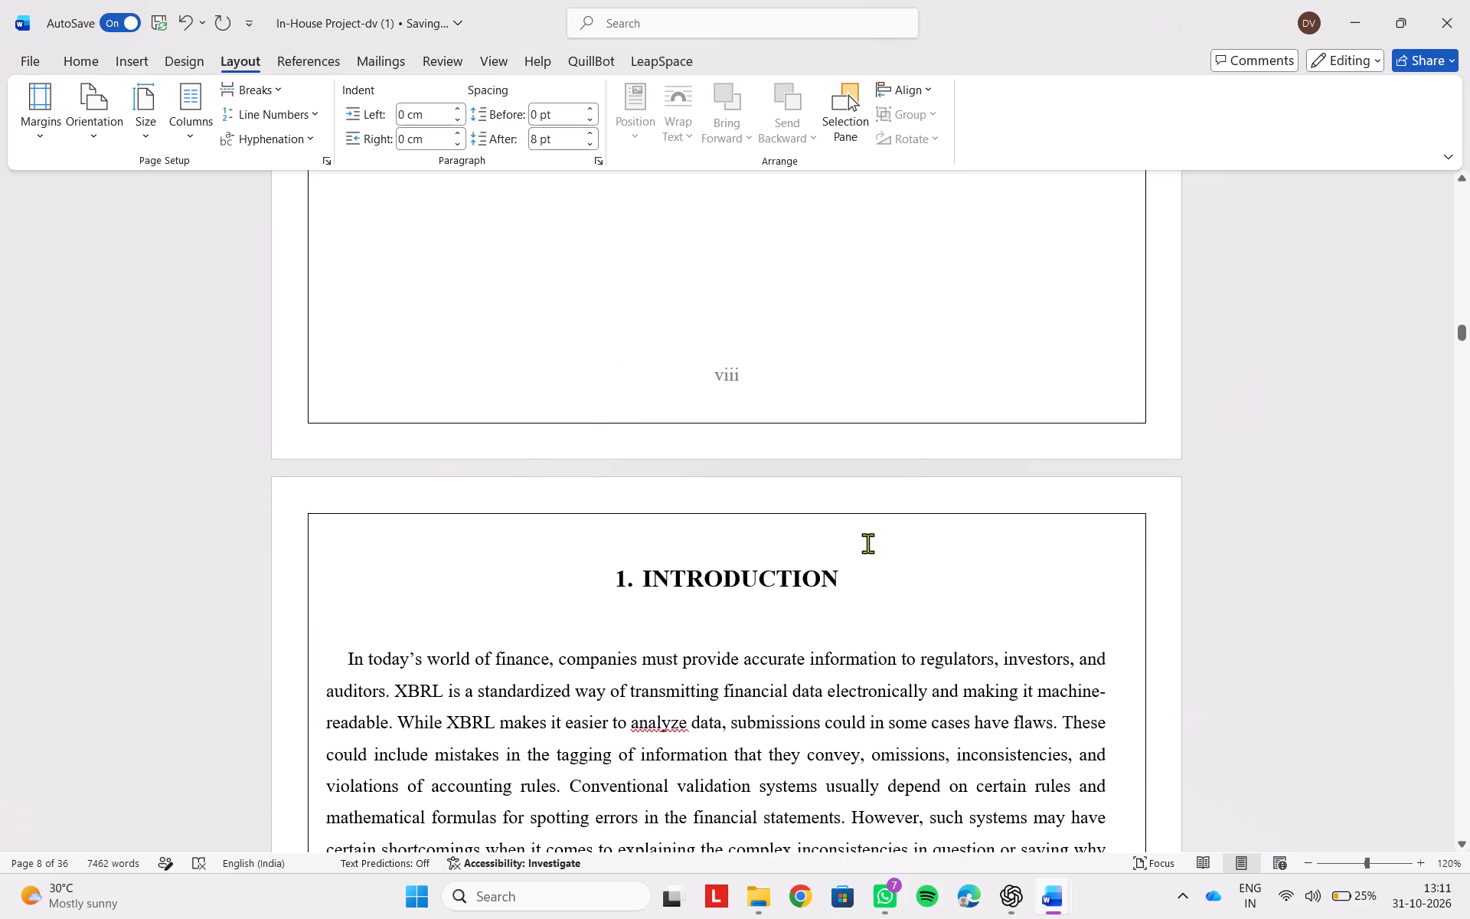
pyautogui.scroll(-2, 848, 577)
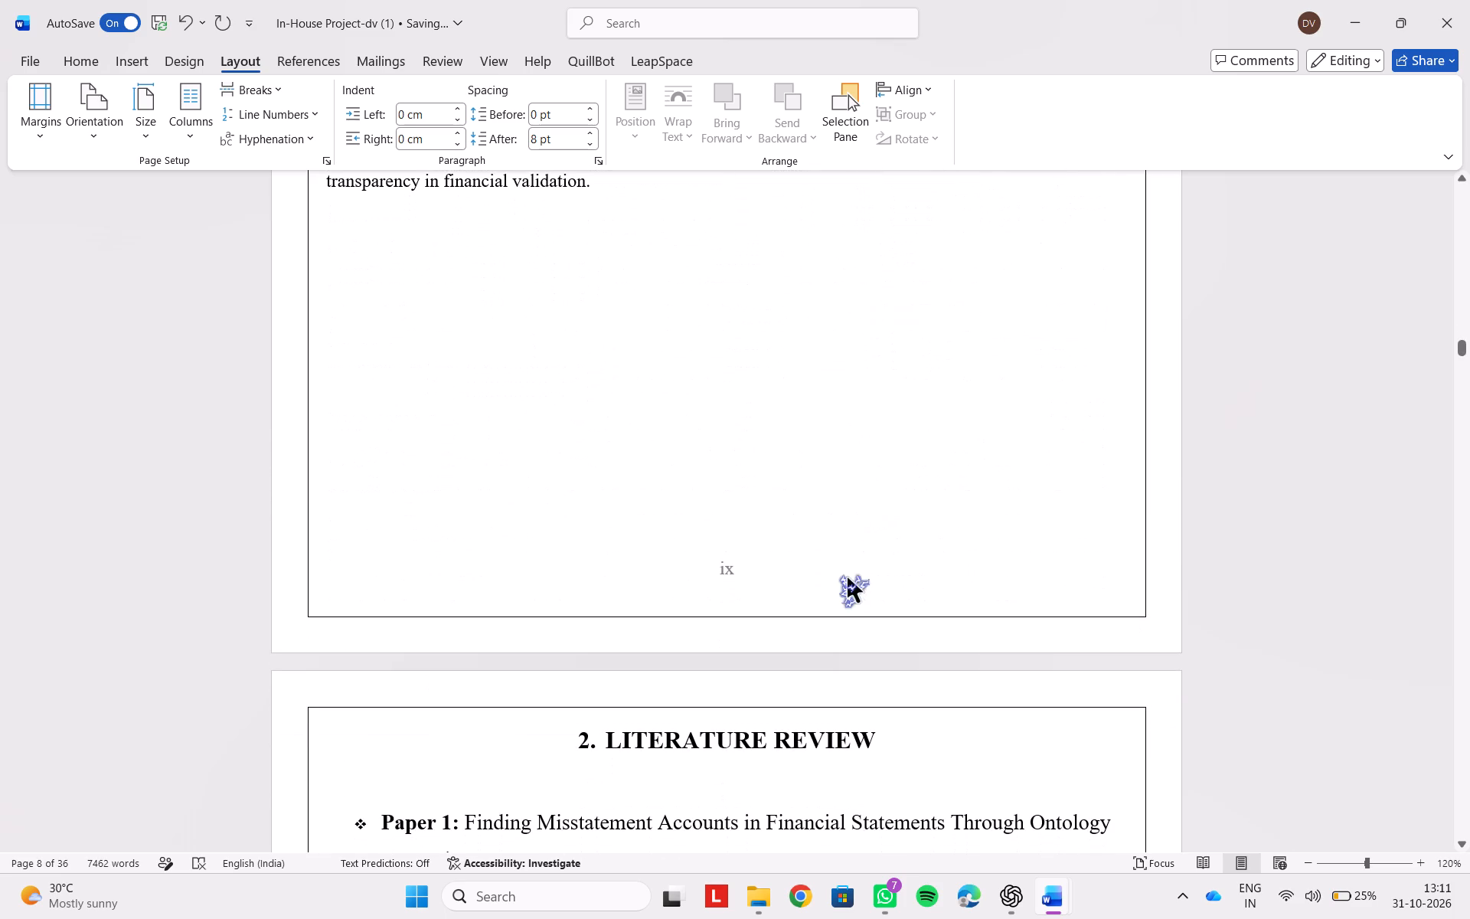
pyautogui.doubleClick(719, 571)
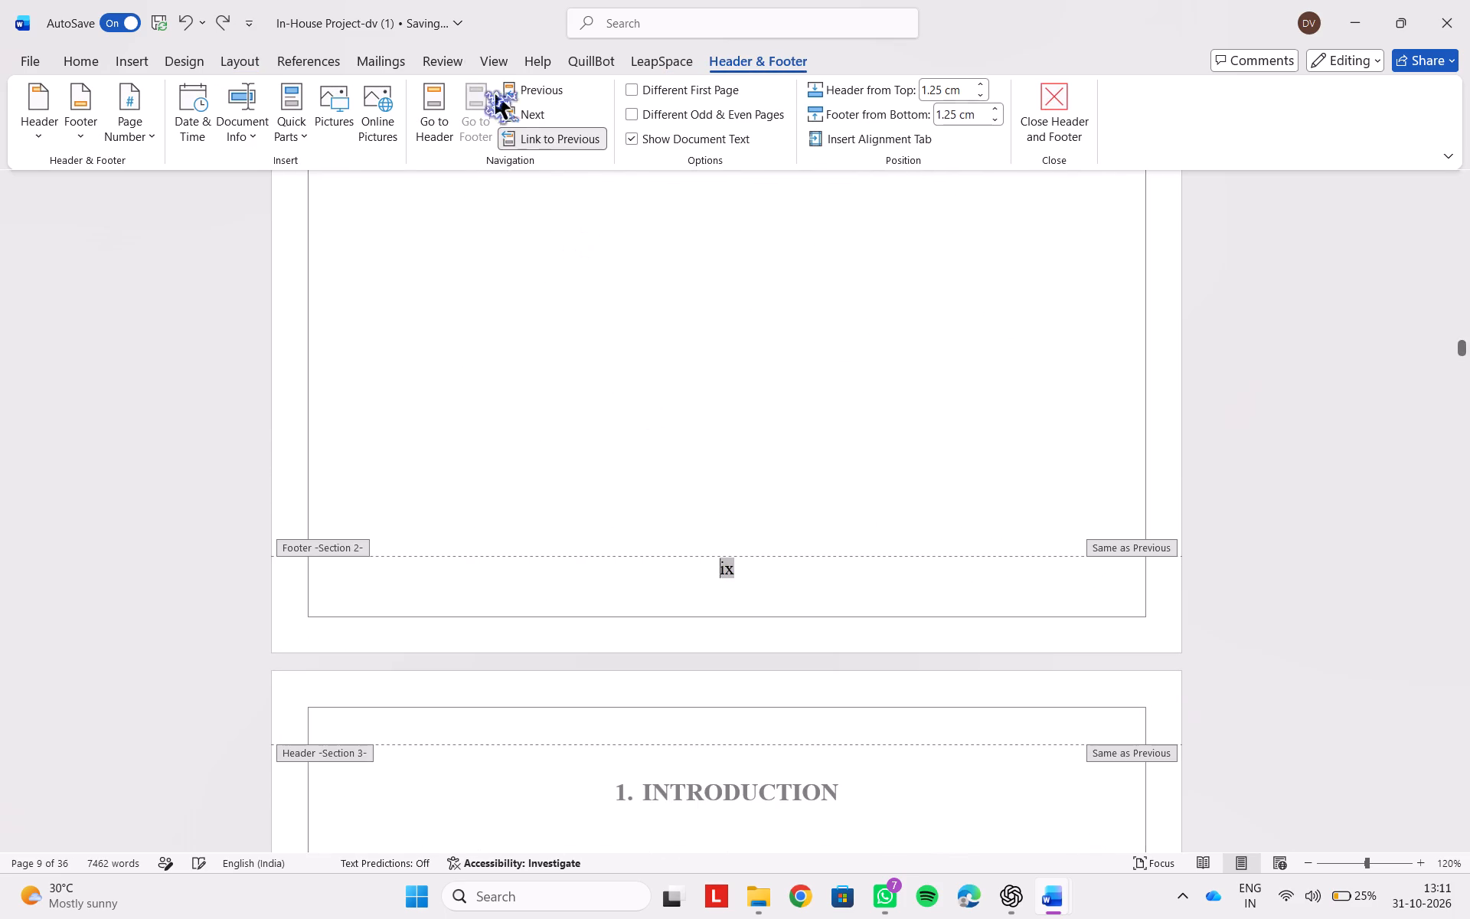
pyautogui.click(539, 140)
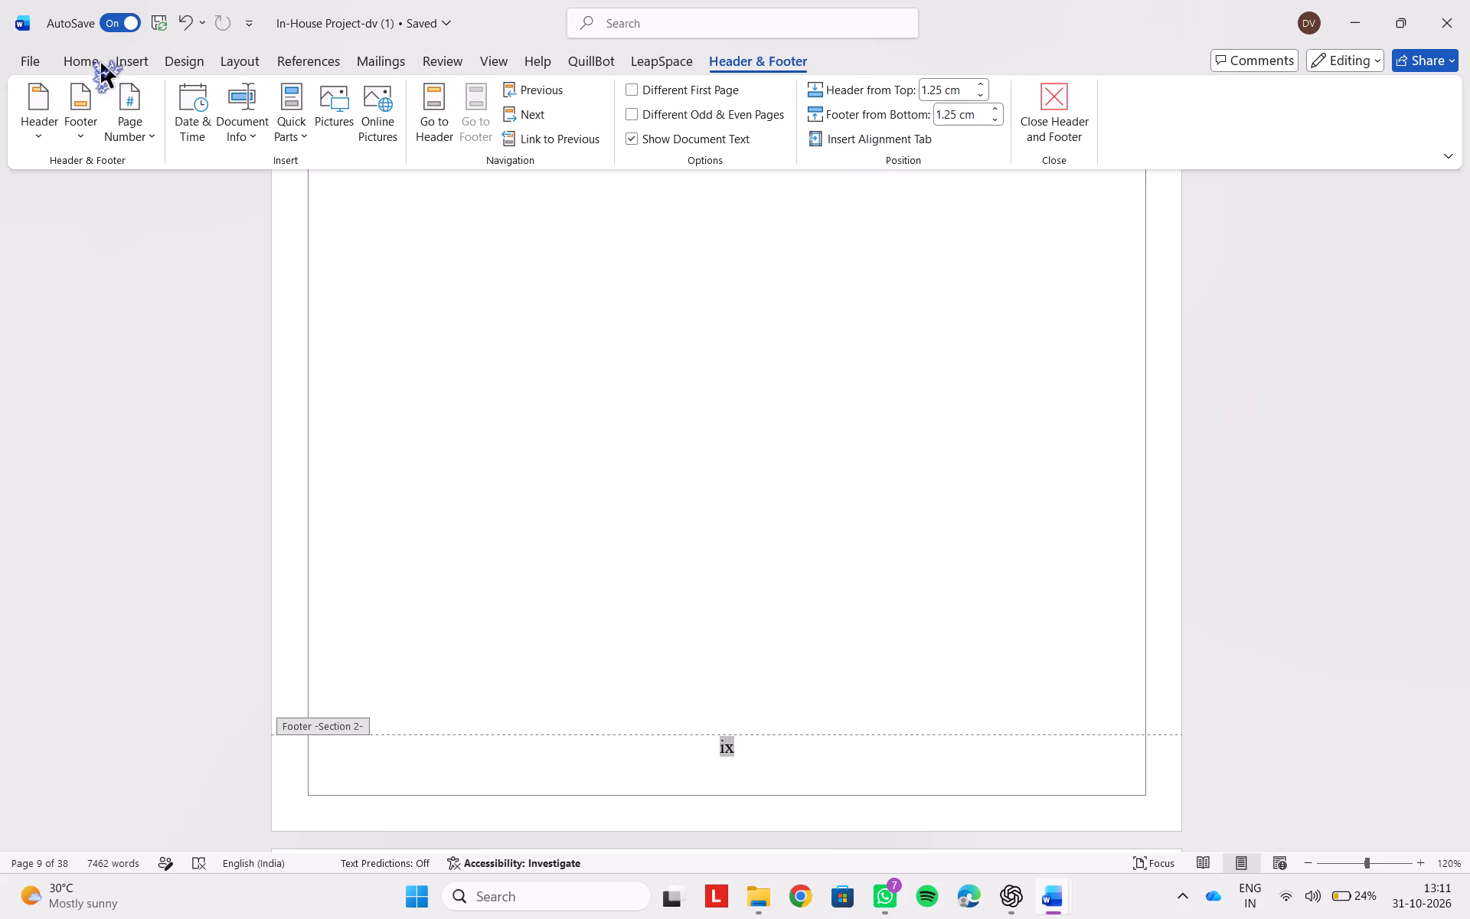
# Set Section 2's page number format to 1, 2, 3, … starting at 1, and leave footer editing.
pyautogui.click(151, 128)
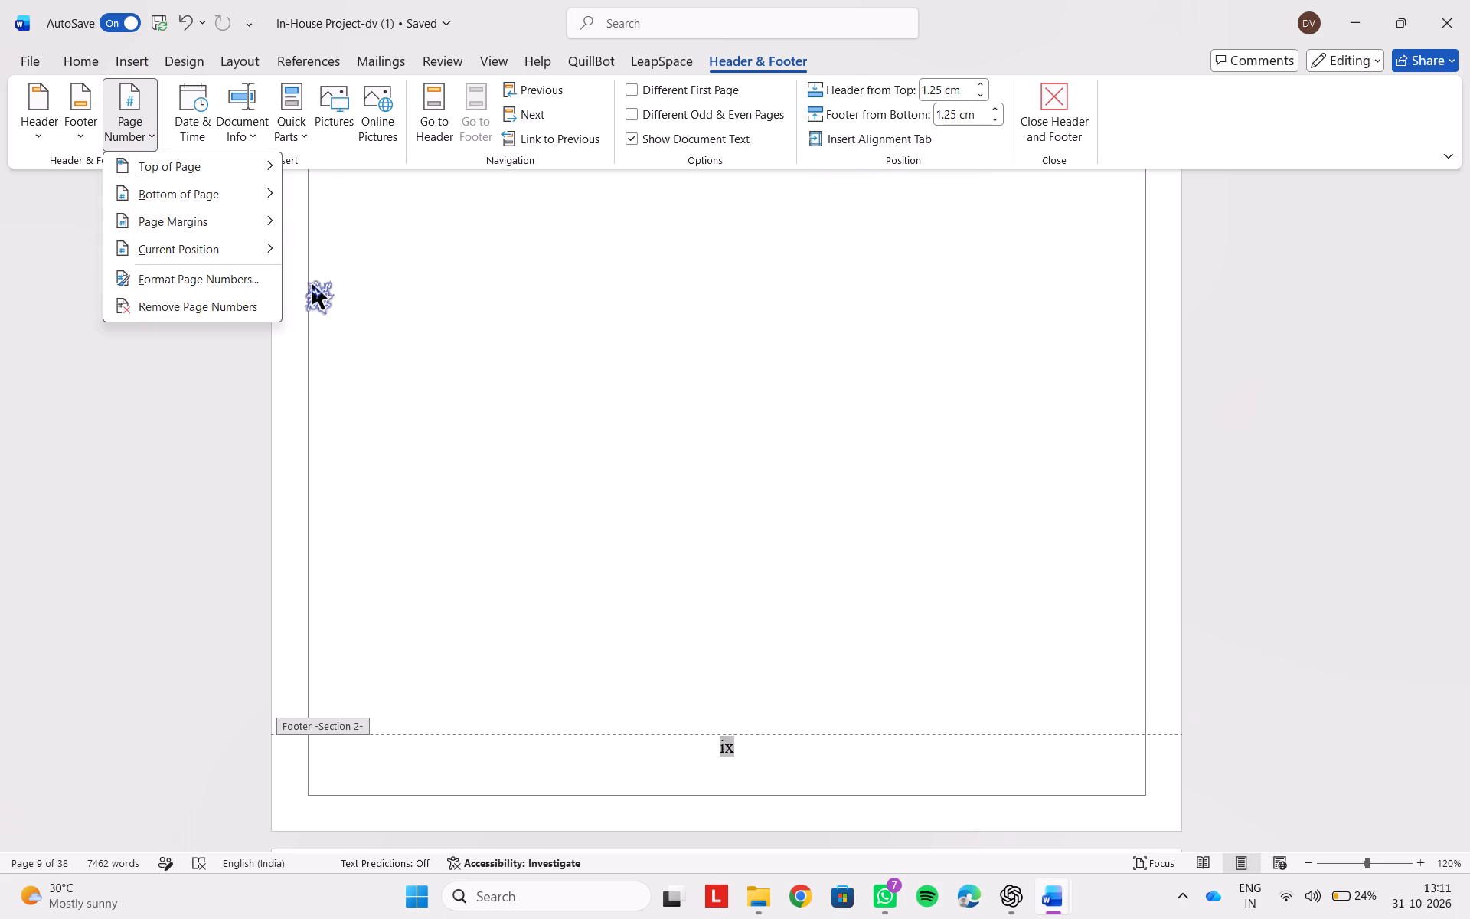
pyautogui.click(234, 272)
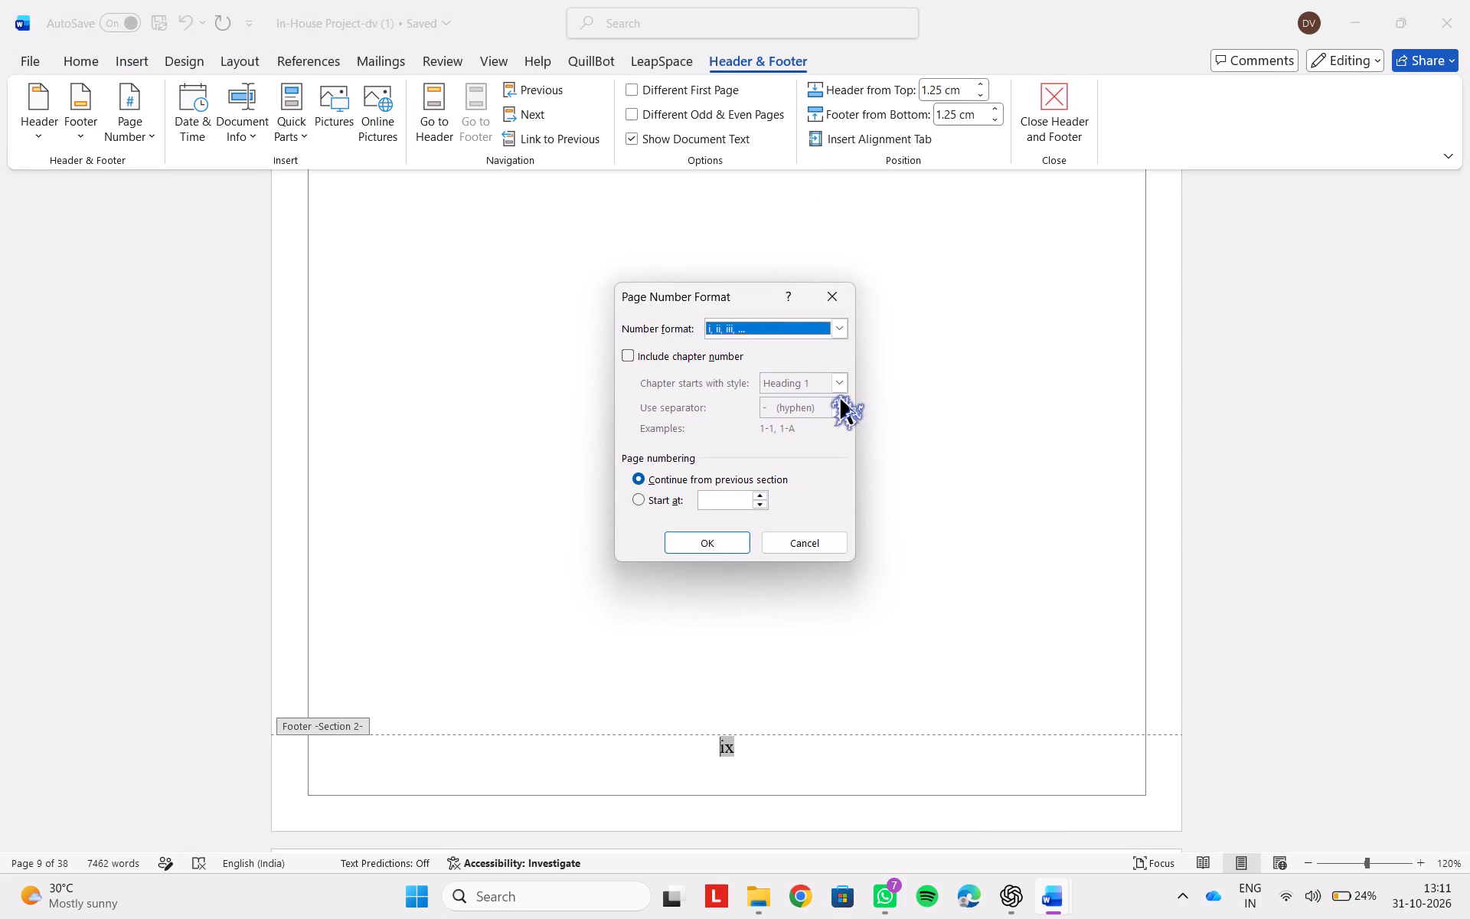
pyautogui.click(838, 322)
pyautogui.click(790, 348)
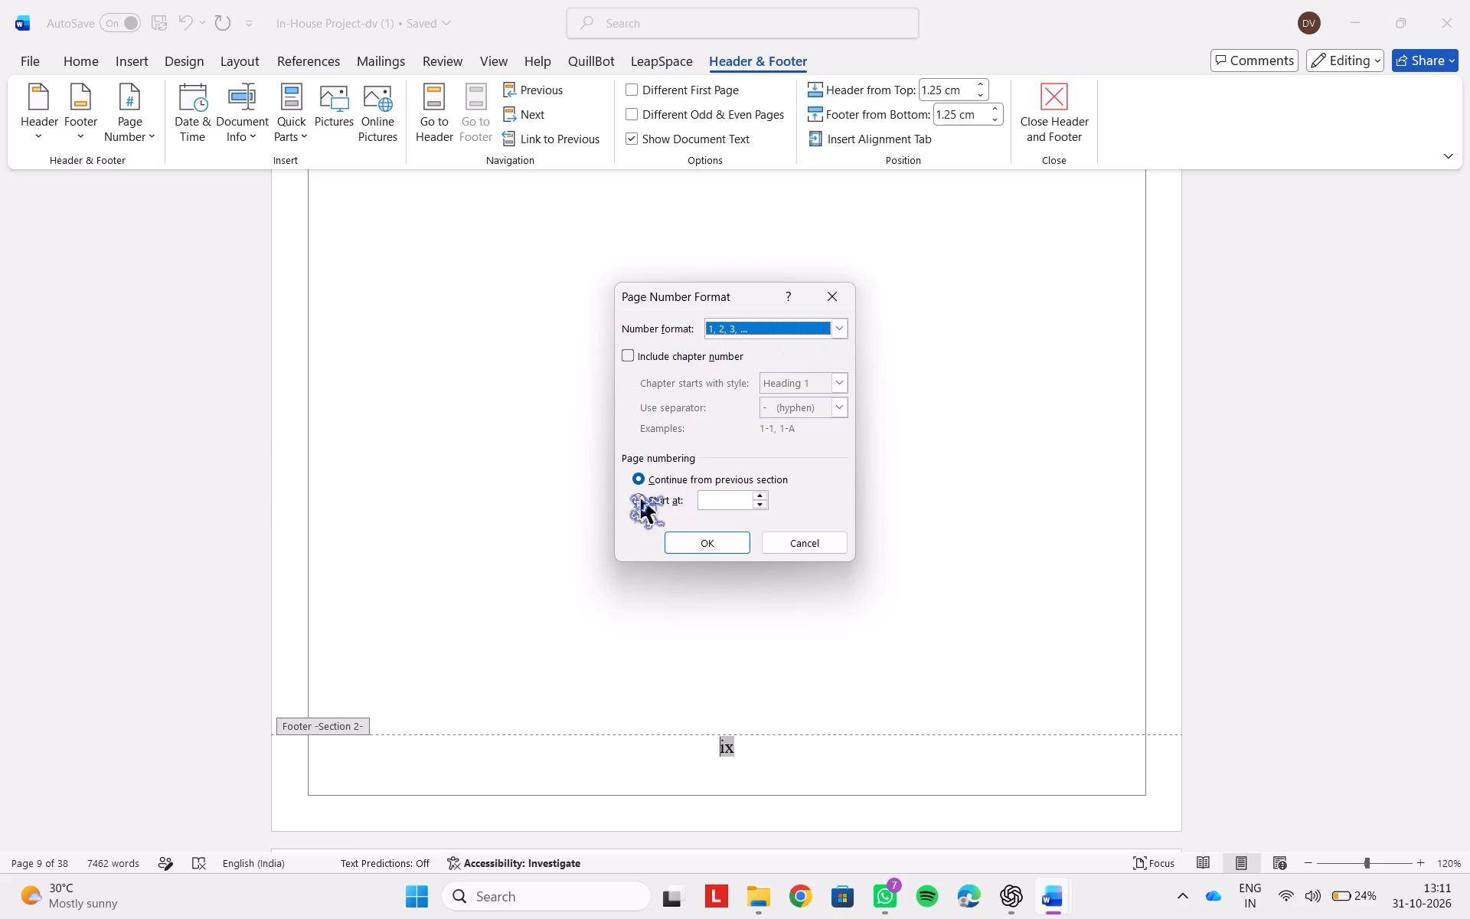
pyautogui.click(641, 499)
pyautogui.click(679, 542)
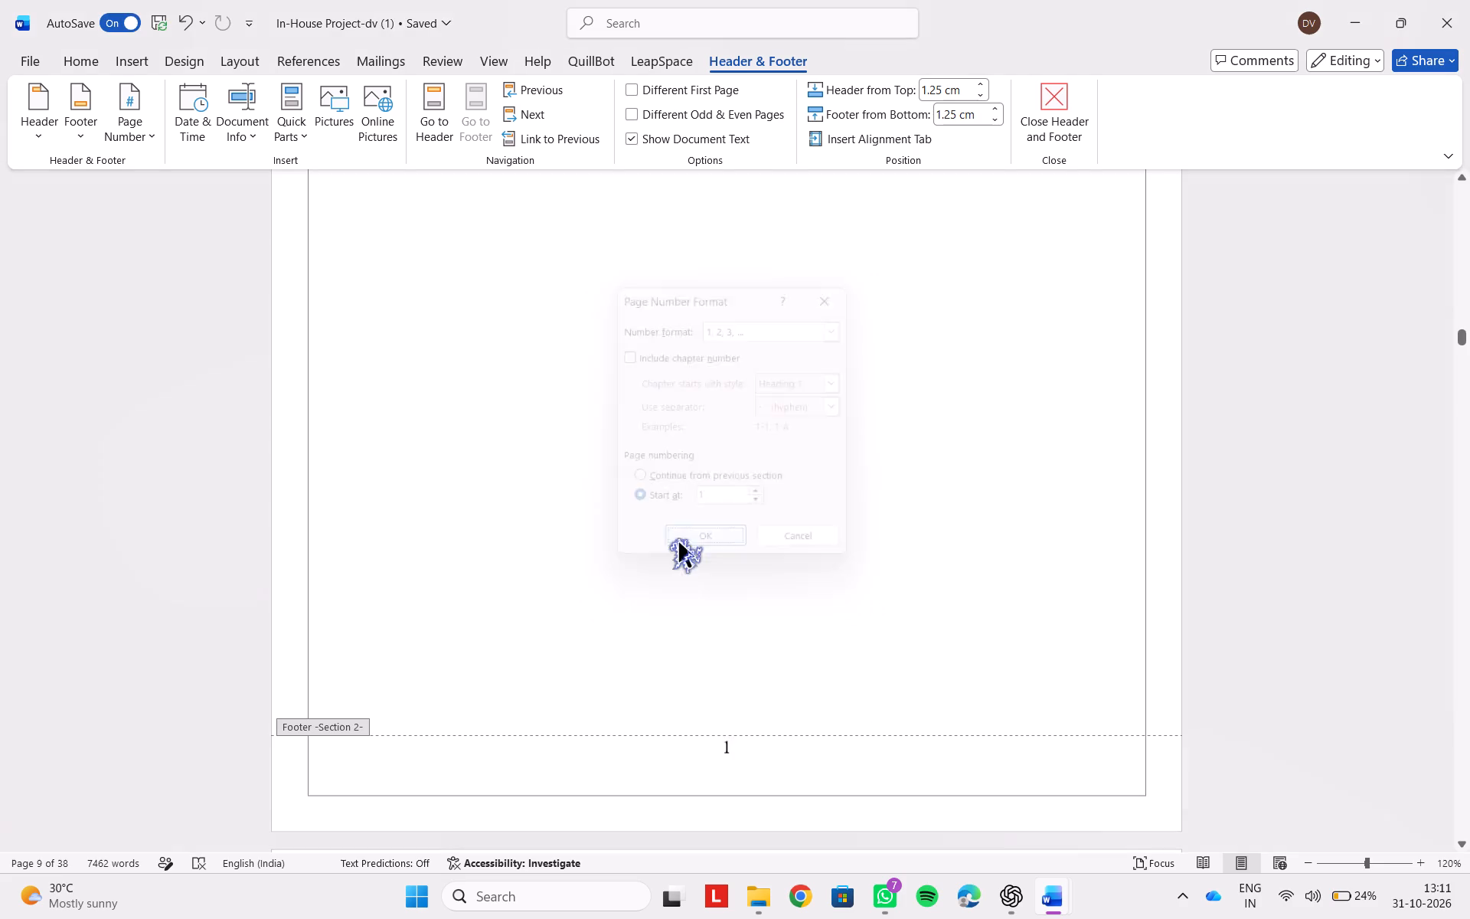
pyautogui.doubleClick(679, 542)
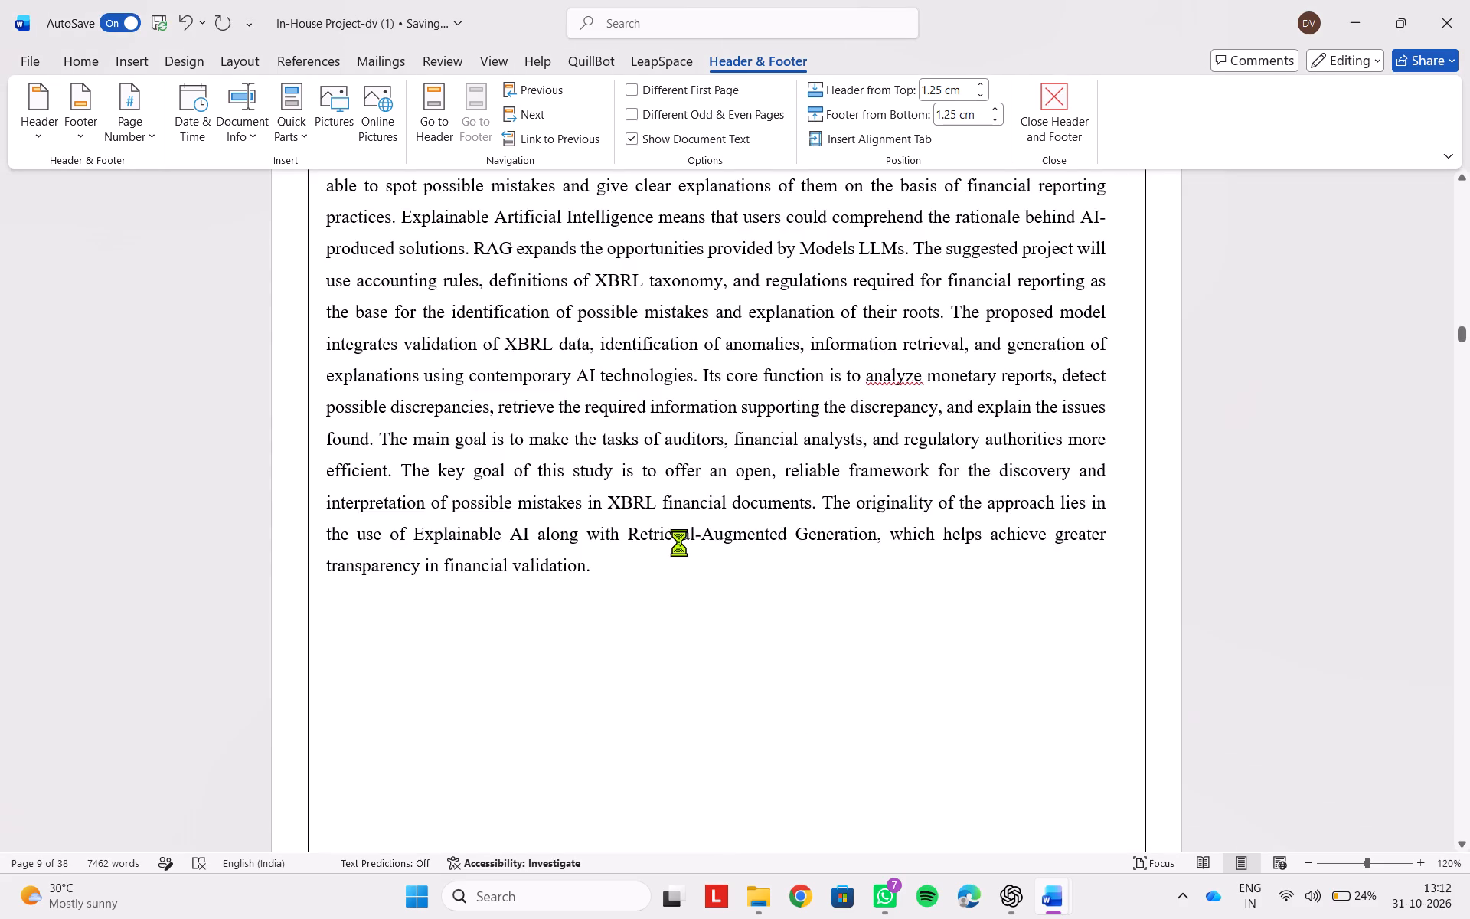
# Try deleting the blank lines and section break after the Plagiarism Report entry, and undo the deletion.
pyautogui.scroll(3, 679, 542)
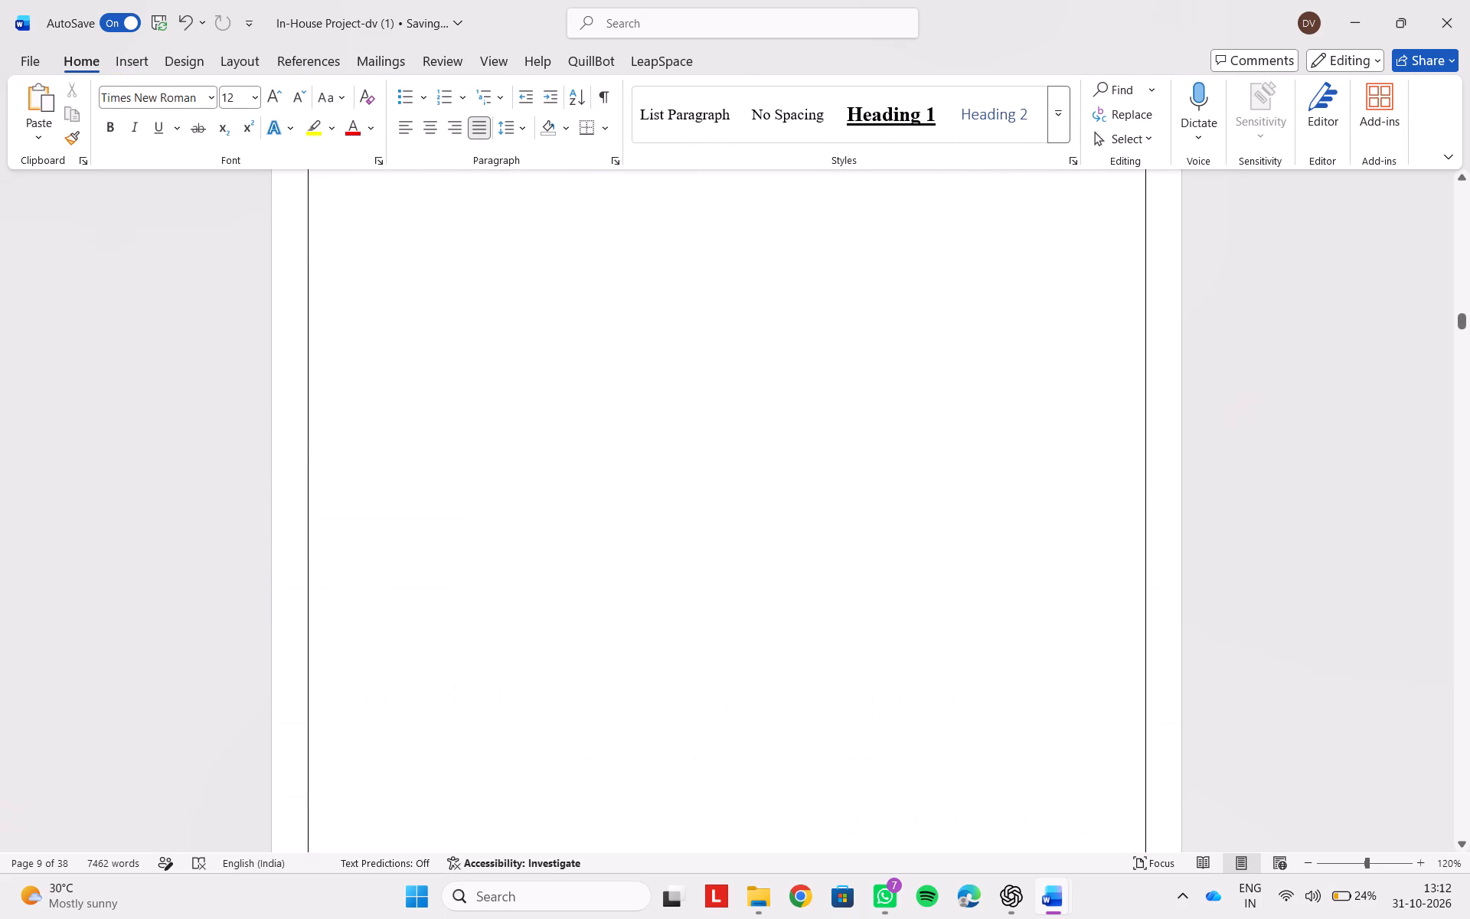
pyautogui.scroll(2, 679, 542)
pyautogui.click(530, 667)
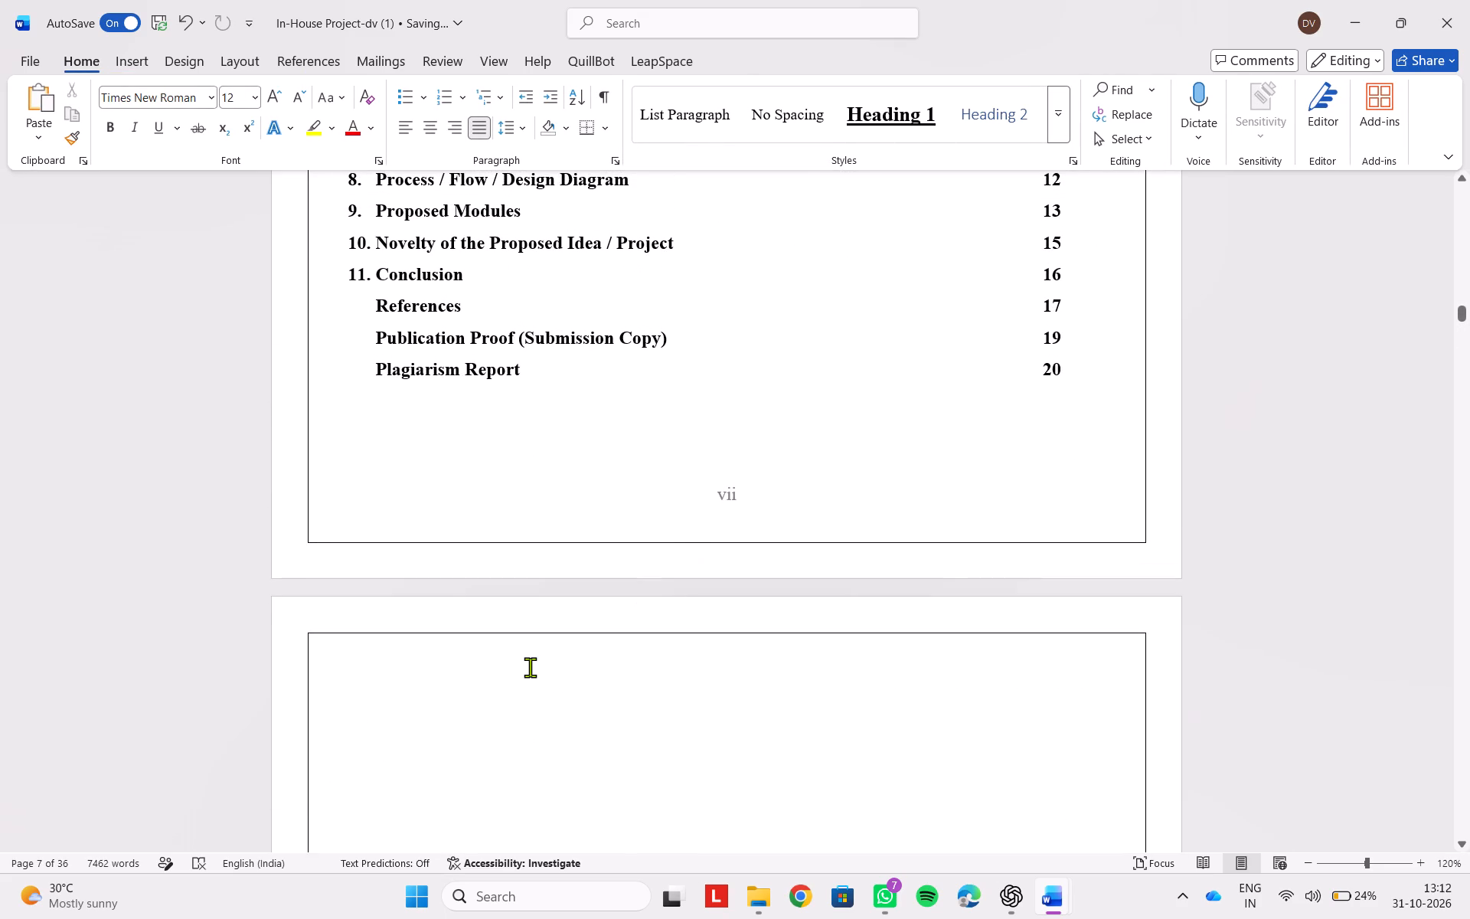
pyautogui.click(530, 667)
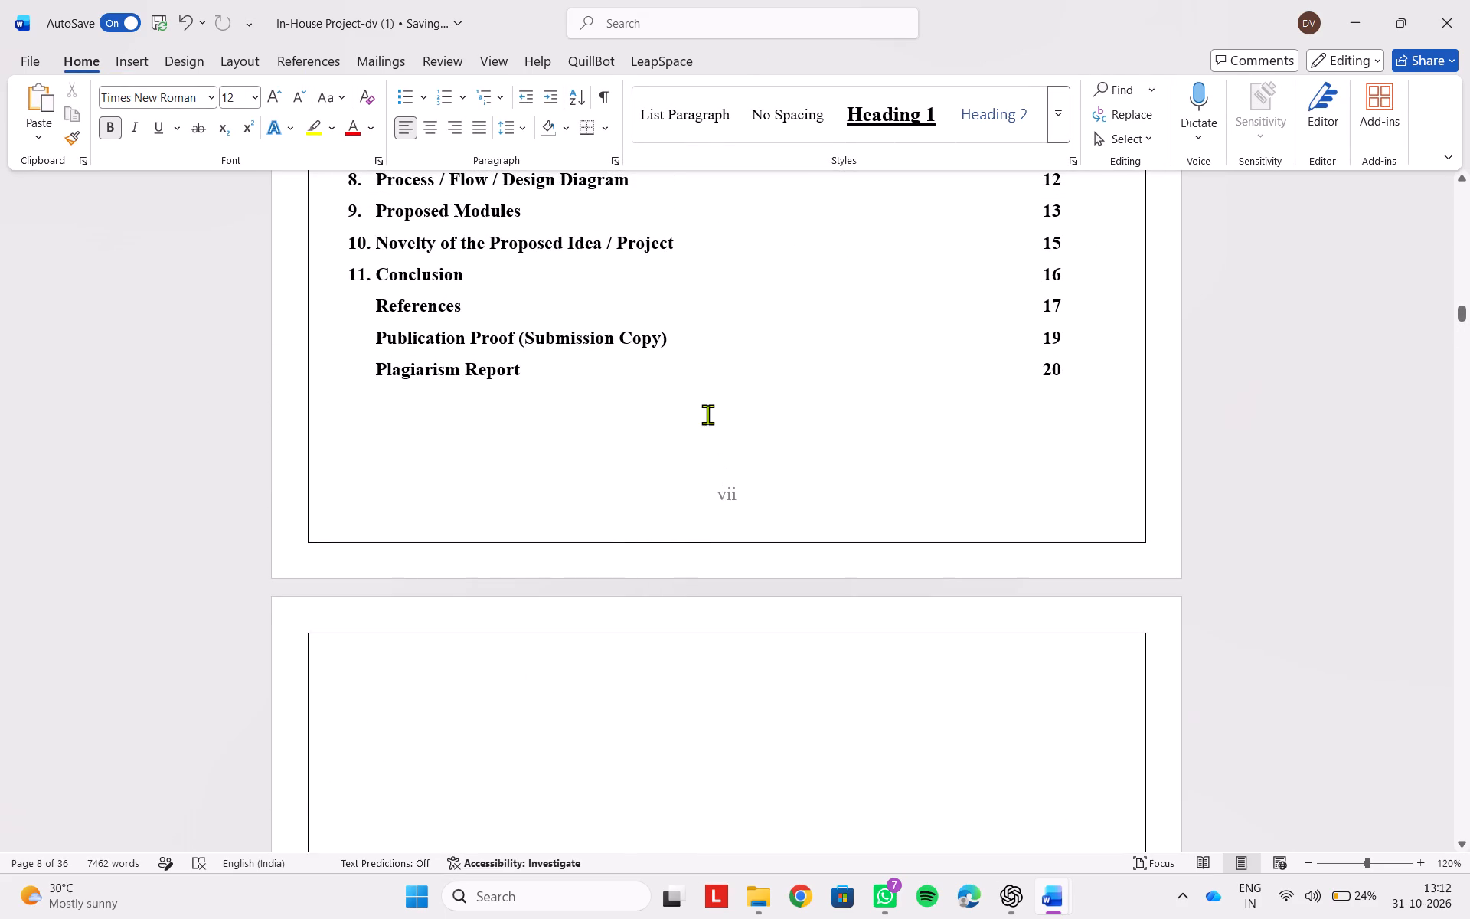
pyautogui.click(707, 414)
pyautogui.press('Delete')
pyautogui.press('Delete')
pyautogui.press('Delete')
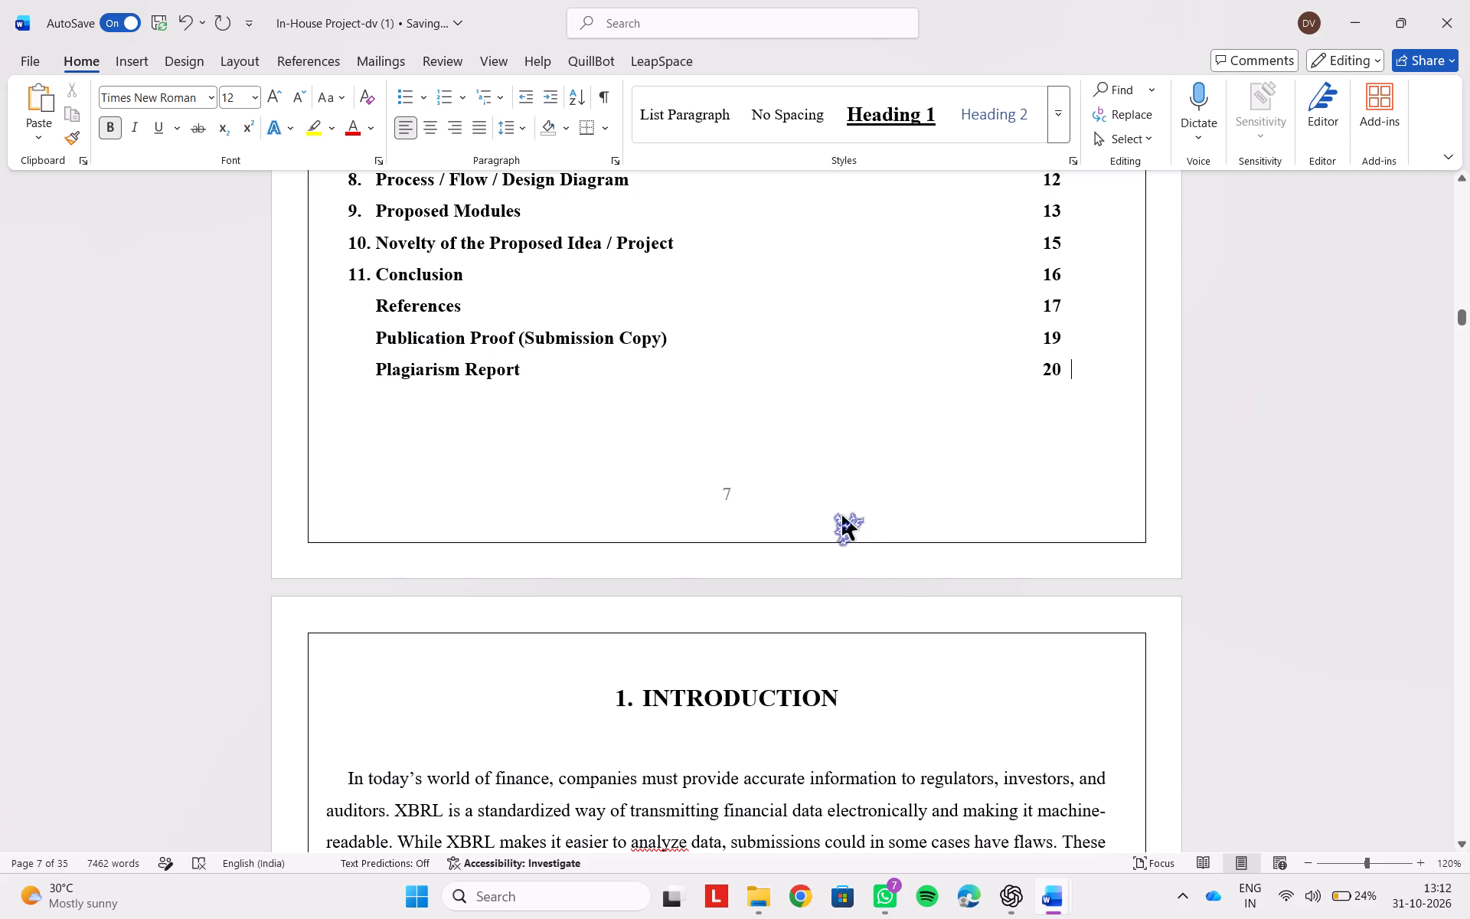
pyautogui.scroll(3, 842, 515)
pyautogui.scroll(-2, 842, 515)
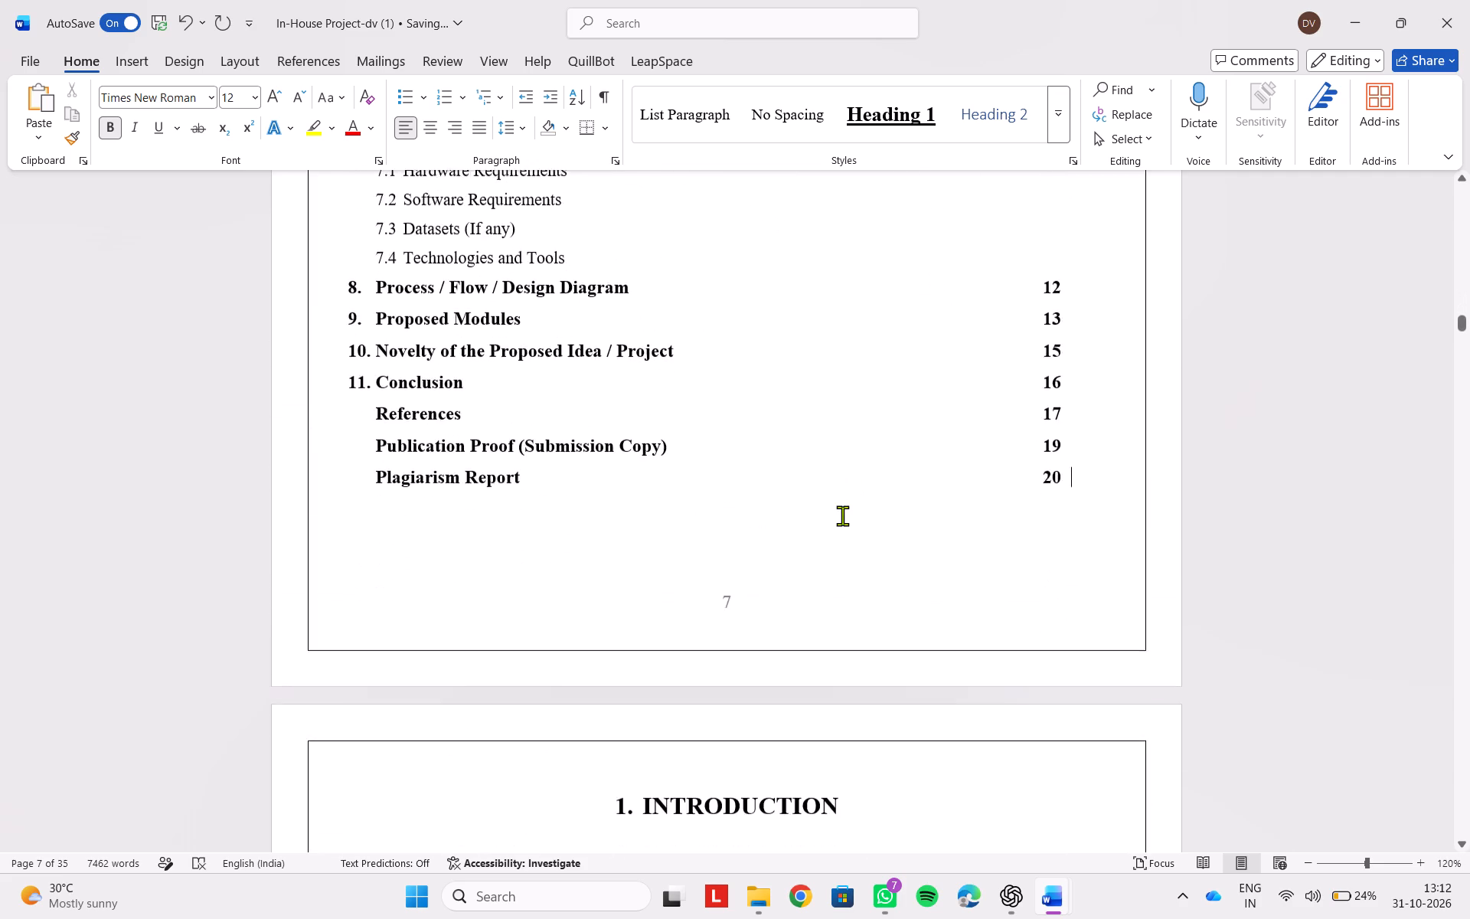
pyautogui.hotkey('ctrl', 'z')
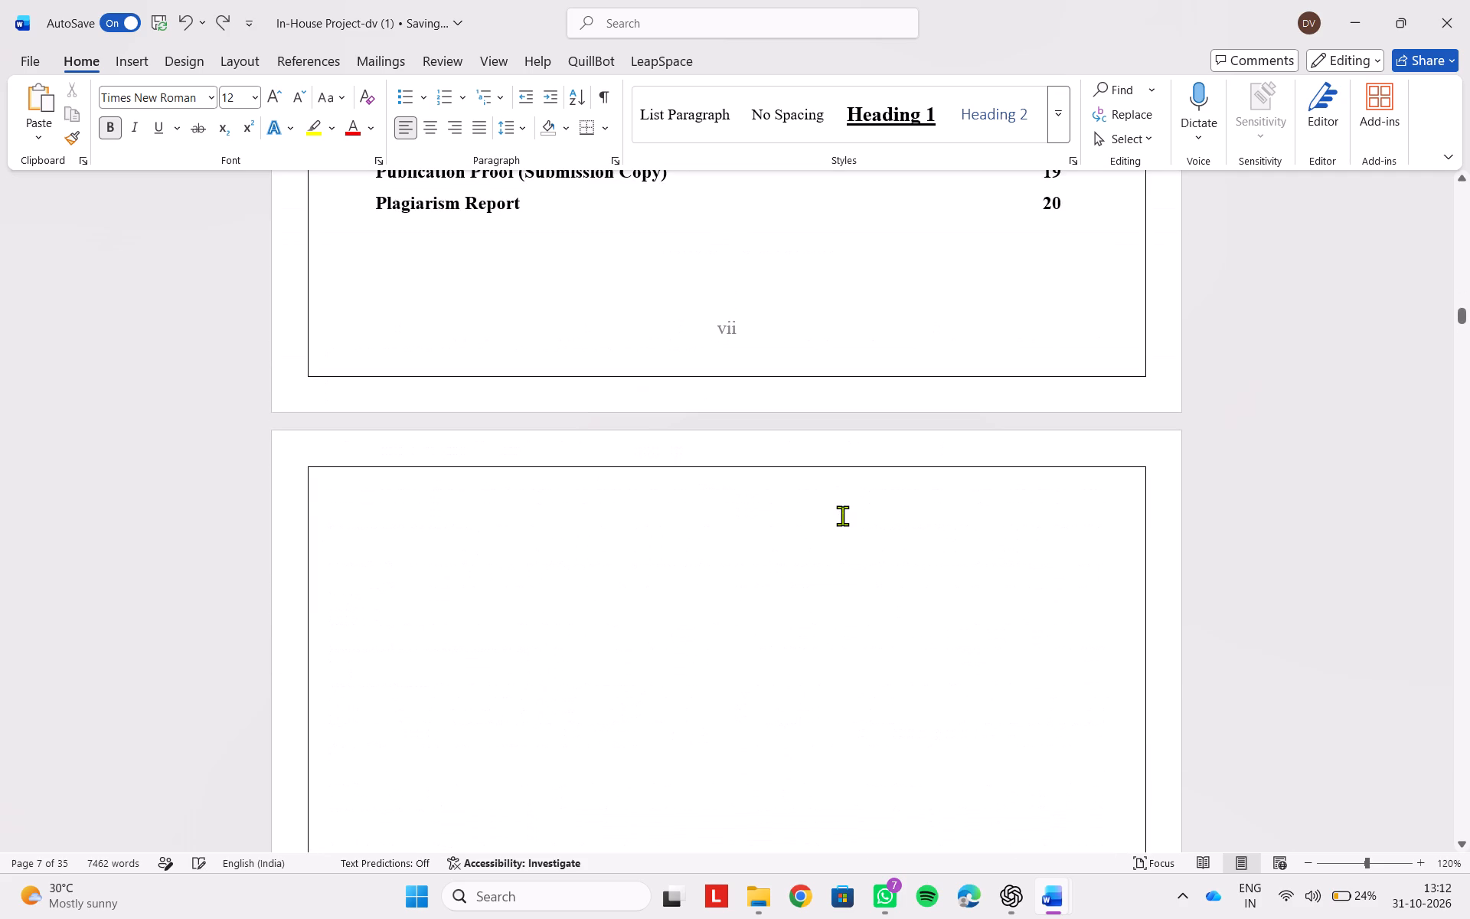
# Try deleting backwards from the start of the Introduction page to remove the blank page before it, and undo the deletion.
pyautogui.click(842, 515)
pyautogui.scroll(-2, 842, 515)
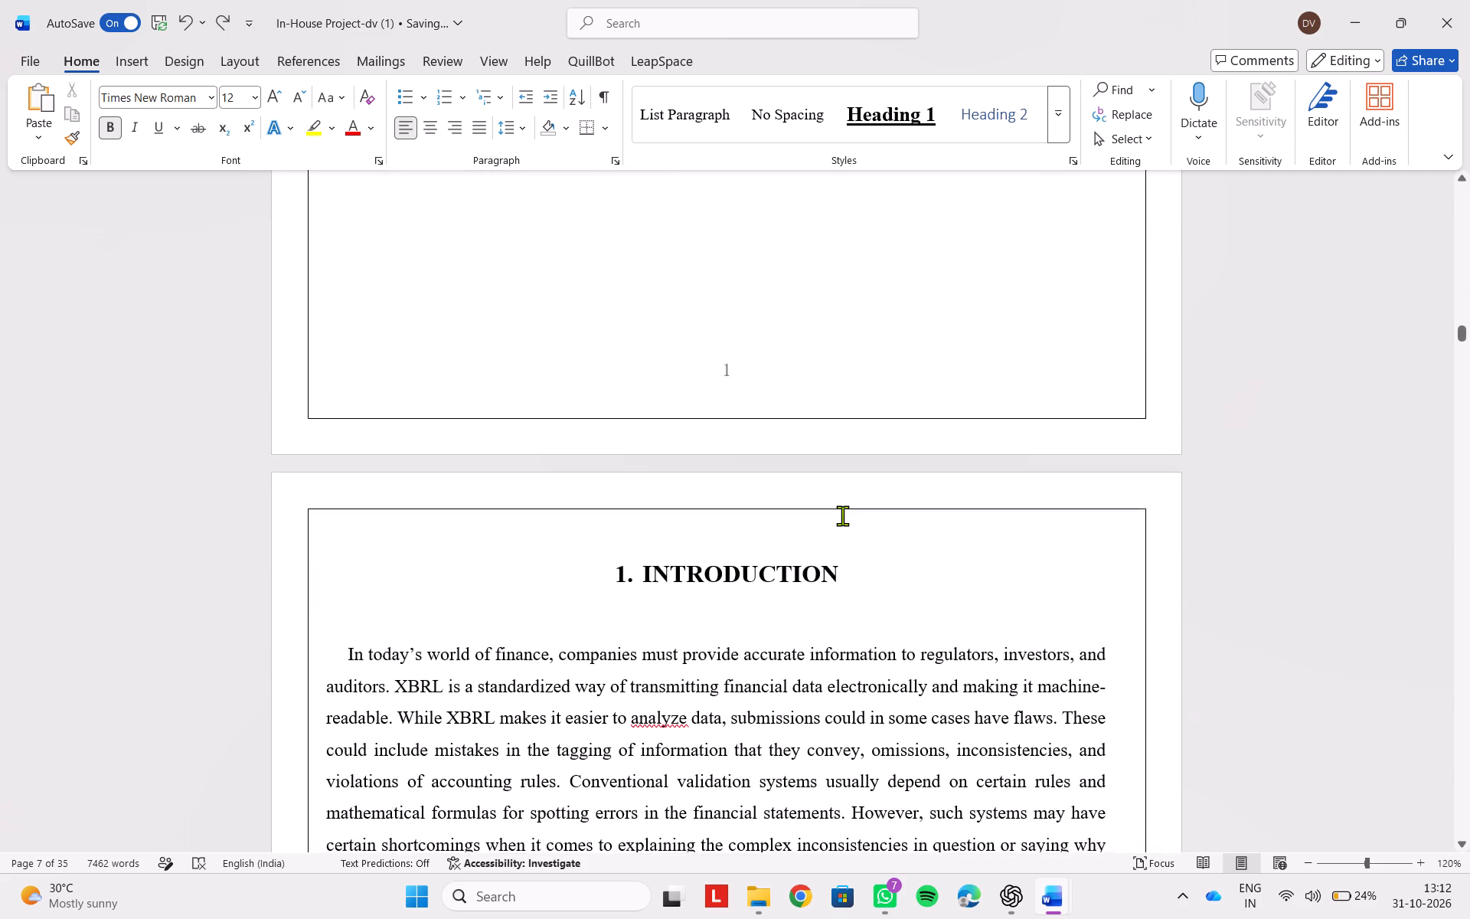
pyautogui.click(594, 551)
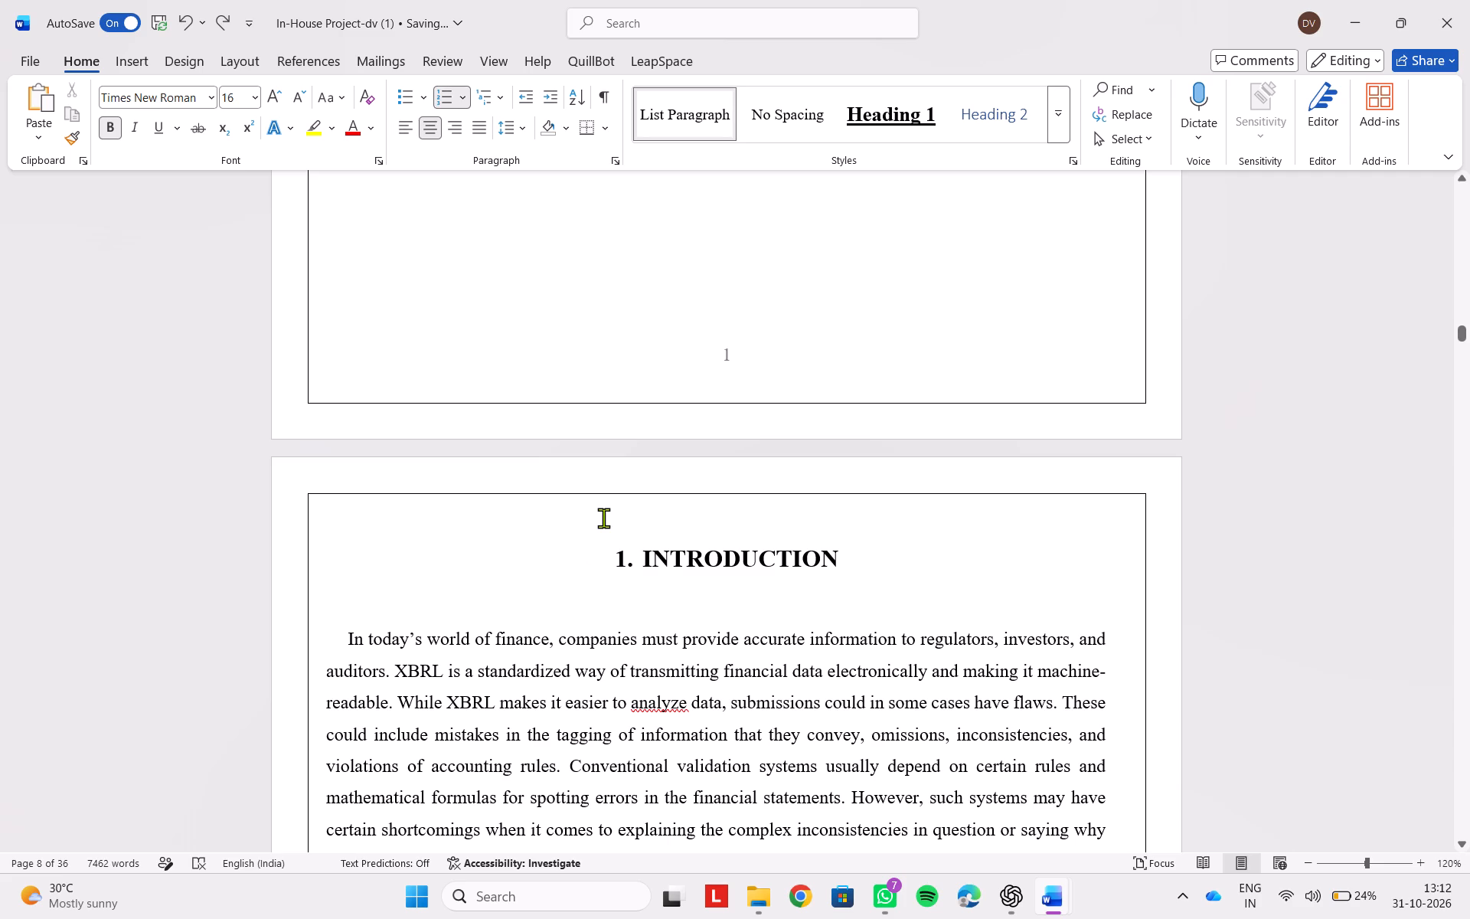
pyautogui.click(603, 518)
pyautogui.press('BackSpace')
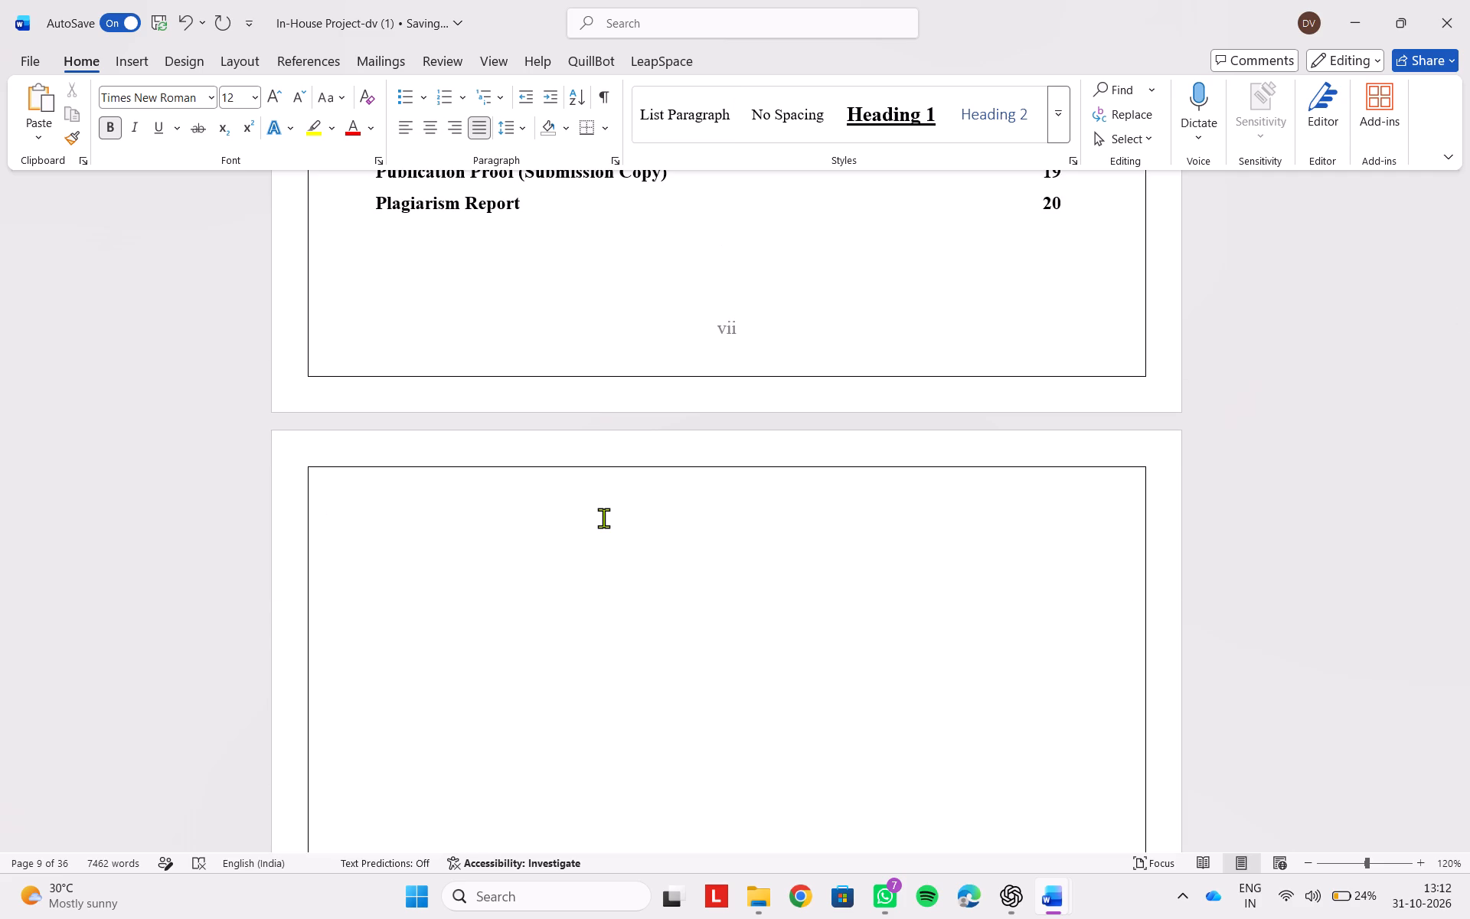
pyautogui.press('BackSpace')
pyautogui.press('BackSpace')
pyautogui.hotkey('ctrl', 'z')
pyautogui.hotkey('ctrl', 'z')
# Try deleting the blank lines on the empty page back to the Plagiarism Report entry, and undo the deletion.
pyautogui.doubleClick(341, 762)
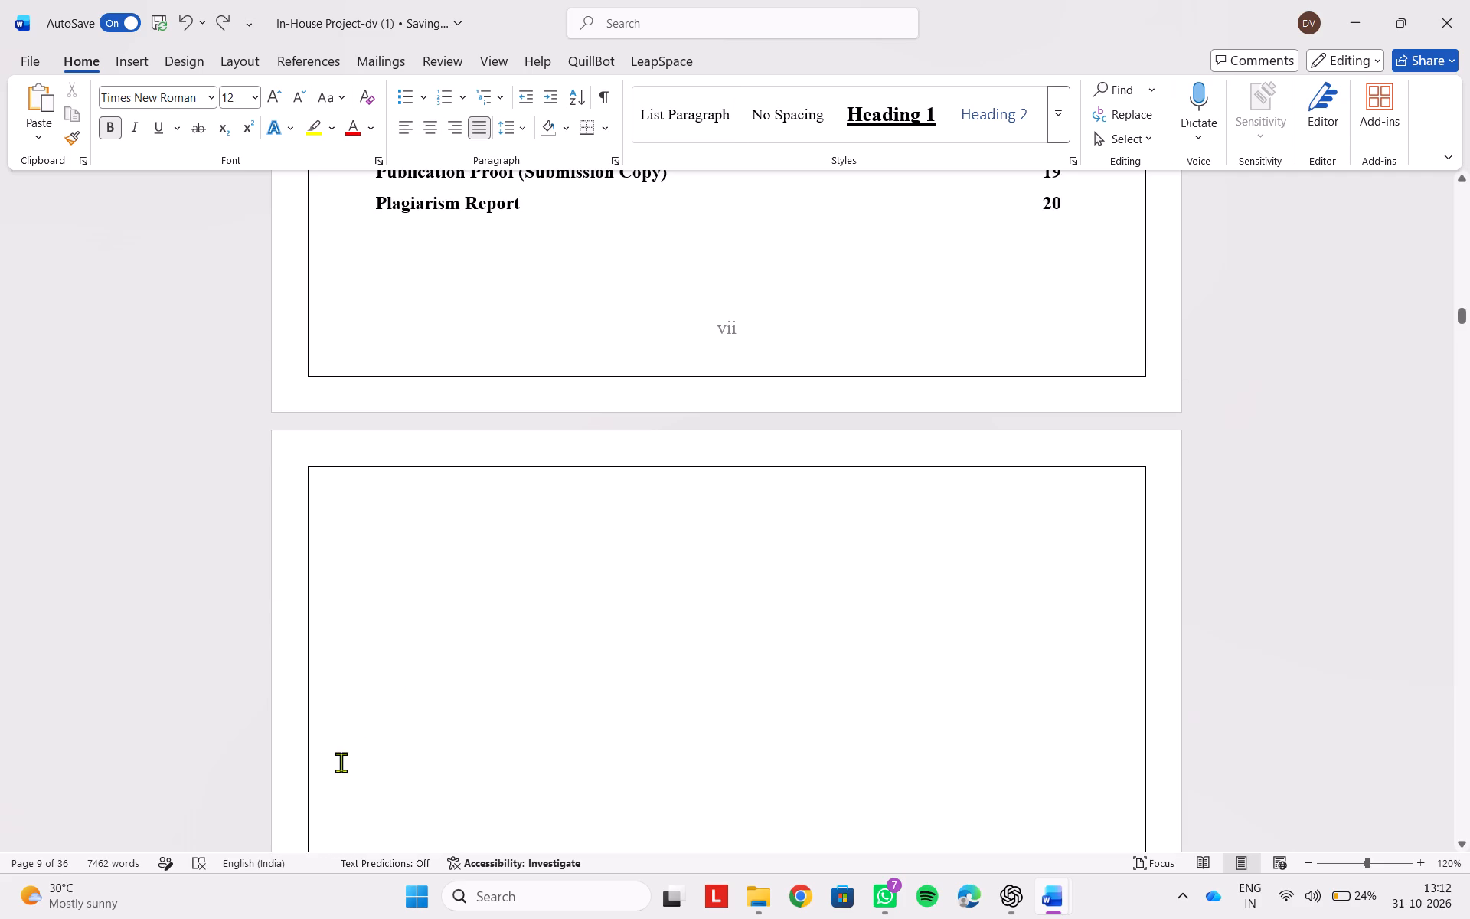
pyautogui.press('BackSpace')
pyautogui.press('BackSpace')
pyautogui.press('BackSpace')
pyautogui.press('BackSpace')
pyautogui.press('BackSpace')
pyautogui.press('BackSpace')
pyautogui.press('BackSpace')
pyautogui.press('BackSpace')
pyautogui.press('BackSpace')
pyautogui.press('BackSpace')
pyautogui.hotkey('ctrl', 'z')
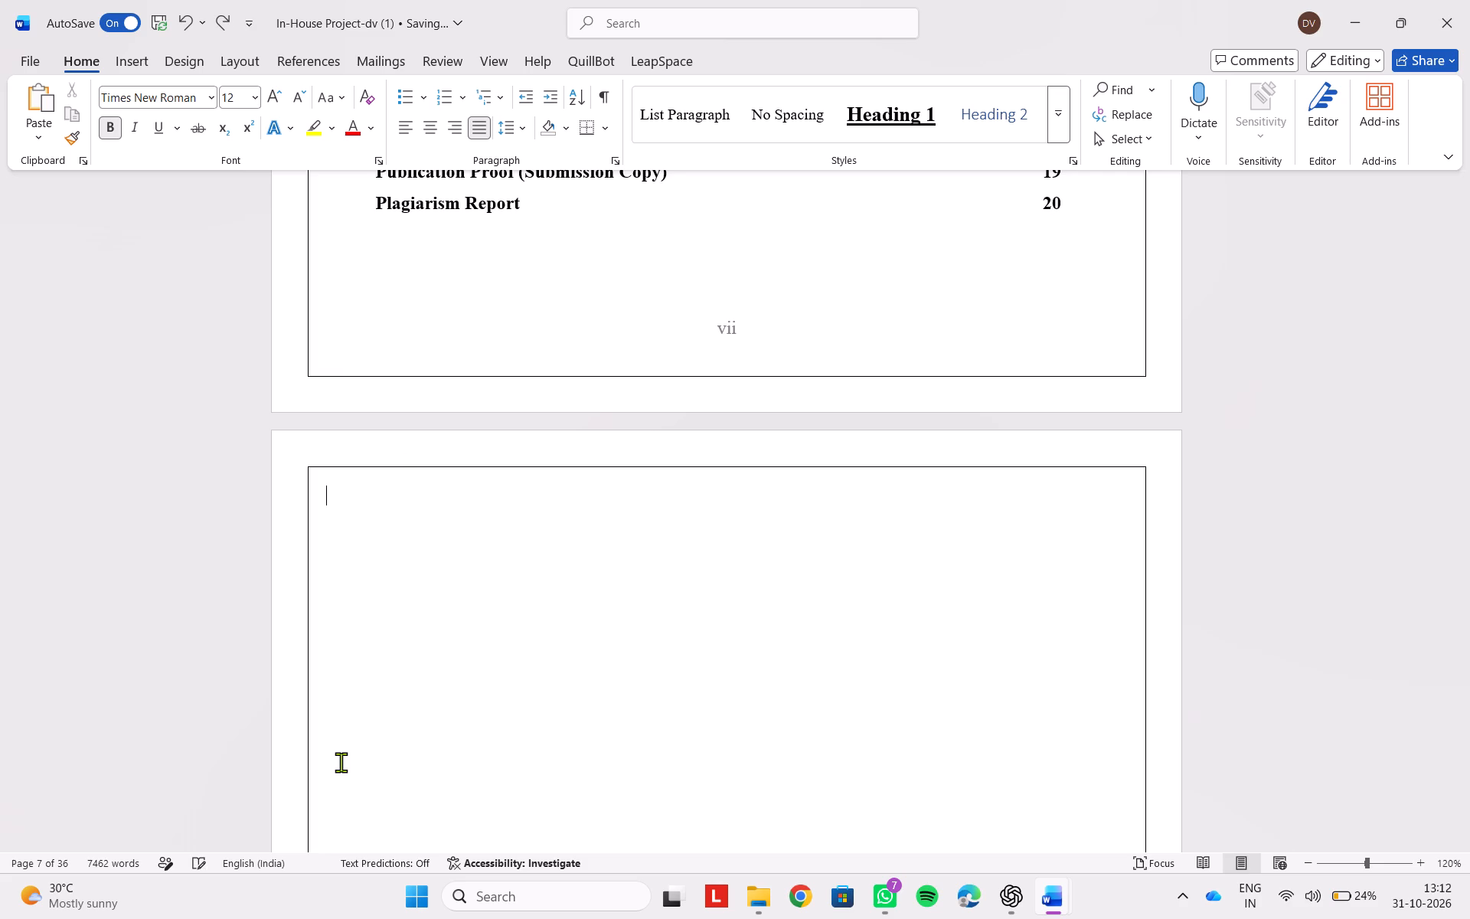
# Delete the break on the blank page before the Introduction, along with the extra blank lines above the Introduction heading.
pyautogui.scroll(-2, 420, 599)
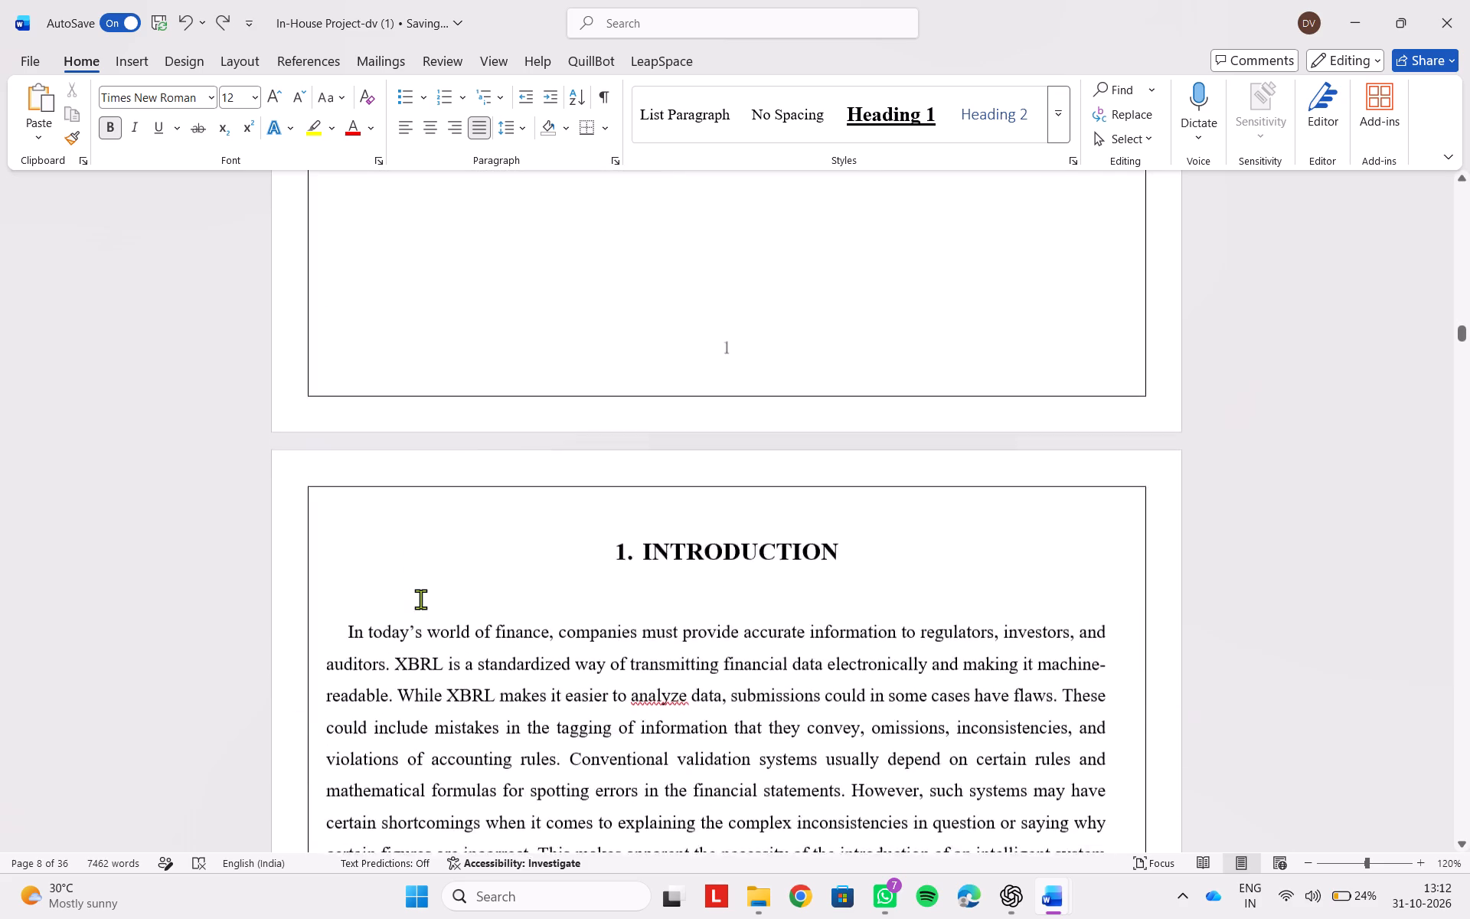
pyautogui.scroll(-1, 420, 599)
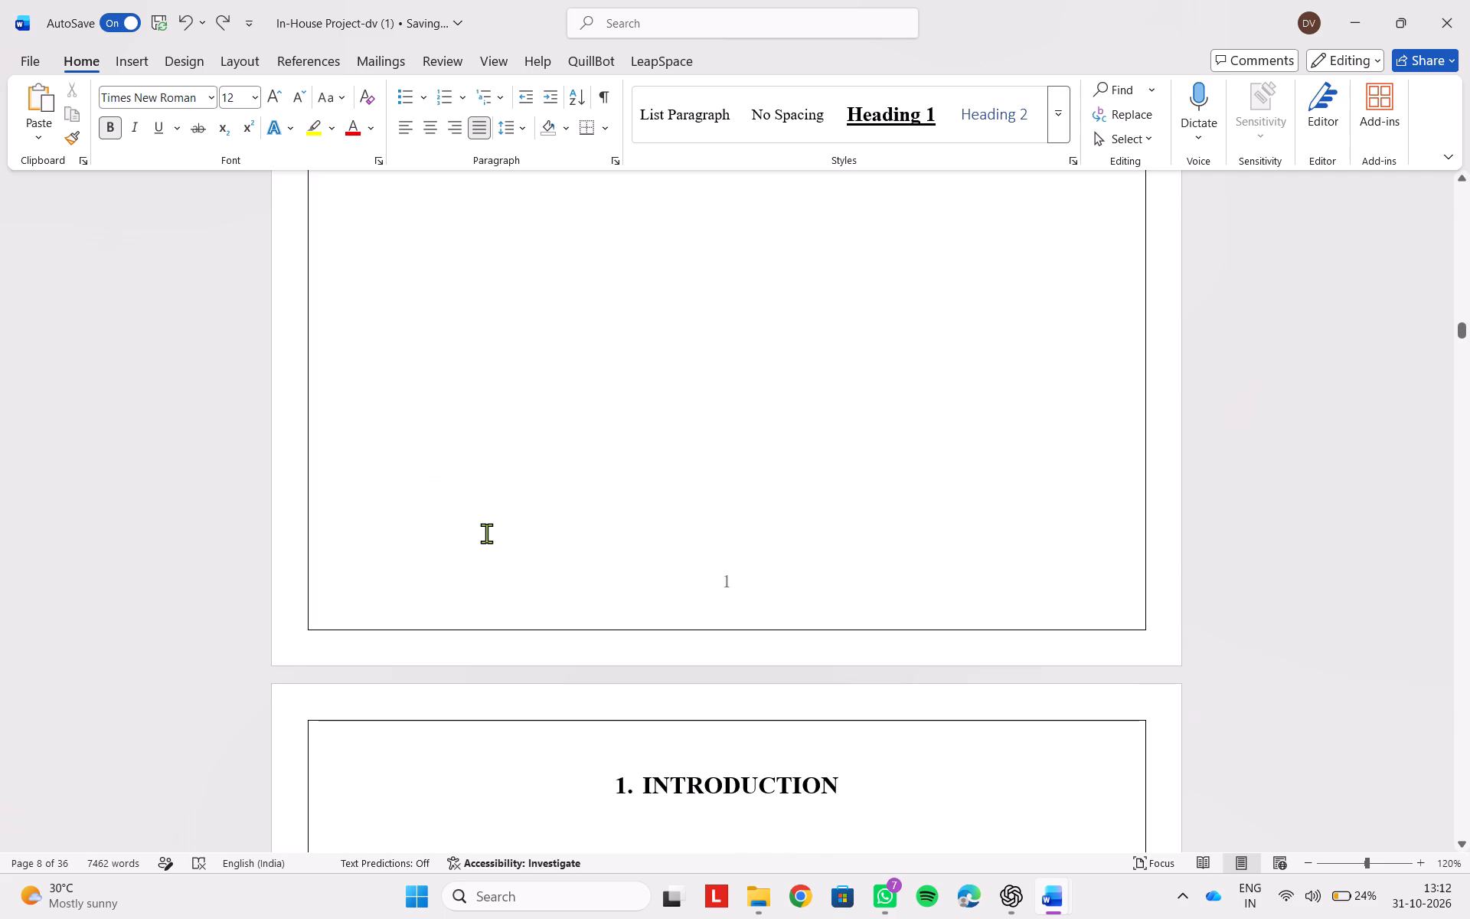
pyautogui.doubleClick(486, 533)
pyautogui.scroll(-1, 486, 533)
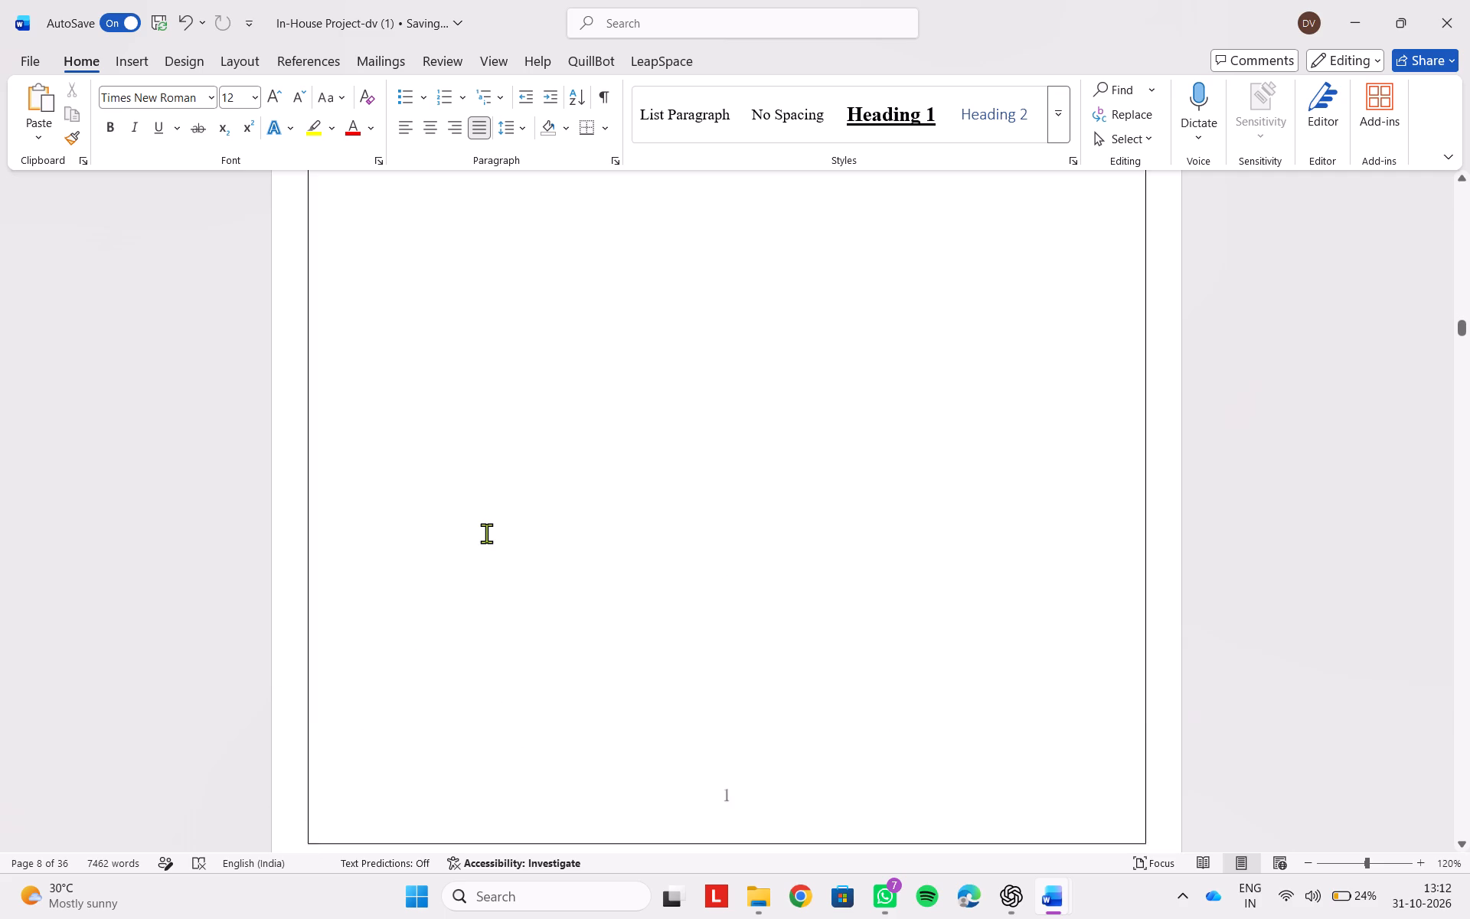
pyautogui.scroll(-1, 486, 533)
pyautogui.click(528, 674)
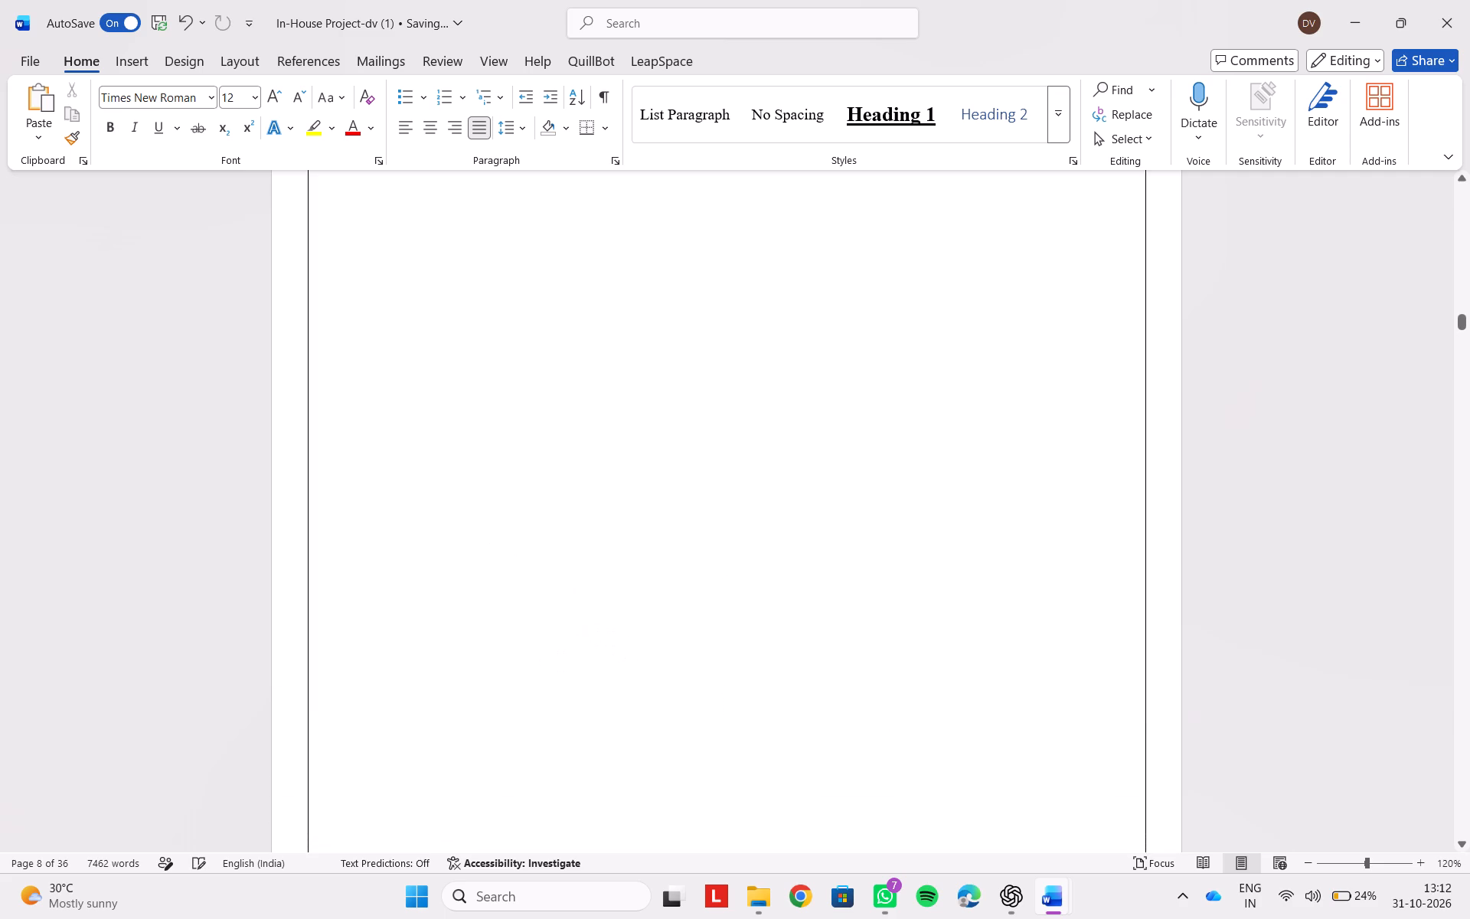
pyautogui.scroll(1, 528, 674)
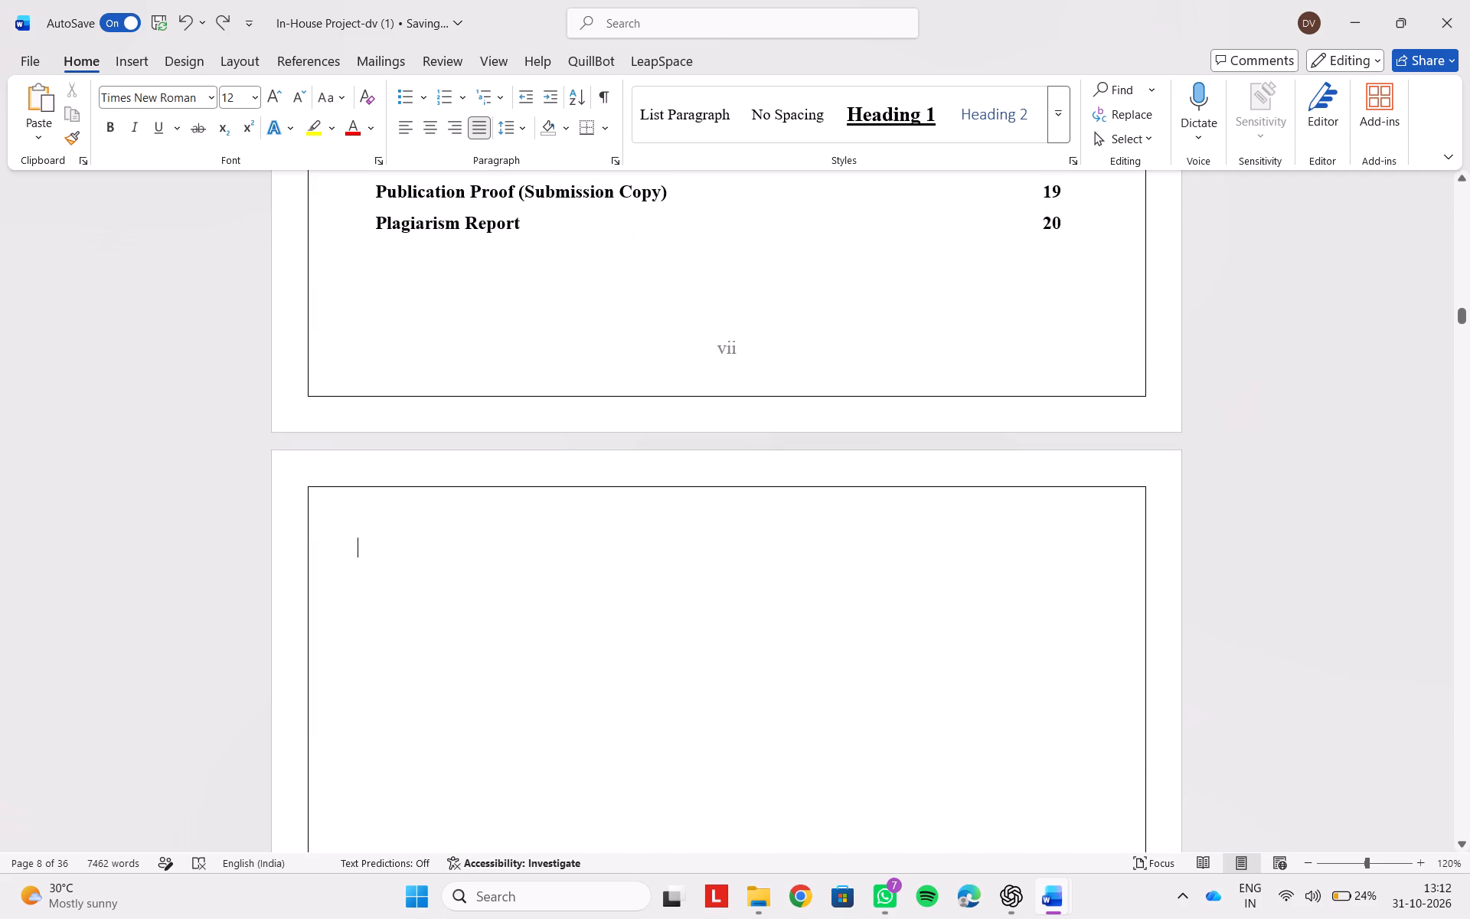
pyautogui.press('Delete')
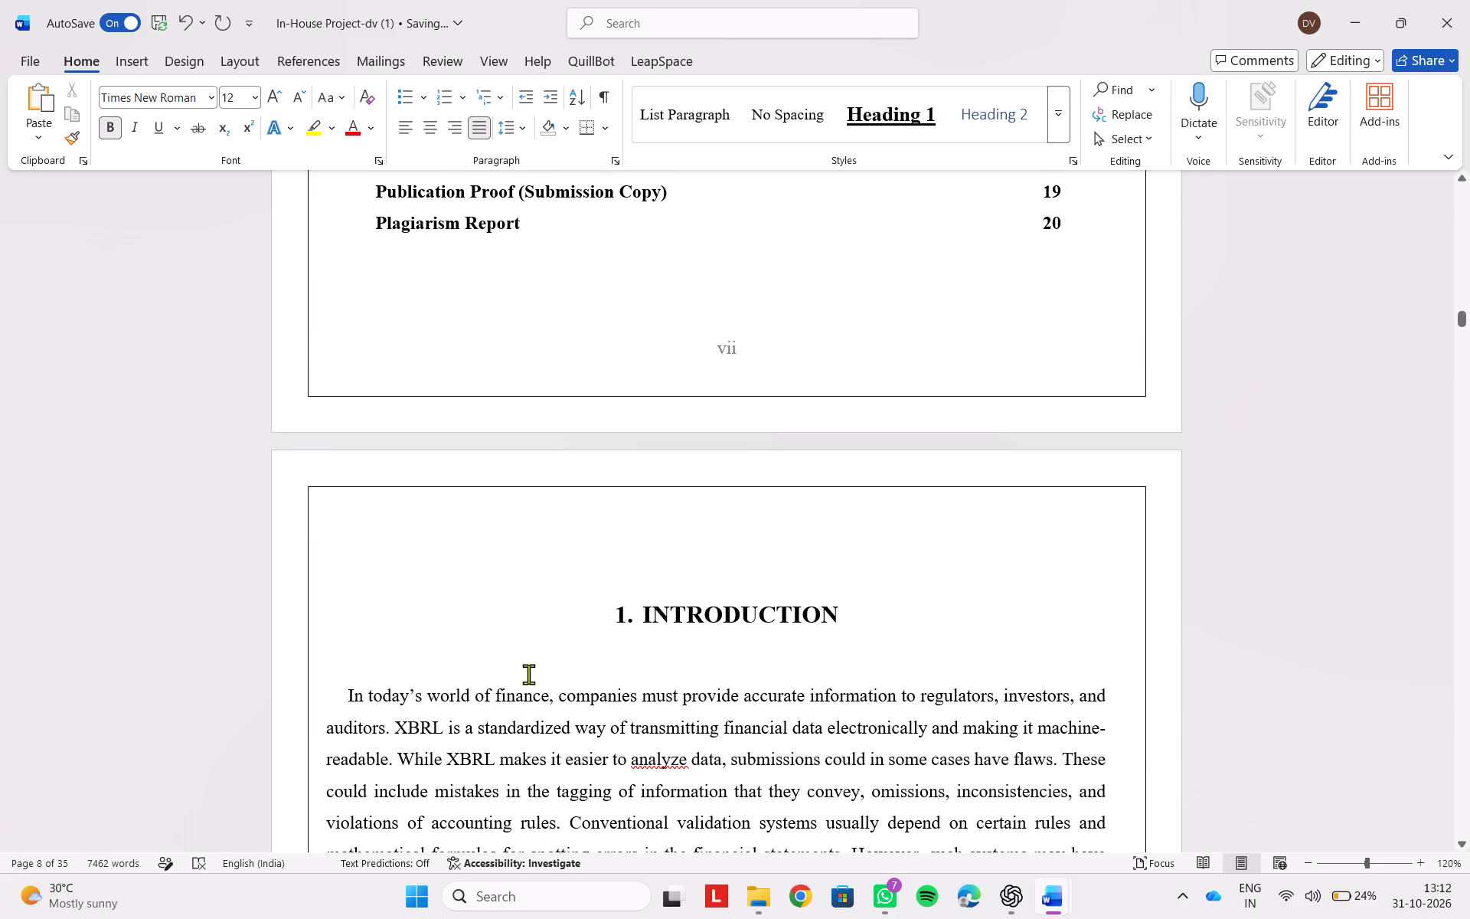
pyautogui.press('BackSpace')
pyautogui.press('BackSpace')
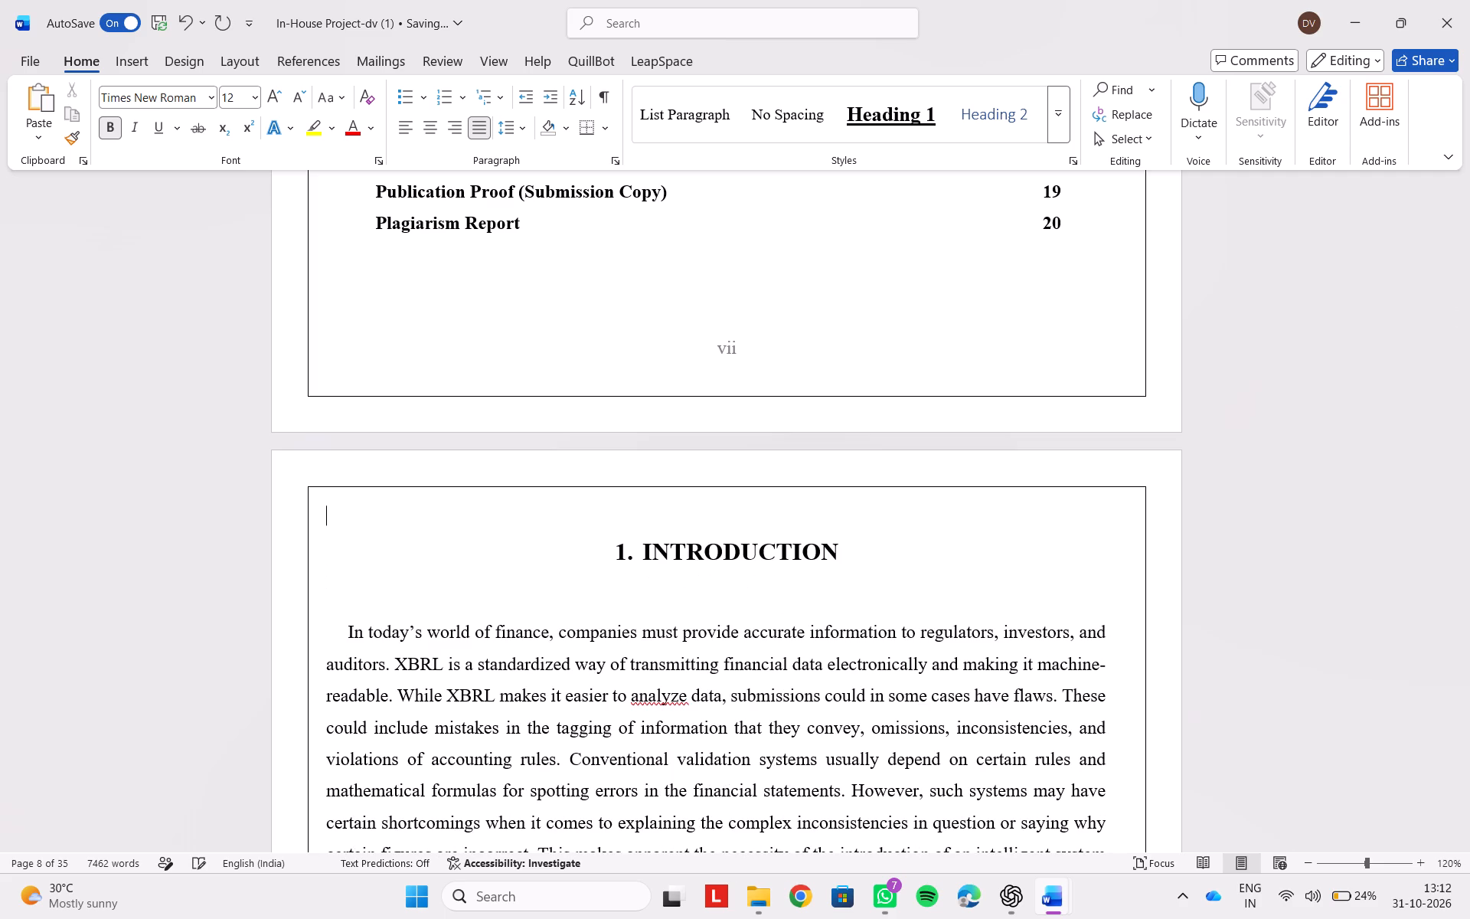
# Review the footer page numbers on the List of Symbols, Contents, Introduction and Literature Review pages.
pyautogui.scroll(-5, 528, 674)
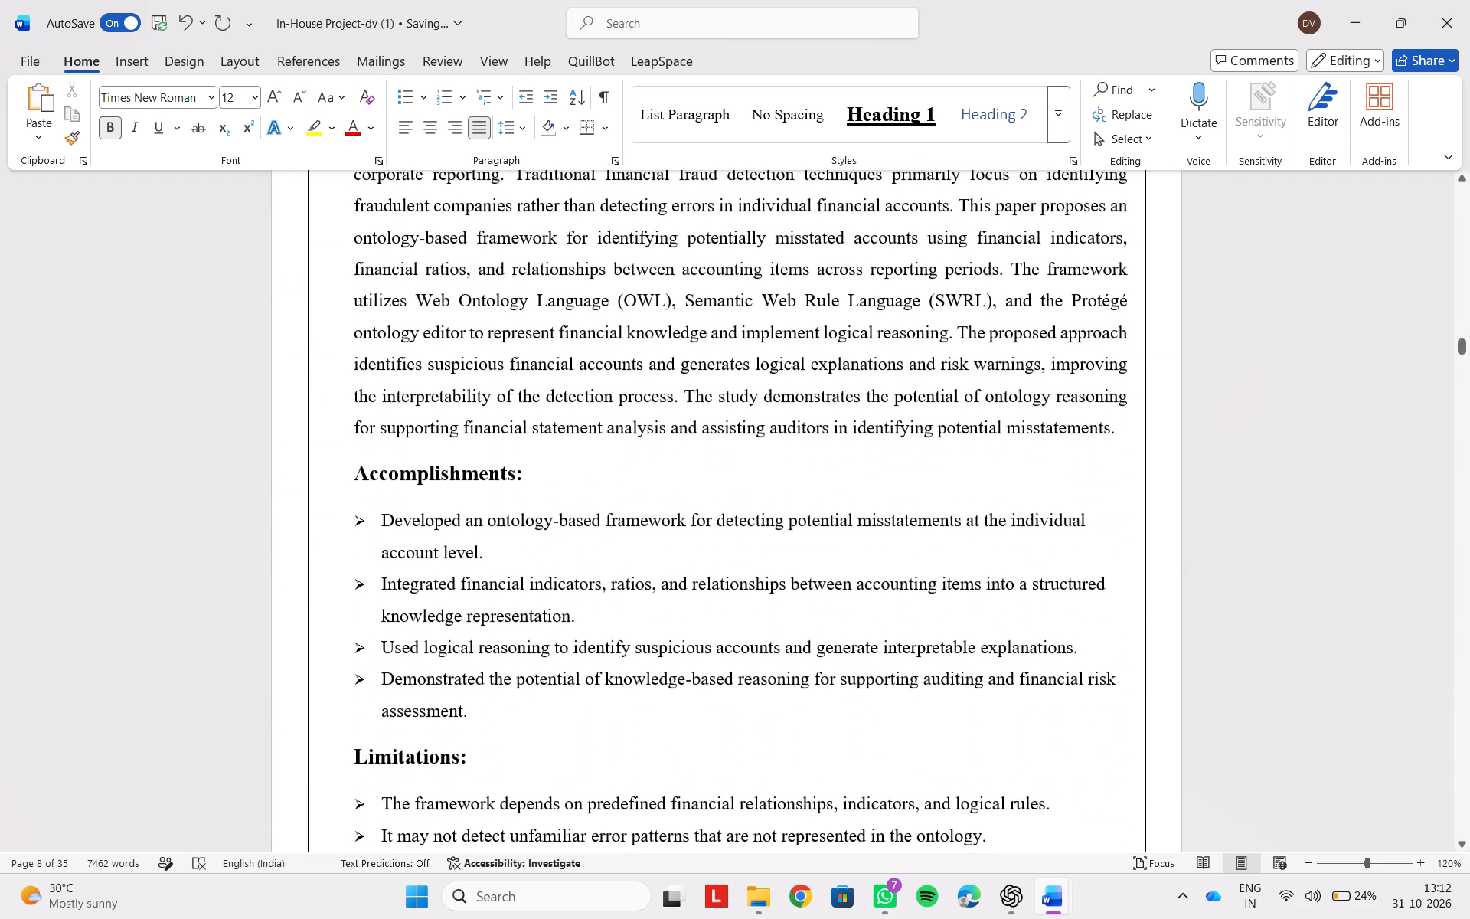
pyautogui.scroll(-1, 528, 674)
pyautogui.scroll(1, 528, 674)
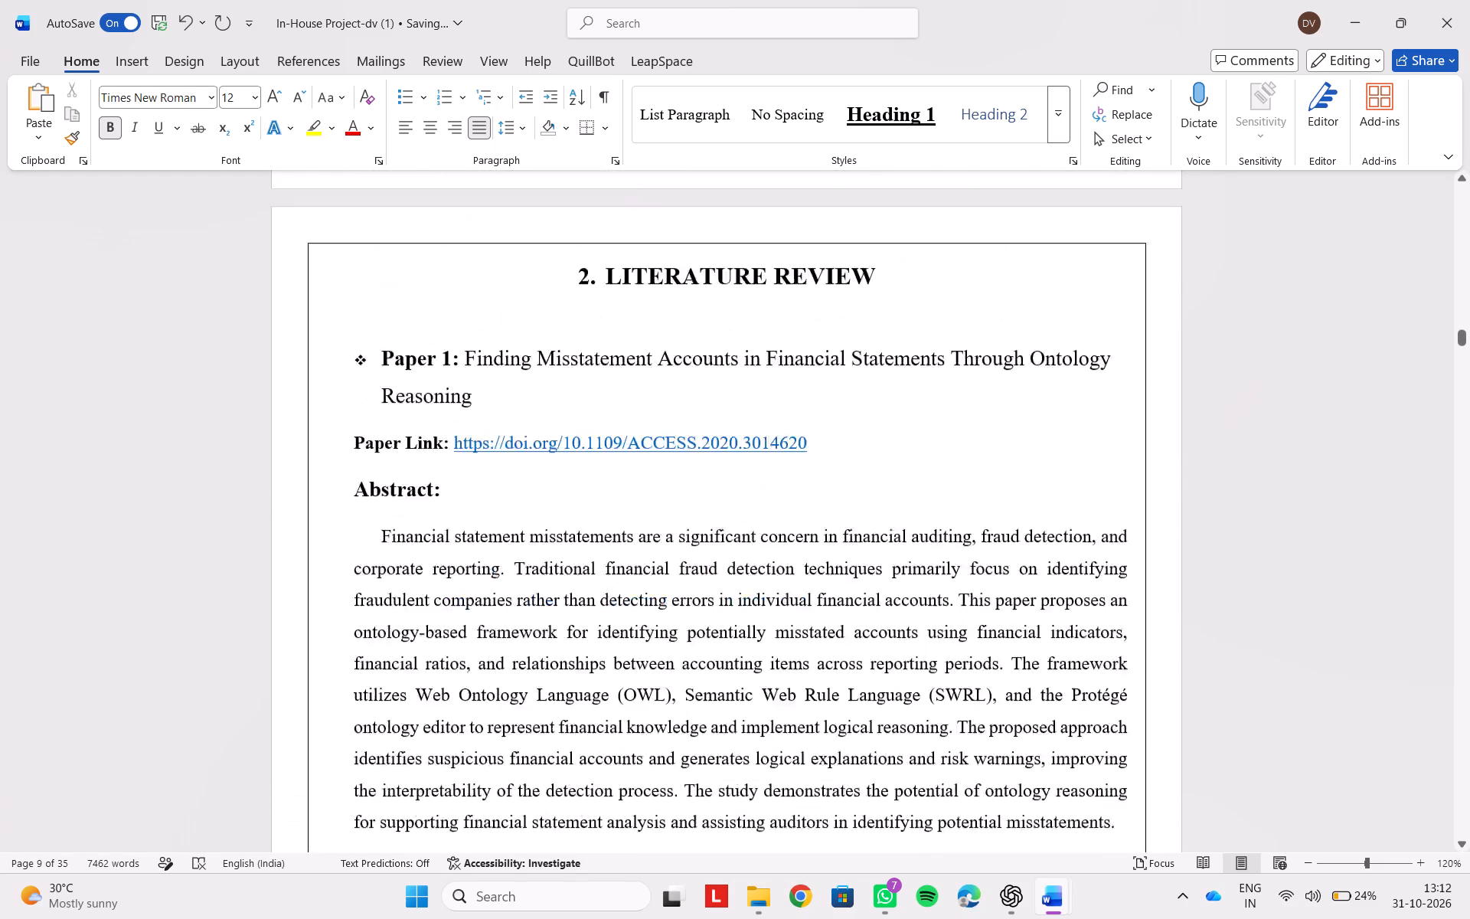
pyautogui.scroll(4, 528, 674)
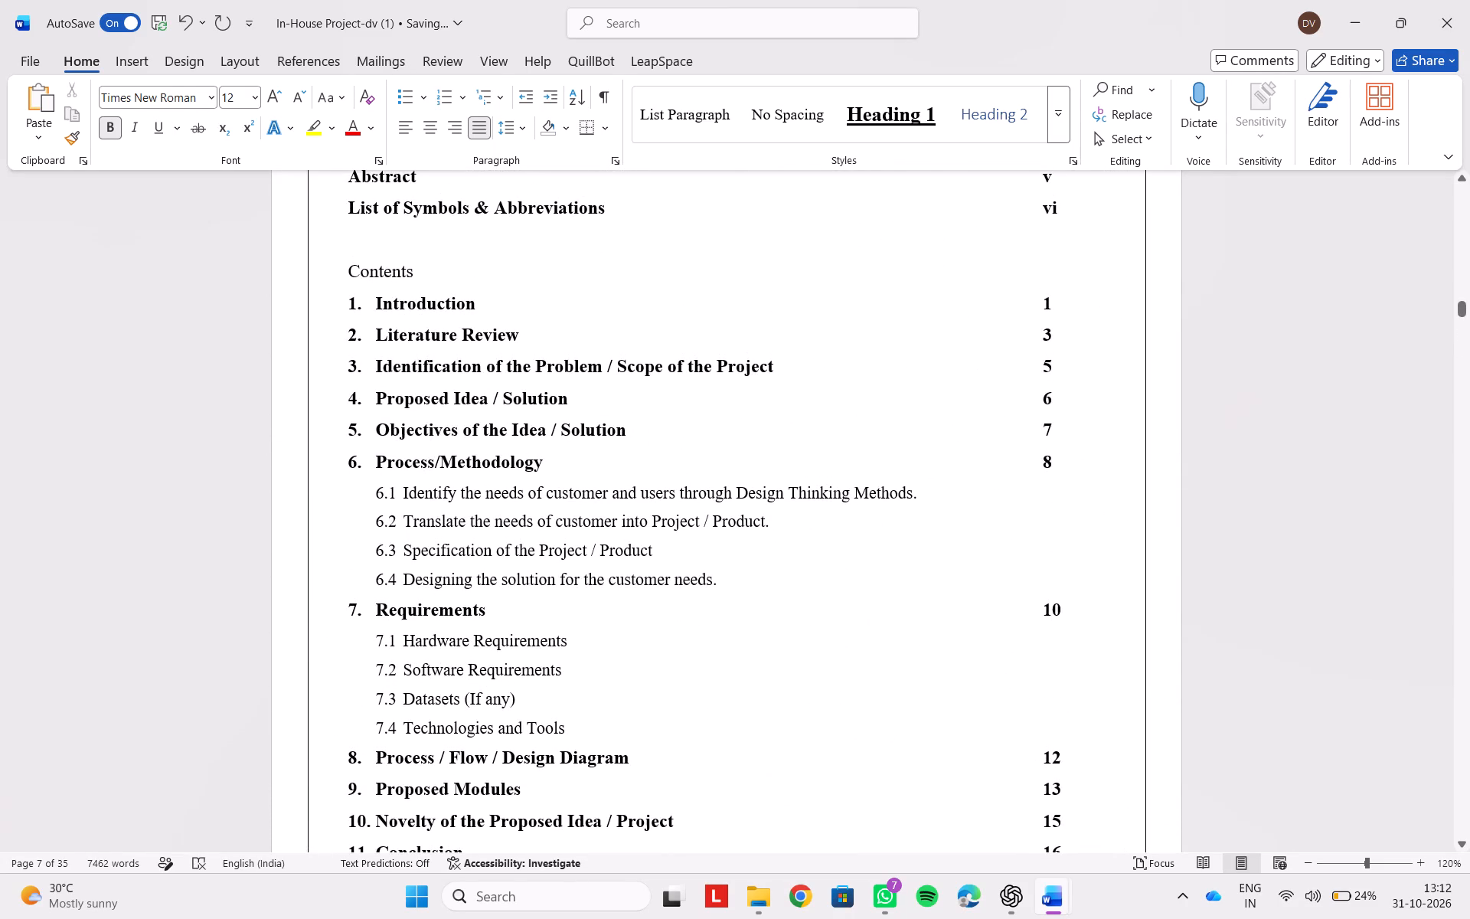
pyautogui.scroll(2, 528, 674)
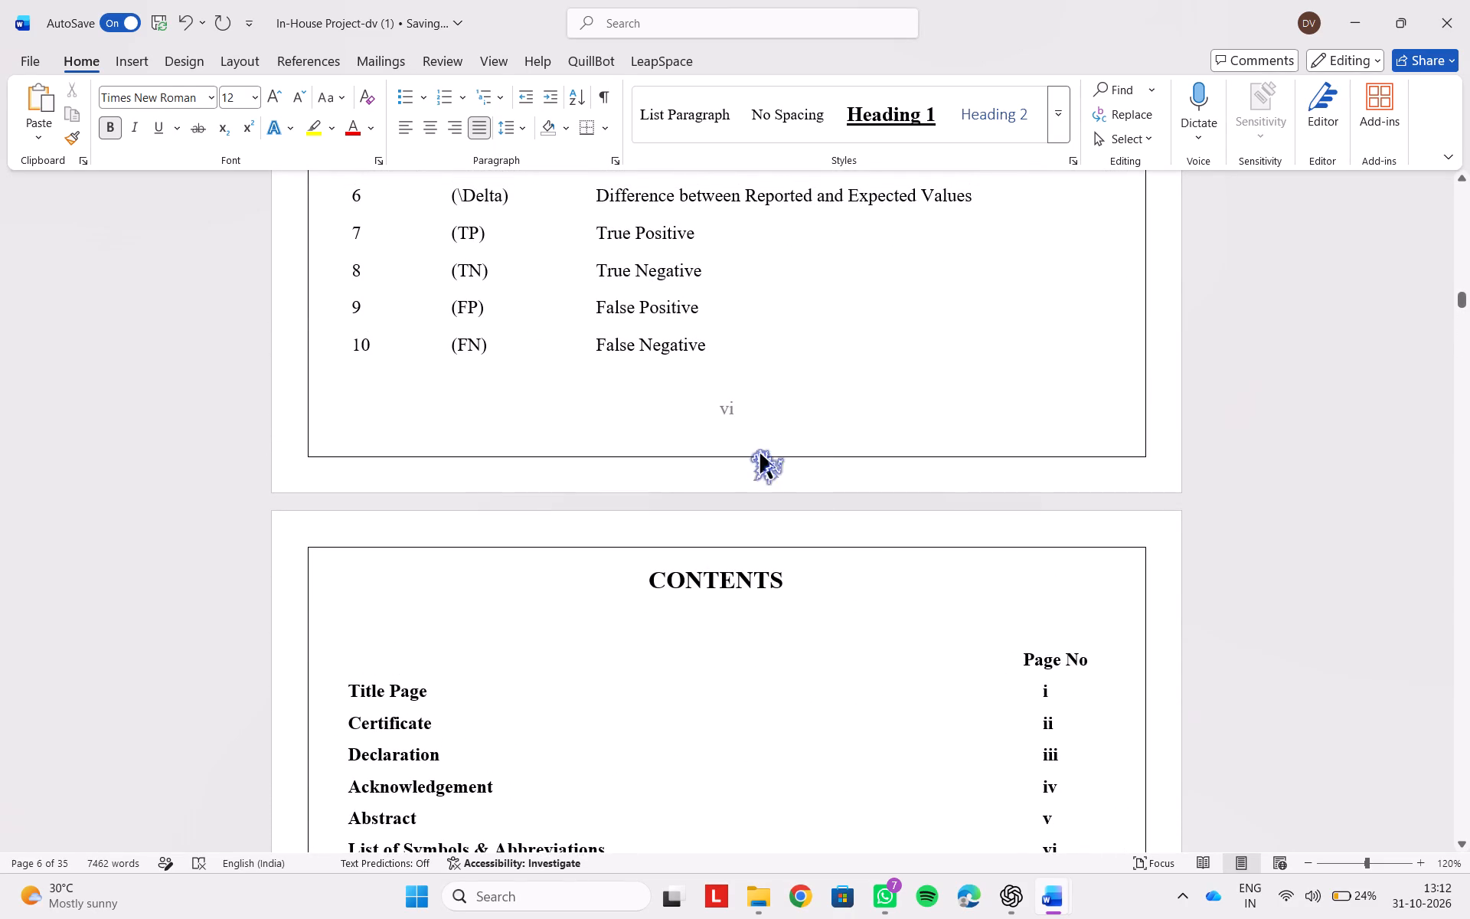
pyautogui.doubleClick(751, 412)
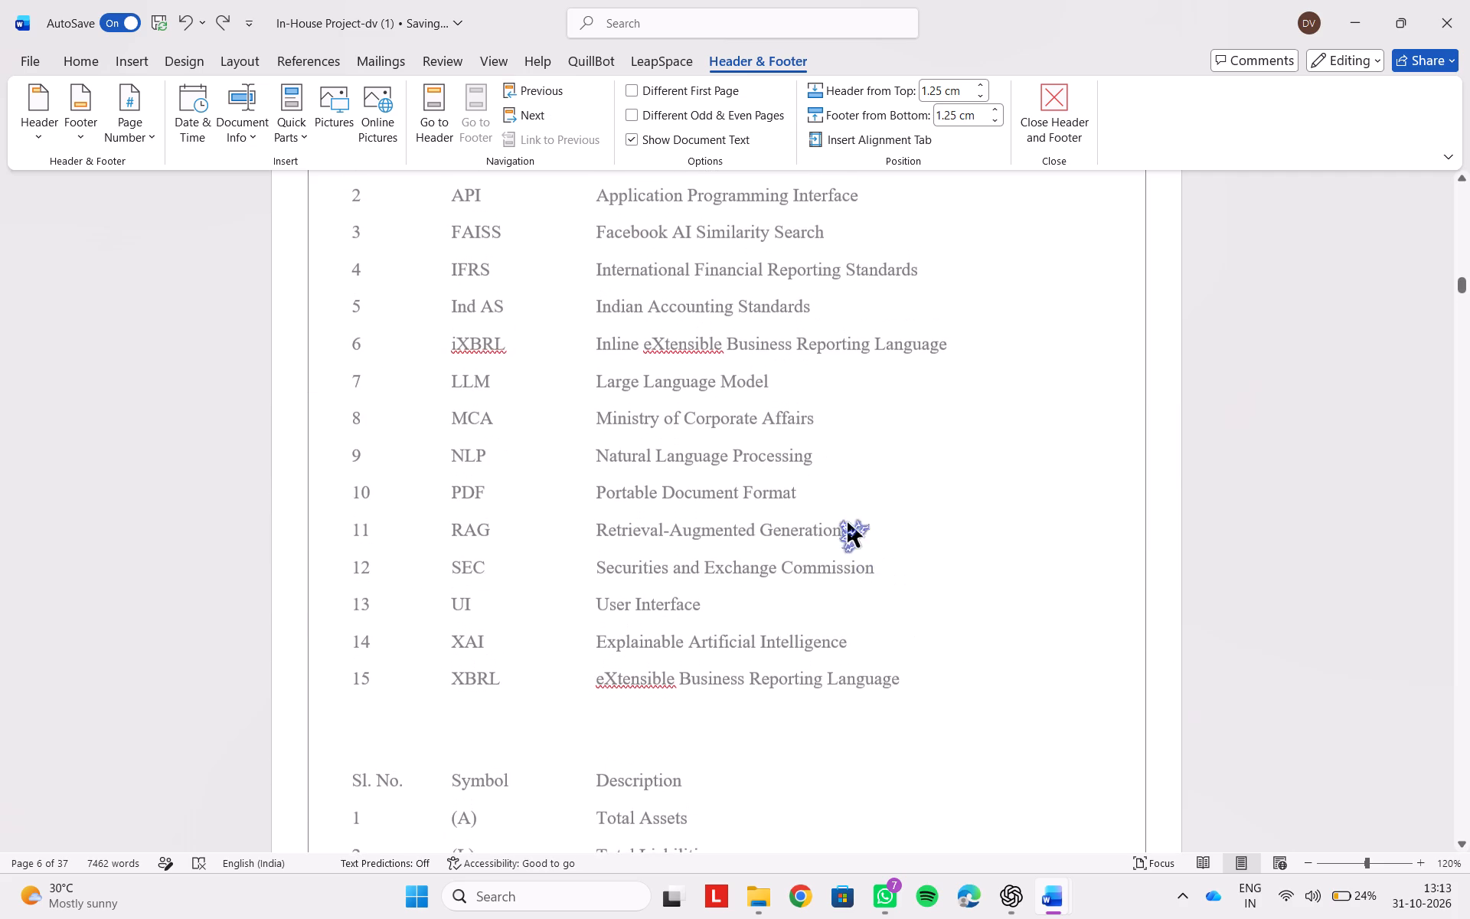
pyautogui.doubleClick(848, 522)
pyautogui.scroll(-1, 848, 522)
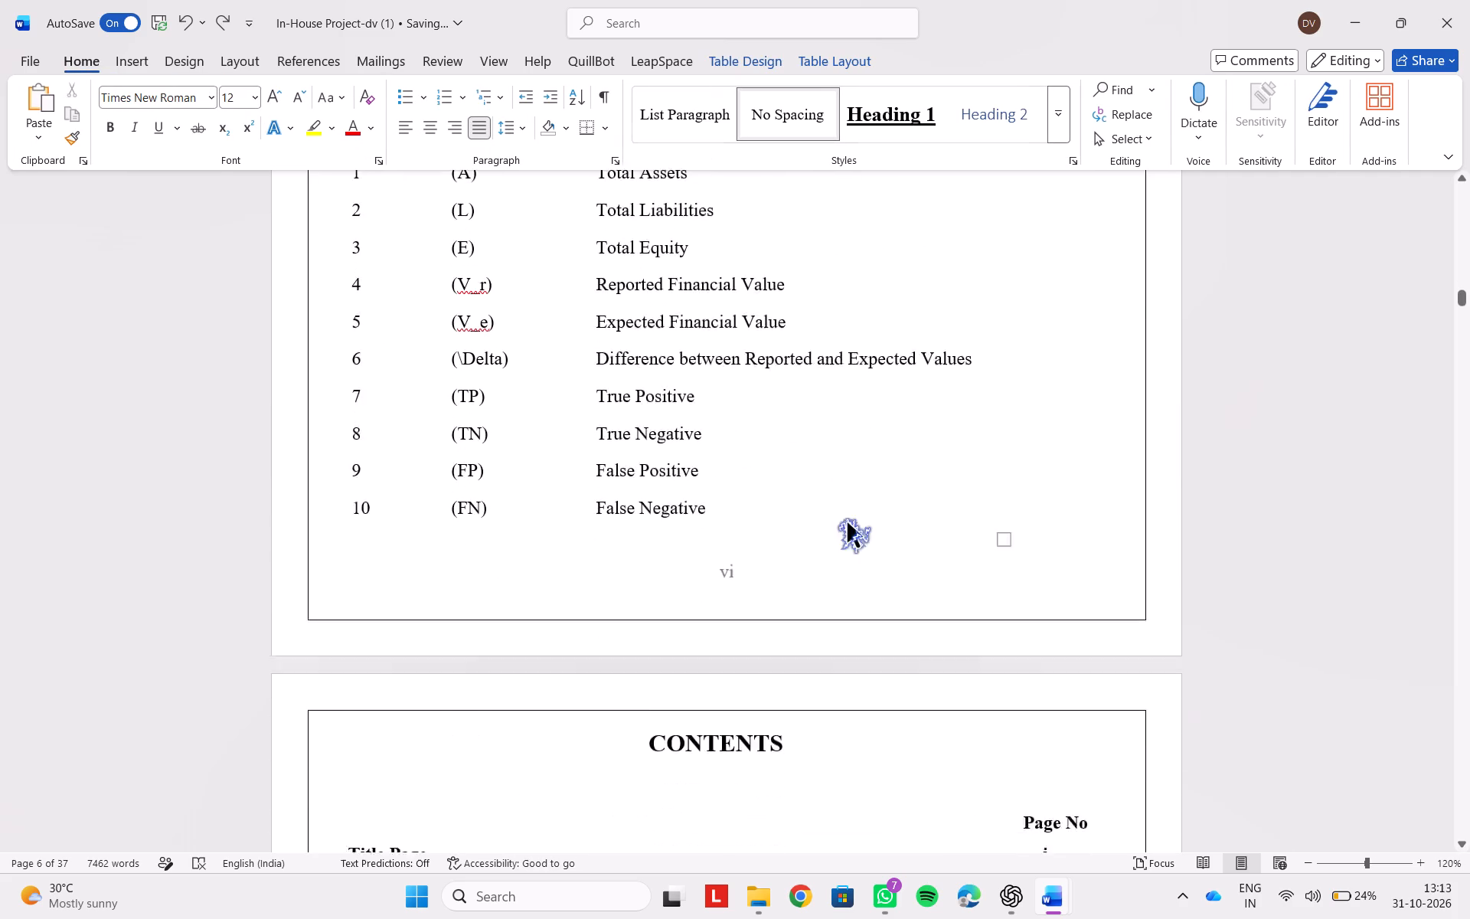
pyautogui.scroll(-2, 848, 522)
pyautogui.click(848, 522)
pyautogui.scroll(-1, 848, 522)
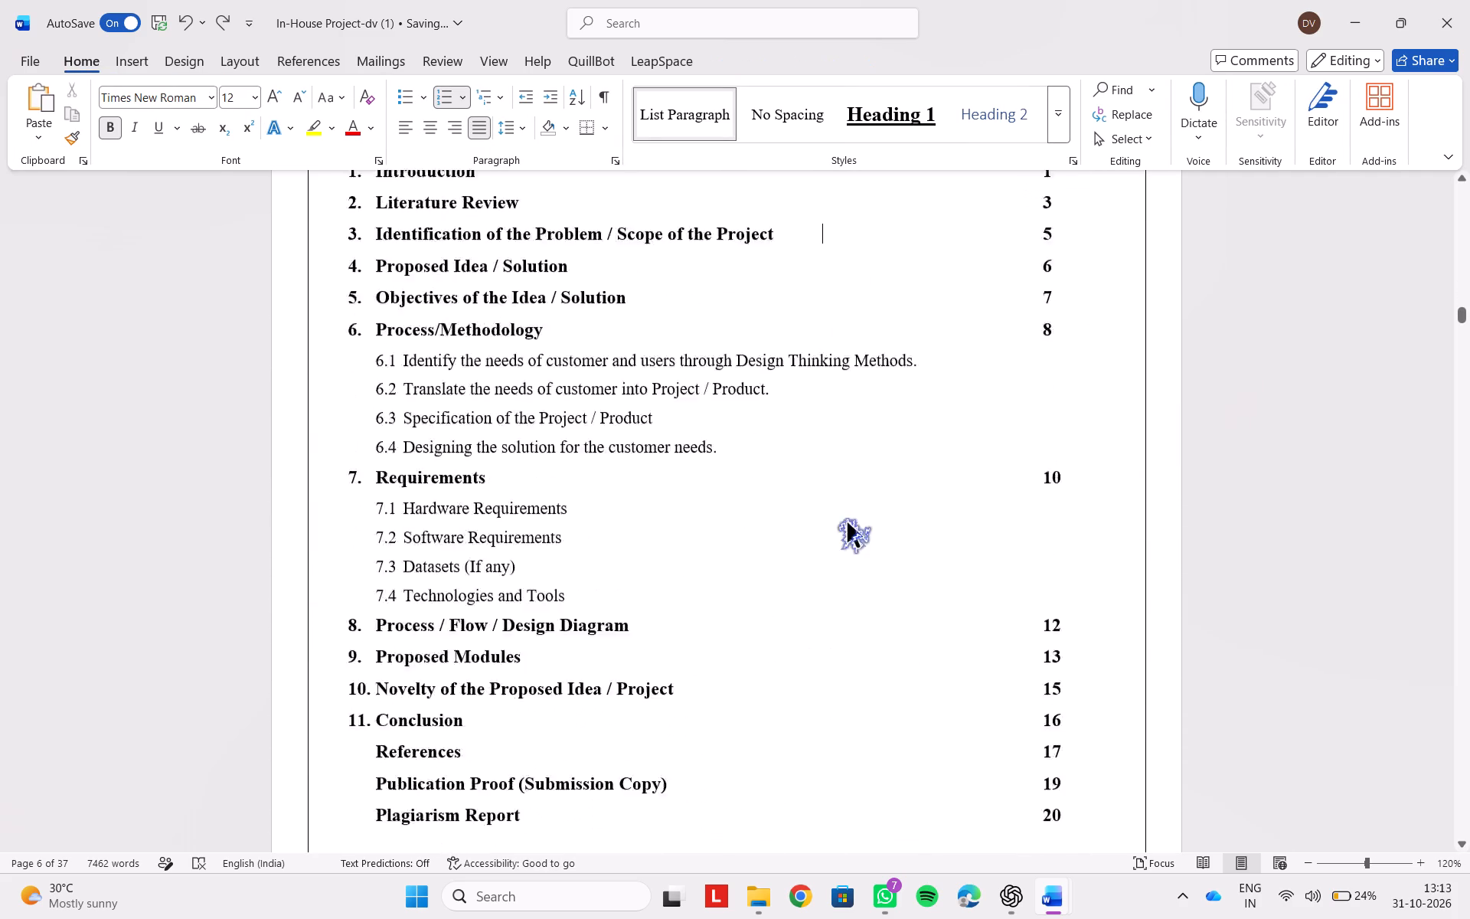
pyautogui.scroll(-3, 848, 522)
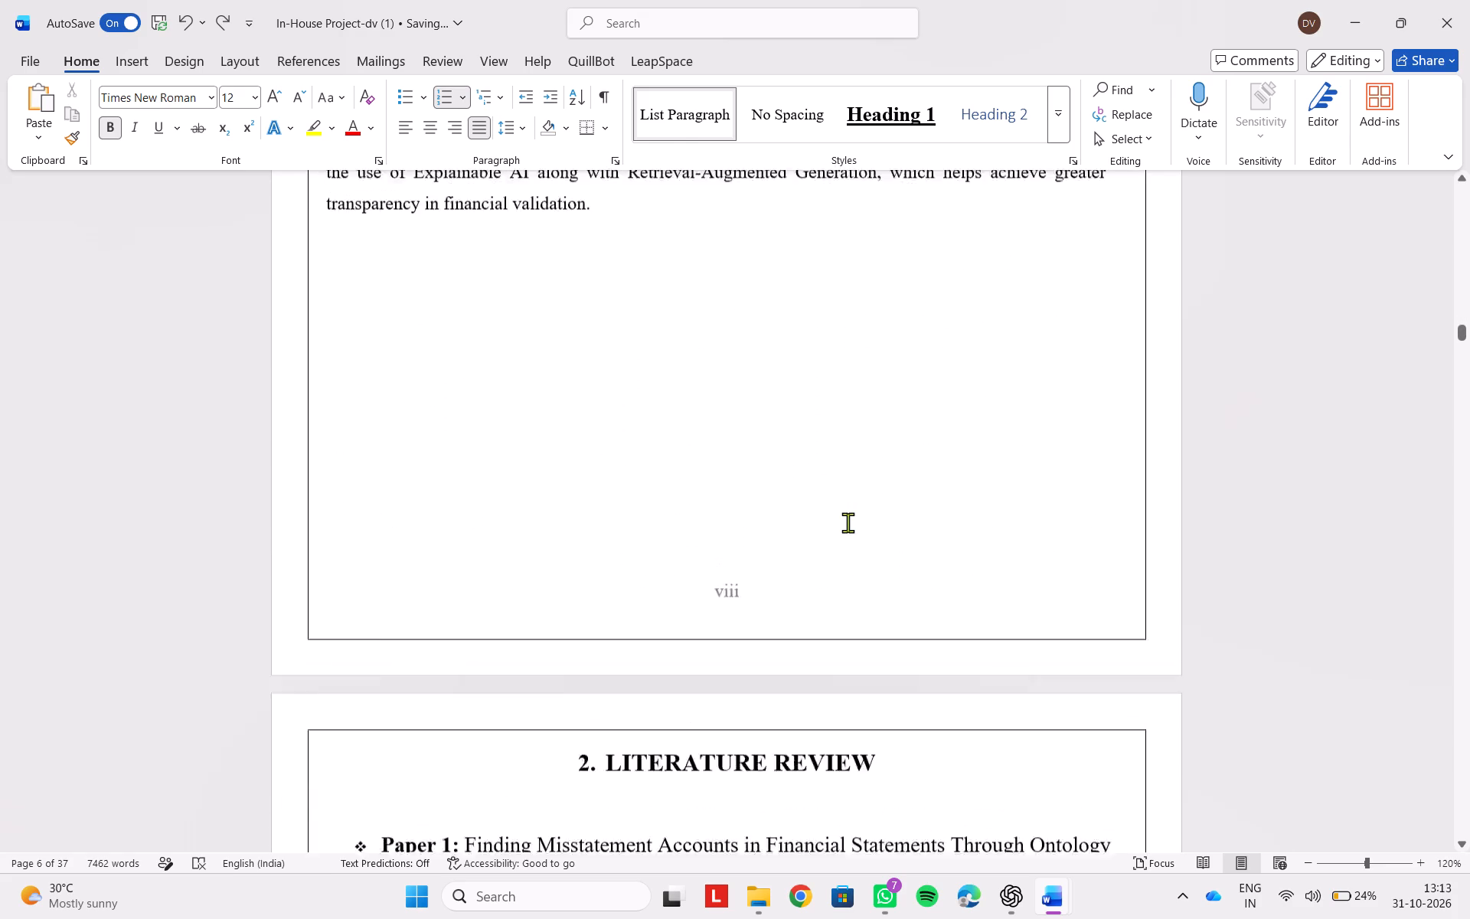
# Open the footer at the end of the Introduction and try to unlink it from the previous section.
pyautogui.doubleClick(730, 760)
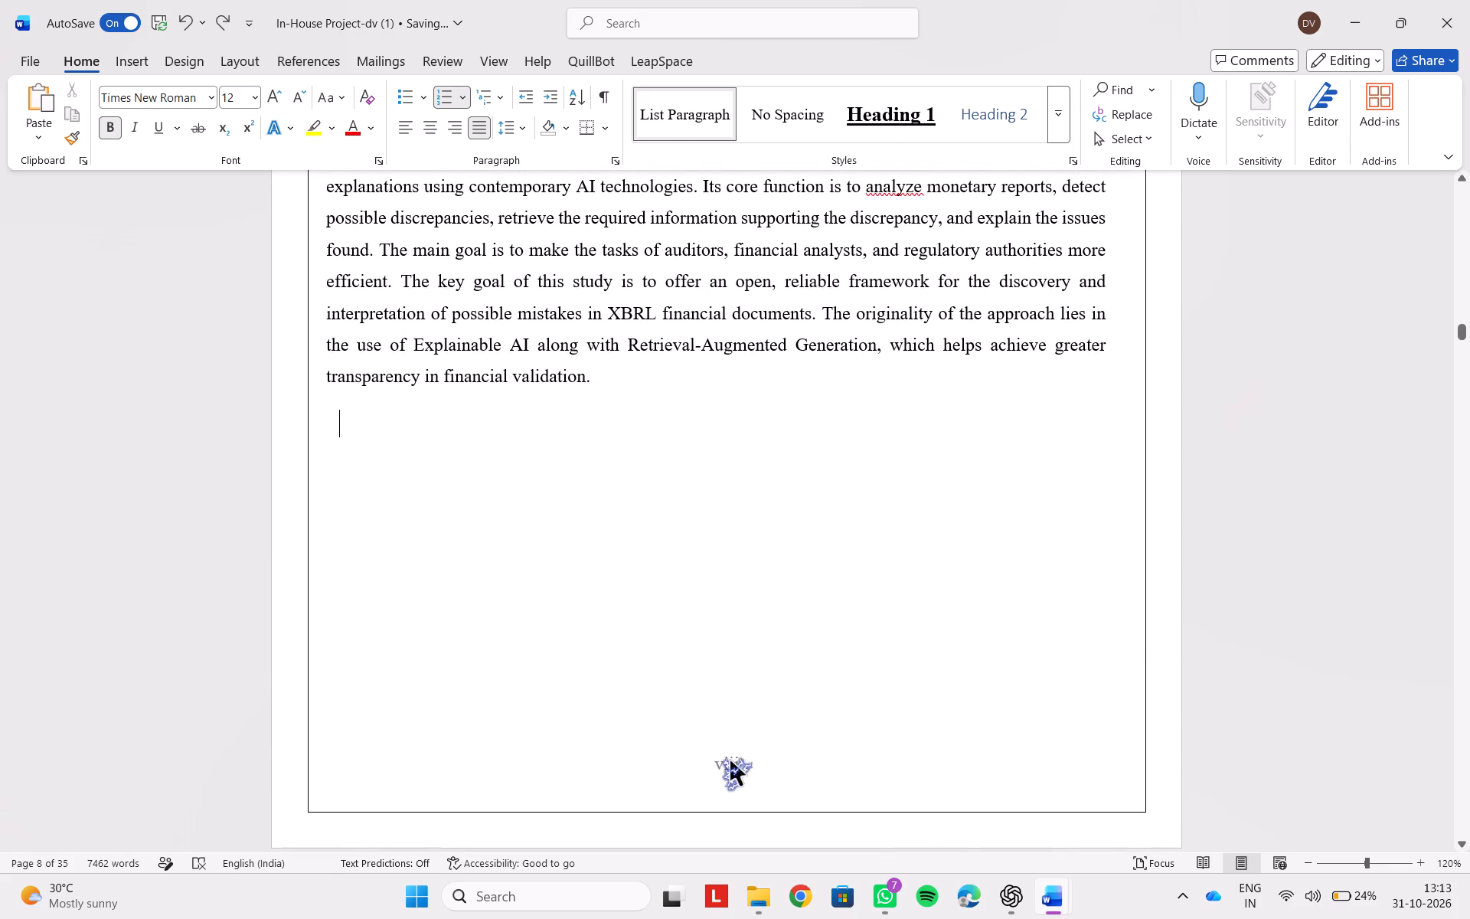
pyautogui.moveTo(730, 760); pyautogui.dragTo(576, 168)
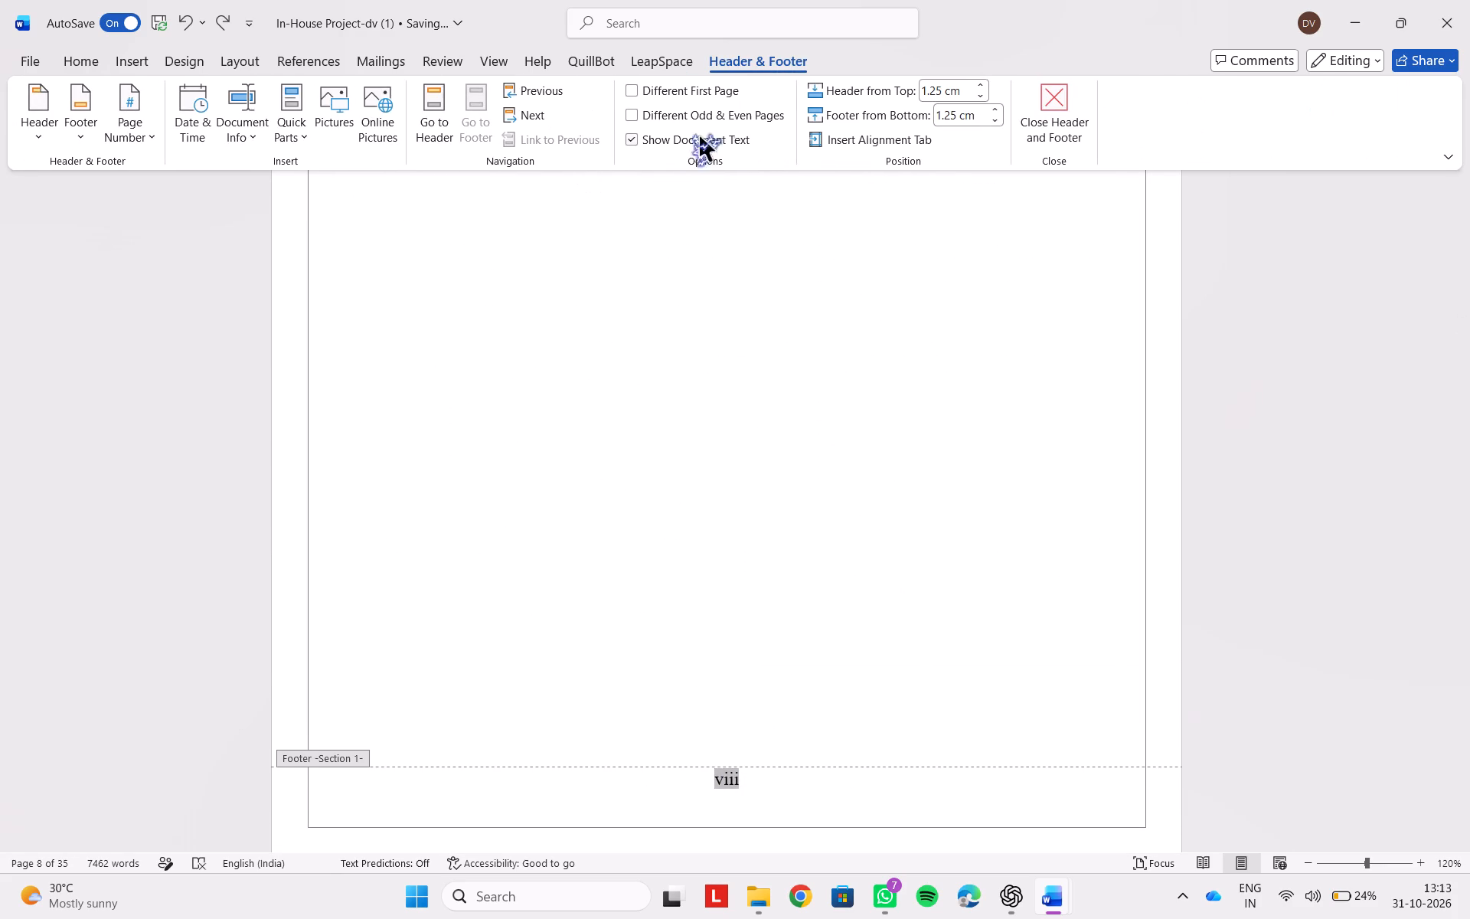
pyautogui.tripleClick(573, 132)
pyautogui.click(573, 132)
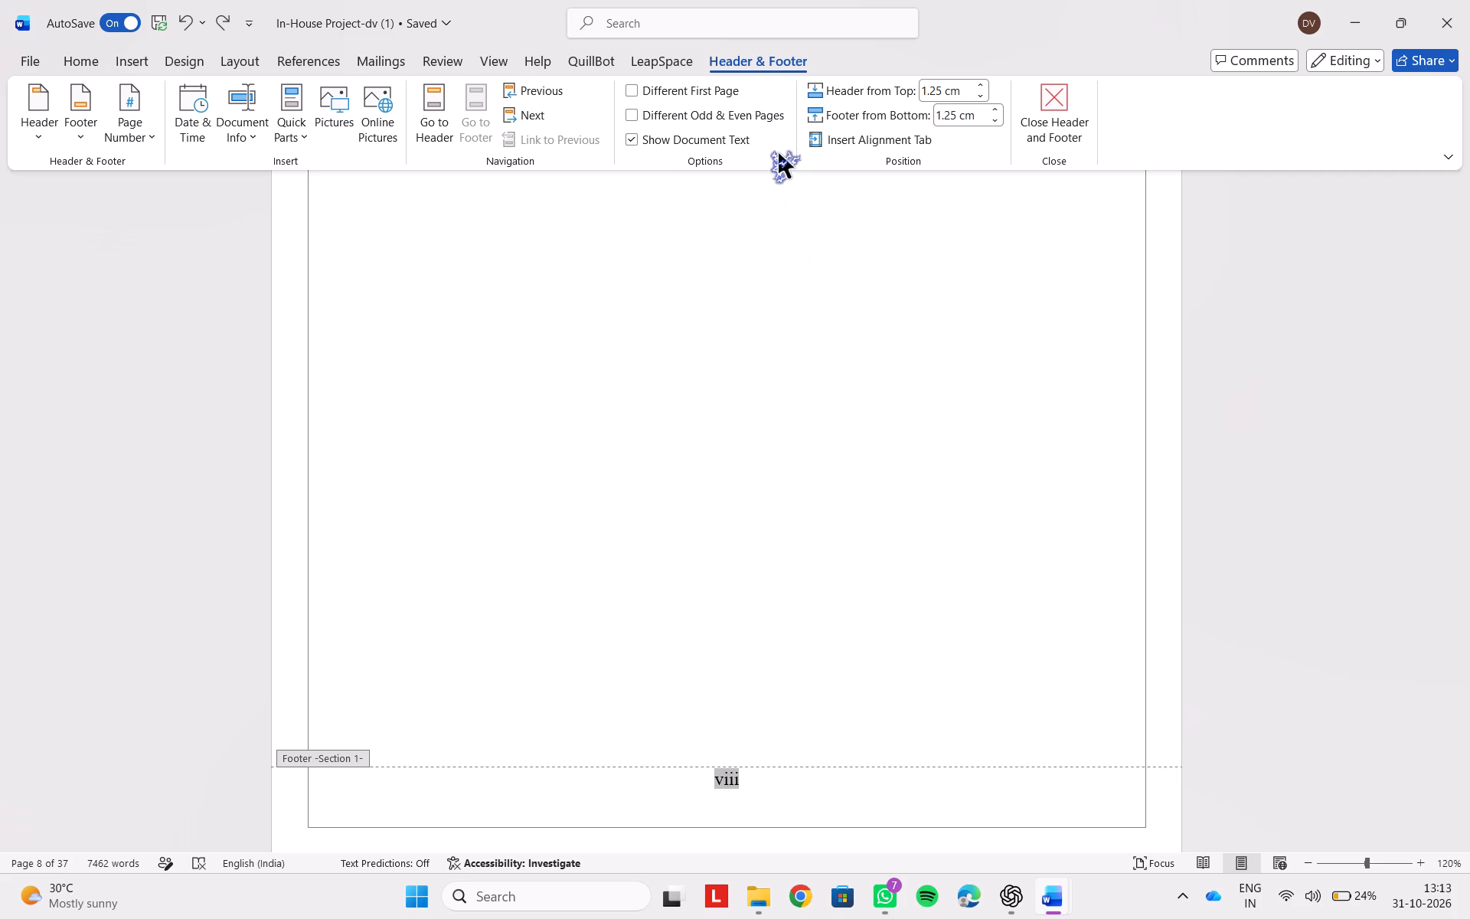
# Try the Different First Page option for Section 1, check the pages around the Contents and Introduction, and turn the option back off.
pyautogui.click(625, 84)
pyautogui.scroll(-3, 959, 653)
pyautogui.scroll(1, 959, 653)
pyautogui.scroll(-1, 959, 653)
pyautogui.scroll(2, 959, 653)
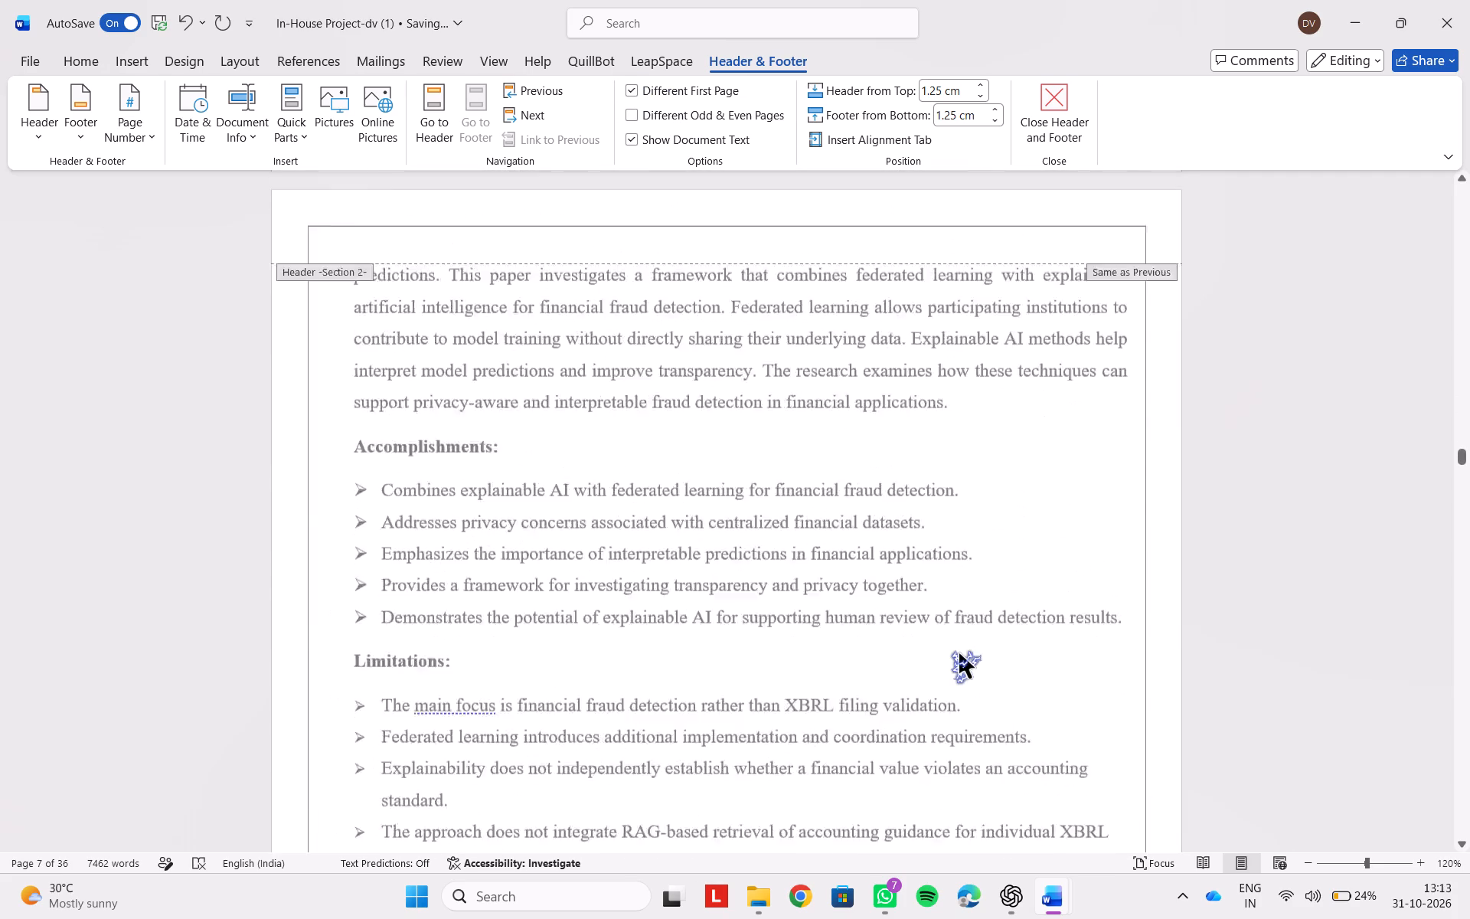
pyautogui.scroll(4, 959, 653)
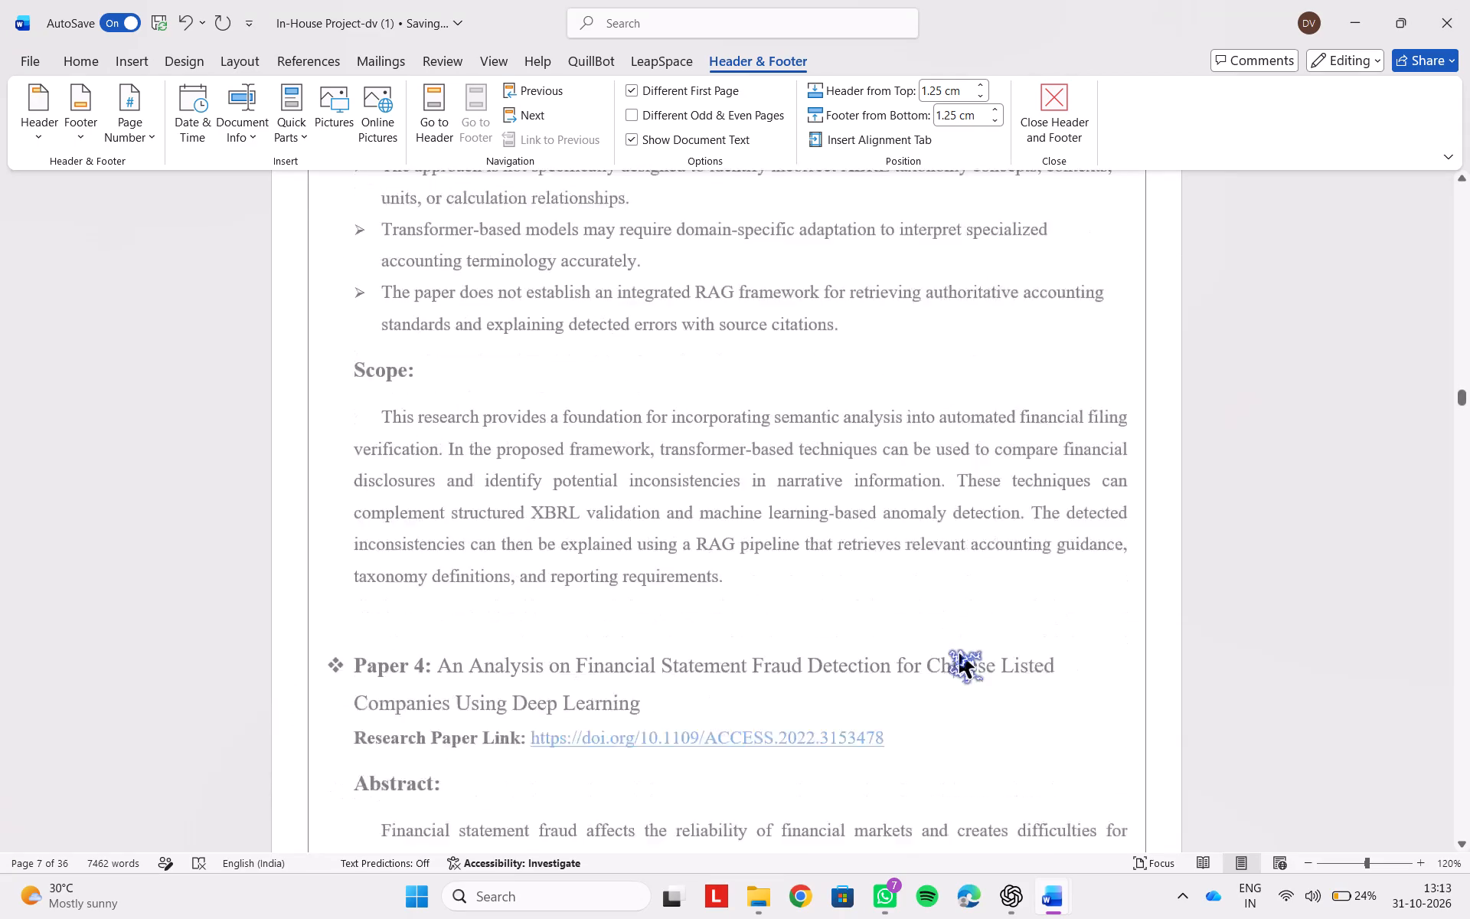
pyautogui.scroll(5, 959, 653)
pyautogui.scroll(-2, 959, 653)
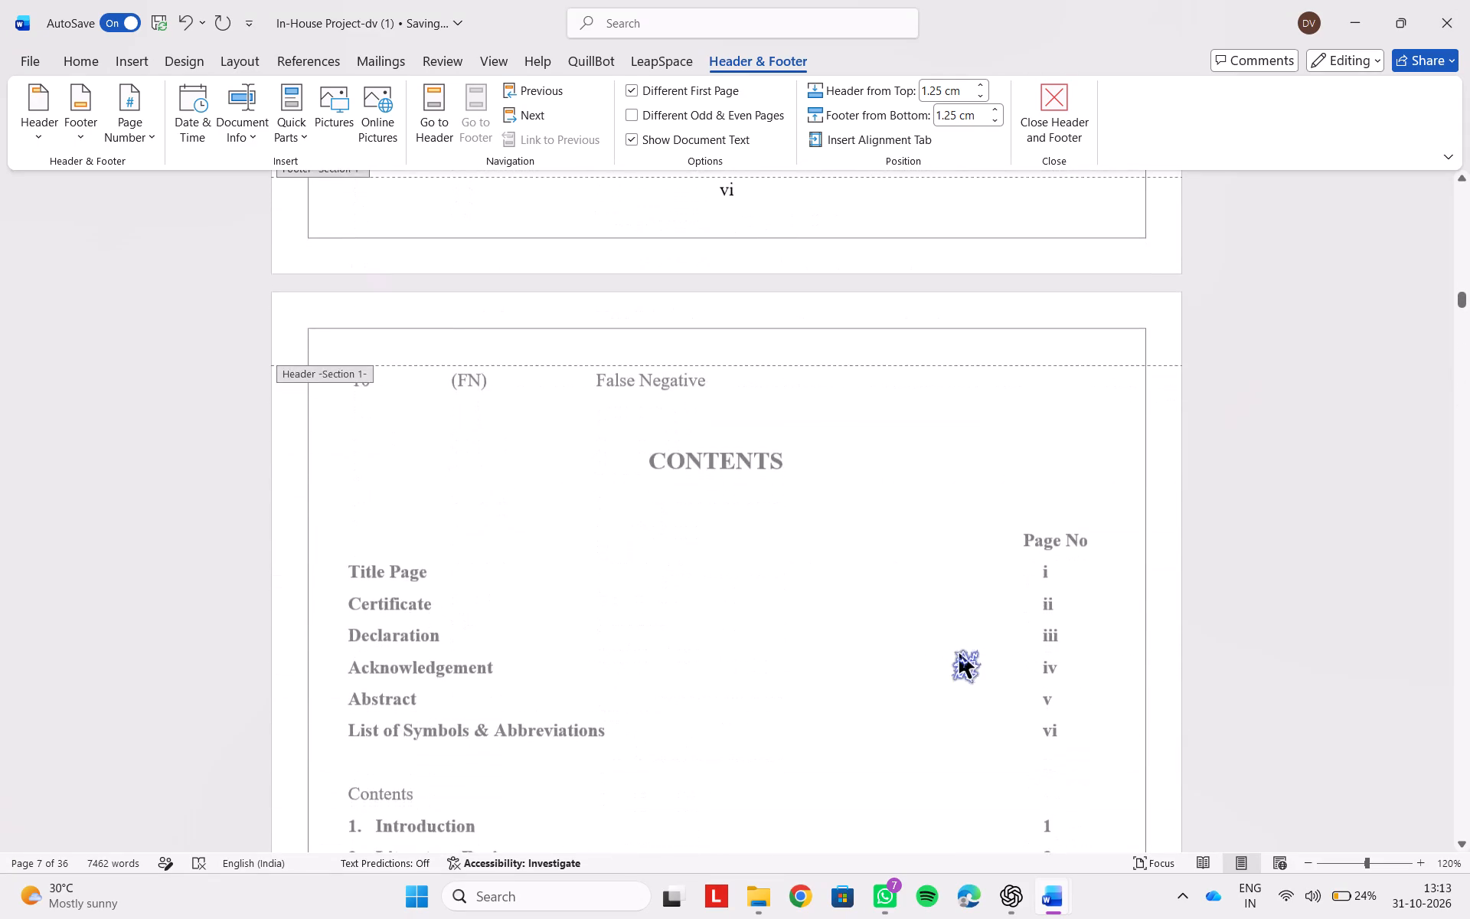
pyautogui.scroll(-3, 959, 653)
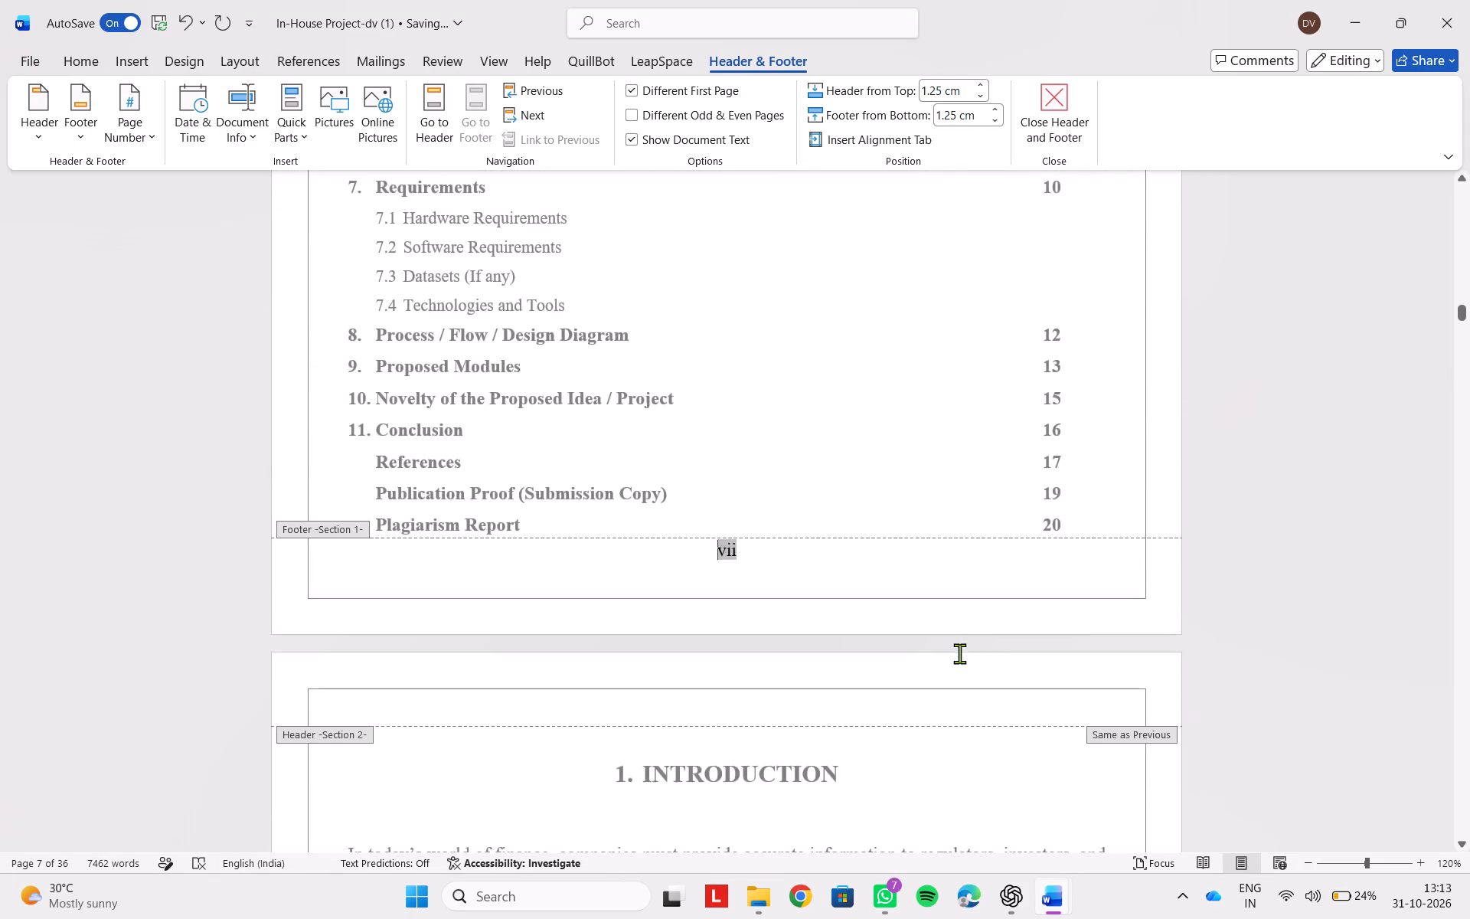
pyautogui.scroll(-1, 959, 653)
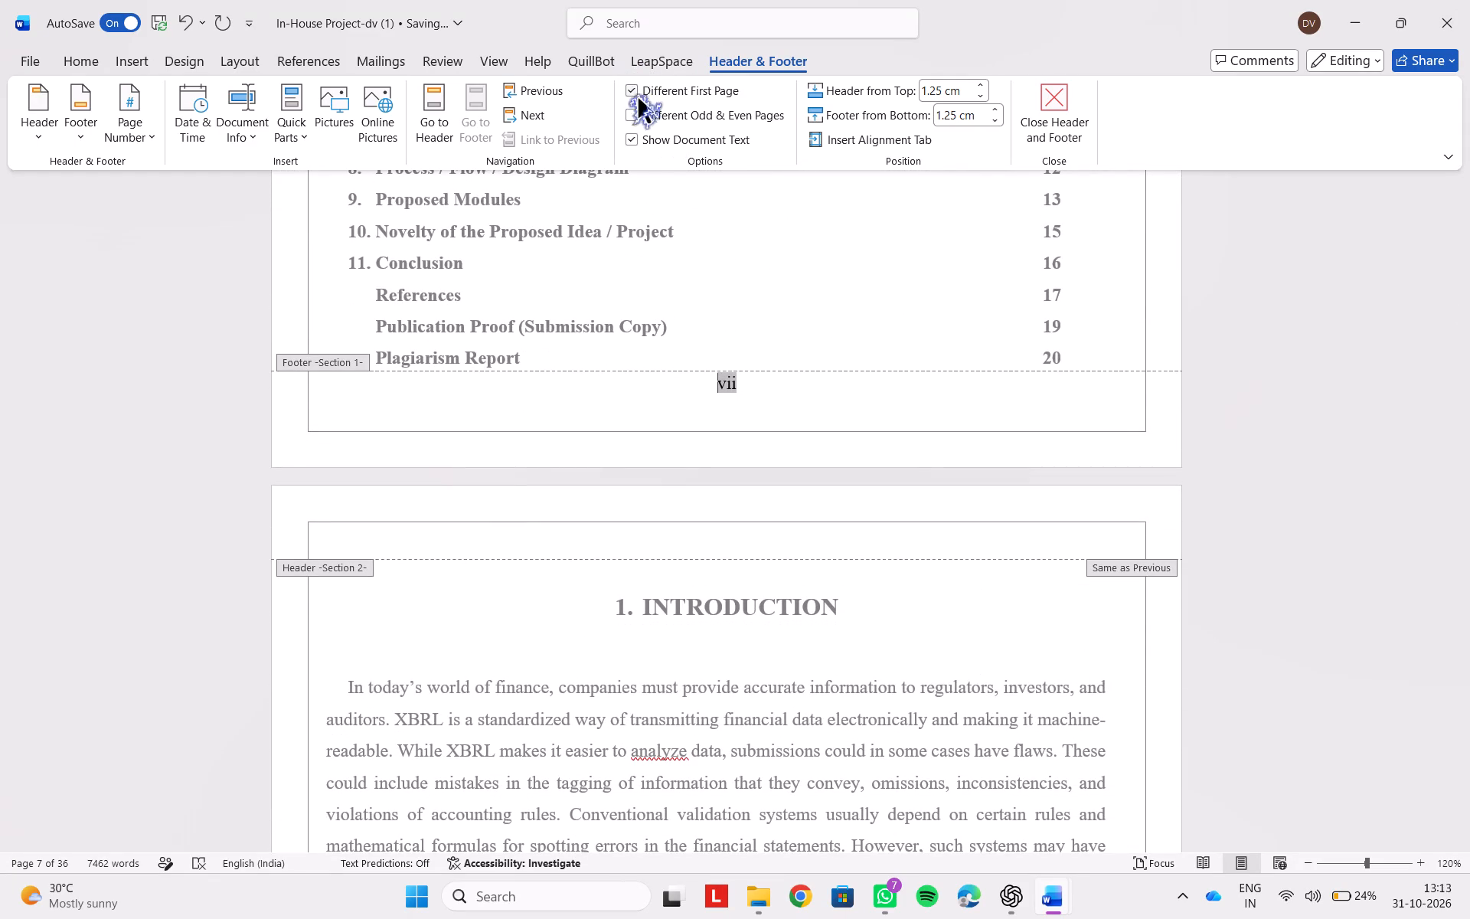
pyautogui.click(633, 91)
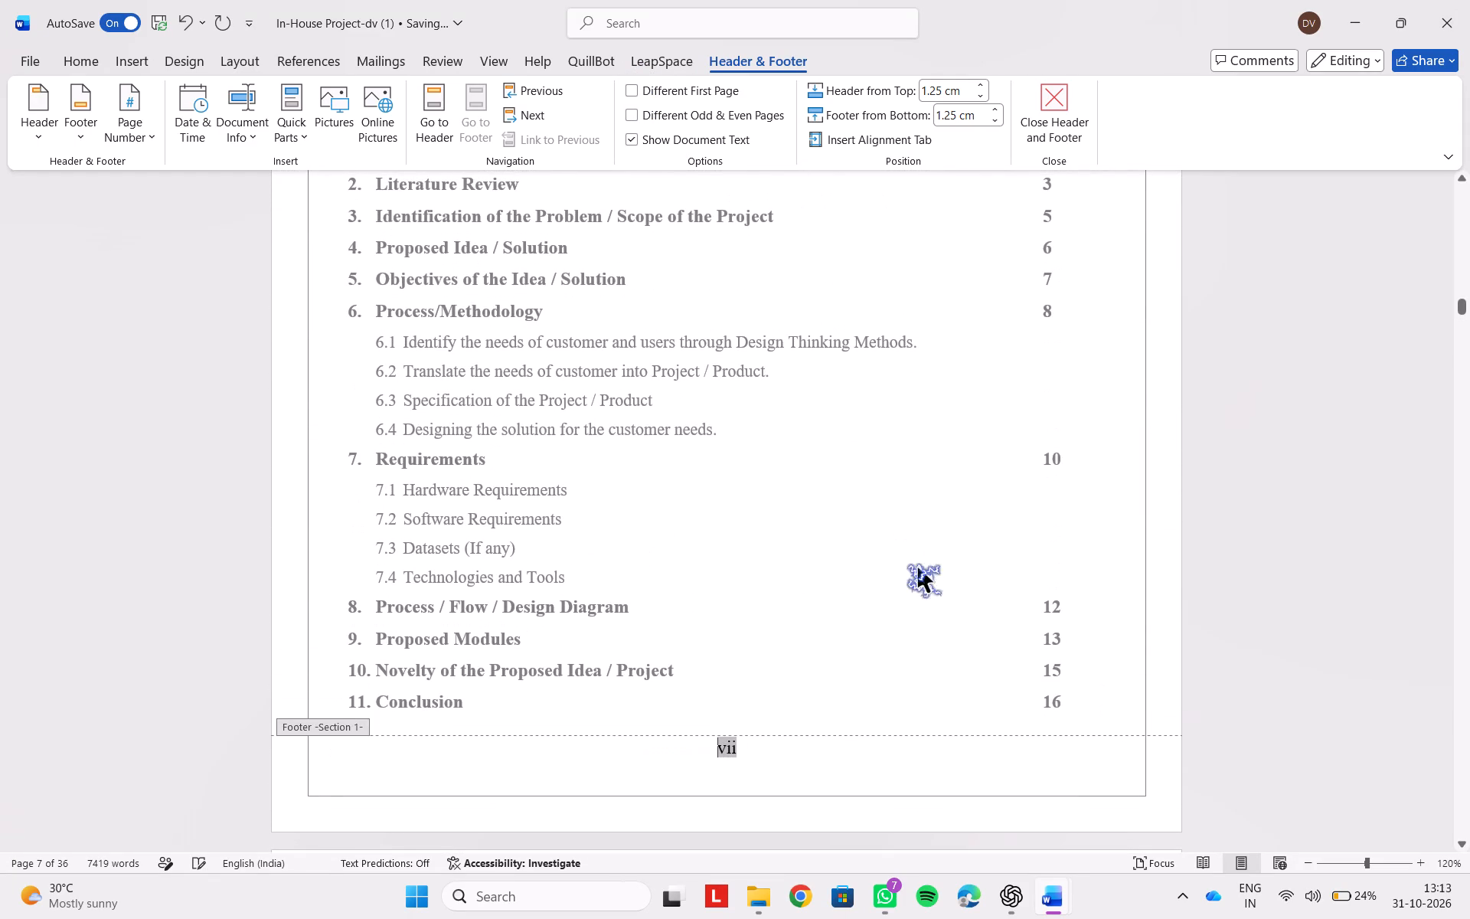
# Leave the Section 1 footer and insert a Next Page section break directly before the CONTENTS heading.
pyautogui.click(812, 749)
pyautogui.click(219, 67)
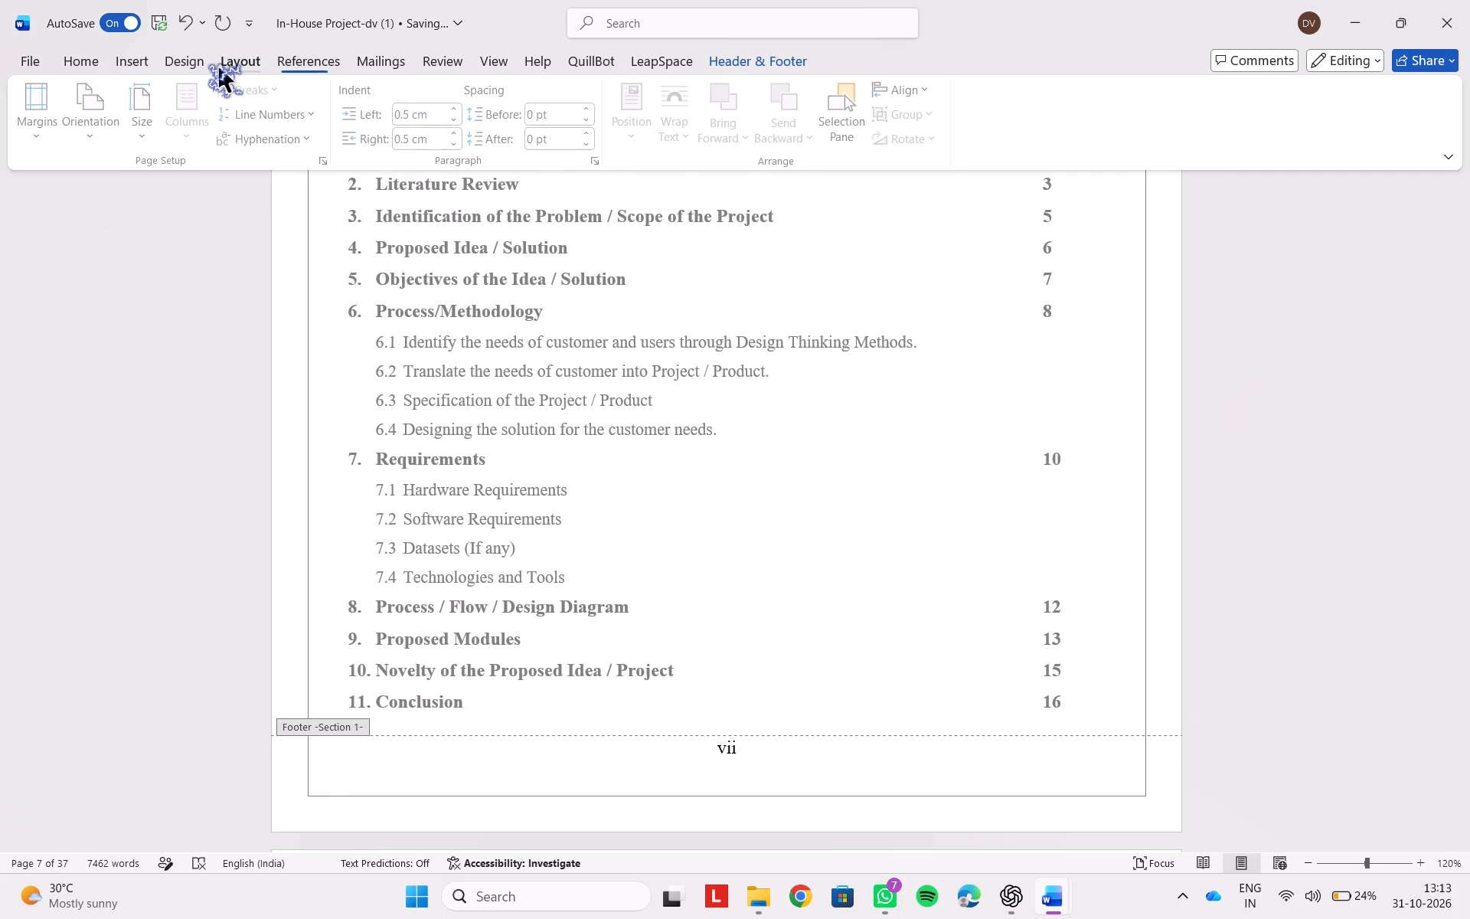
pyautogui.click(264, 87)
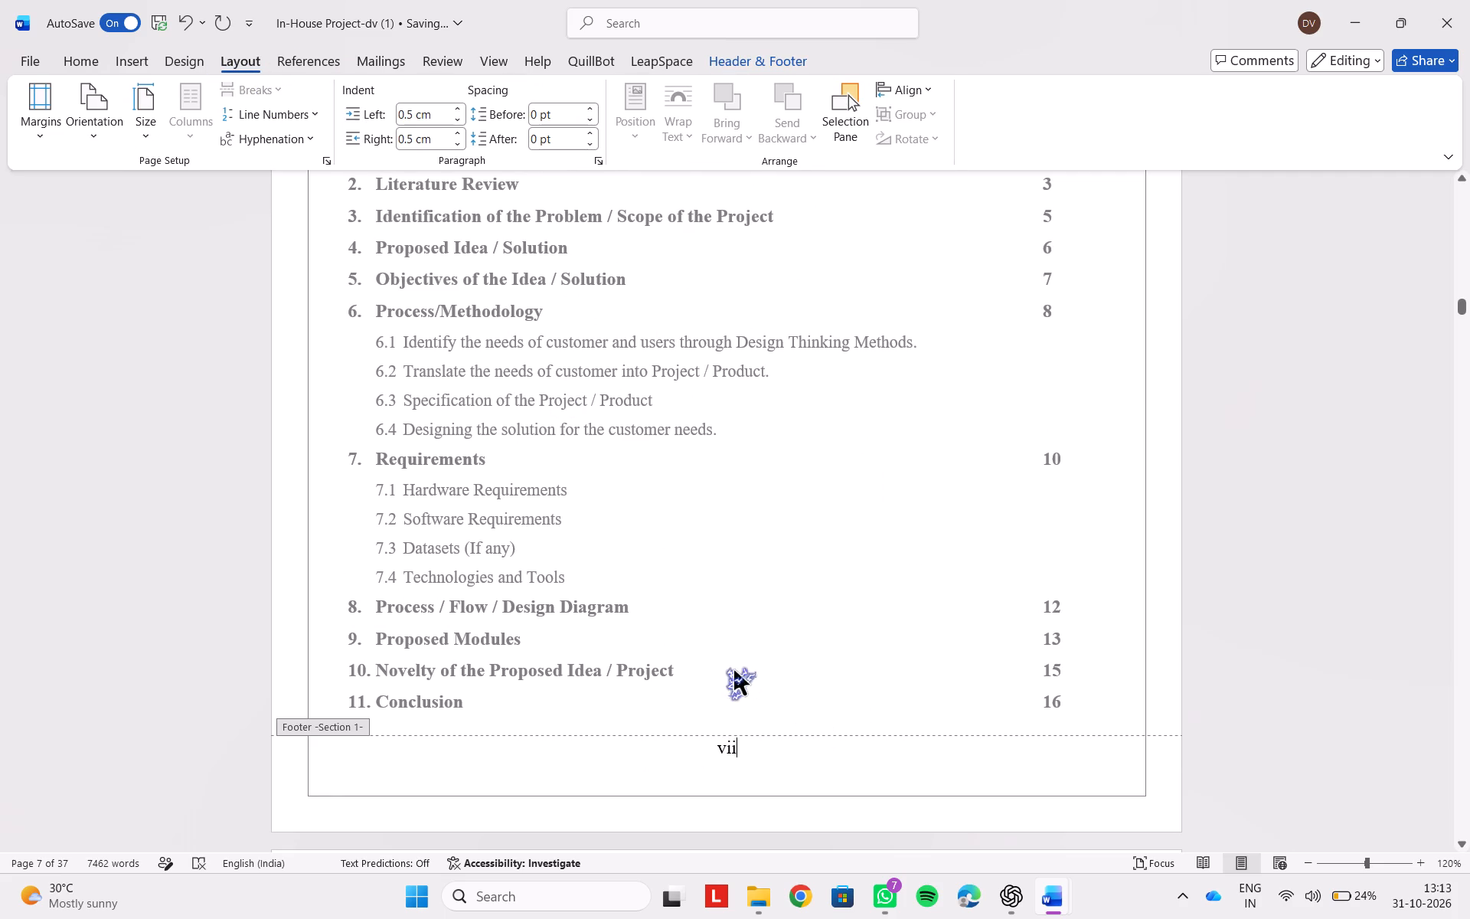
pyautogui.click(734, 670)
pyautogui.doubleClick(734, 670)
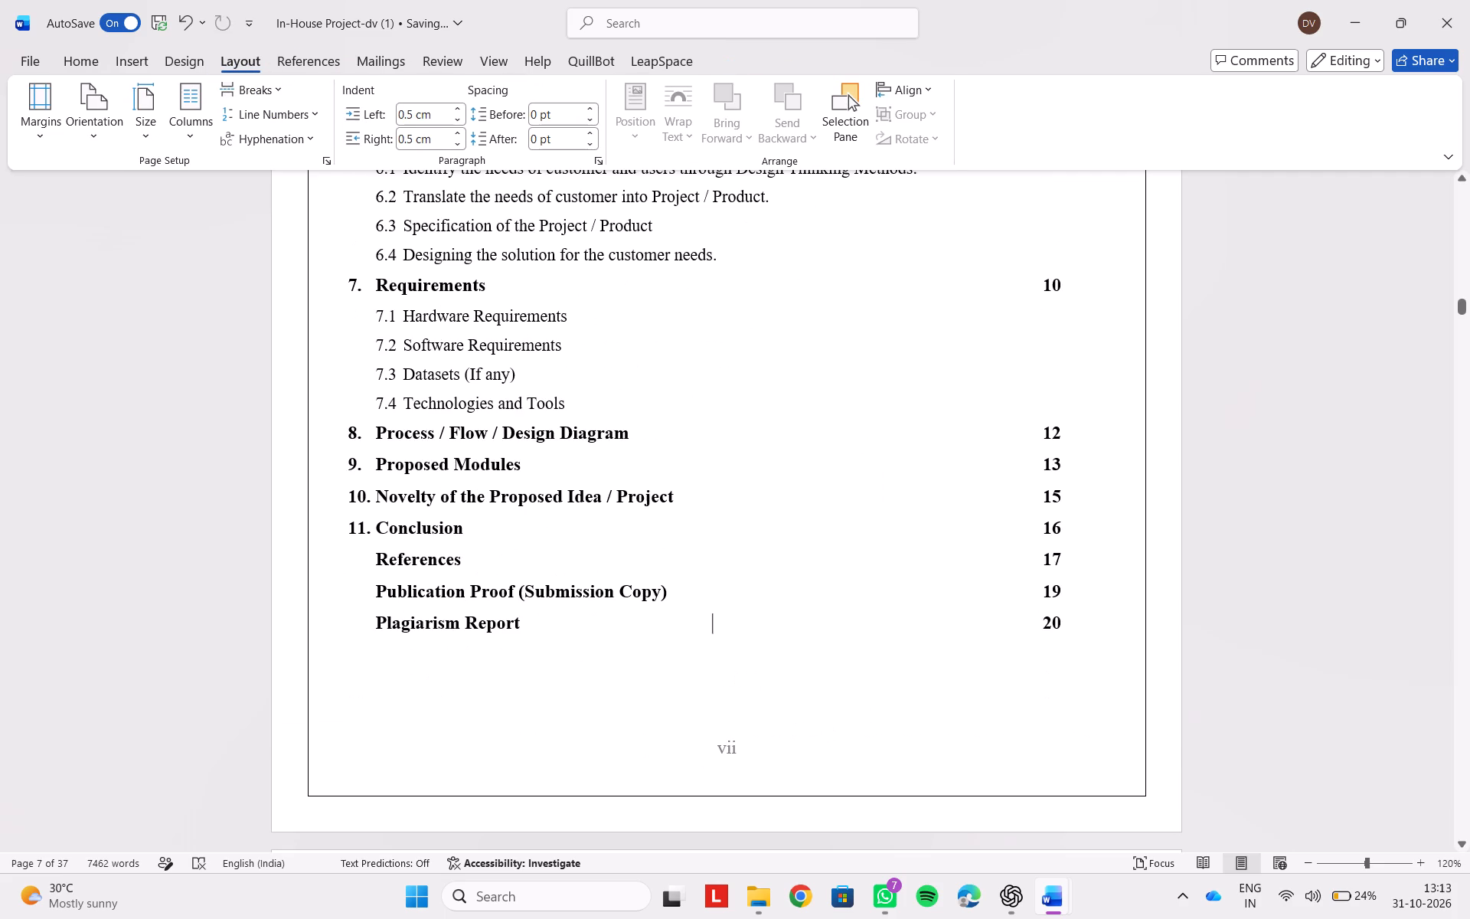
pyautogui.scroll(1, 734, 670)
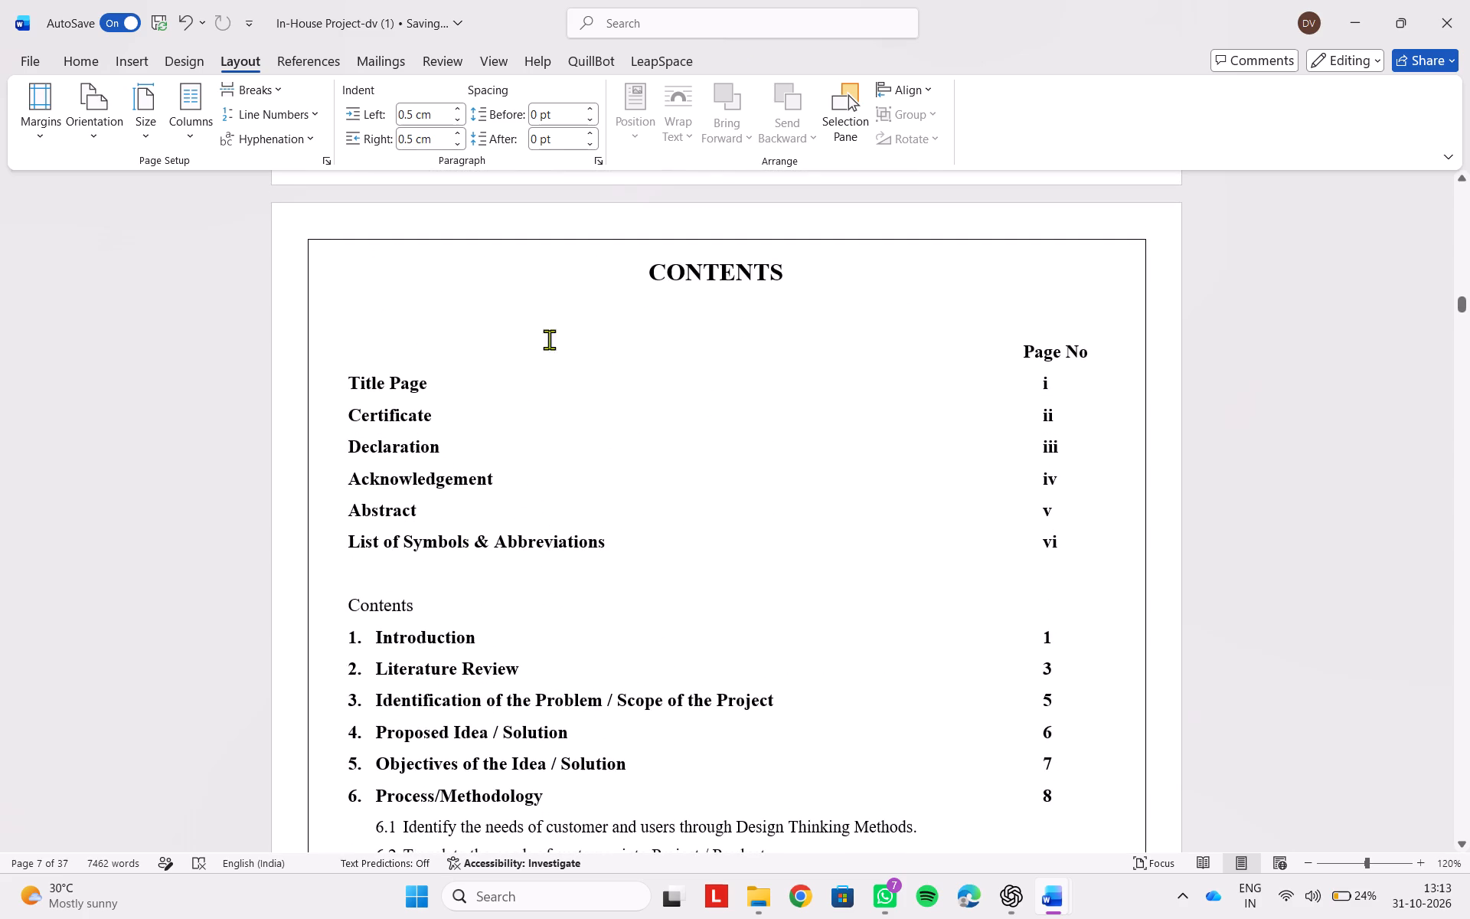
pyautogui.click(503, 279)
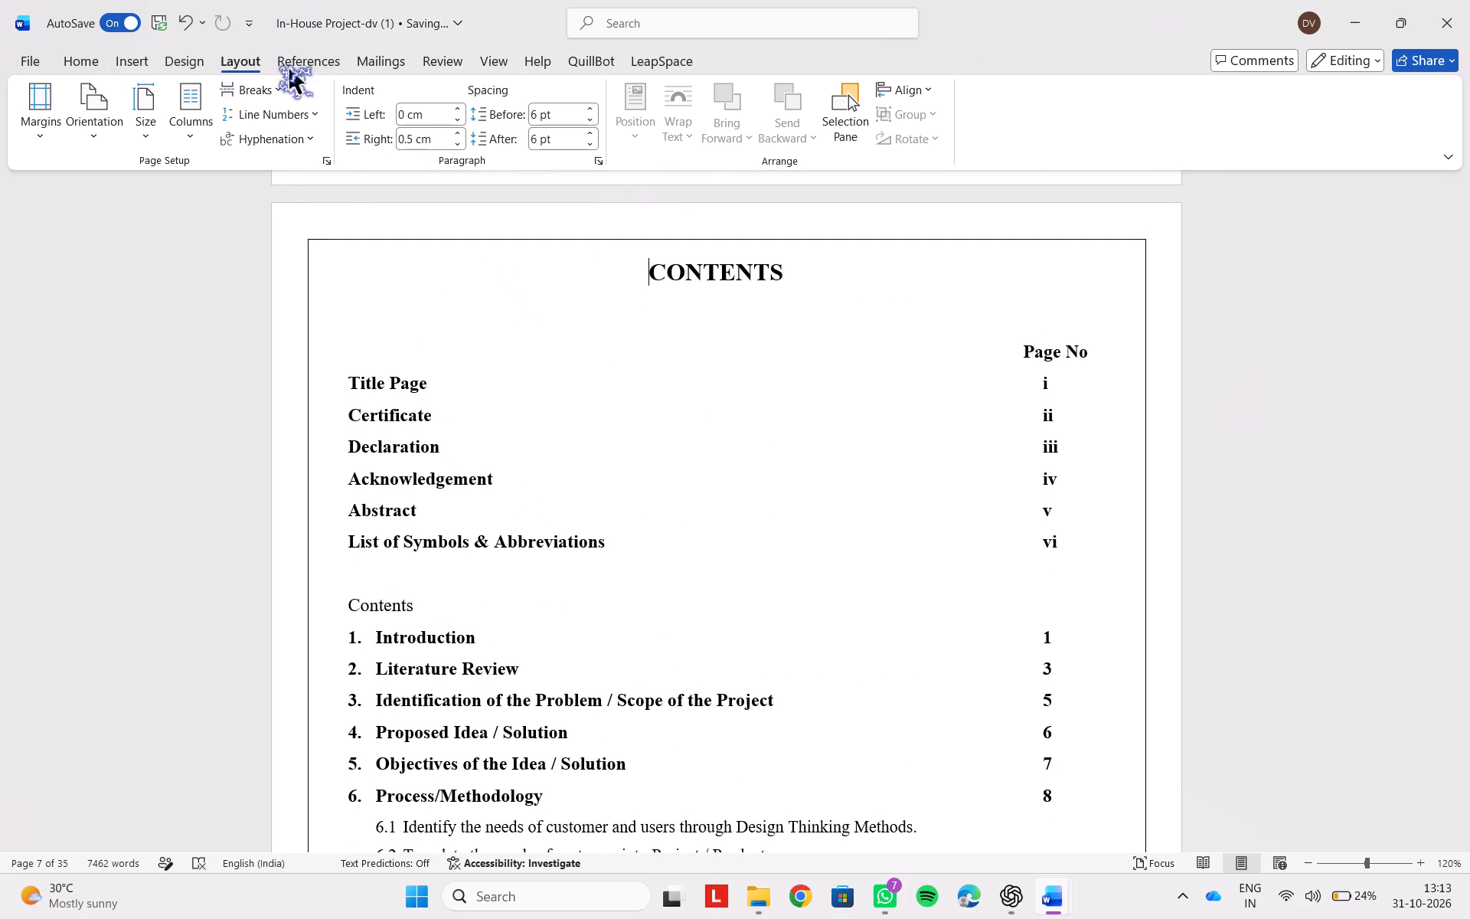
pyautogui.click(274, 85)
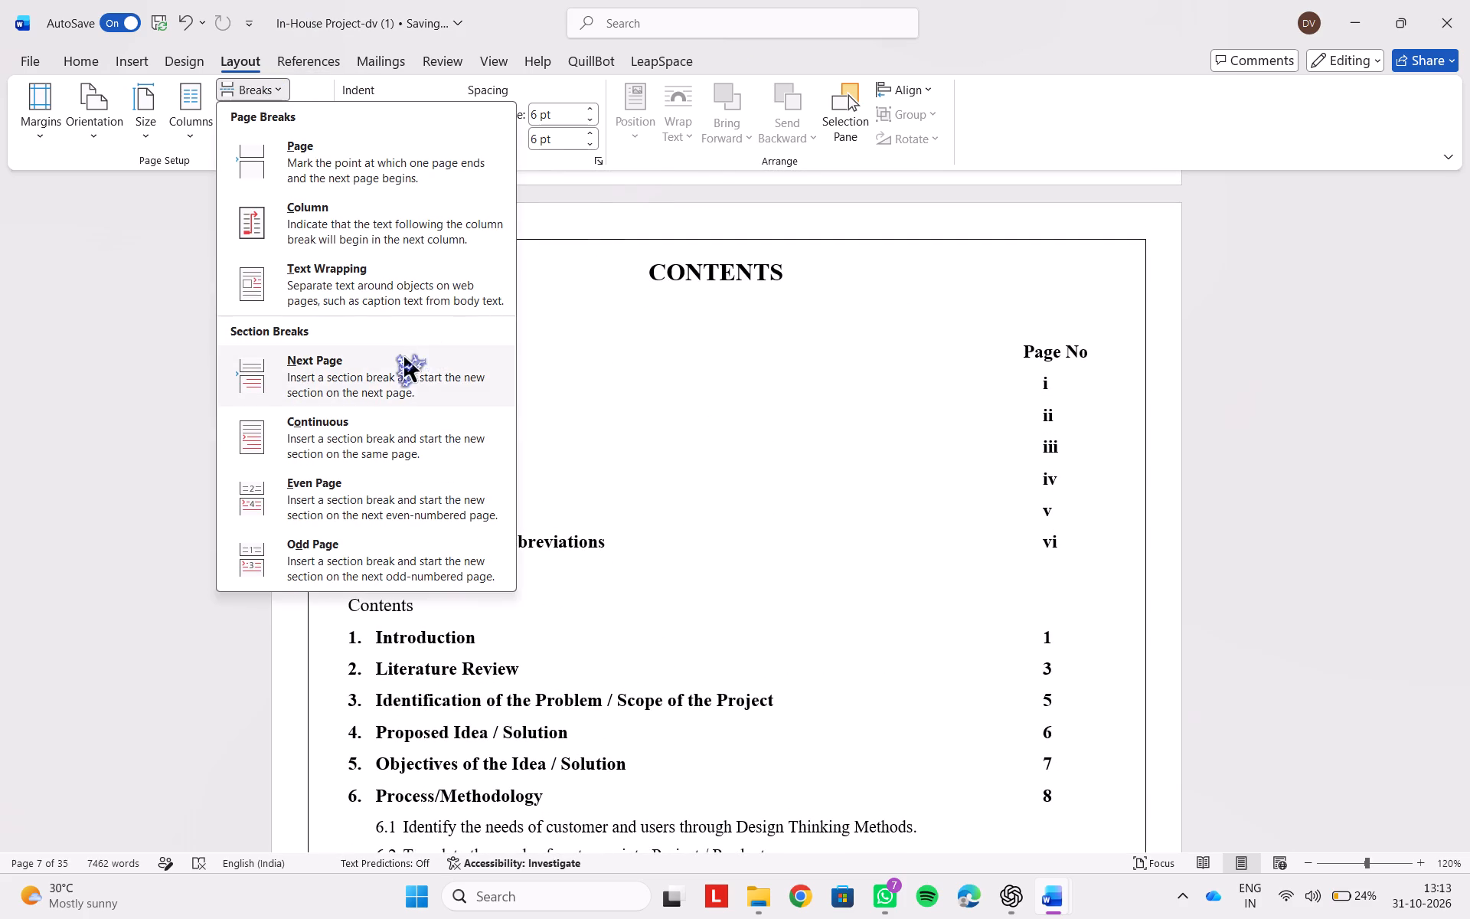
pyautogui.click(393, 367)
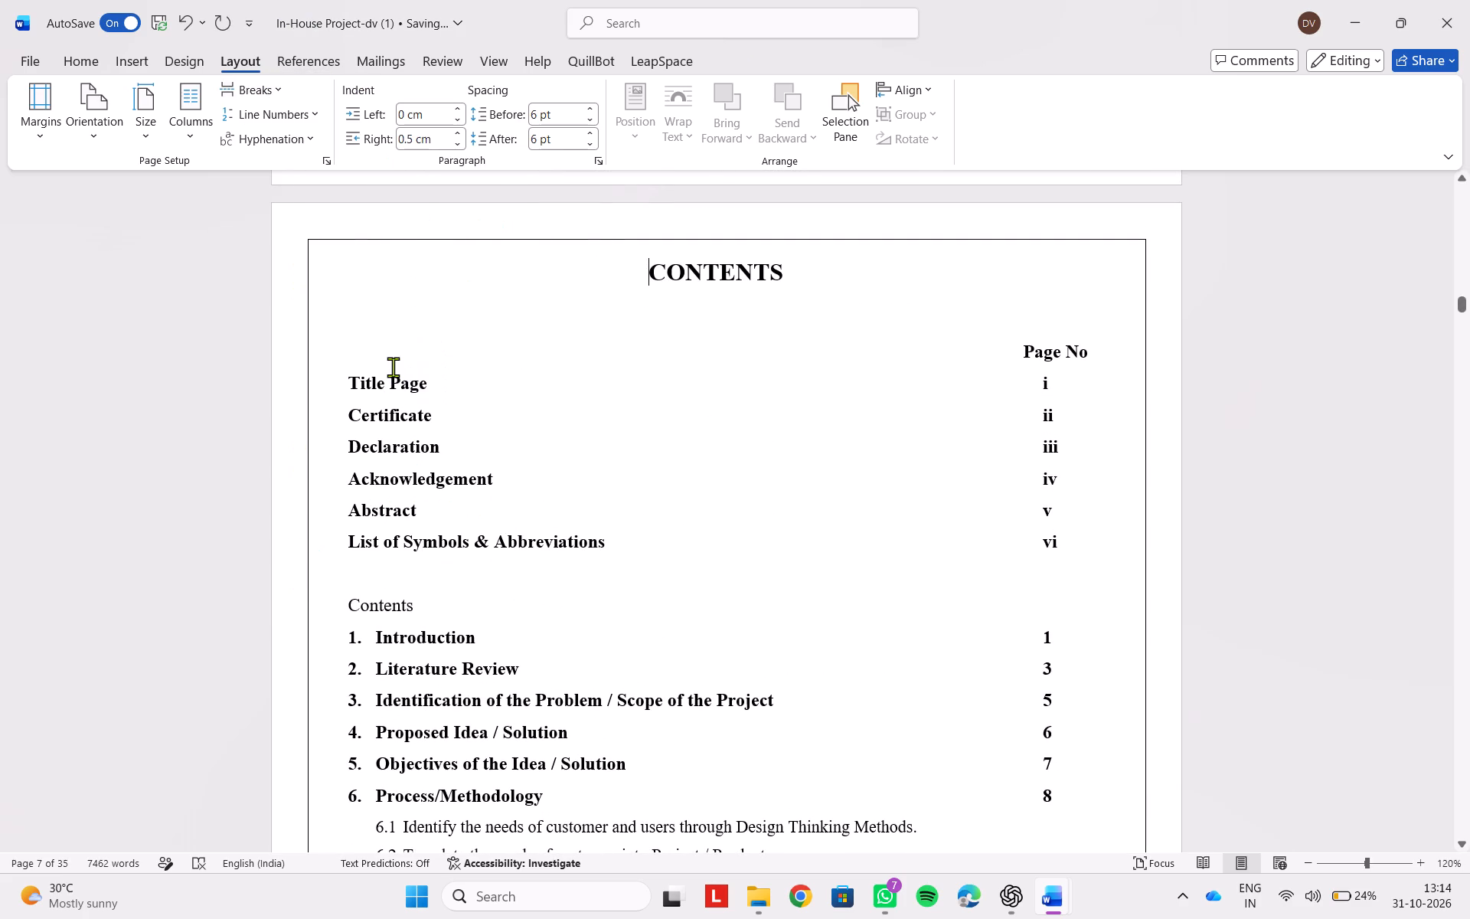
# Check the page layout and footer numbers from the List of Symbols through the Contents, Introduction and Literature Review pages.
pyautogui.scroll(-1, 393, 367)
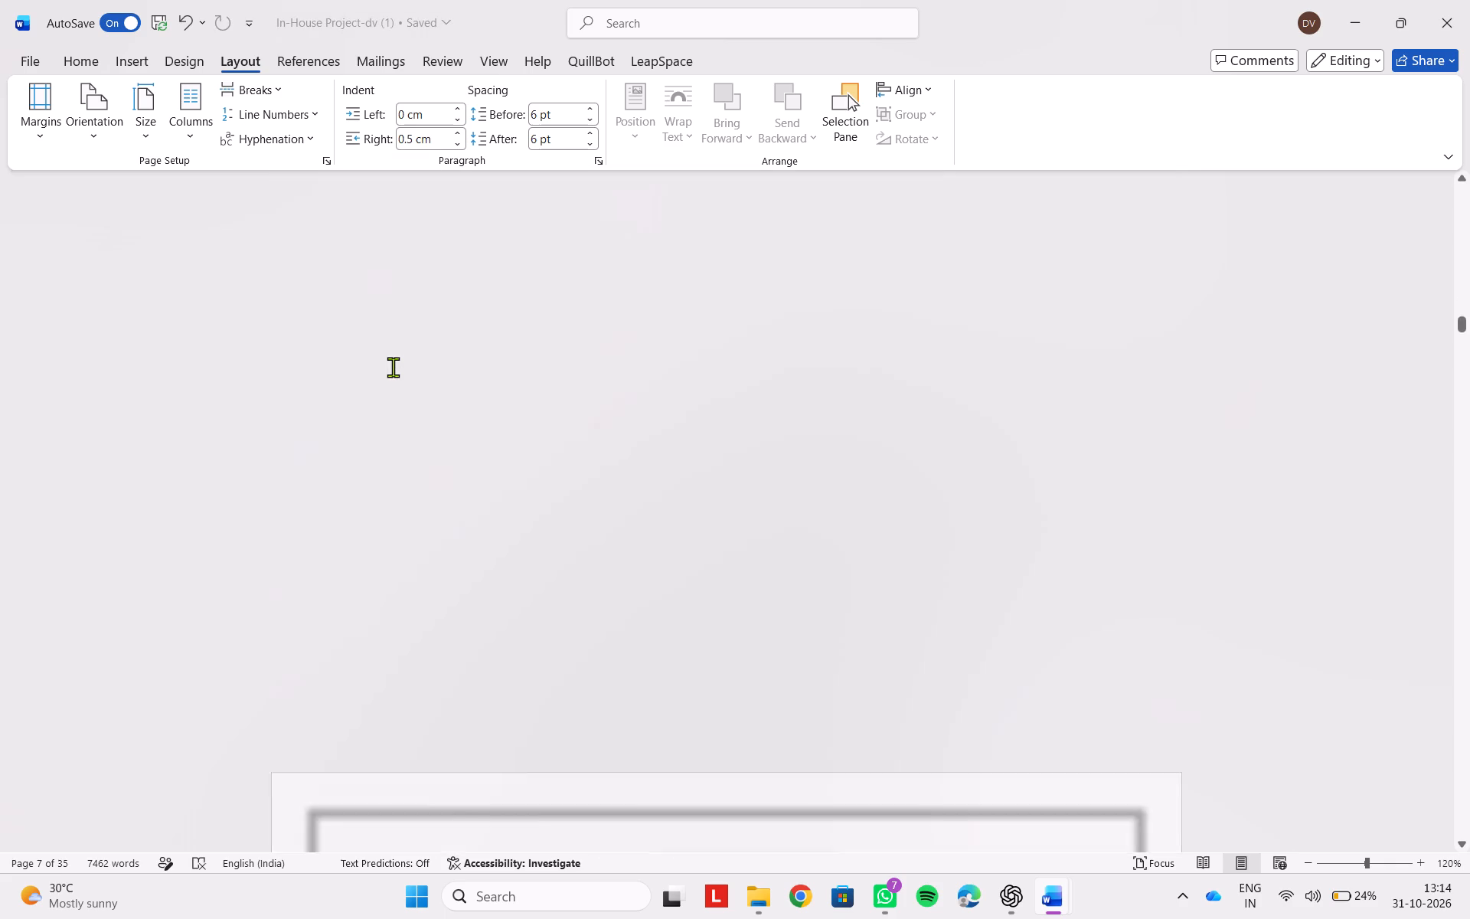
pyautogui.scroll(2, 393, 367)
pyautogui.scroll(-1, 393, 367)
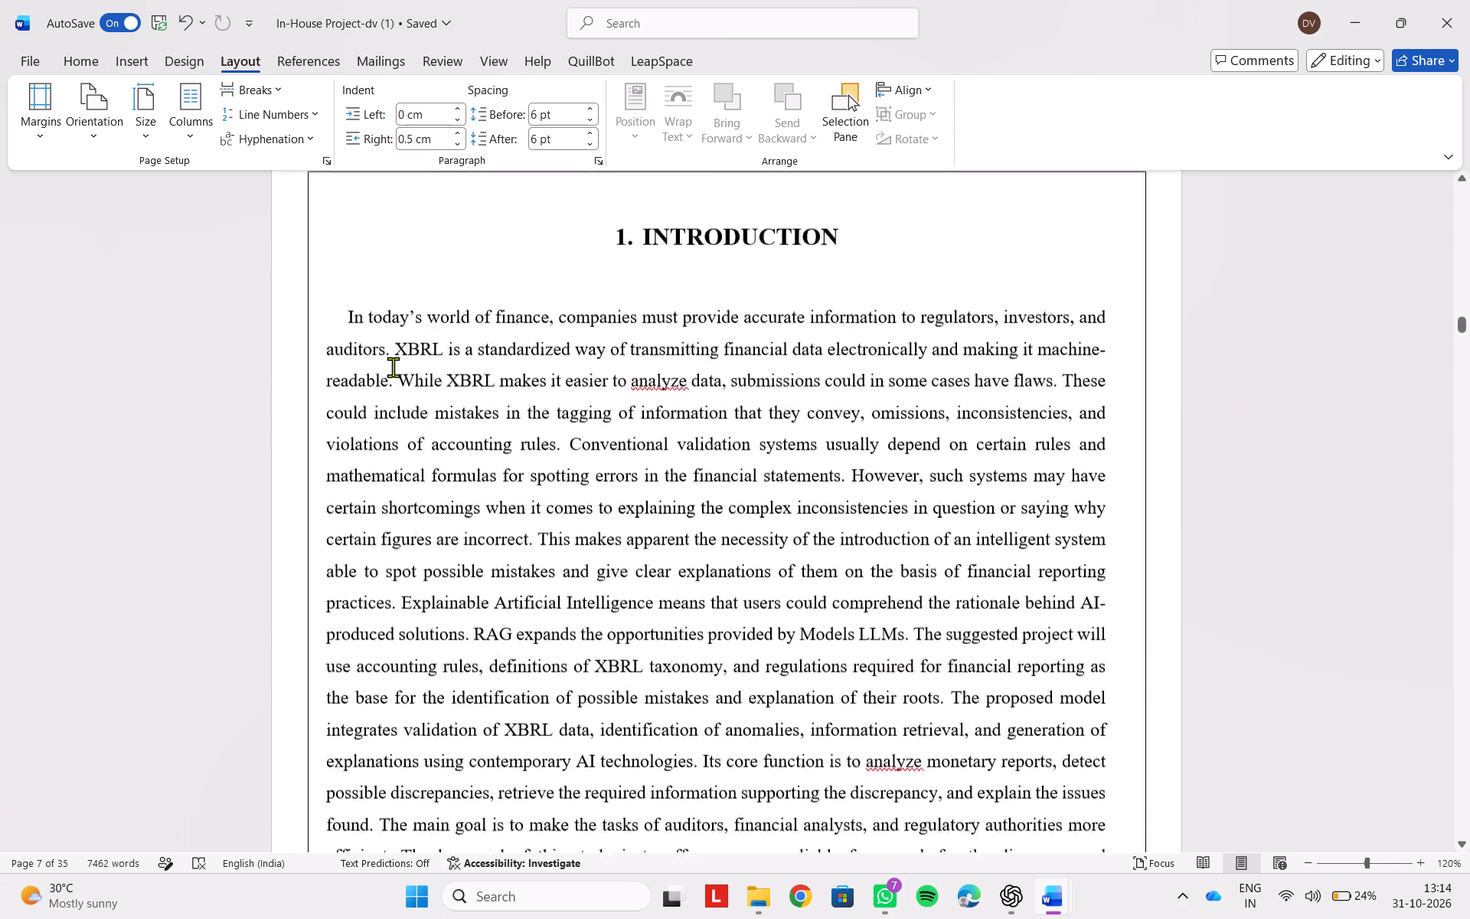
pyautogui.scroll(-1, 393, 367)
pyautogui.scroll(1, 393, 367)
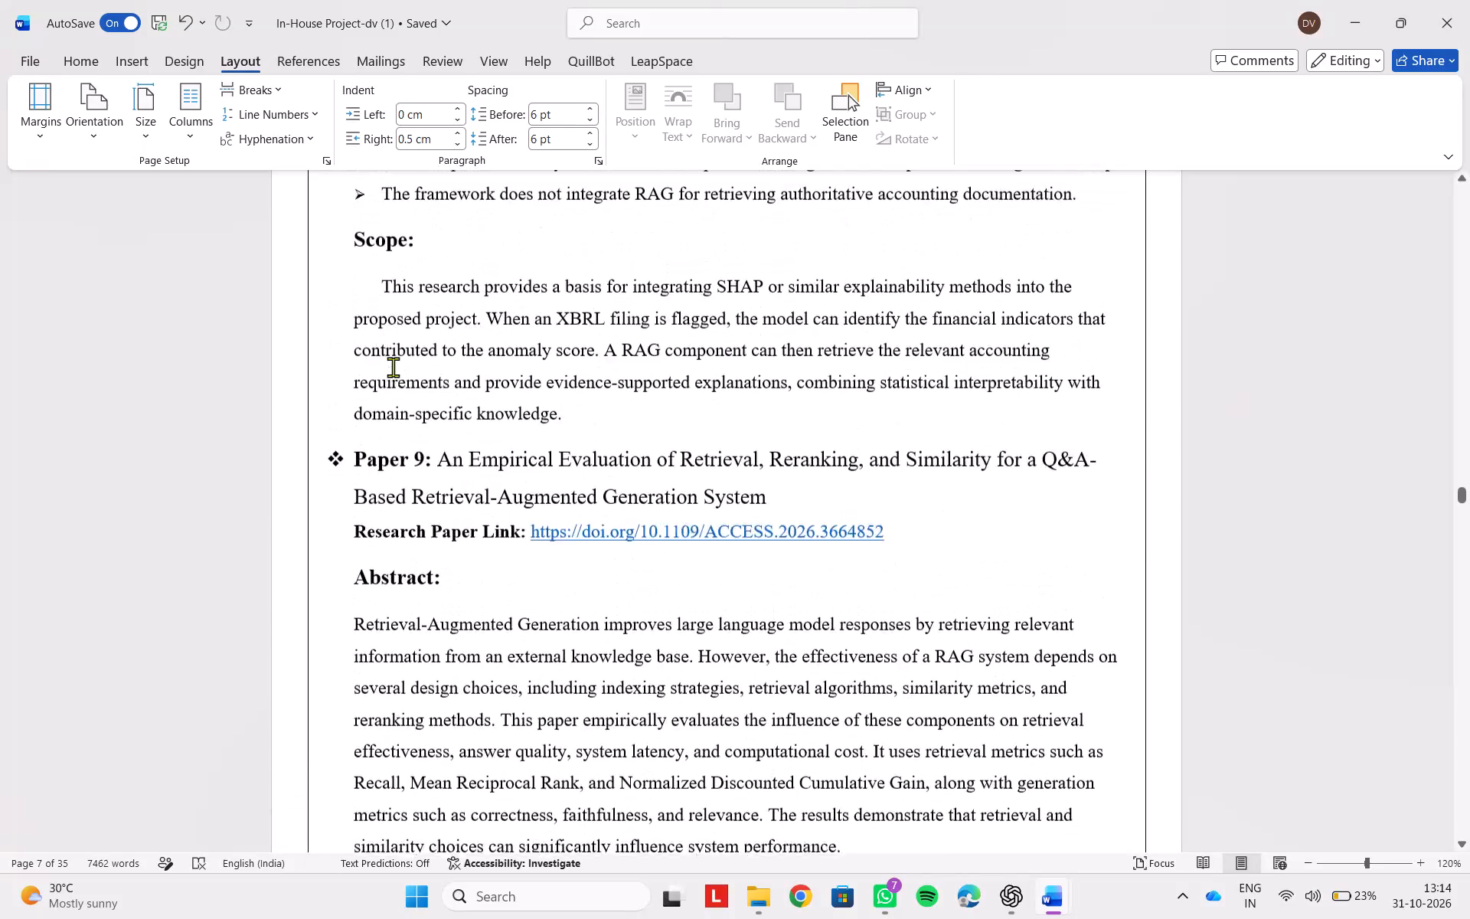
pyautogui.scroll(7, 393, 367)
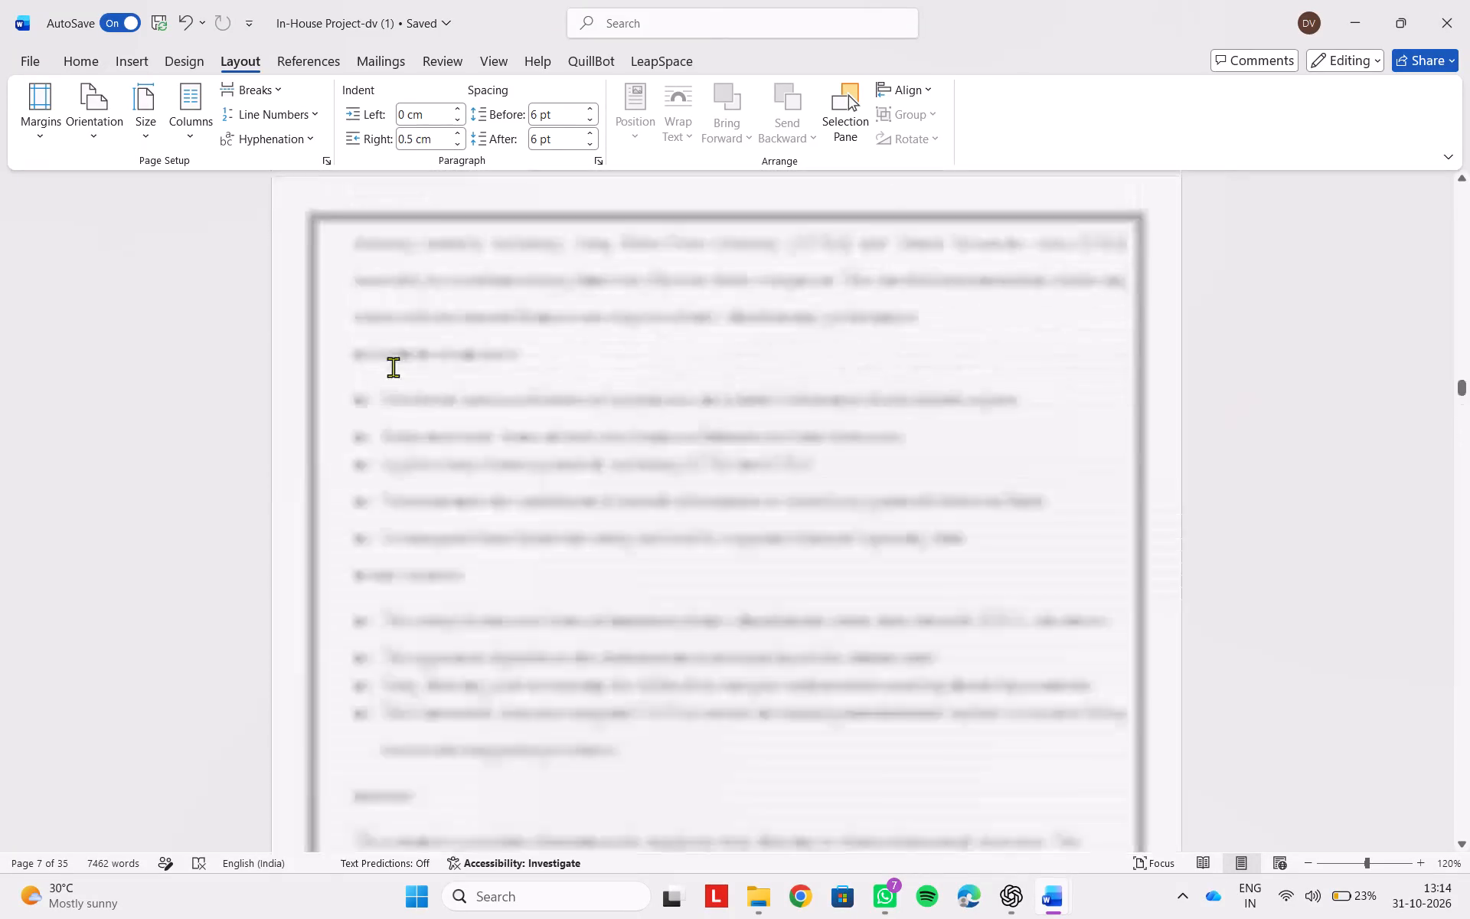
pyautogui.scroll(-1, 393, 367)
pyautogui.scroll(3, 393, 367)
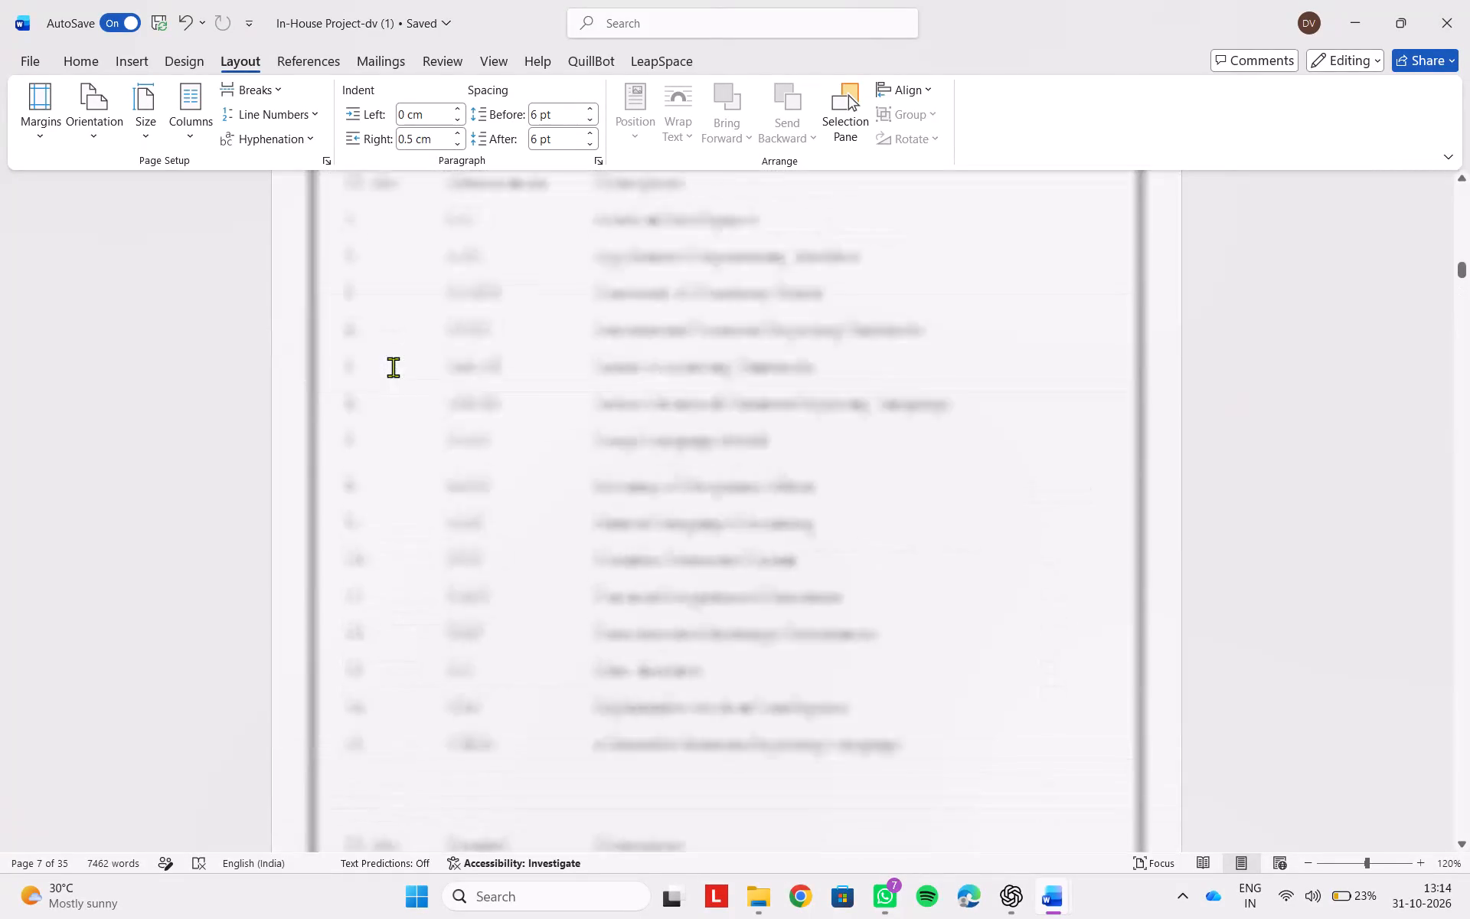
pyautogui.scroll(-3, 393, 367)
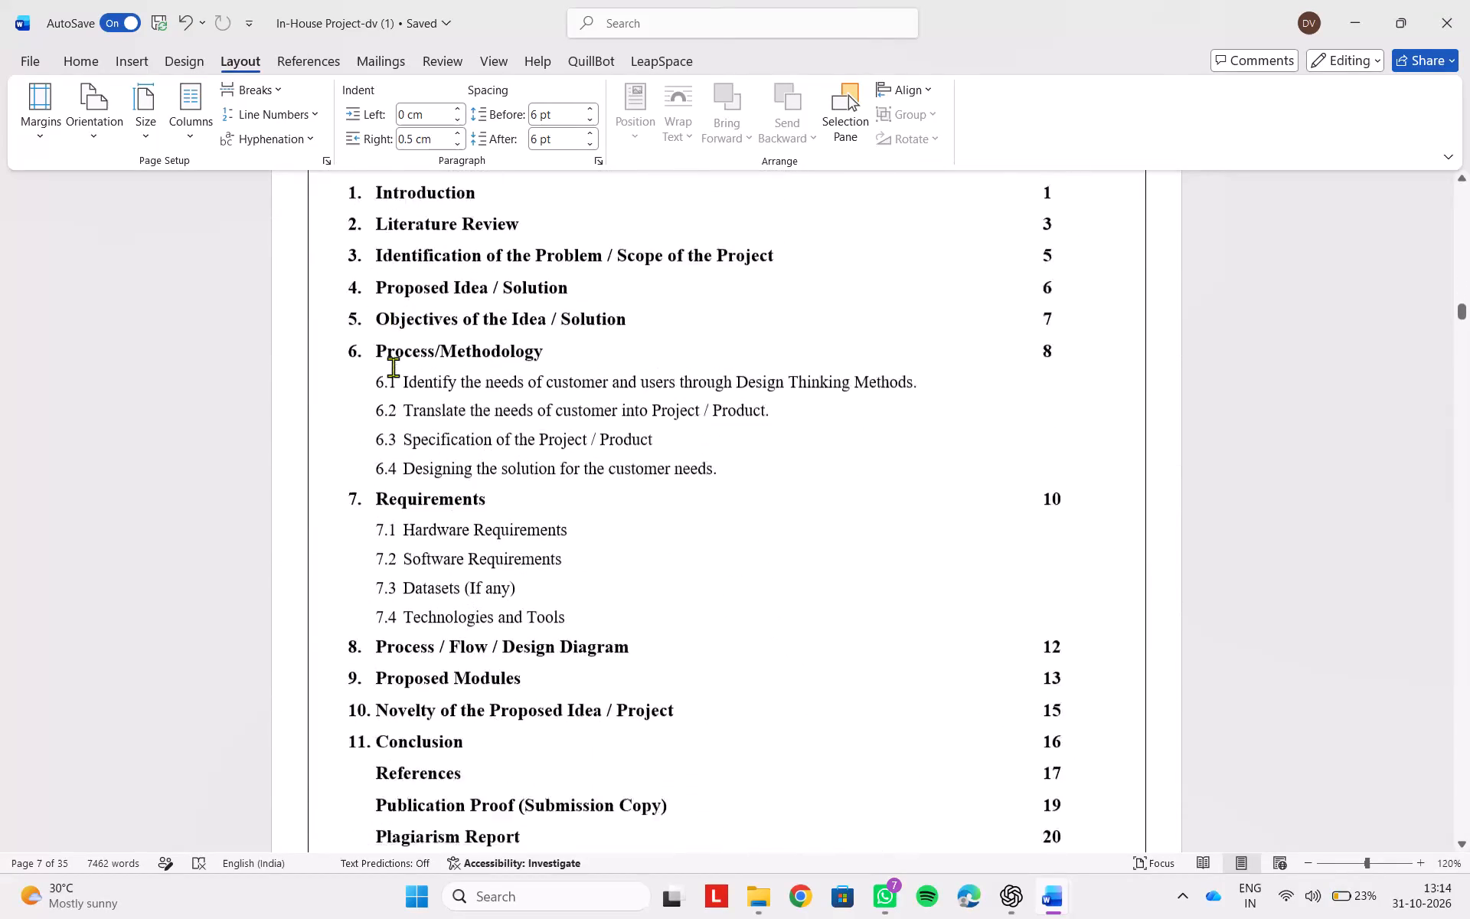
pyautogui.scroll(-1, 393, 367)
pyautogui.scroll(2, 393, 367)
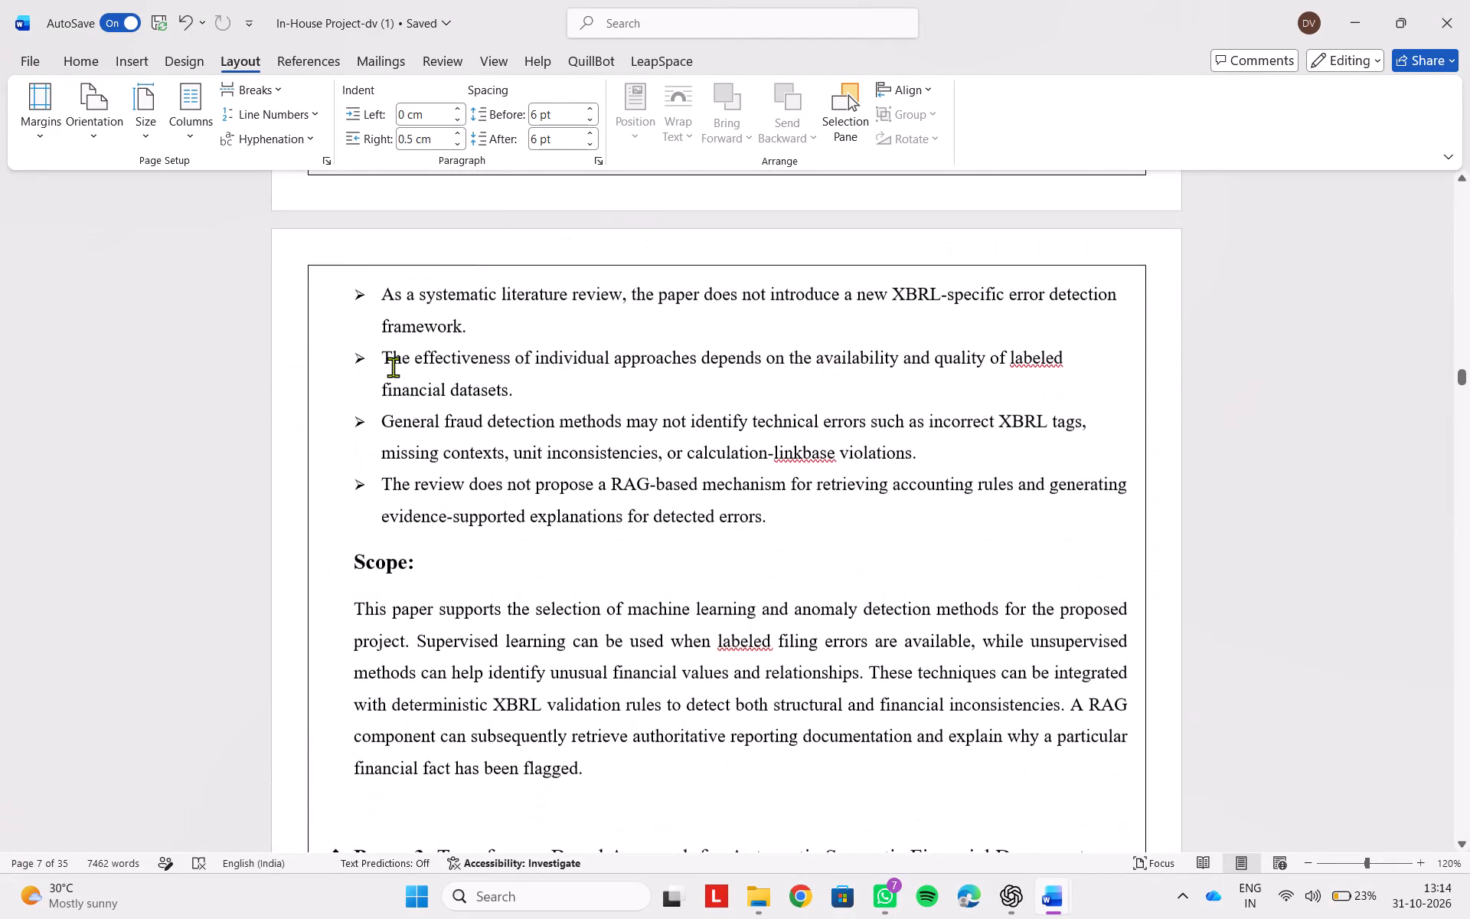
pyautogui.scroll(2, 393, 367)
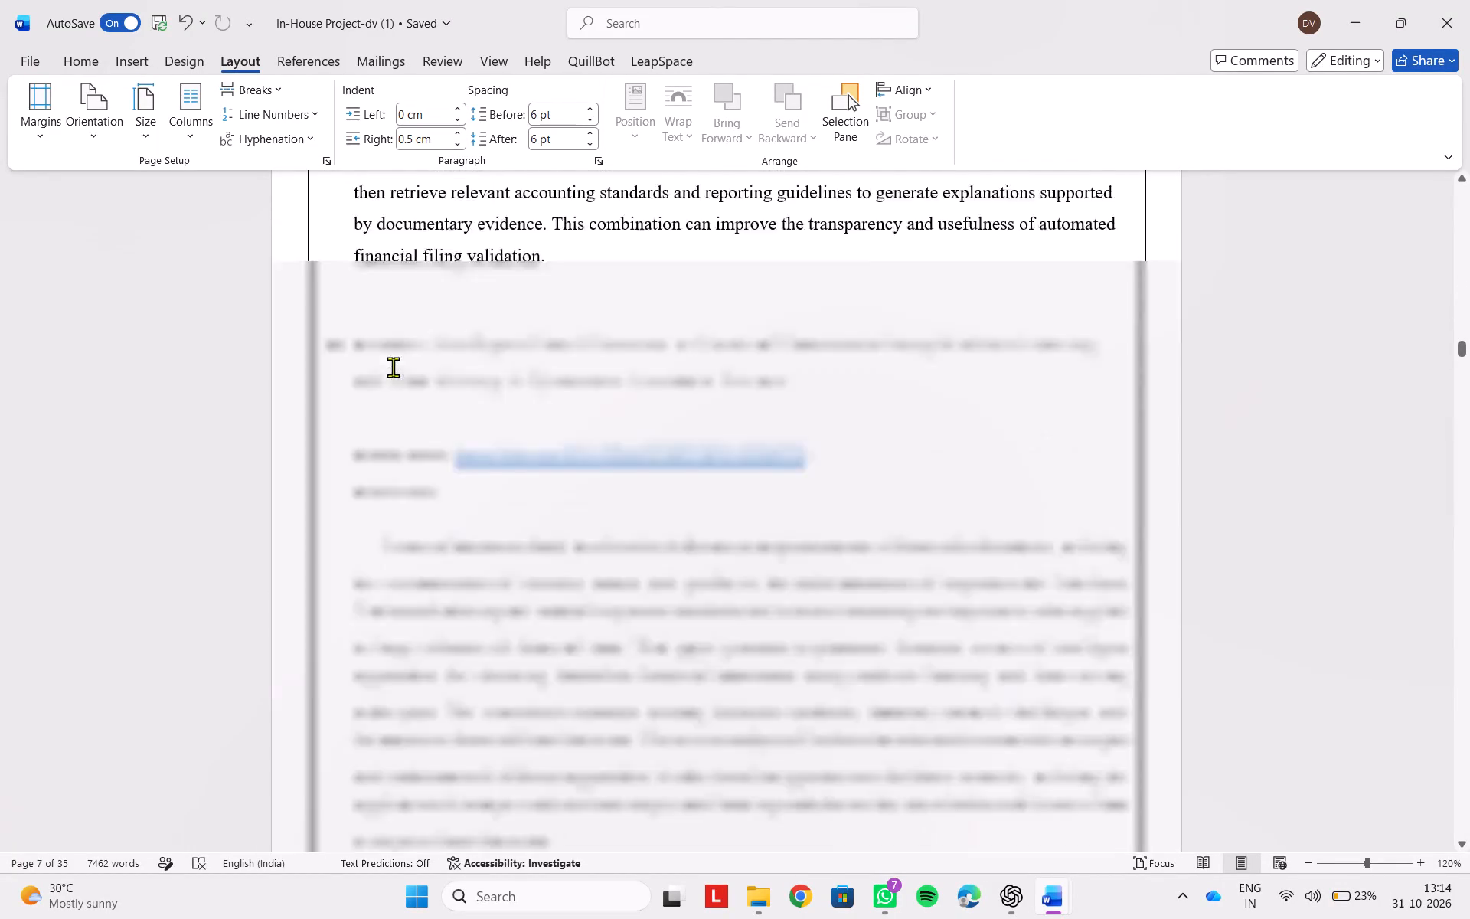
pyautogui.scroll(1, 393, 367)
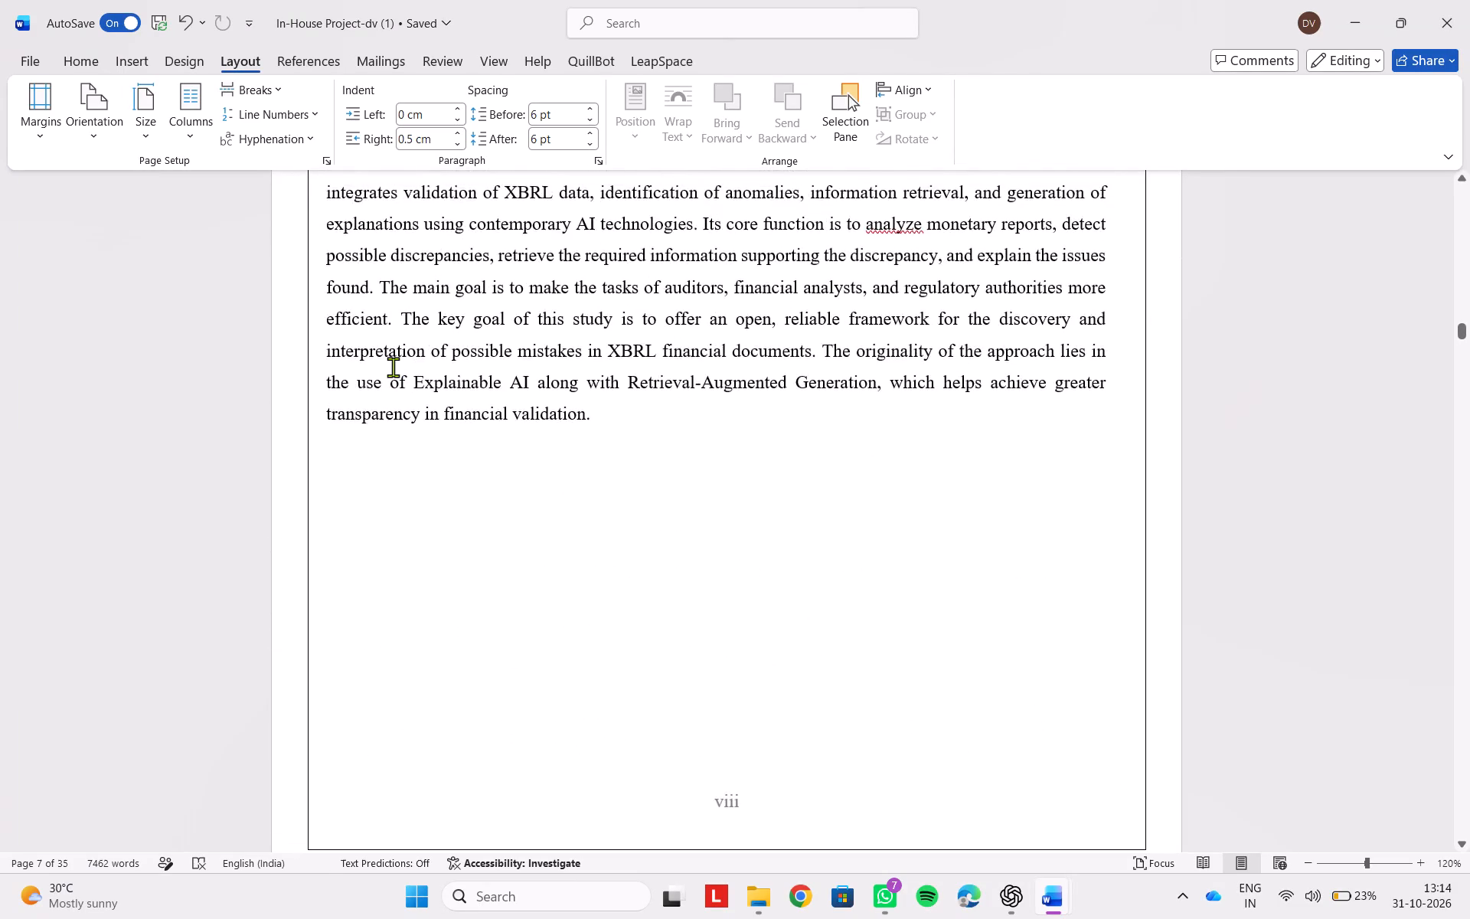
pyautogui.scroll(2, 393, 367)
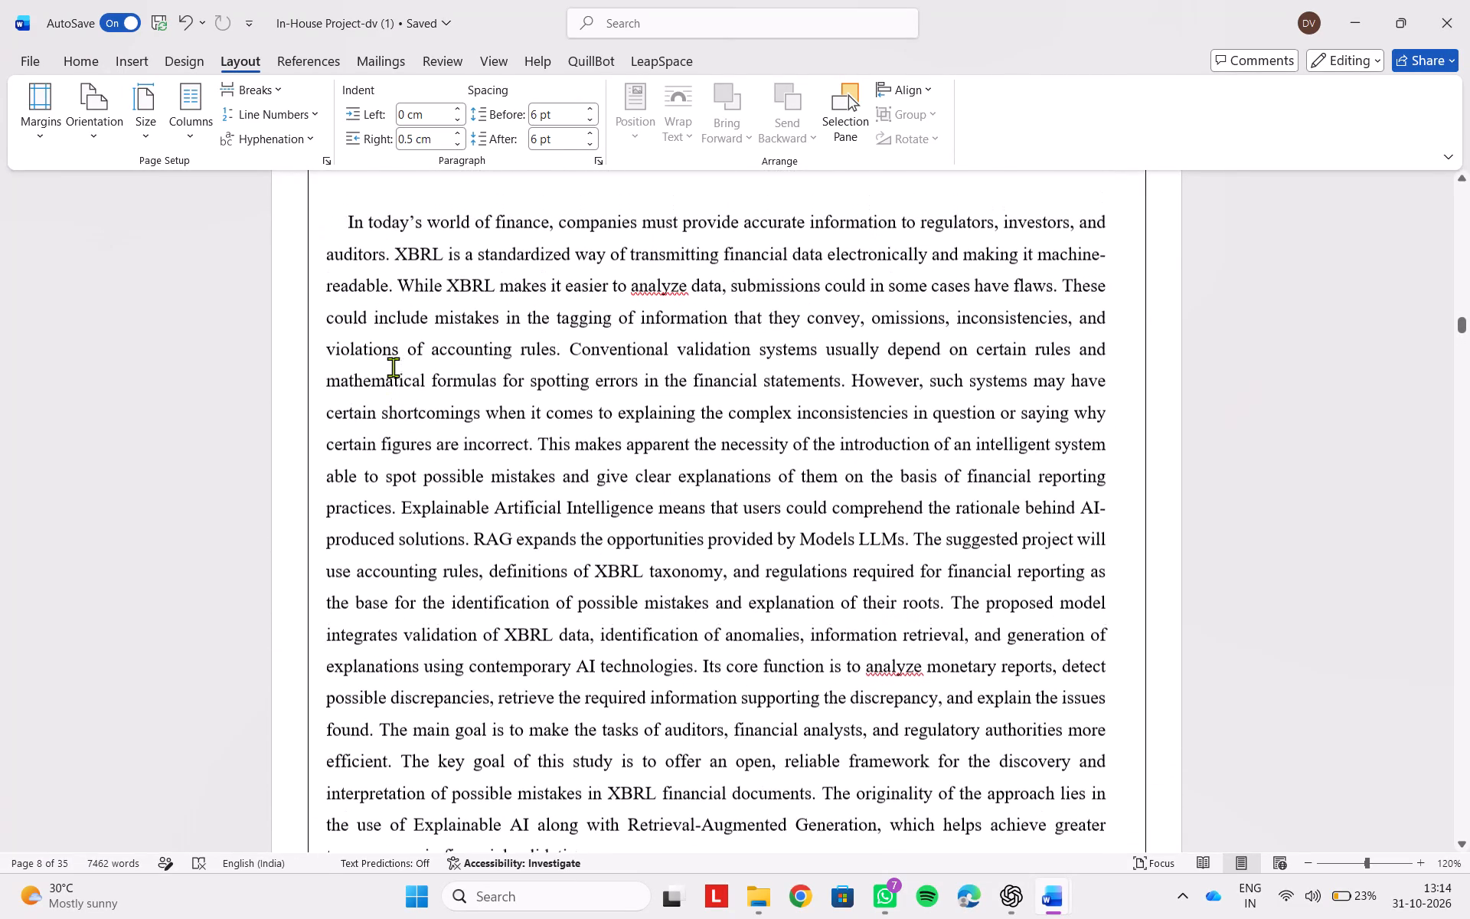
pyautogui.scroll(1, 393, 367)
pyautogui.scroll(-1, 393, 367)
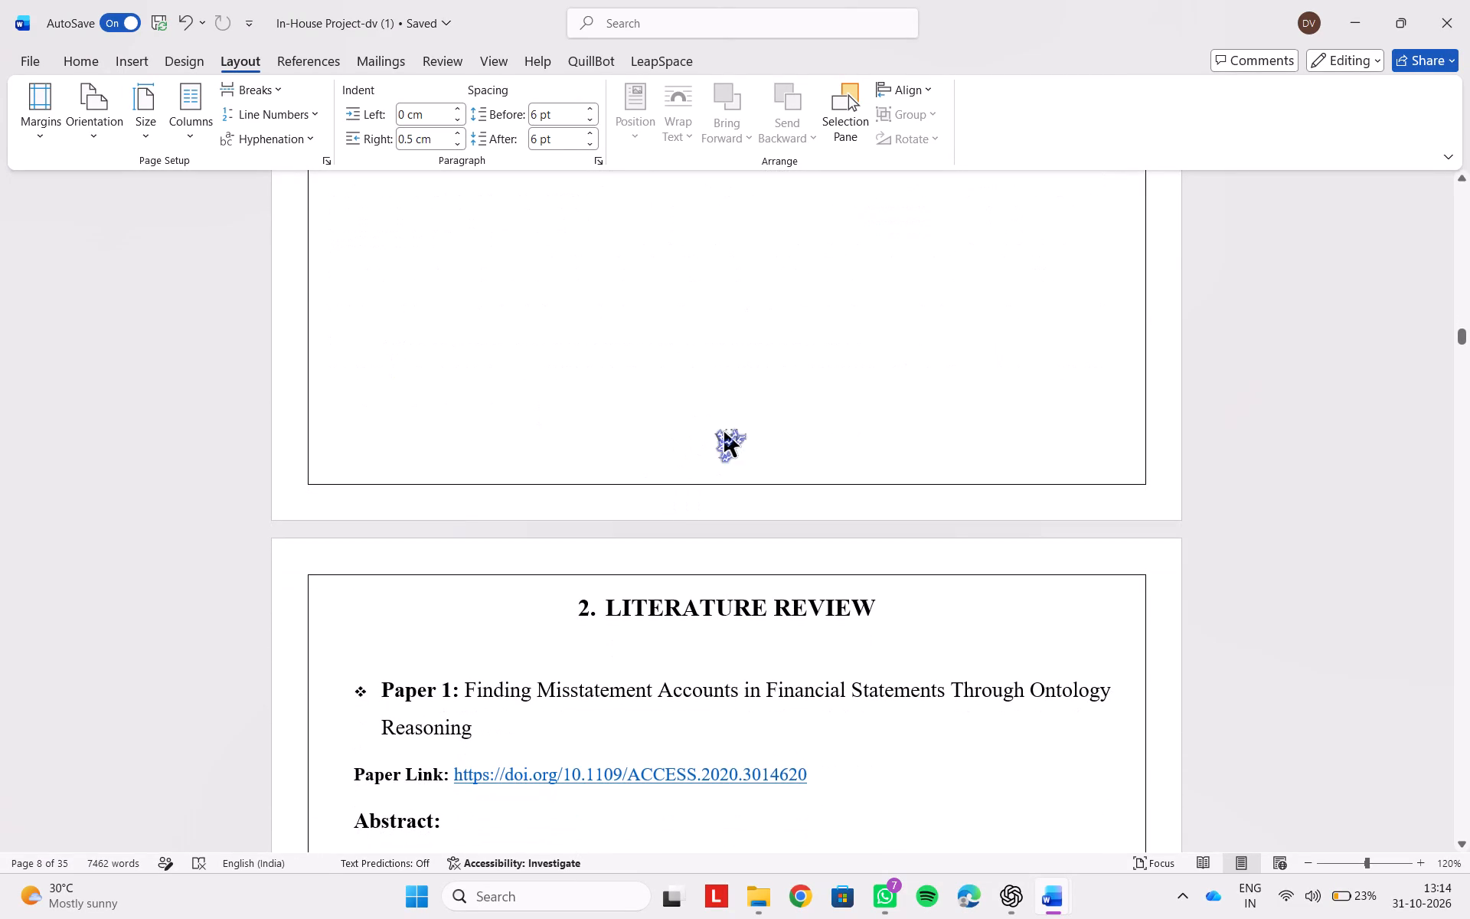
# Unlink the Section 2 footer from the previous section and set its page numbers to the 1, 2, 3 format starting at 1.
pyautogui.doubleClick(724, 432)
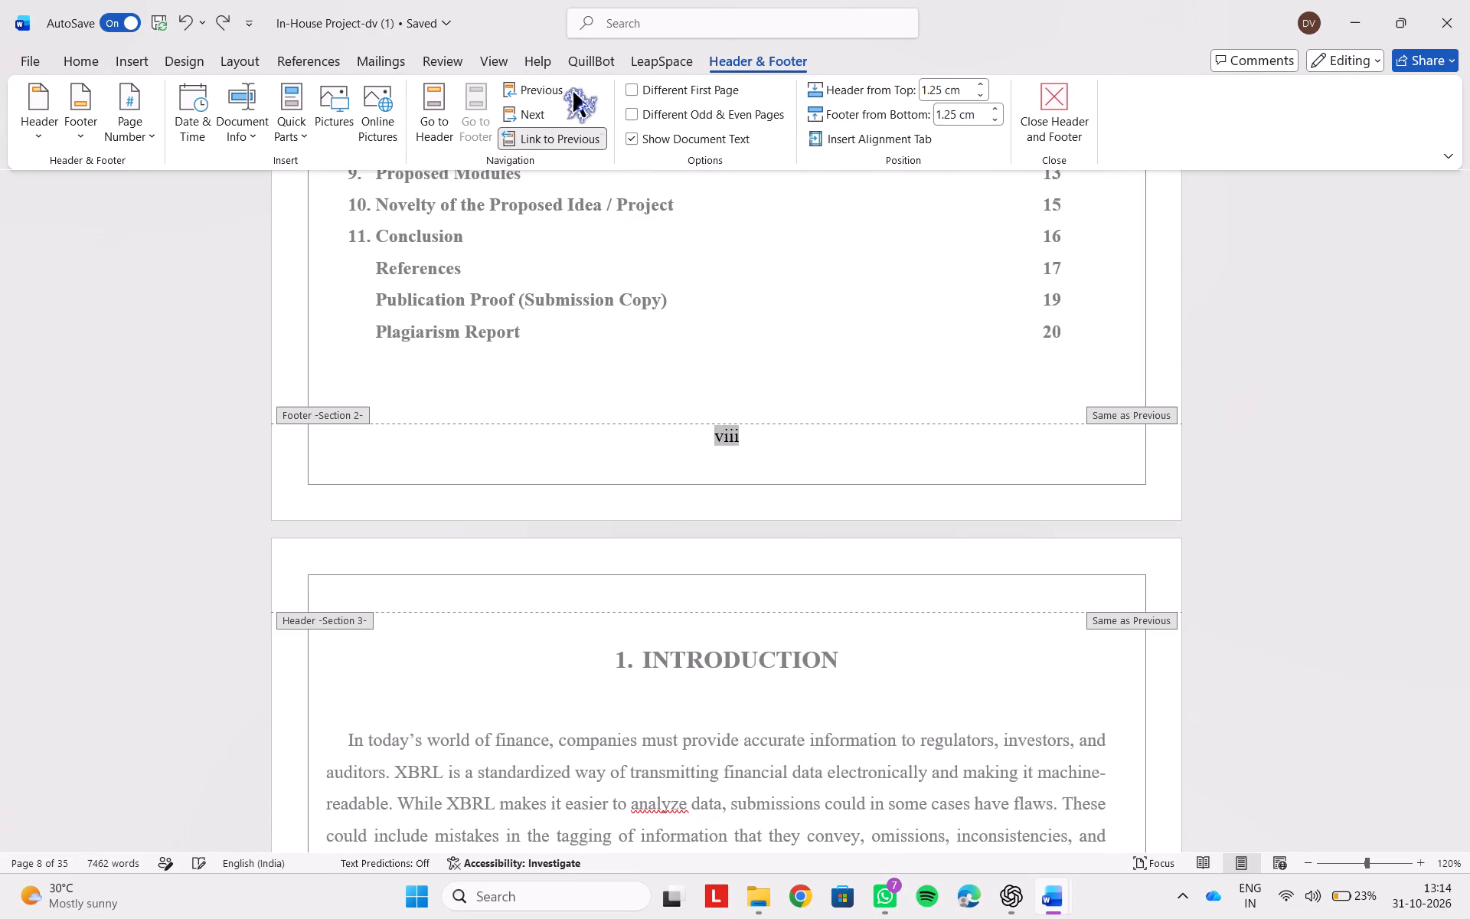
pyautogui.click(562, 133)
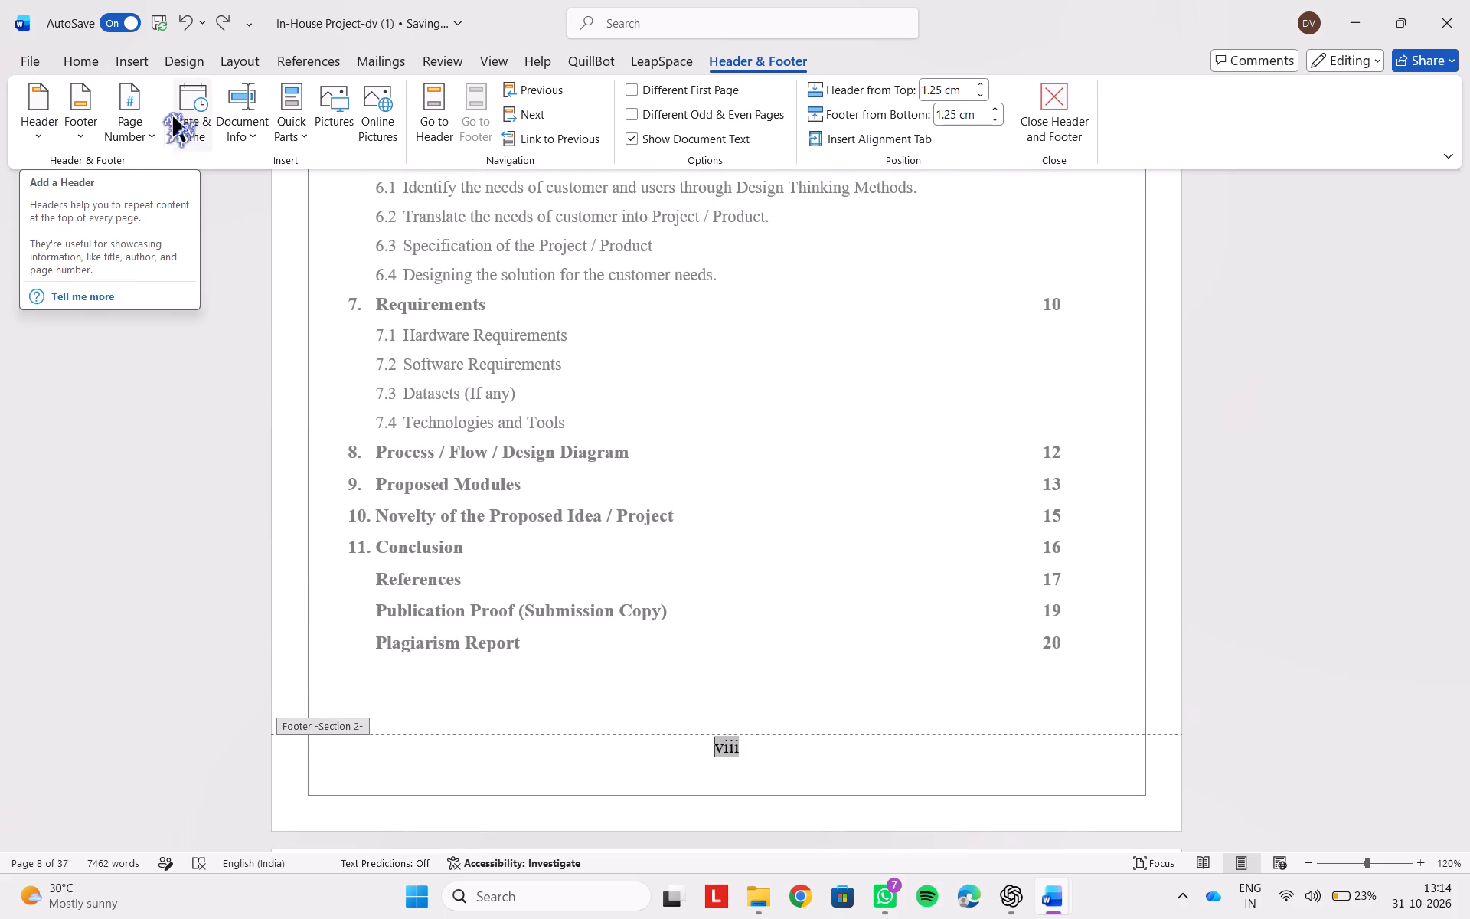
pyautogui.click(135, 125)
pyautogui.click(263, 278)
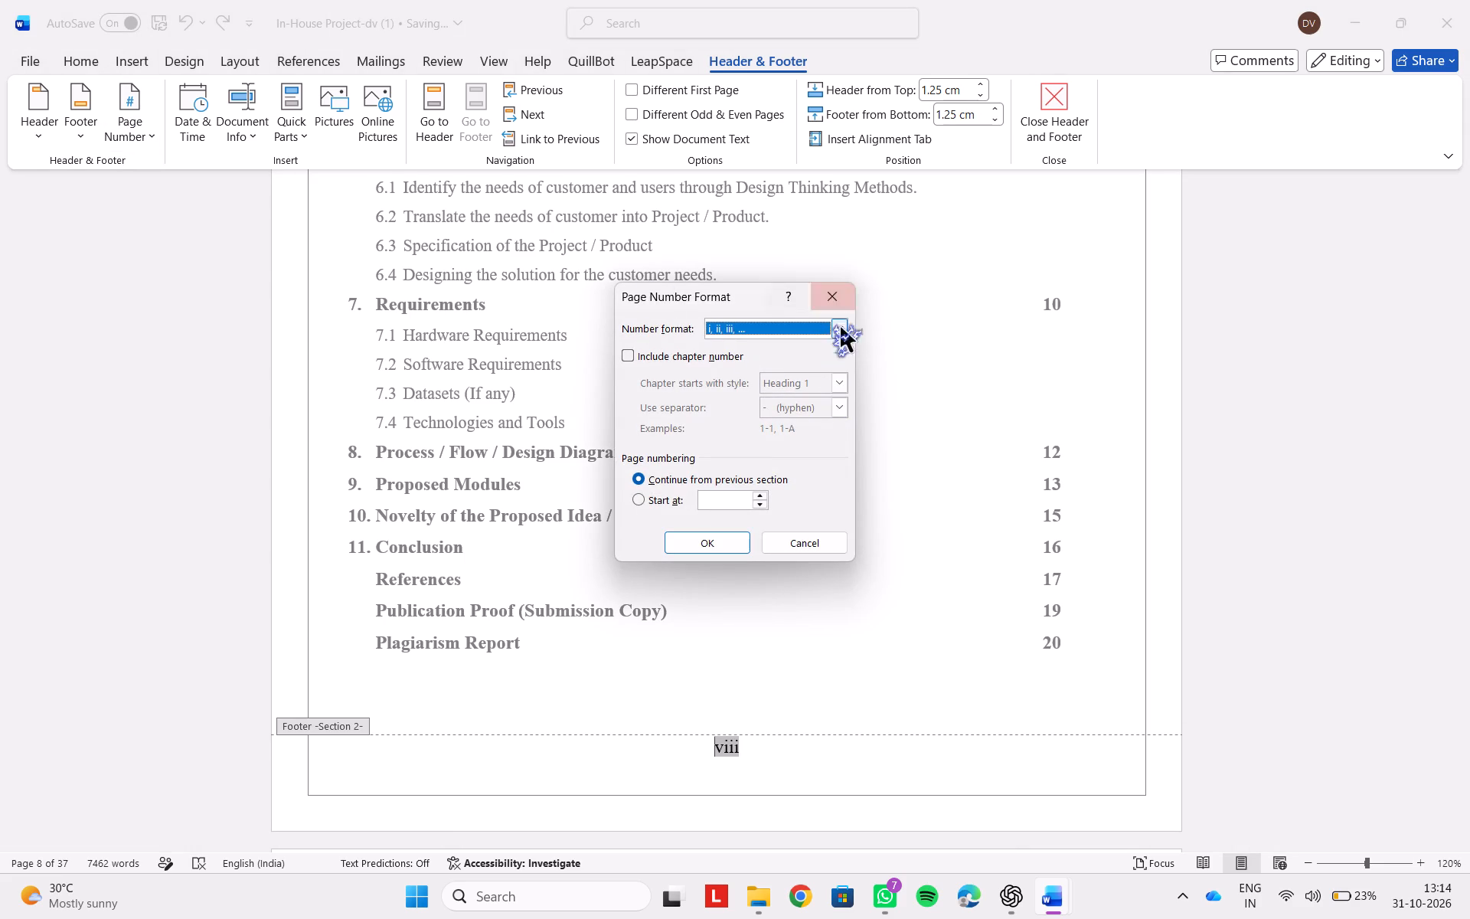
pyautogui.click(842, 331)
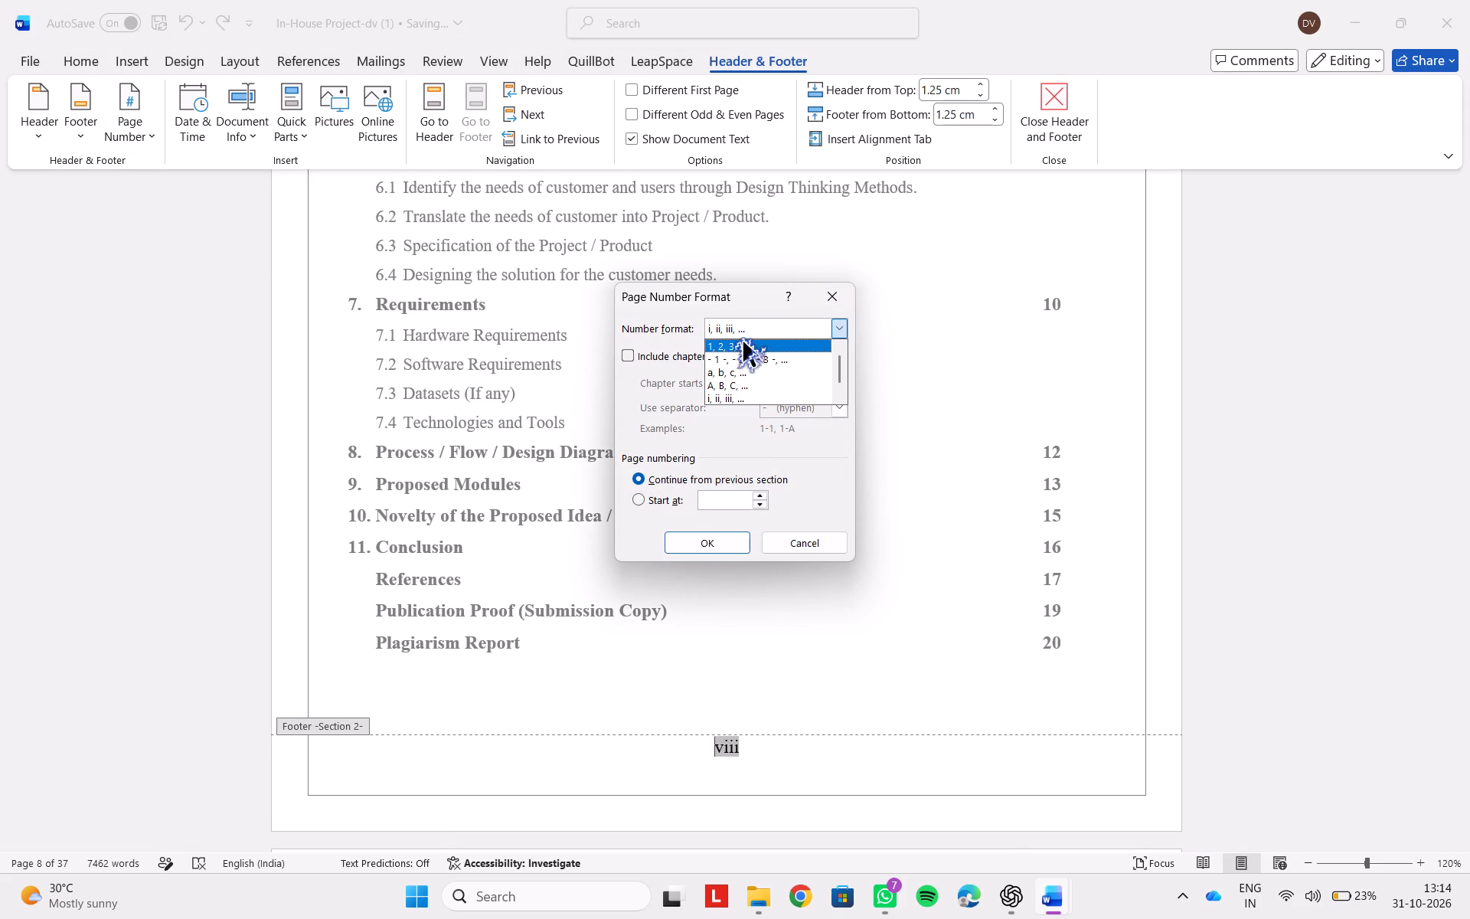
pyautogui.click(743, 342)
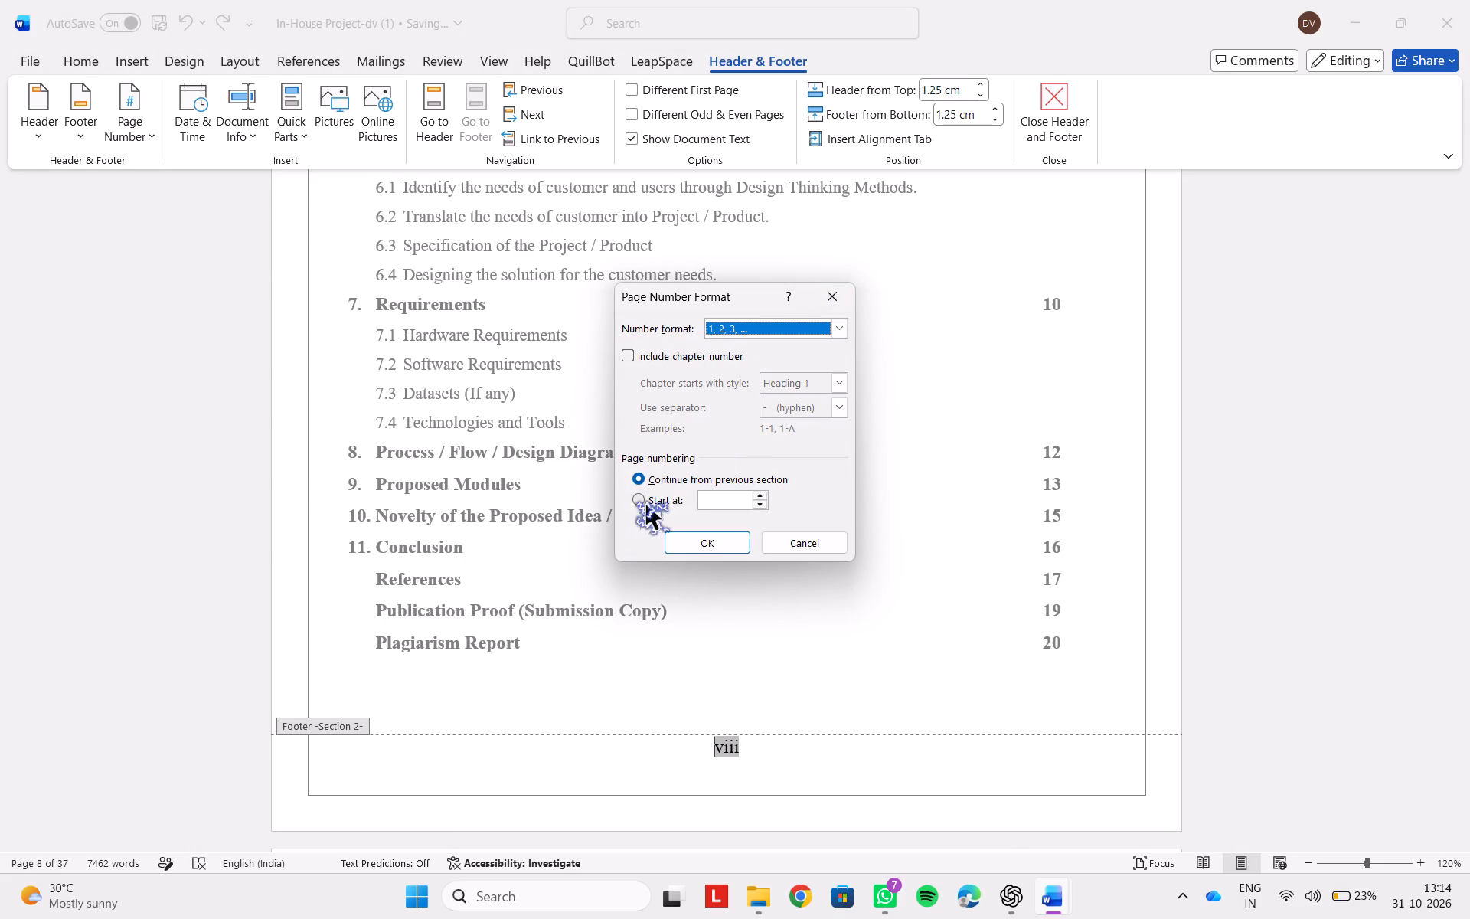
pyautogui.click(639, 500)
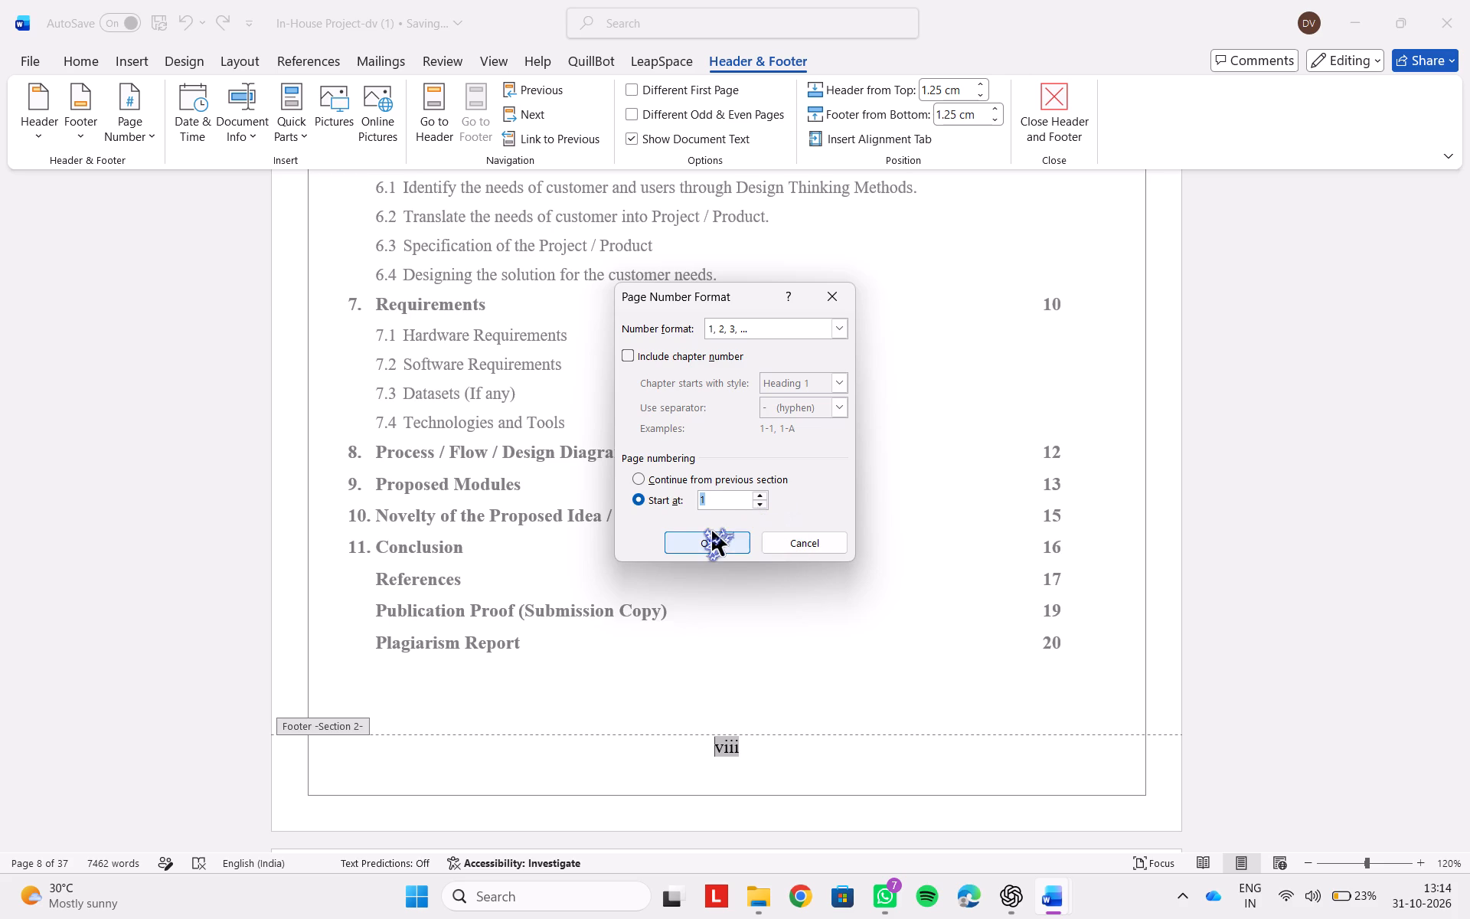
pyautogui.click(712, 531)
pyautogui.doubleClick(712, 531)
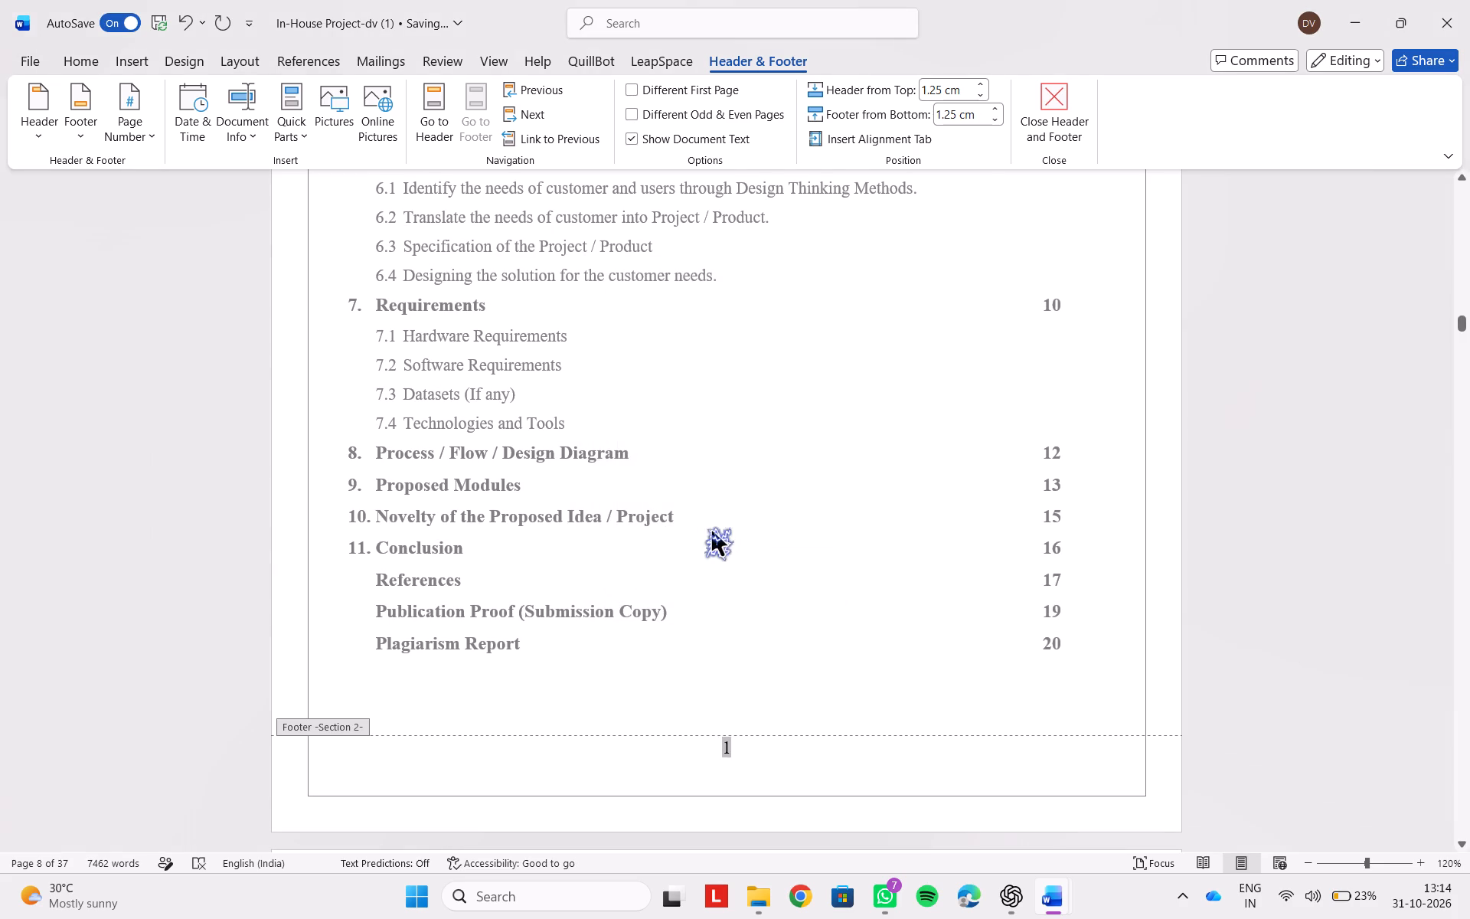
# Examine the page numbering and page flow across the Contents, Introduction and Literature Review pages.
pyautogui.scroll(1, 712, 531)
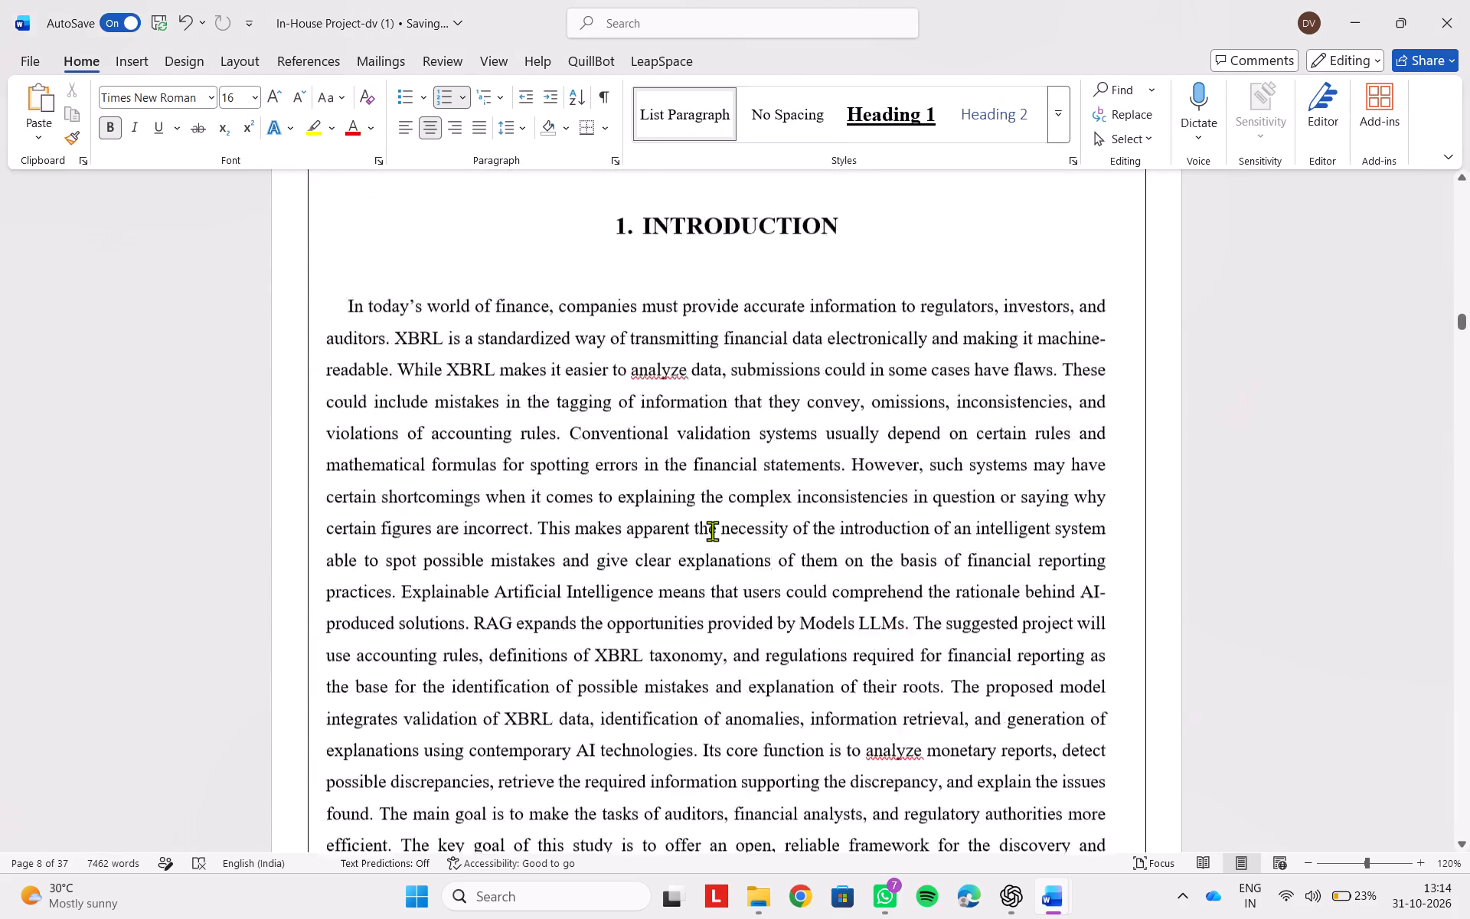
pyautogui.scroll(1, 712, 531)
pyautogui.scroll(-1, 712, 531)
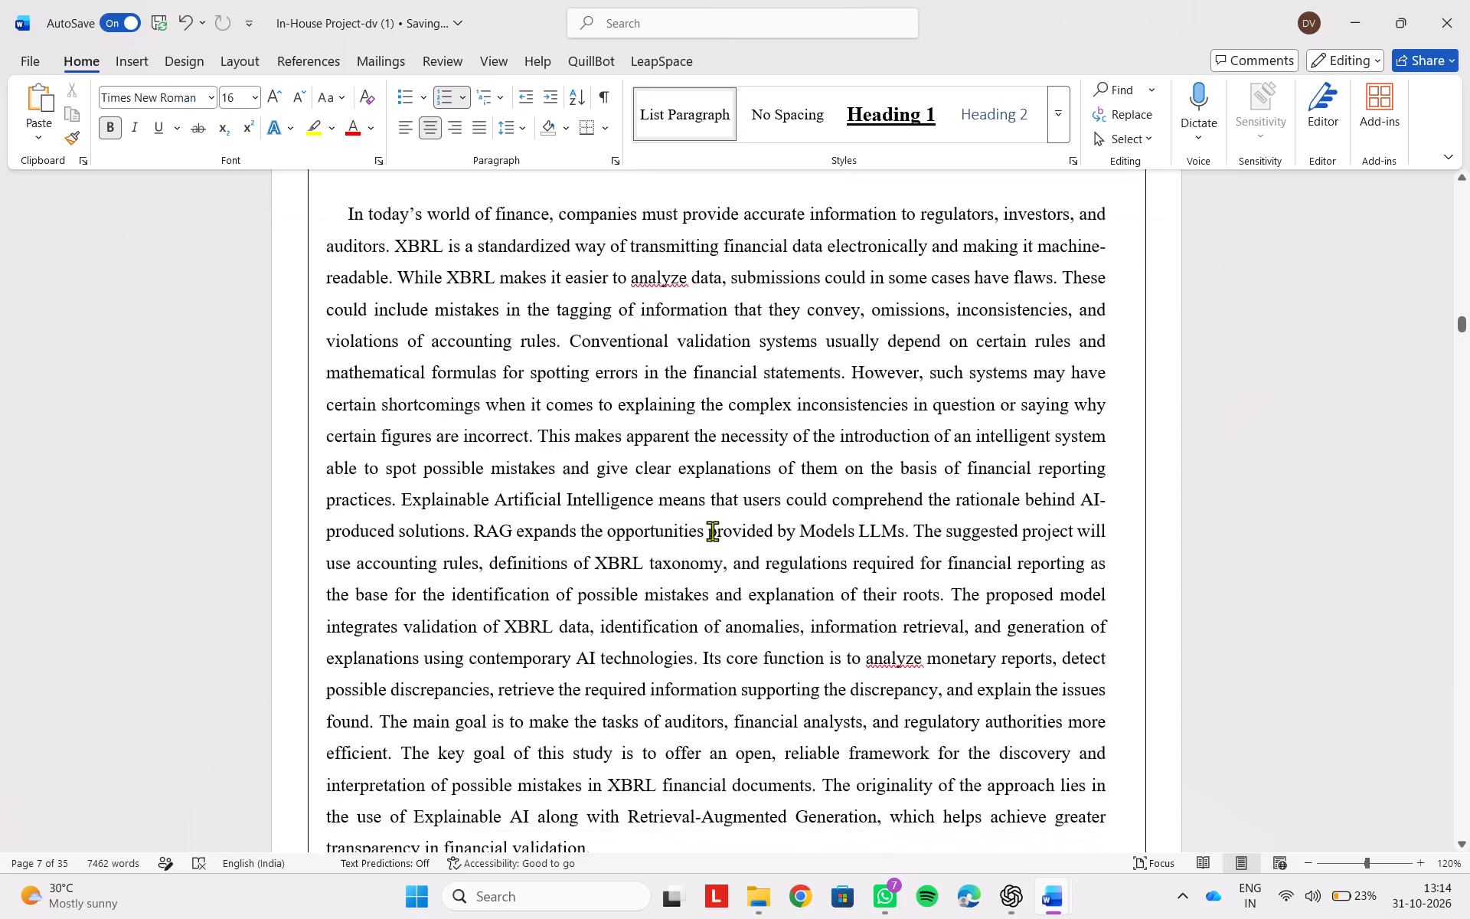
pyautogui.scroll(-2, 712, 531)
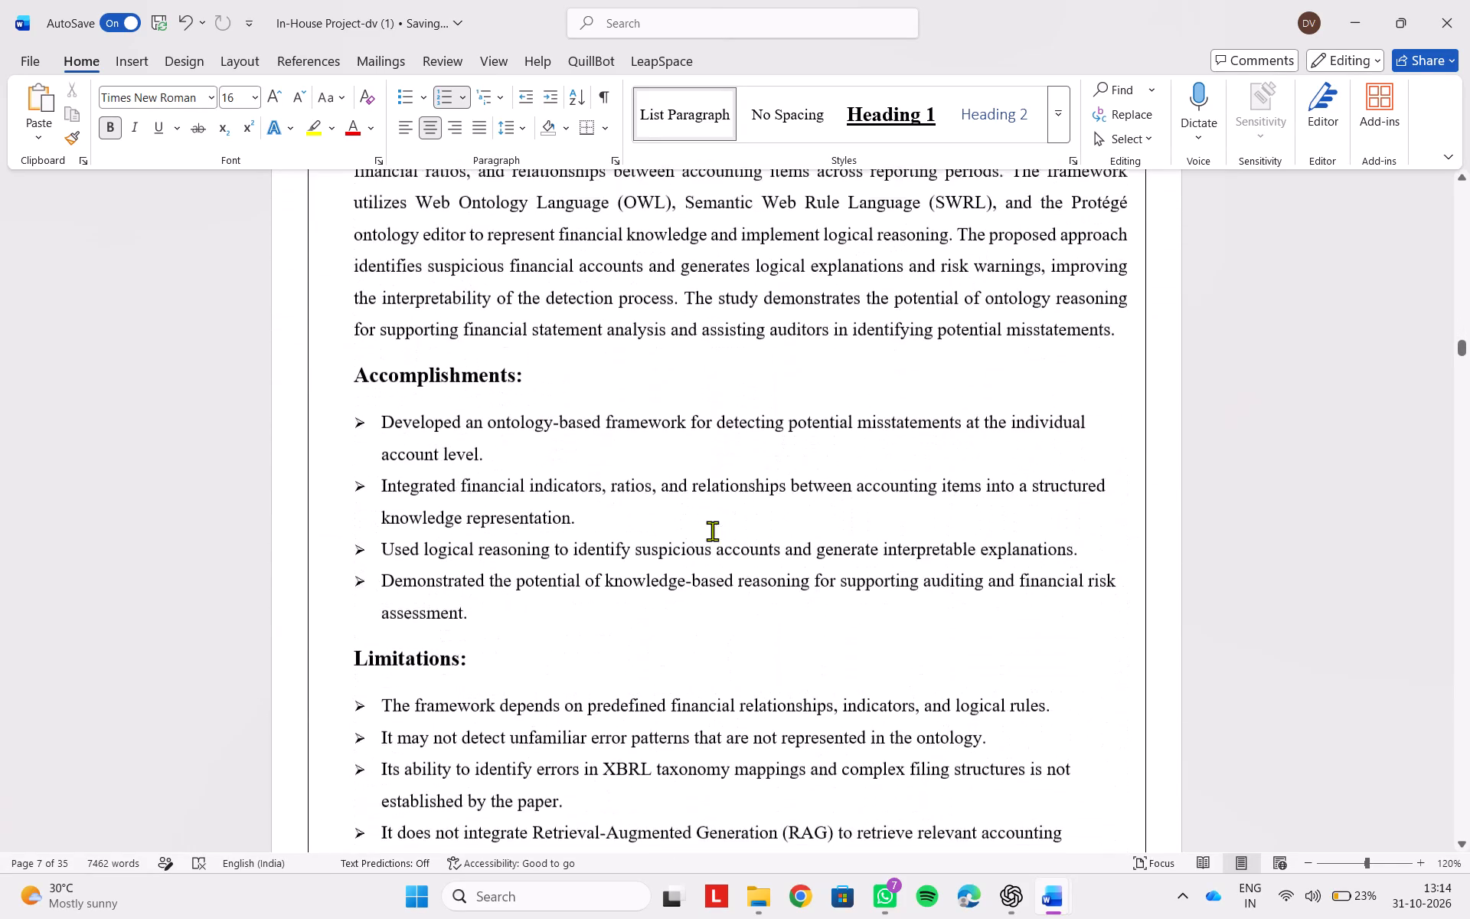
pyautogui.scroll(-1, 712, 531)
pyautogui.scroll(3, 712, 531)
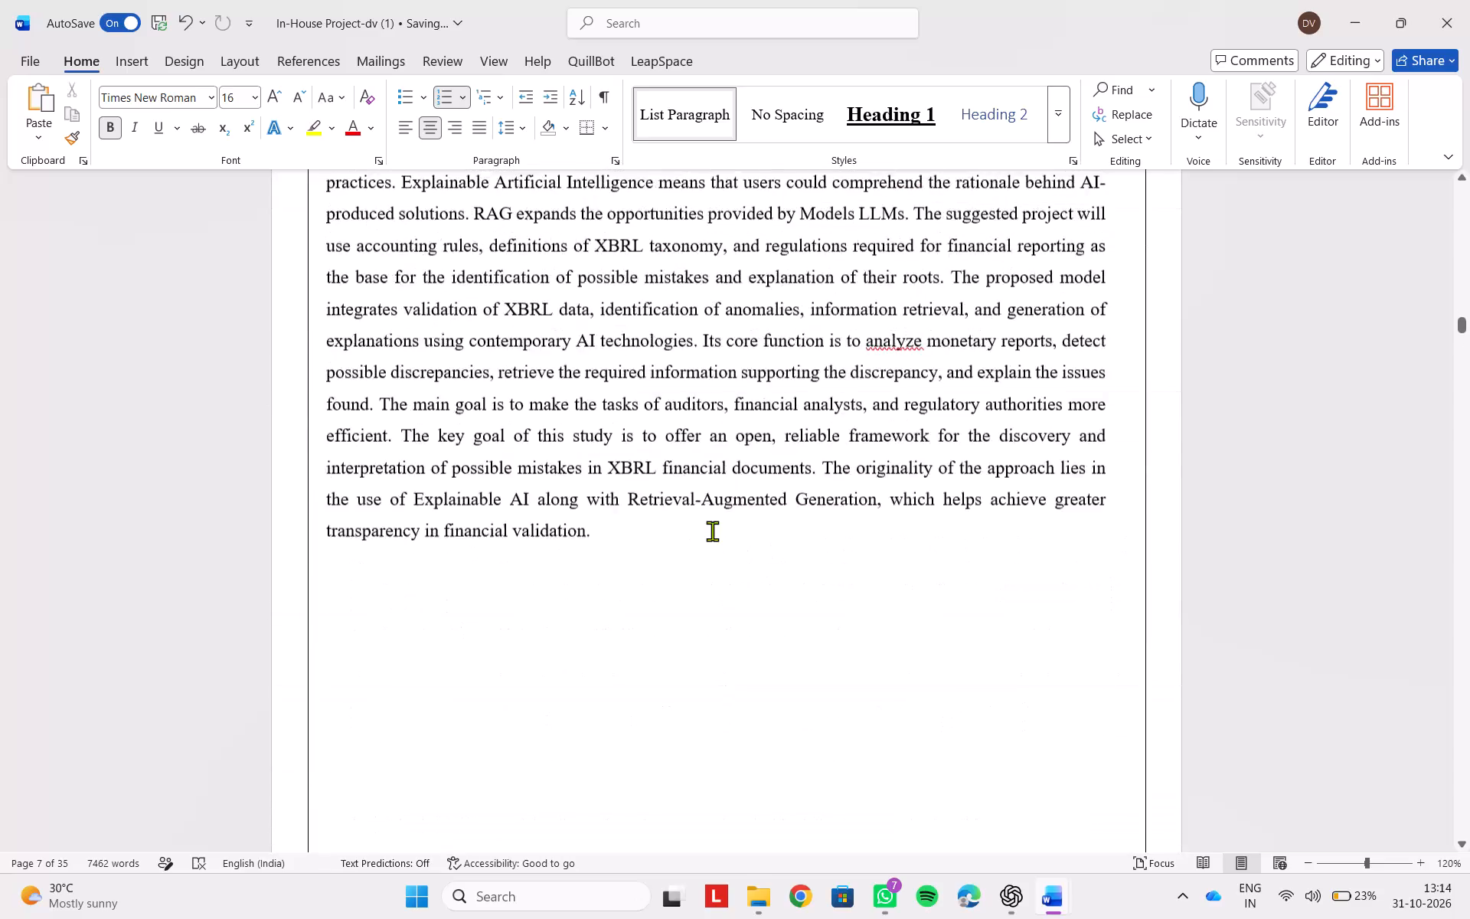
pyautogui.scroll(3, 712, 531)
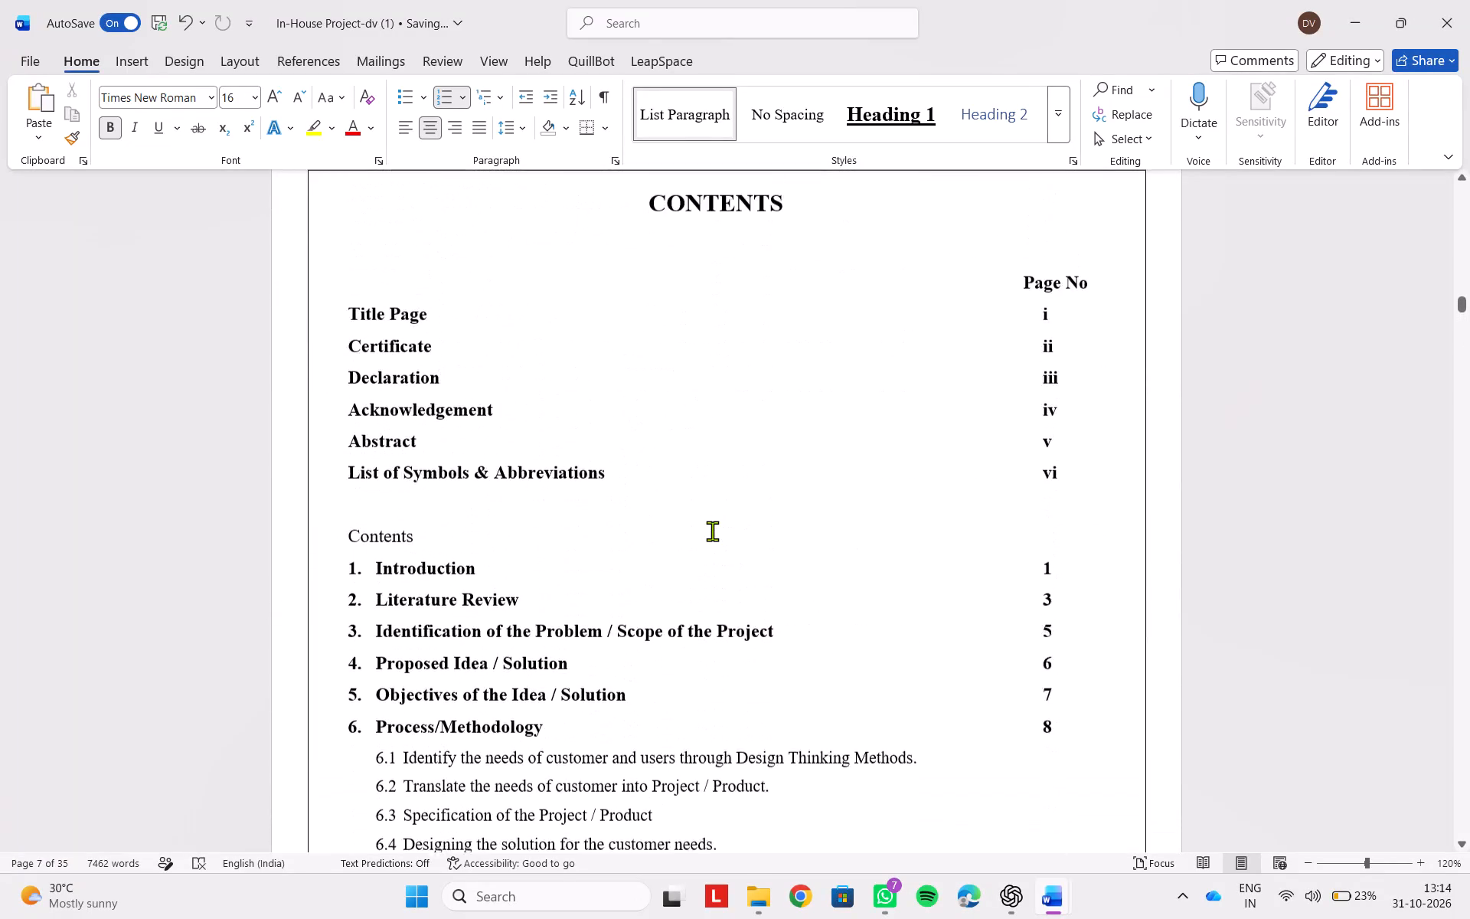
pyautogui.scroll(1, 712, 531)
pyautogui.scroll(-1, 712, 531)
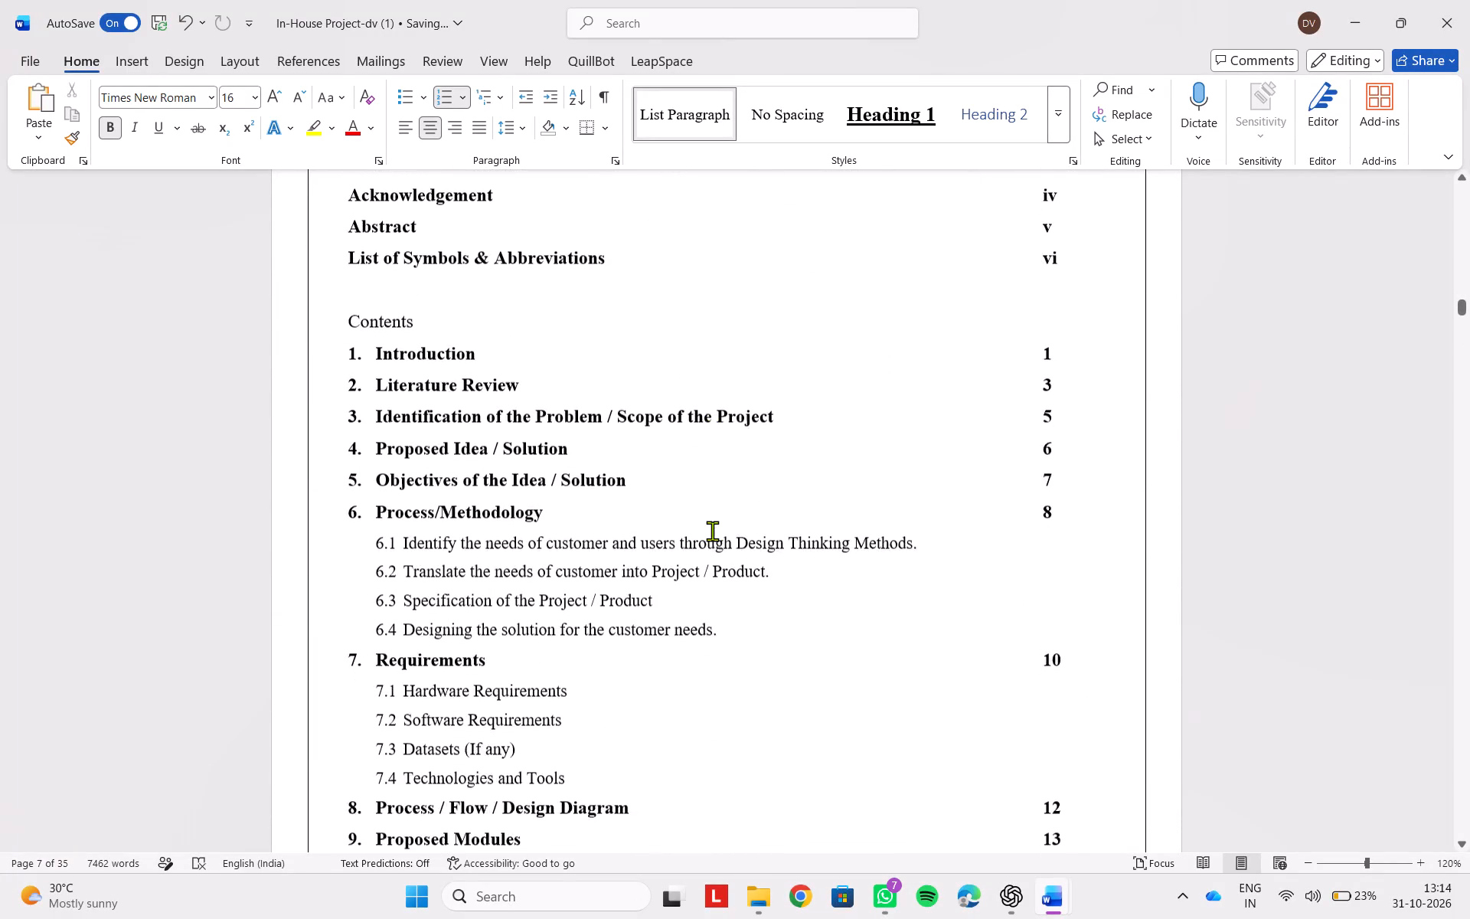
pyautogui.scroll(-1, 712, 531)
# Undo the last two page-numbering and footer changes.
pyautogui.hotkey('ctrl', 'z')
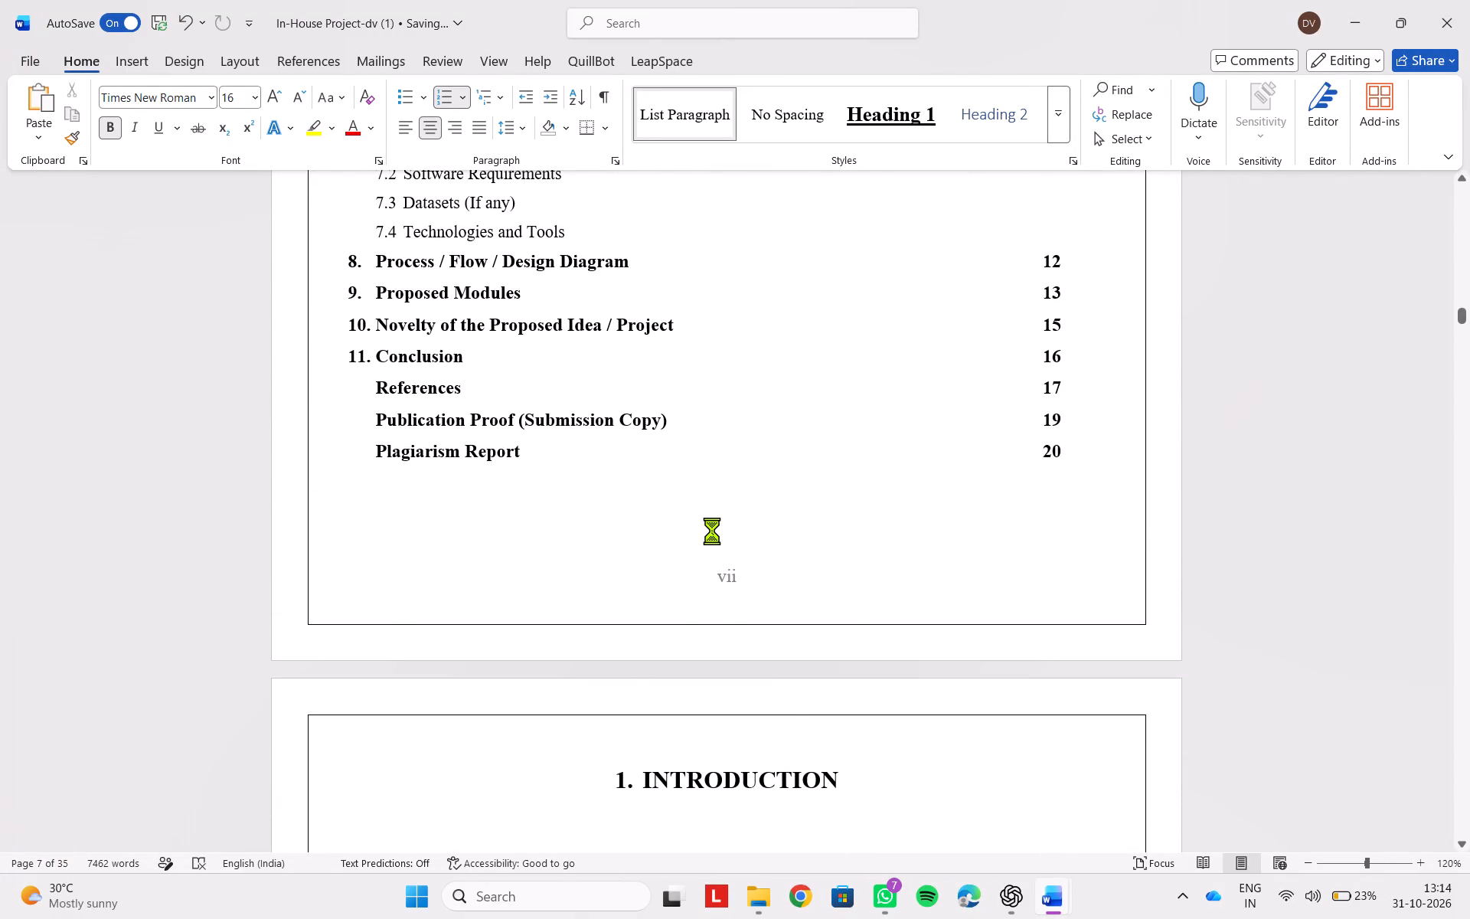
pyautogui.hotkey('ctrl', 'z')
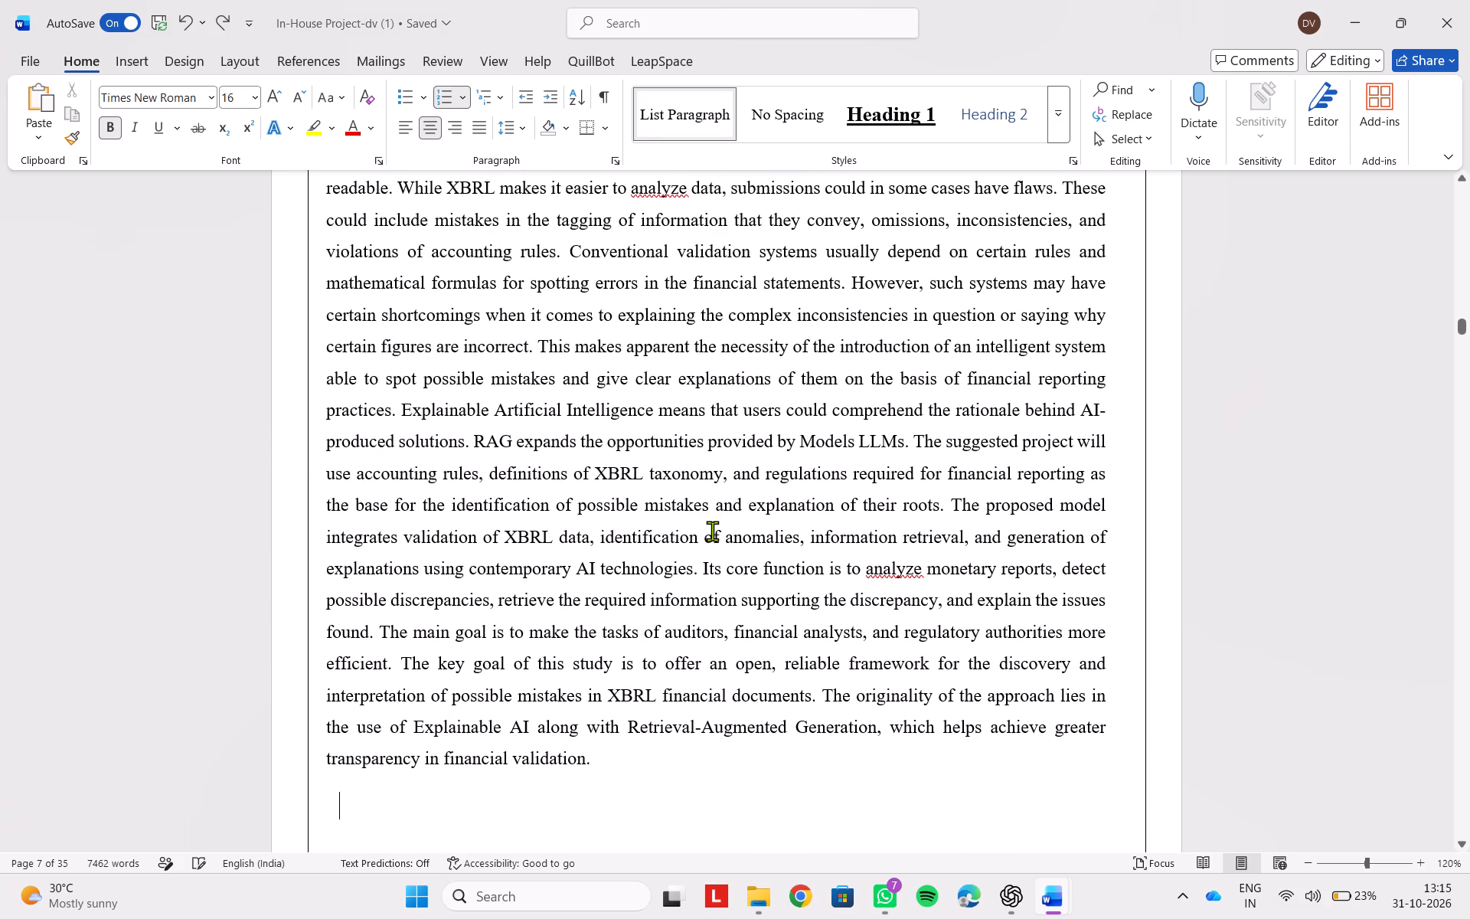
# Unlink the Section 2 footer from the previous section and set its page numbers to the 1, 2, 3 format starting at 1.
pyautogui.click(818, 811)
pyautogui.scroll(-1, 818, 811)
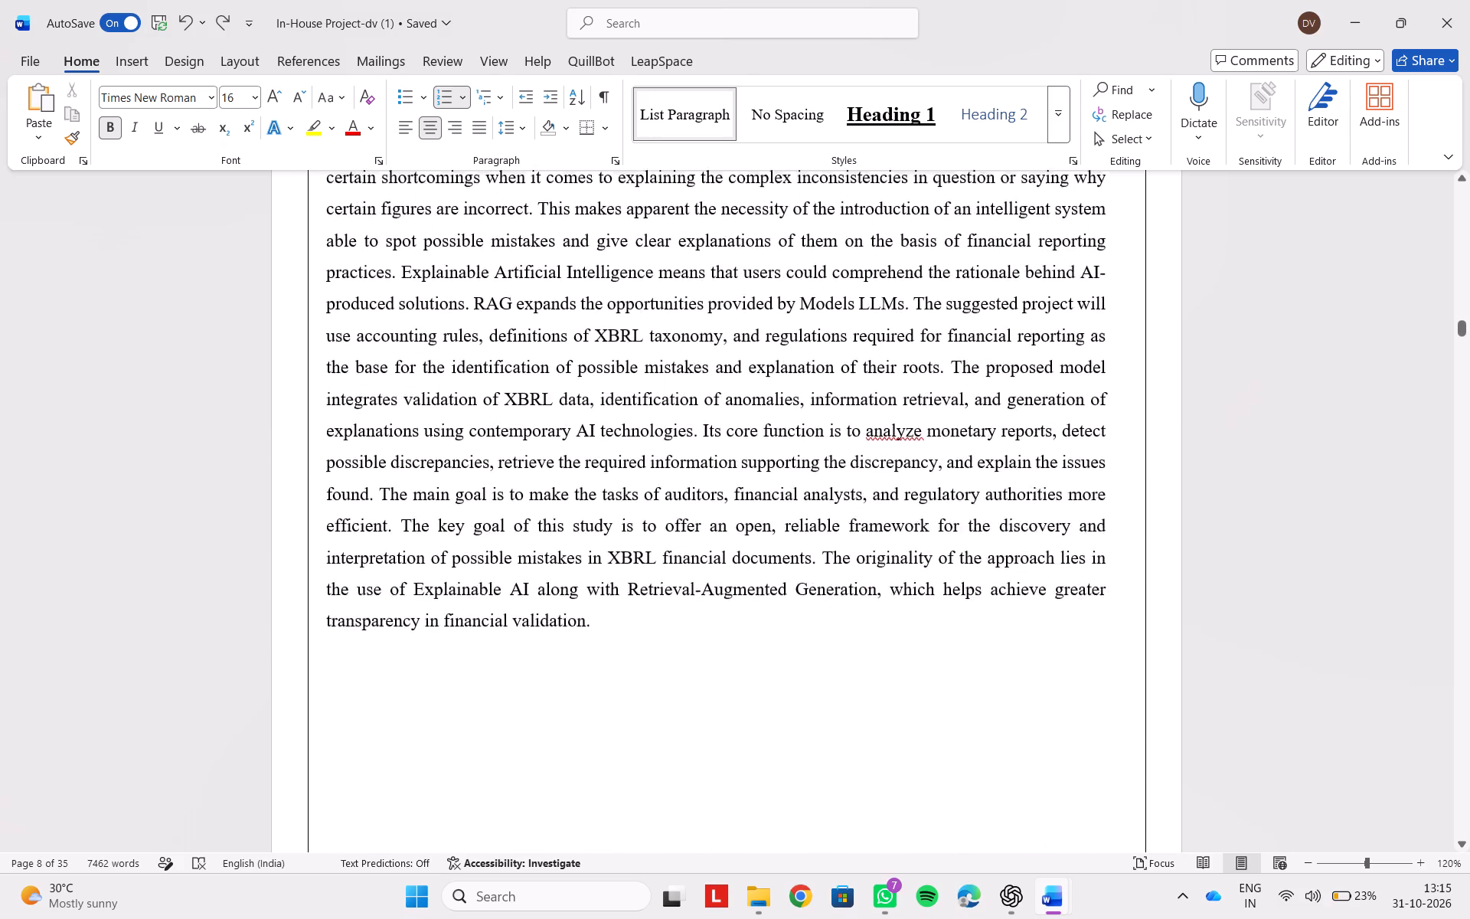
pyautogui.scroll(-1, 818, 811)
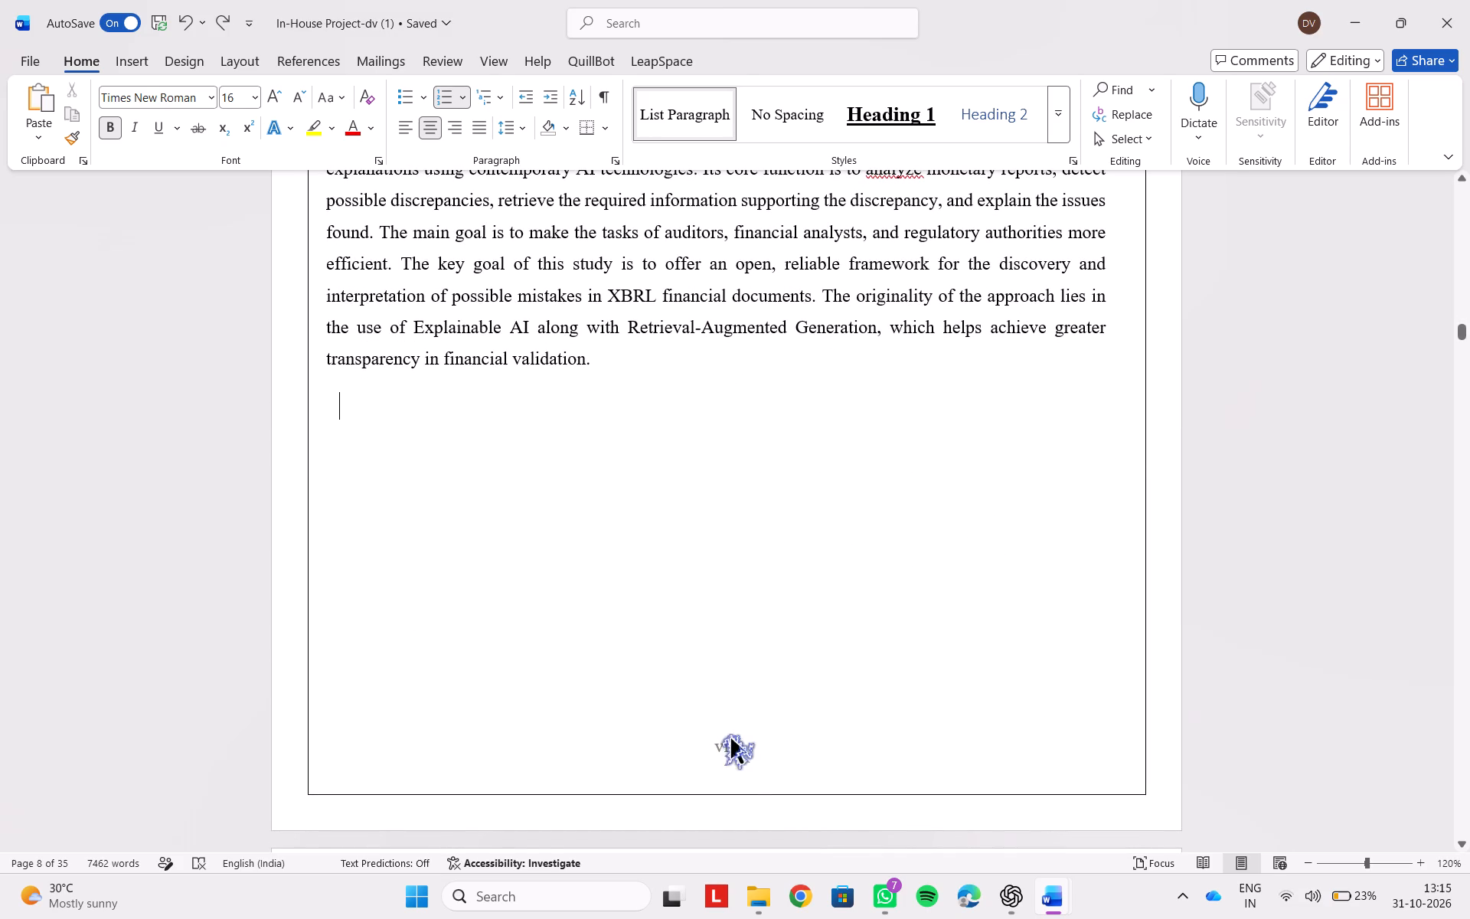
pyautogui.doubleClick(731, 738)
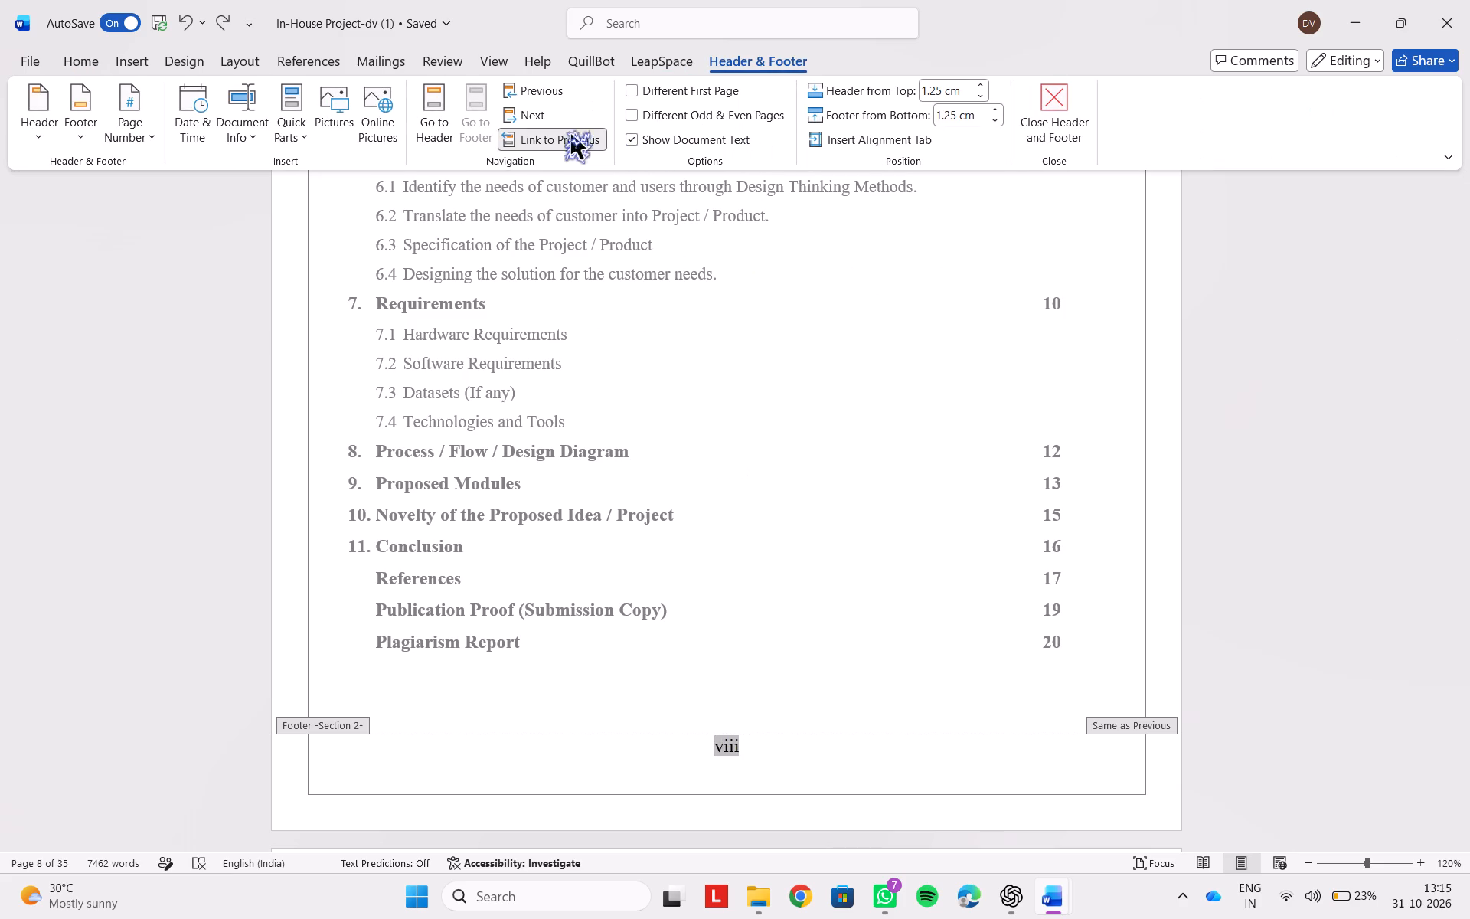
pyautogui.click(571, 134)
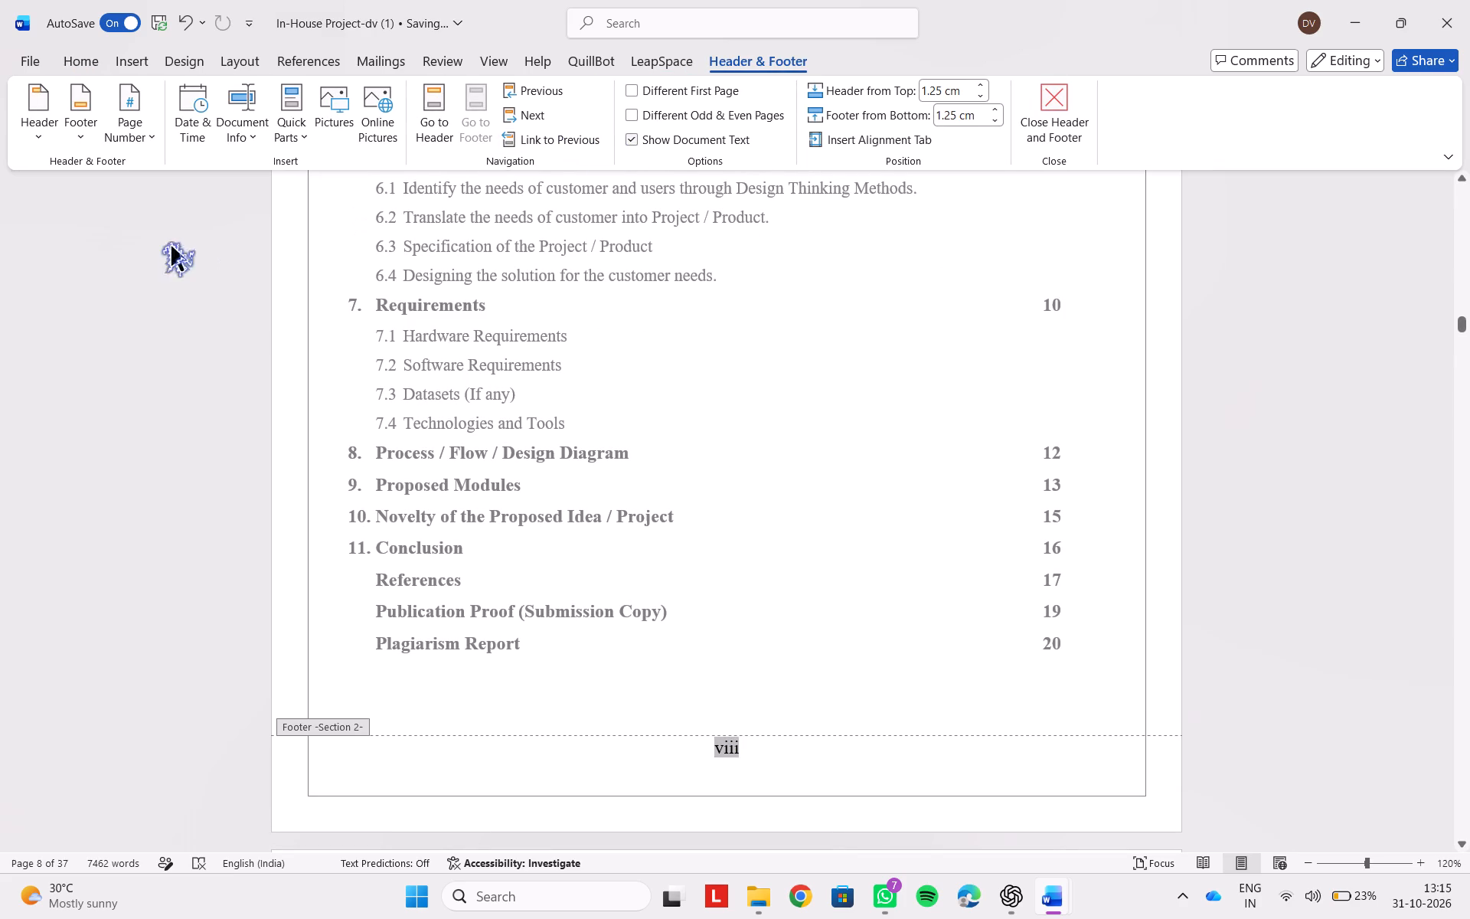
pyautogui.click(121, 108)
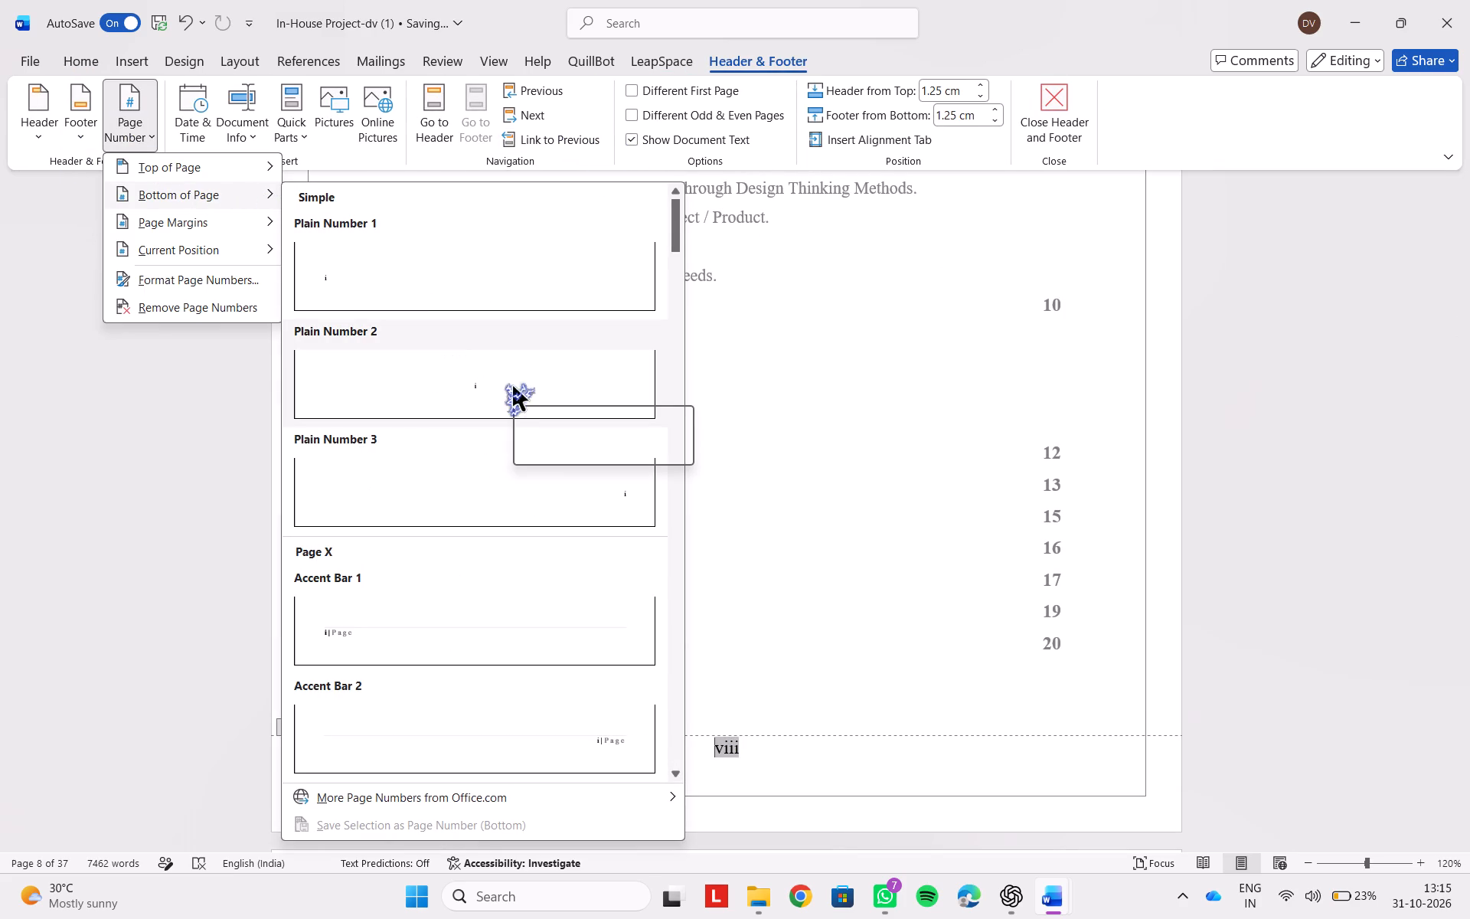
pyautogui.click(207, 277)
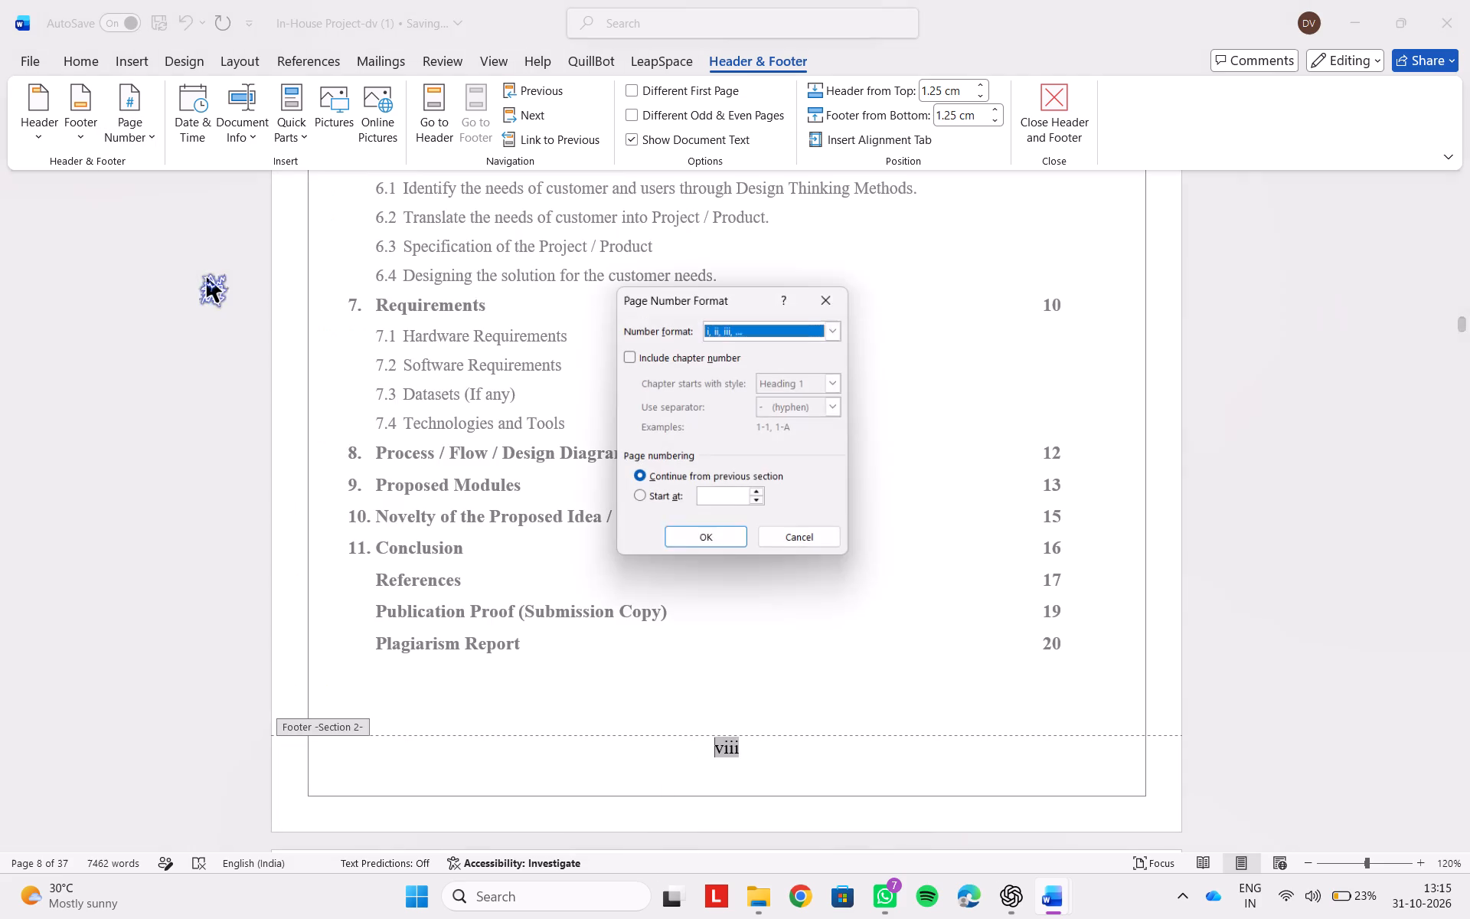
pyautogui.click(836, 326)
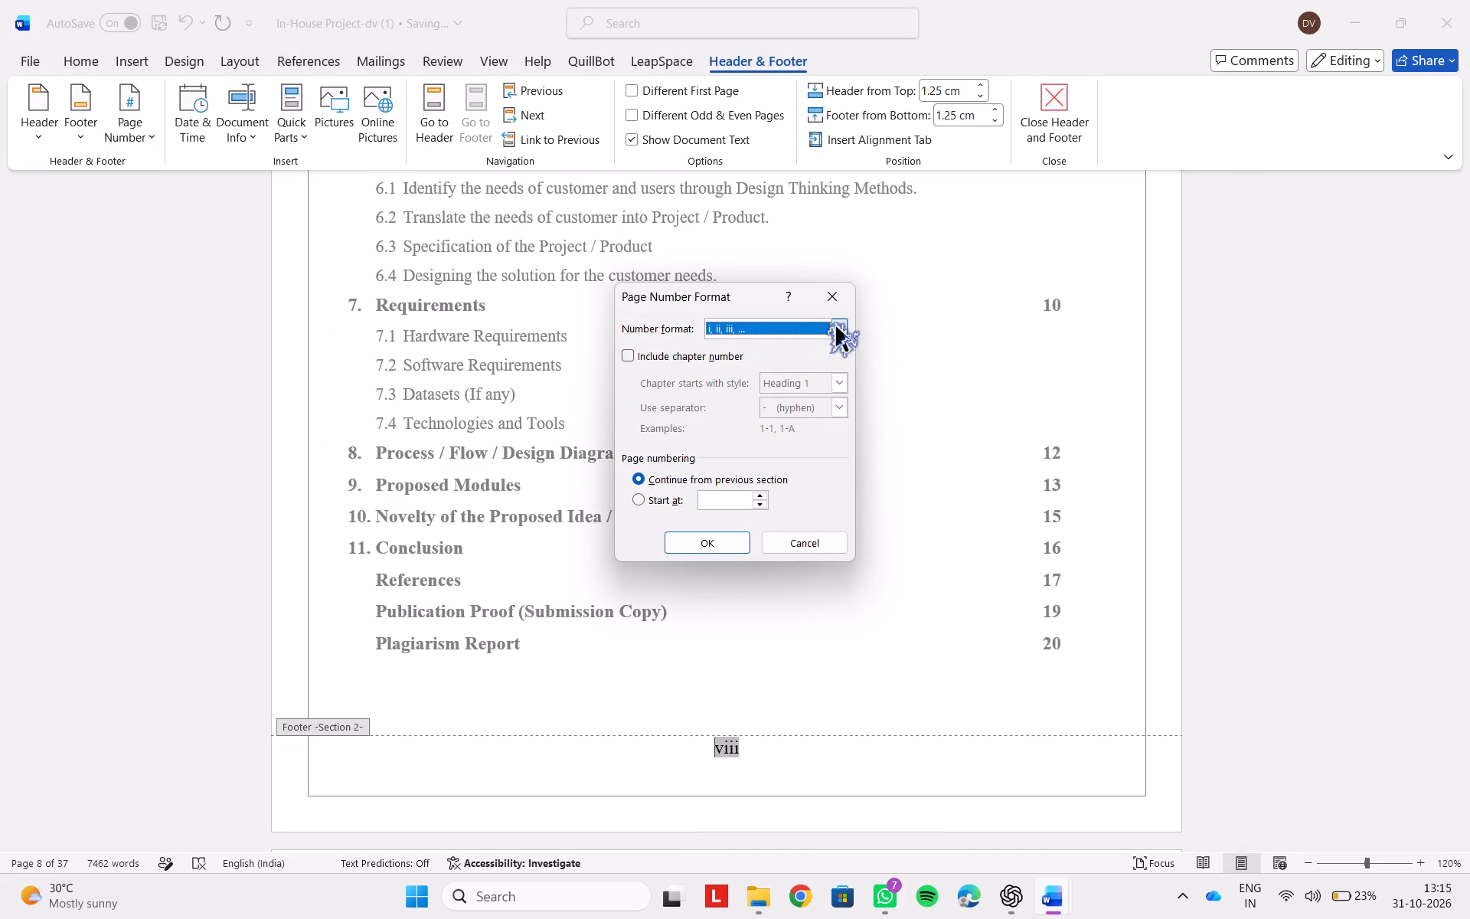
pyautogui.click(753, 347)
pyautogui.click(640, 502)
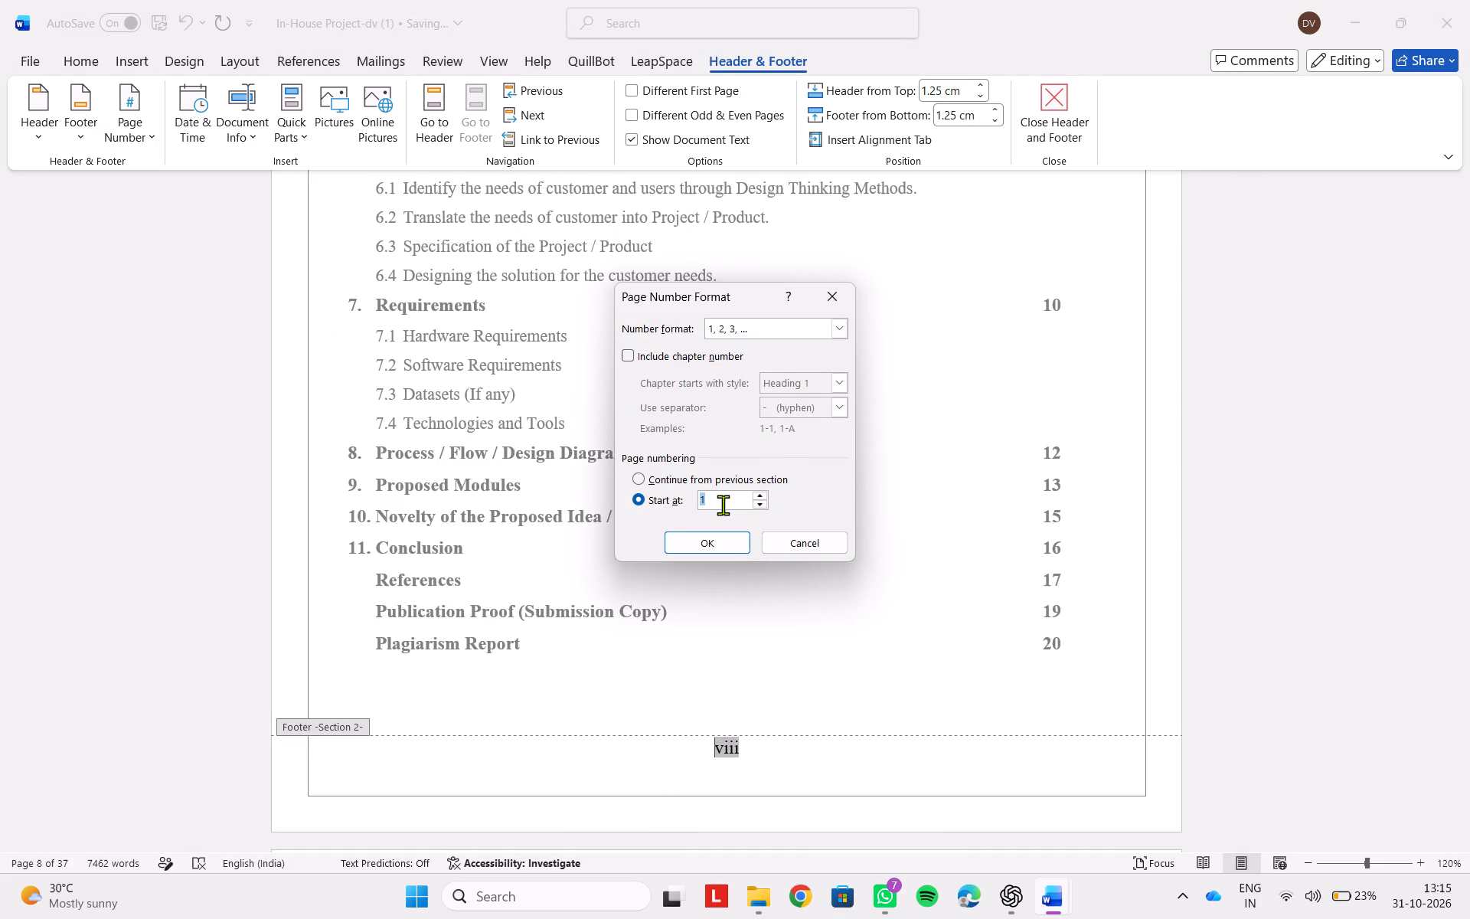
pyautogui.click(723, 505)
pyautogui.click(731, 548)
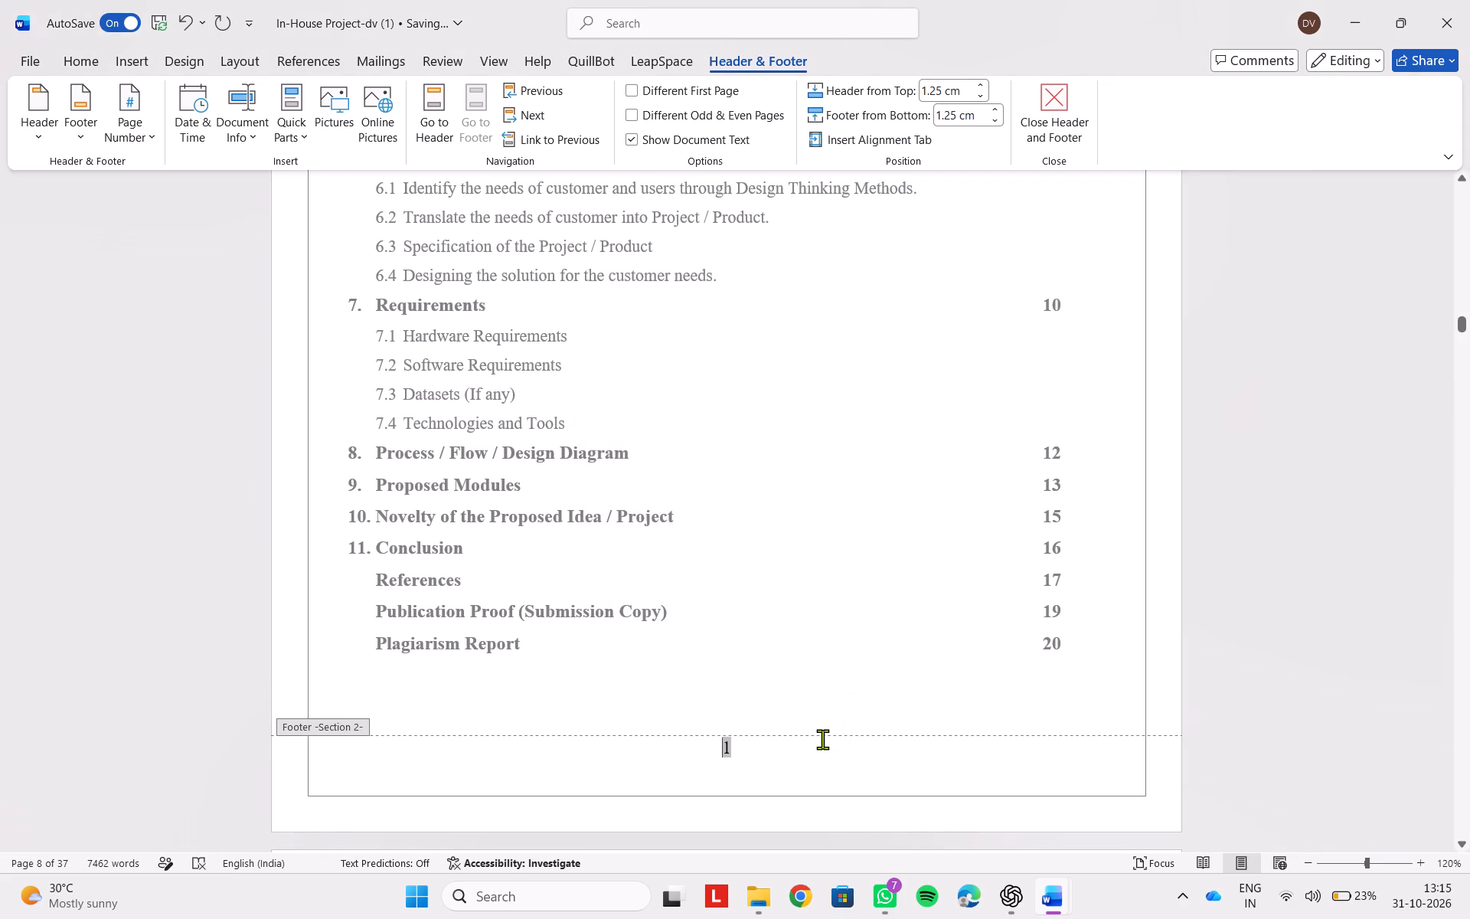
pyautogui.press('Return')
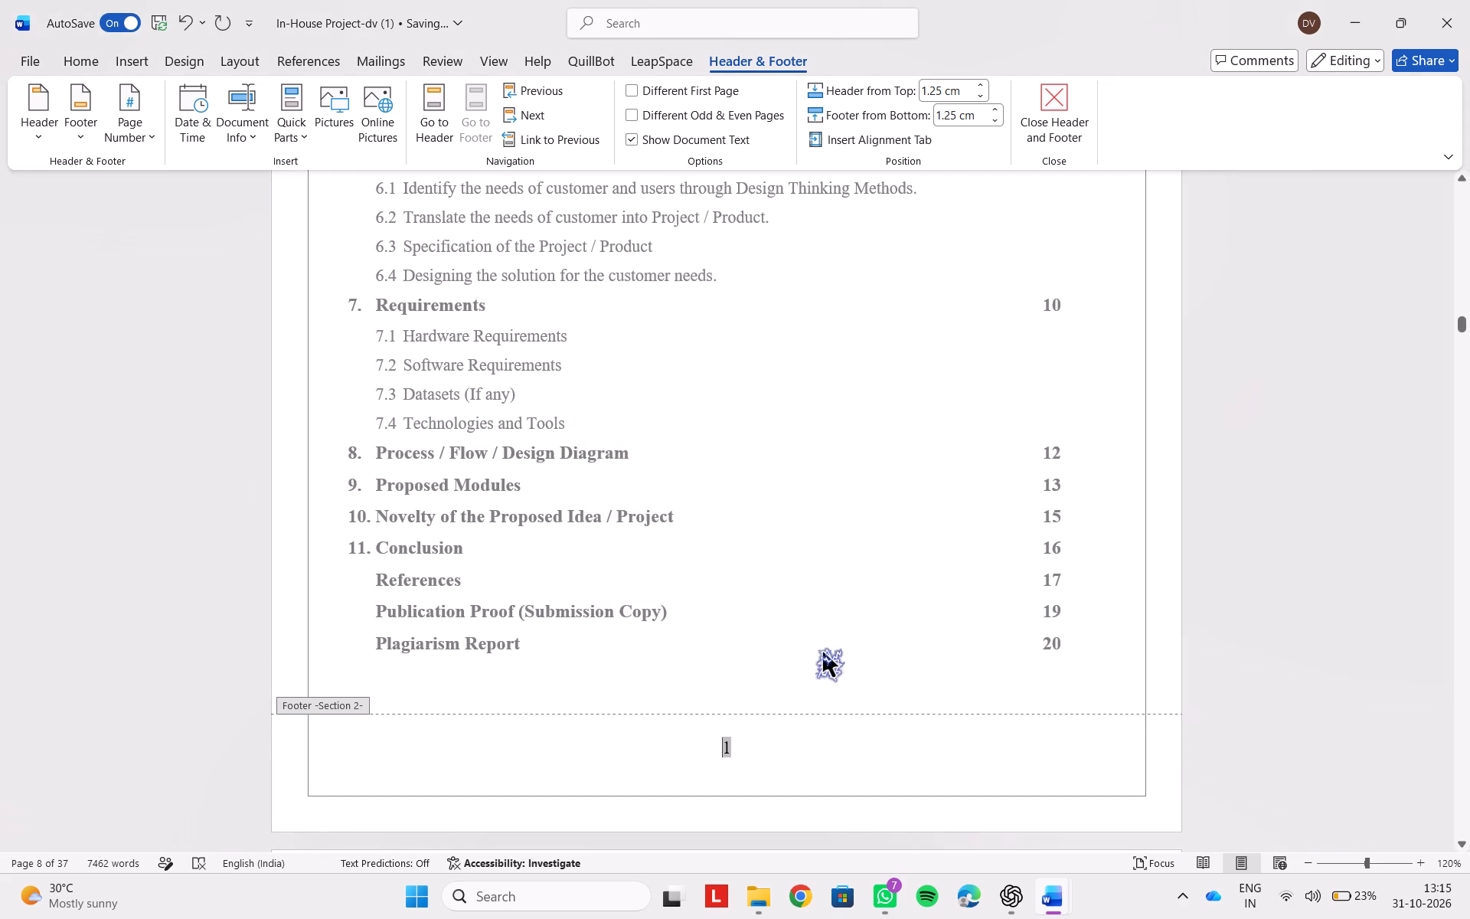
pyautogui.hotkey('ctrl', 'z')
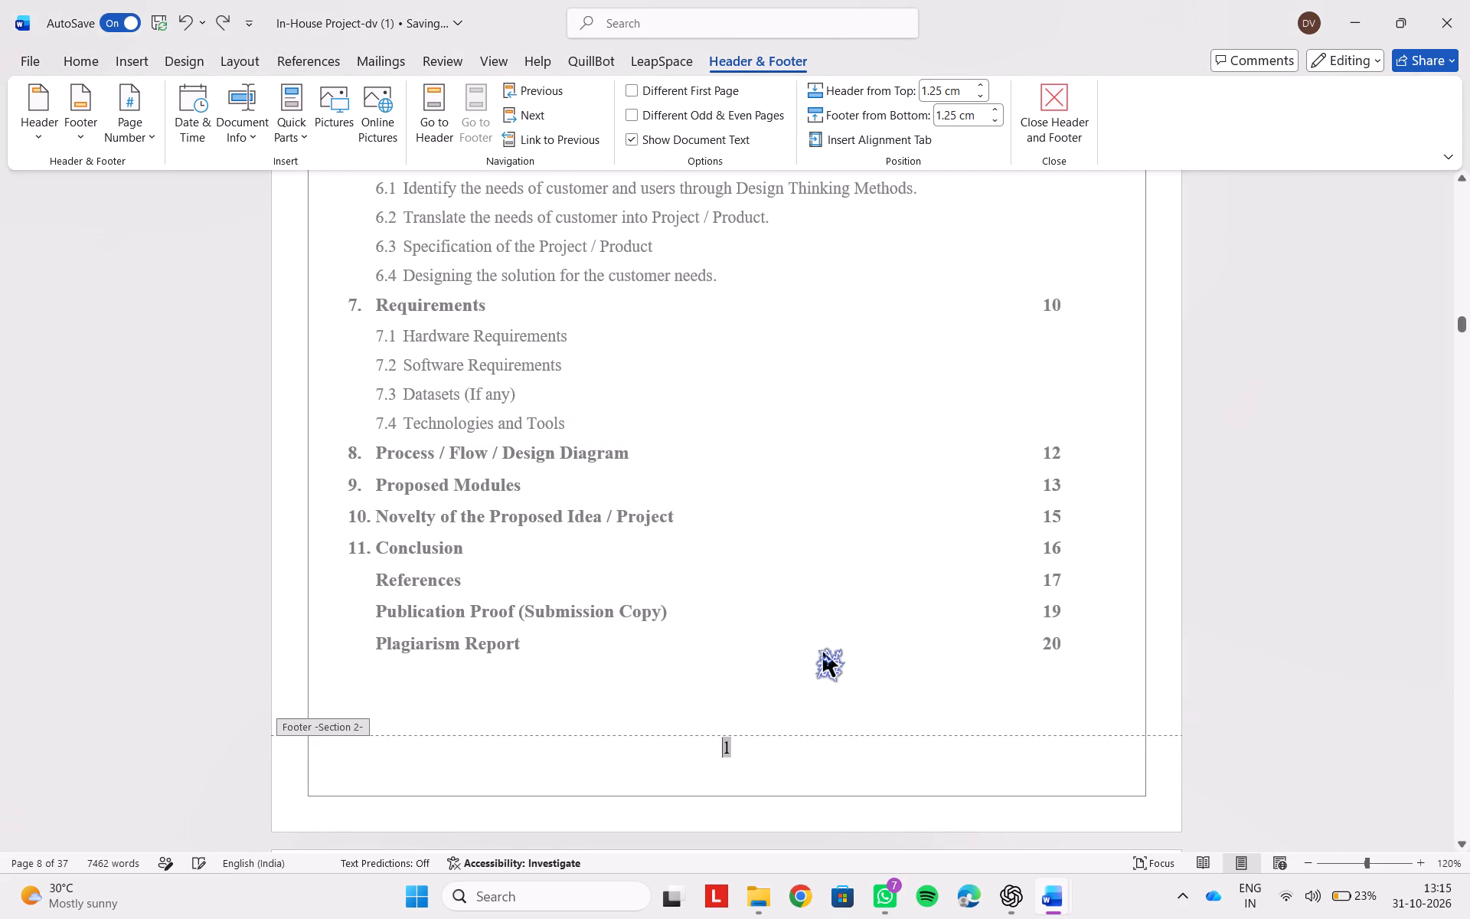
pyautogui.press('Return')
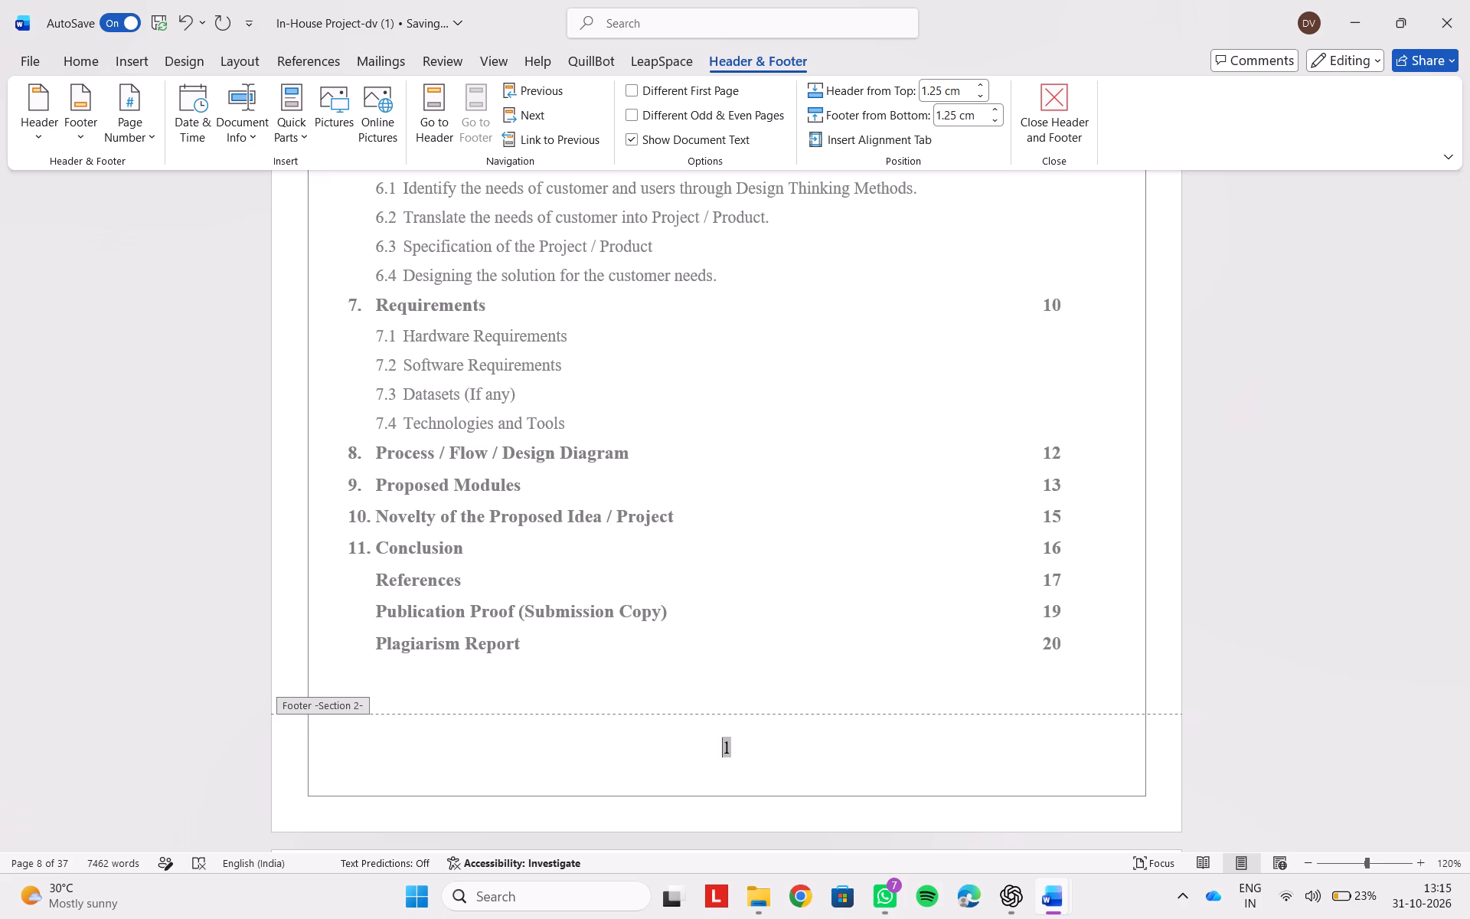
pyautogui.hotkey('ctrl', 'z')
# Leave the footer and examine the page numbering from the Acknowledgement through the Contents, Introduction and Literature Review pages.
pyautogui.doubleClick(823, 652)
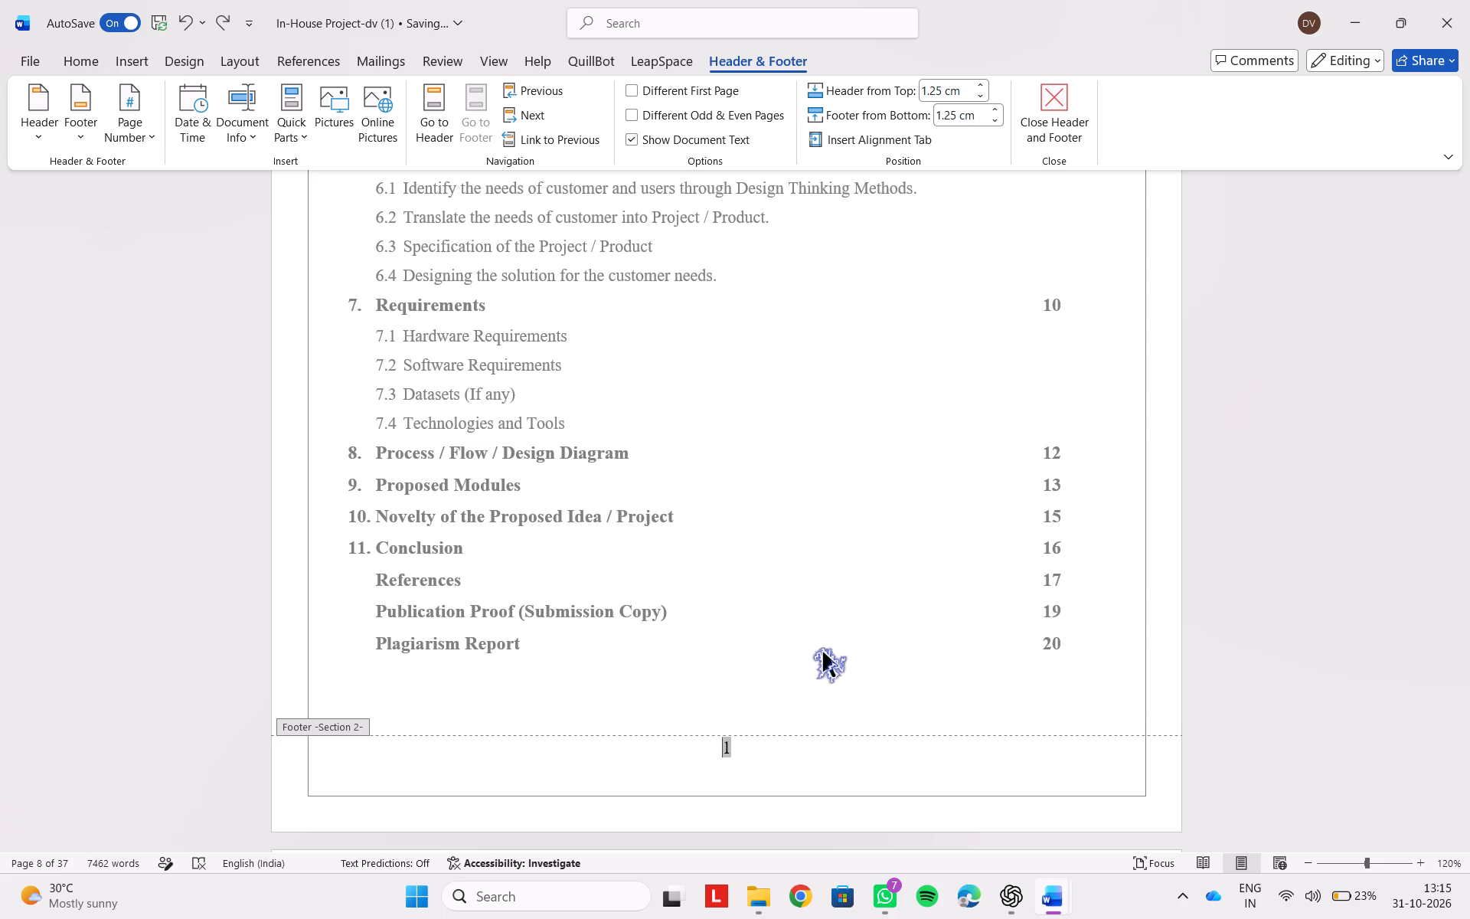
pyautogui.hscroll(1, 823, 652)
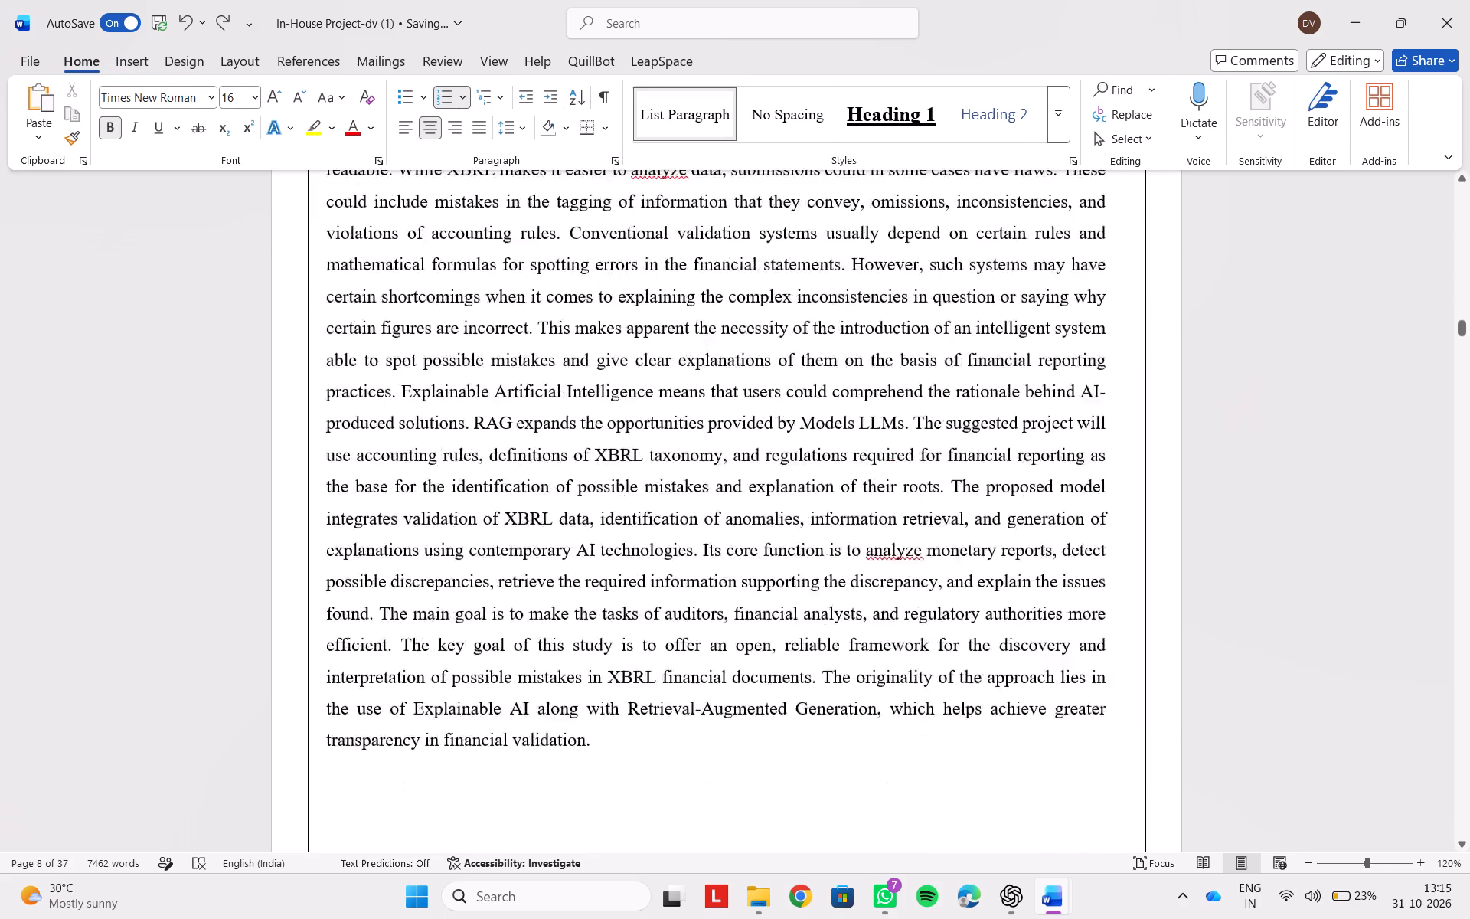
pyautogui.hscroll(1, 823, 652)
pyautogui.scroll(-2, 823, 652)
pyautogui.scroll(1, 823, 652)
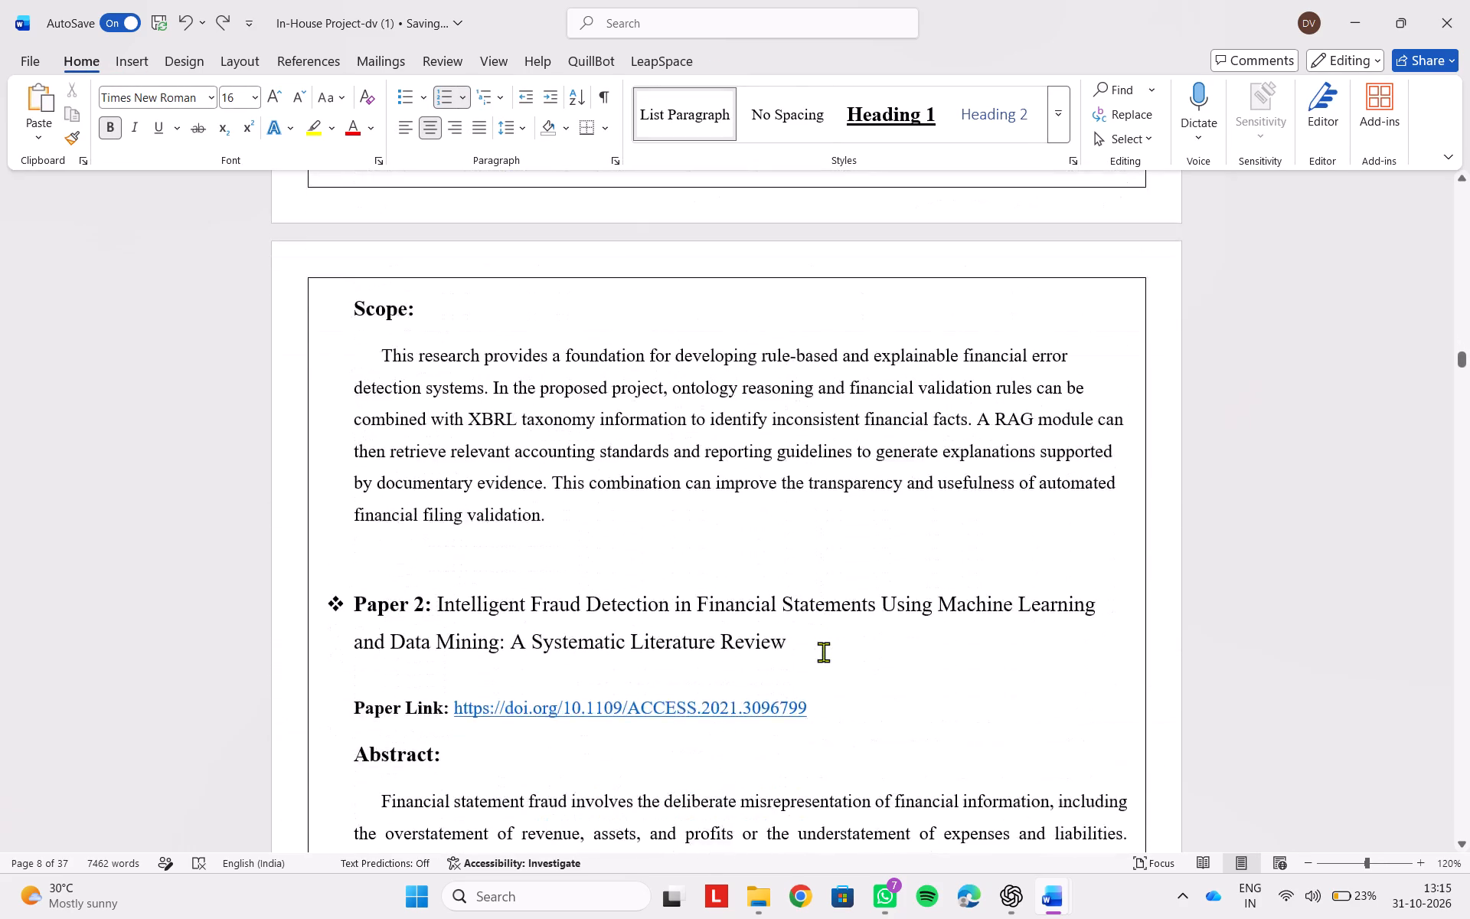
pyautogui.scroll(3, 823, 652)
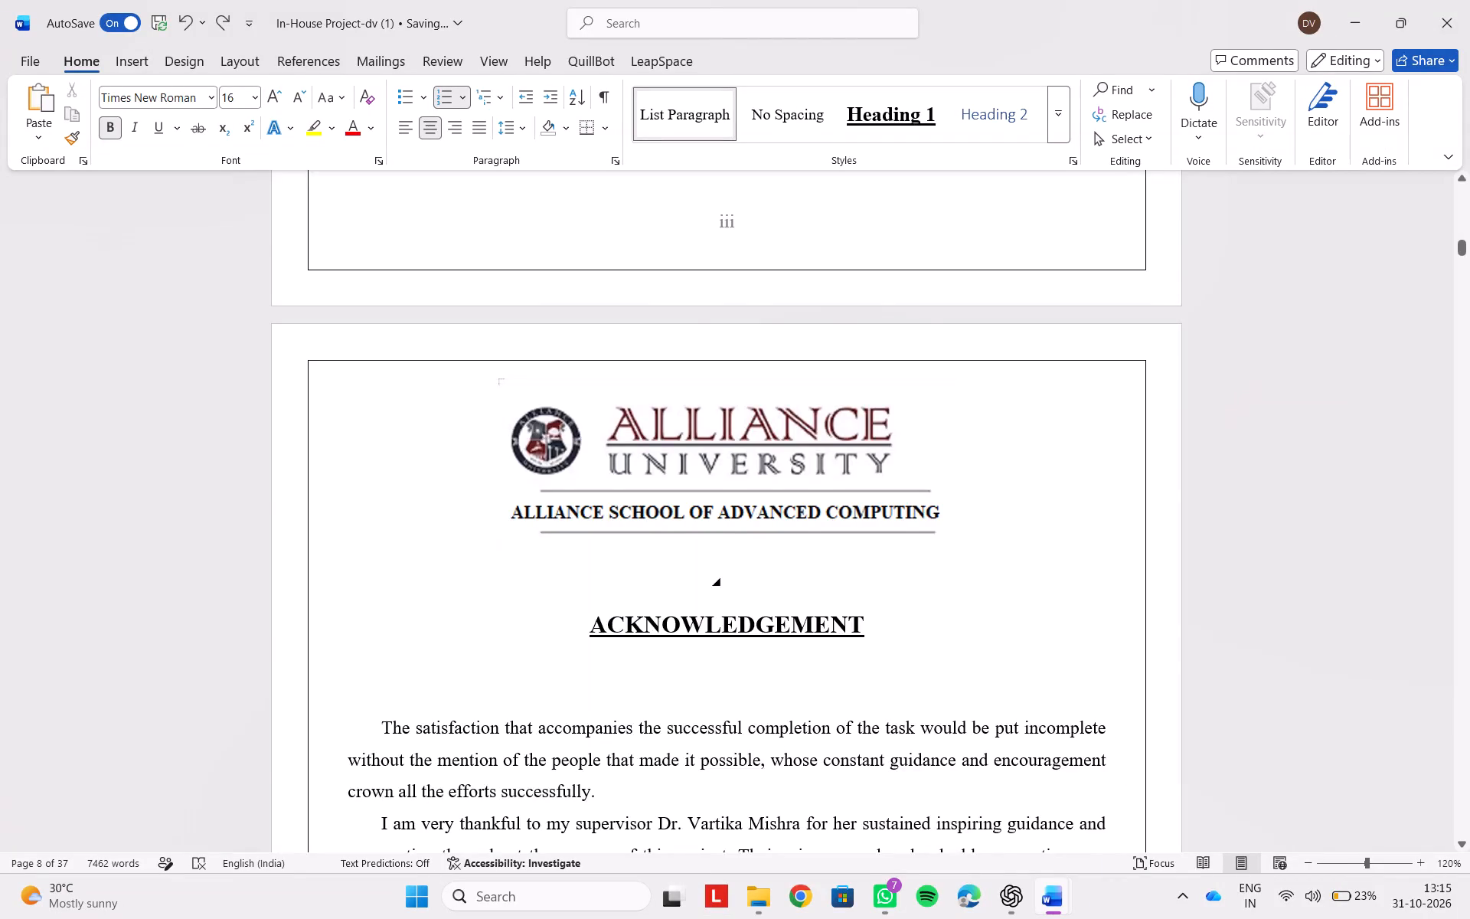
pyautogui.scroll(-4, 822, 493)
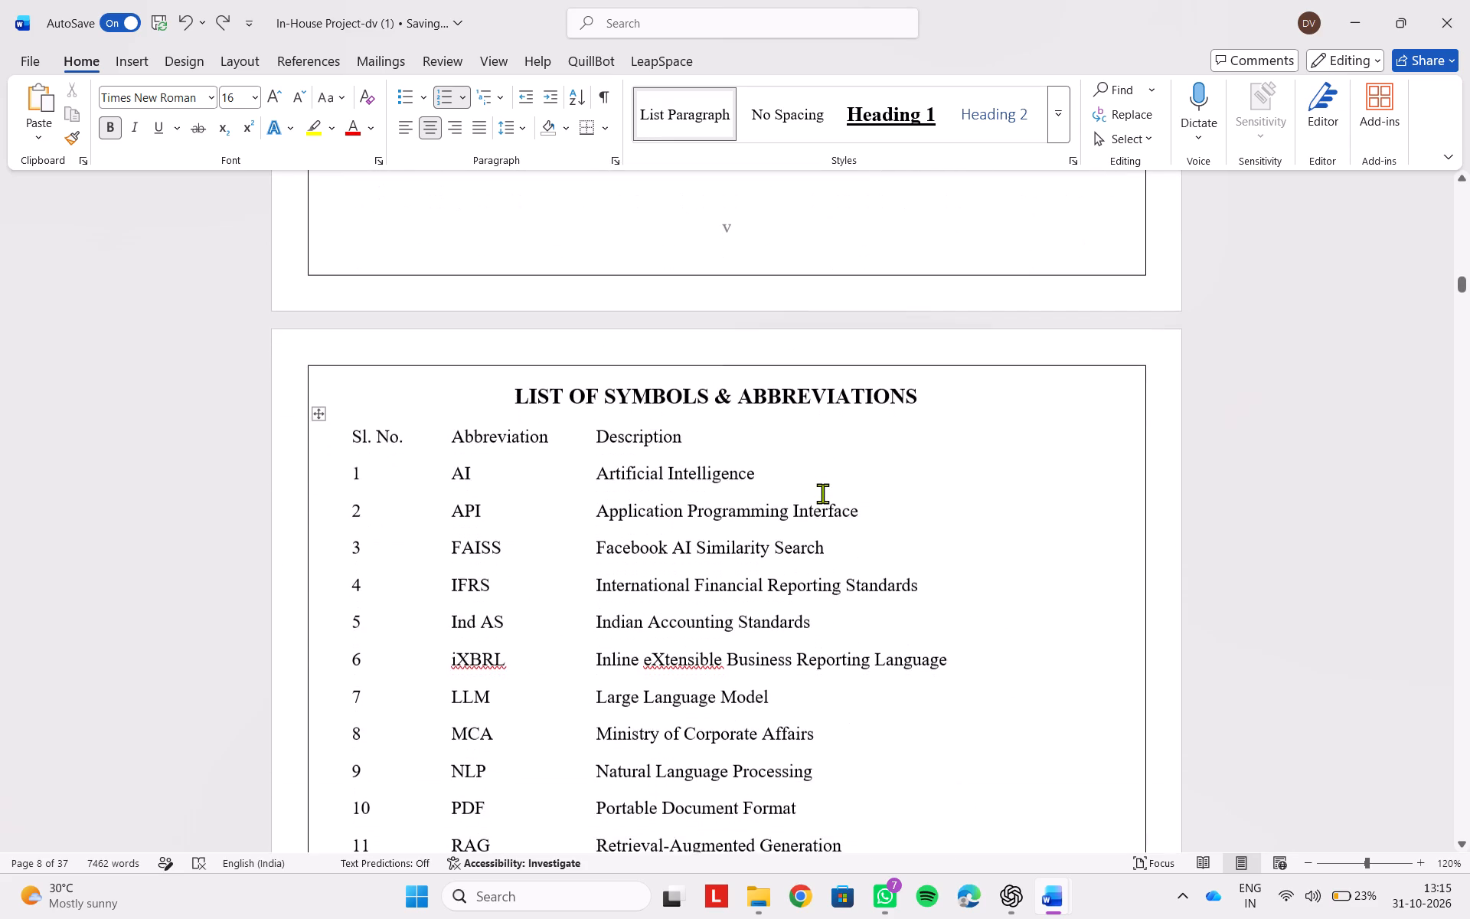
pyautogui.hscroll(1, 822, 493)
pyautogui.scroll(-1, 822, 493)
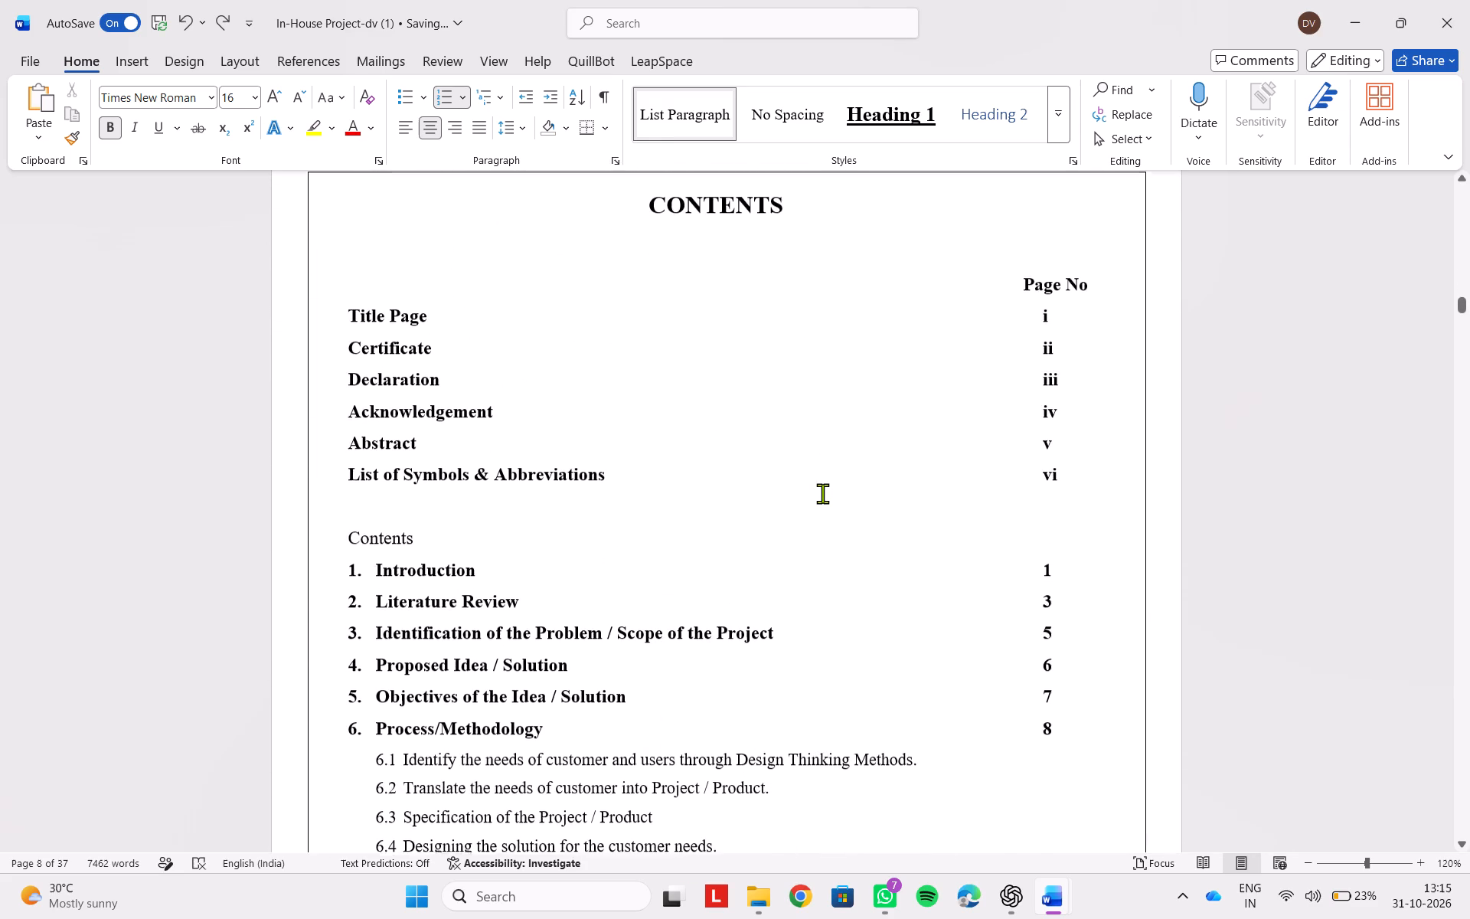
pyautogui.scroll(-3, 822, 493)
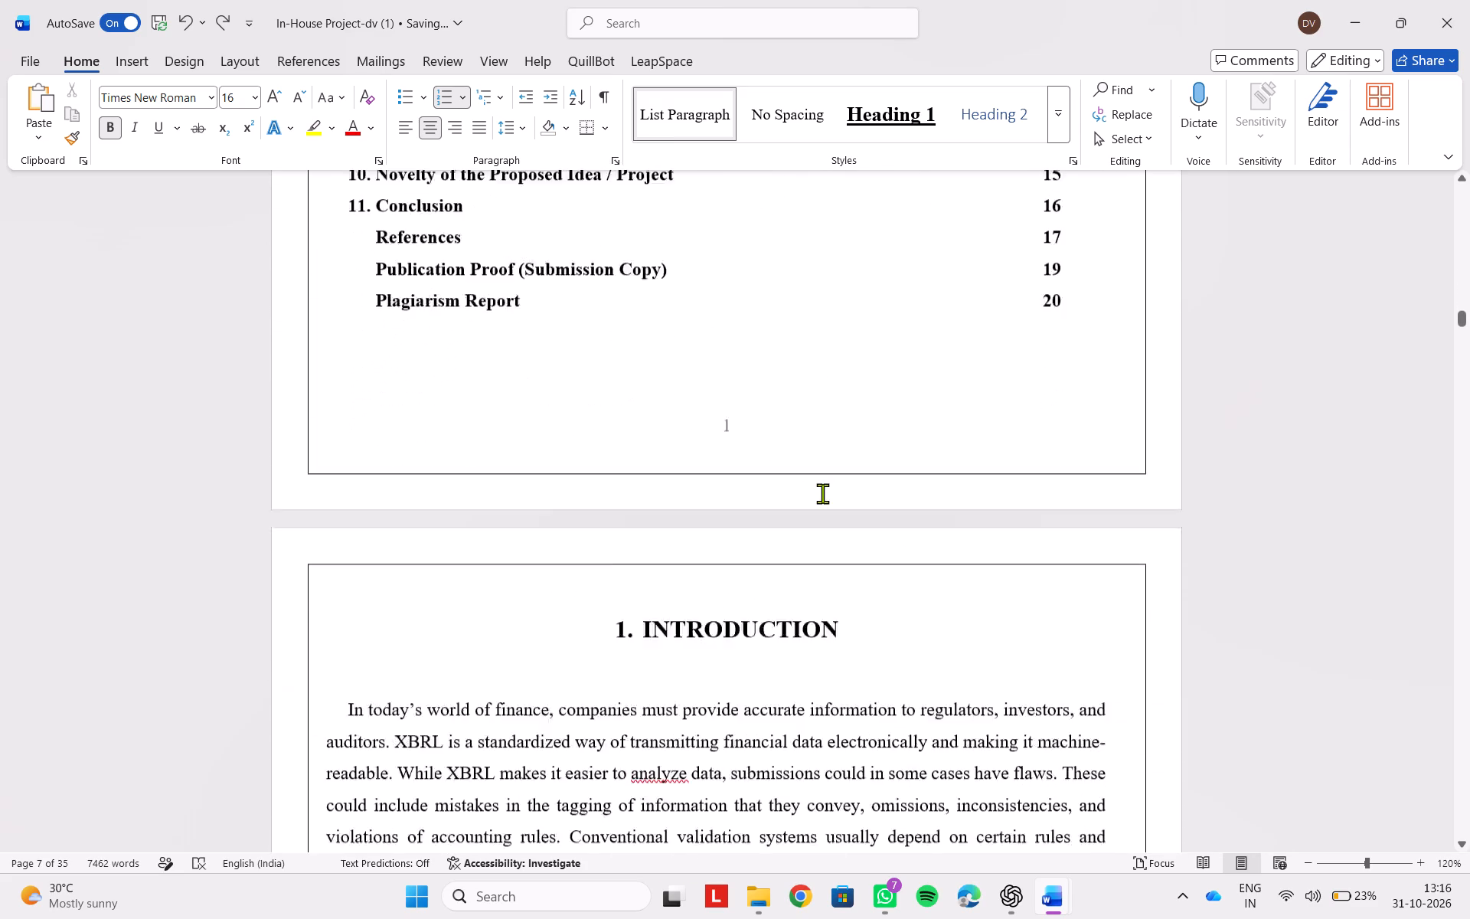
pyautogui.scroll(-1, 822, 493)
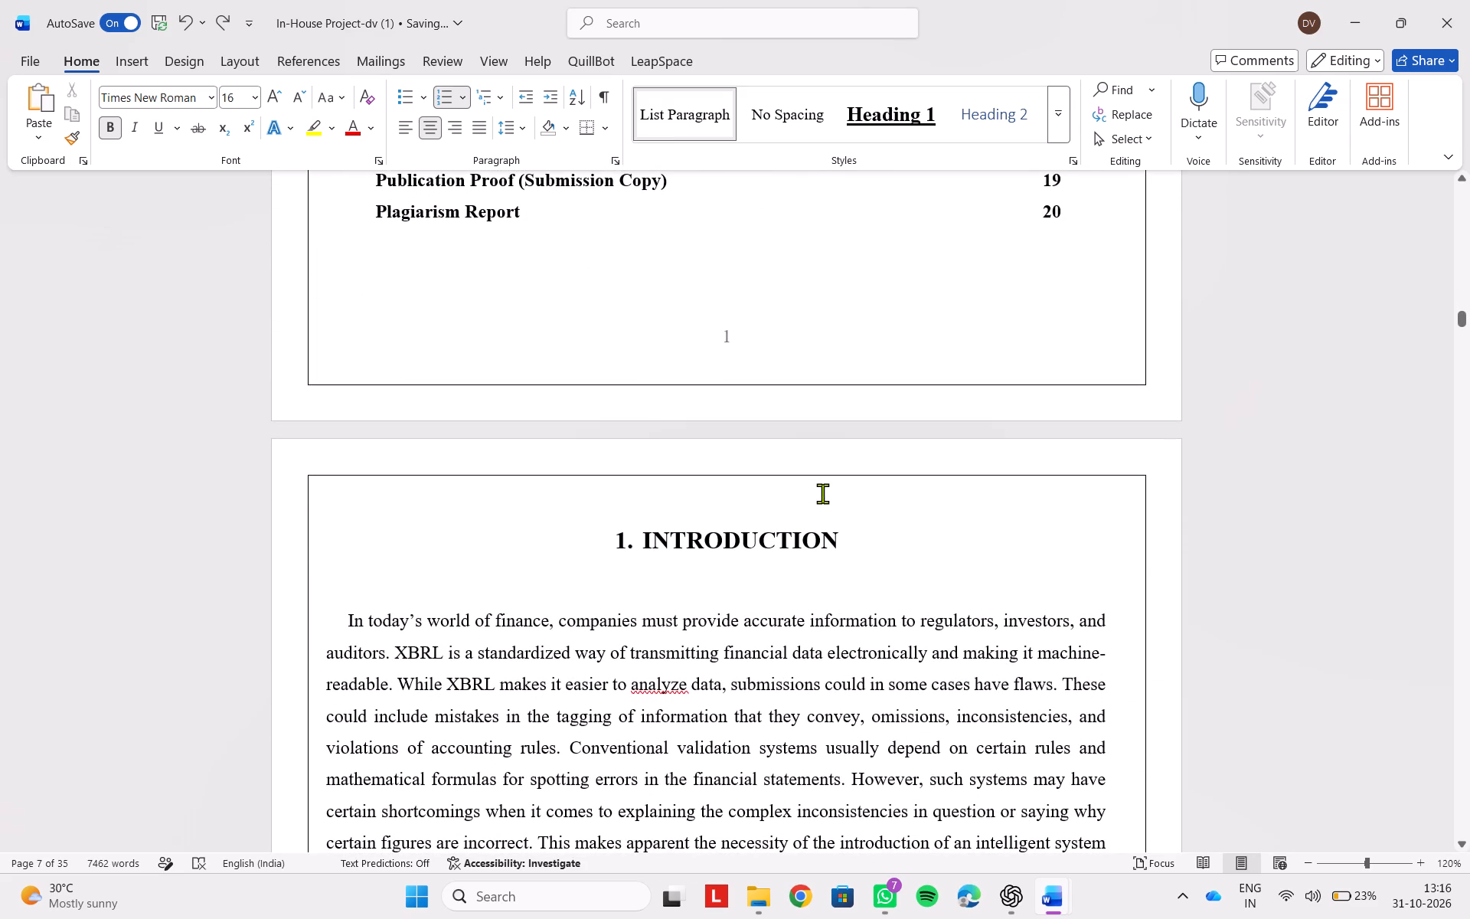
pyautogui.scroll(-2, 822, 493)
pyautogui.scroll(1, 822, 493)
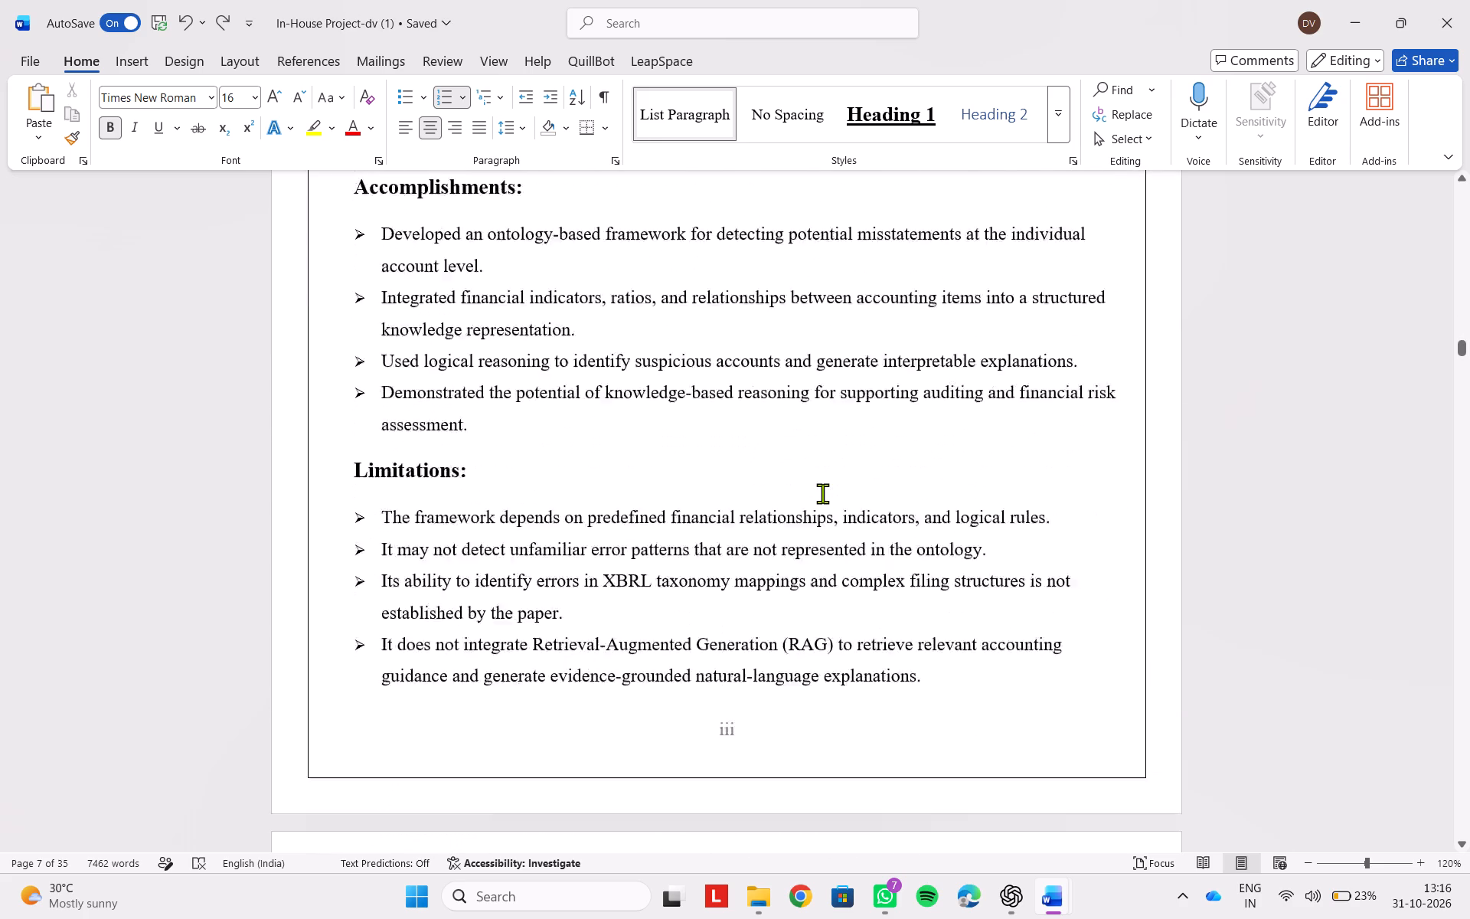
pyautogui.scroll(3, 822, 493)
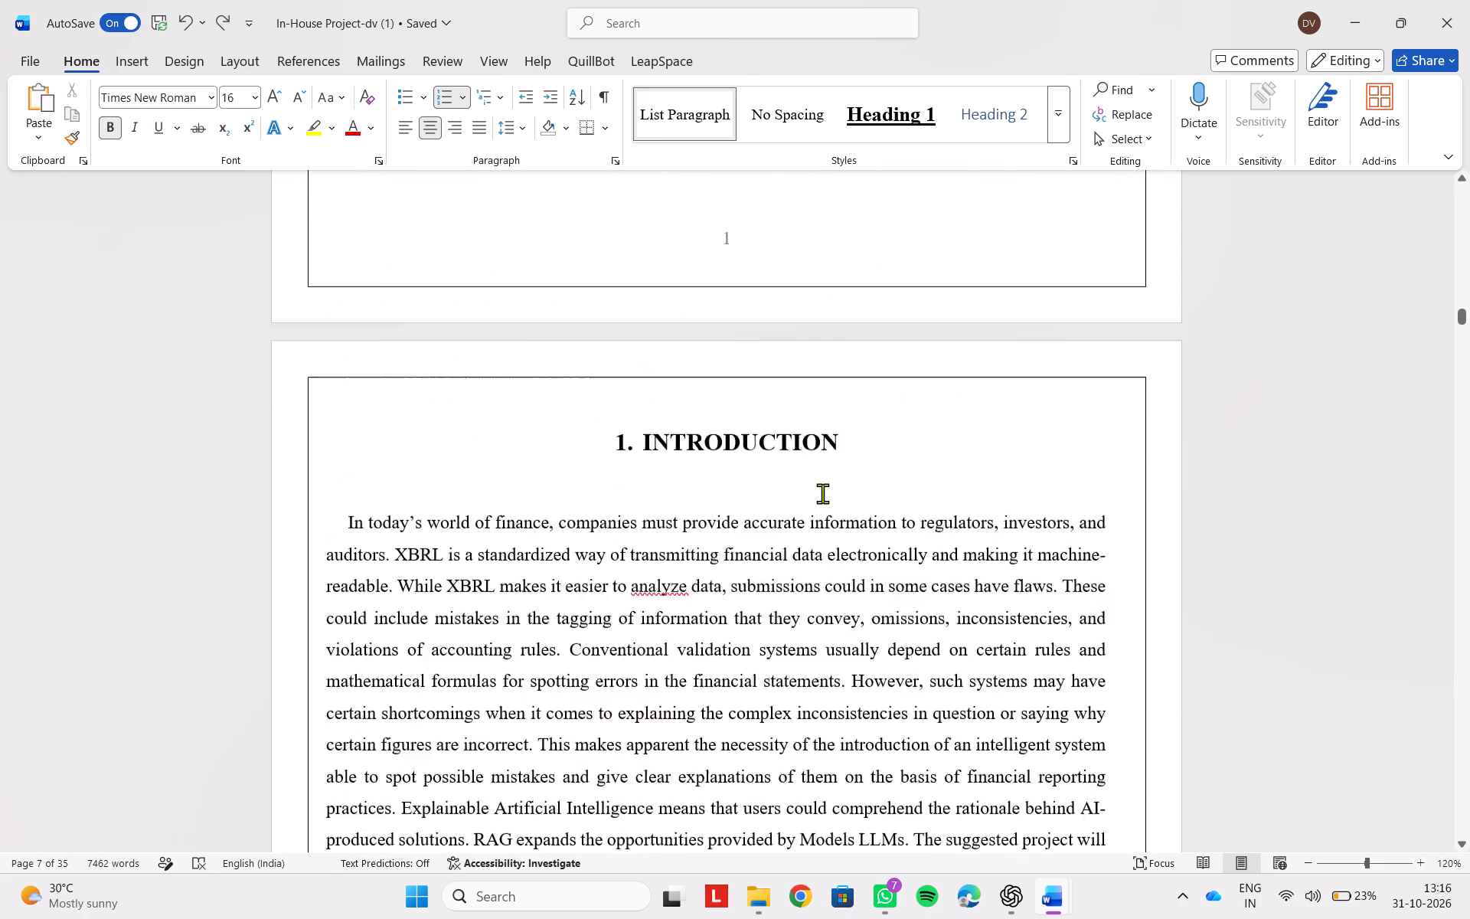
pyautogui.scroll(3, 822, 493)
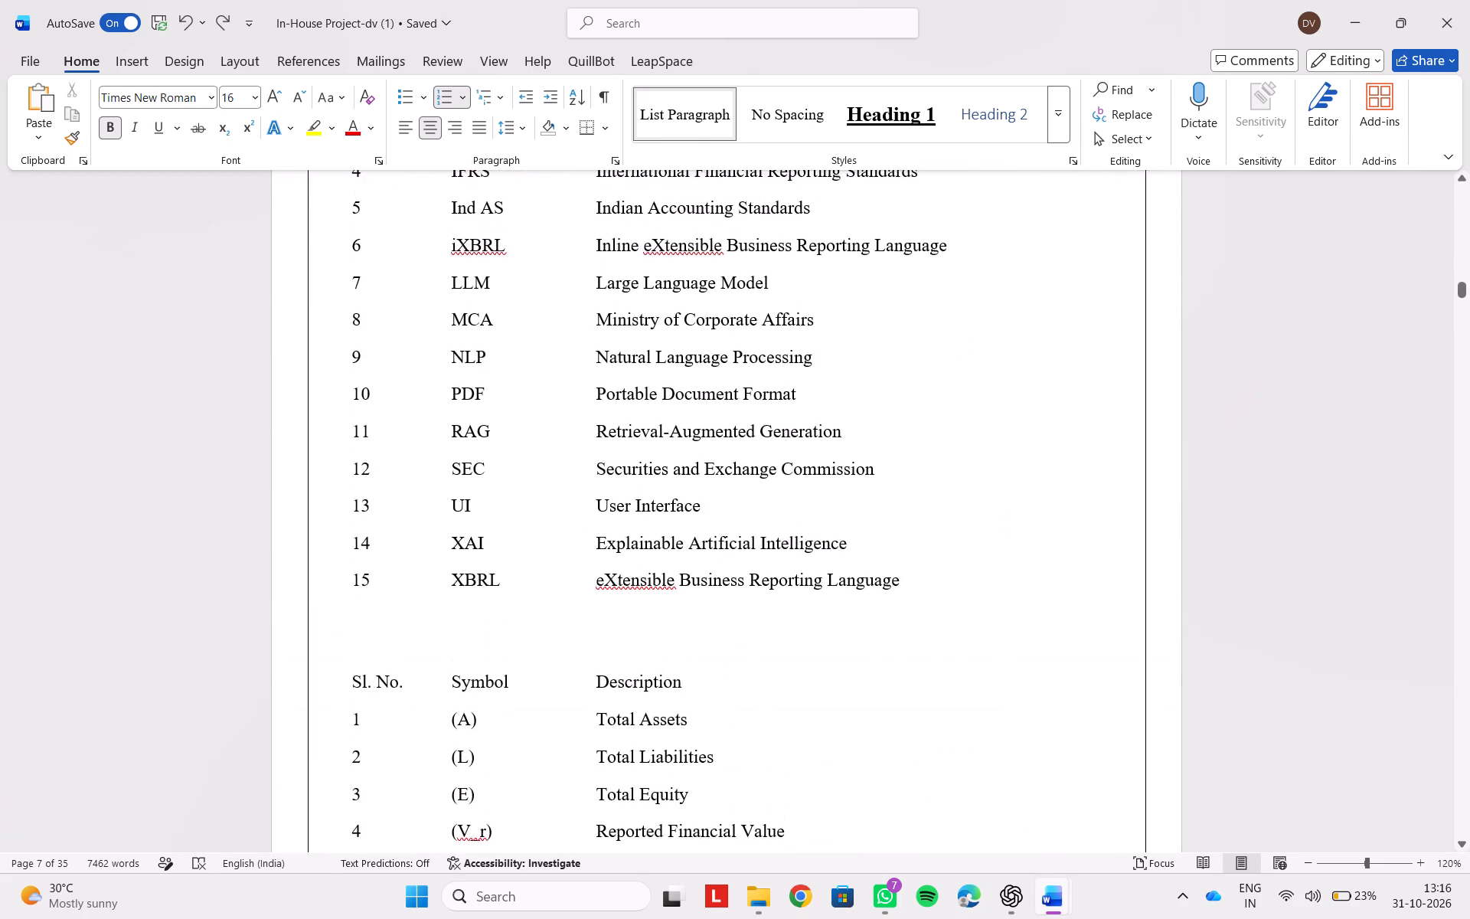
pyautogui.scroll(4, 822, 493)
pyautogui.scroll(-4, 822, 493)
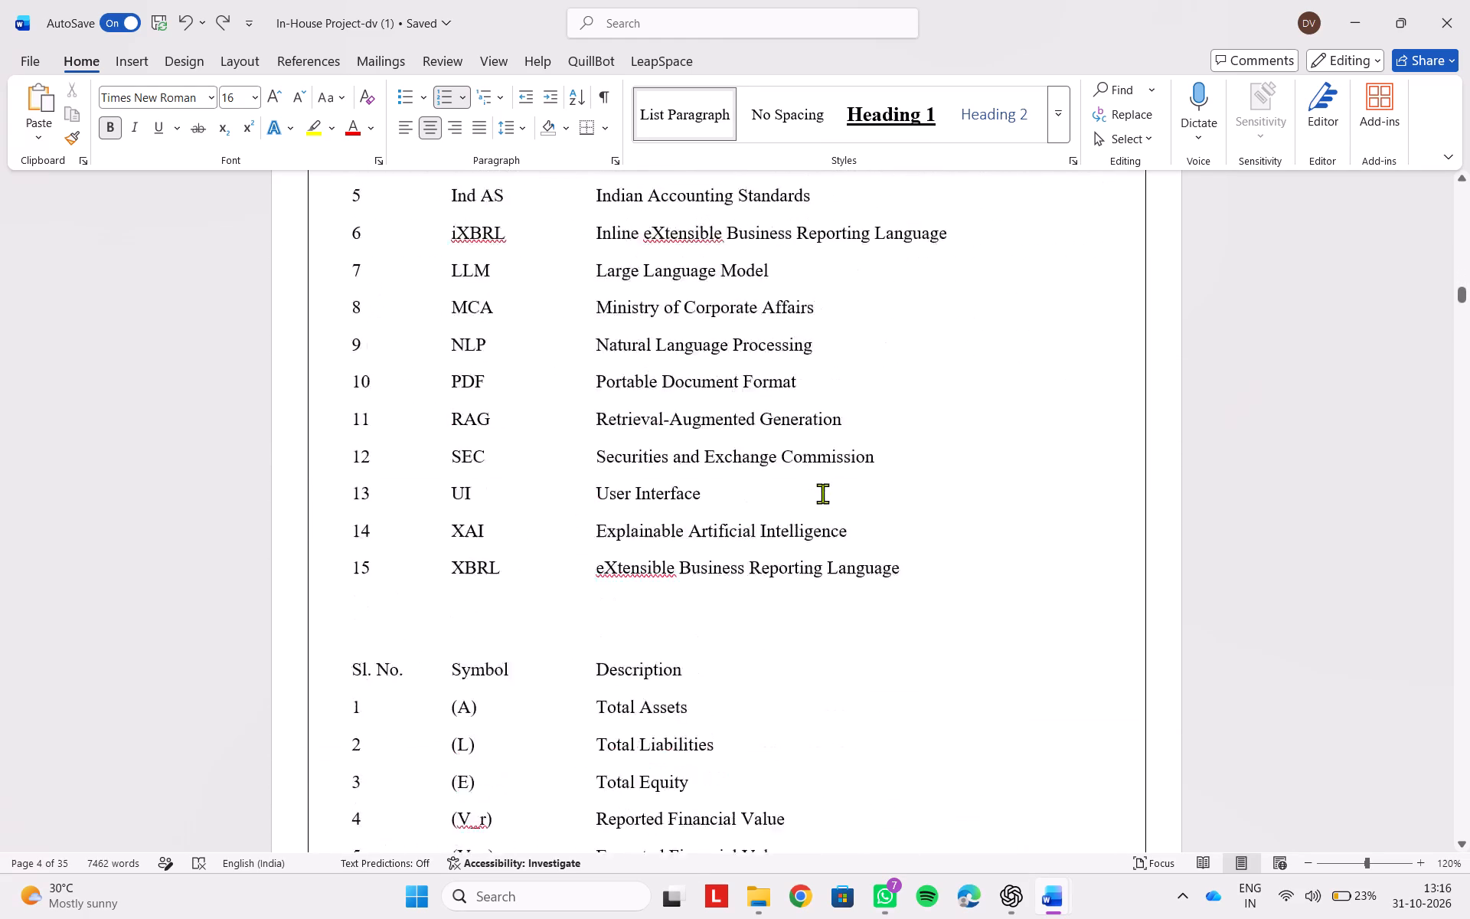
pyautogui.scroll(-2, 822, 493)
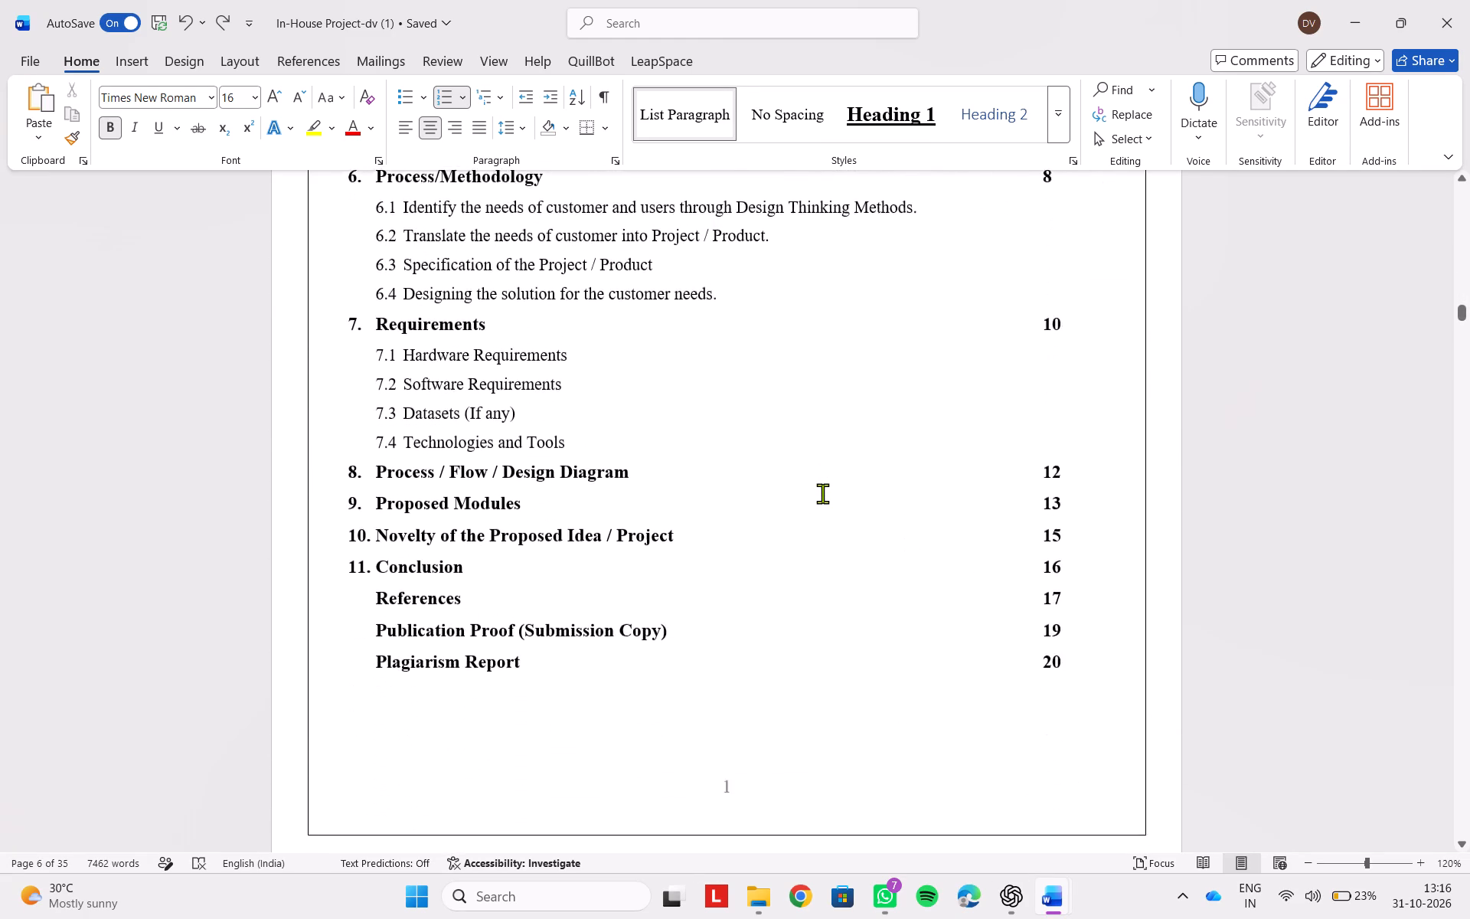
pyautogui.scroll(-1, 822, 493)
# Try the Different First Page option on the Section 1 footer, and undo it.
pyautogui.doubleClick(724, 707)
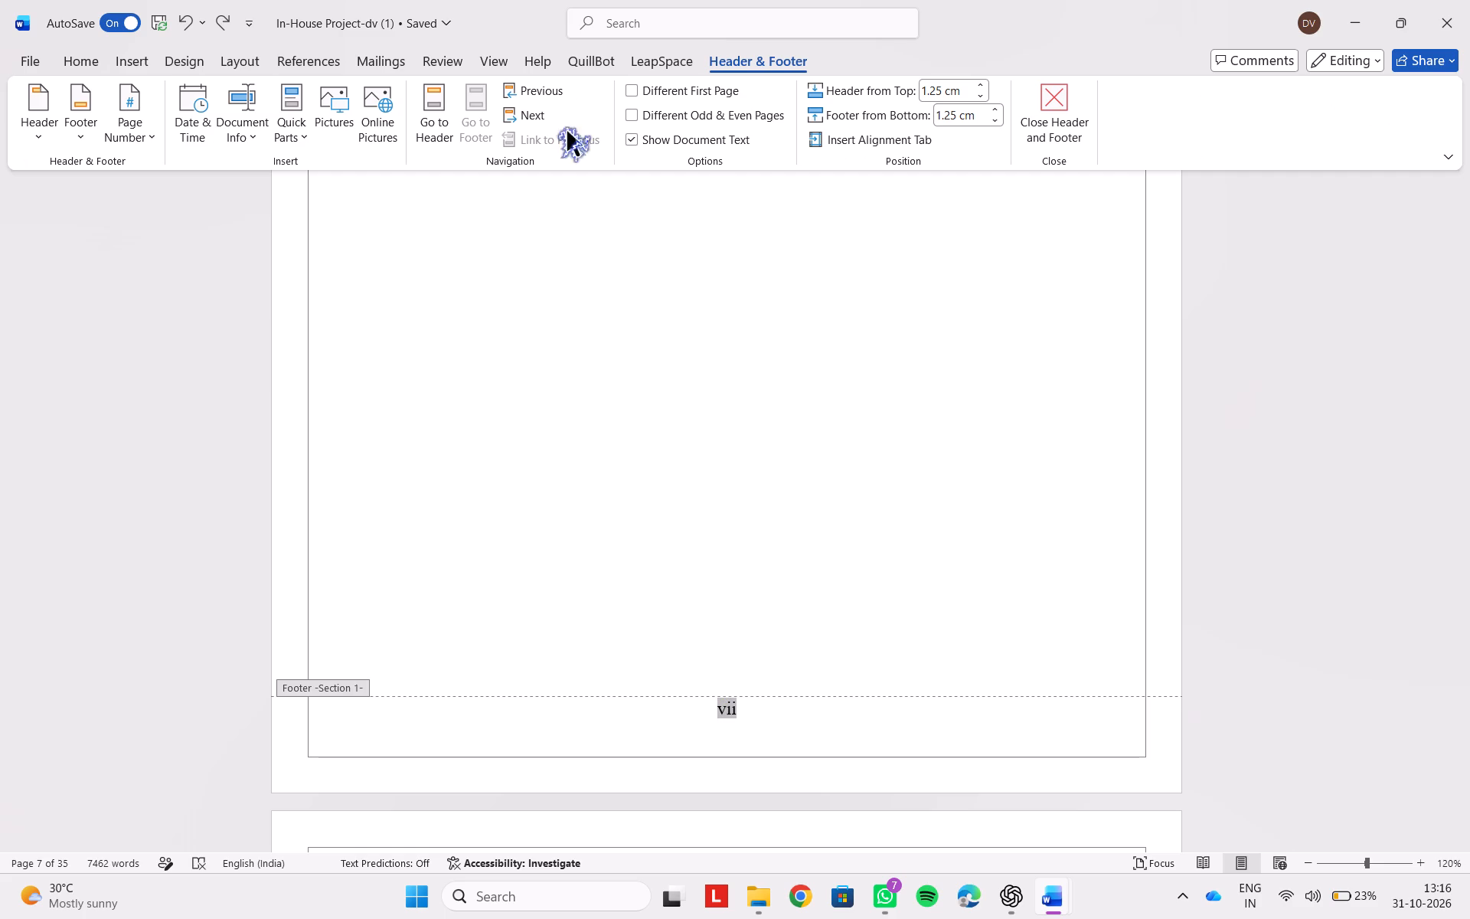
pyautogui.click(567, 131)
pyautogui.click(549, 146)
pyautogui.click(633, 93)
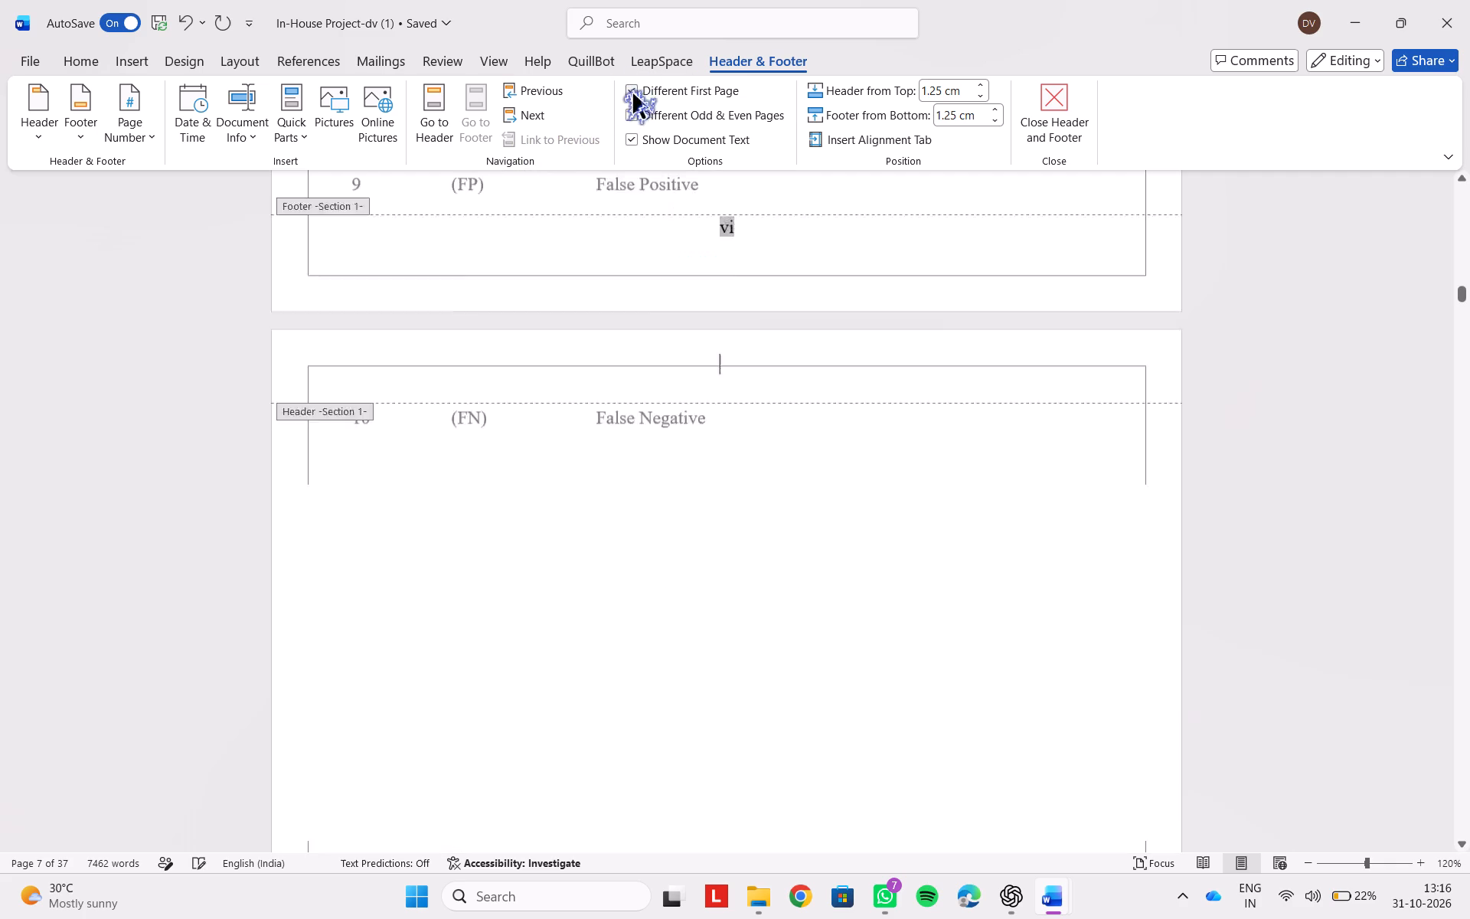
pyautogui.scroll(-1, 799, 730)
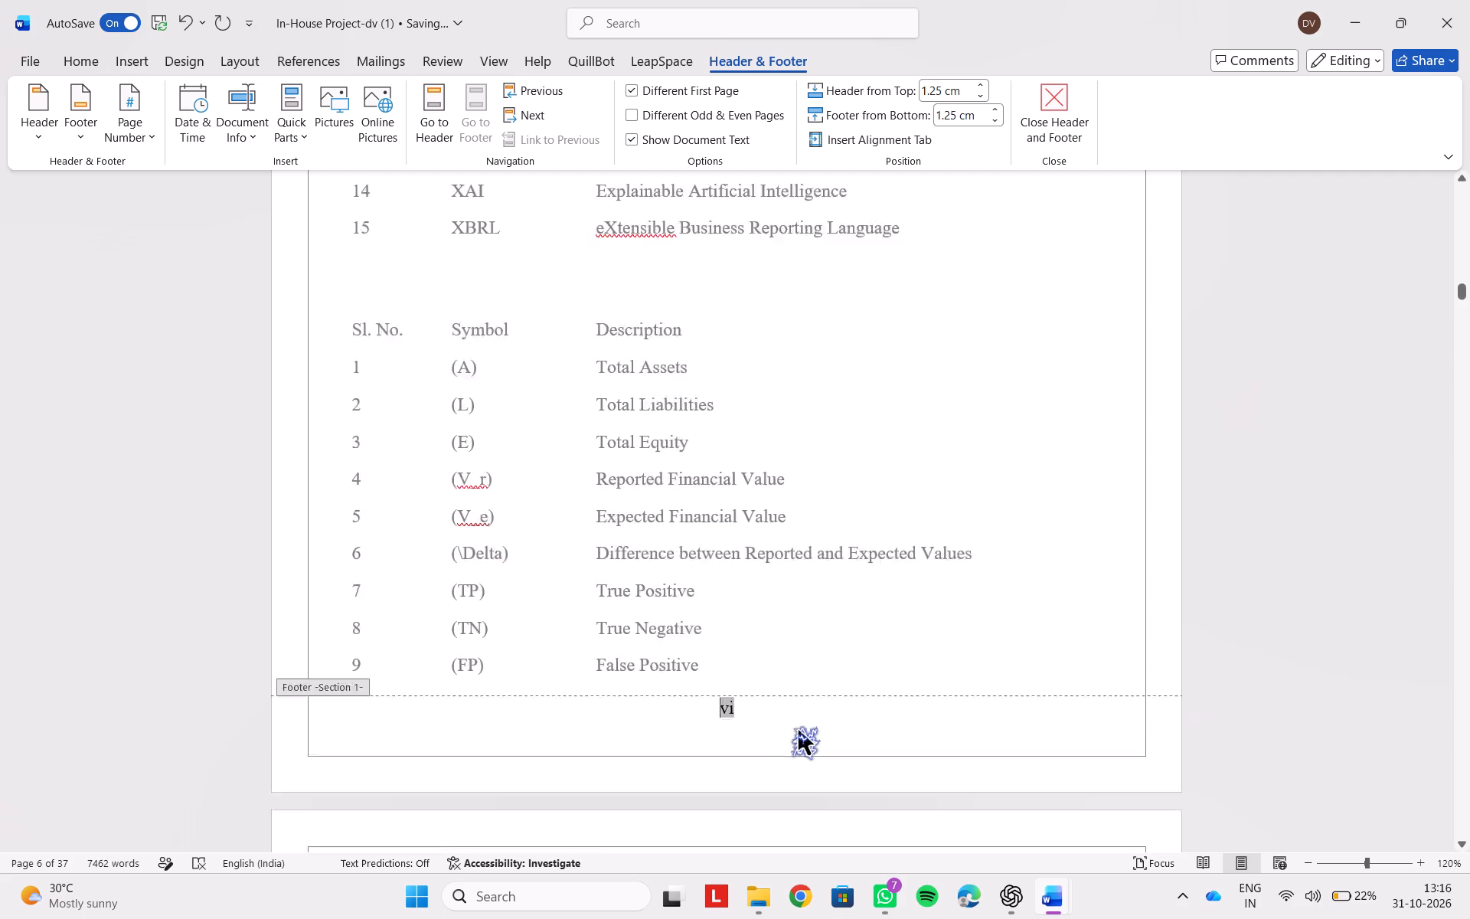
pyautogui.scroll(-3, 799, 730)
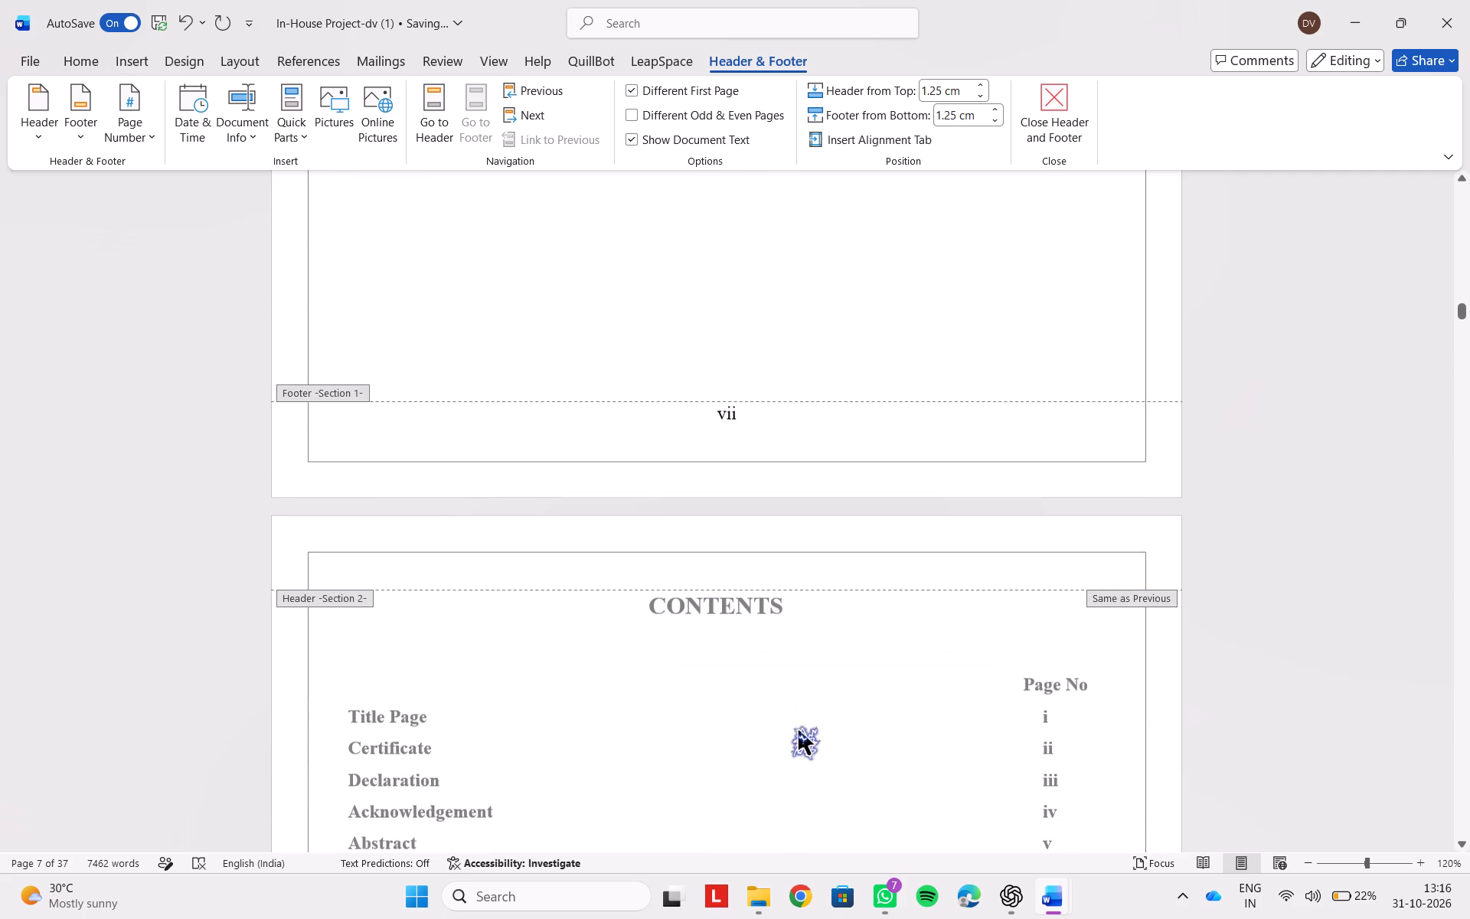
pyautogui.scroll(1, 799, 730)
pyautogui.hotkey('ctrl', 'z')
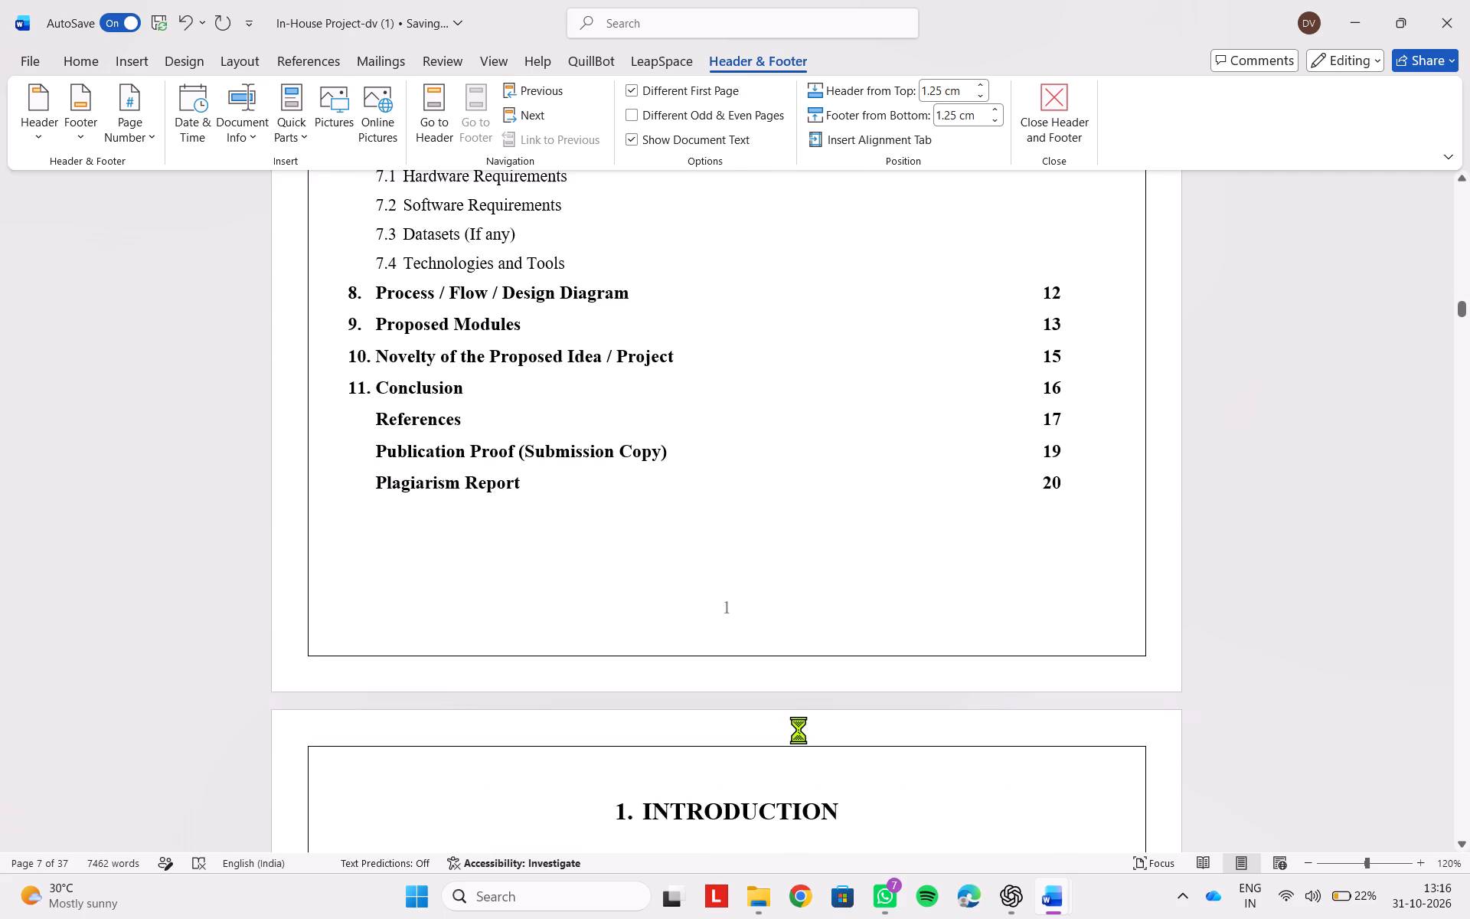
# Check the Section 1 footer number and the page flow between the List of Symbols & Abbreviations and the Contents page.
pyautogui.doubleClick(743, 609)
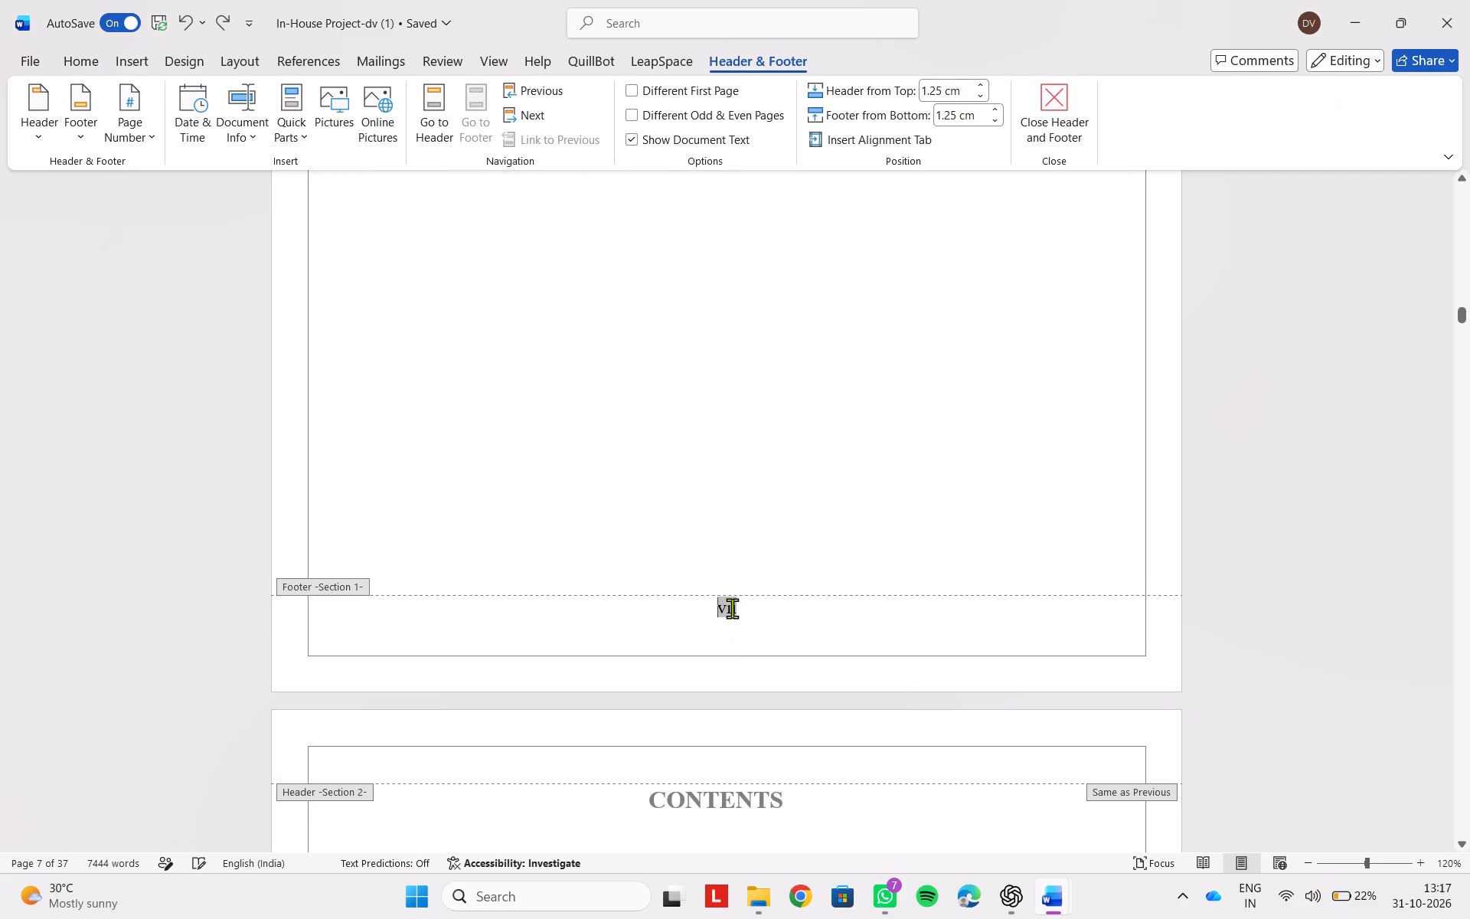
pyautogui.click(844, 611)
pyautogui.doubleClick(892, 475)
pyautogui.scroll(2, 892, 475)
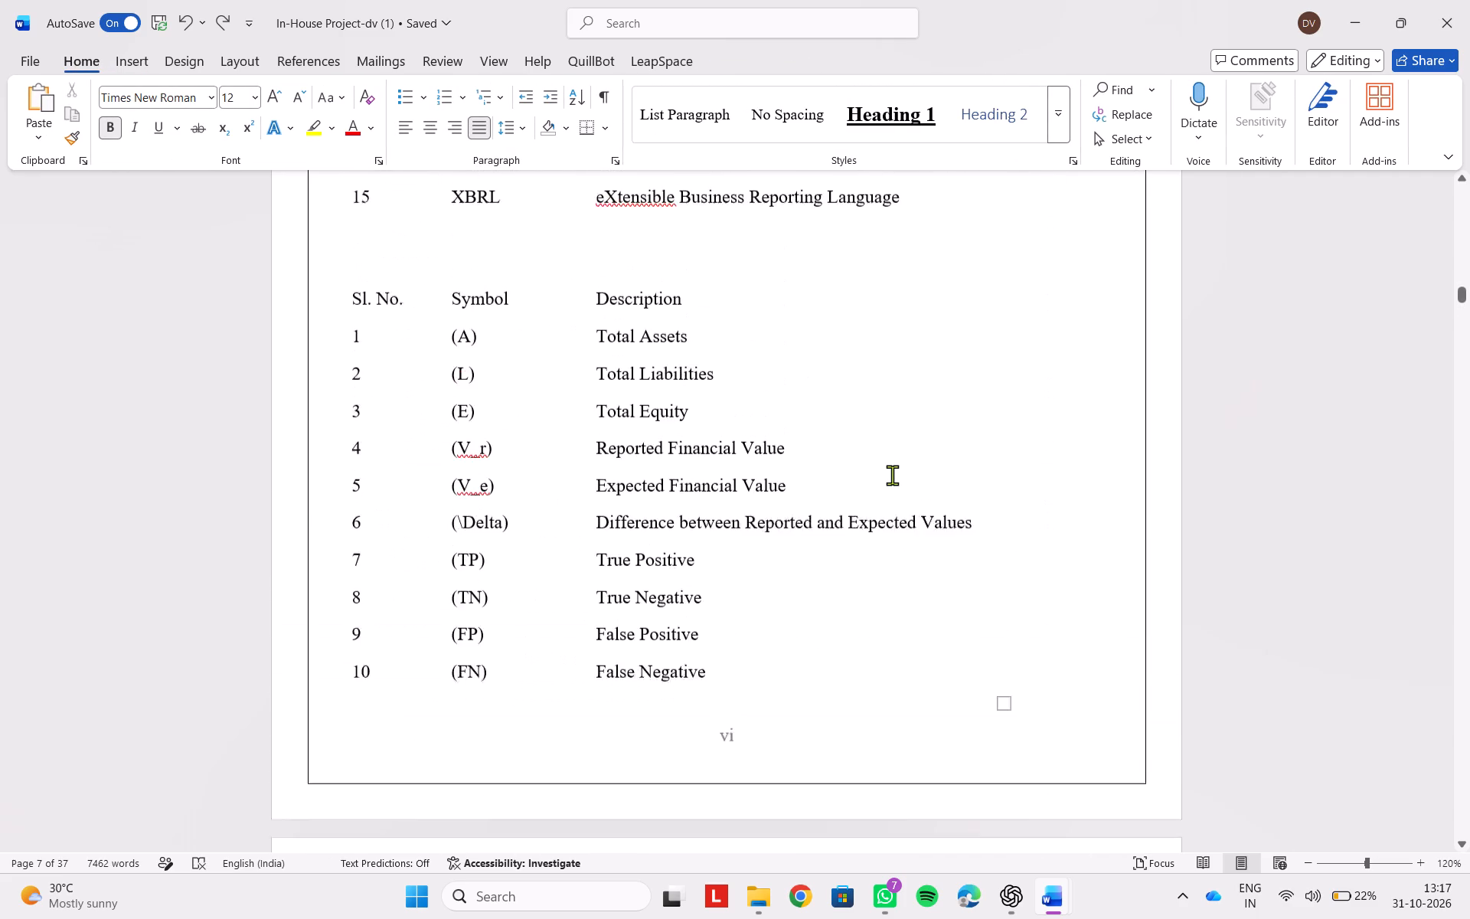
pyautogui.scroll(1, 892, 475)
pyautogui.scroll(-1, 892, 475)
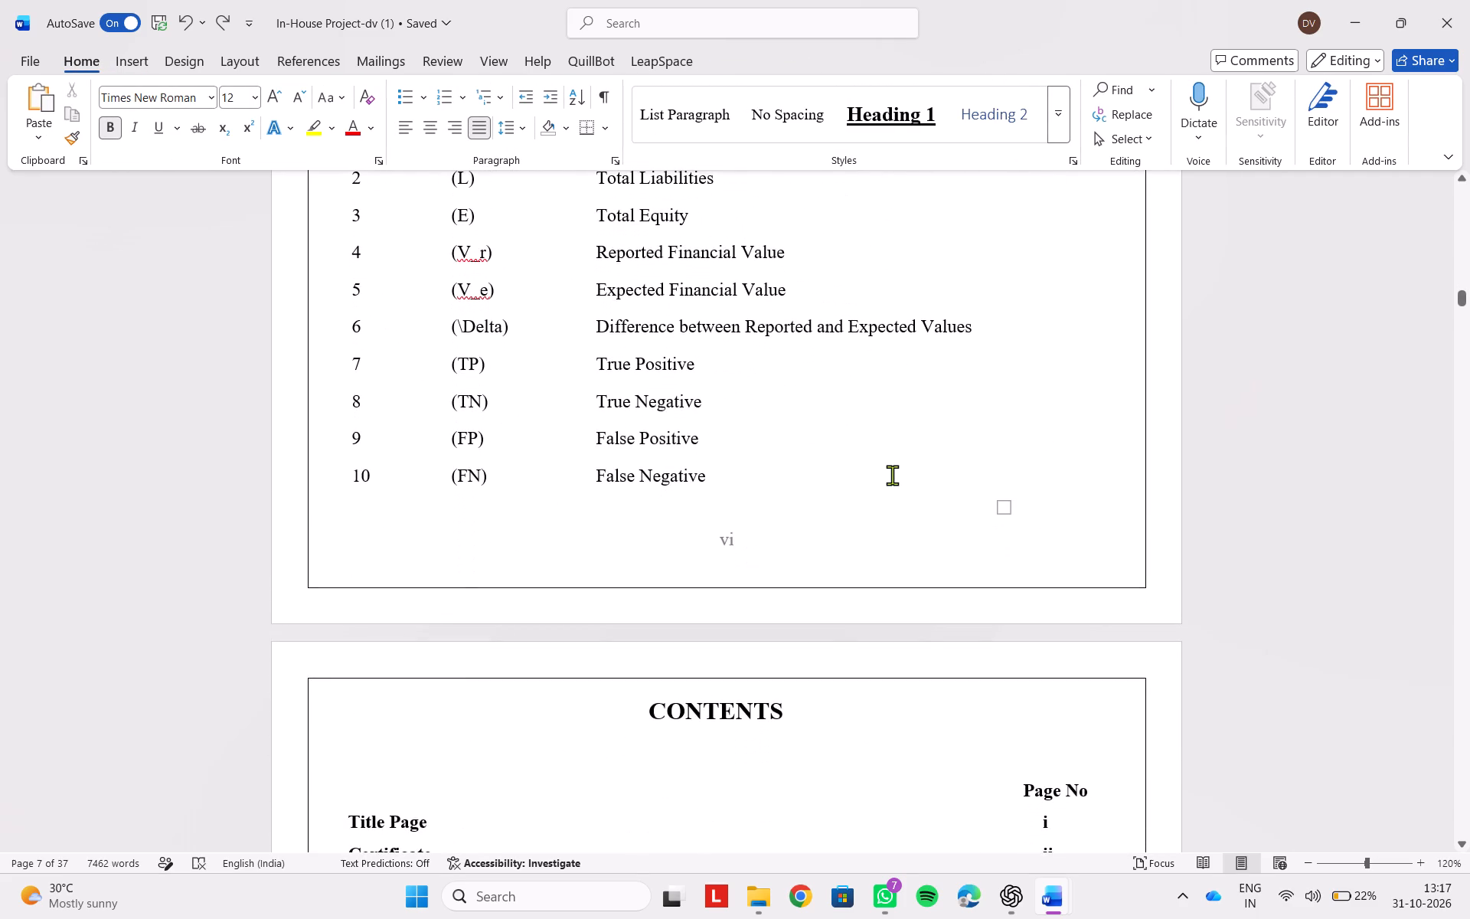
pyautogui.scroll(-2, 892, 475)
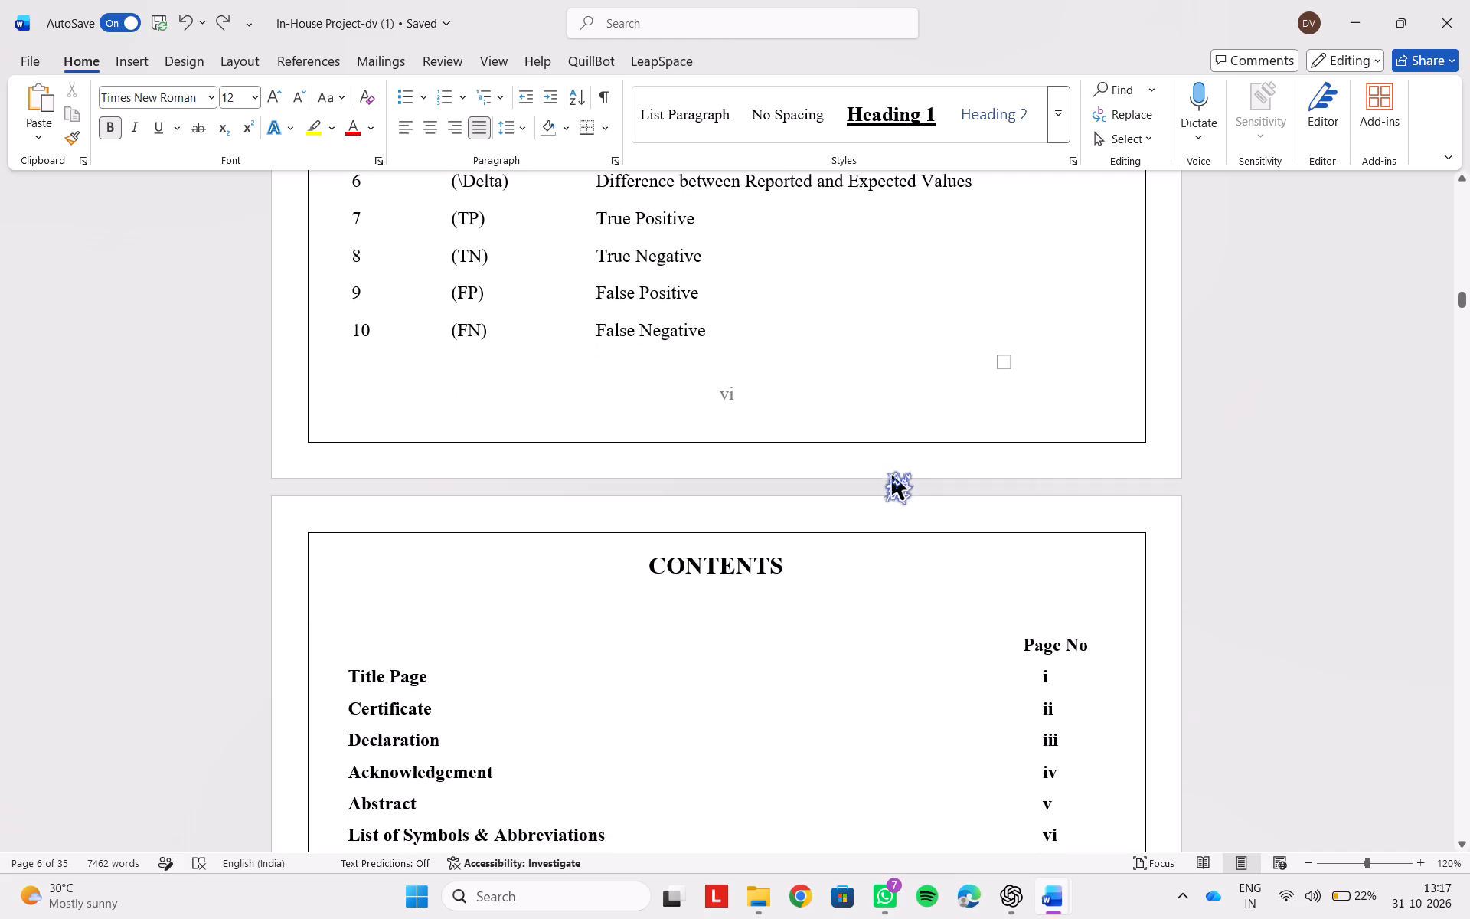
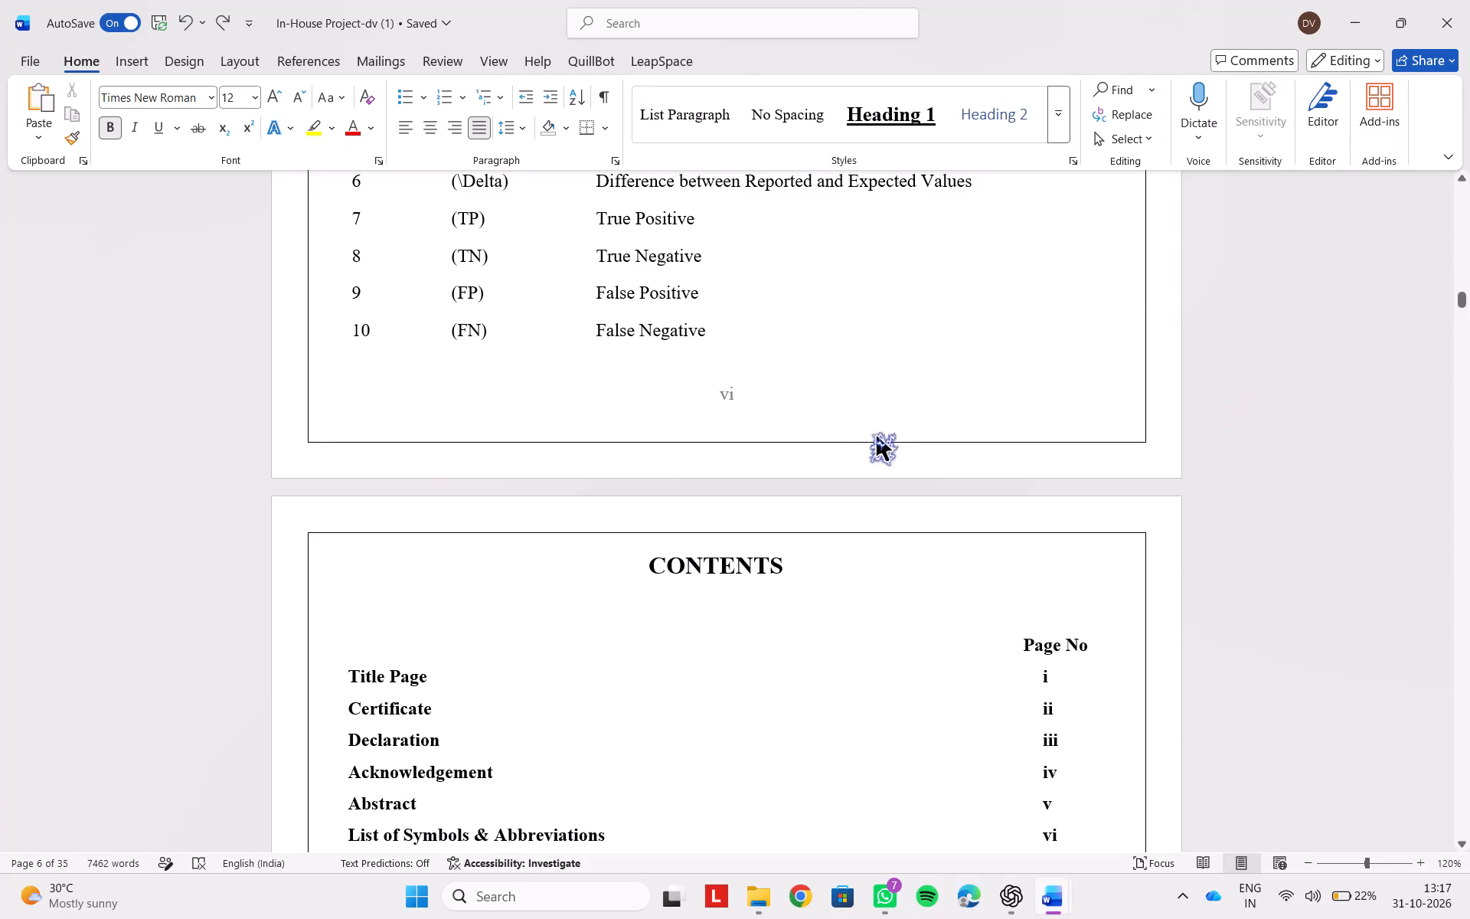
# Check the Section 1 footer numbers between the List of Symbols & Abbreviations and the Contents page, and return to the body text.
pyautogui.scroll(-1, 854, 479)
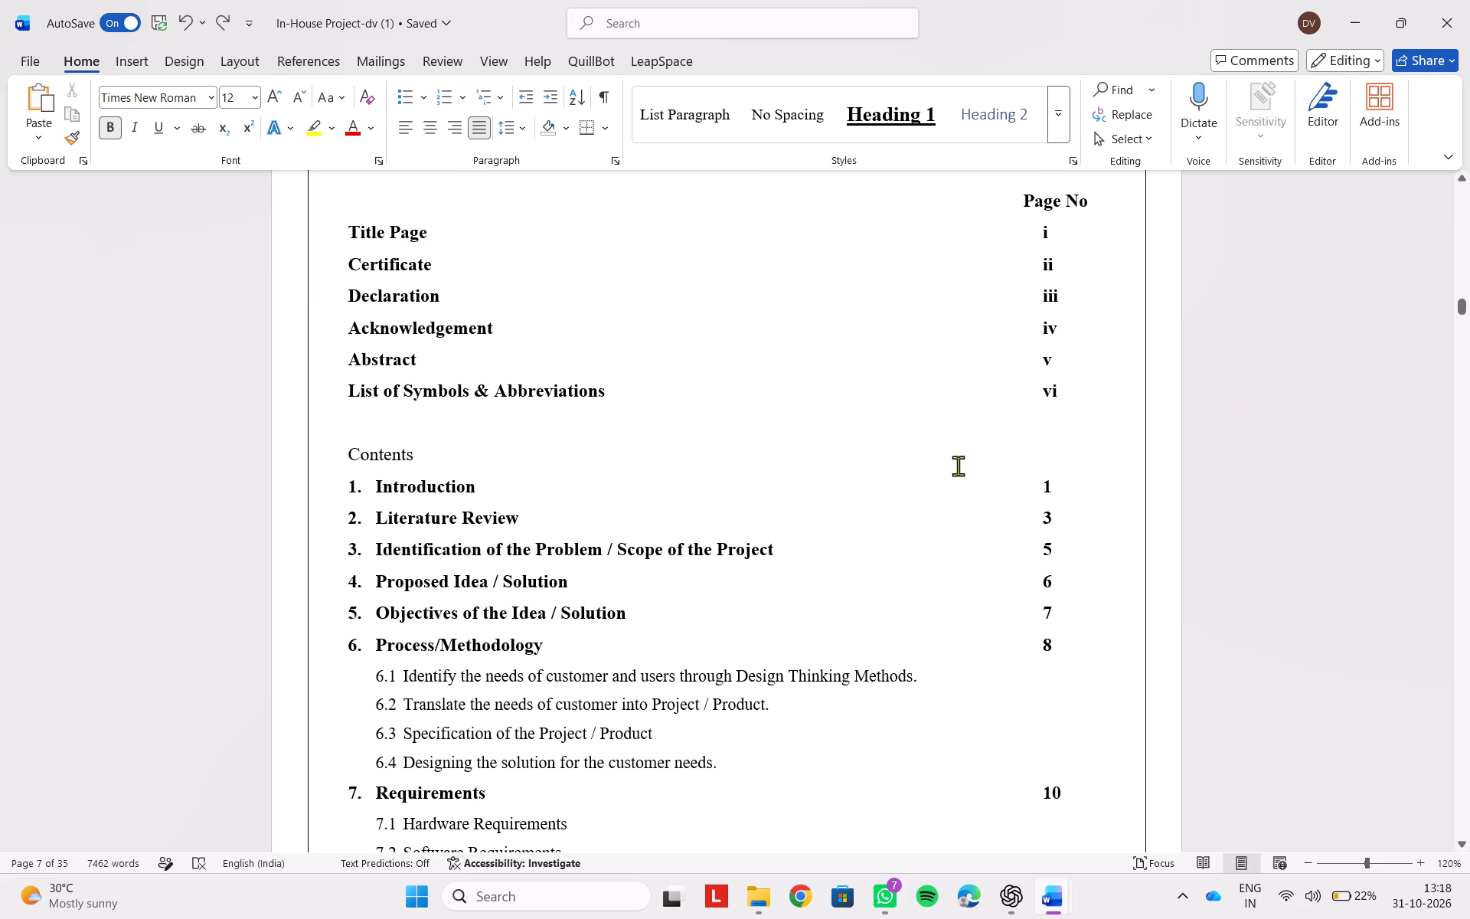
pyautogui.scroll(1, 958, 466)
pyautogui.scroll(-1, 841, 515)
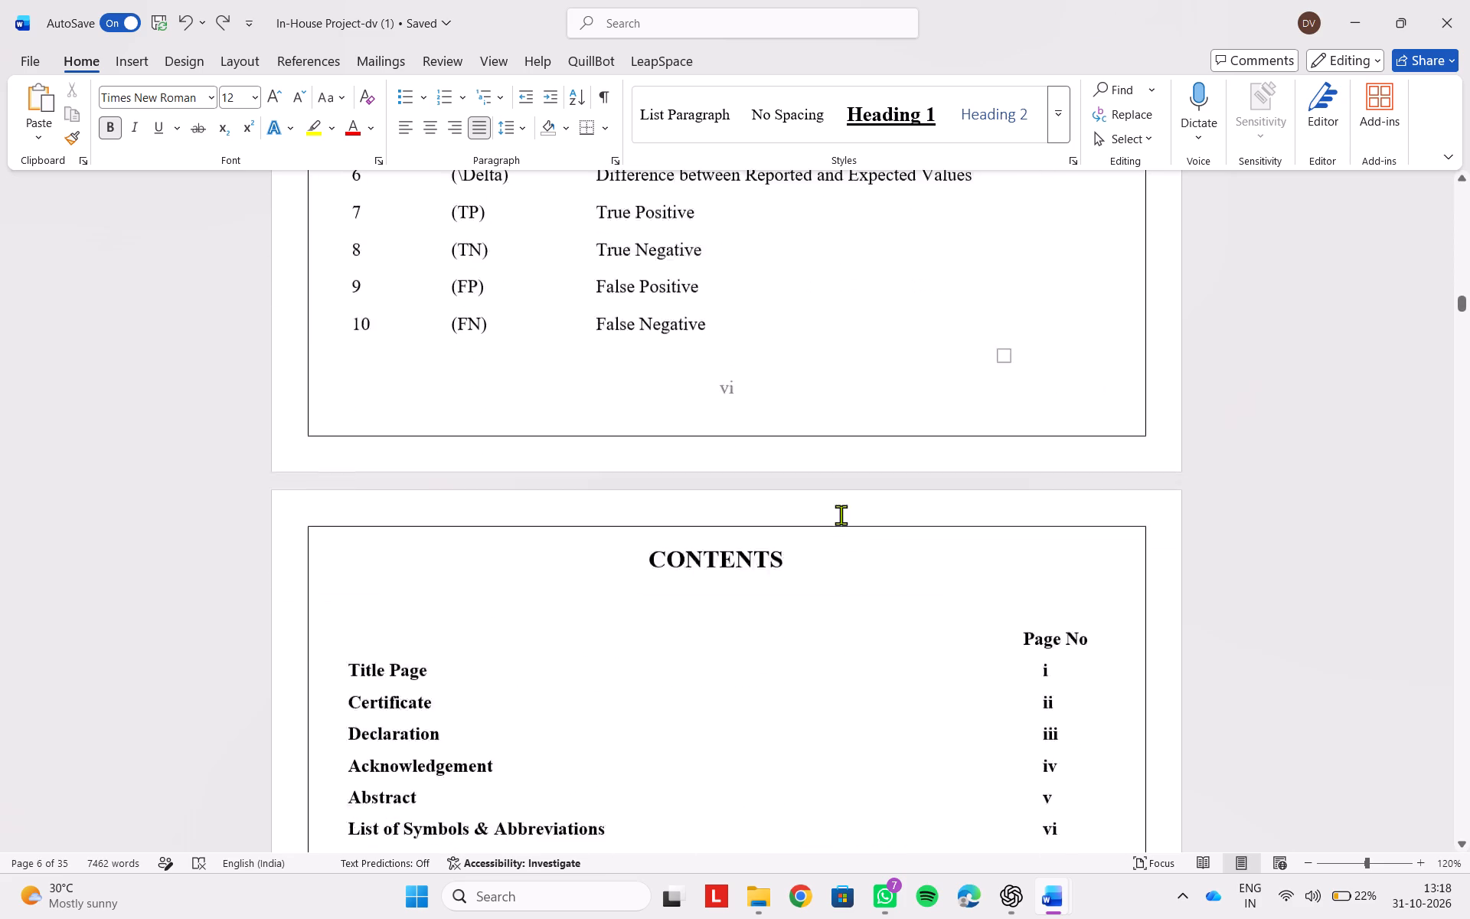
pyautogui.scroll(-2, 841, 515)
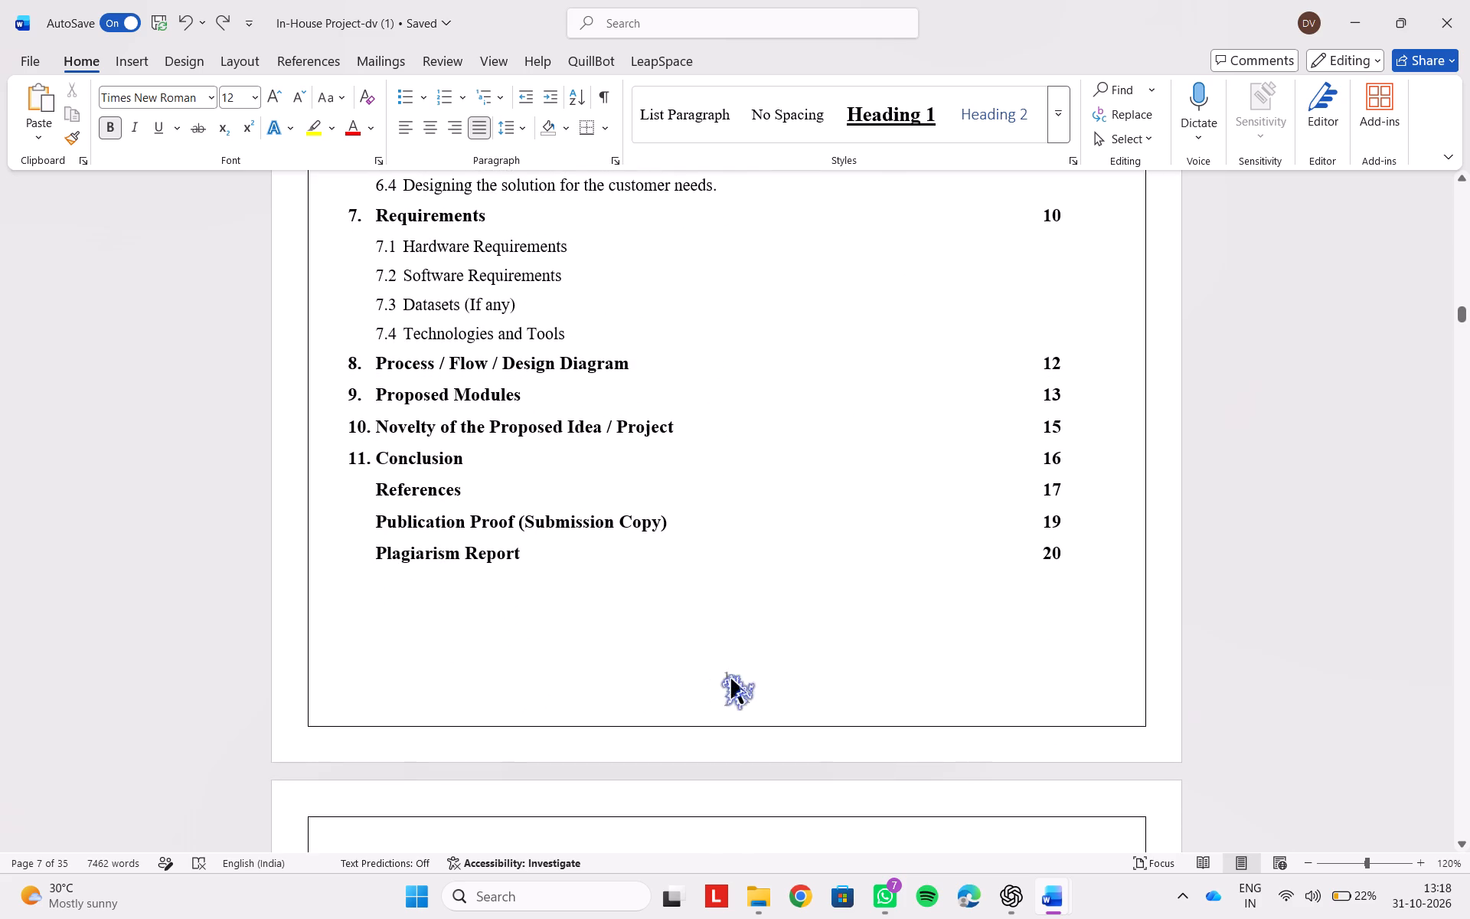
pyautogui.doubleClick(731, 679)
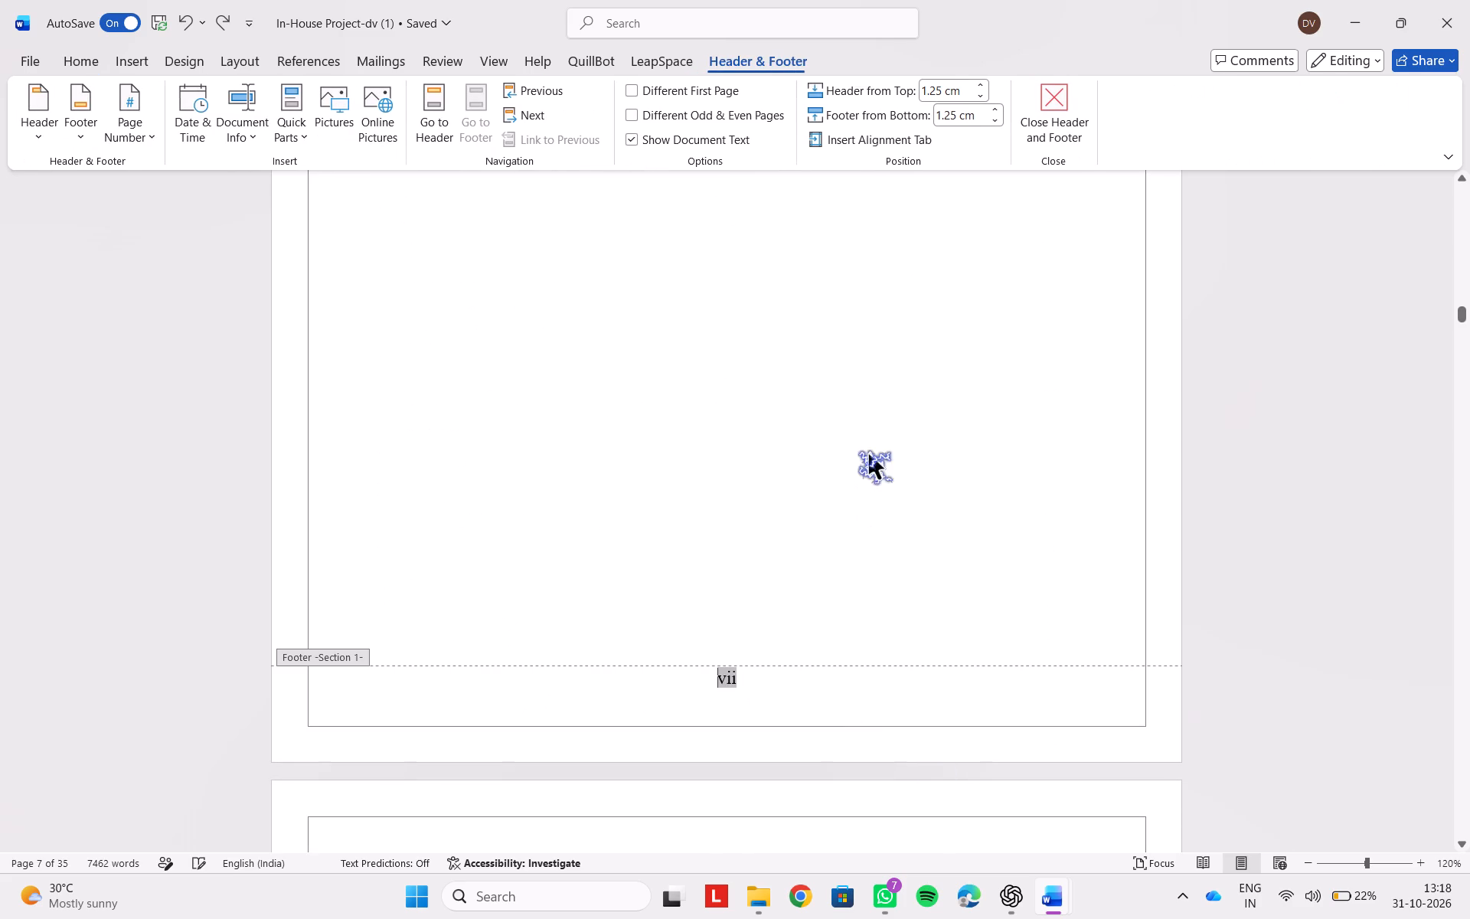
pyautogui.scroll(3, 766, 371)
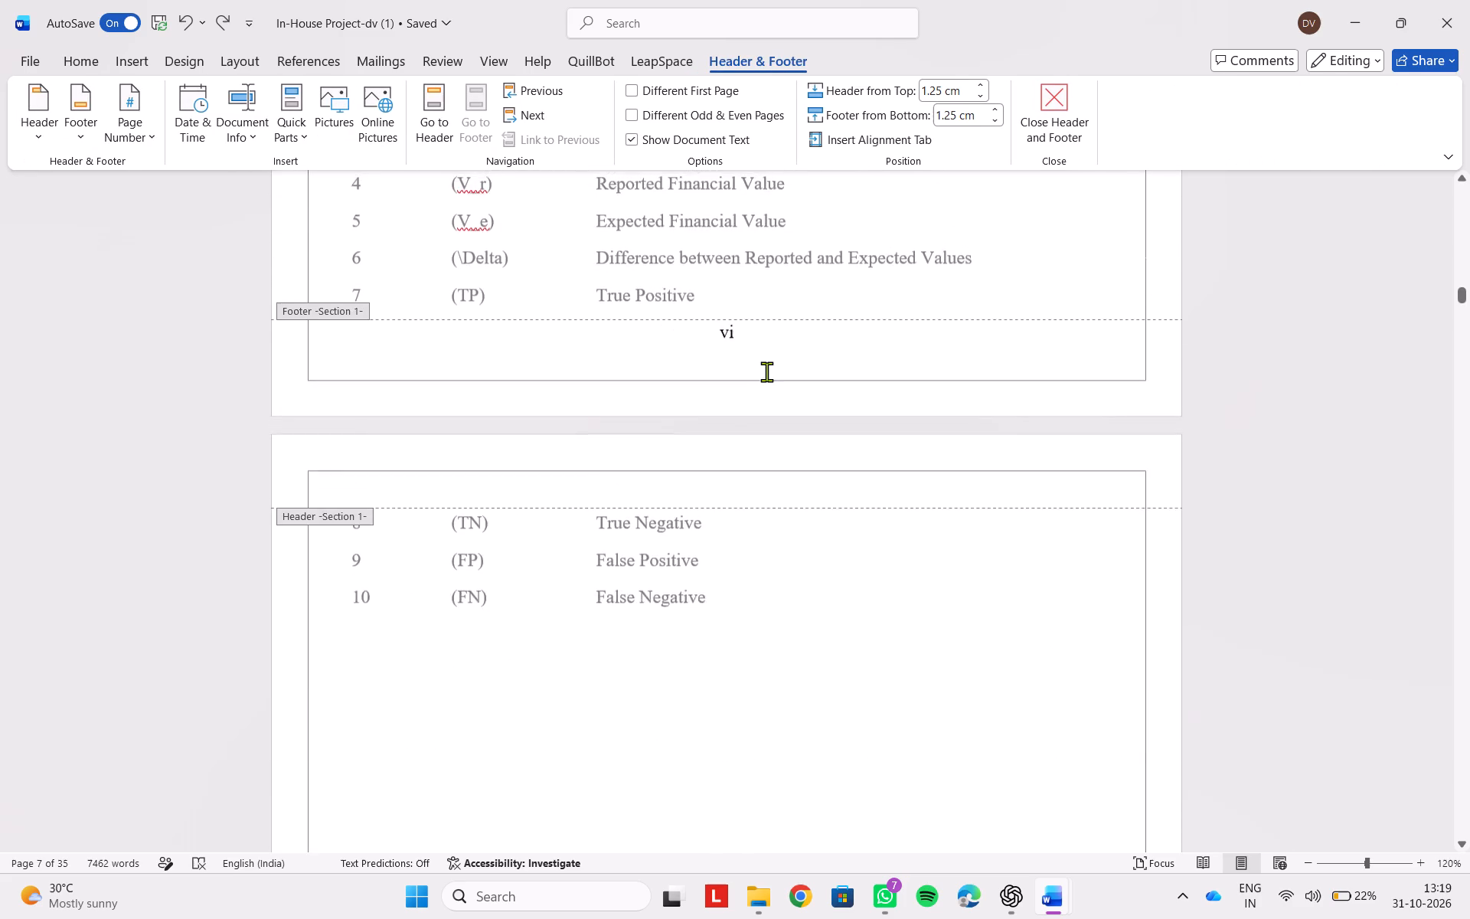
pyautogui.scroll(1, 766, 371)
pyautogui.doubleClick(736, 509)
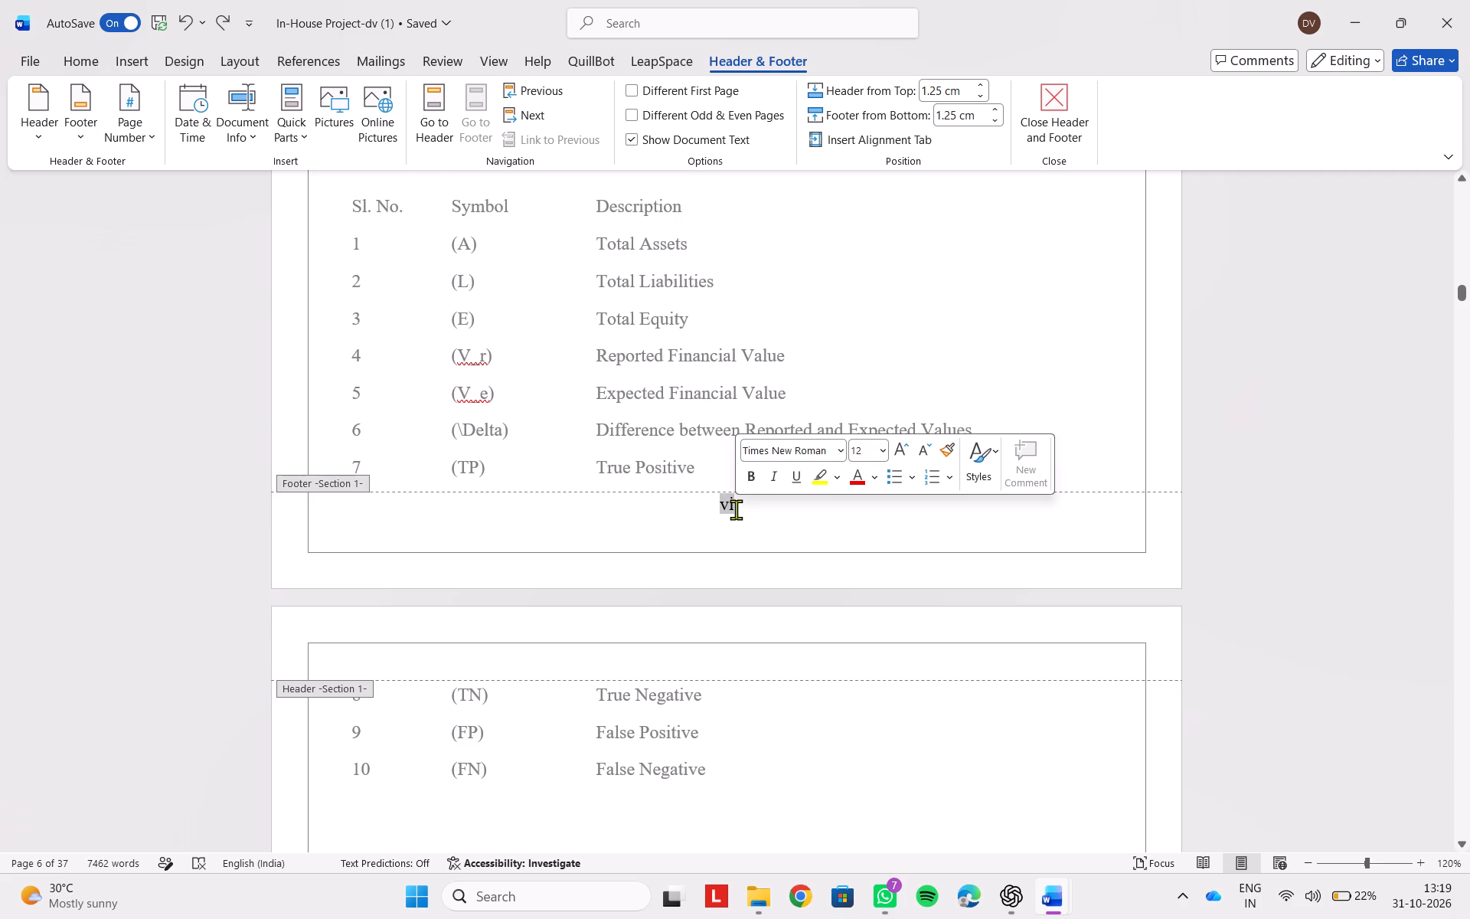
pyautogui.click(531, 136)
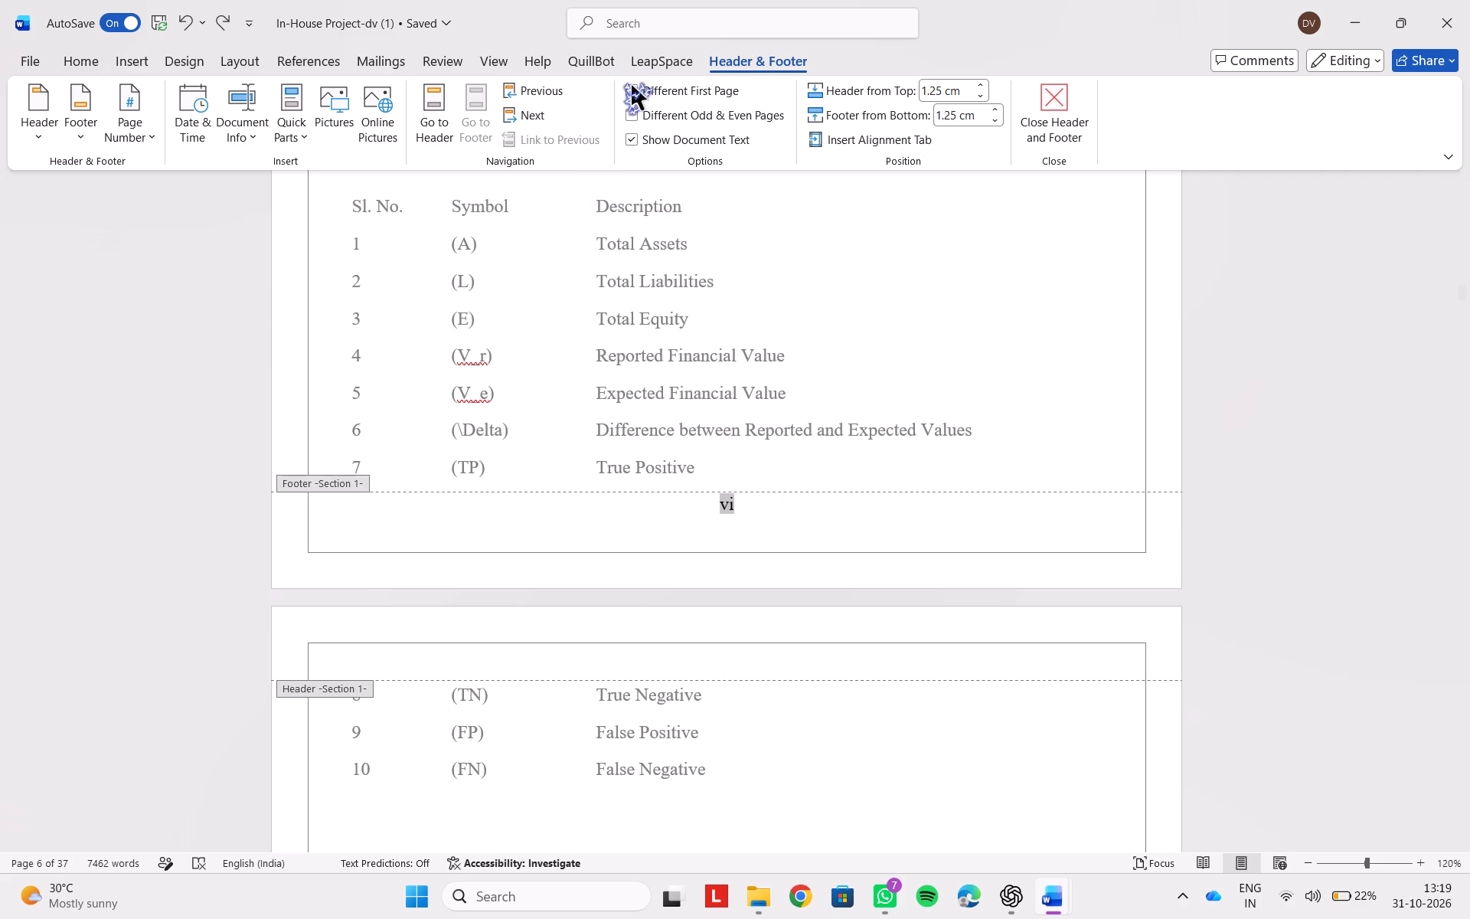
pyautogui.doubleClick(845, 394)
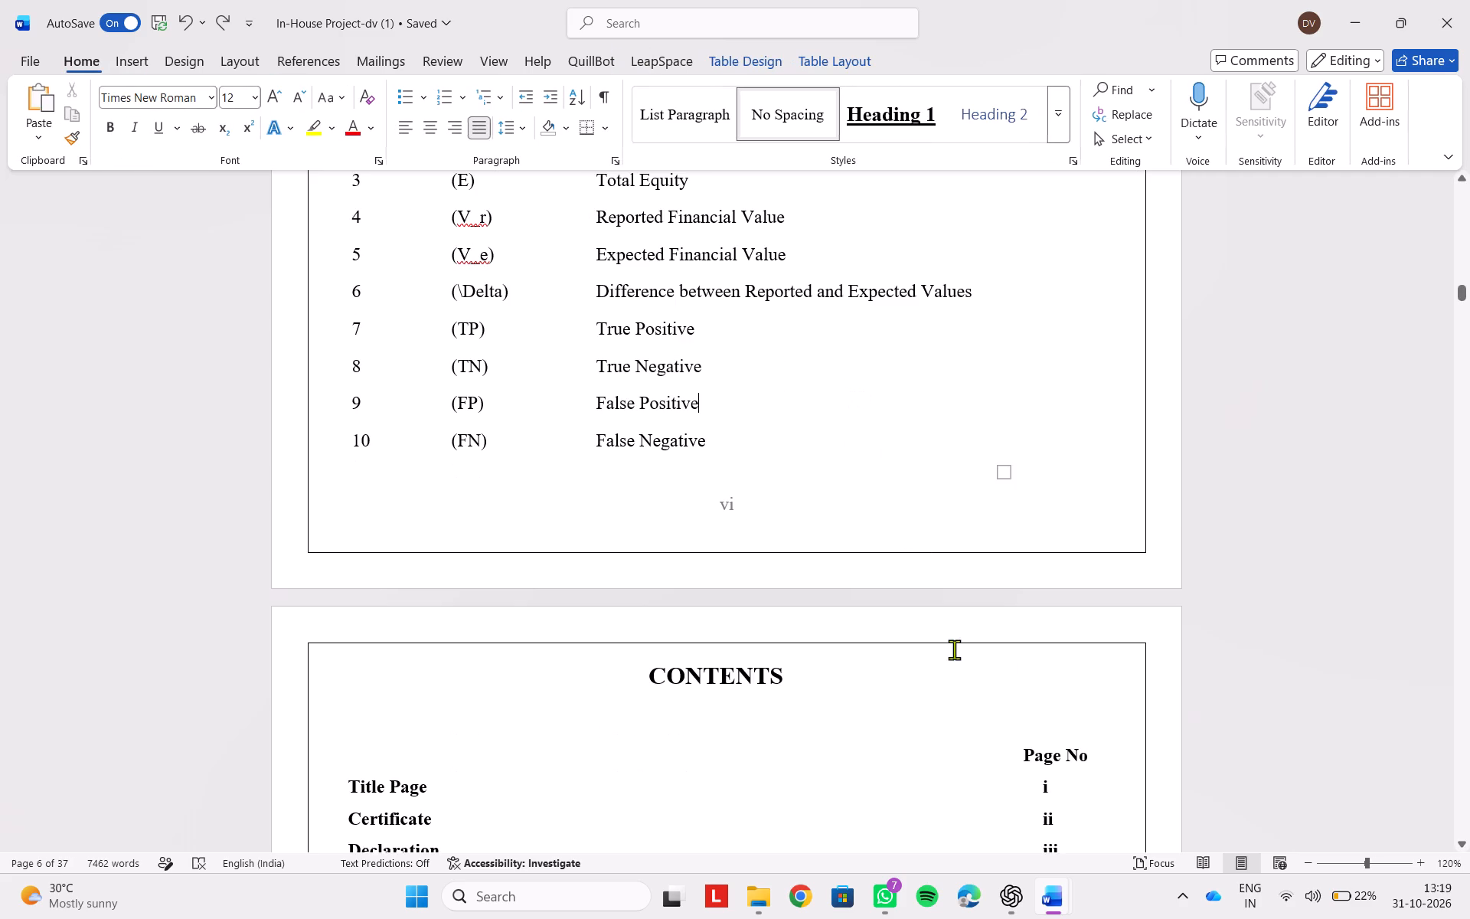
# Reopen the last Section 1 footer, examine how the symbols table flows towards the Contents page, and leave the footer.
pyautogui.scroll(-2, 942, 636)
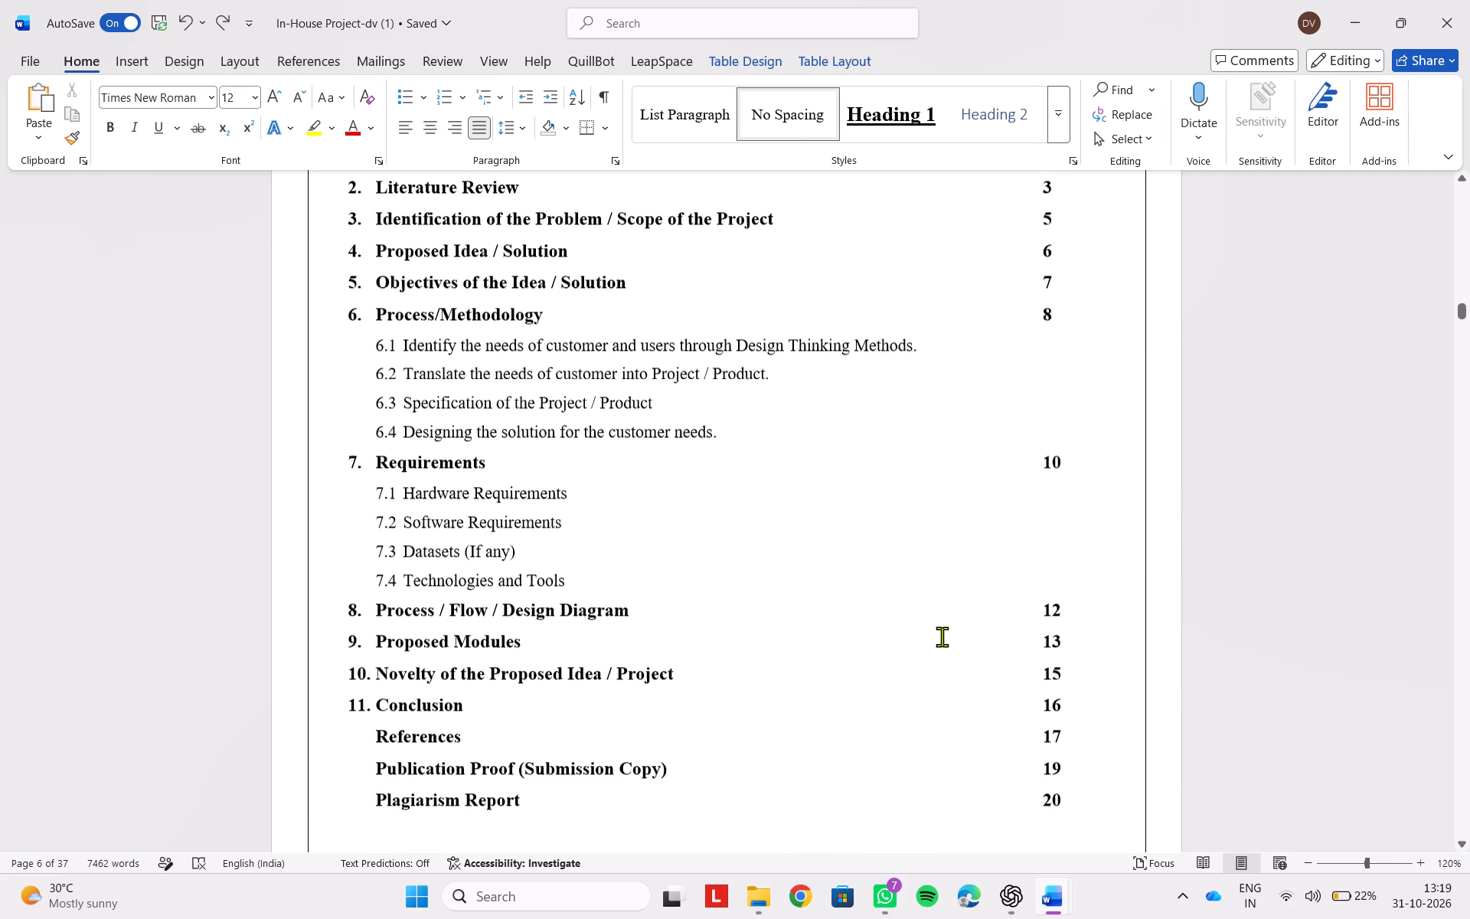
pyautogui.scroll(-1, 942, 636)
pyautogui.doubleClick(727, 619)
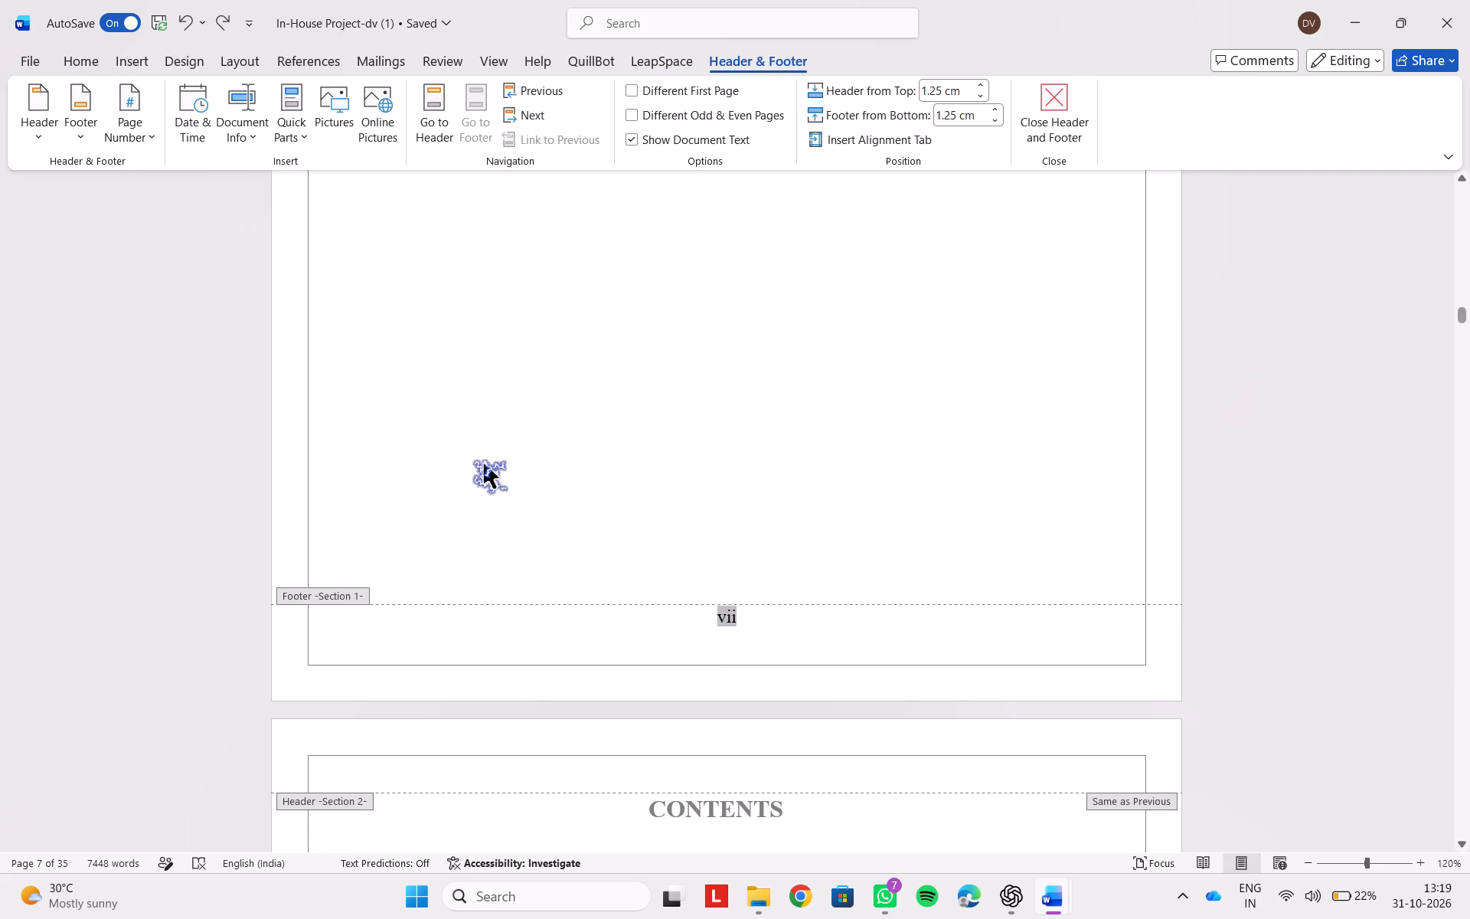
pyautogui.scroll(3, 484, 463)
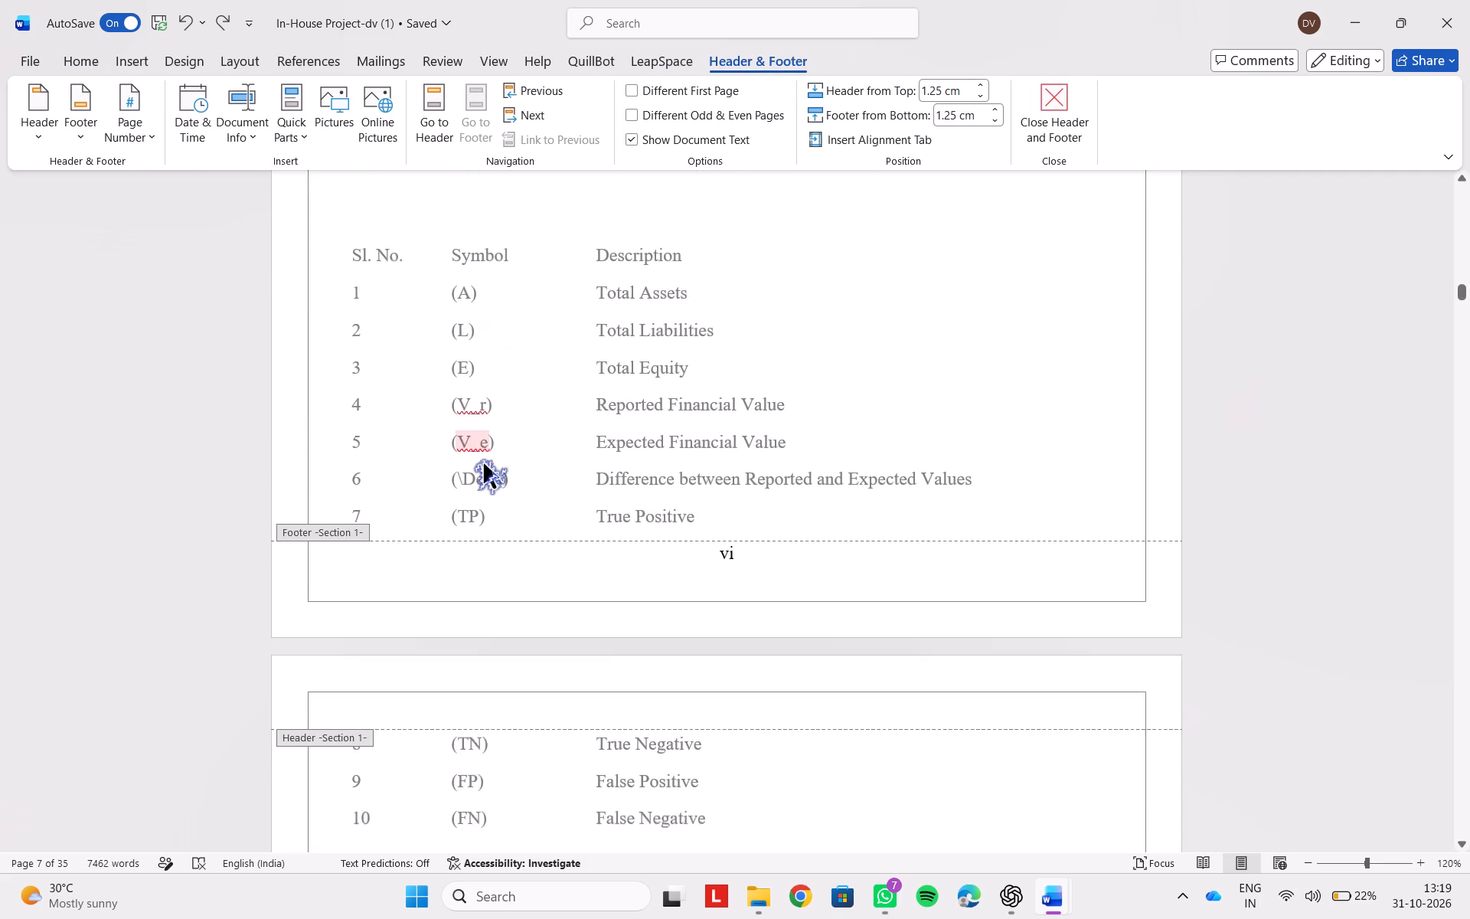
pyautogui.scroll(-1, 484, 463)
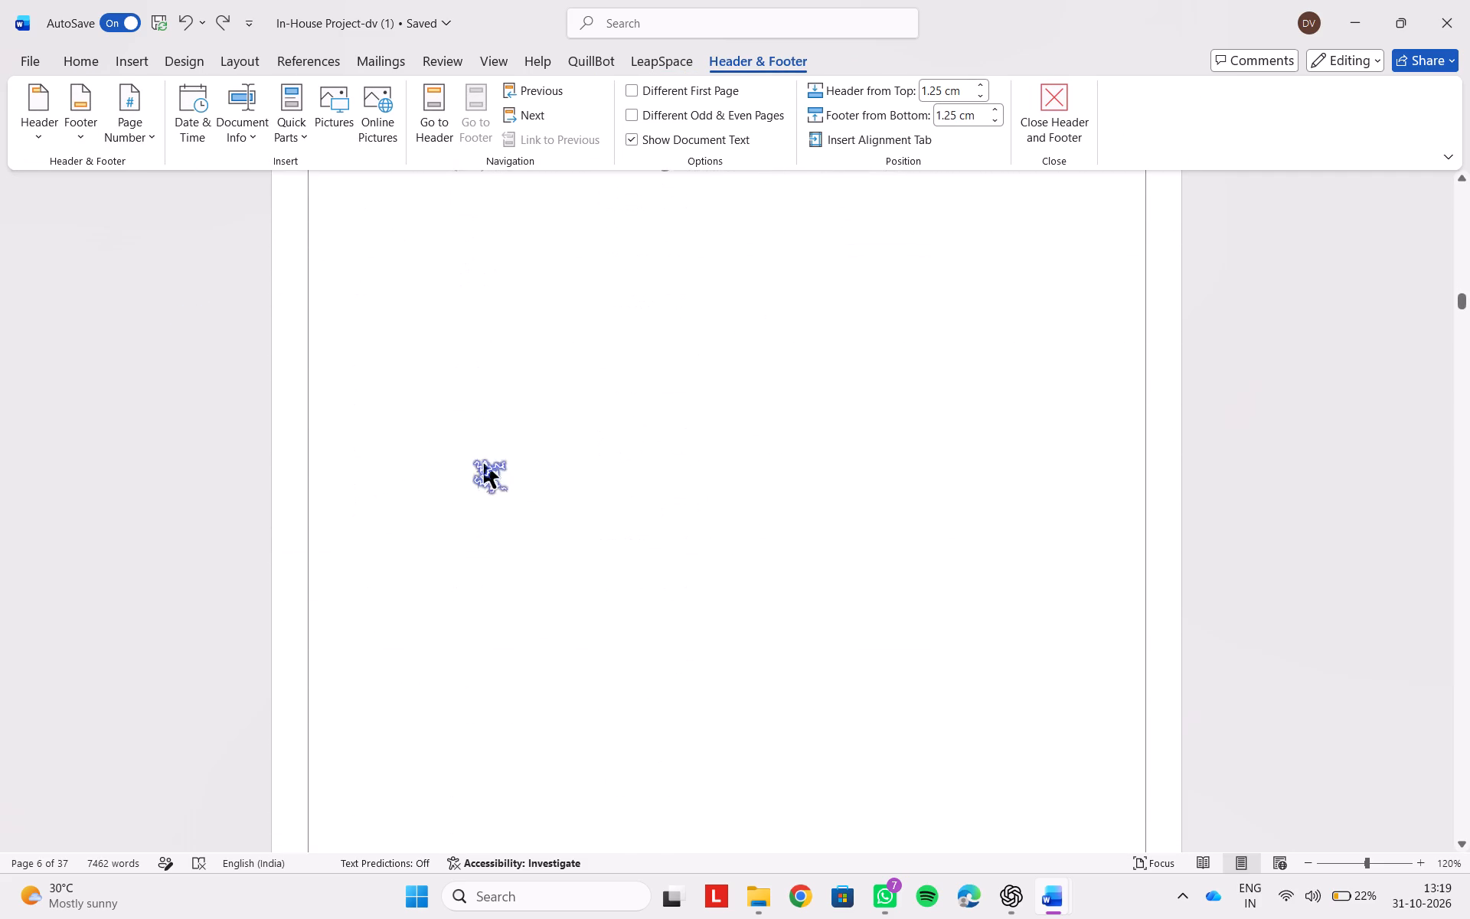
pyautogui.scroll(-2, 484, 463)
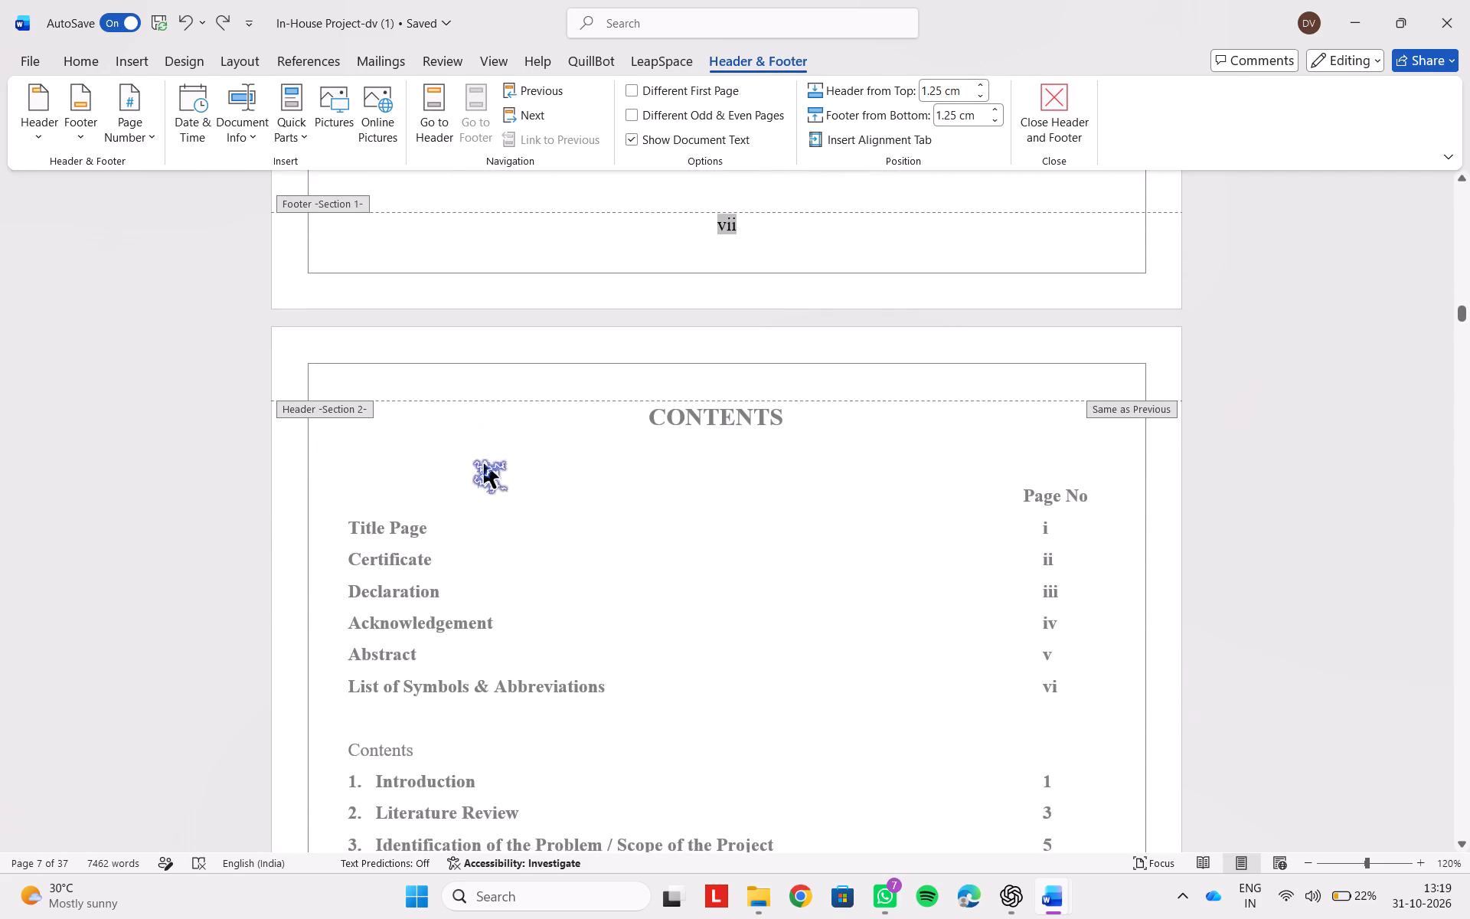
pyautogui.press('Return')
pyautogui.doubleClick(484, 463)
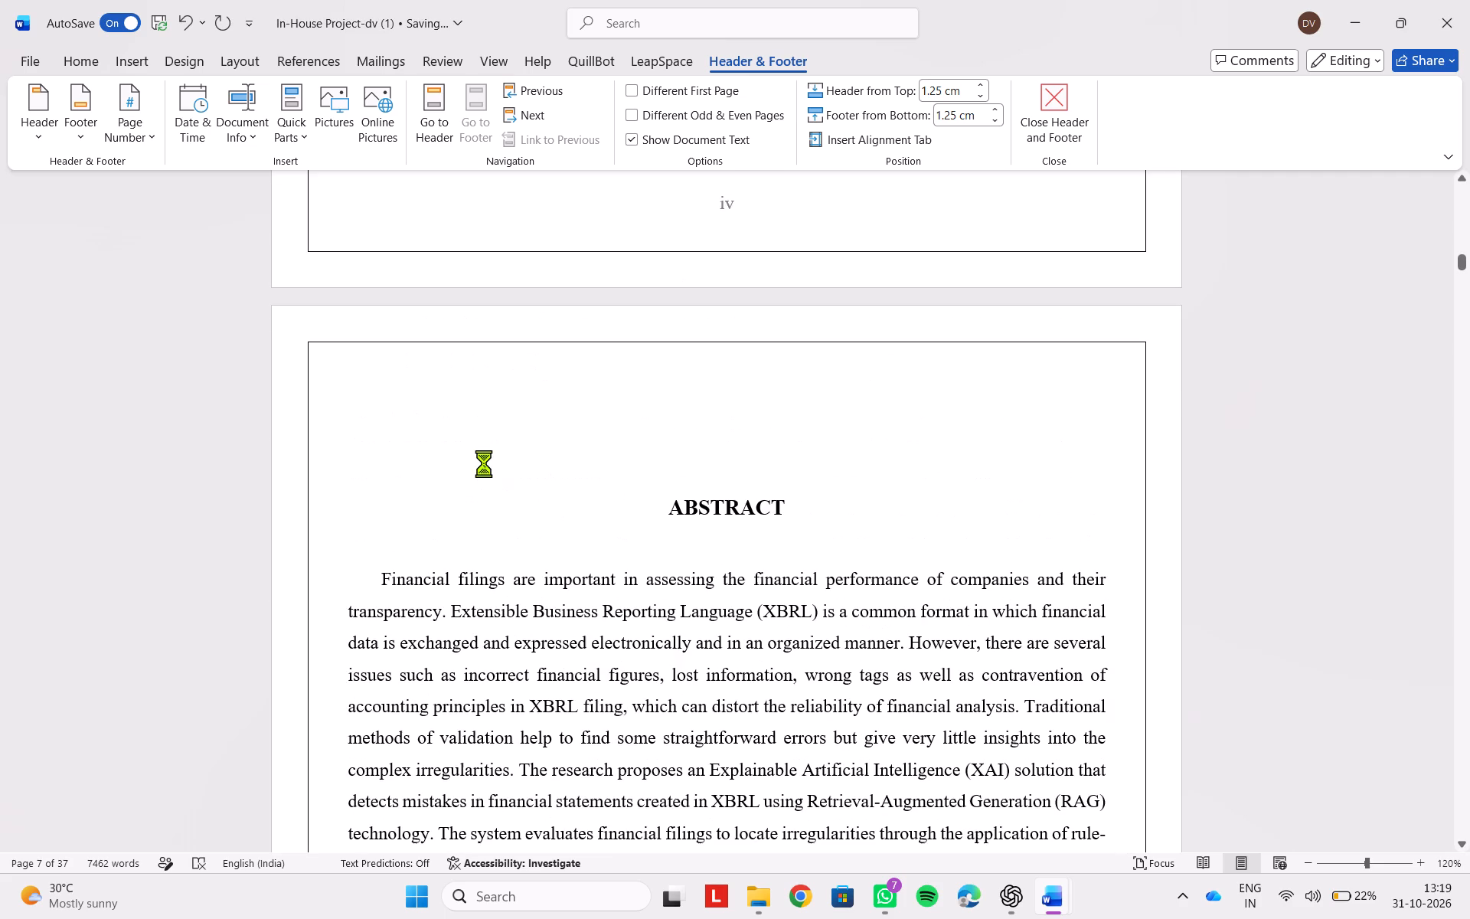
# Examine the page flow and footer numbers from the Abstract through the symbols list to the Contents page.
pyautogui.scroll(2, 484, 463)
pyautogui.scroll(-1, 484, 463)
pyautogui.keyDown('ctrl'); pyautogui.scroll(1, 484, 463); pyautogui.keyUp('ctrl')
pyautogui.keyDown('ctrl'); pyautogui.scroll(-1, 484, 463); pyautogui.keyUp('ctrl')
pyautogui.scroll(-3, 484, 463)
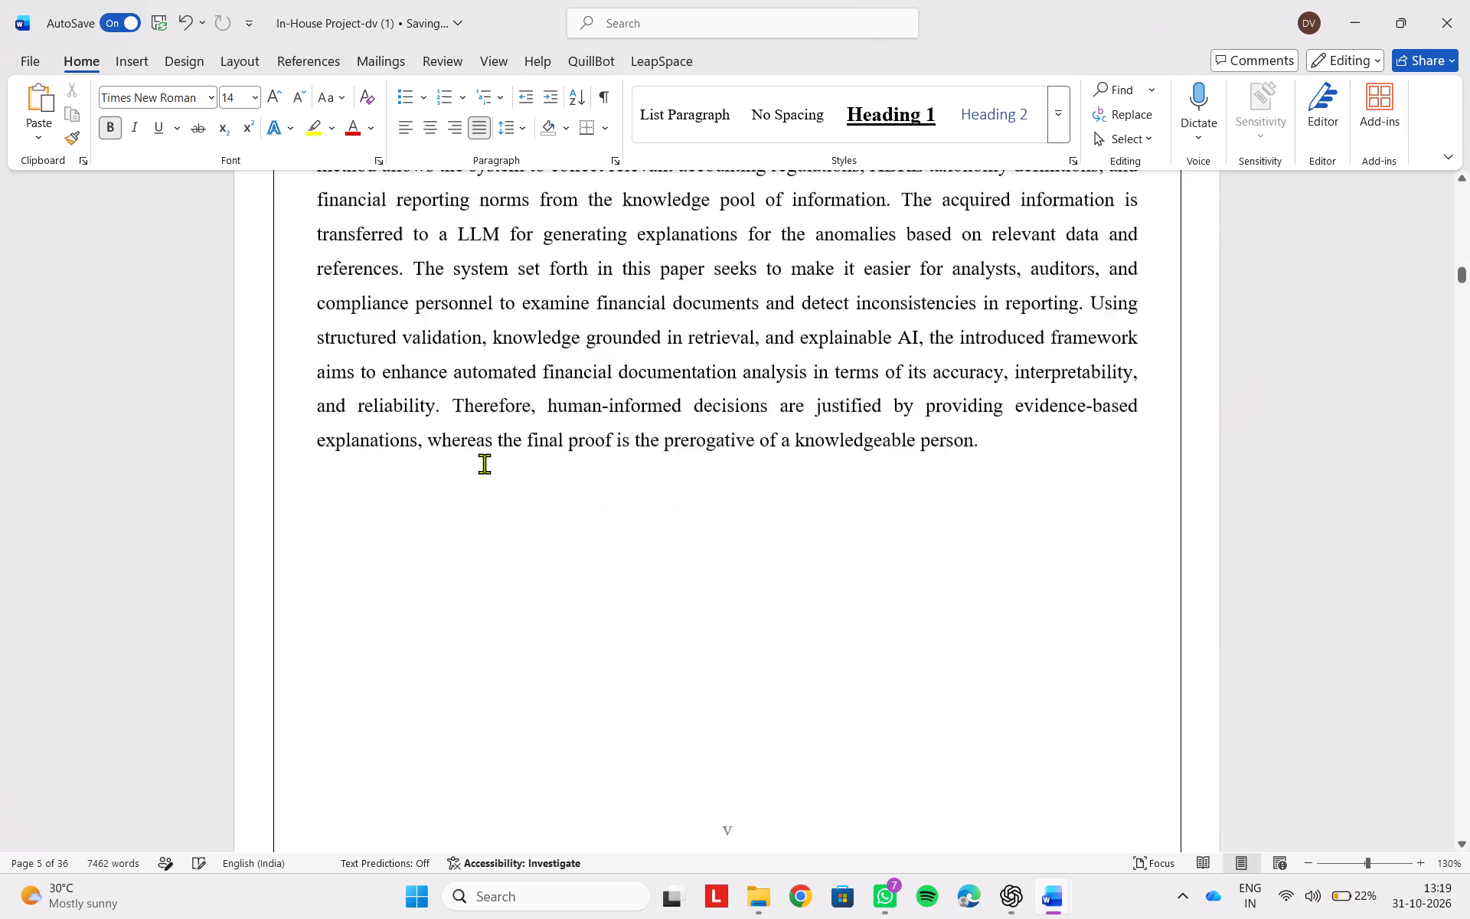
pyautogui.scroll(-1, 484, 463)
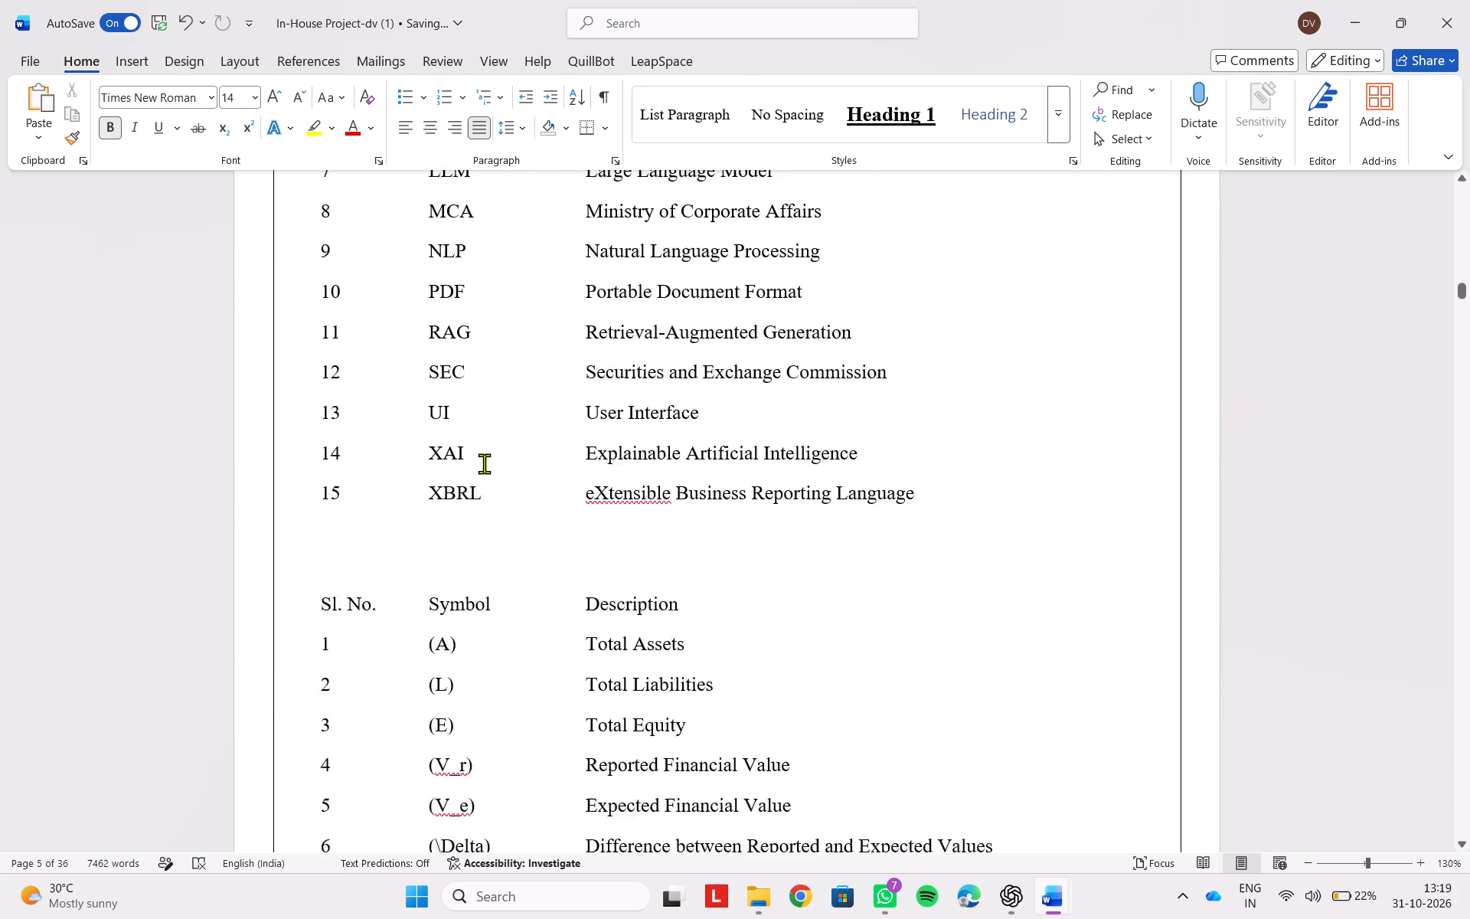
pyautogui.scroll(-3, 484, 463)
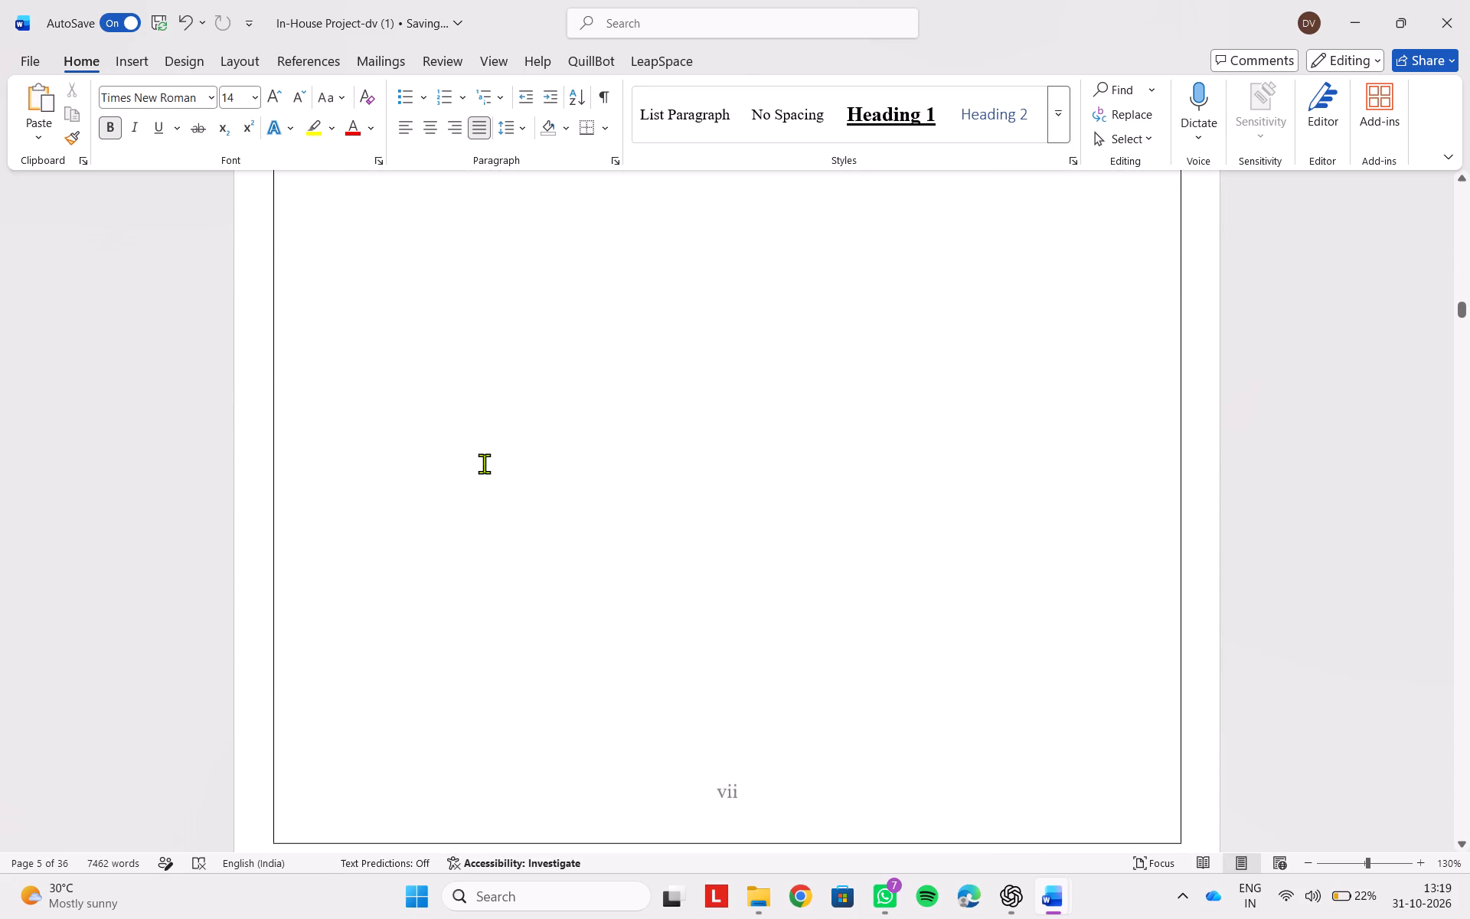
pyautogui.scroll(-3, 484, 463)
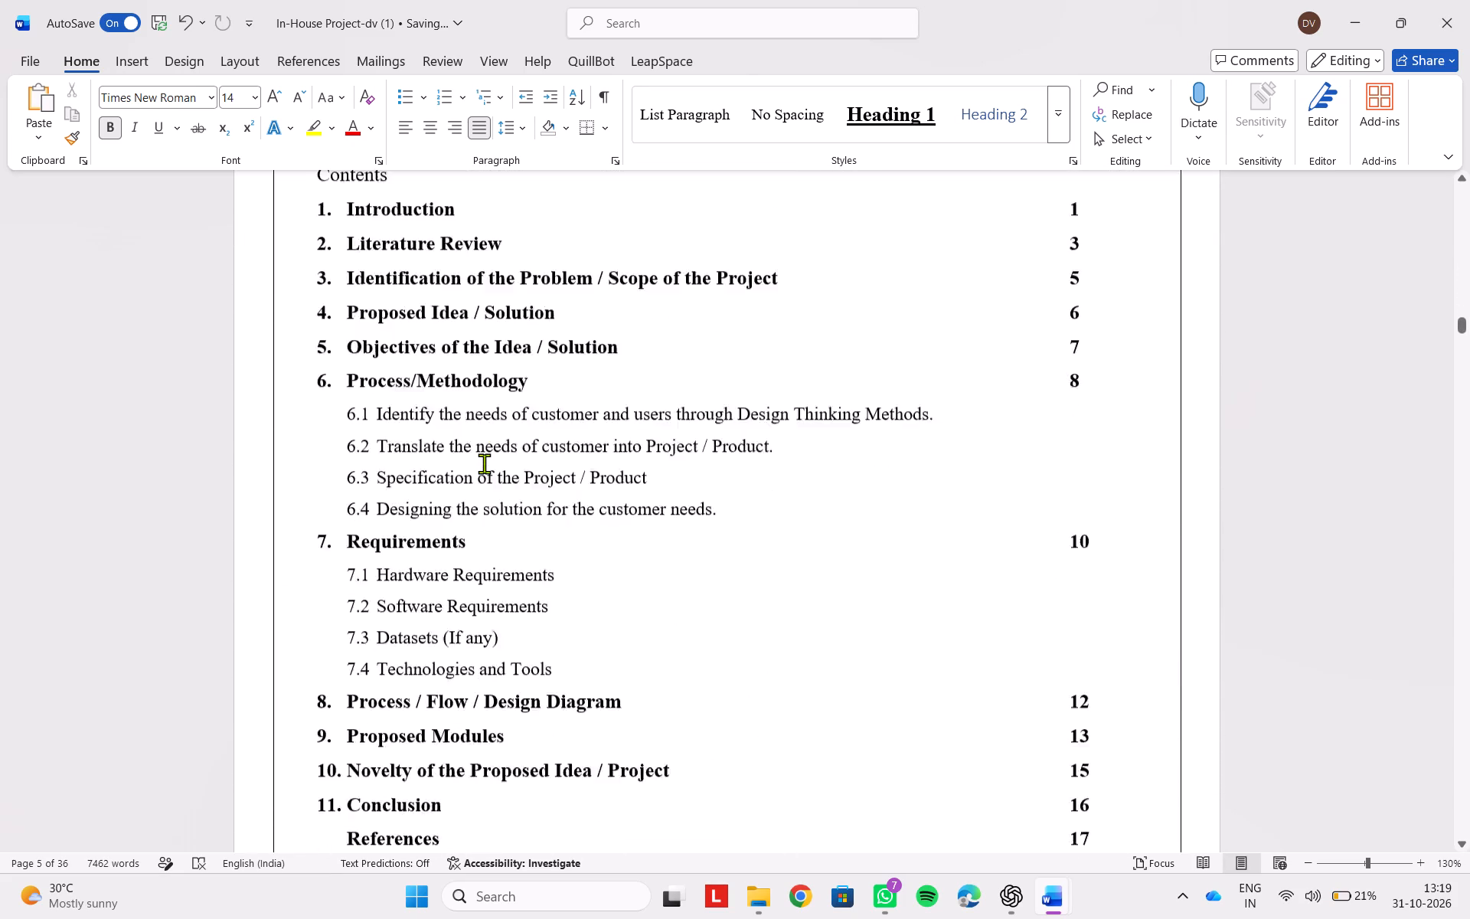
pyautogui.scroll(-1, 484, 463)
# Delete the break on the mostly blank page between the symbols table and the Contents page.
pyautogui.scroll(2, 484, 463)
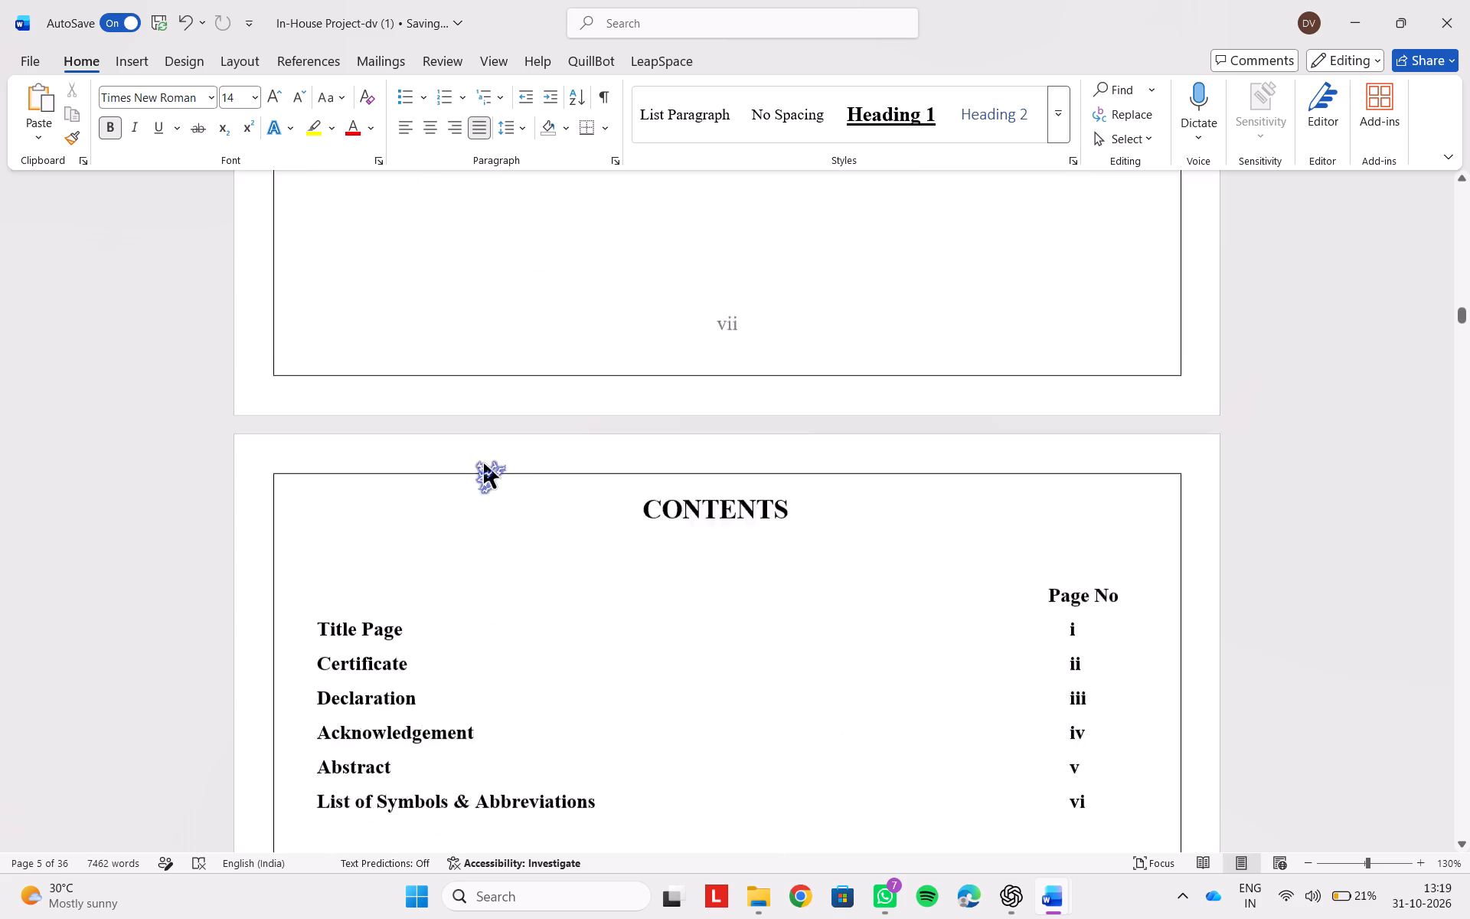
pyautogui.click(577, 312)
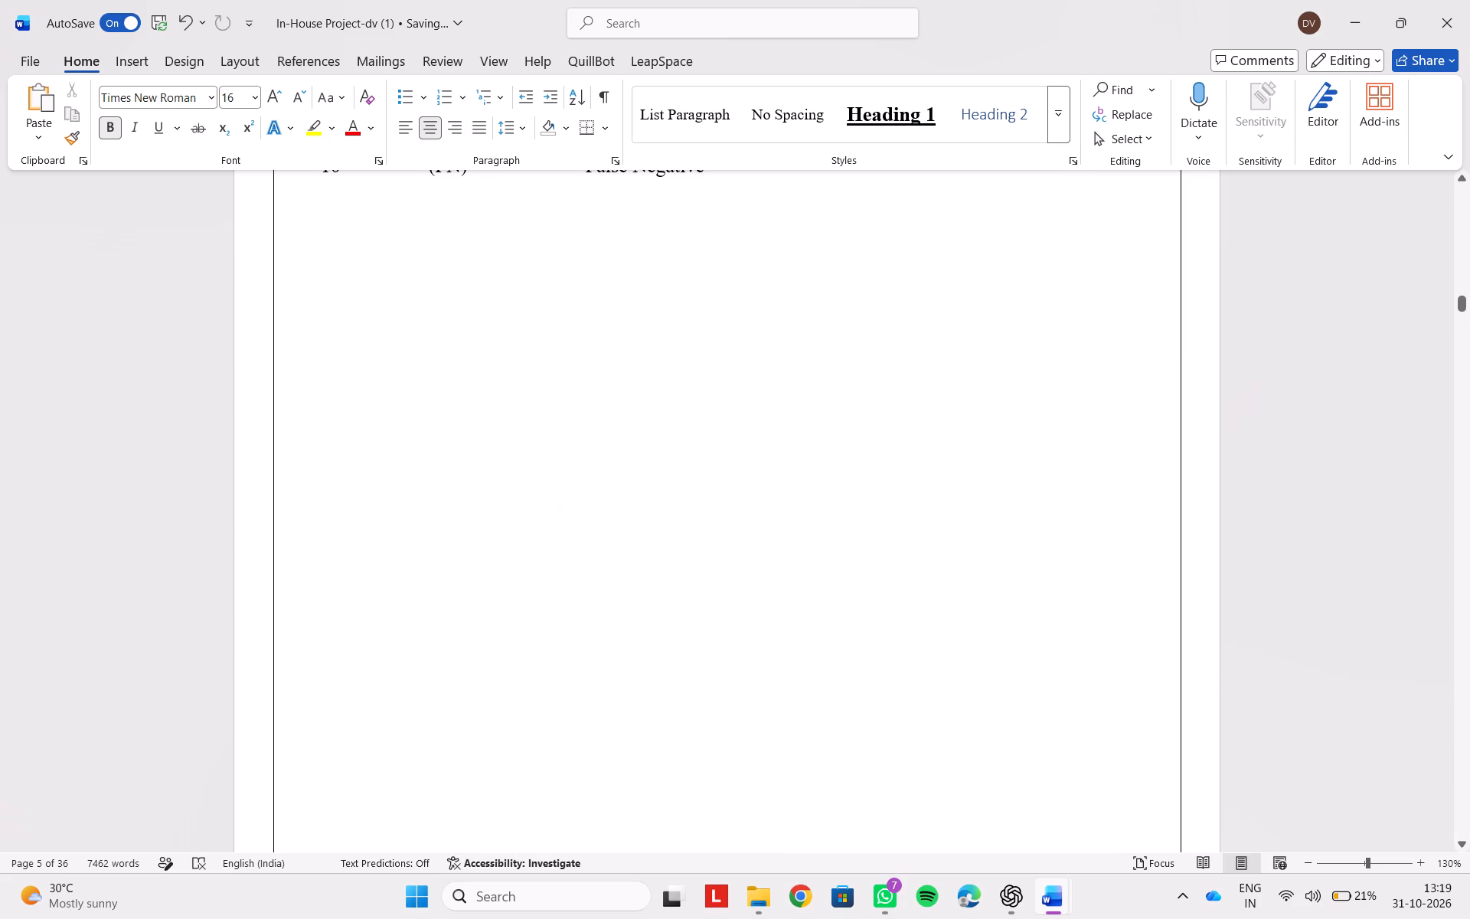
pyautogui.press('Delete')
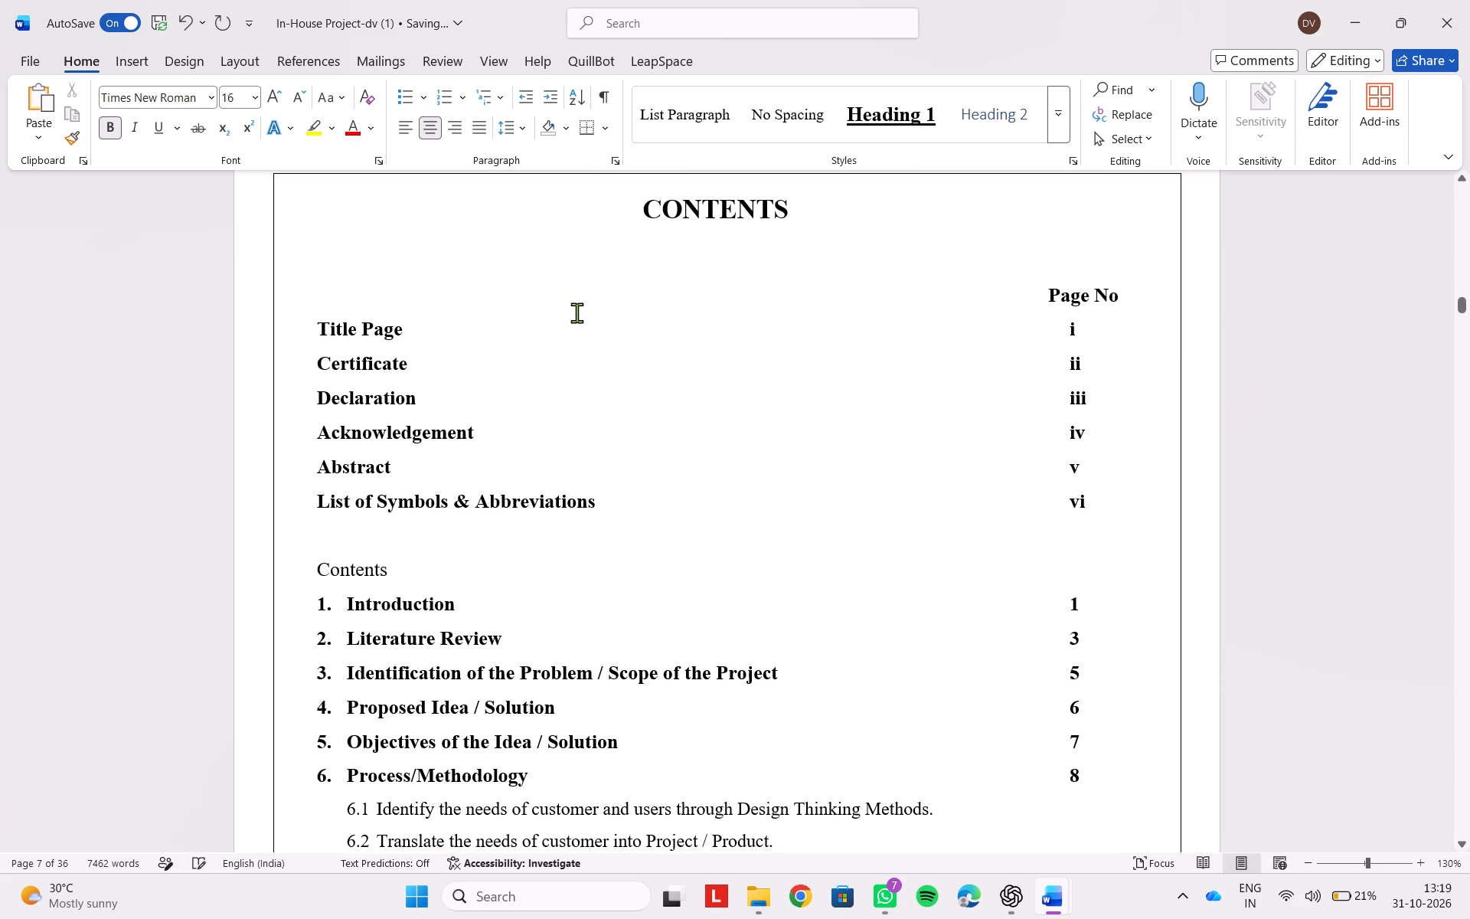
# Check the footer numbers around the Contents and symbols list pages, and go back to the title page.
pyautogui.hscroll(1, 577, 312)
pyautogui.scroll(-1, 577, 312)
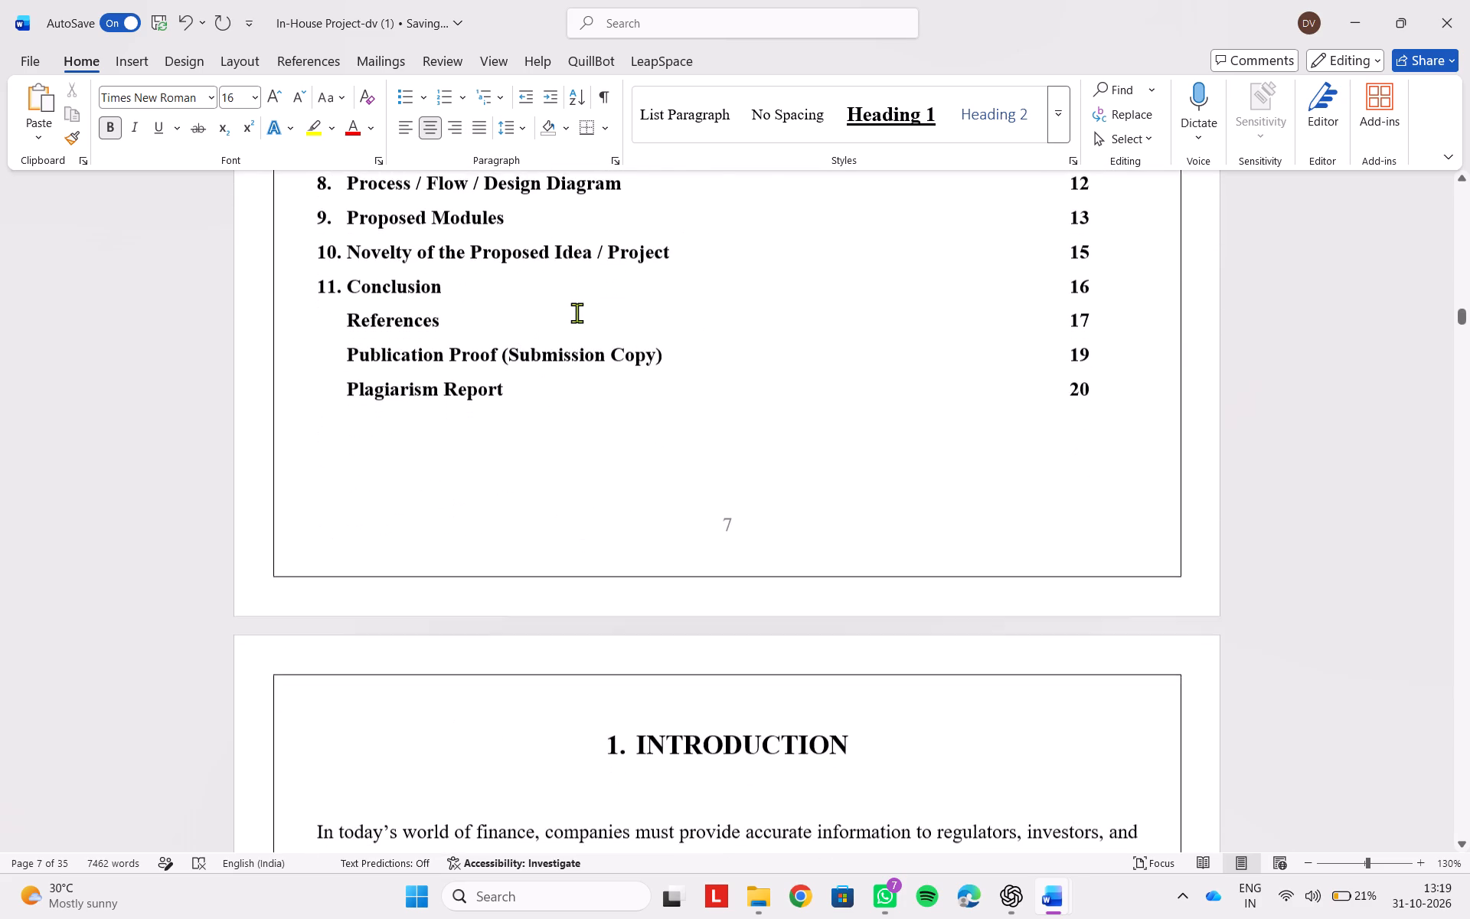
pyautogui.scroll(3, 577, 312)
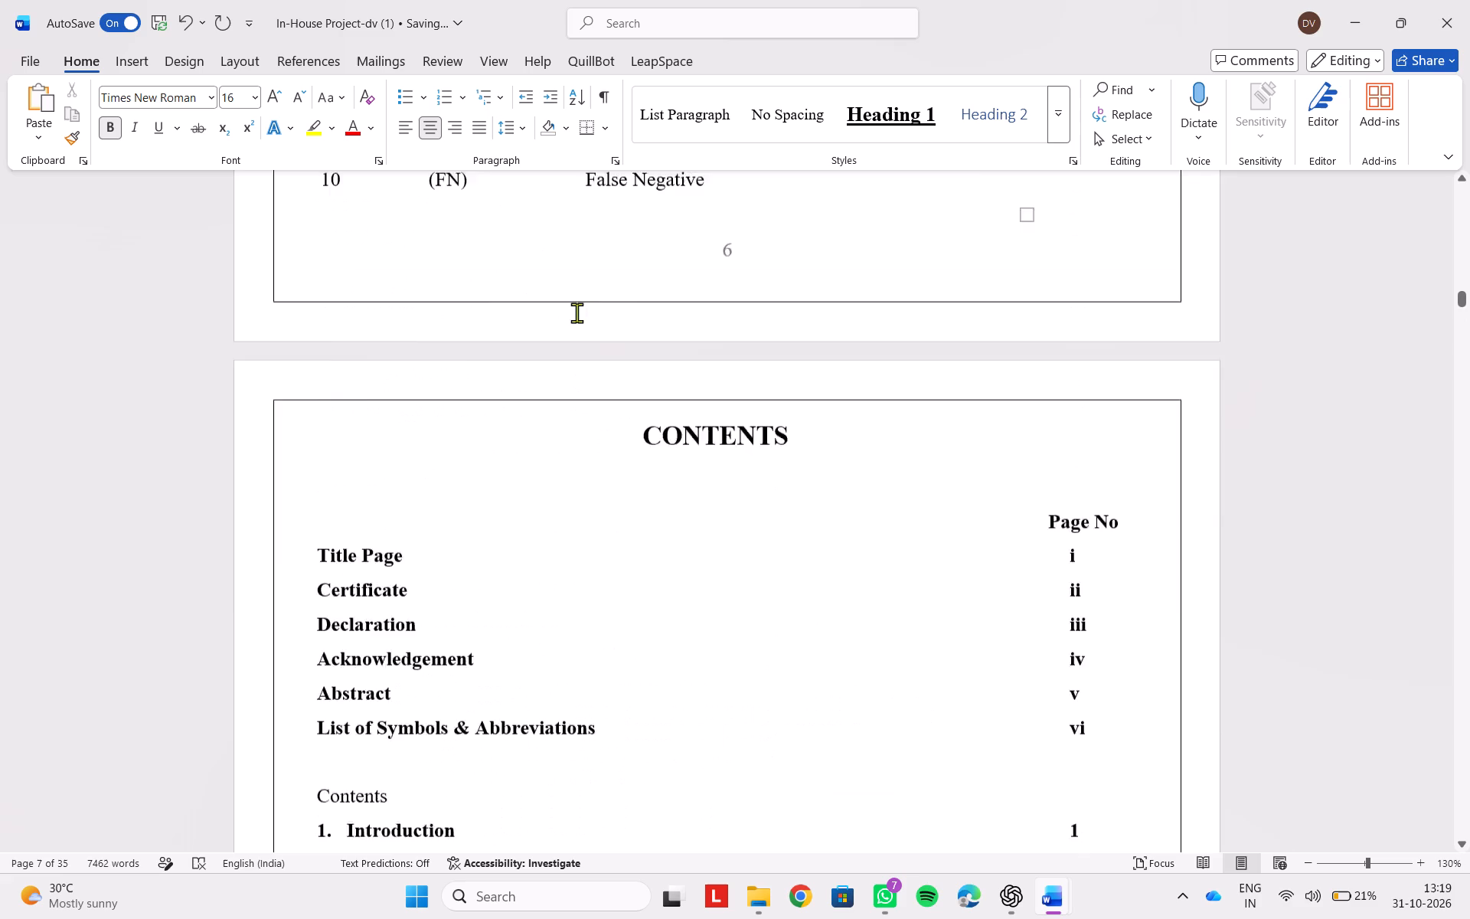
pyautogui.scroll(13, 577, 312)
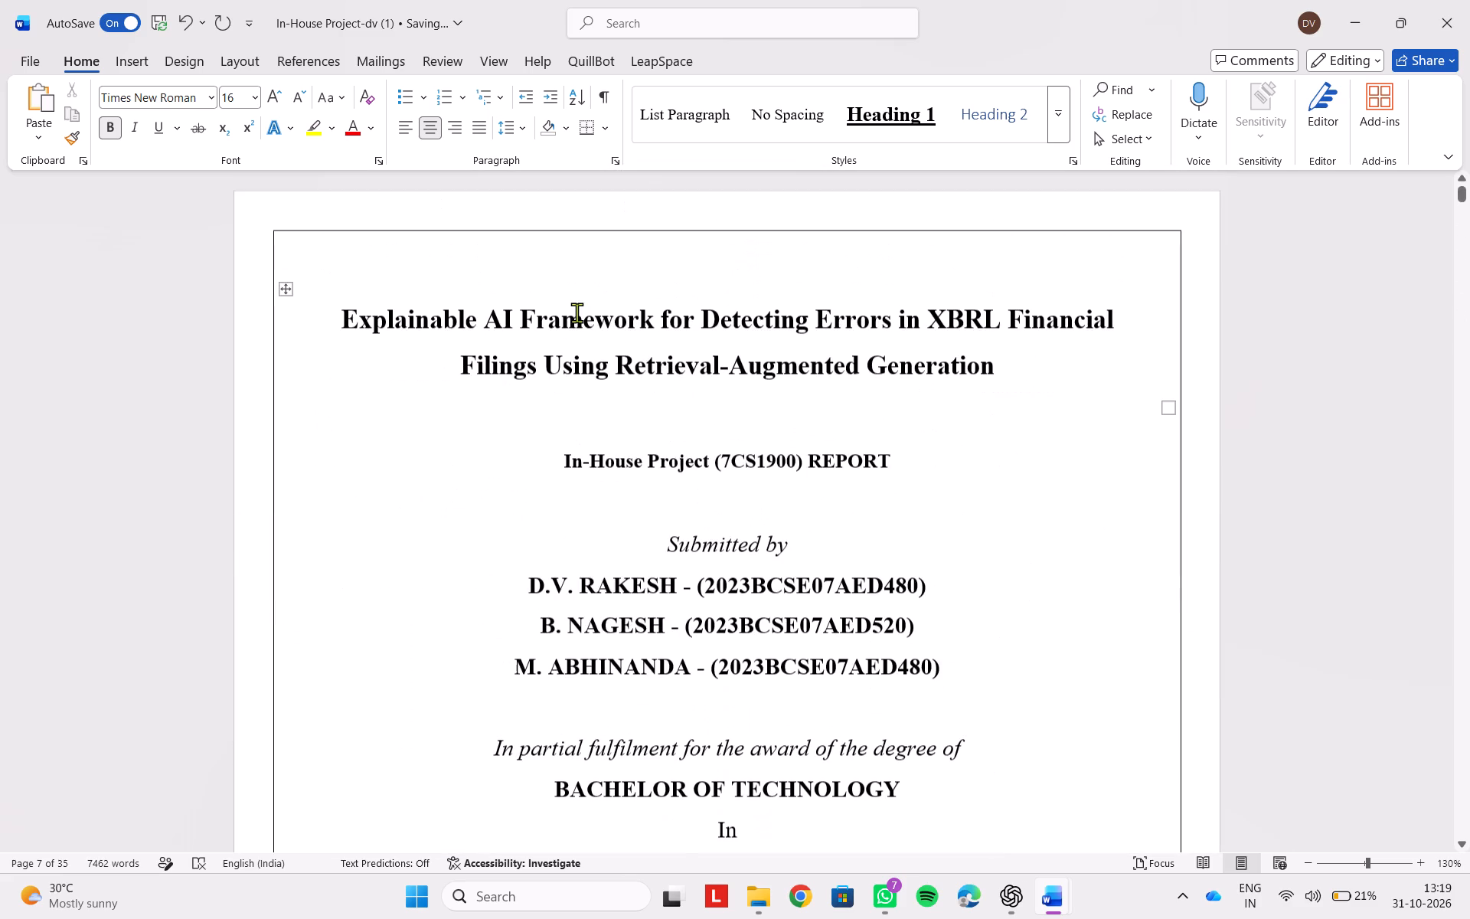
# Set the Section 1 page numbers on the title page footer to the i, ii, iii format starting at i, and leave the footer.
pyautogui.click(503, 266)
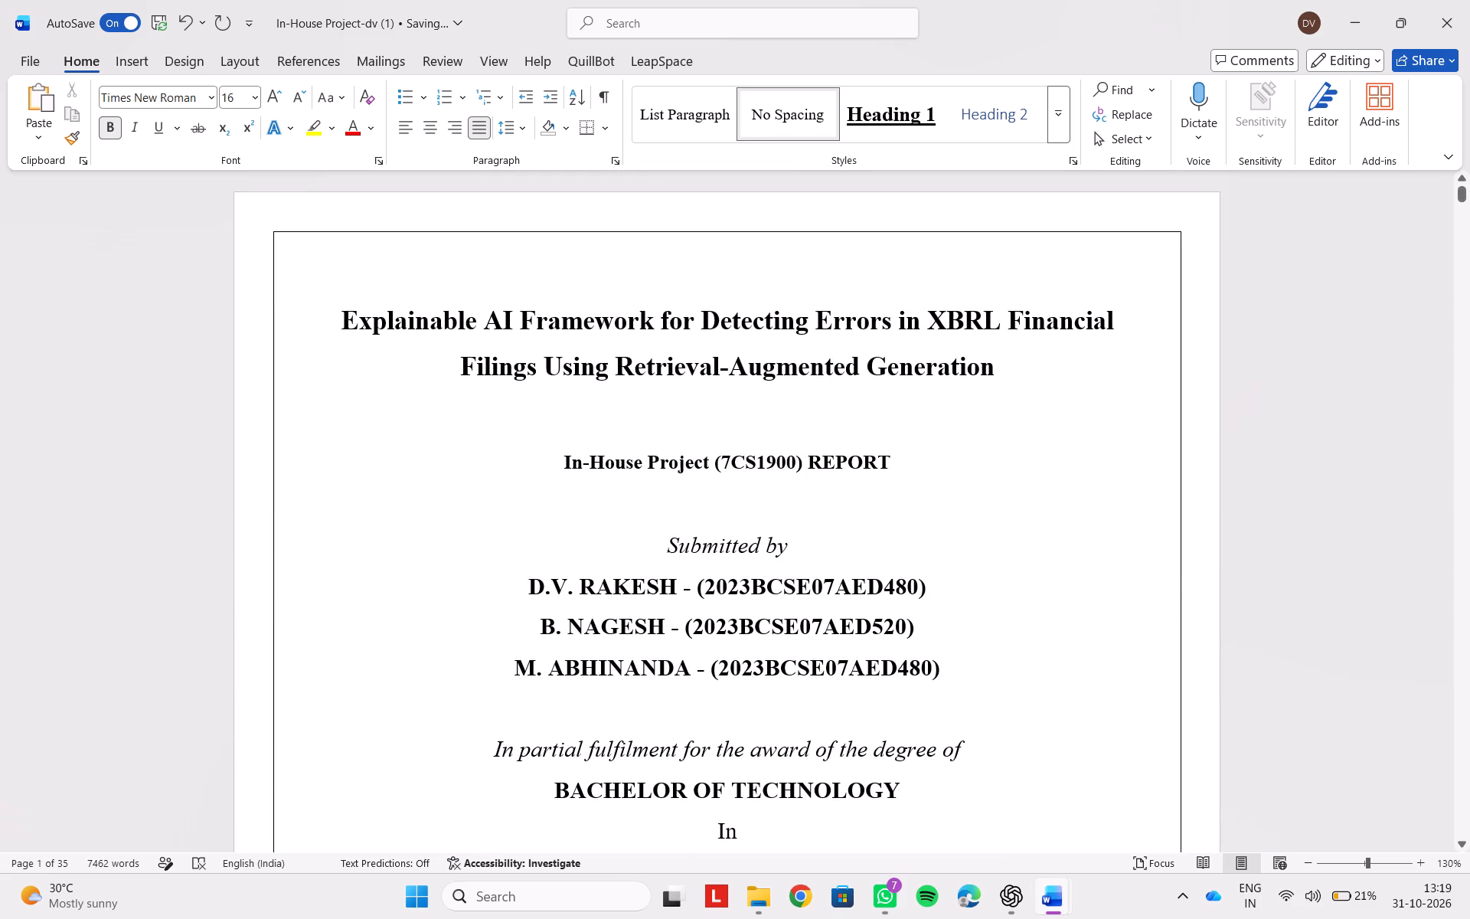
pyautogui.scroll(-1, 503, 266)
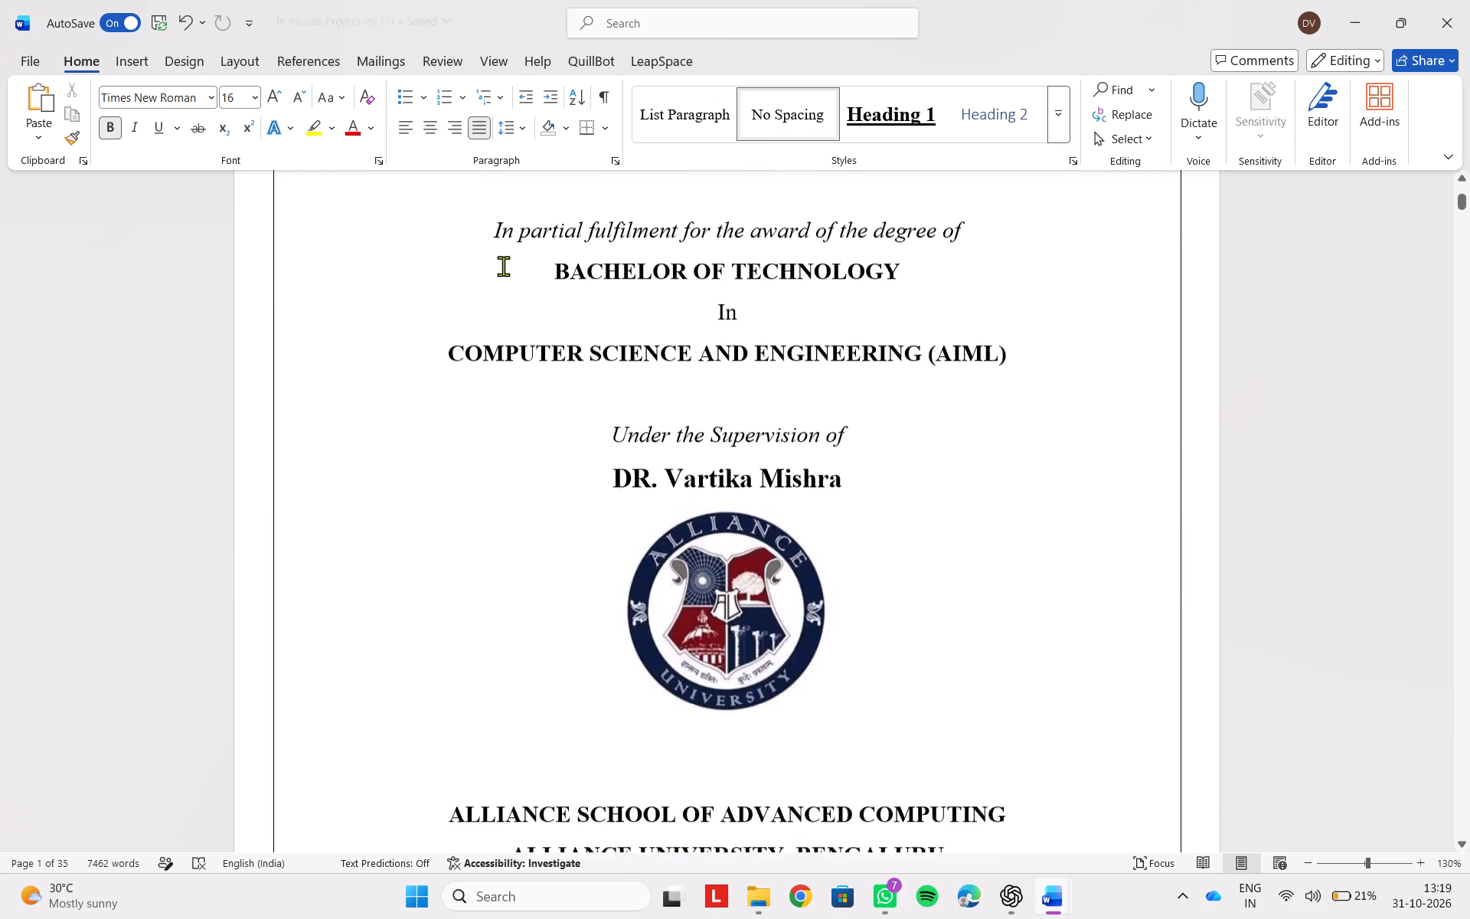
pyautogui.scroll(-1, 503, 266)
pyautogui.doubleClick(721, 603)
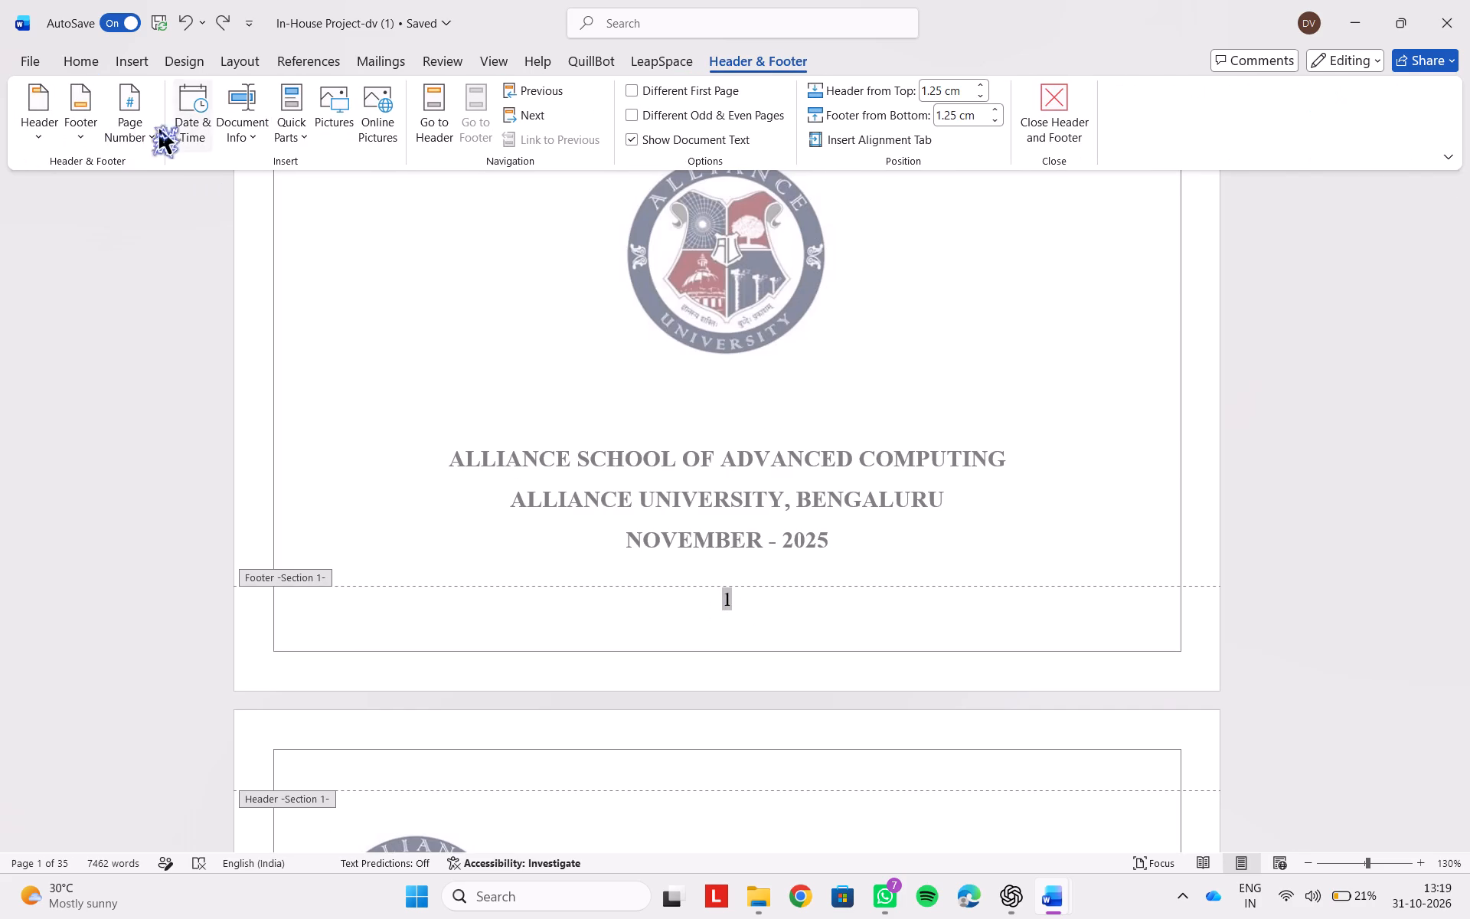
pyautogui.click(132, 129)
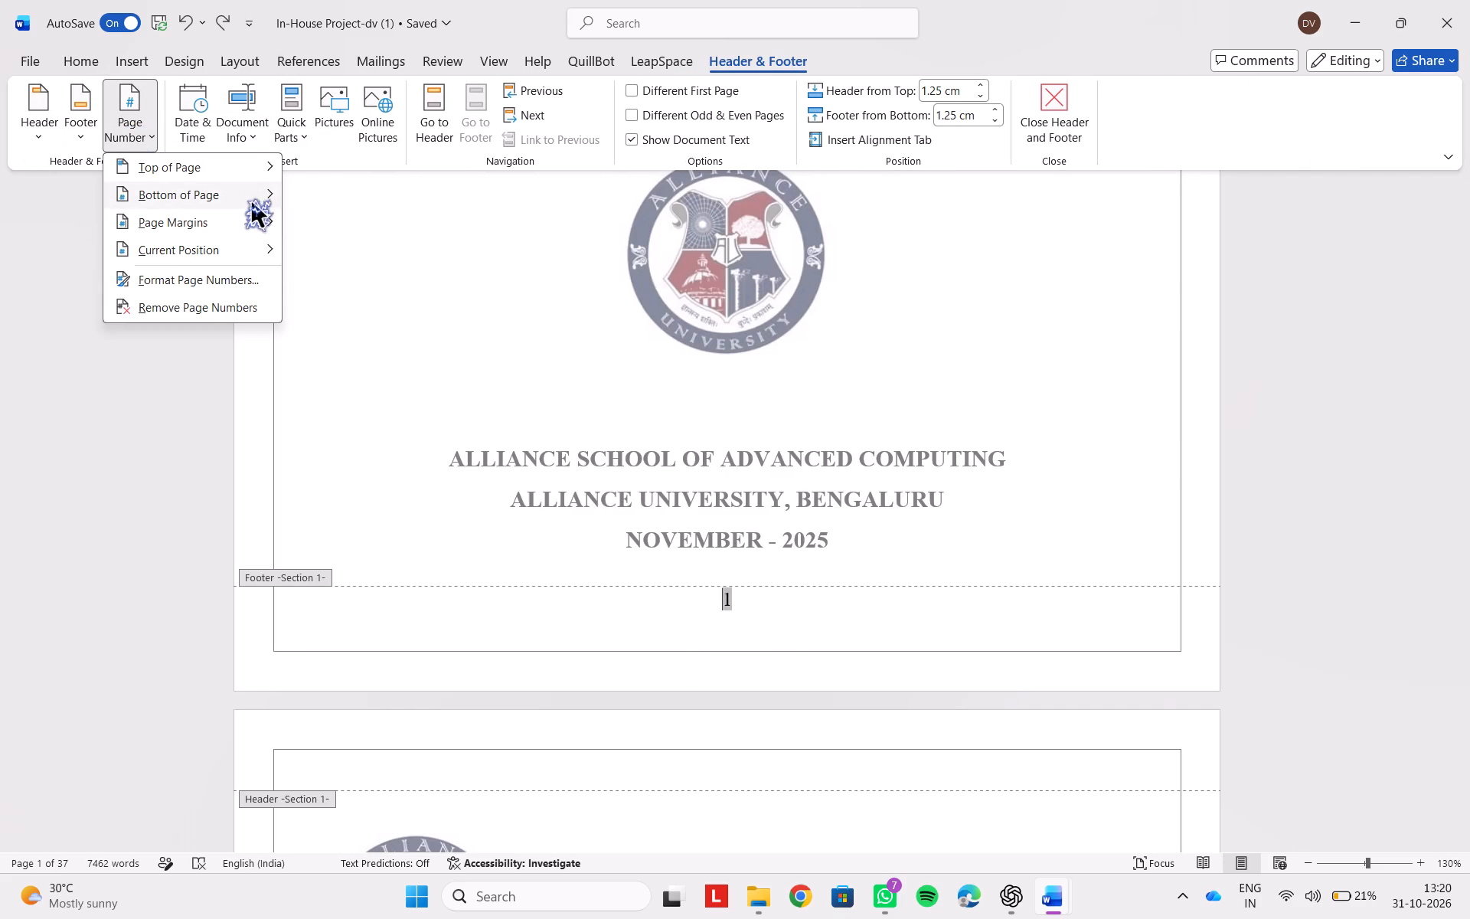
pyautogui.click(247, 273)
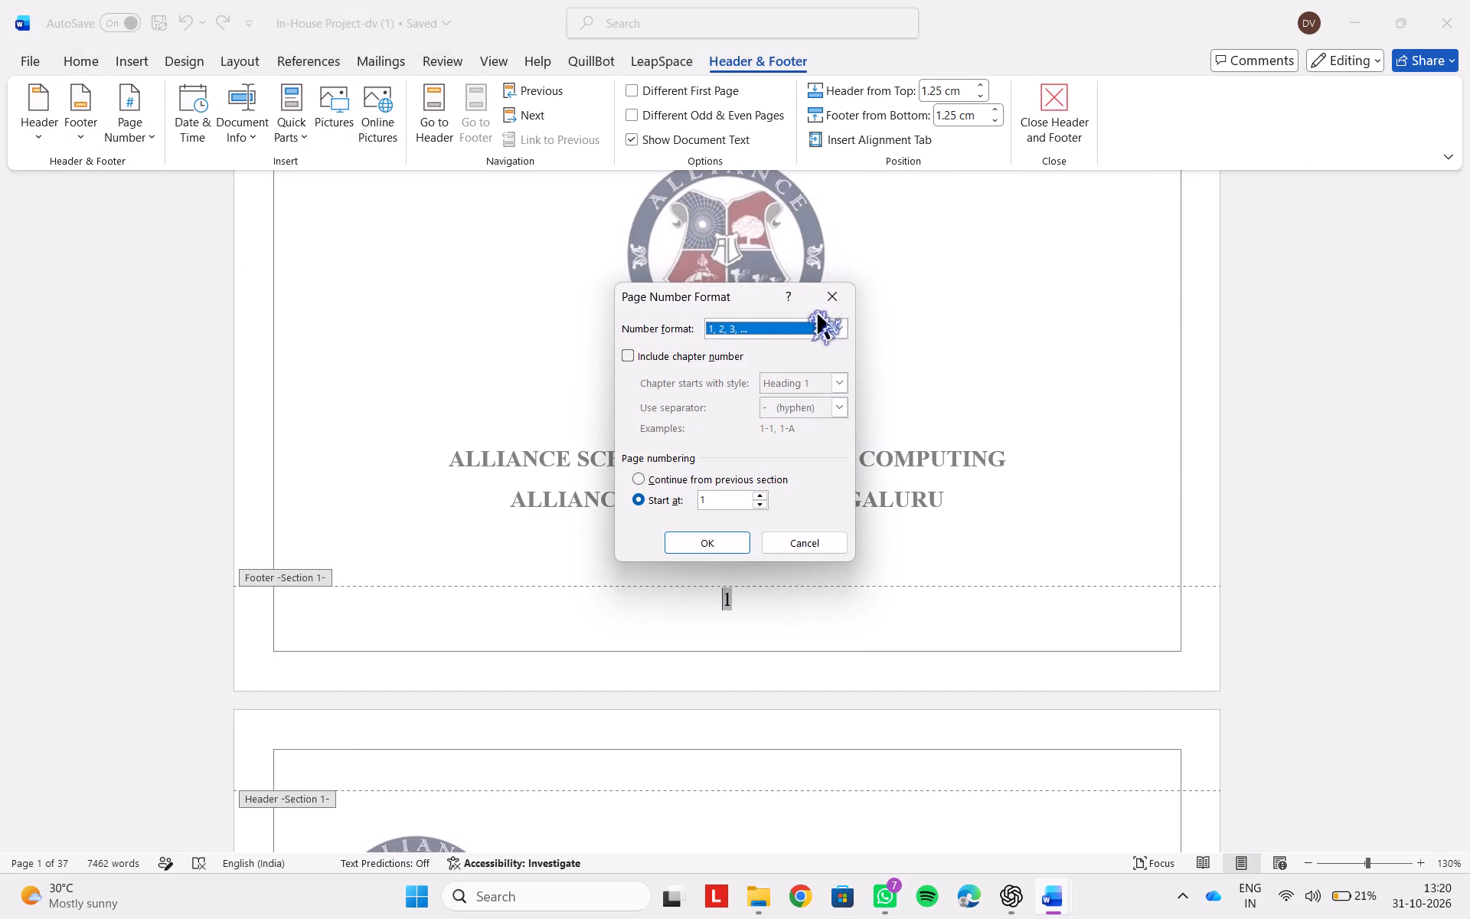
pyautogui.click(837, 323)
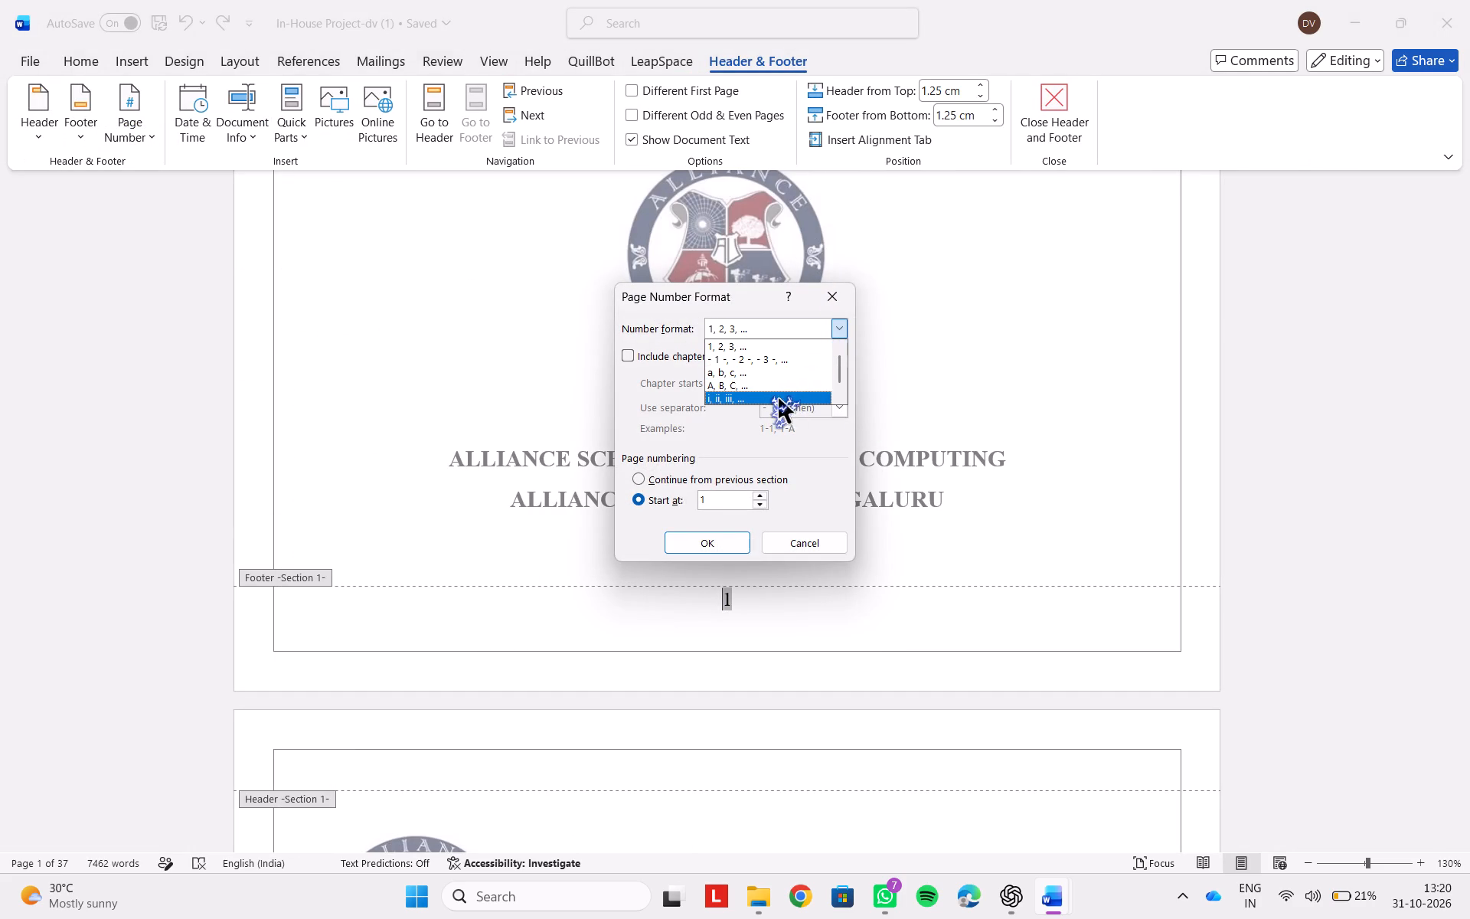
pyautogui.click(779, 398)
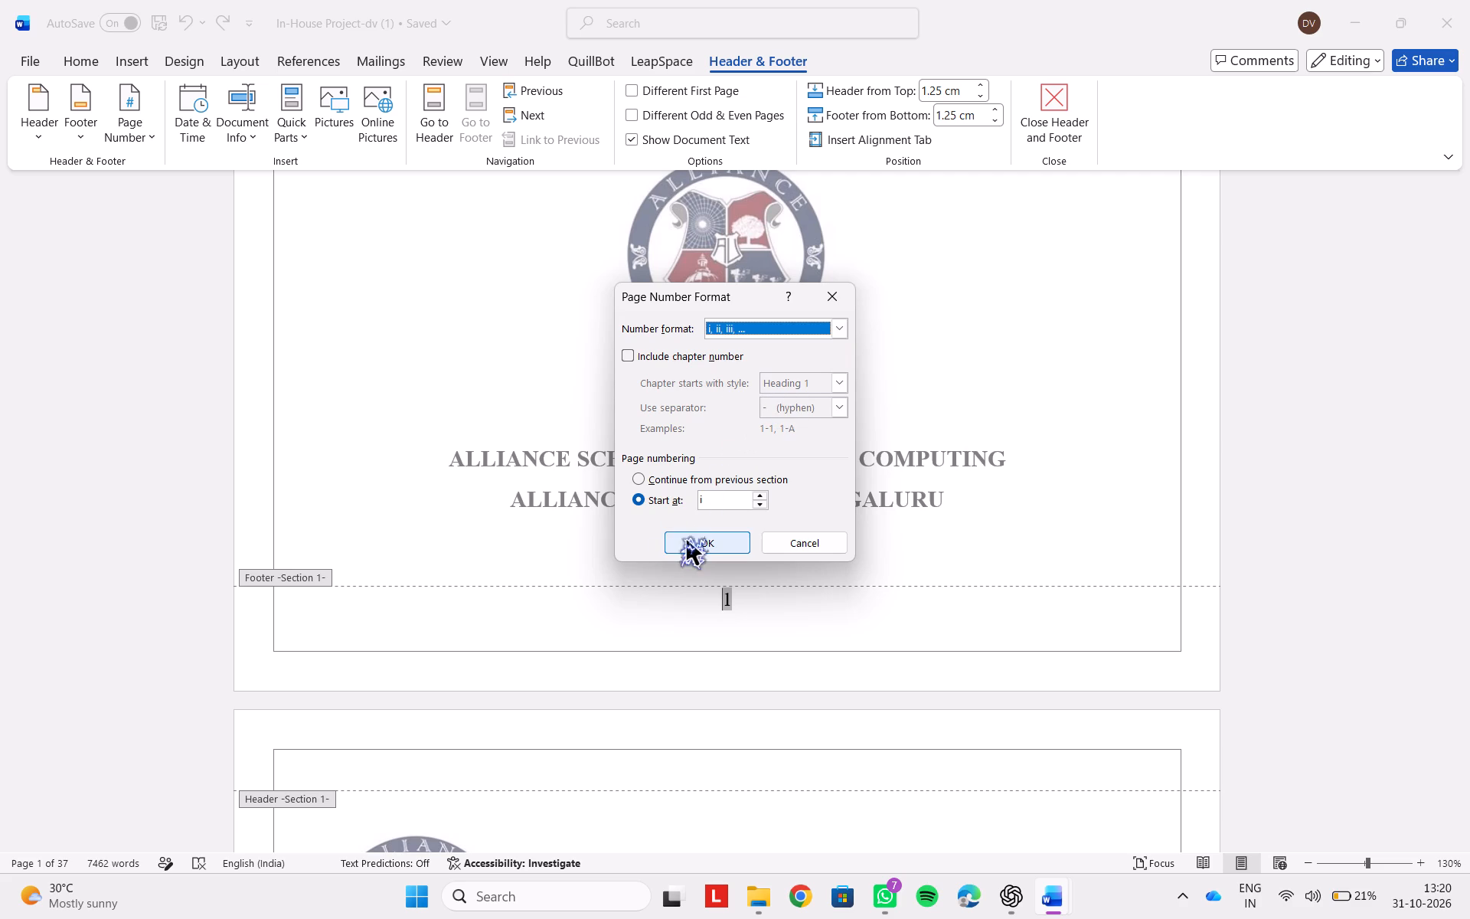
pyautogui.click(643, 479)
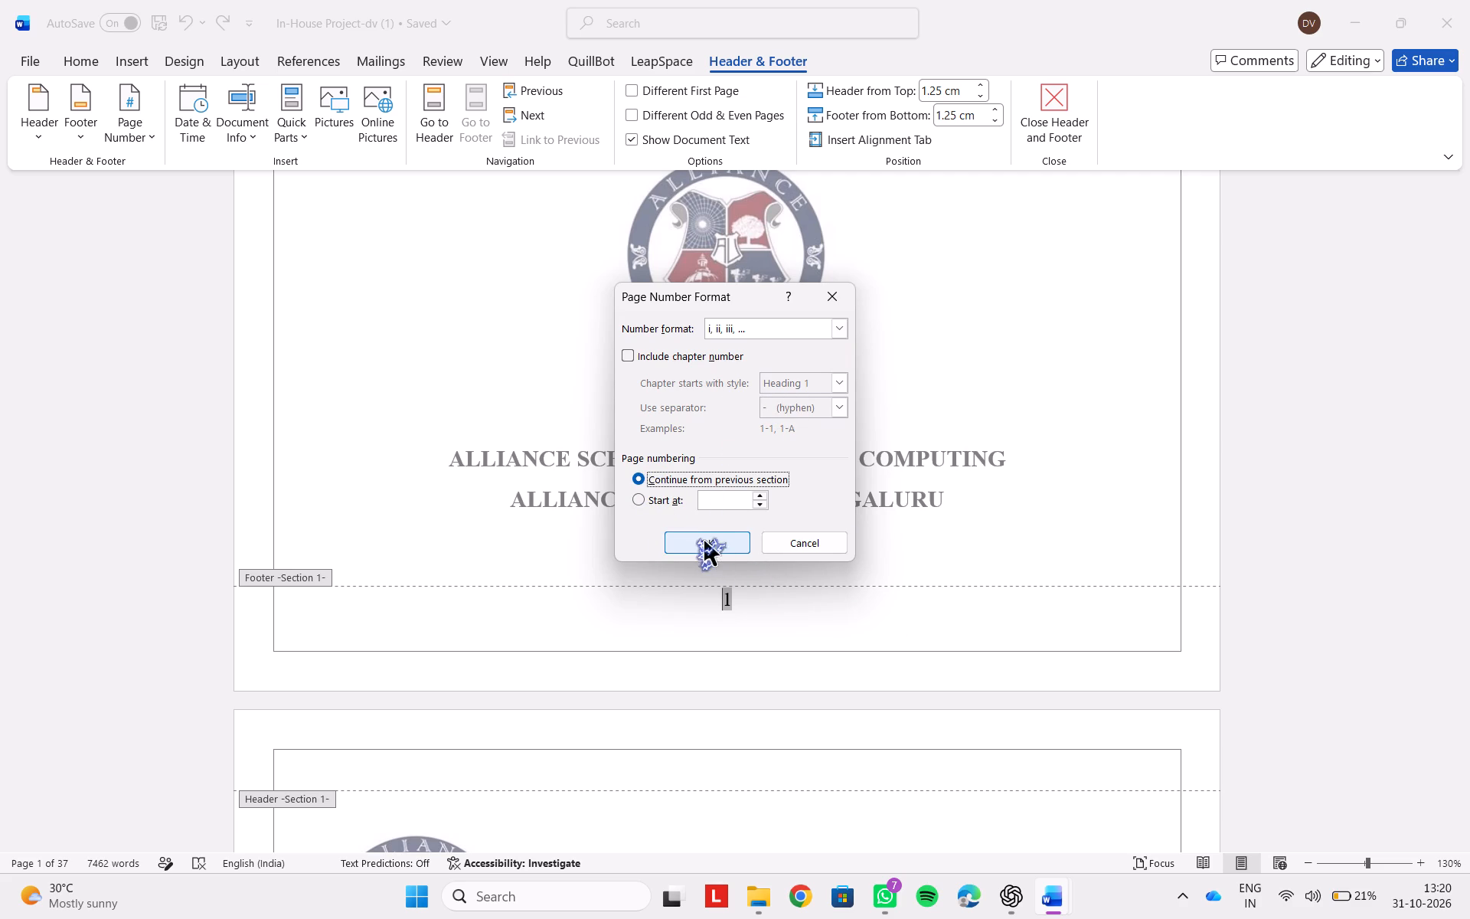
pyautogui.click(639, 500)
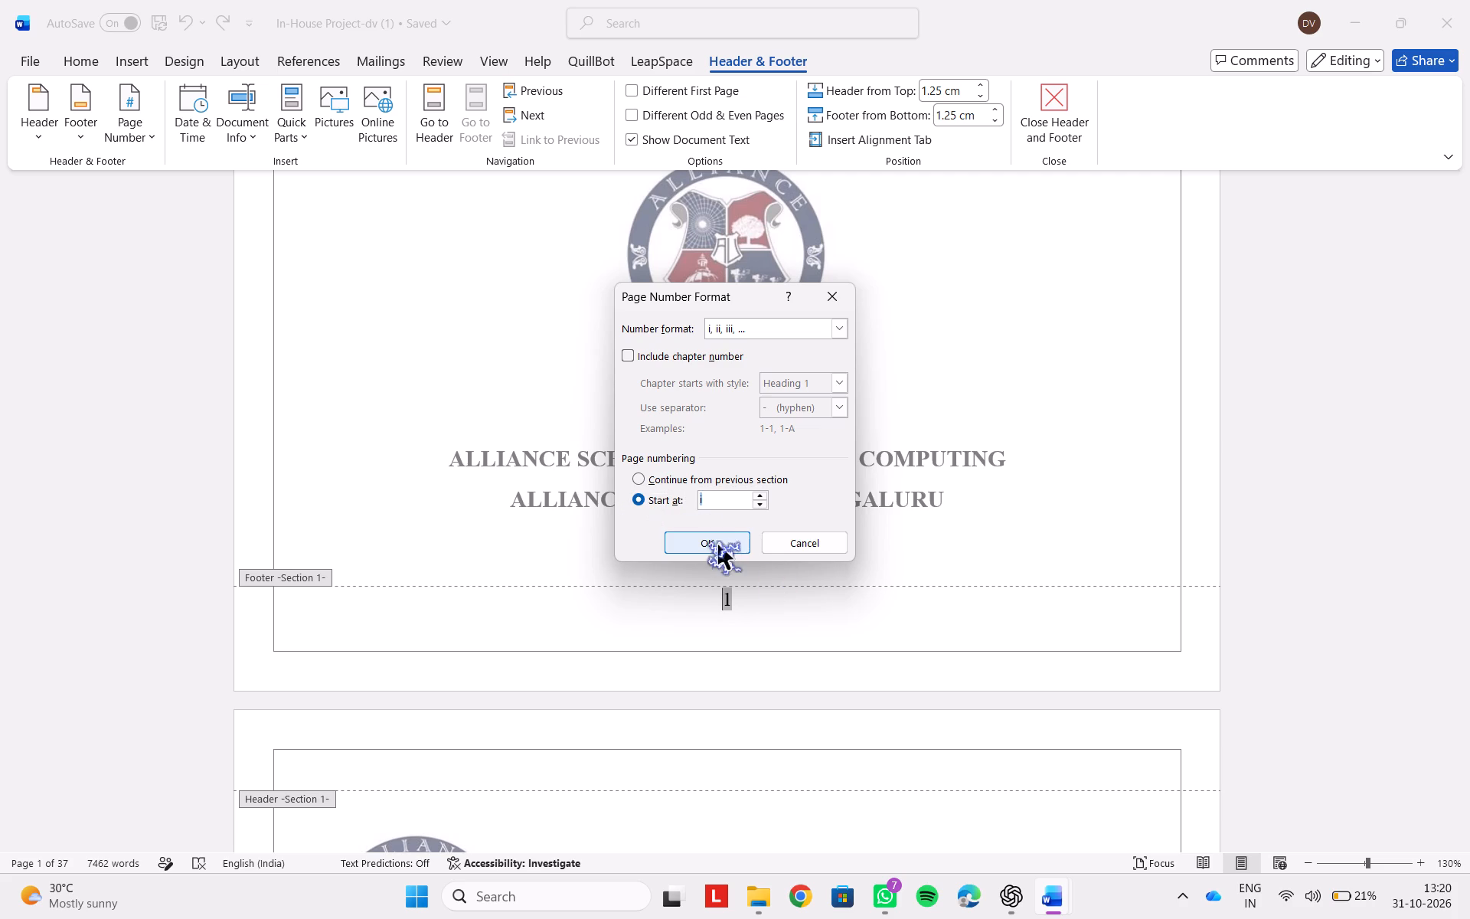
pyautogui.click(718, 545)
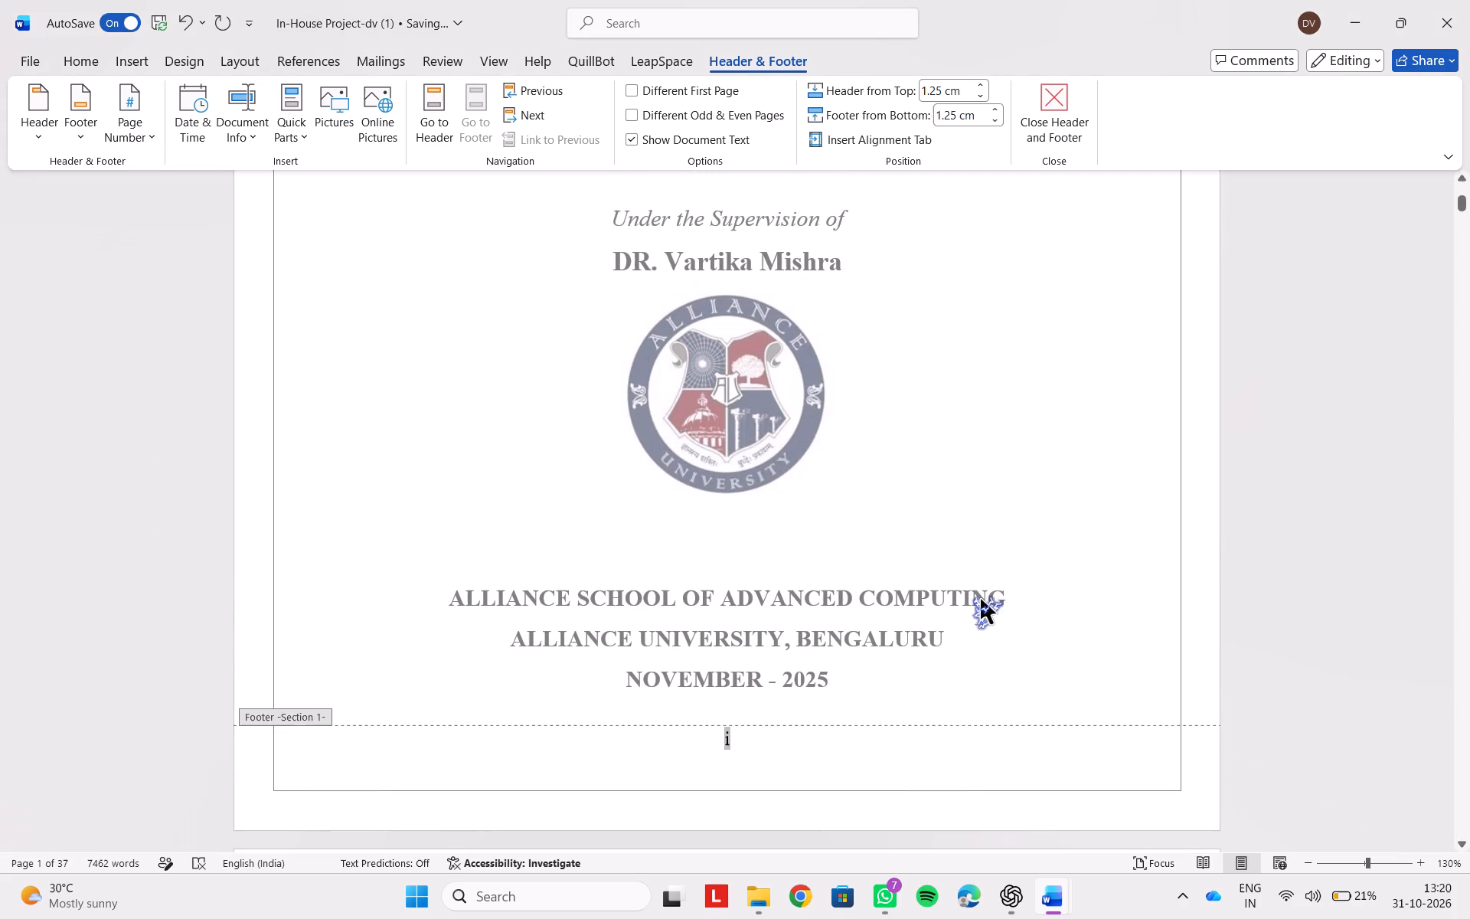
pyautogui.doubleClick(981, 599)
# Check the footer page numbers from the title page through the Contents page to the Introduction.
pyautogui.scroll(-2, 981, 599)
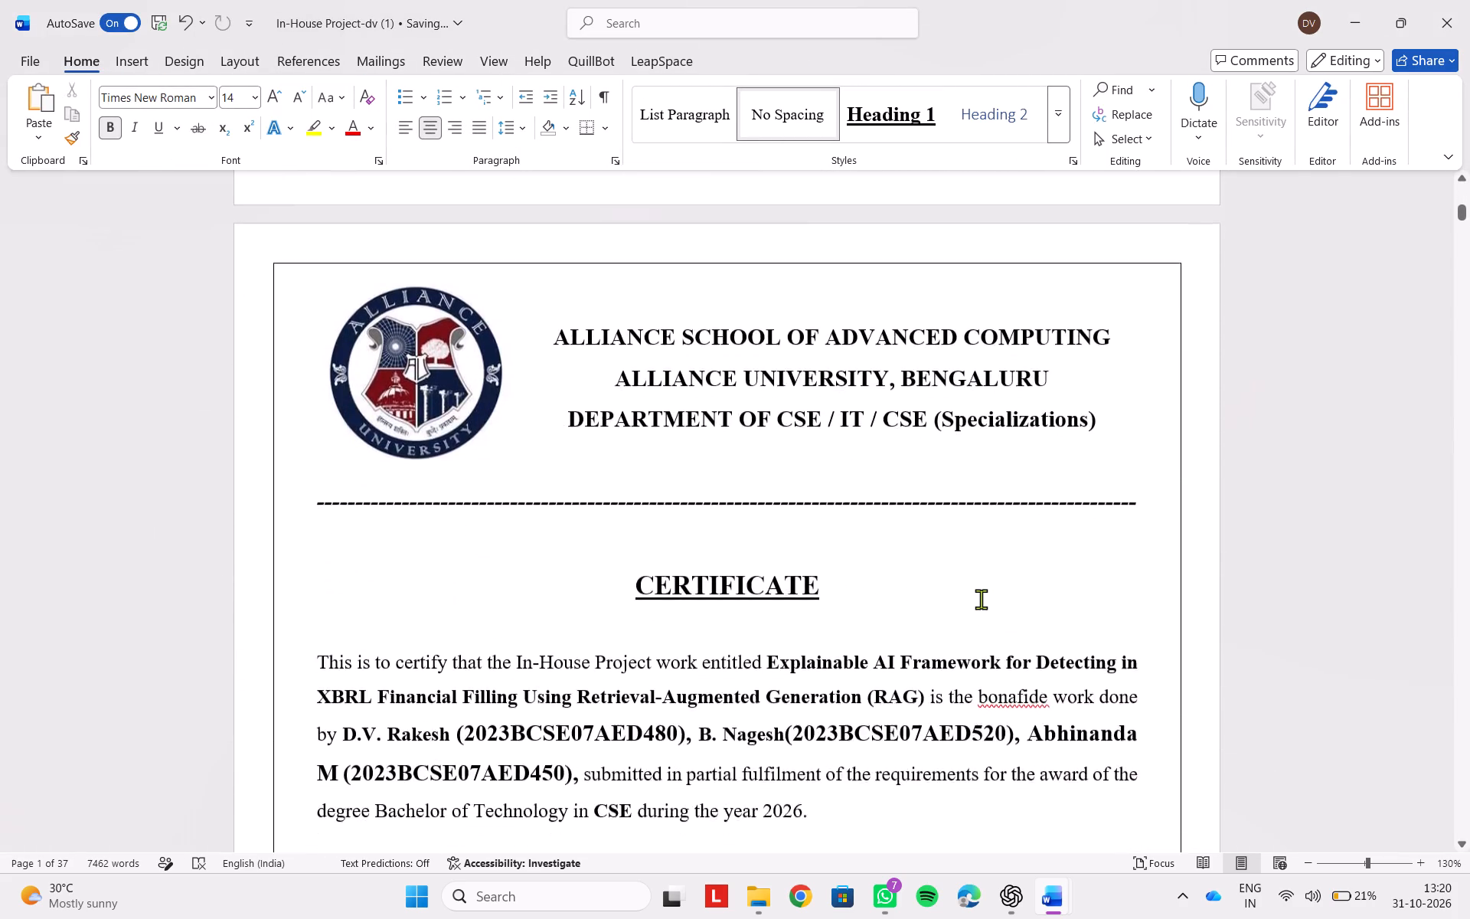
pyautogui.scroll(-4, 981, 599)
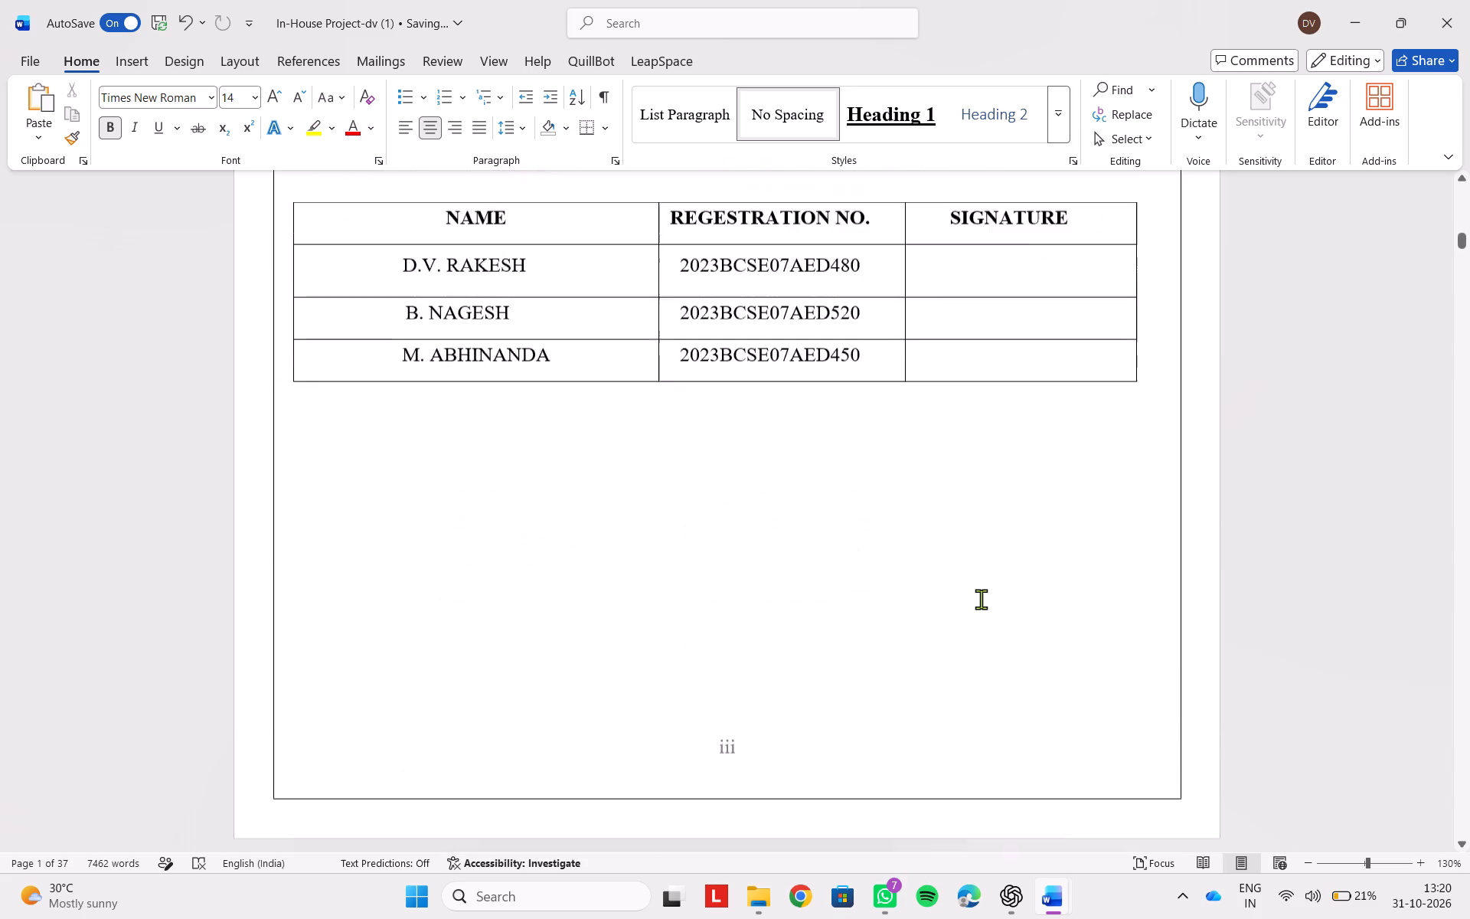
pyautogui.scroll(-3, 981, 599)
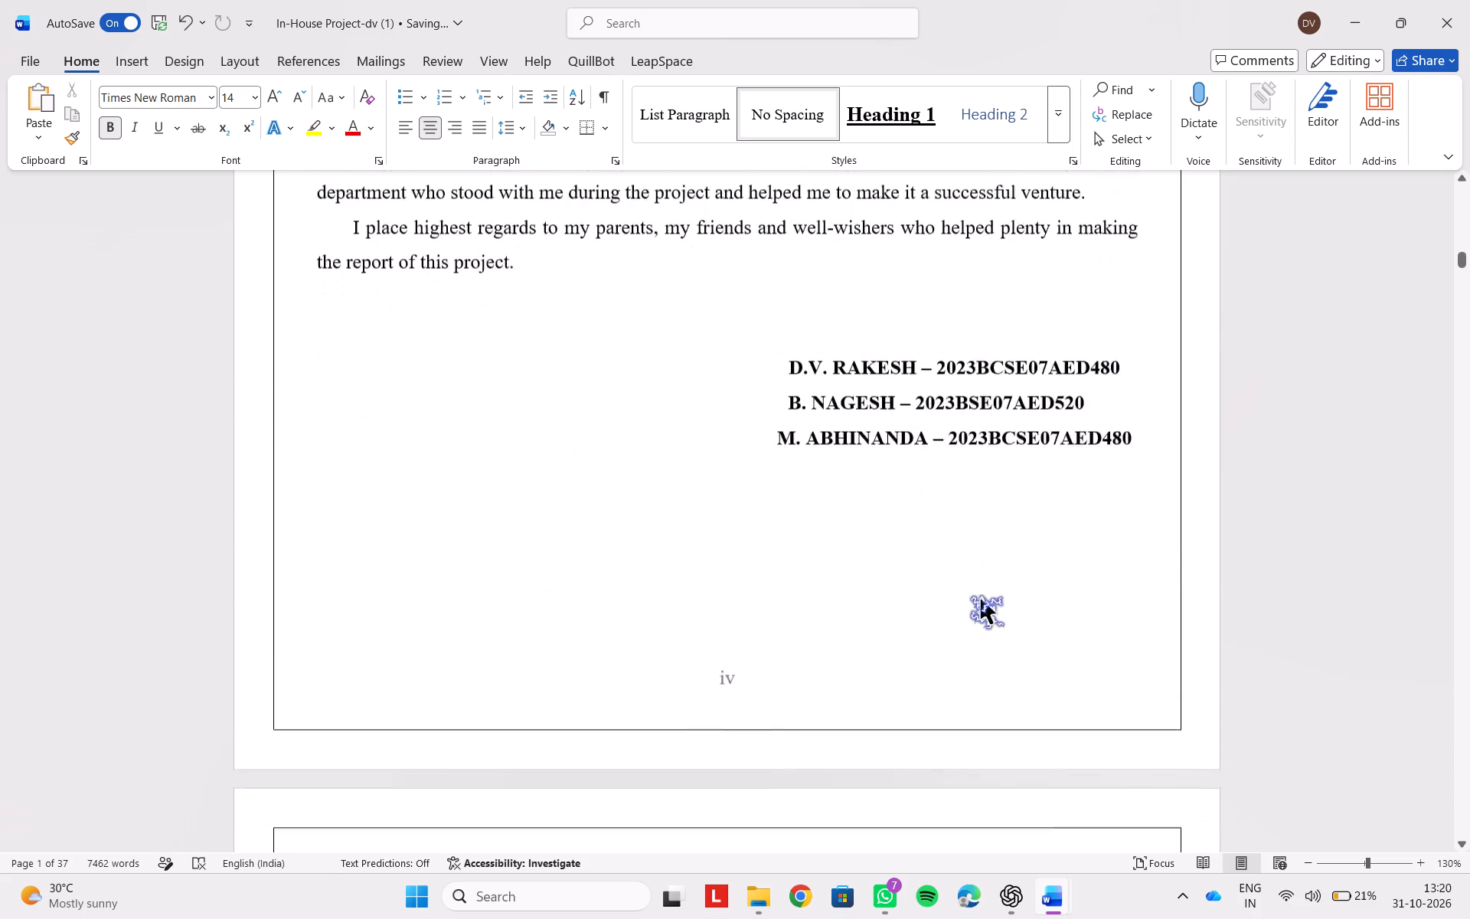
pyautogui.scroll(-4, 981, 599)
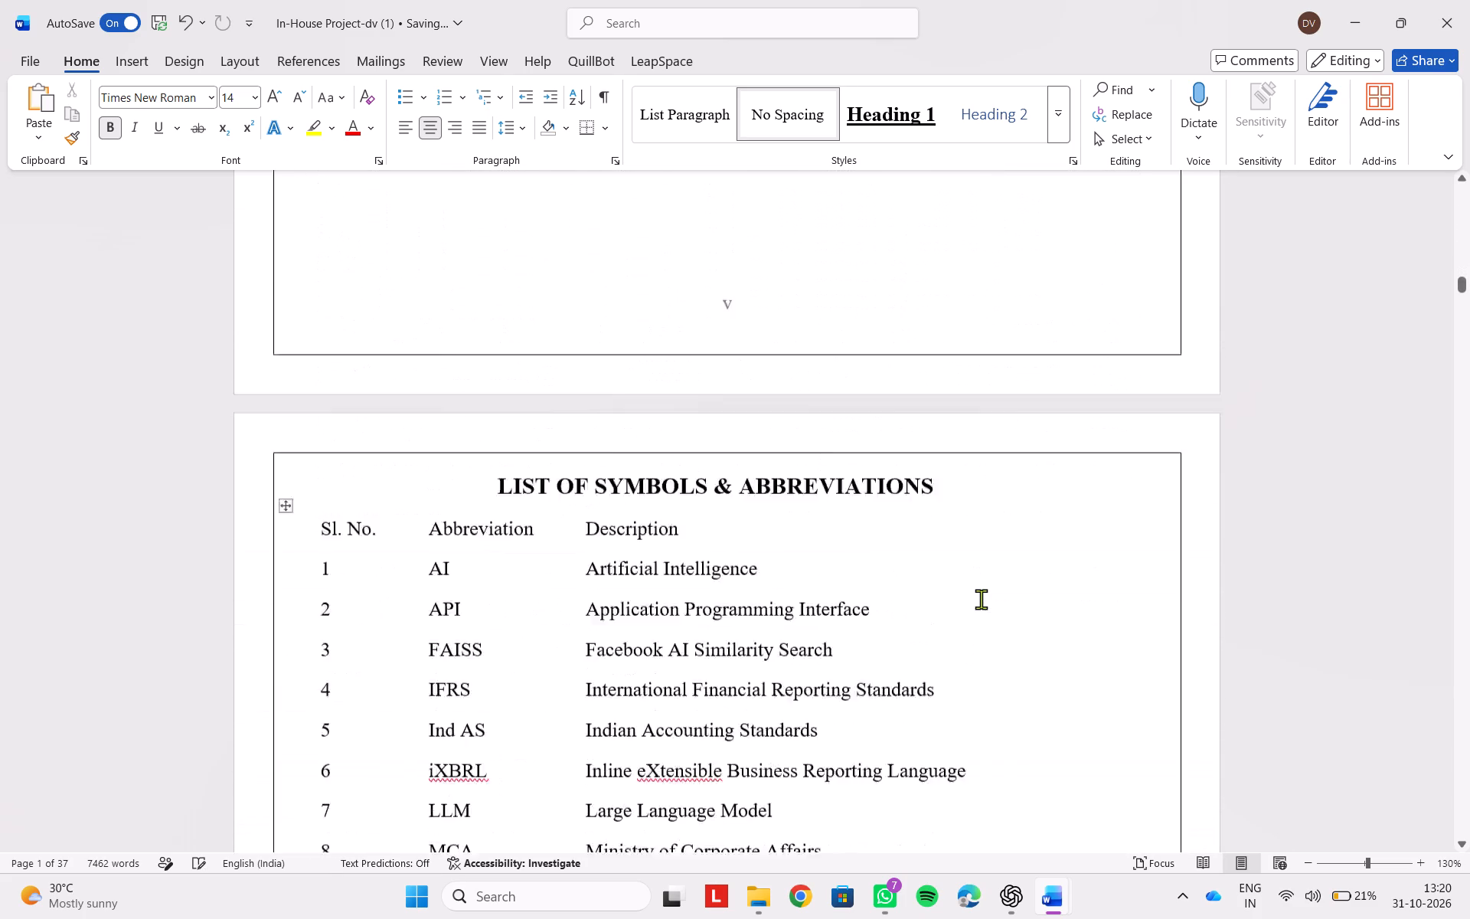
pyautogui.scroll(-3, 981, 599)
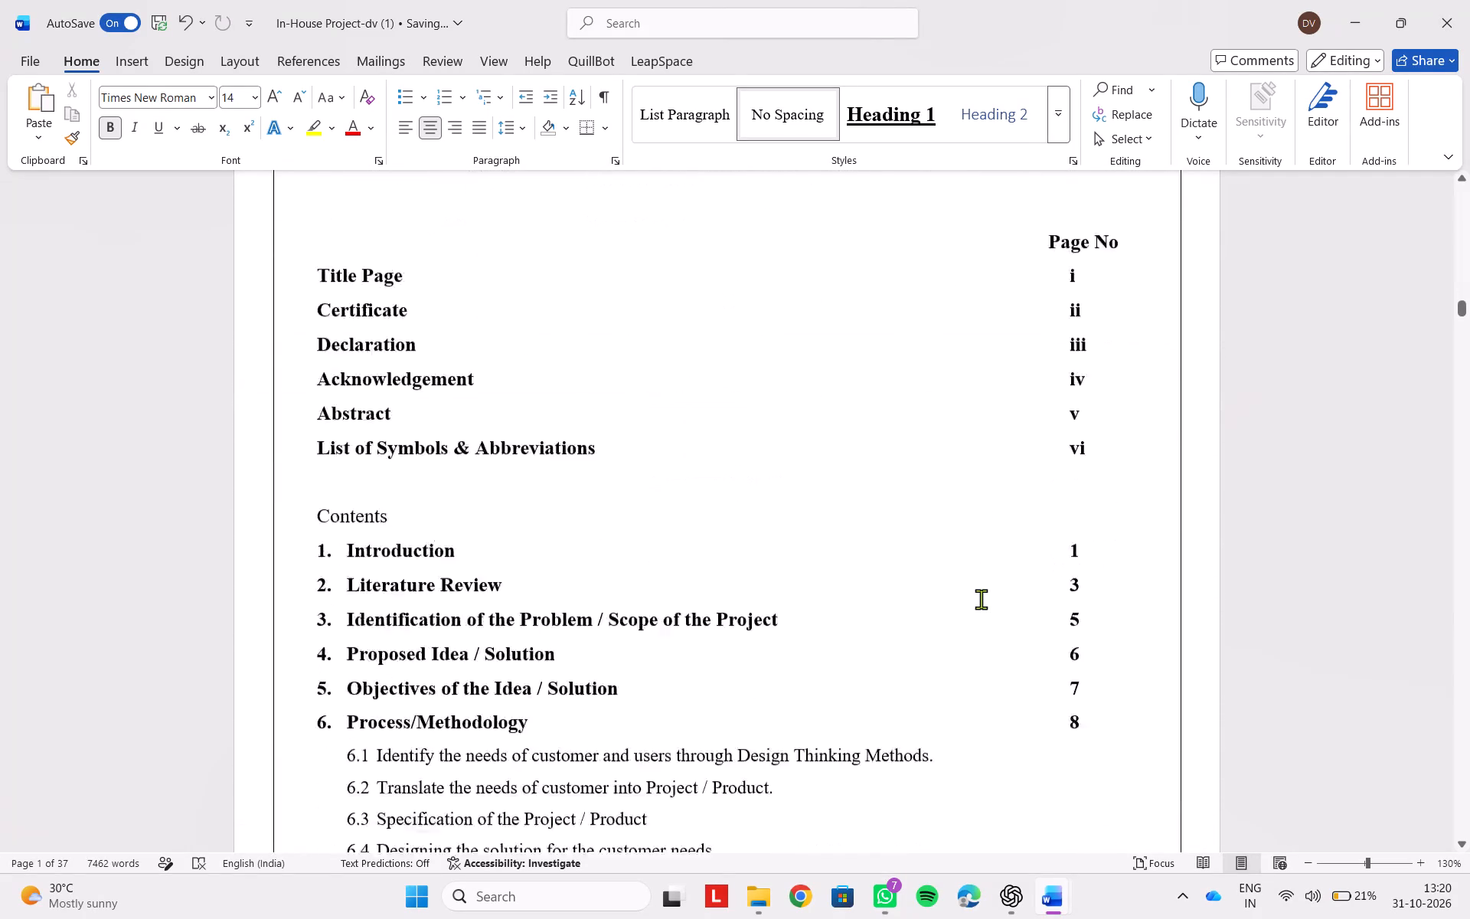
pyautogui.scroll(-3, 981, 599)
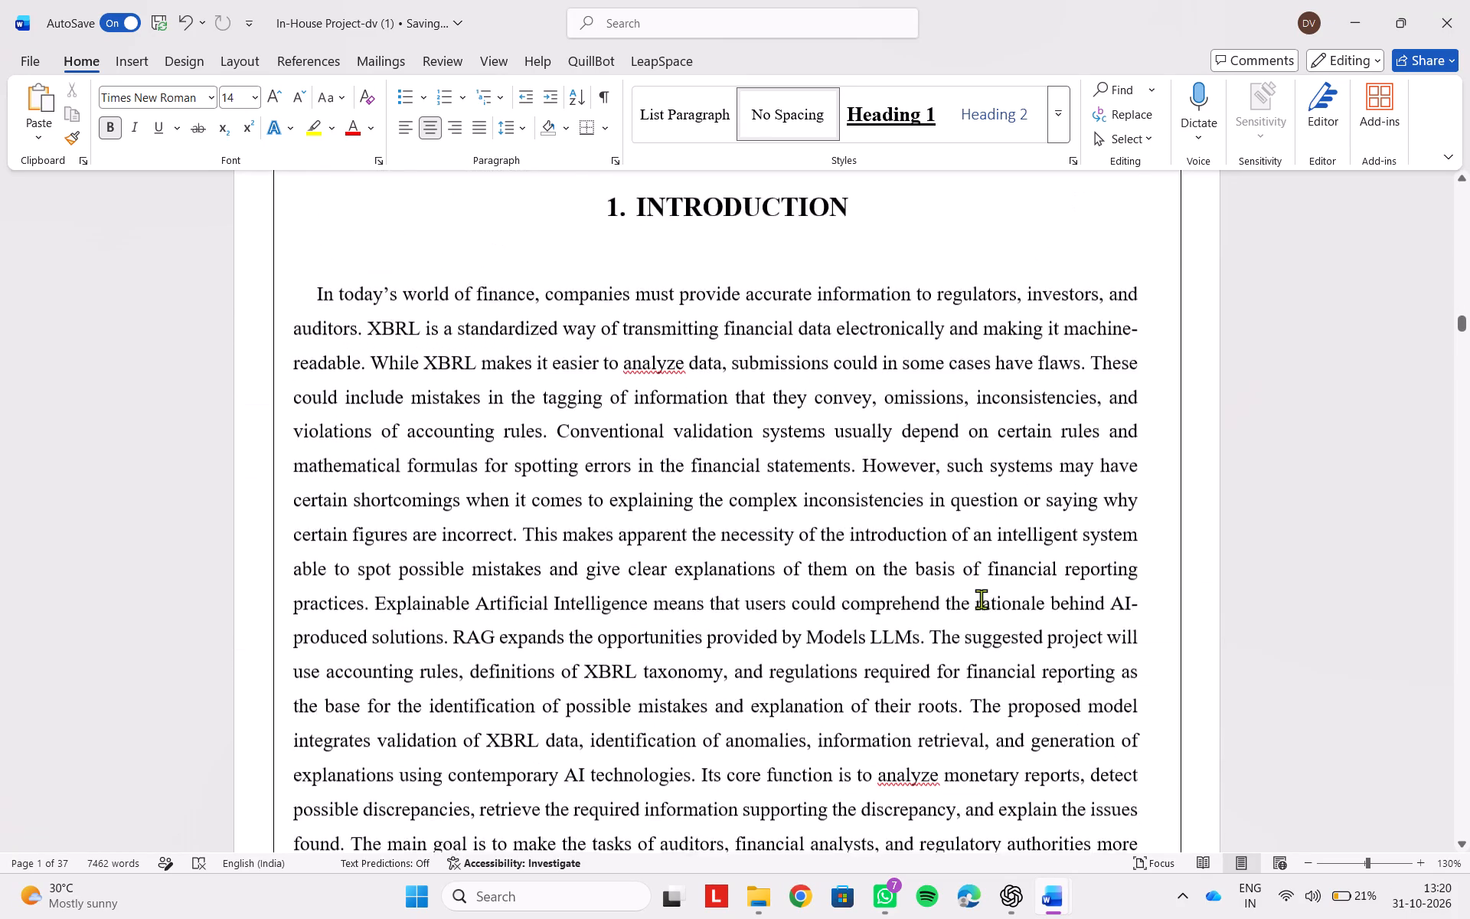
pyautogui.scroll(-1, 981, 599)
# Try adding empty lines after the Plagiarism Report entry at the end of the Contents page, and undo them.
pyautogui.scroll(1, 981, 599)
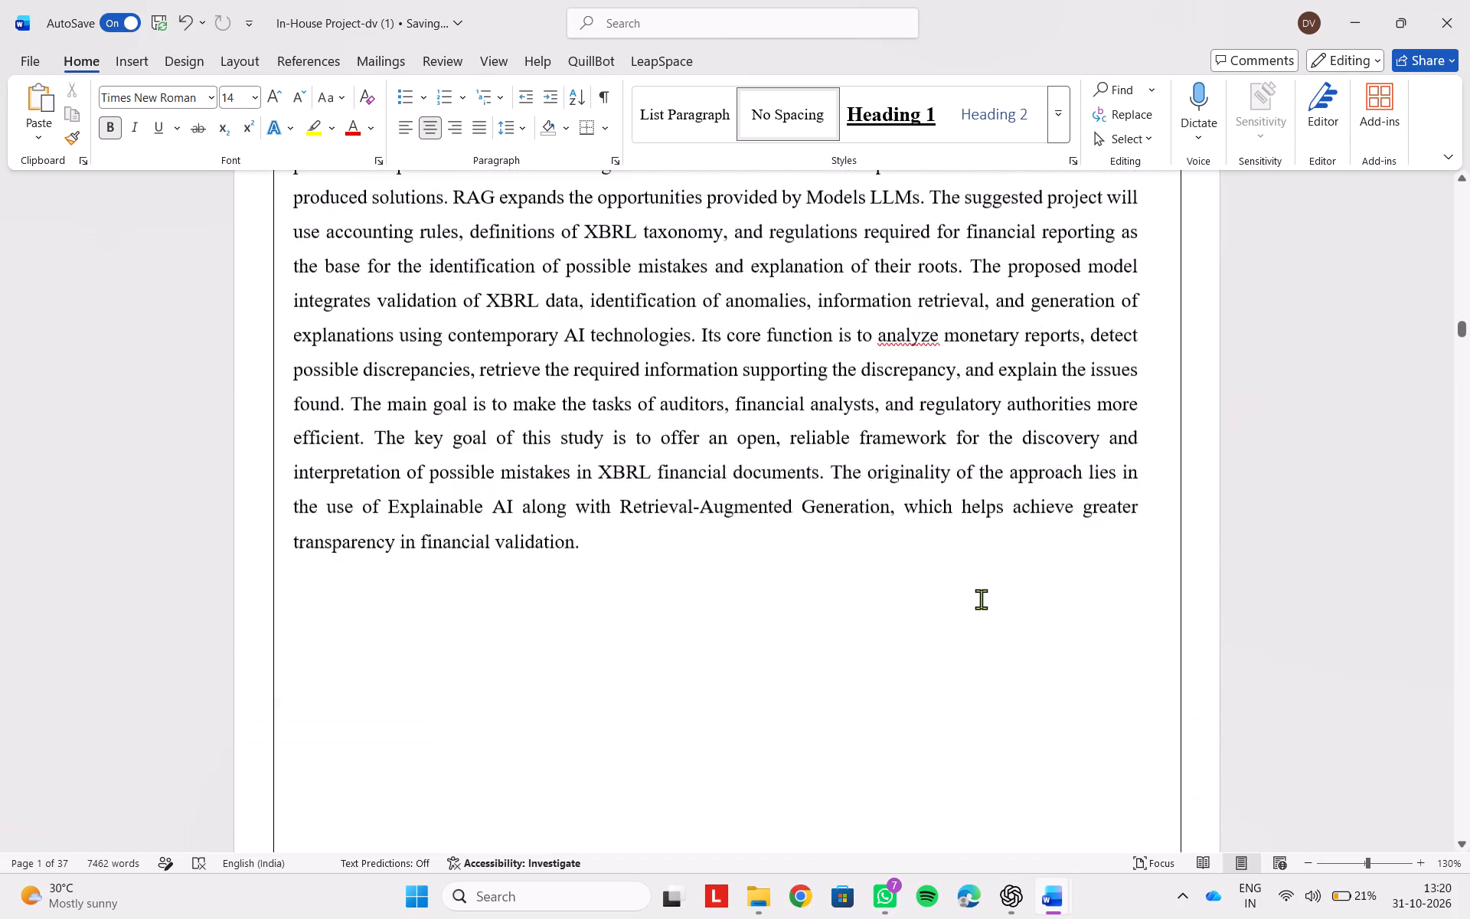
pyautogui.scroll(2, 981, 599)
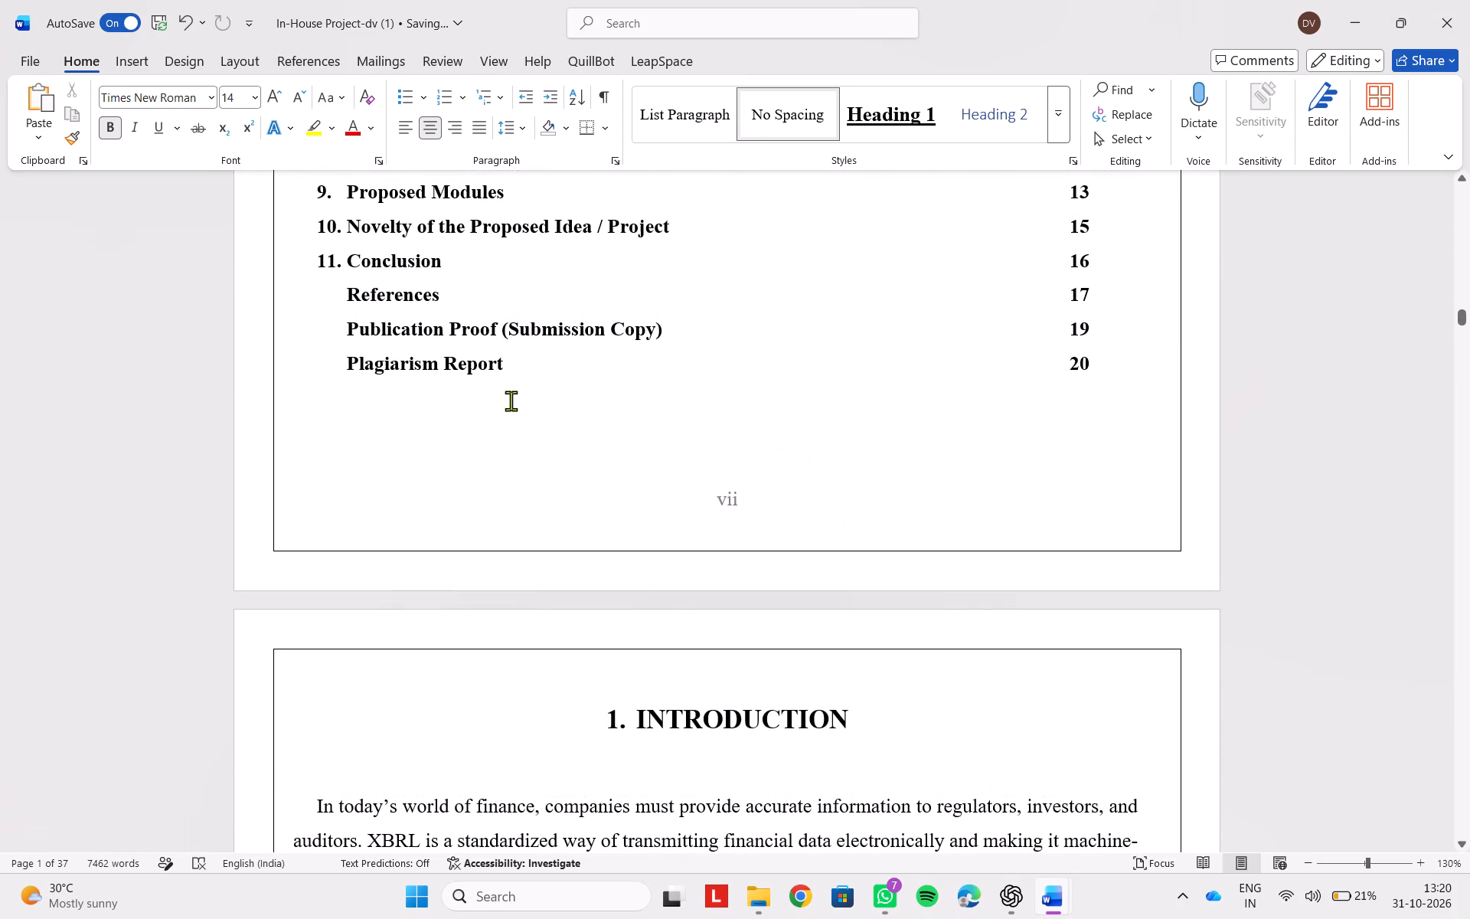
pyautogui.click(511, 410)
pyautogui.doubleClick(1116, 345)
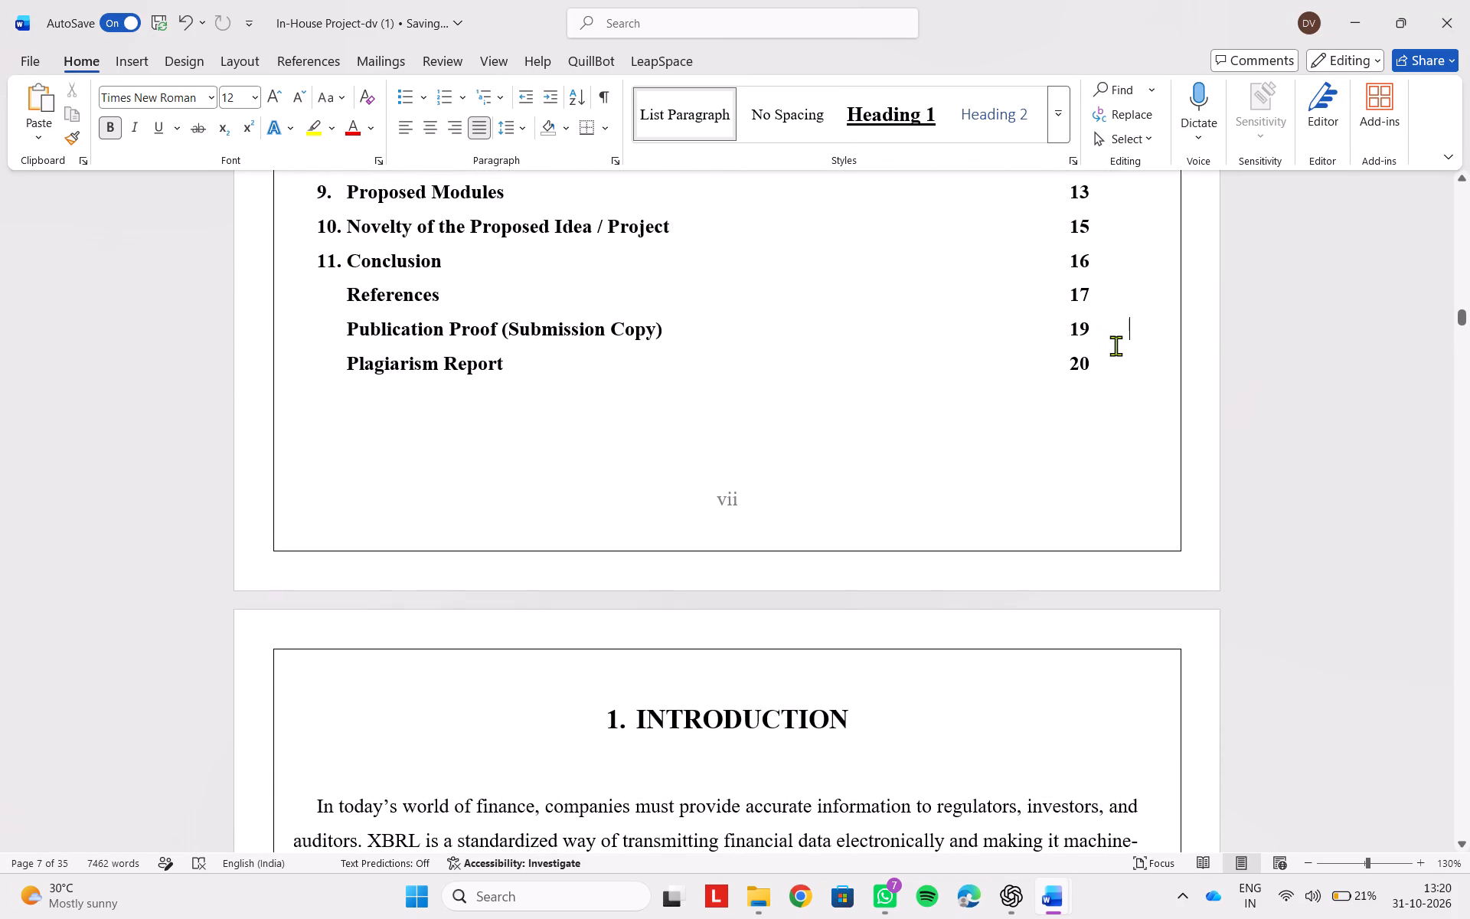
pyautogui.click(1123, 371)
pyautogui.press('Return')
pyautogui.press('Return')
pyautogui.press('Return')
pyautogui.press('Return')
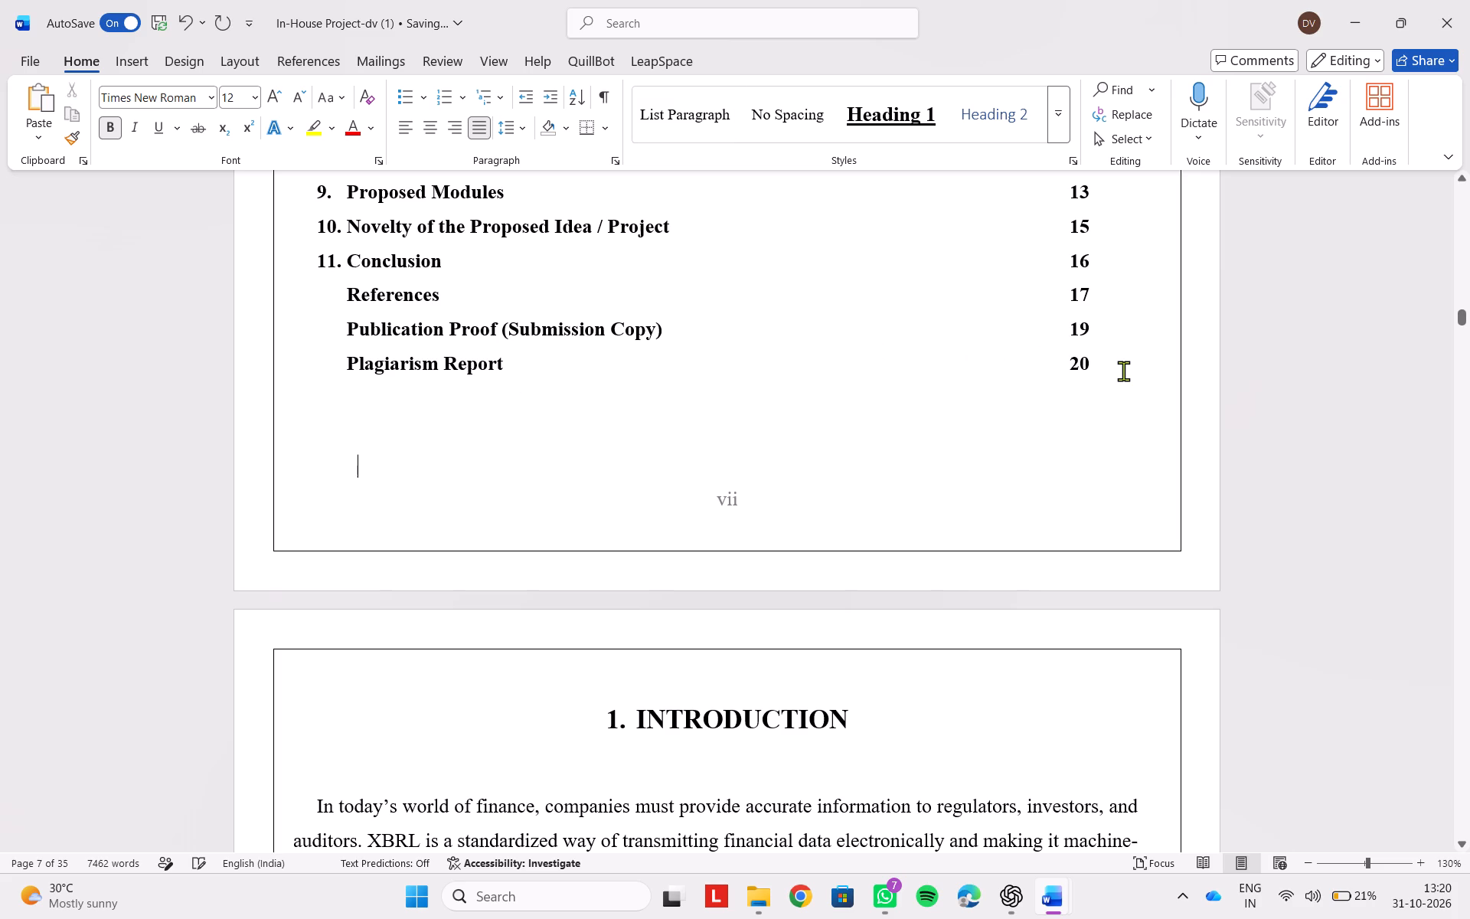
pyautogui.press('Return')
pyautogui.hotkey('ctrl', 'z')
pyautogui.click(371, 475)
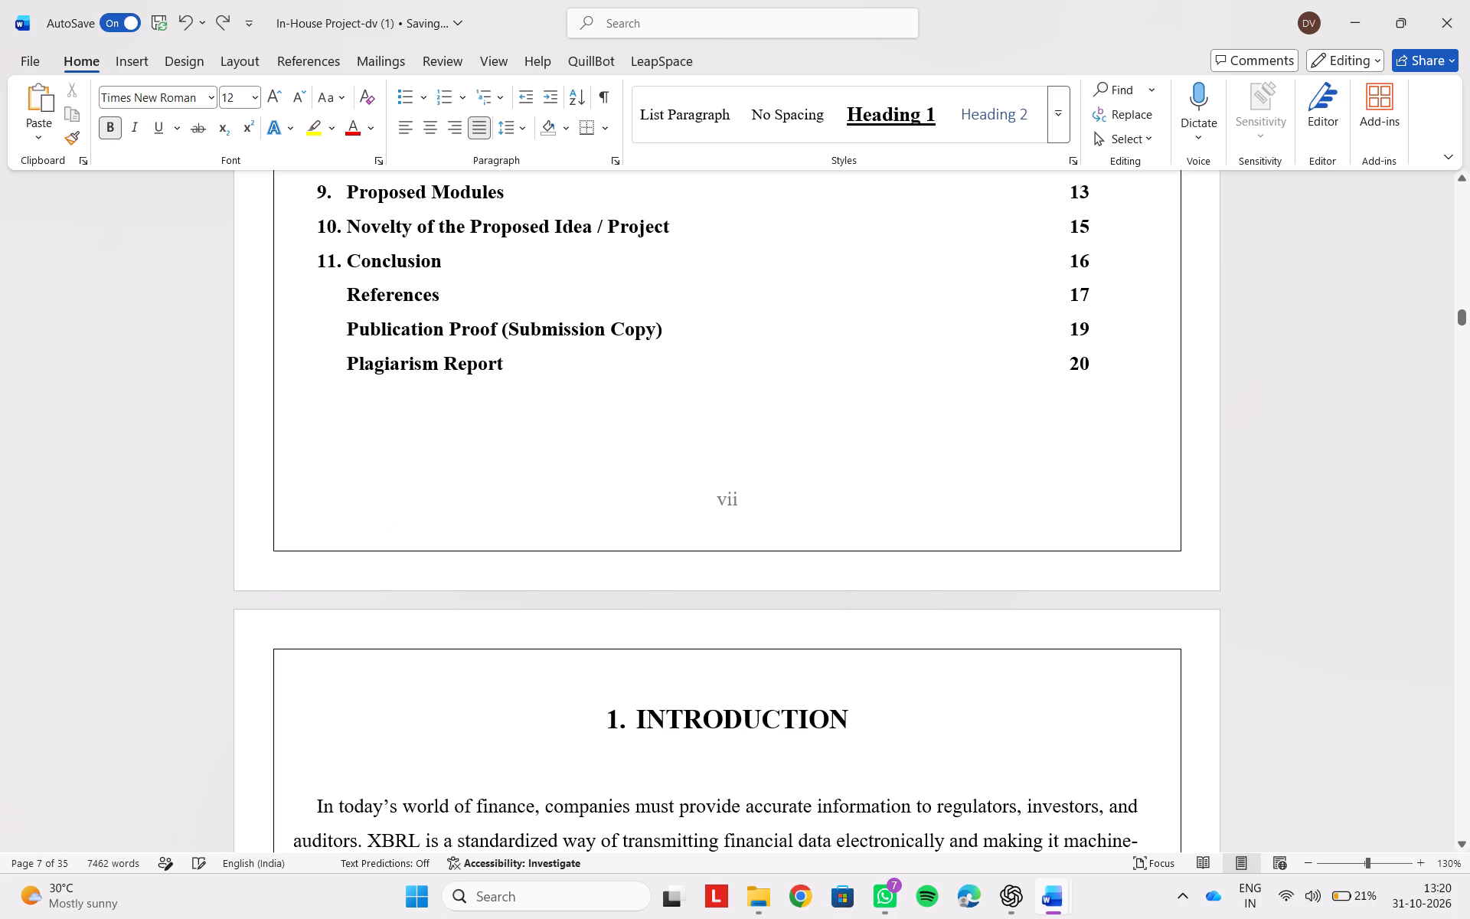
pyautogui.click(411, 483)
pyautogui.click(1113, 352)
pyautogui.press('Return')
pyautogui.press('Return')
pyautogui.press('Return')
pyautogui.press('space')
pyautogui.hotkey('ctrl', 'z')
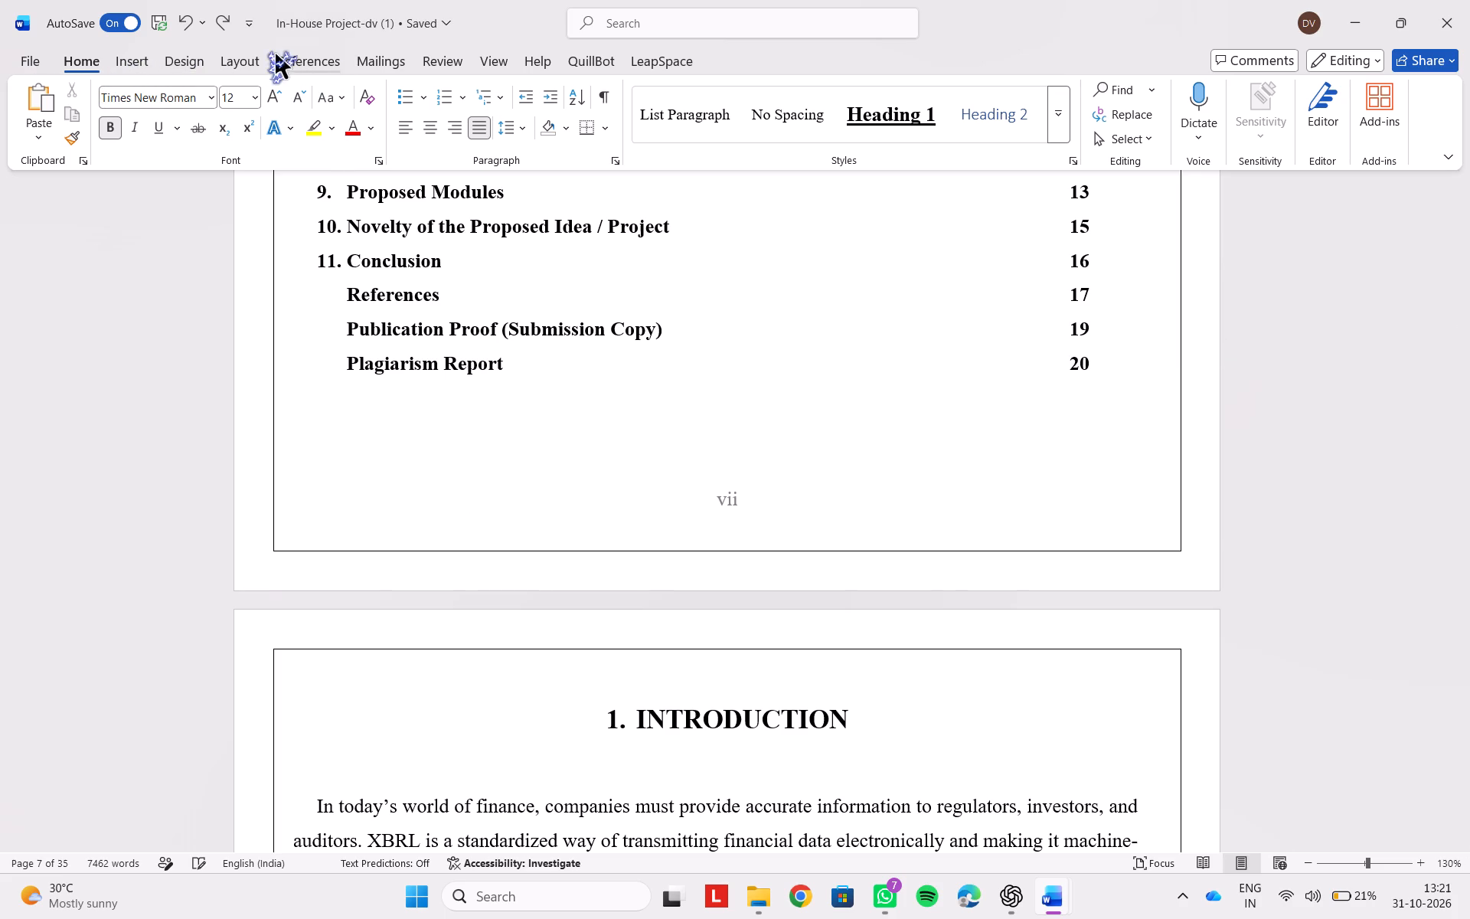
# Insert a Next Page section break after the Plagiarism Report entry at the end of the Contents page.
pyautogui.click(227, 65)
pyautogui.click(265, 92)
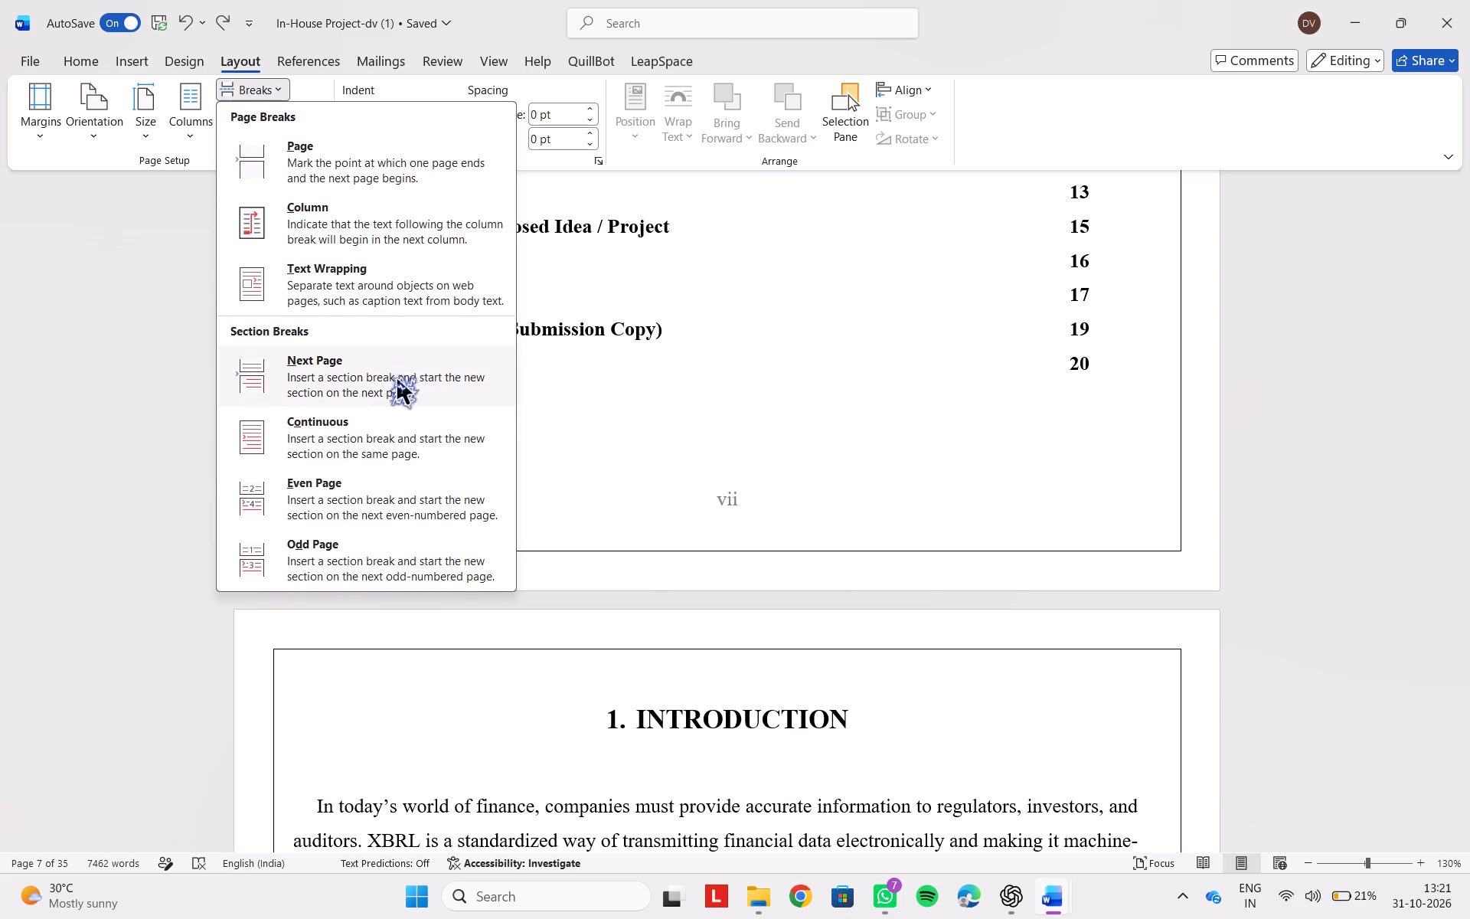
pyautogui.click(458, 390)
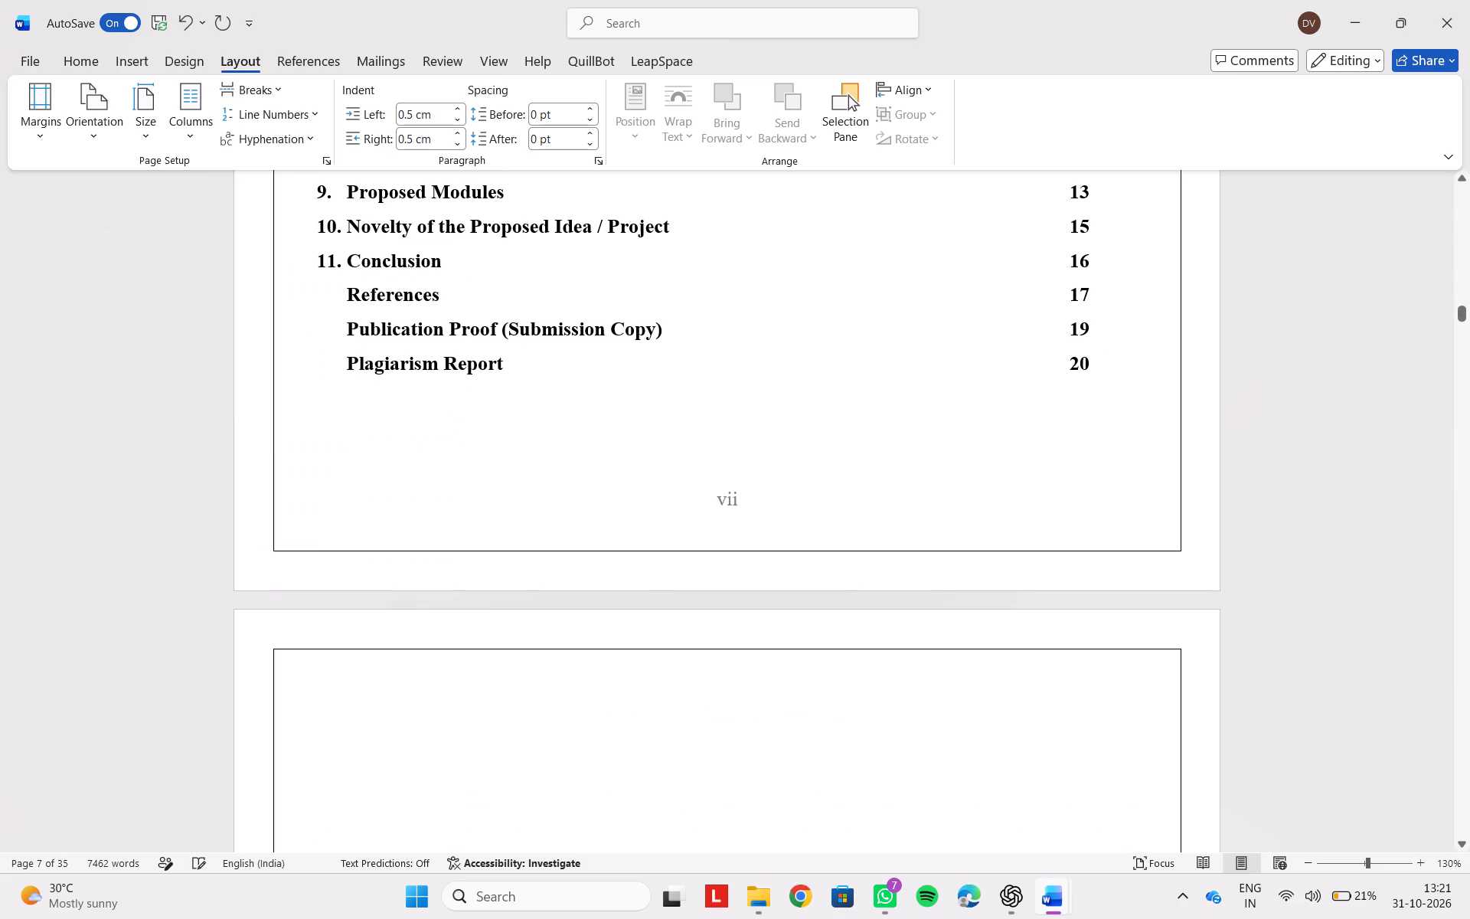
# Examine the page flow and footer numbers between the Contents page and the Introduction.
pyautogui.scroll(-3, 717, 759)
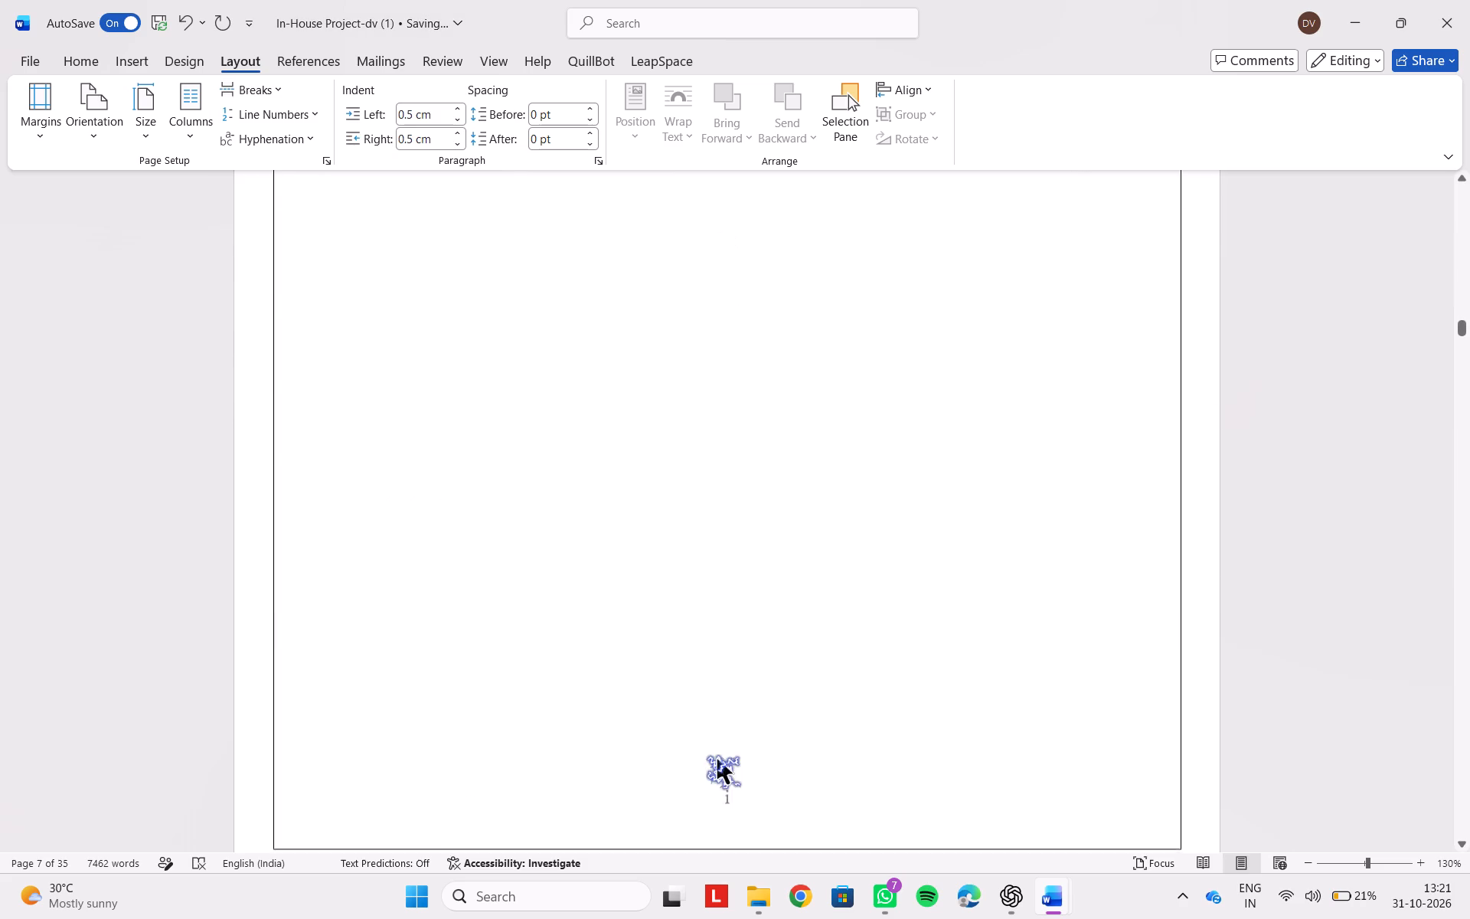
pyautogui.scroll(-2, 717, 759)
pyautogui.scroll(1, 717, 759)
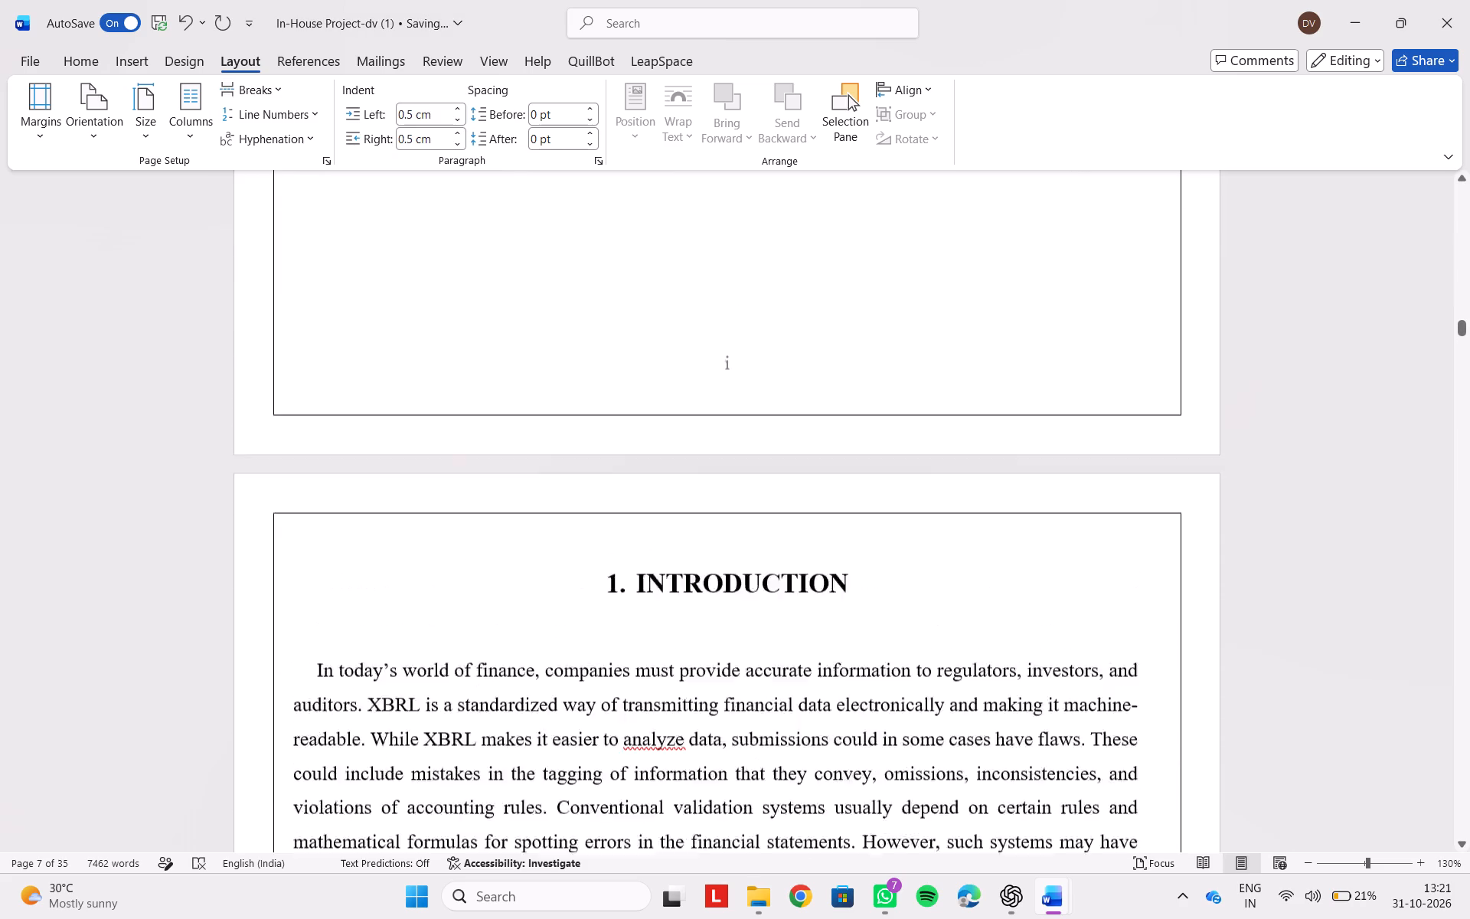
pyautogui.scroll(2, 717, 759)
pyautogui.scroll(-1, 717, 759)
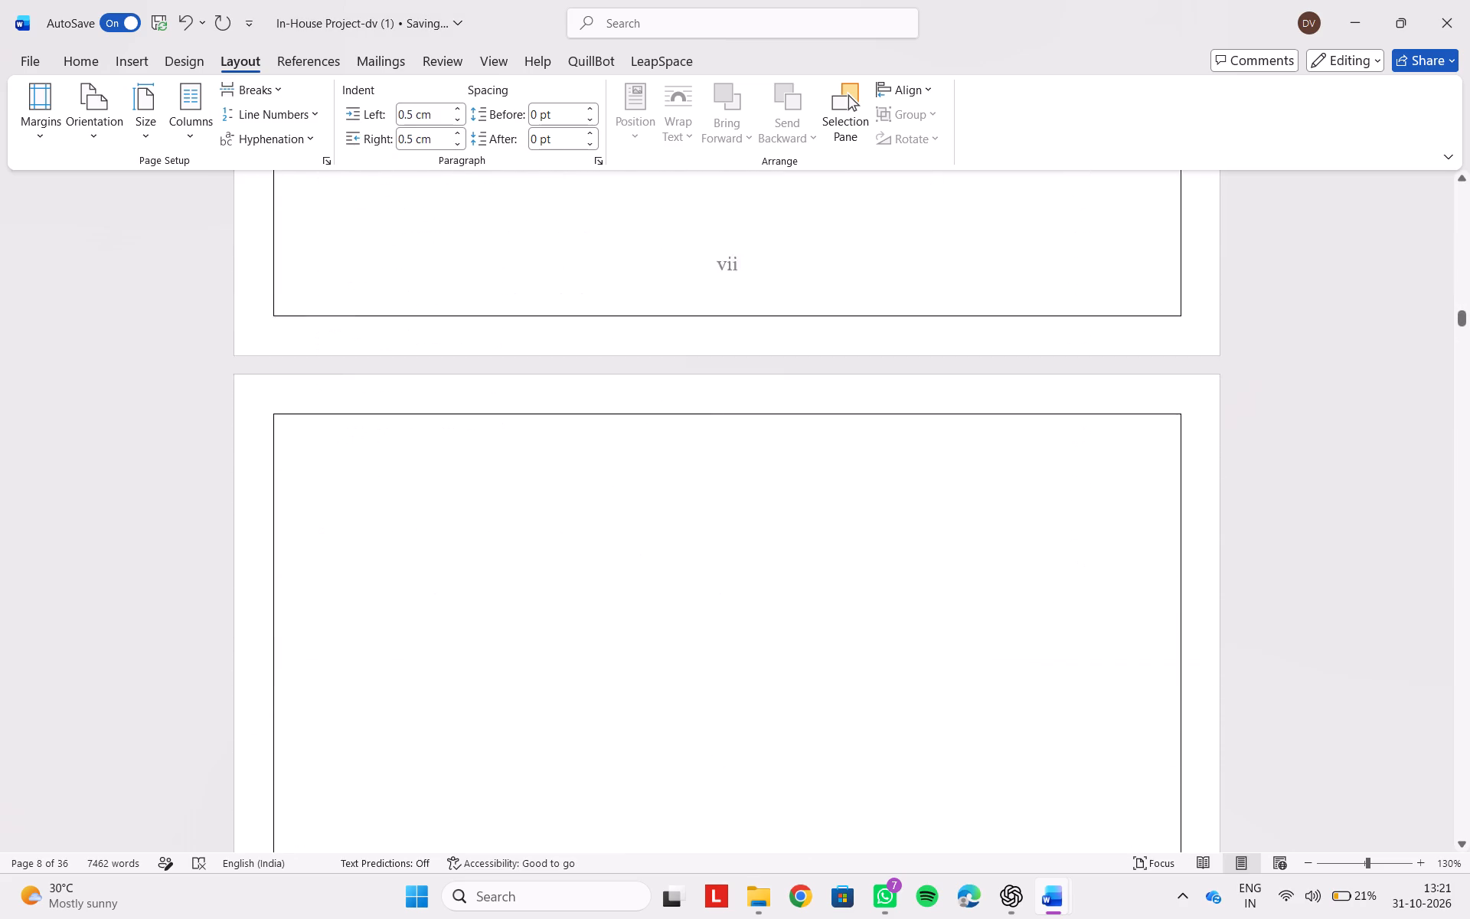
pyautogui.scroll(-4, 717, 759)
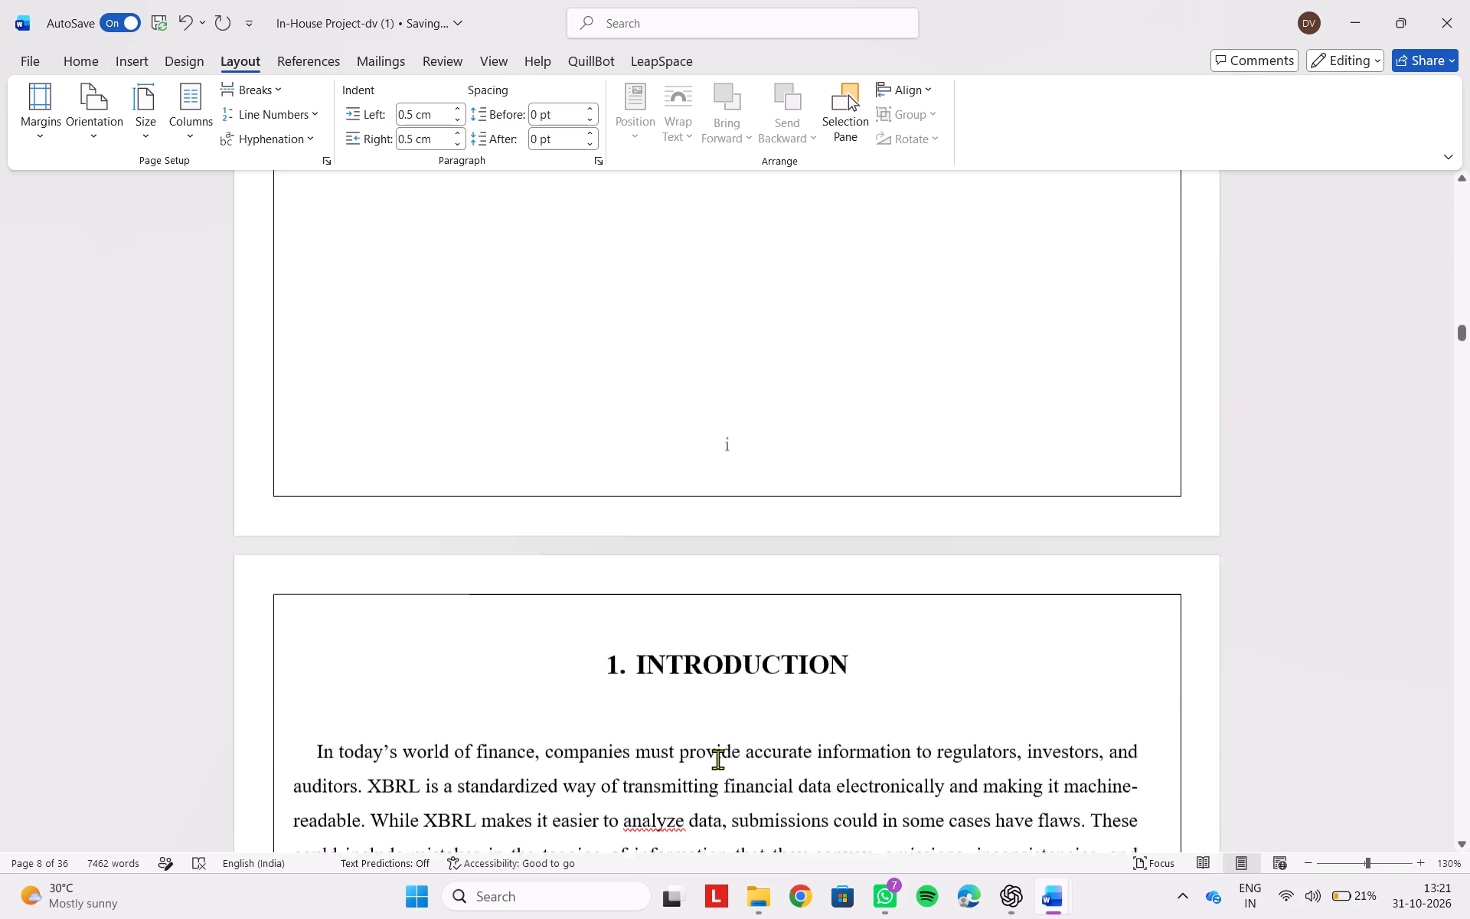
pyautogui.scroll(-2, 717, 759)
pyautogui.scroll(2, 717, 759)
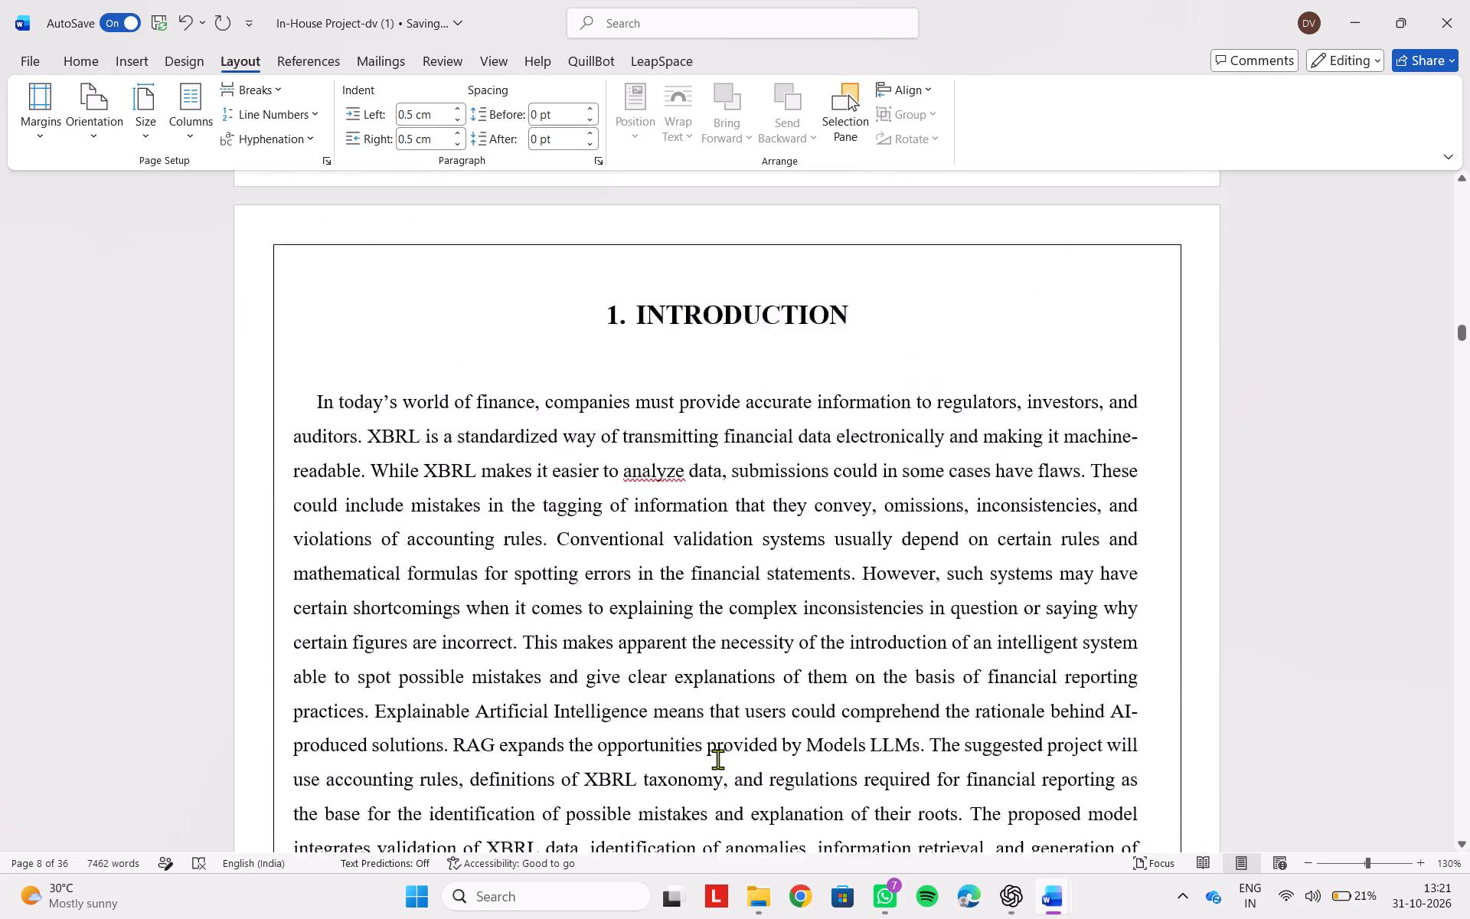
# Unlink the Section 2 footer, on the blank page before the Introduction, from the previous section.
pyautogui.scroll(1, 717, 759)
pyautogui.doubleClick(731, 688)
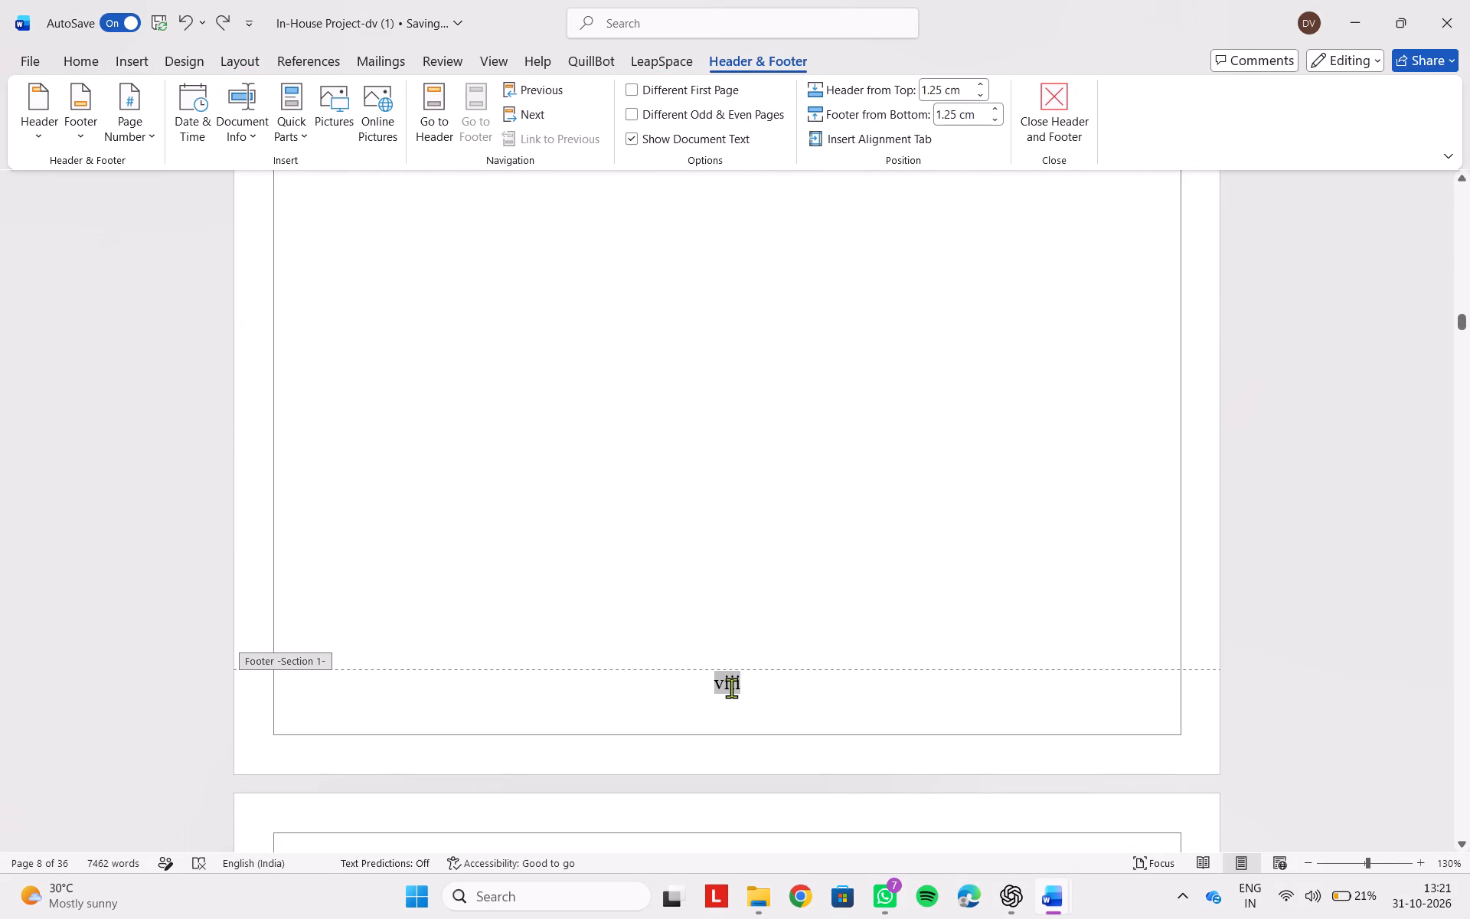
pyautogui.scroll(1, 636, 164)
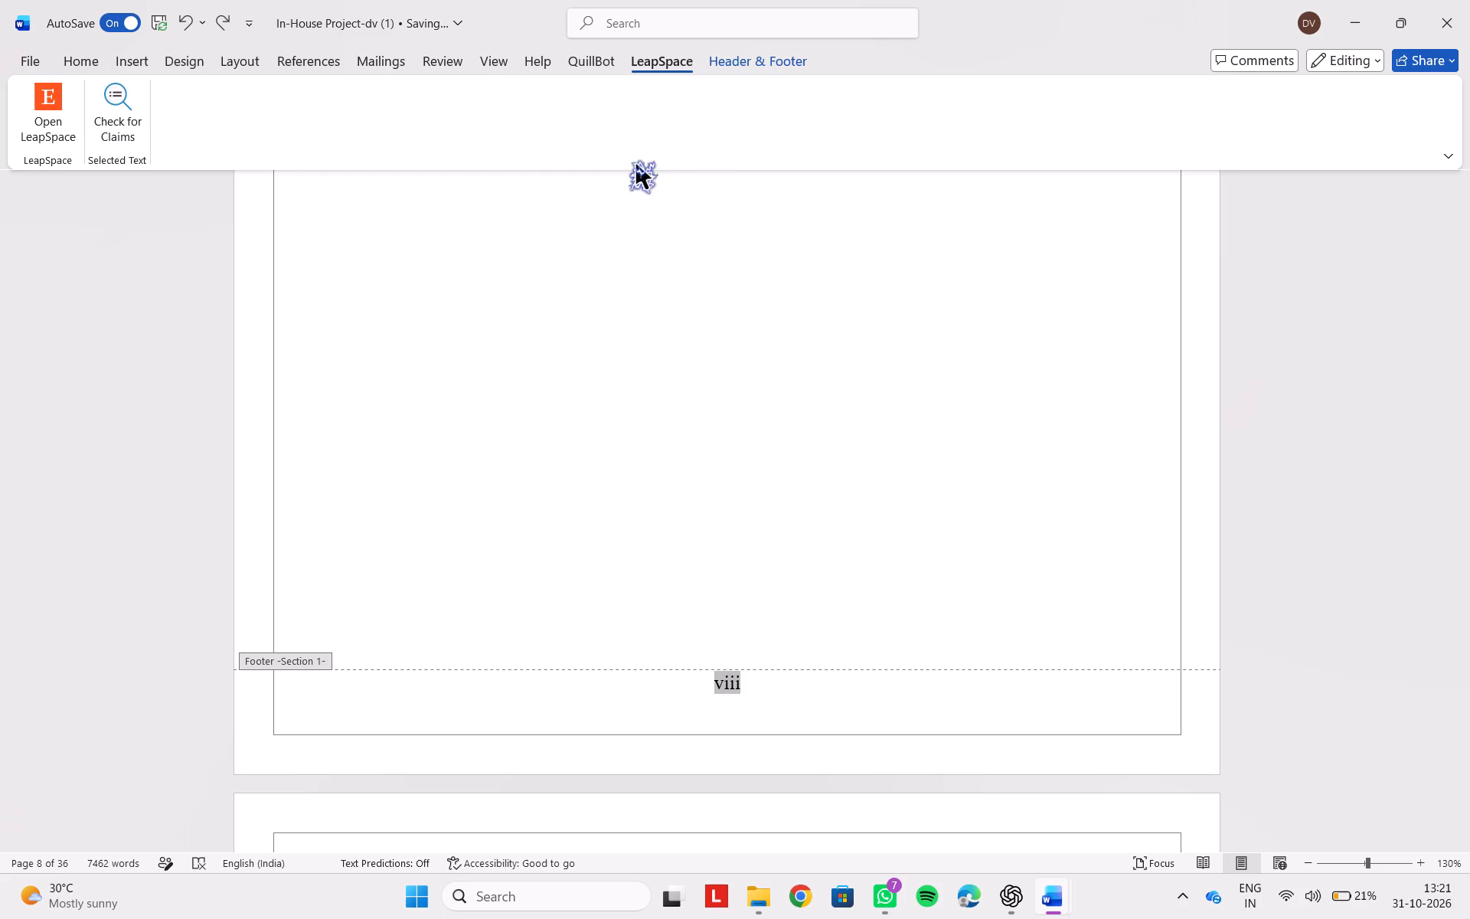
pyautogui.click(247, 55)
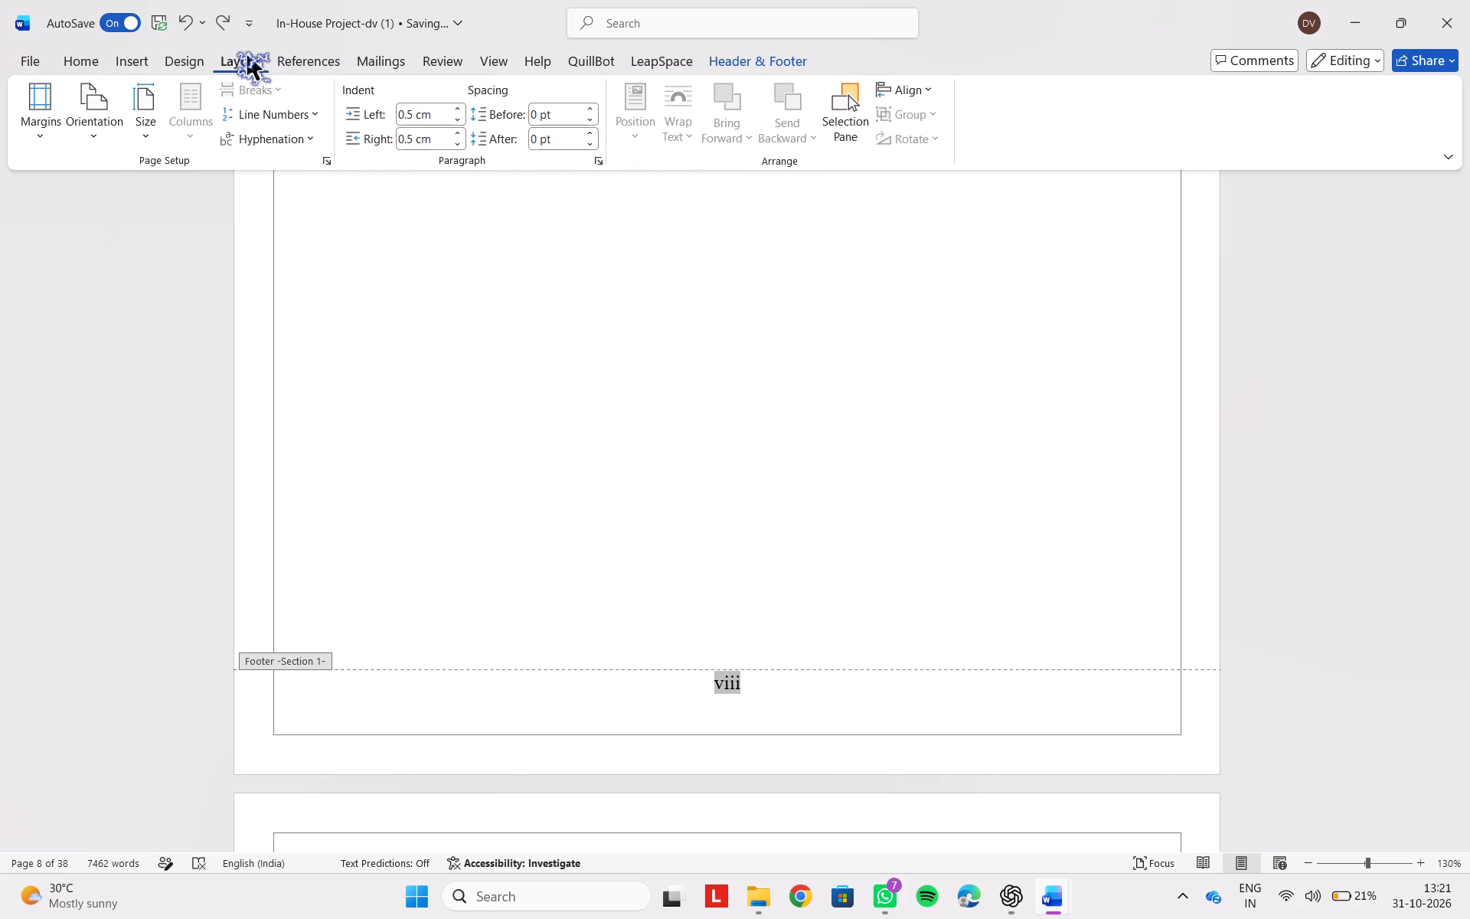
pyautogui.click(777, 64)
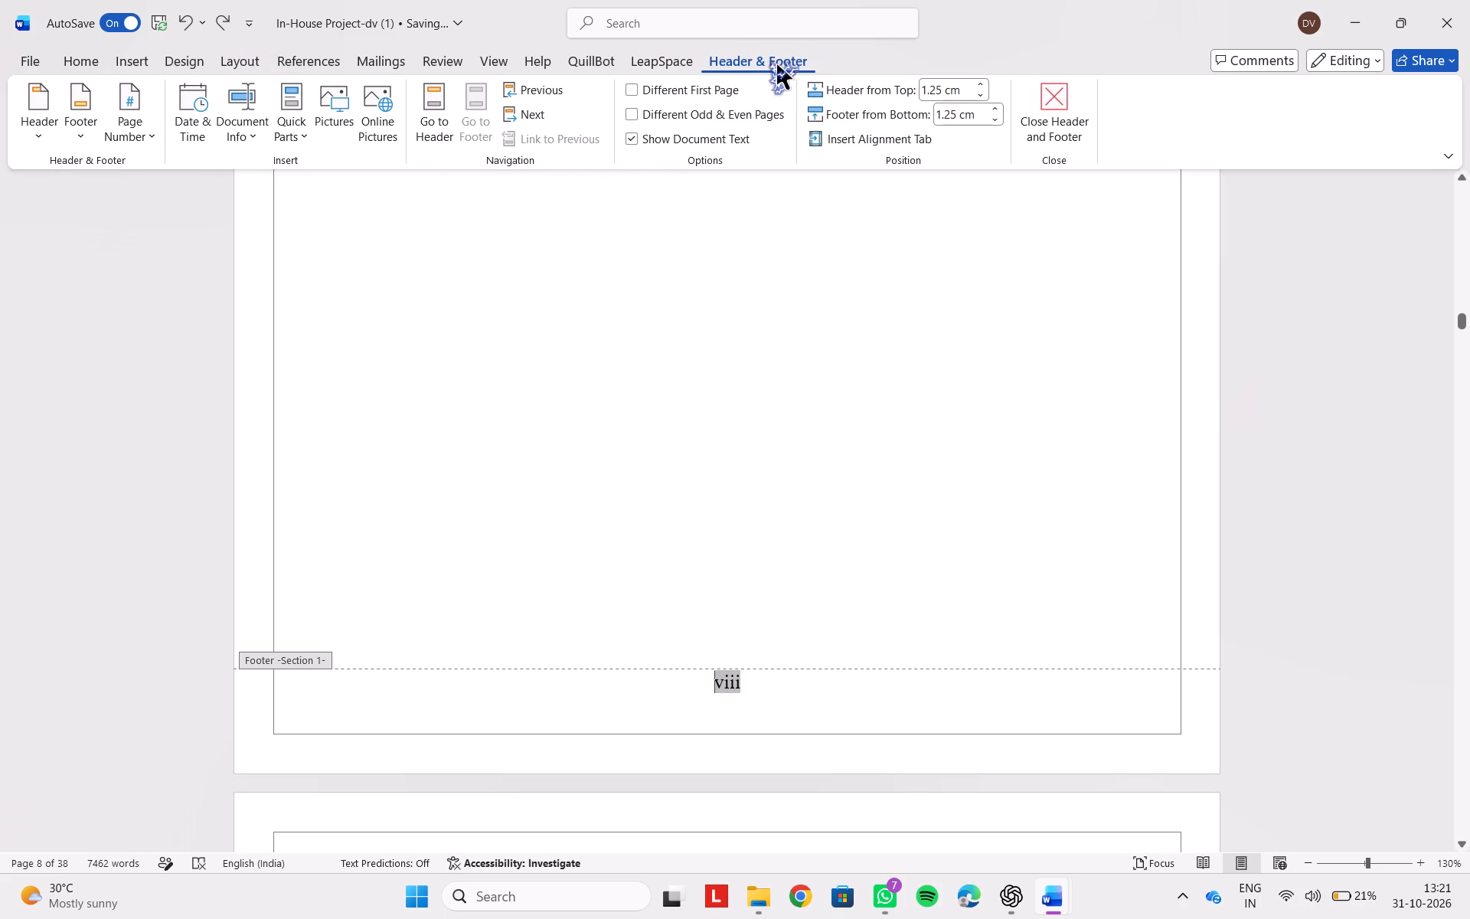
pyautogui.click(524, 137)
pyautogui.scroll(-1, 776, 600)
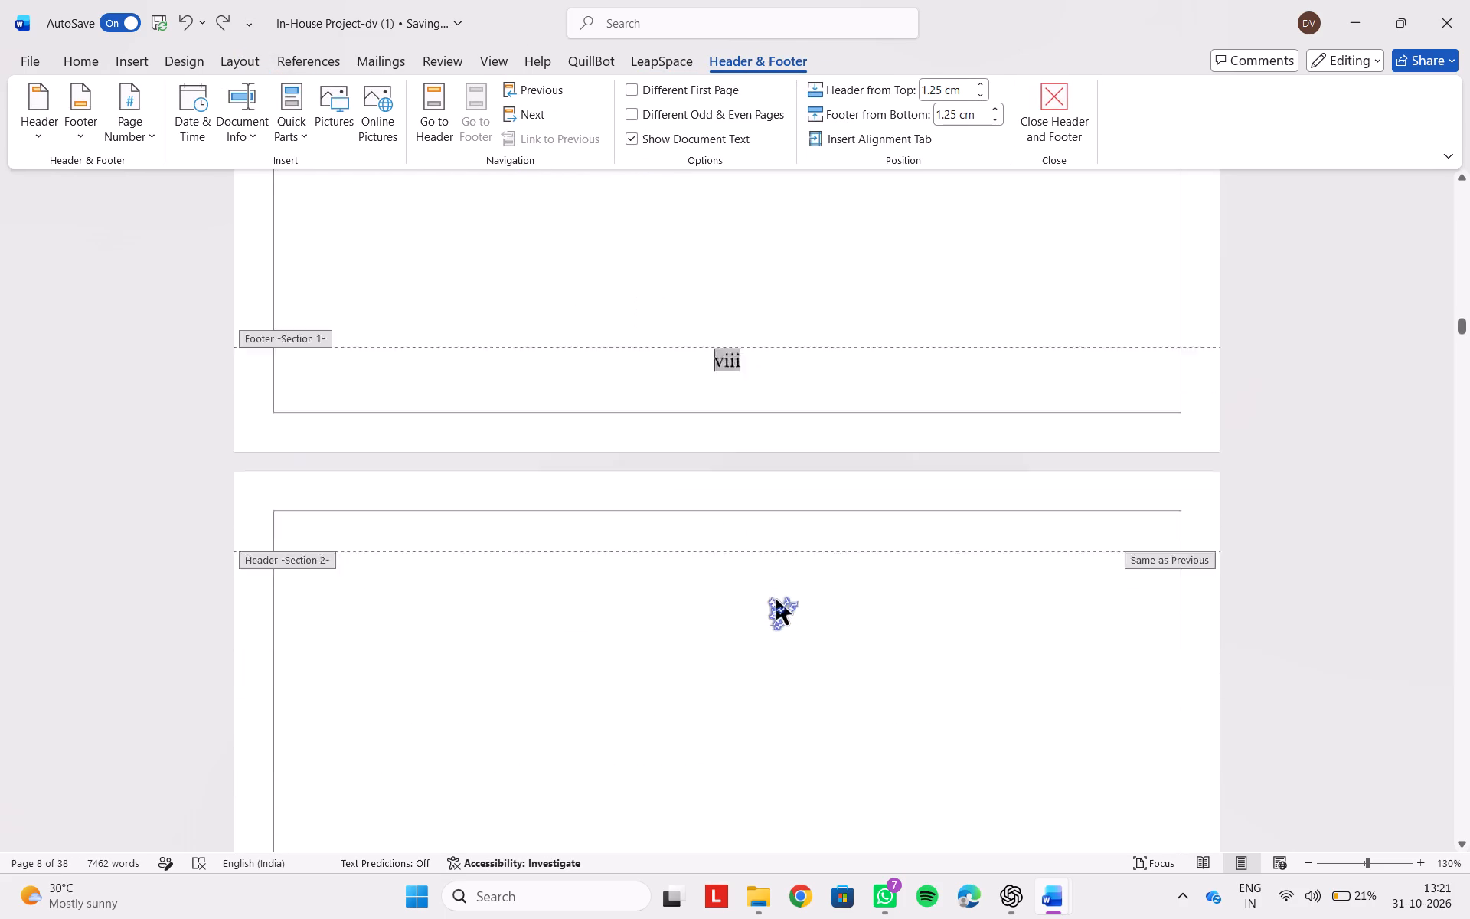
pyautogui.scroll(-2, 776, 600)
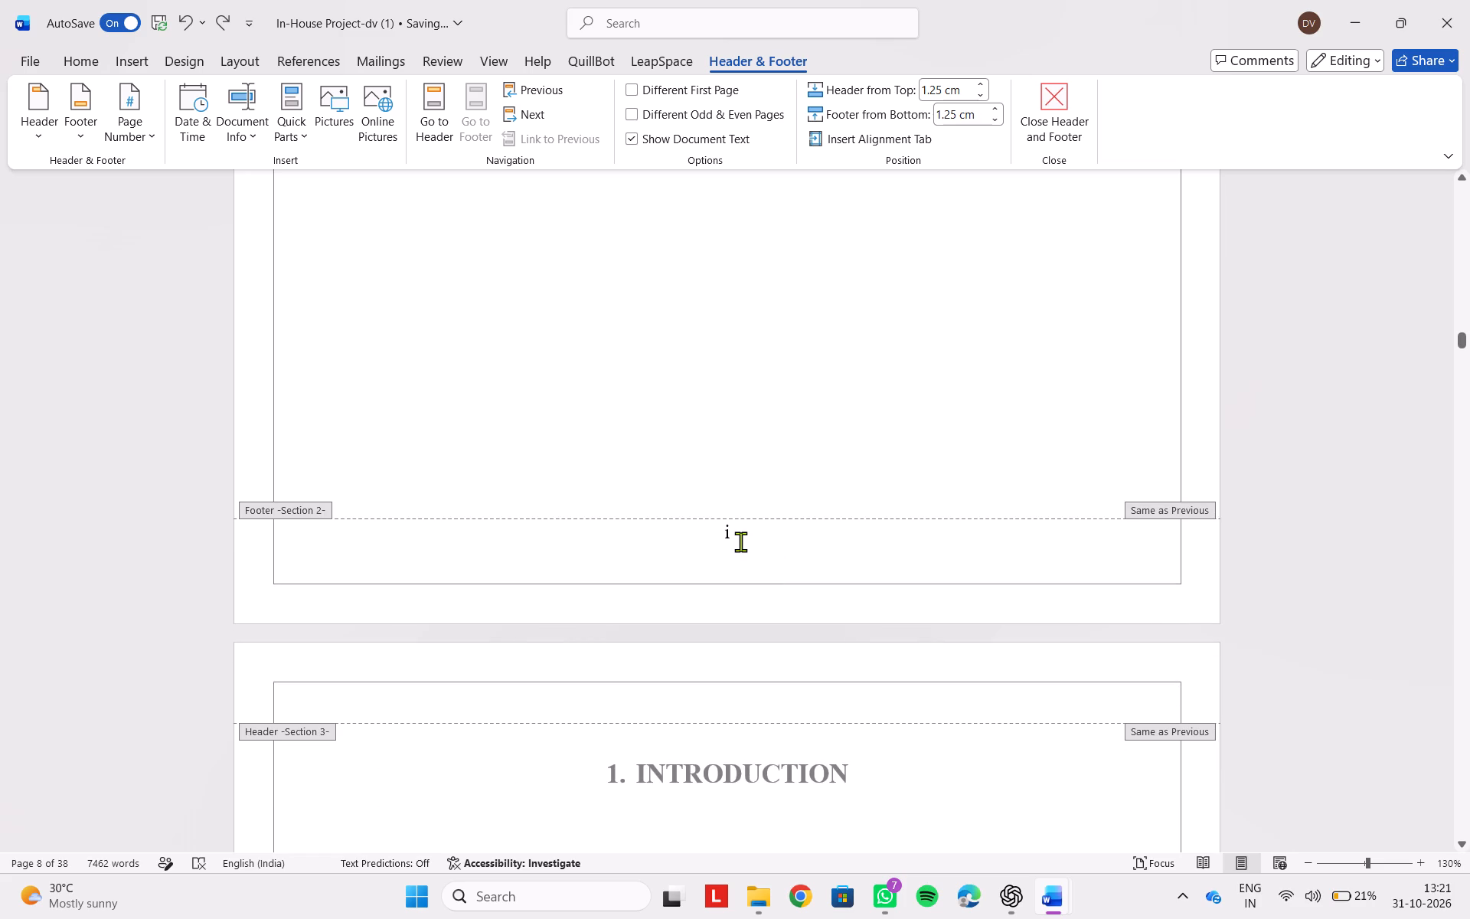
pyautogui.doubleClick(740, 541)
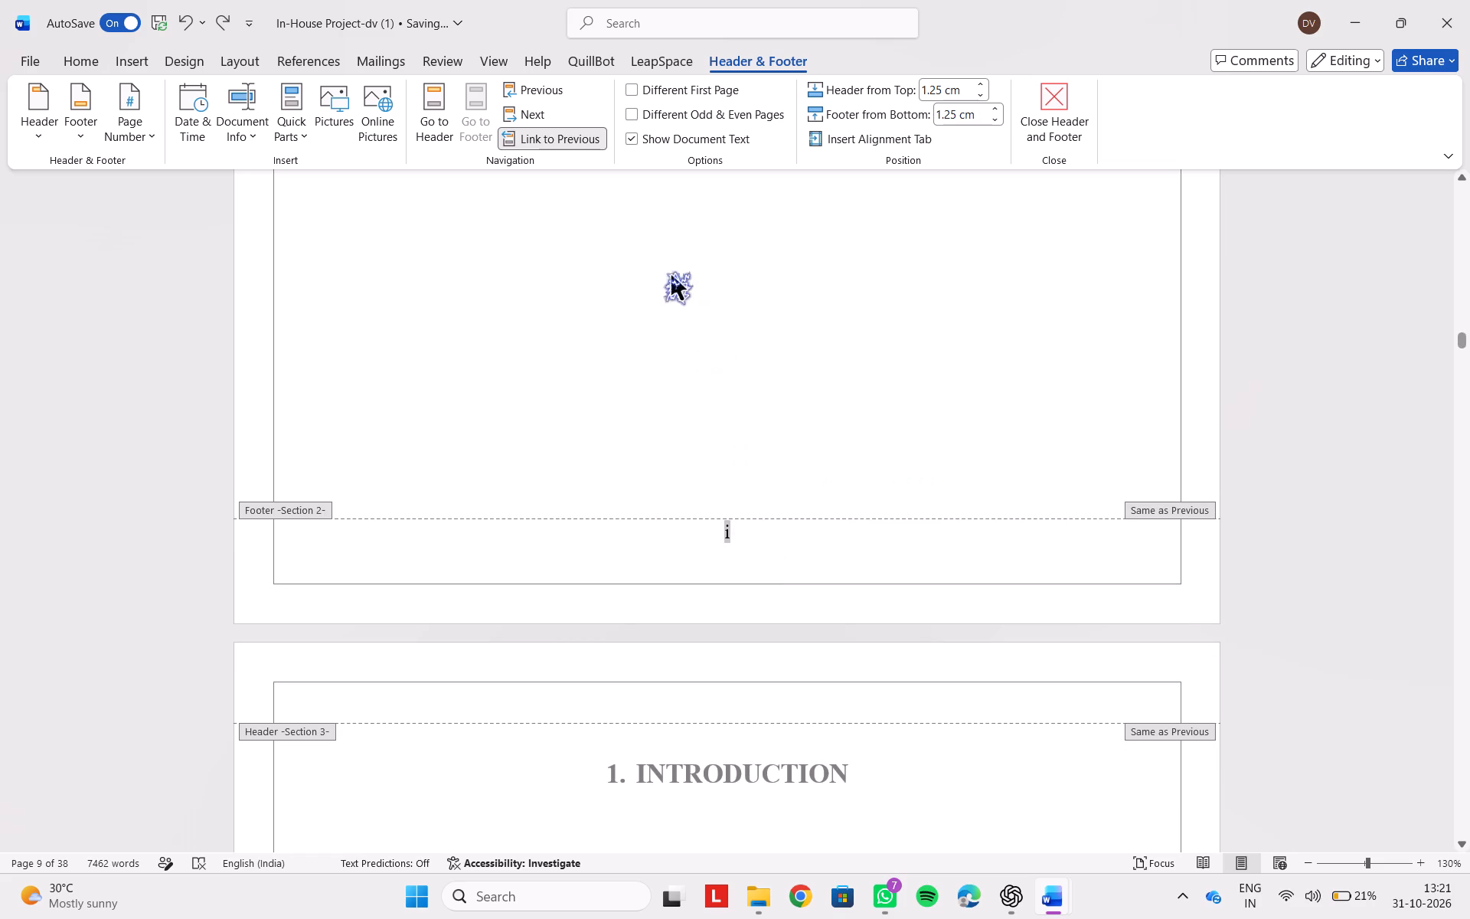
pyautogui.click(541, 129)
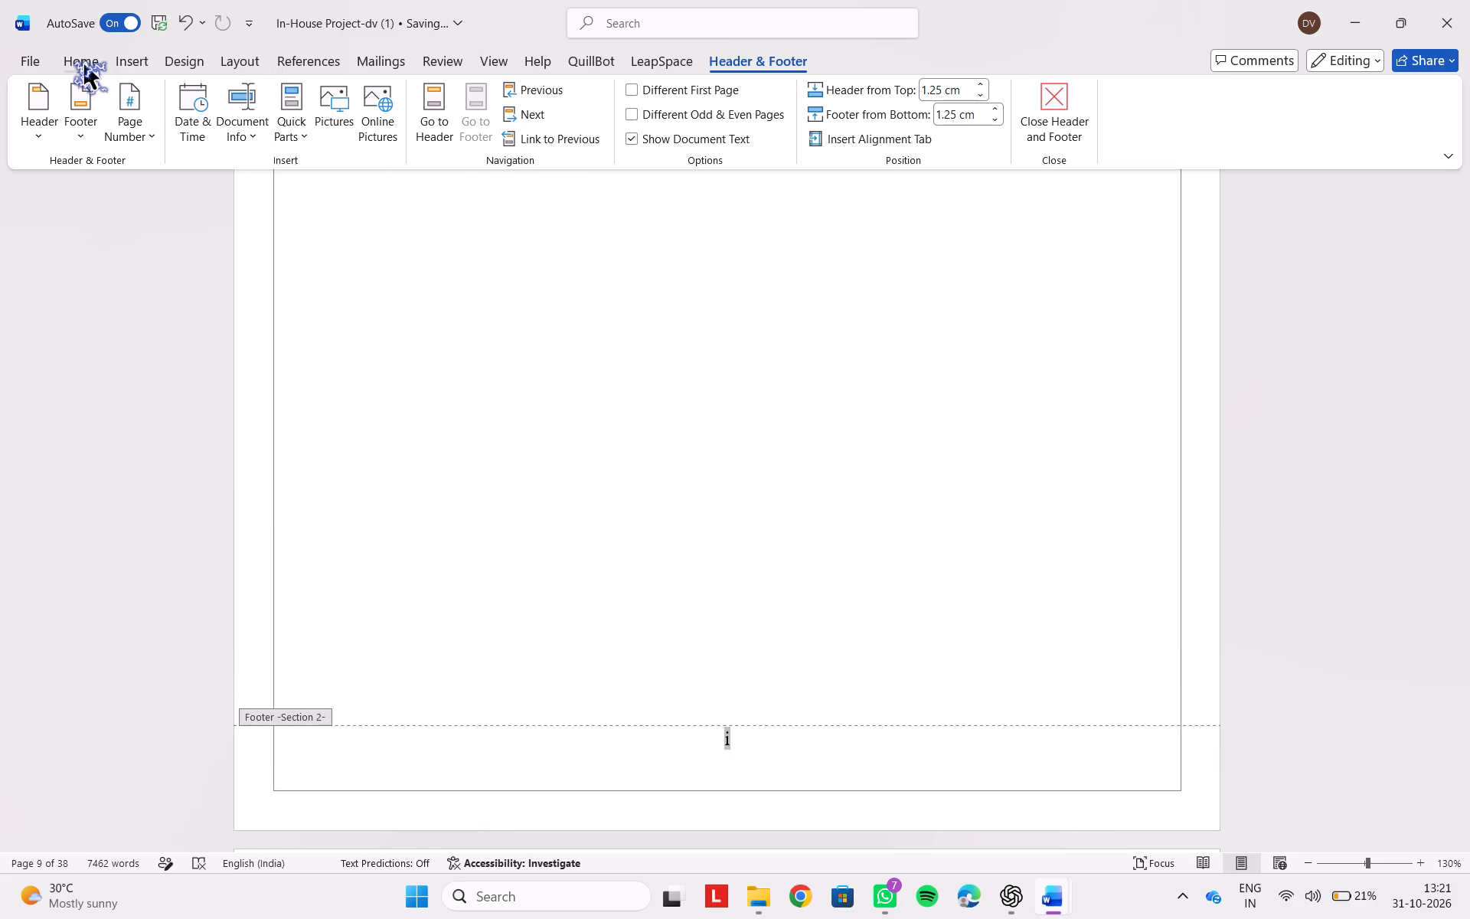
# Change the page number format of the Section 2 footer, on the blank page before the Introduction, to Arabic numerals.
pyautogui.click(156, 99)
pyautogui.click(211, 274)
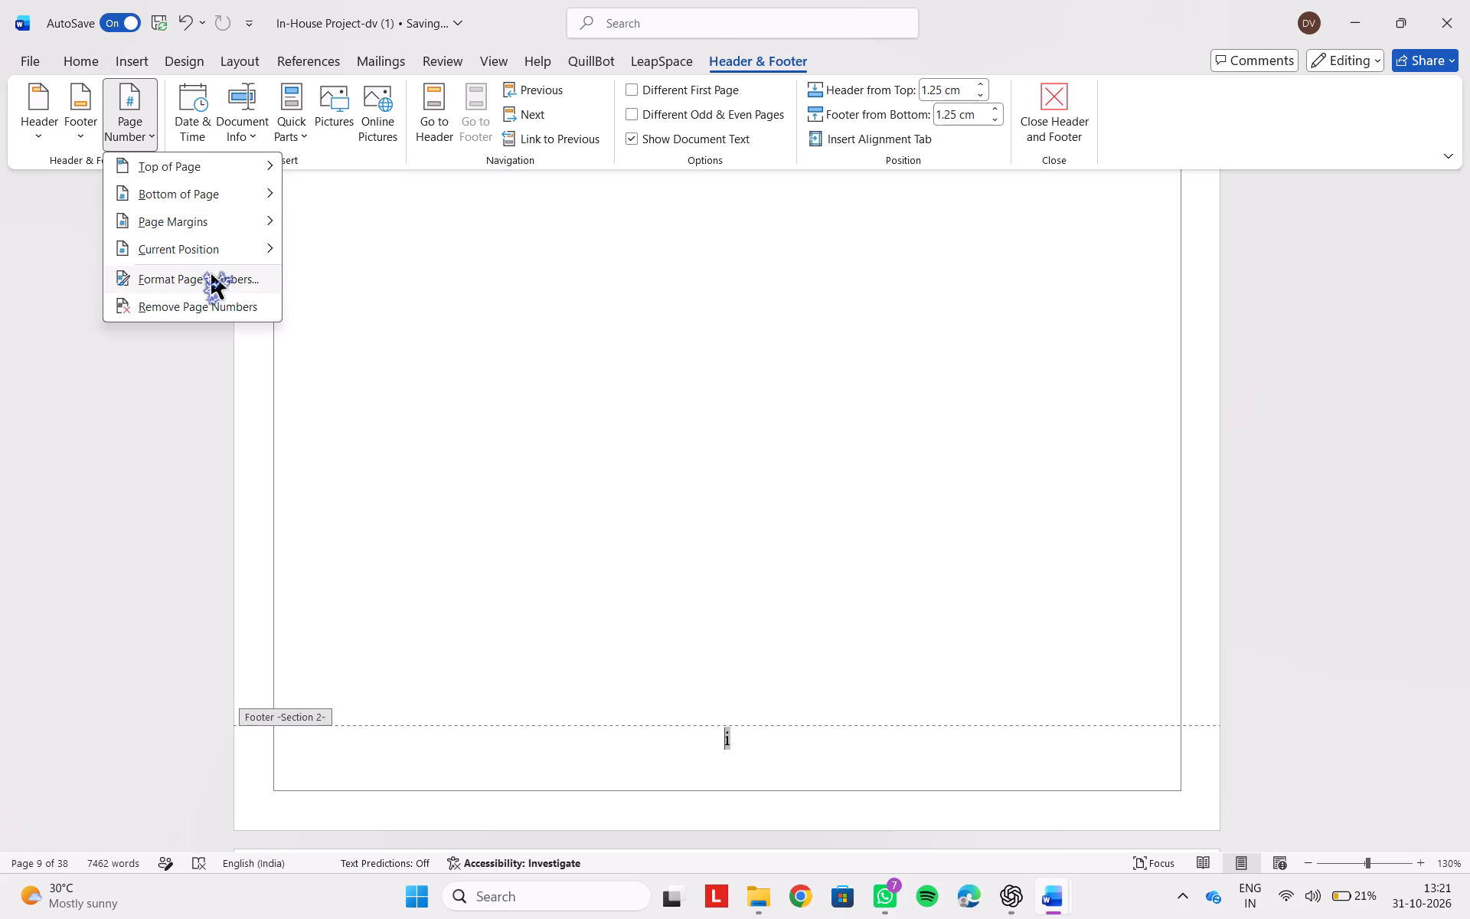
pyautogui.click(835, 332)
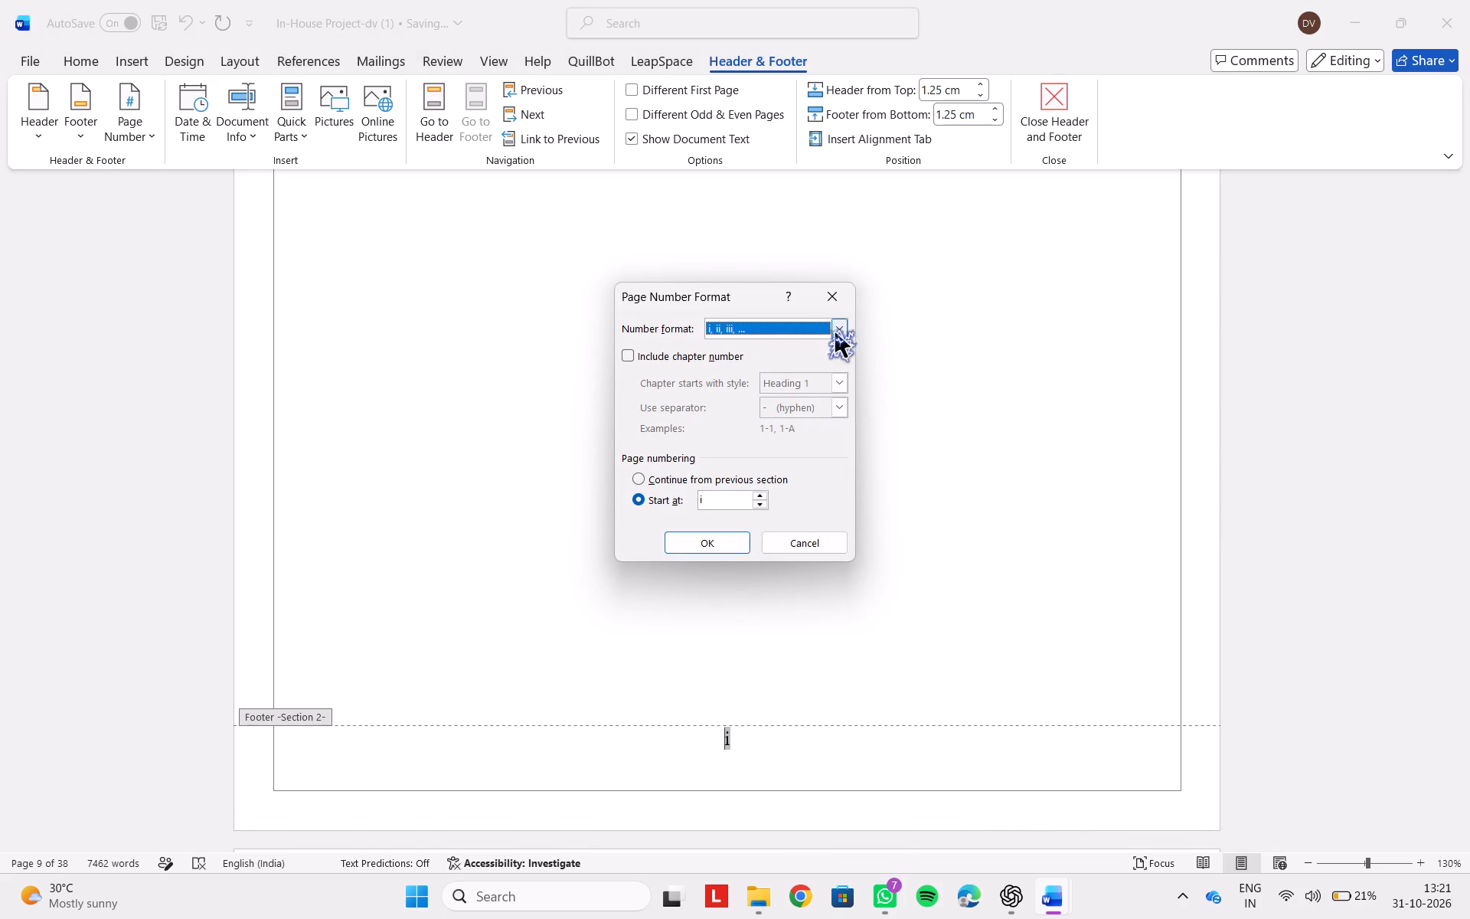
pyautogui.click(789, 335)
pyautogui.click(841, 331)
pyautogui.click(812, 341)
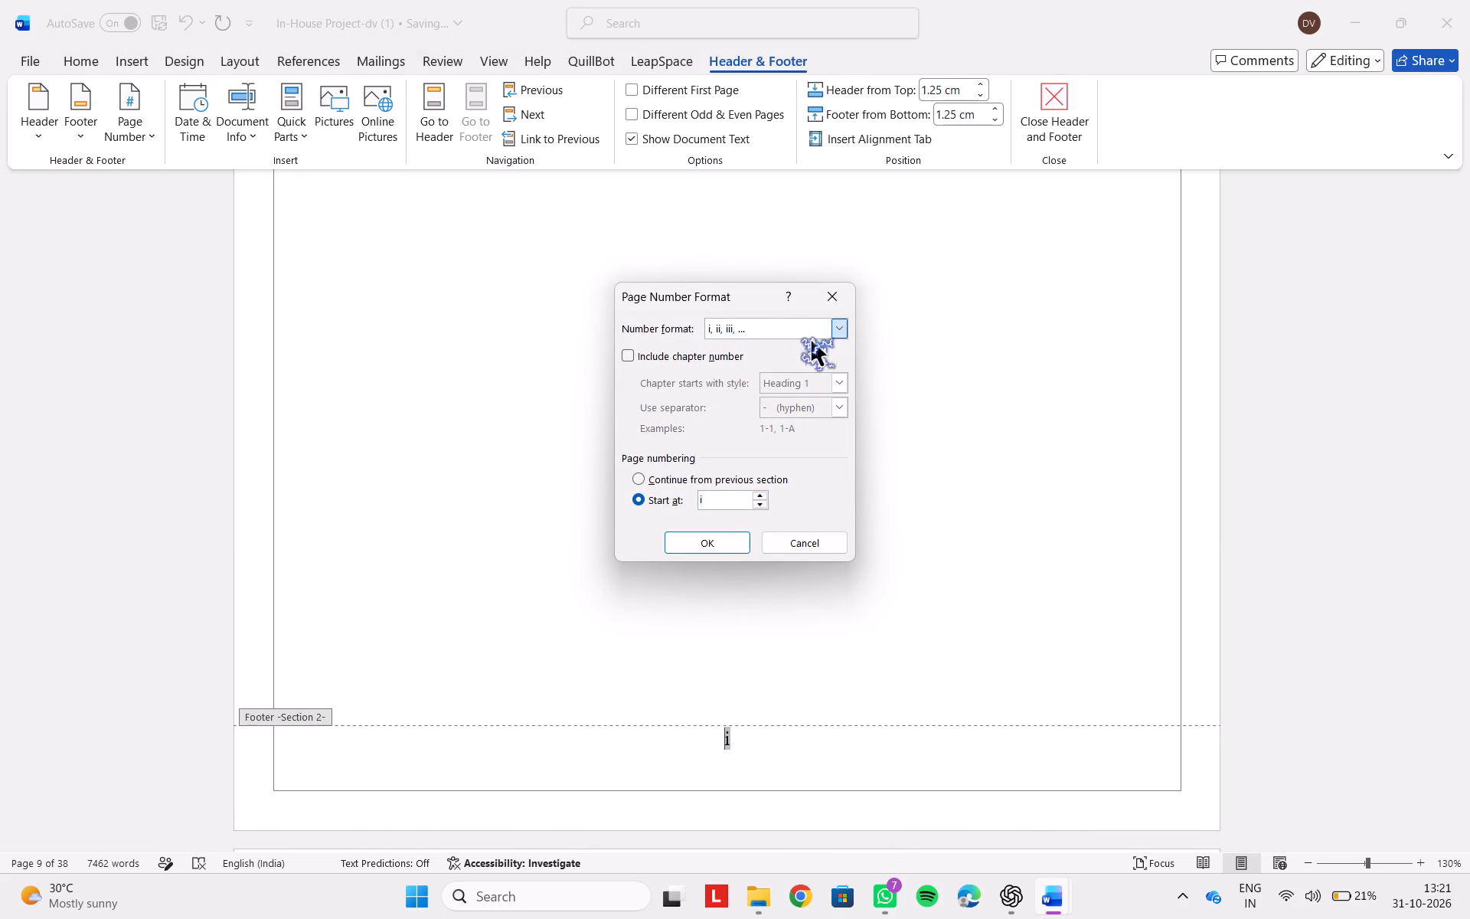
pyautogui.click(685, 535)
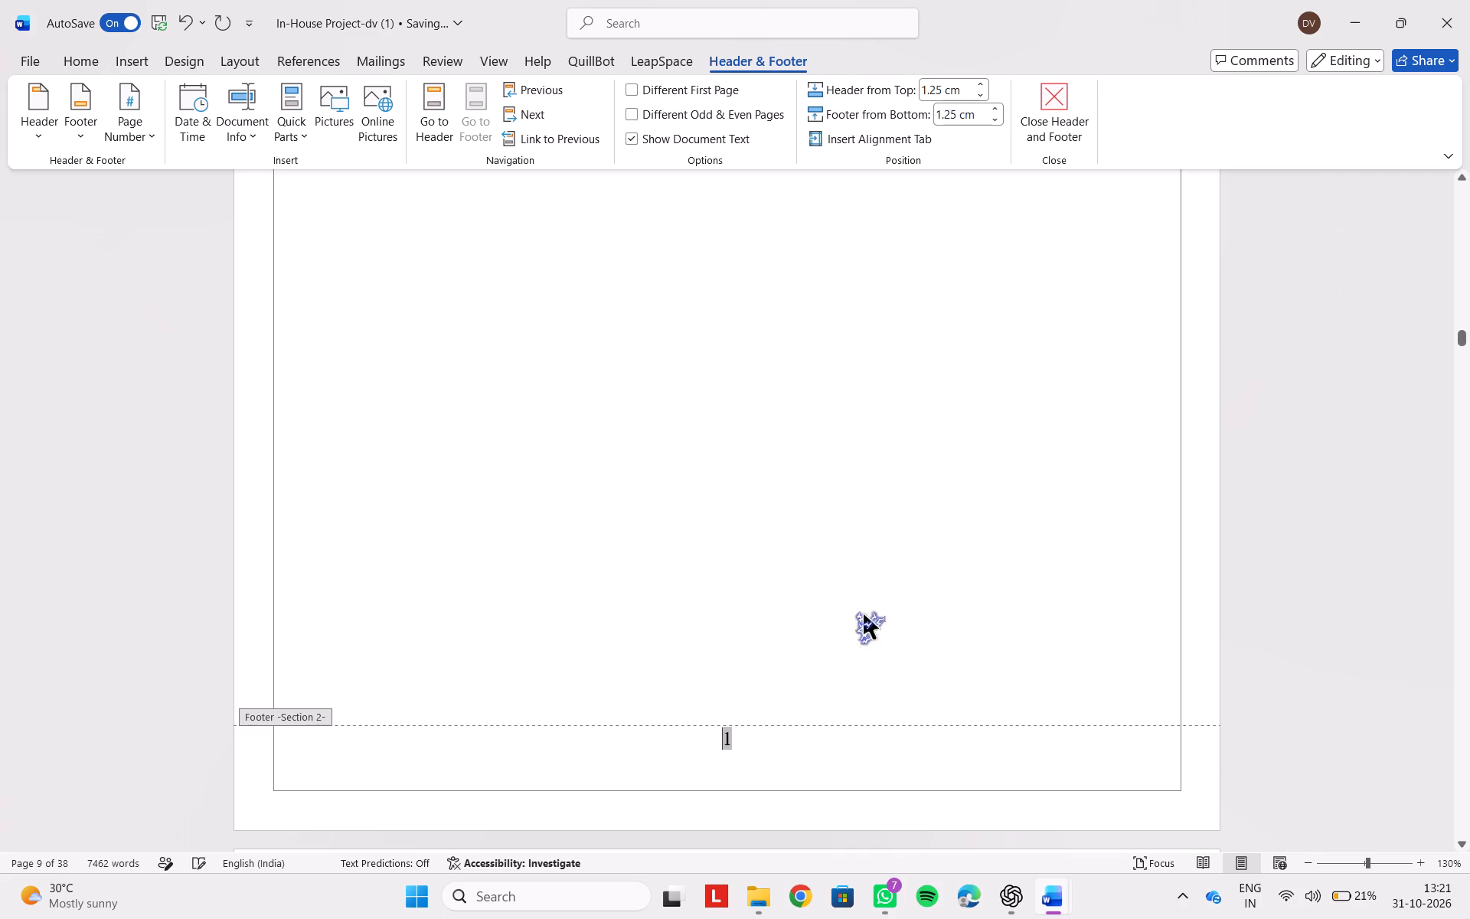
pyautogui.doubleClick(864, 614)
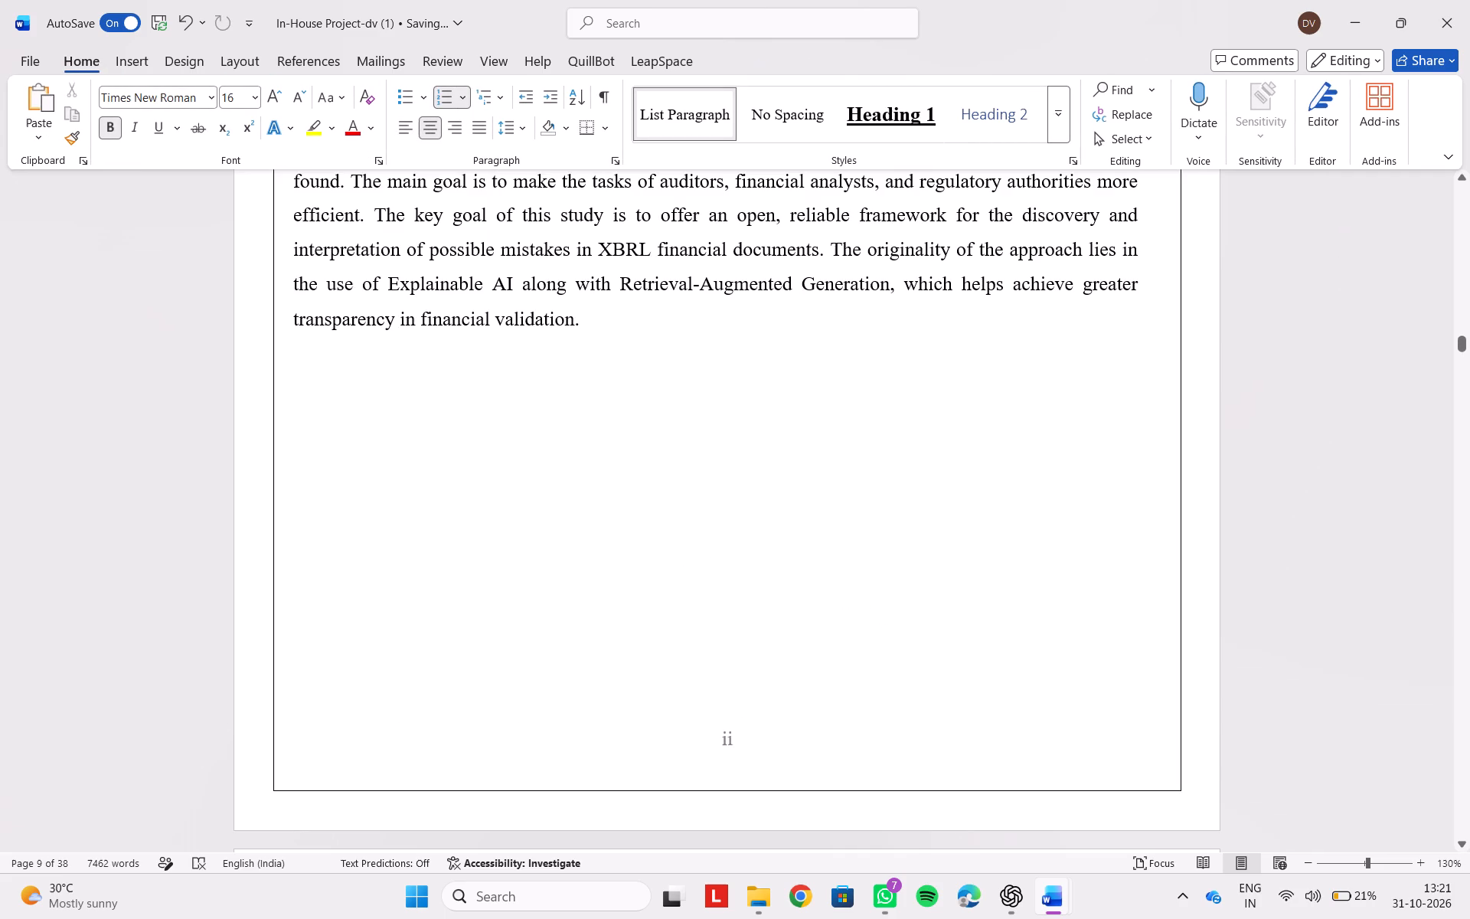
# Delete the blank page between the end of the Contents page and the Introduction heading.
pyautogui.scroll(-1, 864, 614)
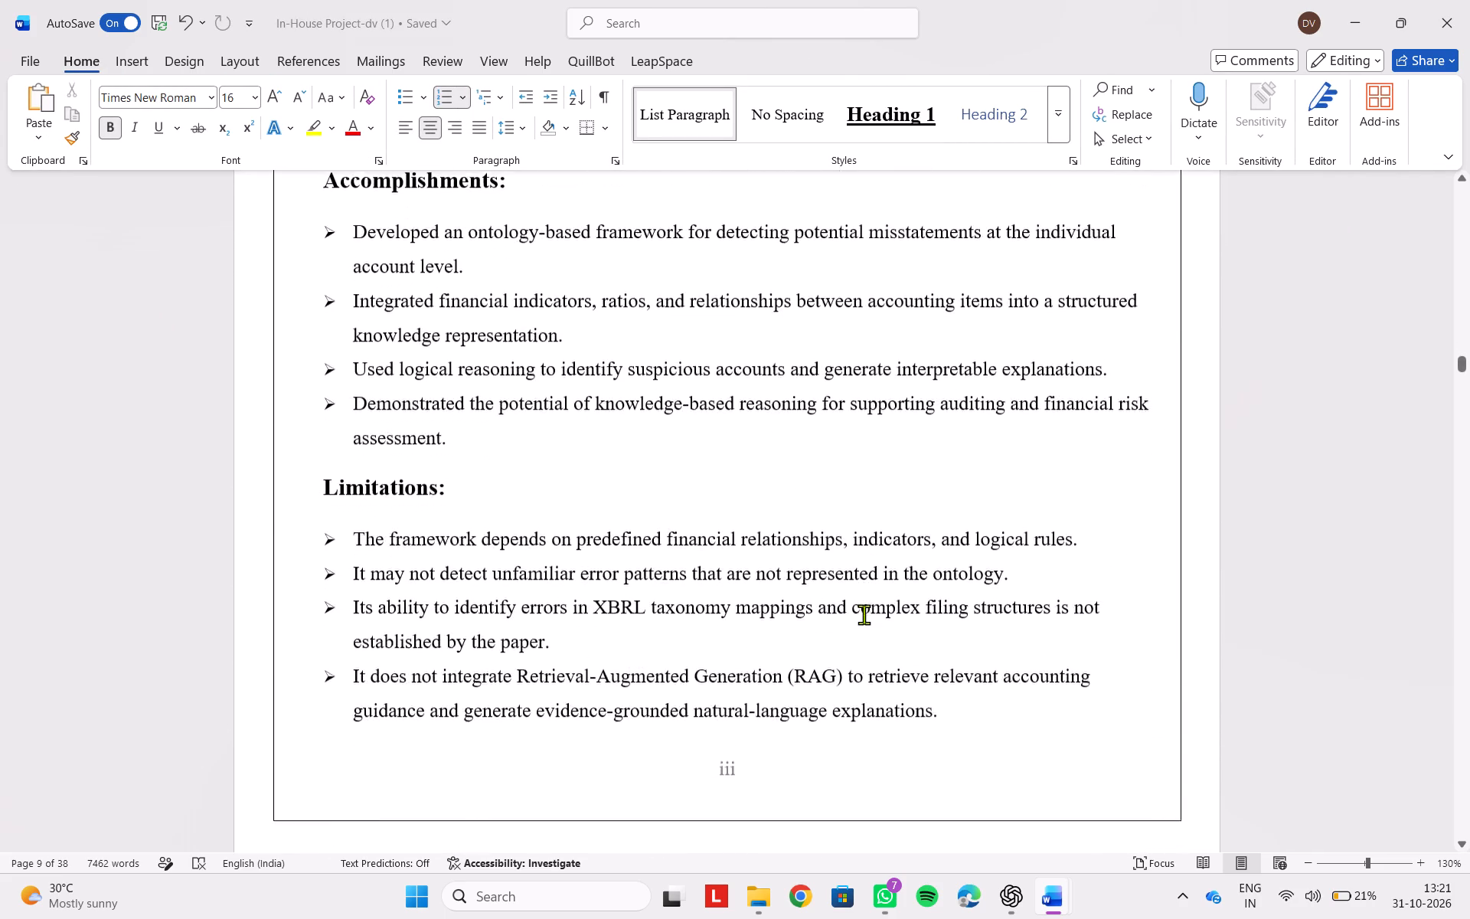
pyautogui.scroll(2, 864, 614)
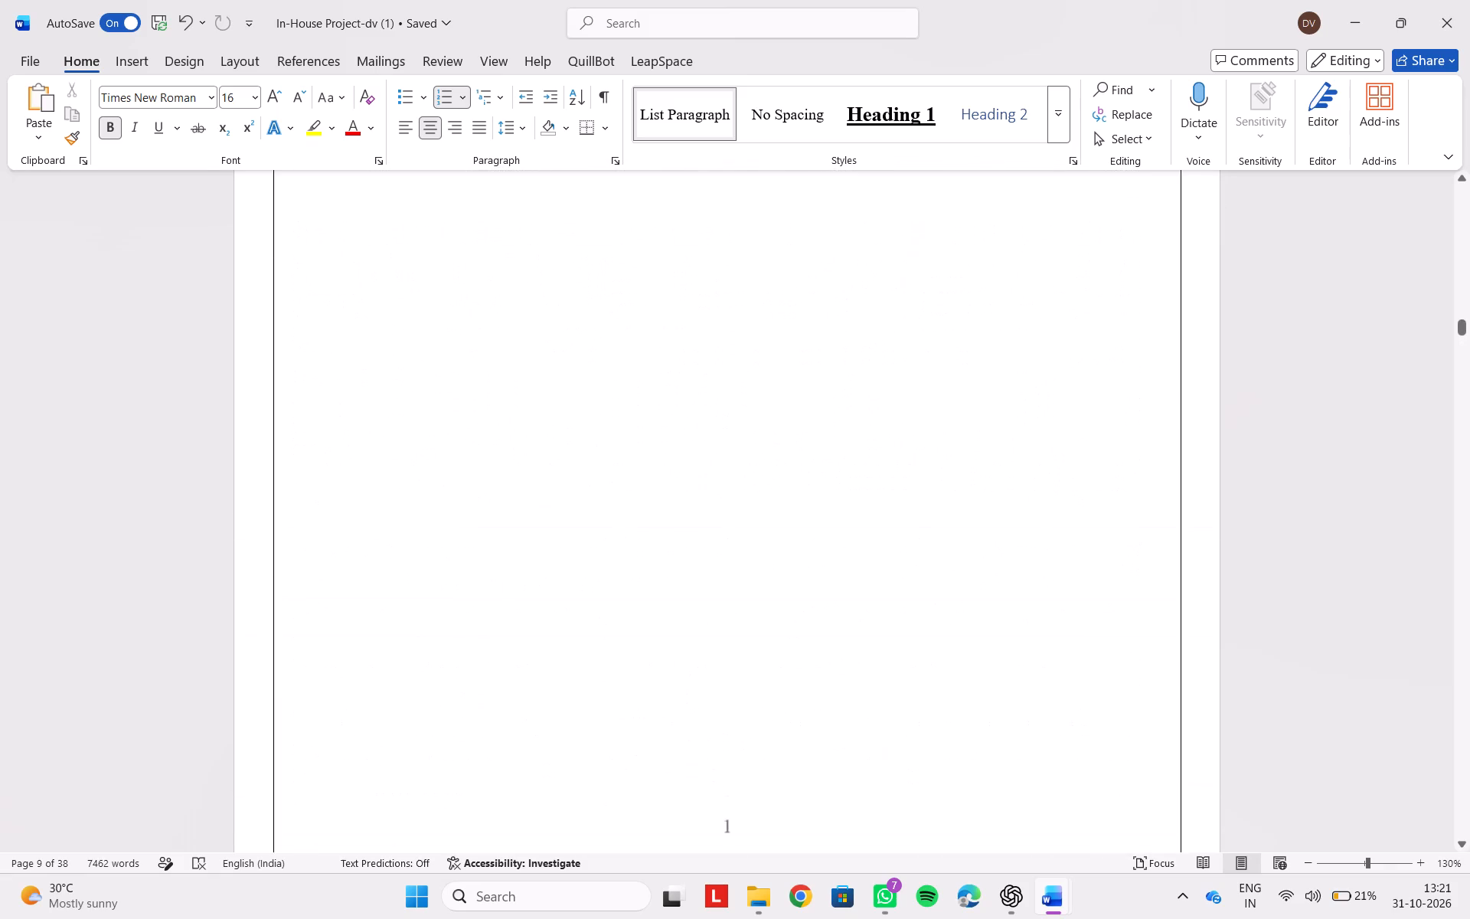
pyautogui.scroll(1, 864, 614)
pyautogui.scroll(-2, 864, 614)
pyautogui.click(517, 578)
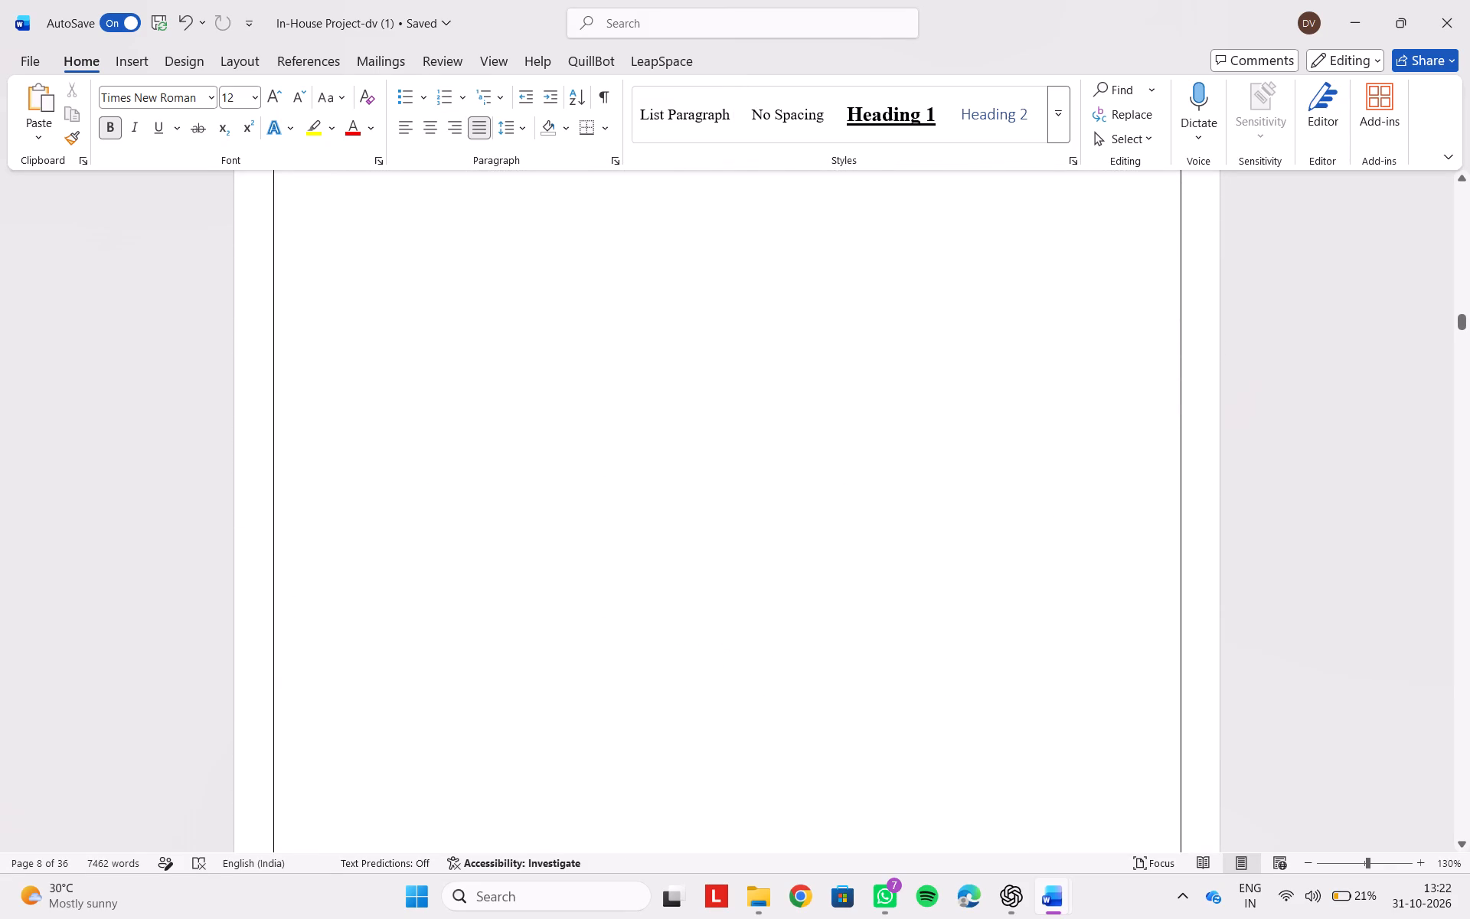
pyautogui.scroll(1, 517, 578)
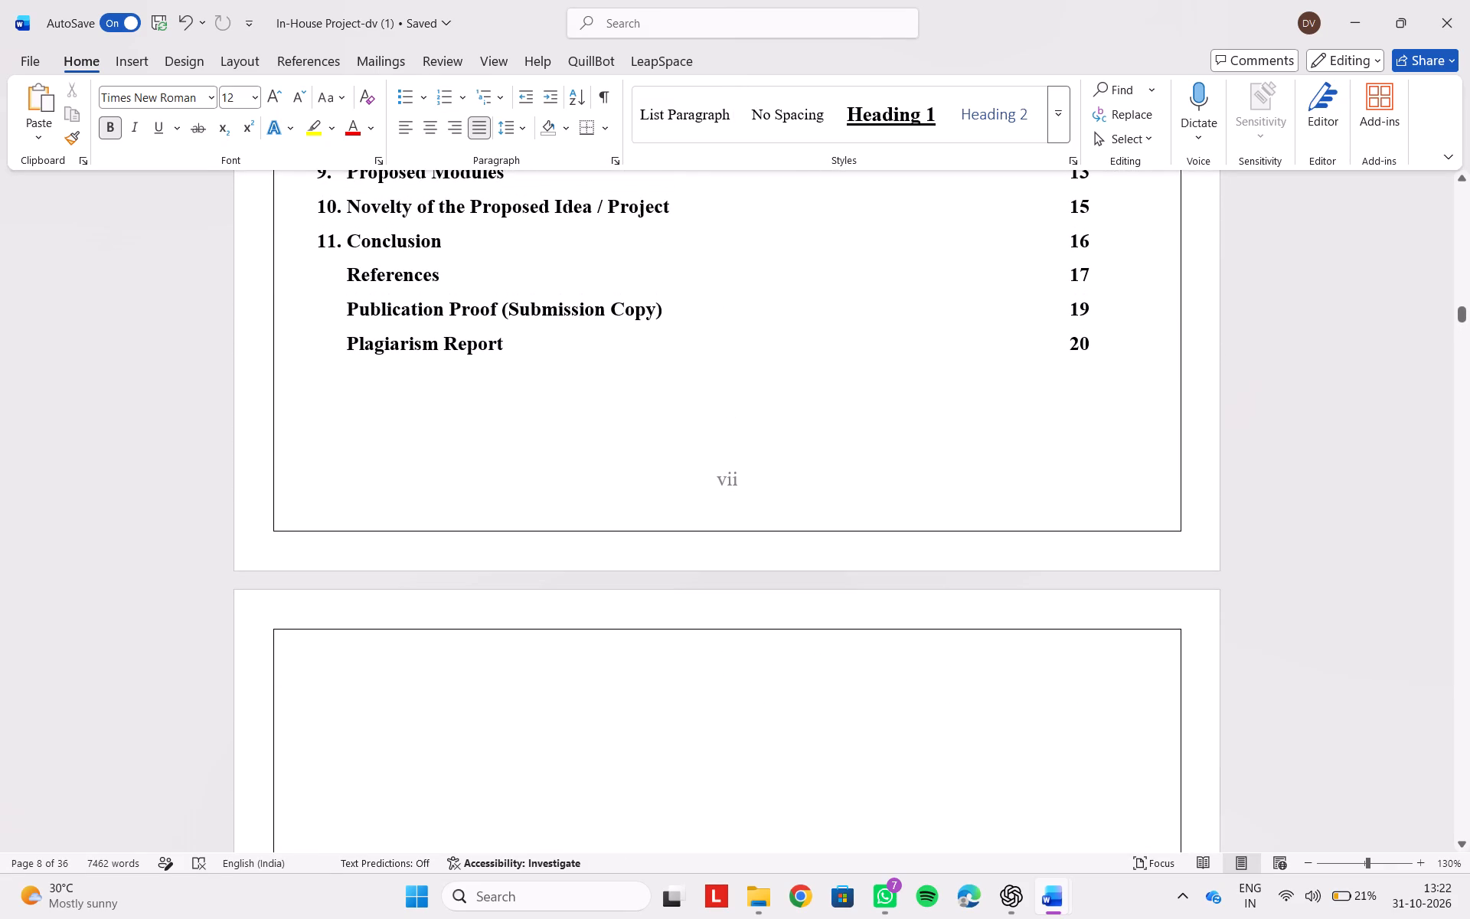
pyautogui.click(315, 692)
pyautogui.doubleClick(315, 692)
pyautogui.press('BackSpace')
pyautogui.press('BackSpace')
pyautogui.press('BackSpace')
pyautogui.press('Delete')
pyautogui.press('Delete')
pyautogui.press('Delete')
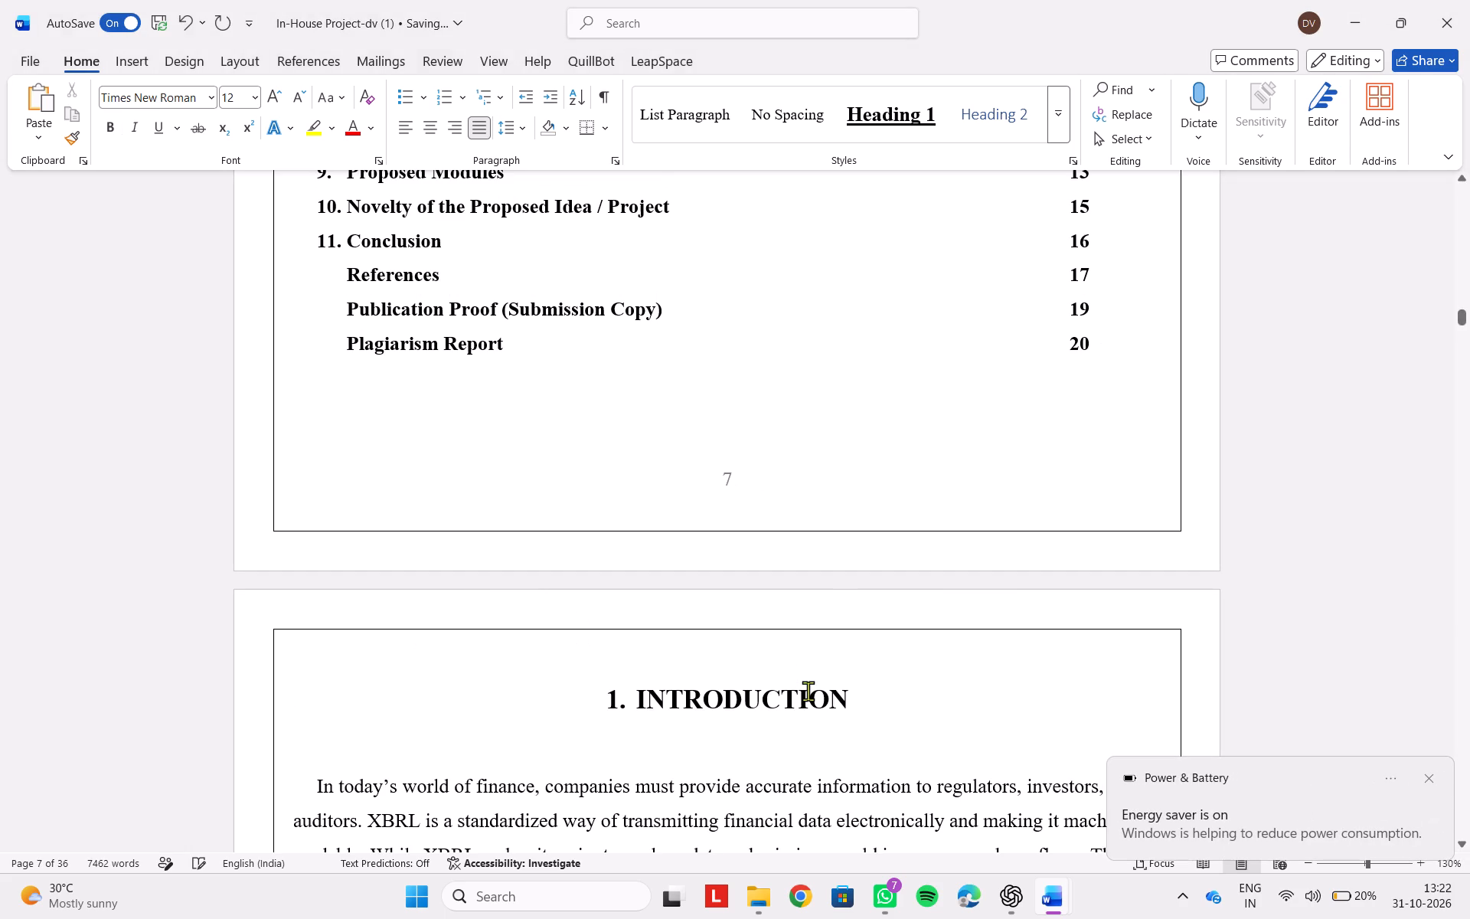
pyautogui.scroll(-1, 808, 691)
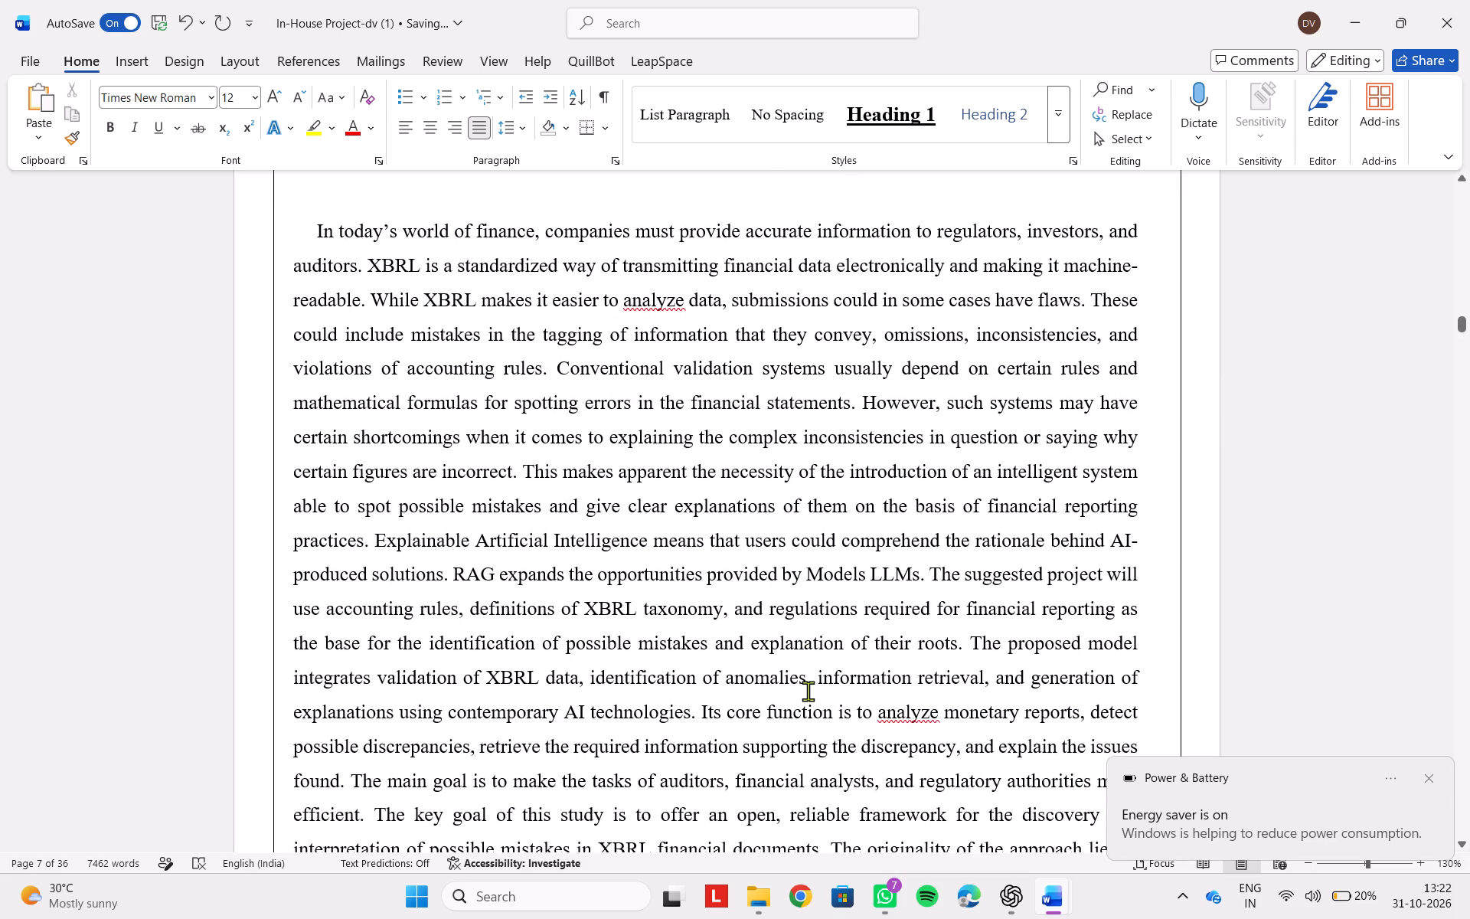
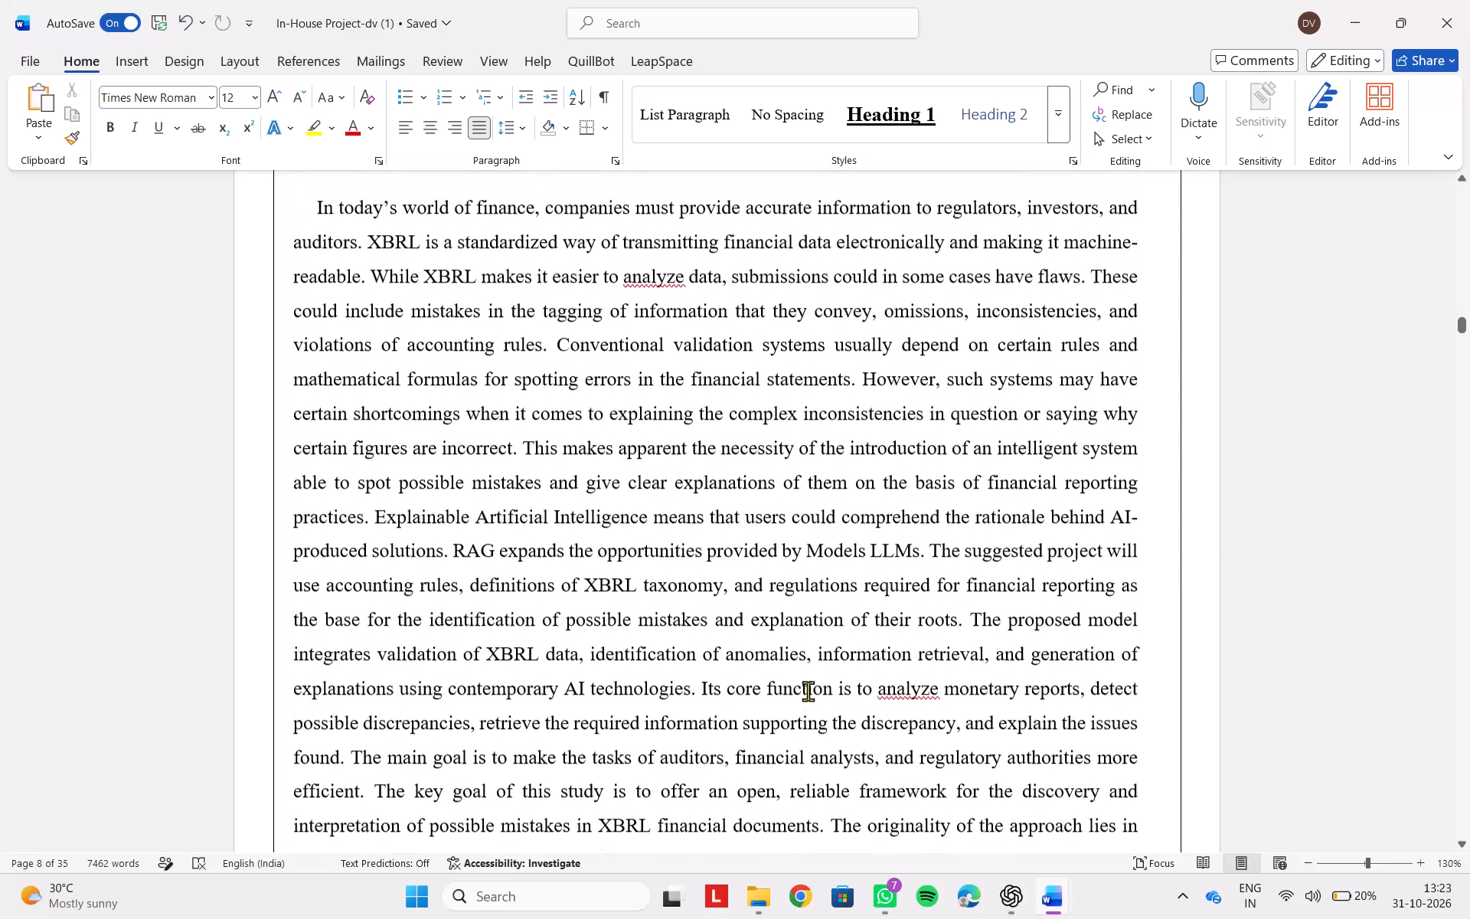
# Check the footer page numbers from the end of the Contents through the Introduction to the start of the Literature Review.
pyautogui.scroll(1, 808, 691)
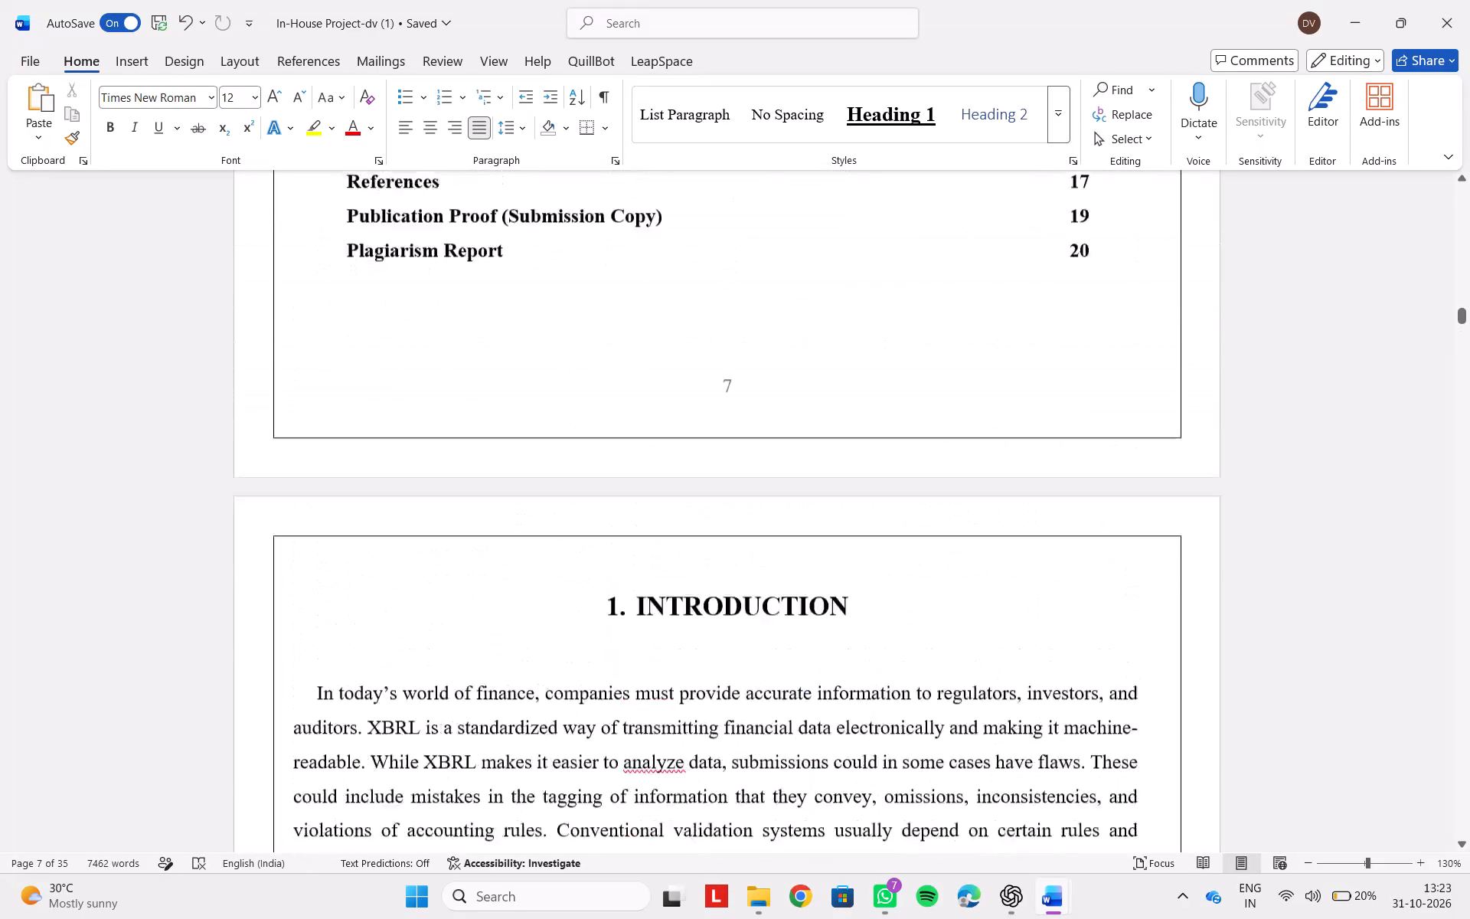
pyautogui.scroll(-1, 808, 691)
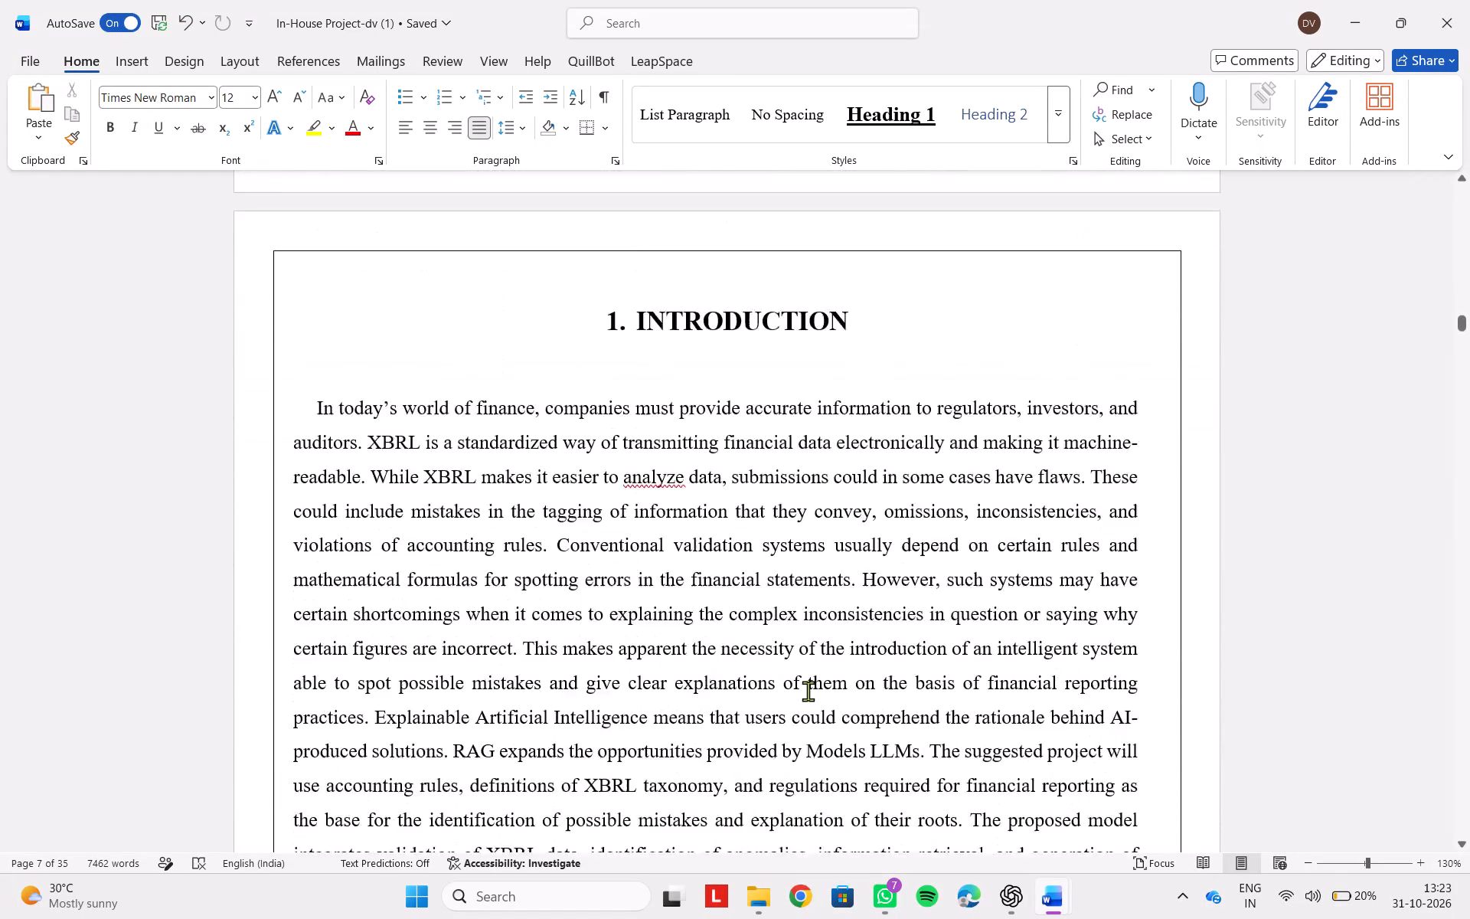
pyautogui.scroll(-2, 808, 691)
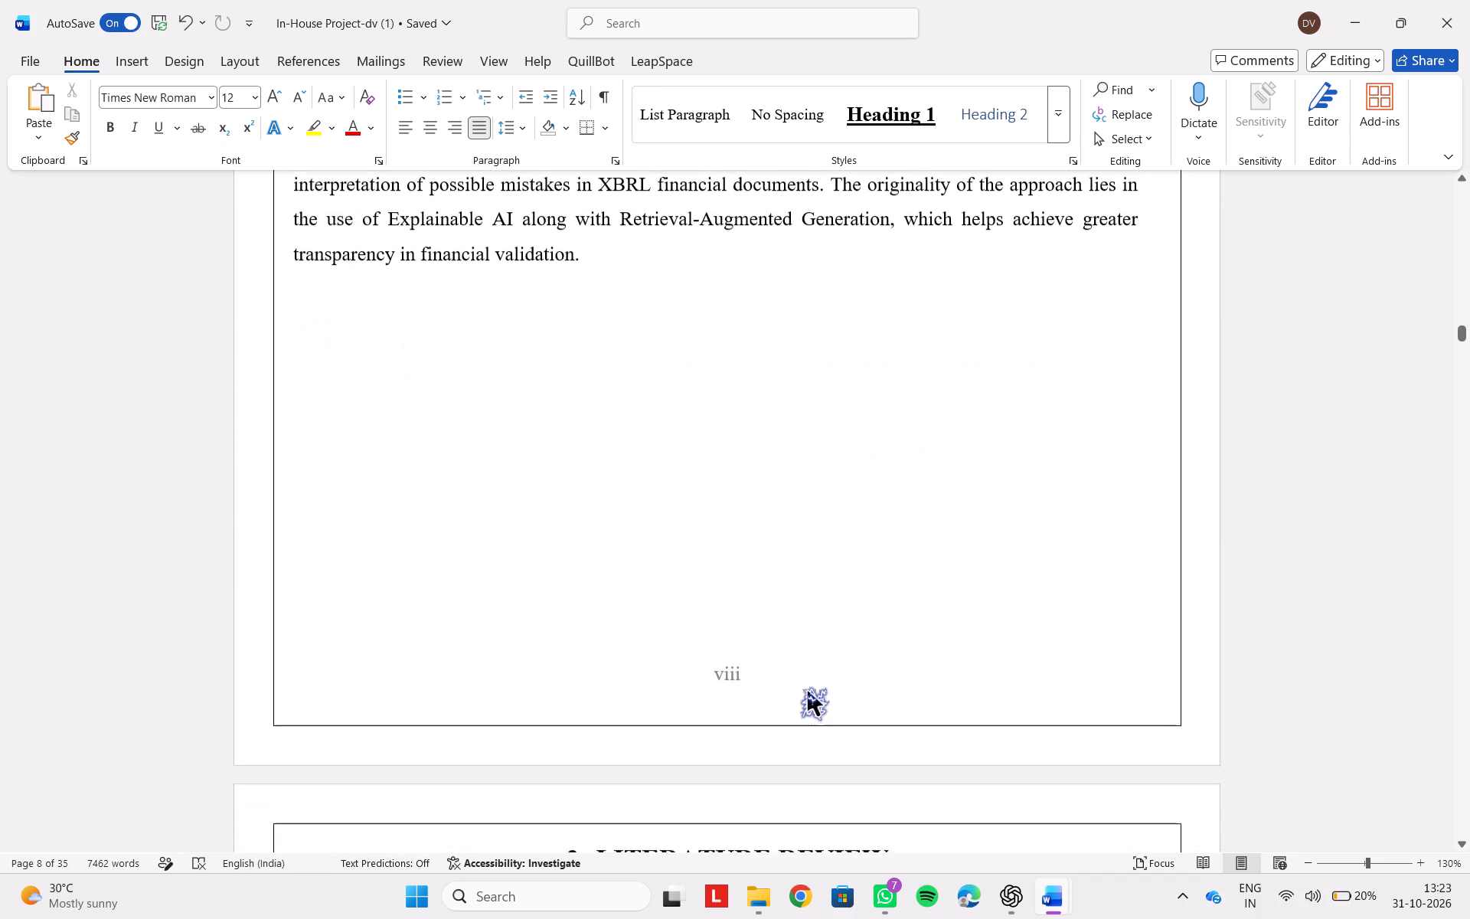
pyautogui.scroll(-1, 808, 691)
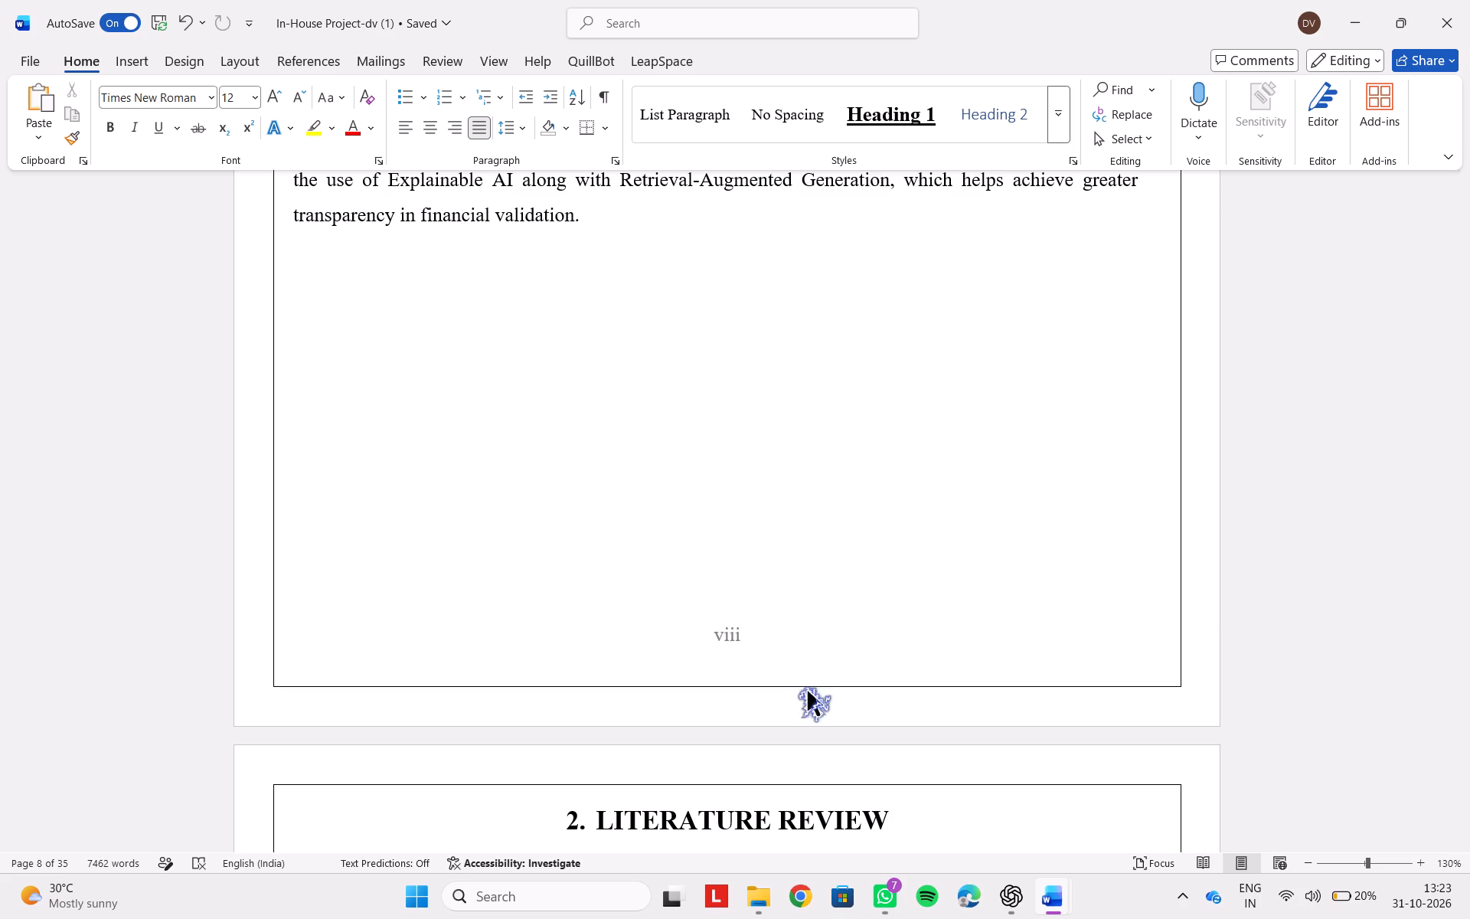
pyautogui.scroll(-1, 808, 691)
pyautogui.scroll(1, 808, 691)
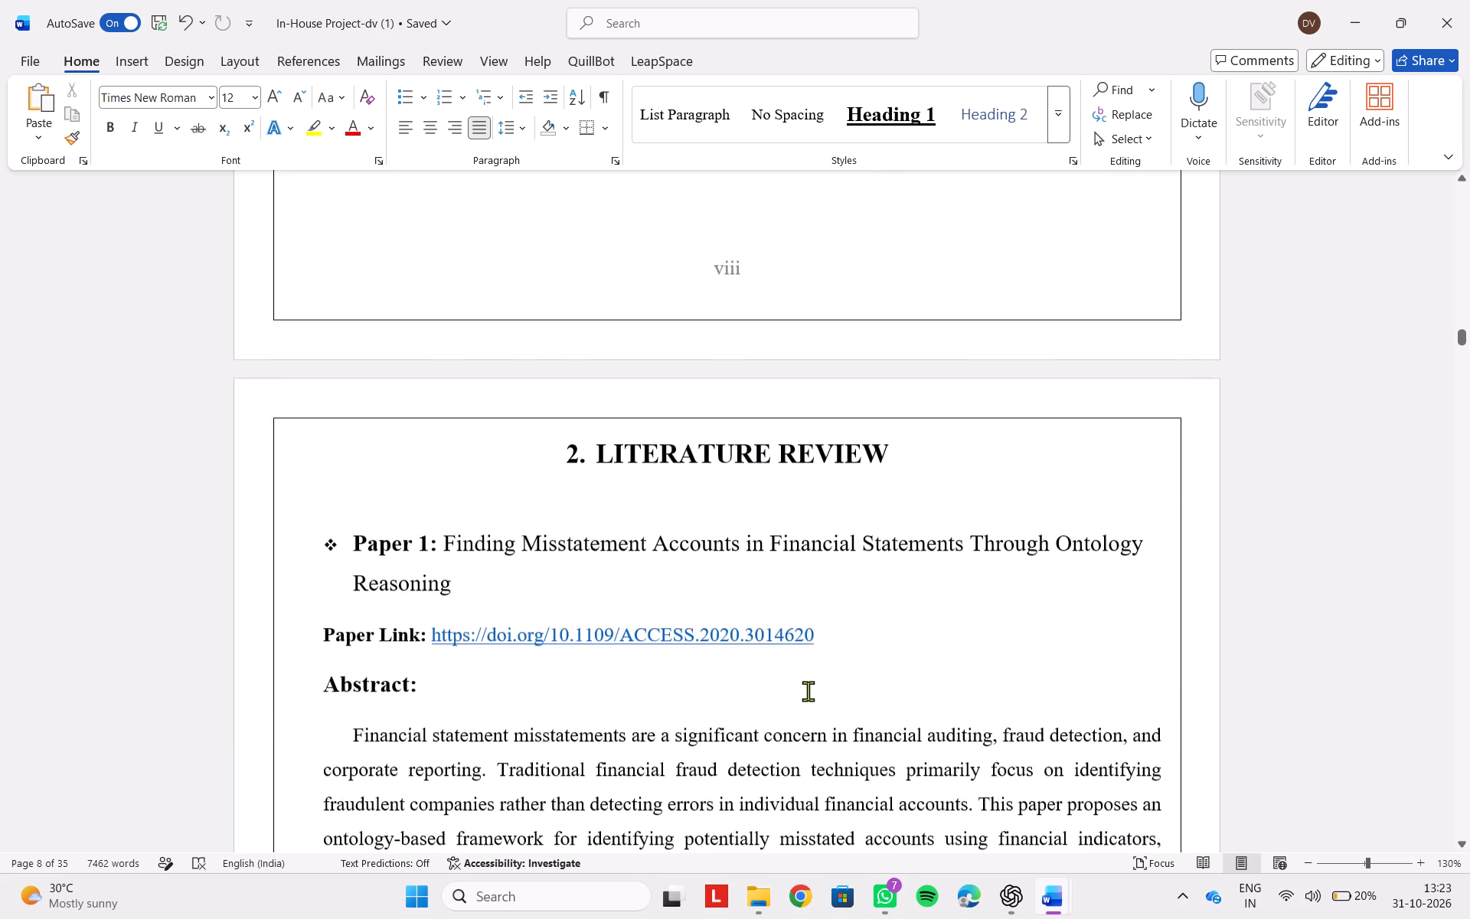
pyautogui.scroll(2, 808, 691)
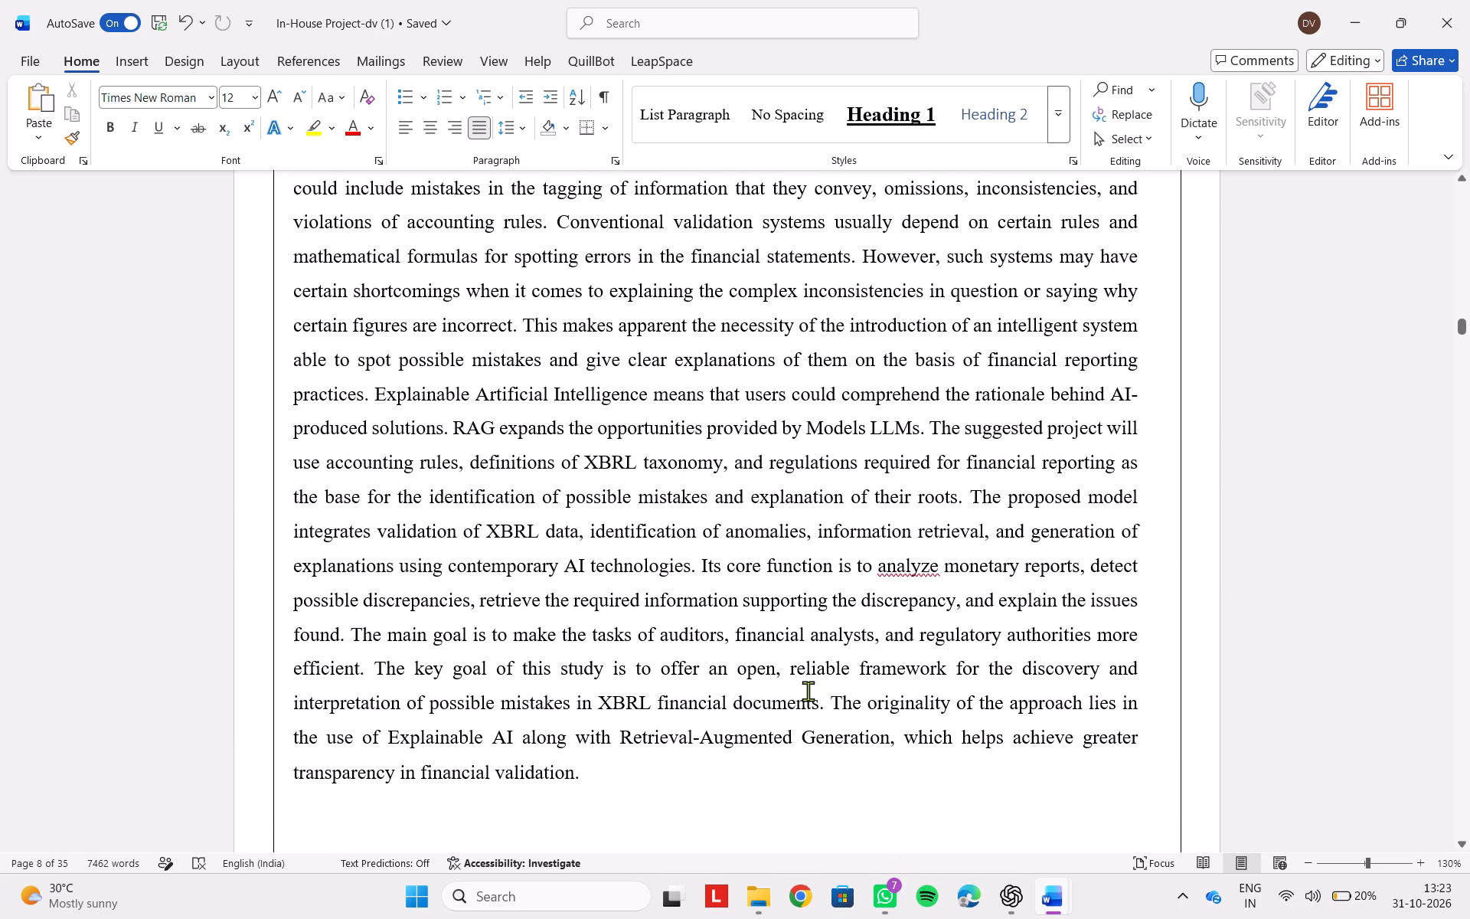
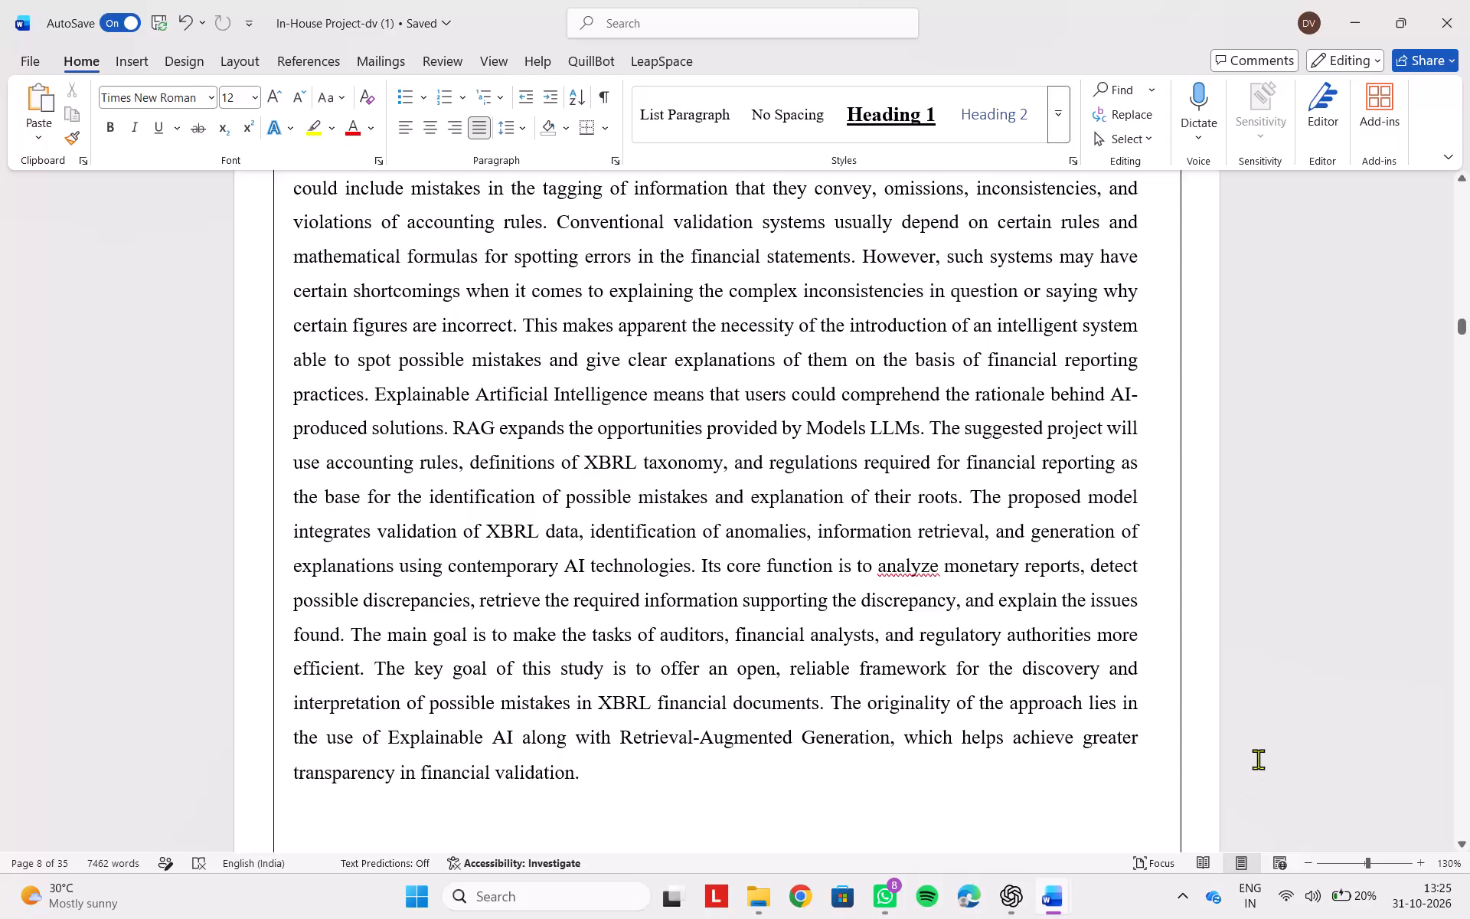
# Open the earlier report version In-House Project-dv.docx from the recent OneDrive files.
pyautogui.scroll(2, 875, 614)
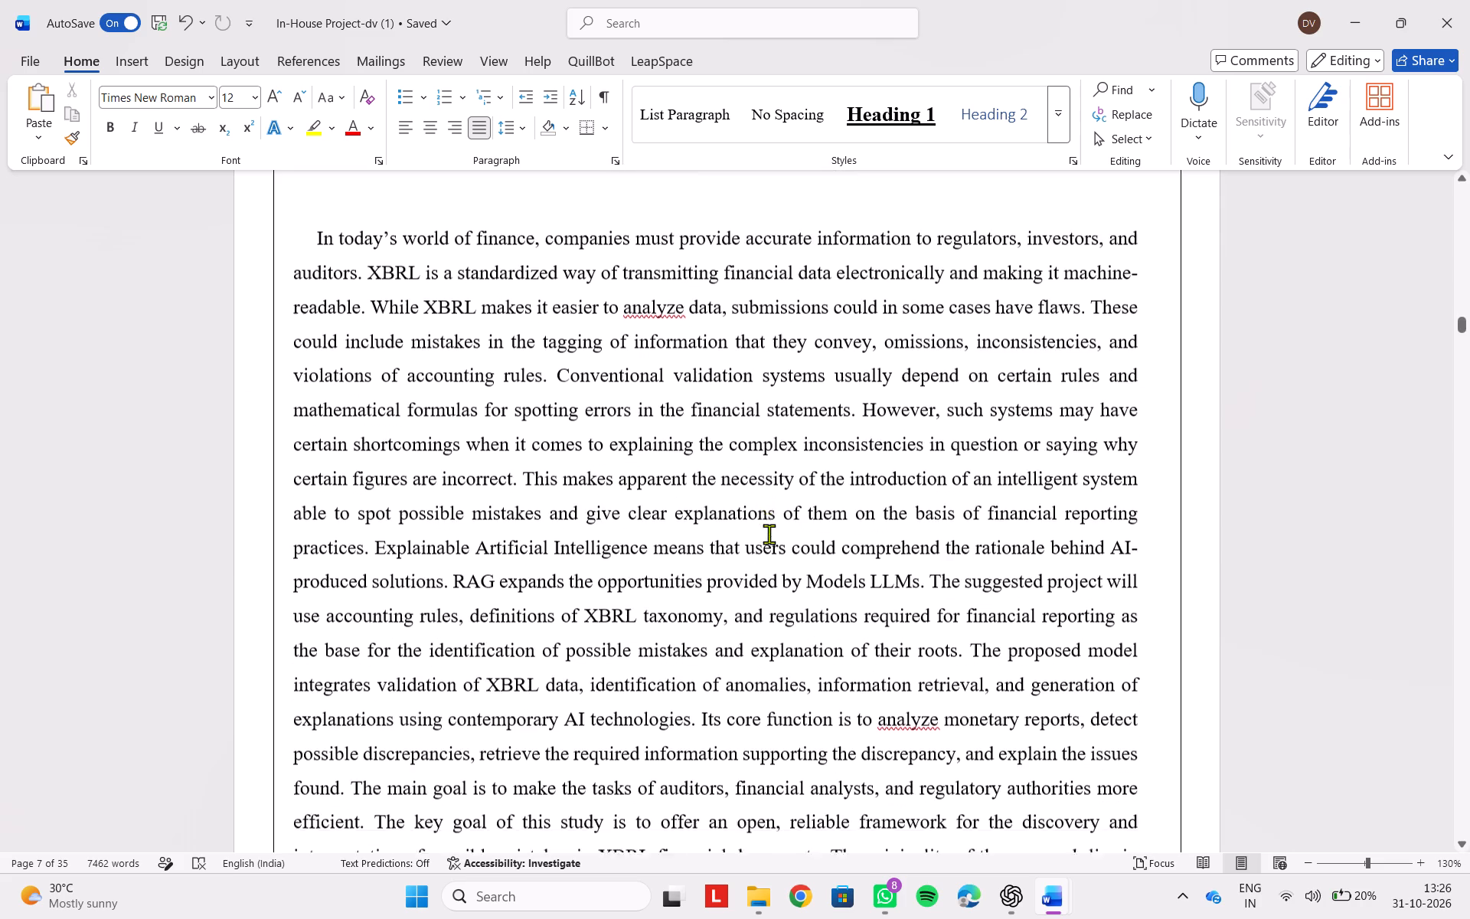
pyautogui.click(1207, 900)
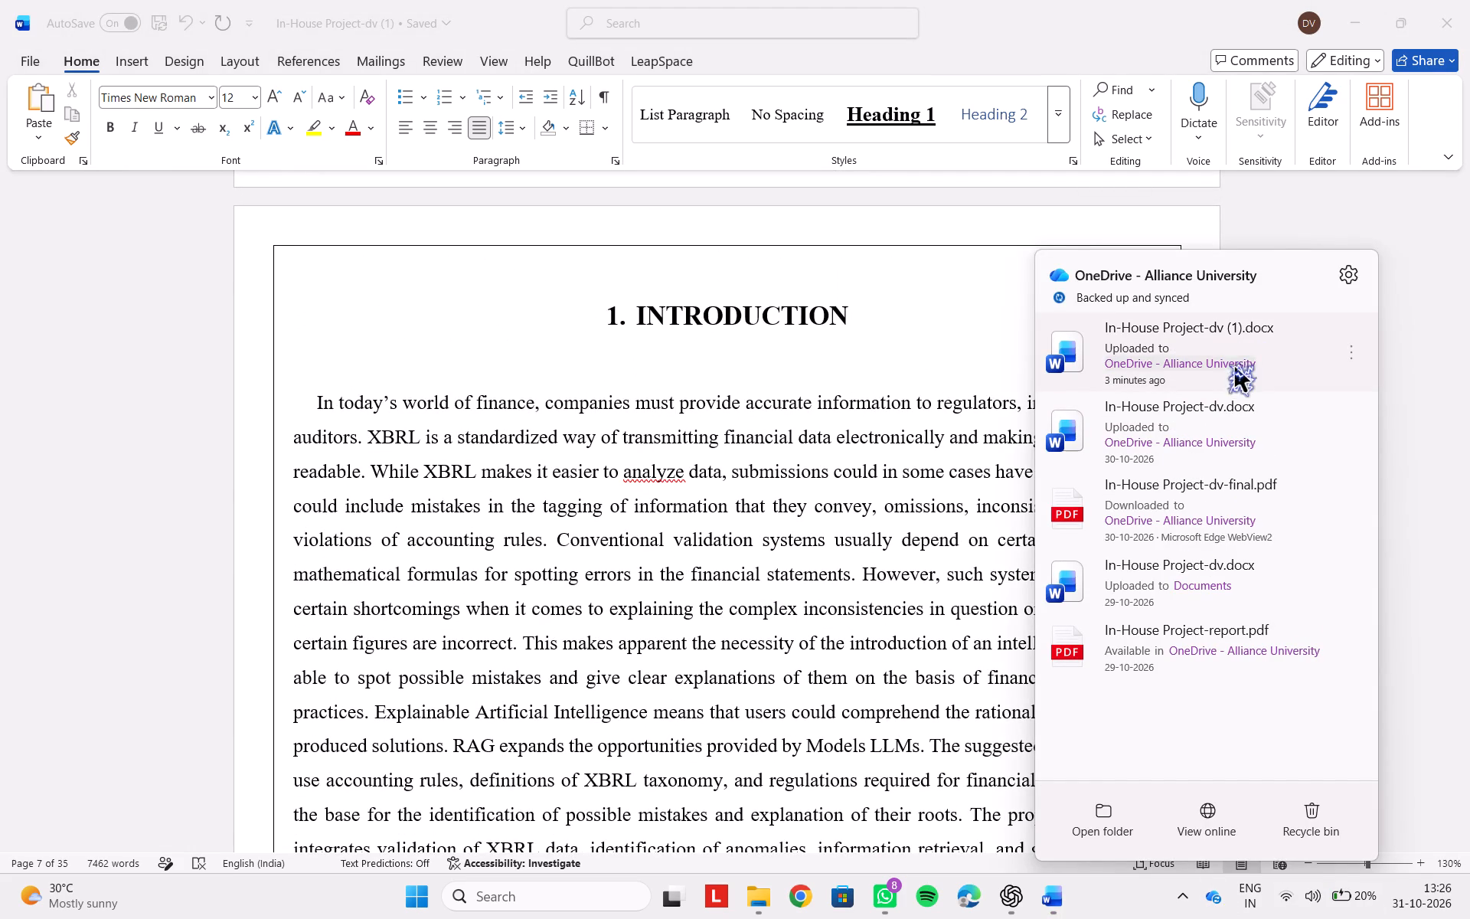
pyautogui.click(1246, 420)
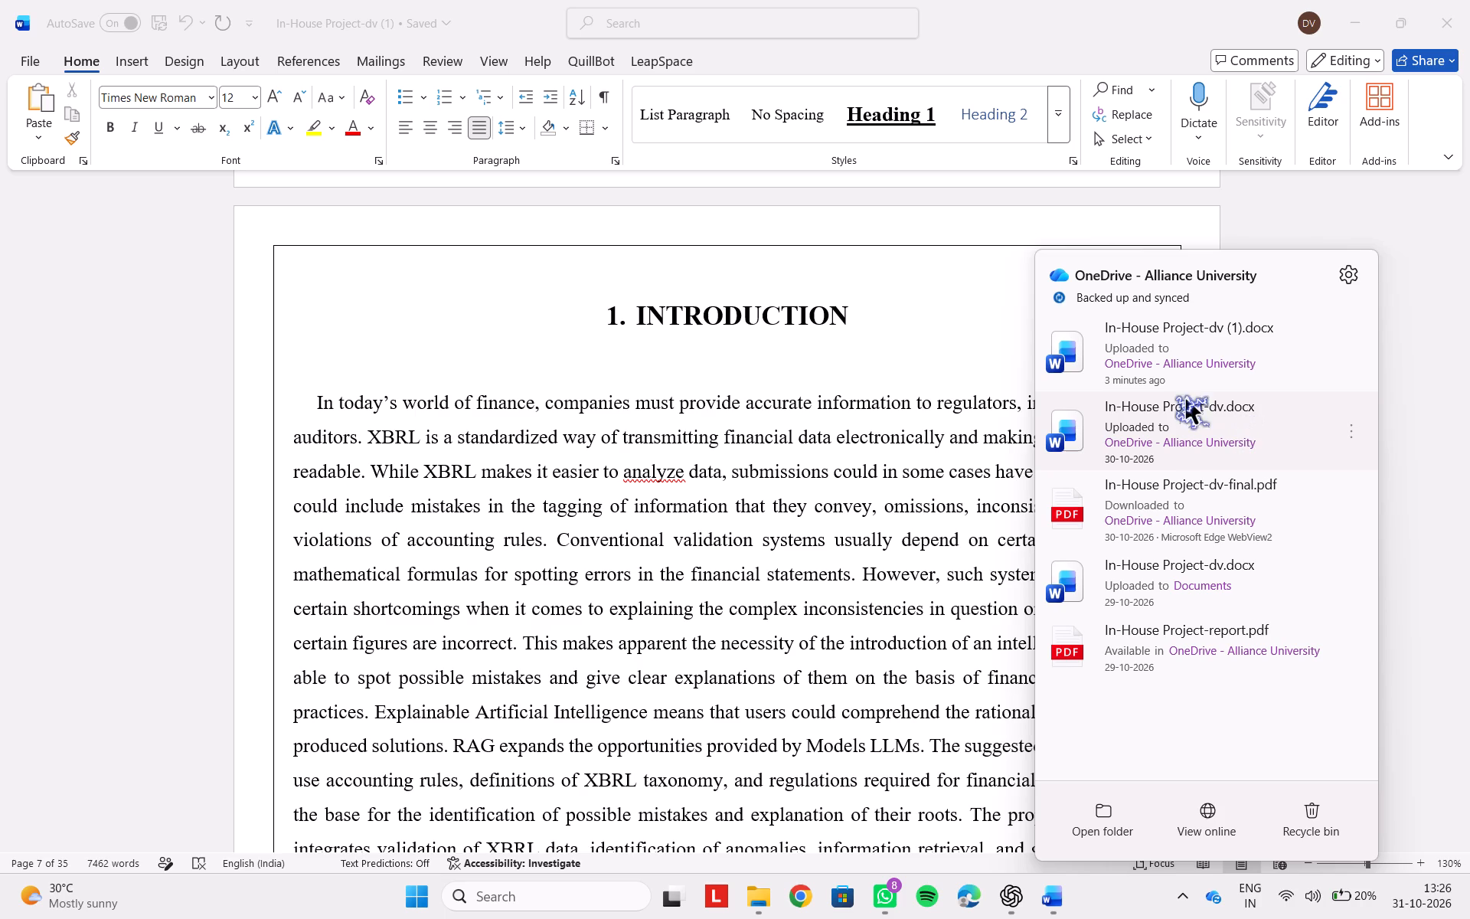
pyautogui.doubleClick(1167, 423)
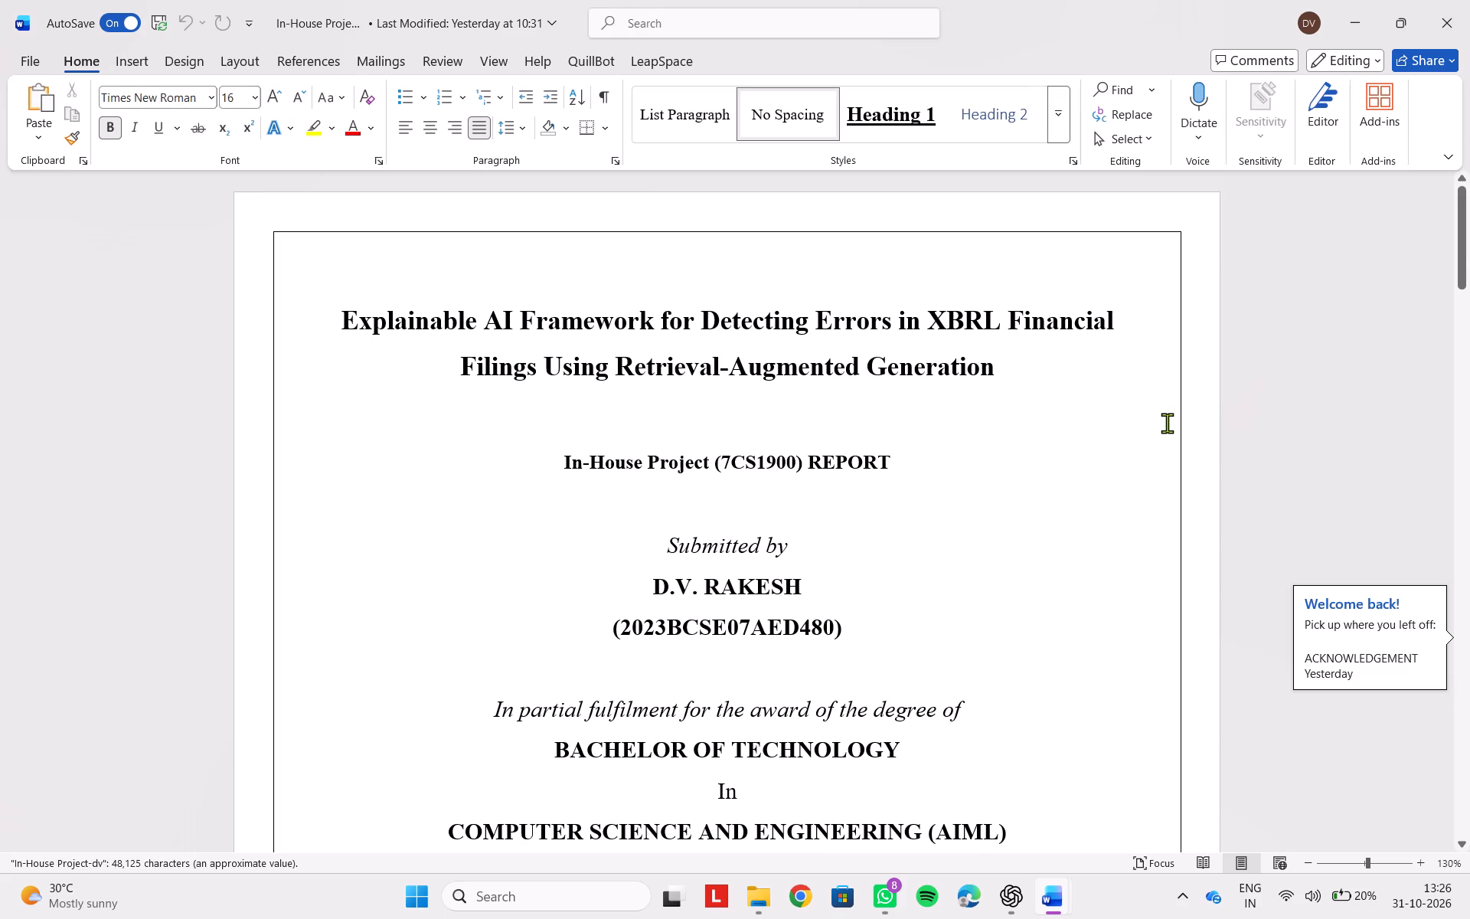
# Review the front matter of In-House Project-dv from the cover page through the Acknowledgement.
pyautogui.scroll(-2, 989, 698)
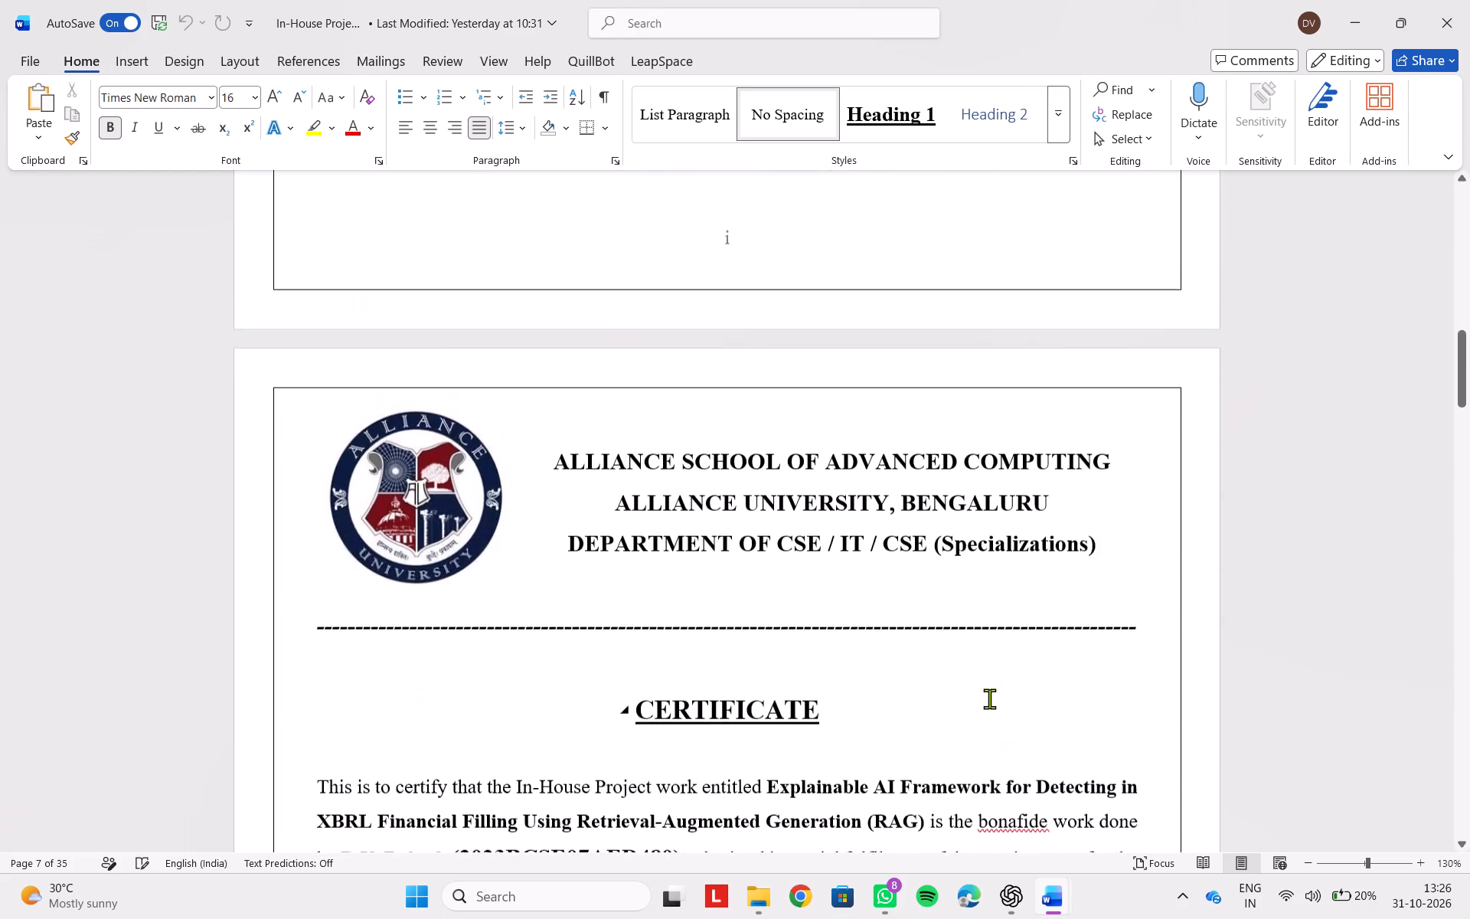
pyautogui.scroll(-3, 989, 698)
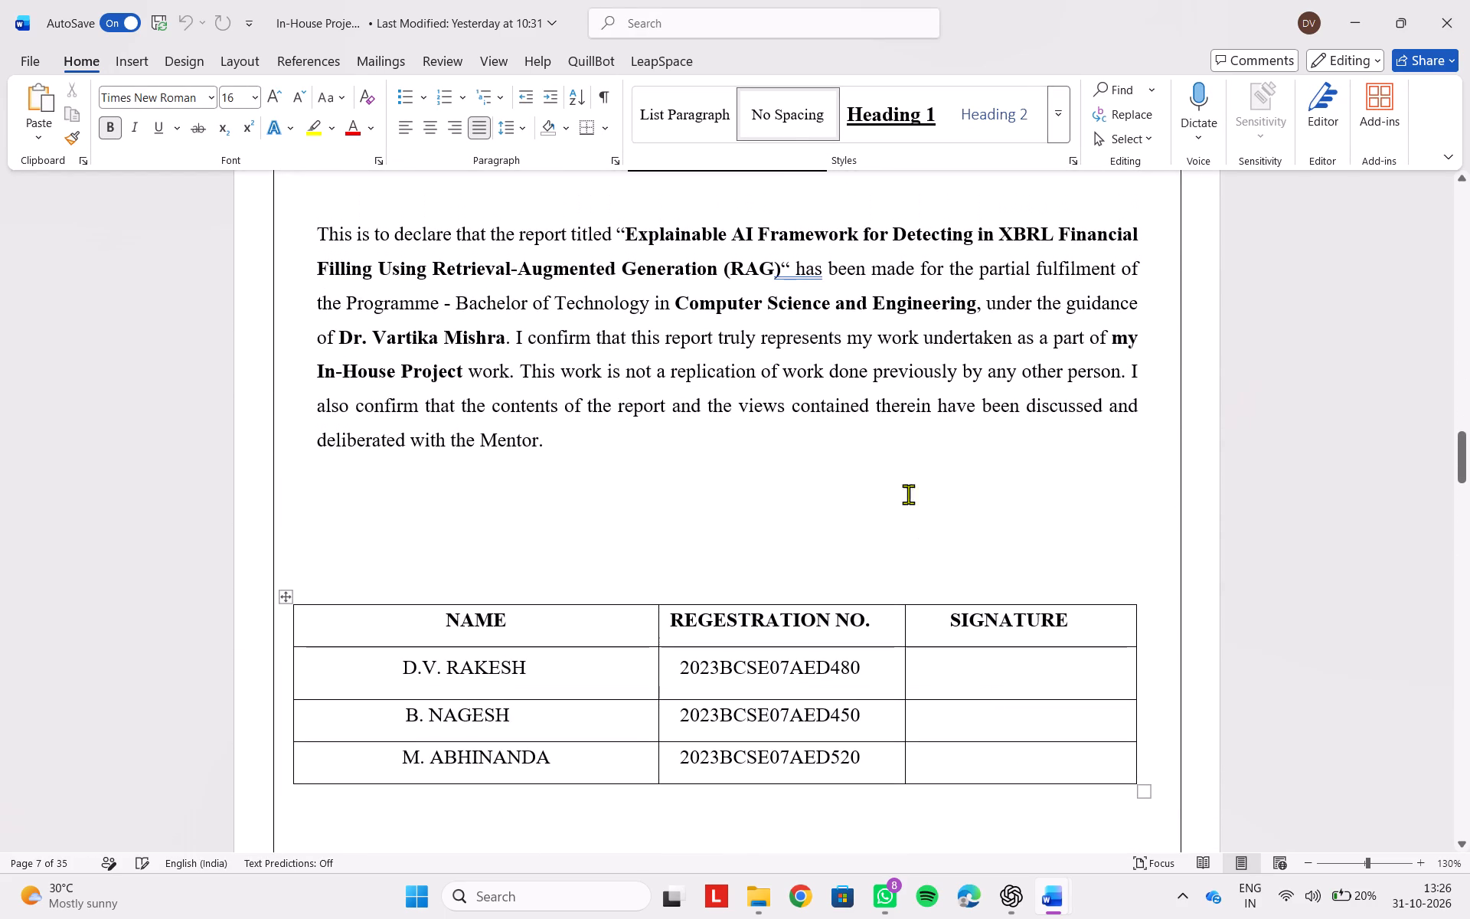
pyautogui.scroll(-2, 849, 296)
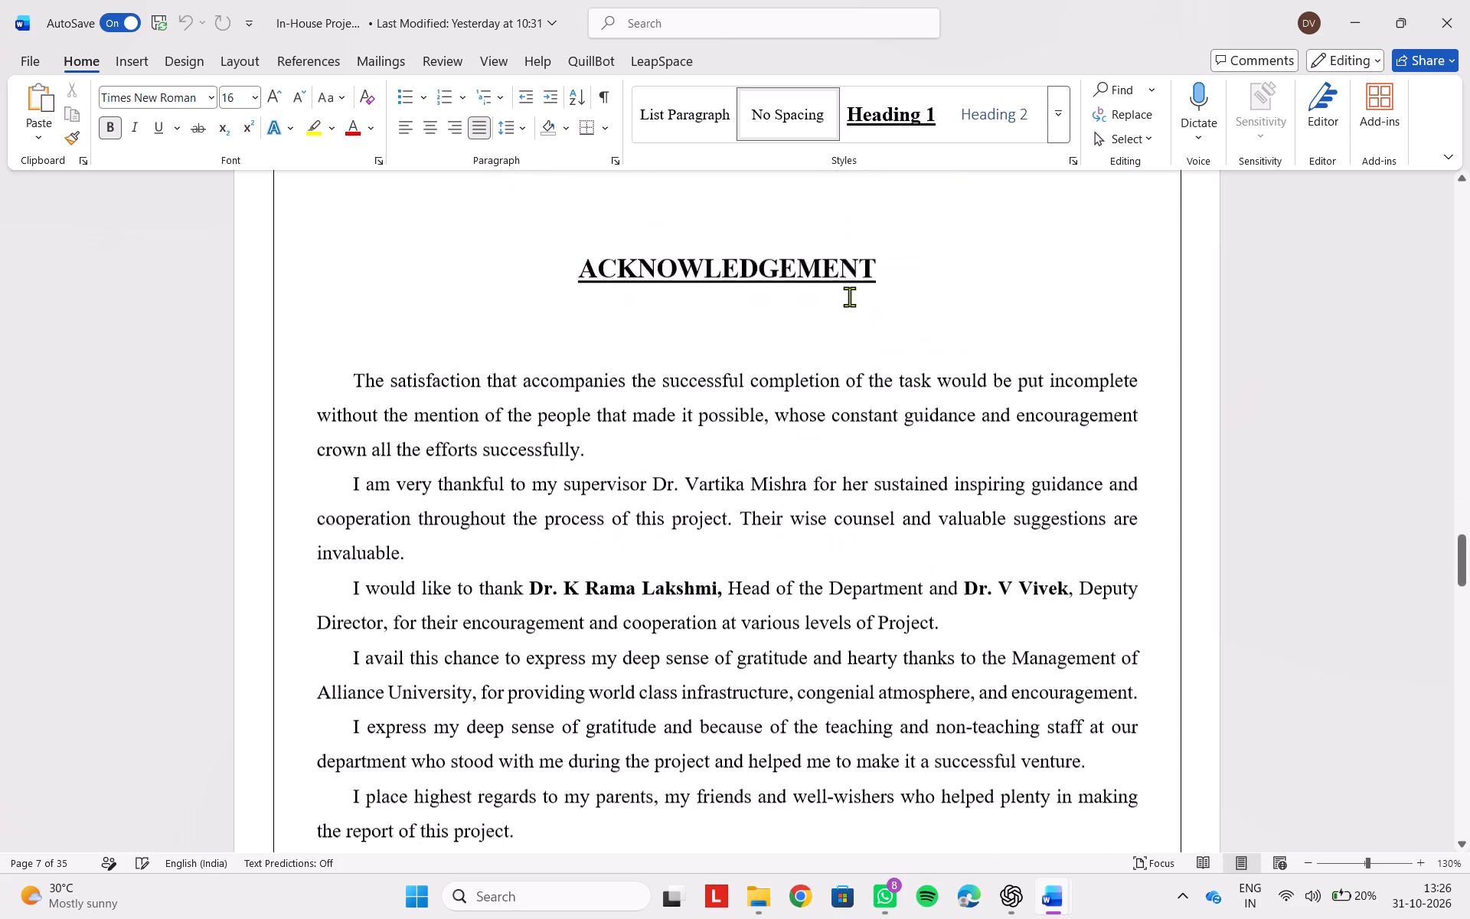
pyautogui.scroll(-1, 849, 296)
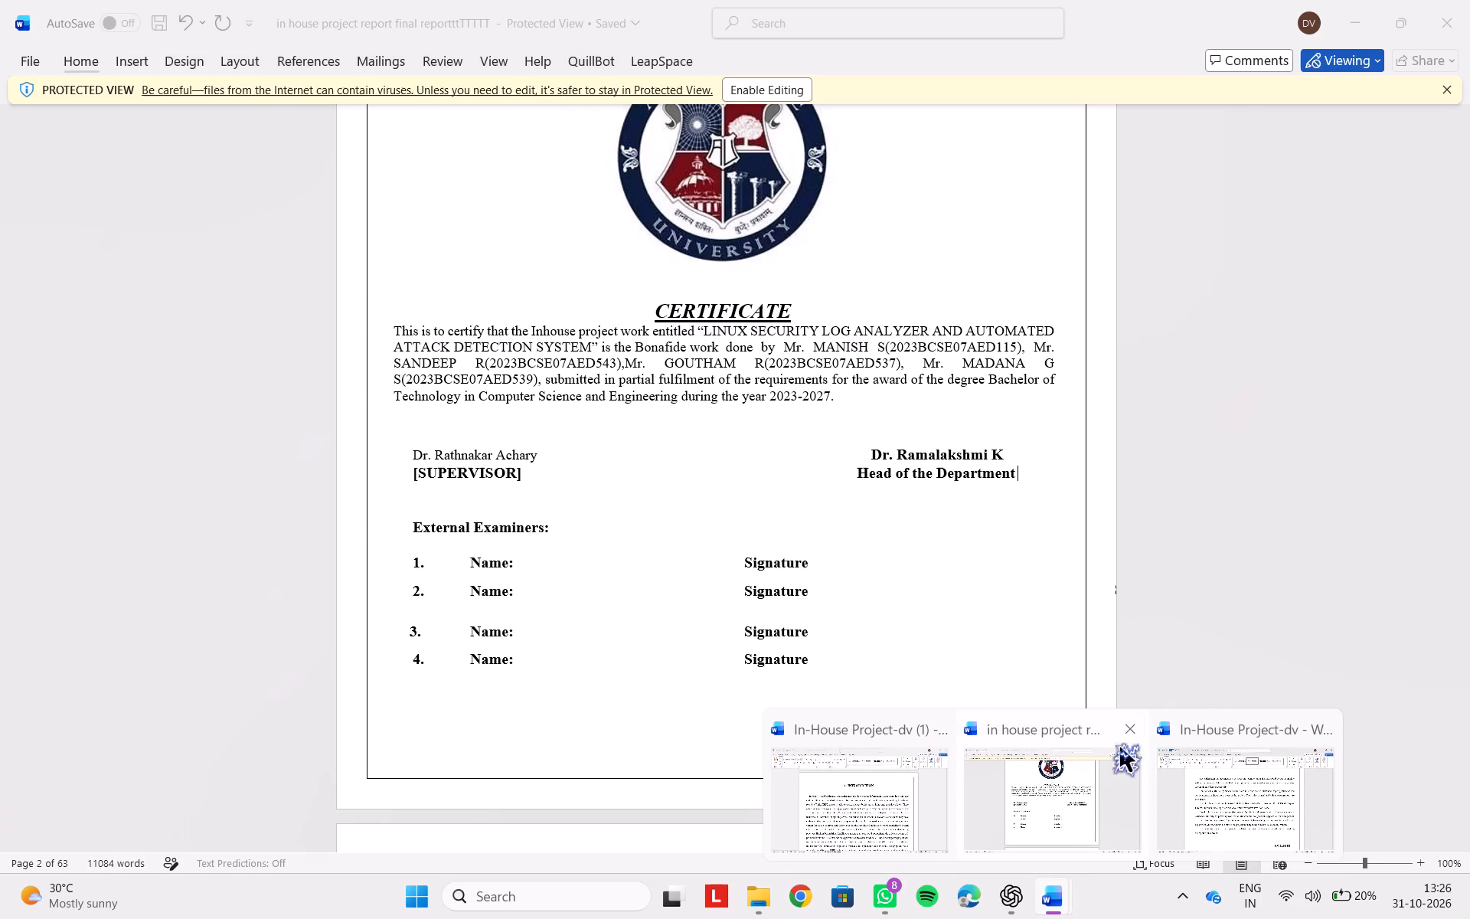
# Close the Protected View reference report about the Linux security log analyzer.
pyautogui.click(1125, 739)
# Compare the page numbering after the Contents in In-House Project-dv (1) with that around the Acknowledgement in In-House Project-dv.
pyautogui.click(975, 787)
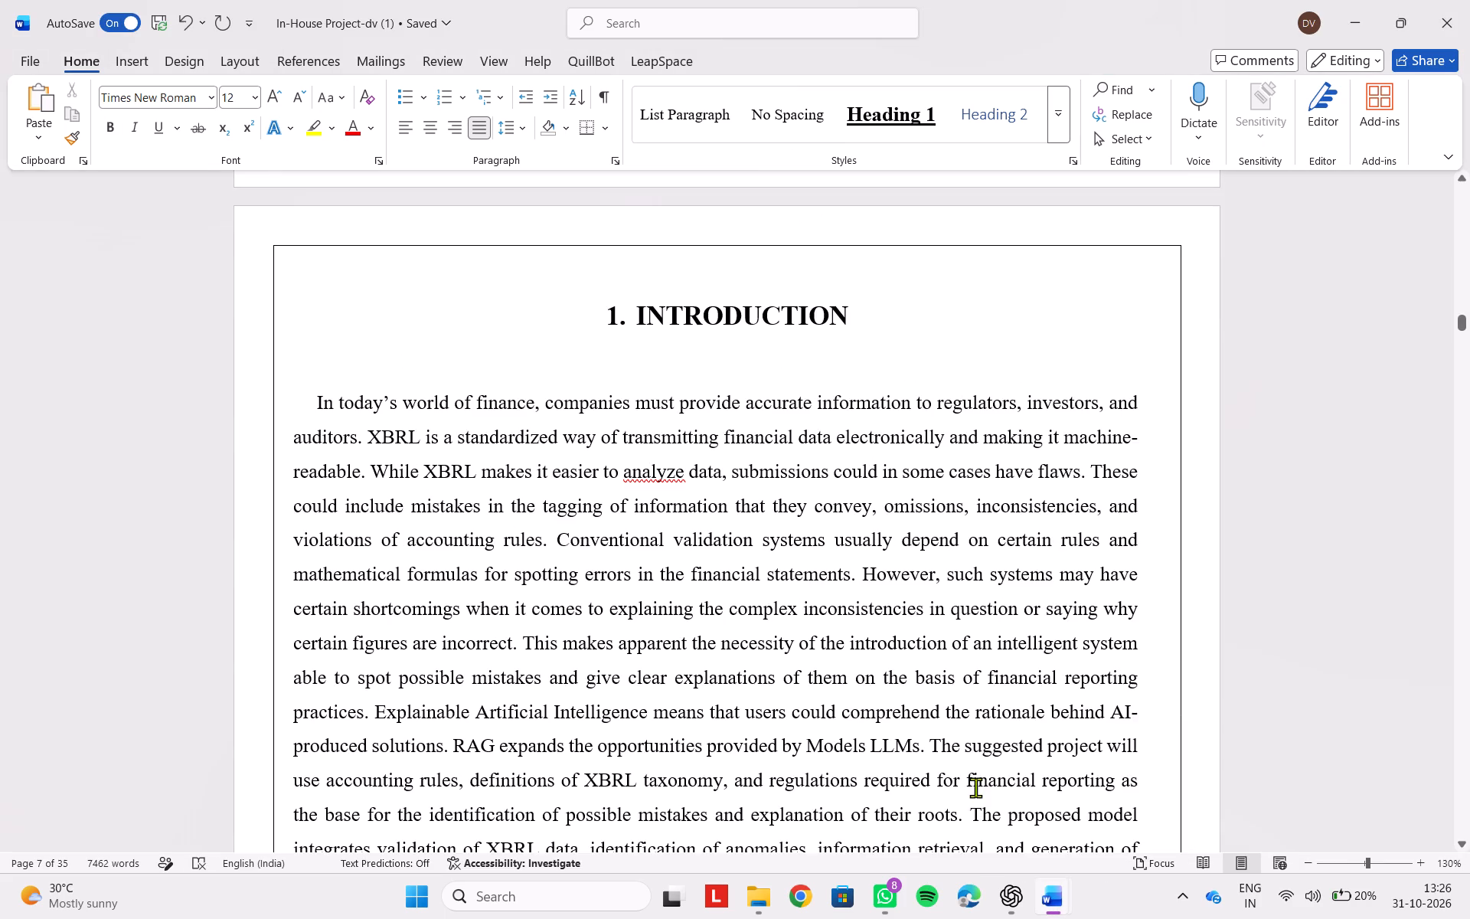
pyautogui.scroll(2, 845, 611)
pyautogui.scroll(-1, 845, 611)
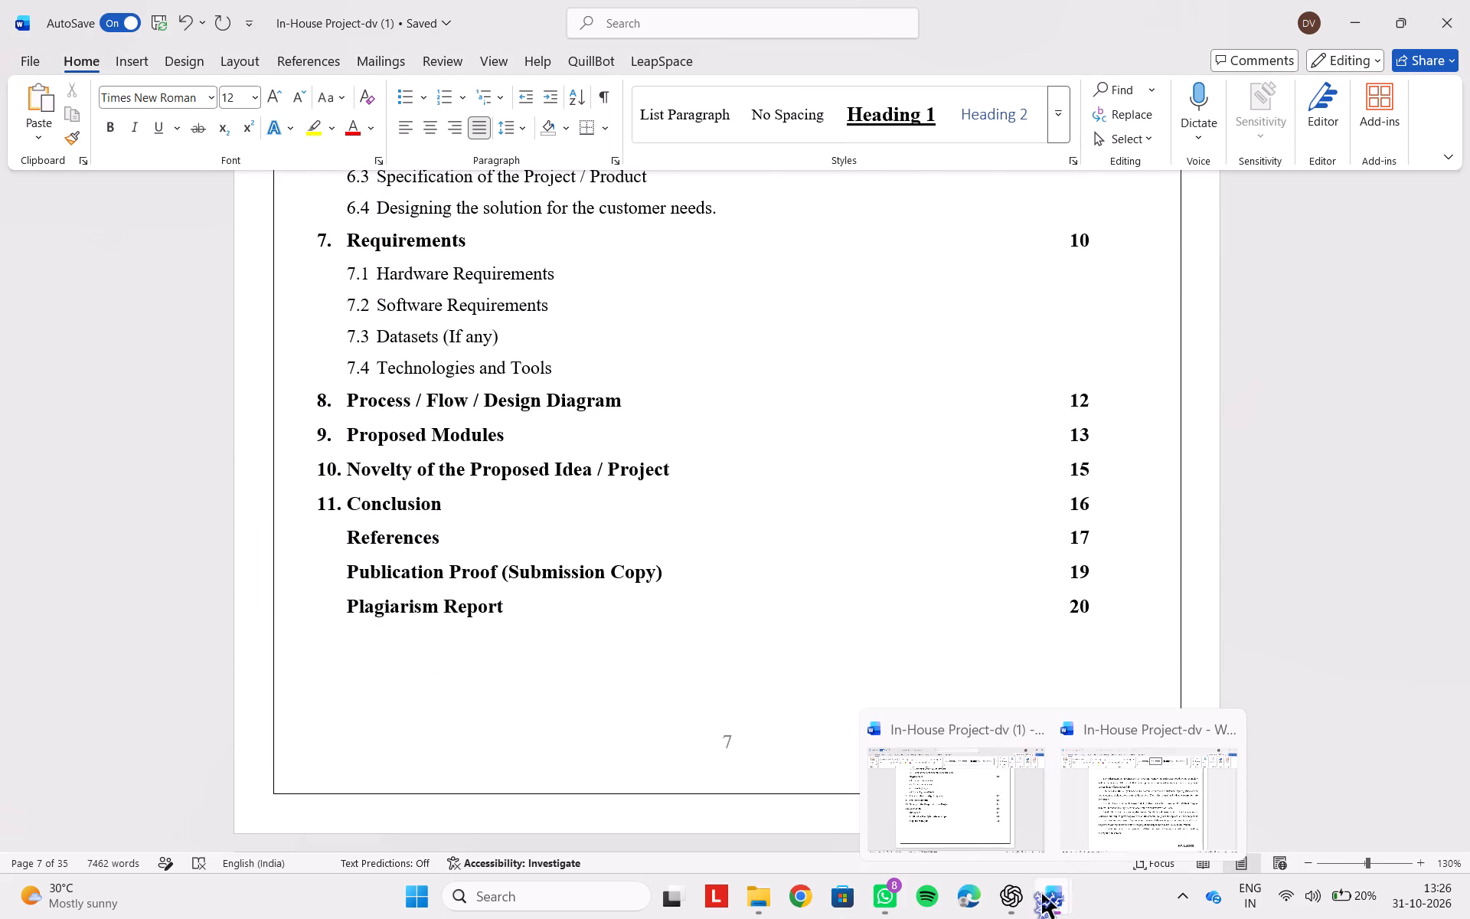
pyautogui.click(974, 780)
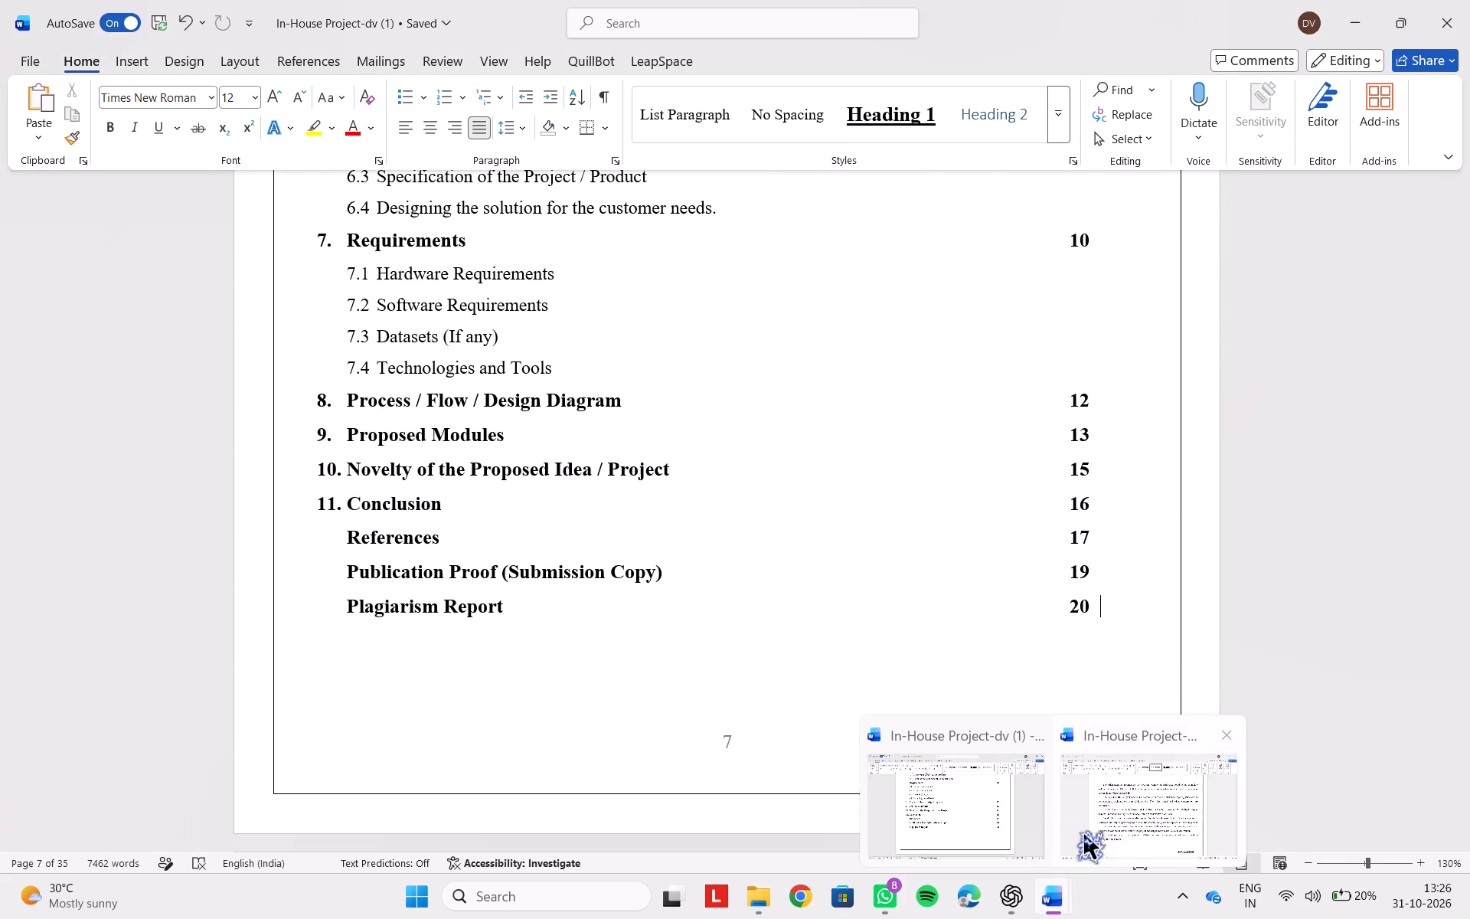
pyautogui.click(1117, 820)
pyautogui.scroll(-1, 1040, 734)
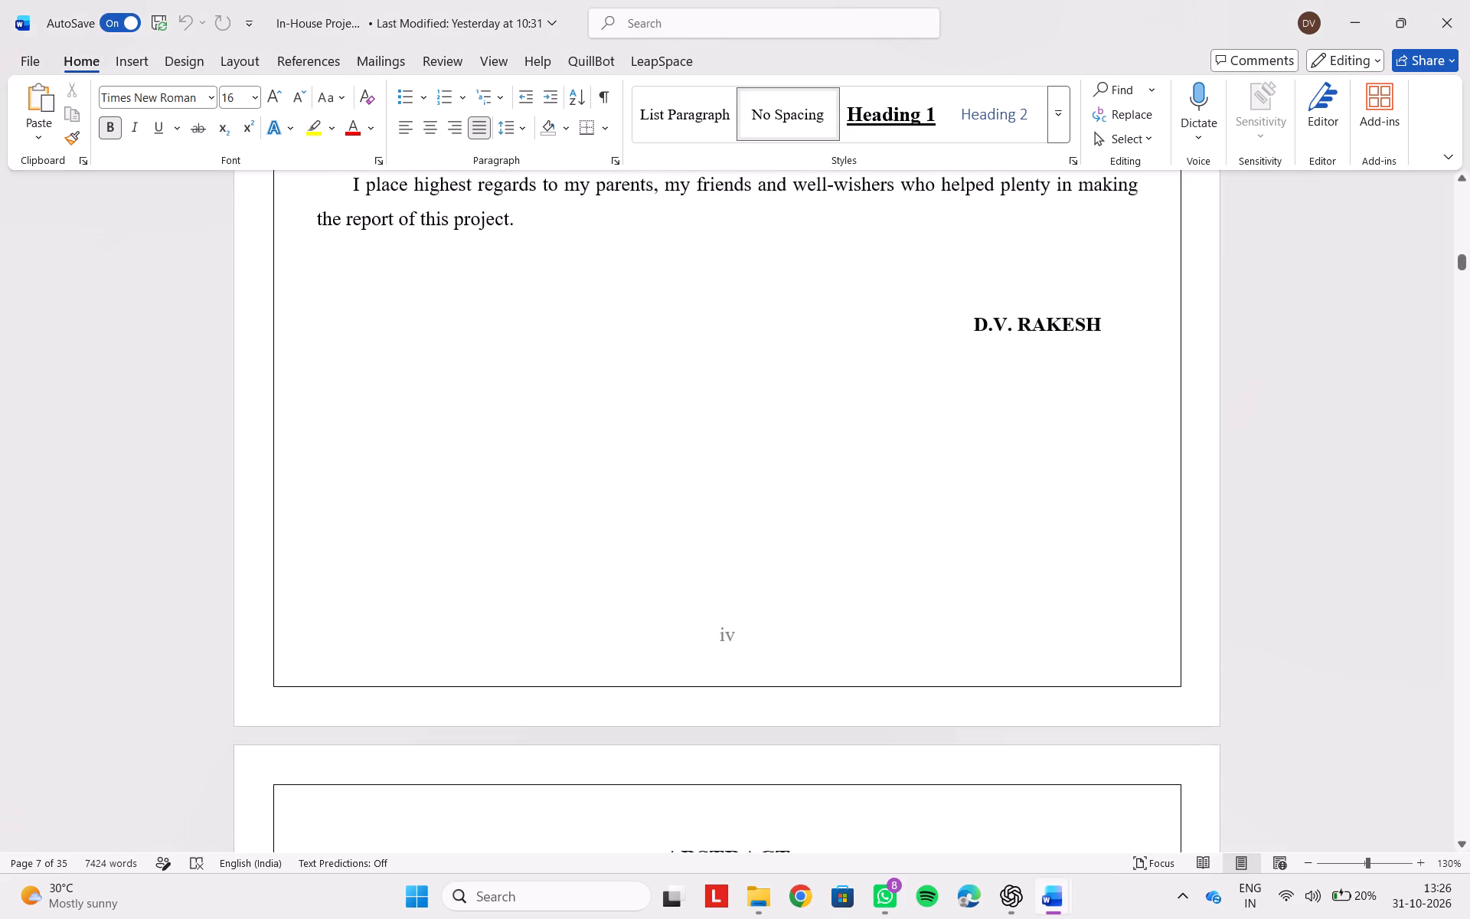
pyautogui.scroll(-1, 1040, 734)
pyautogui.scroll(1, 1040, 734)
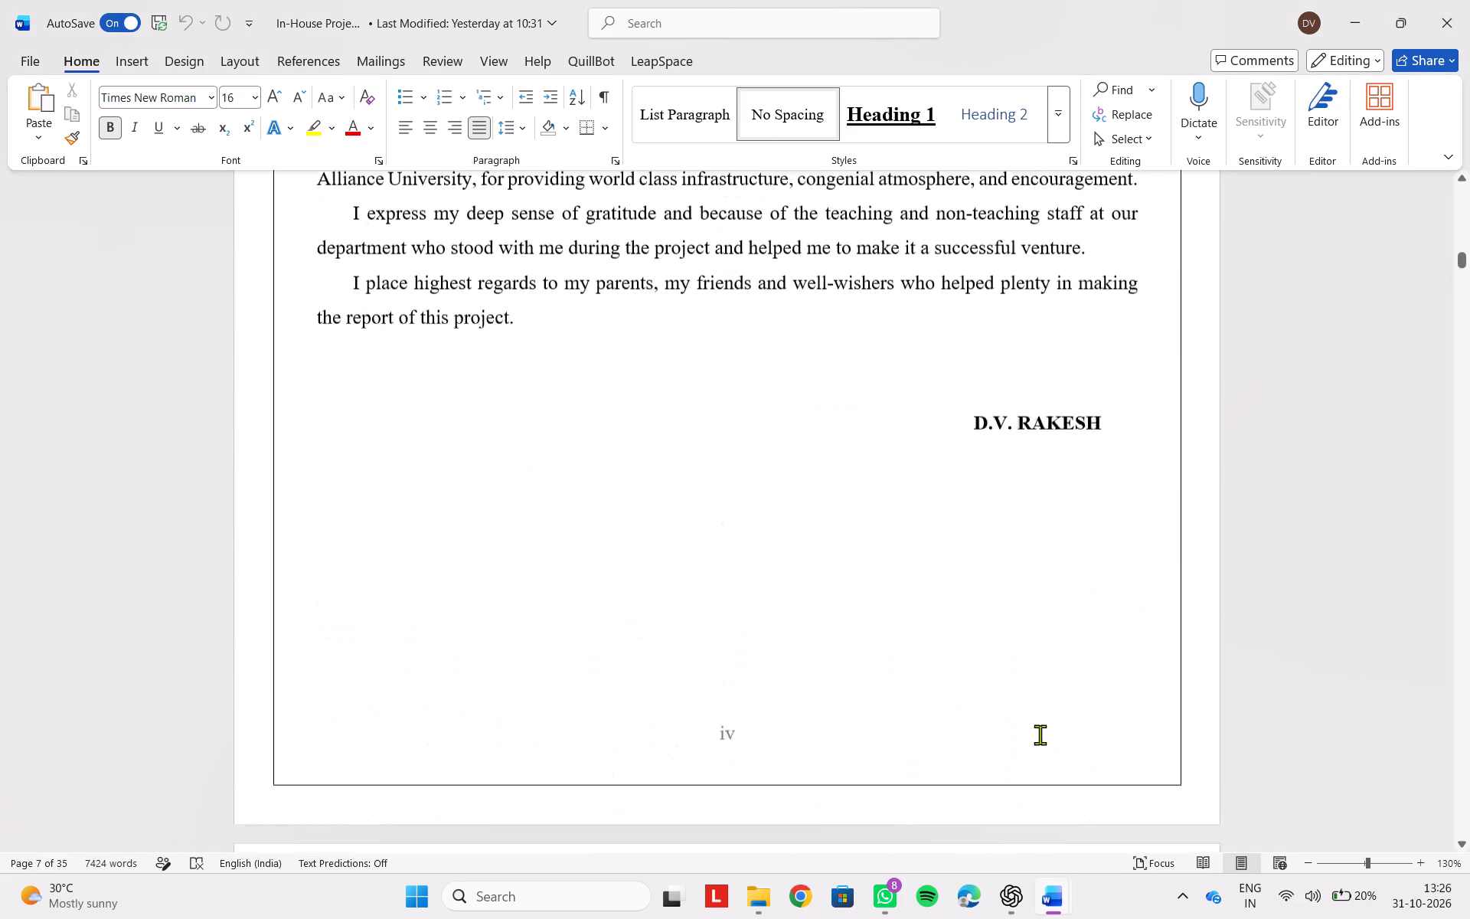
pyautogui.scroll(1, 1040, 734)
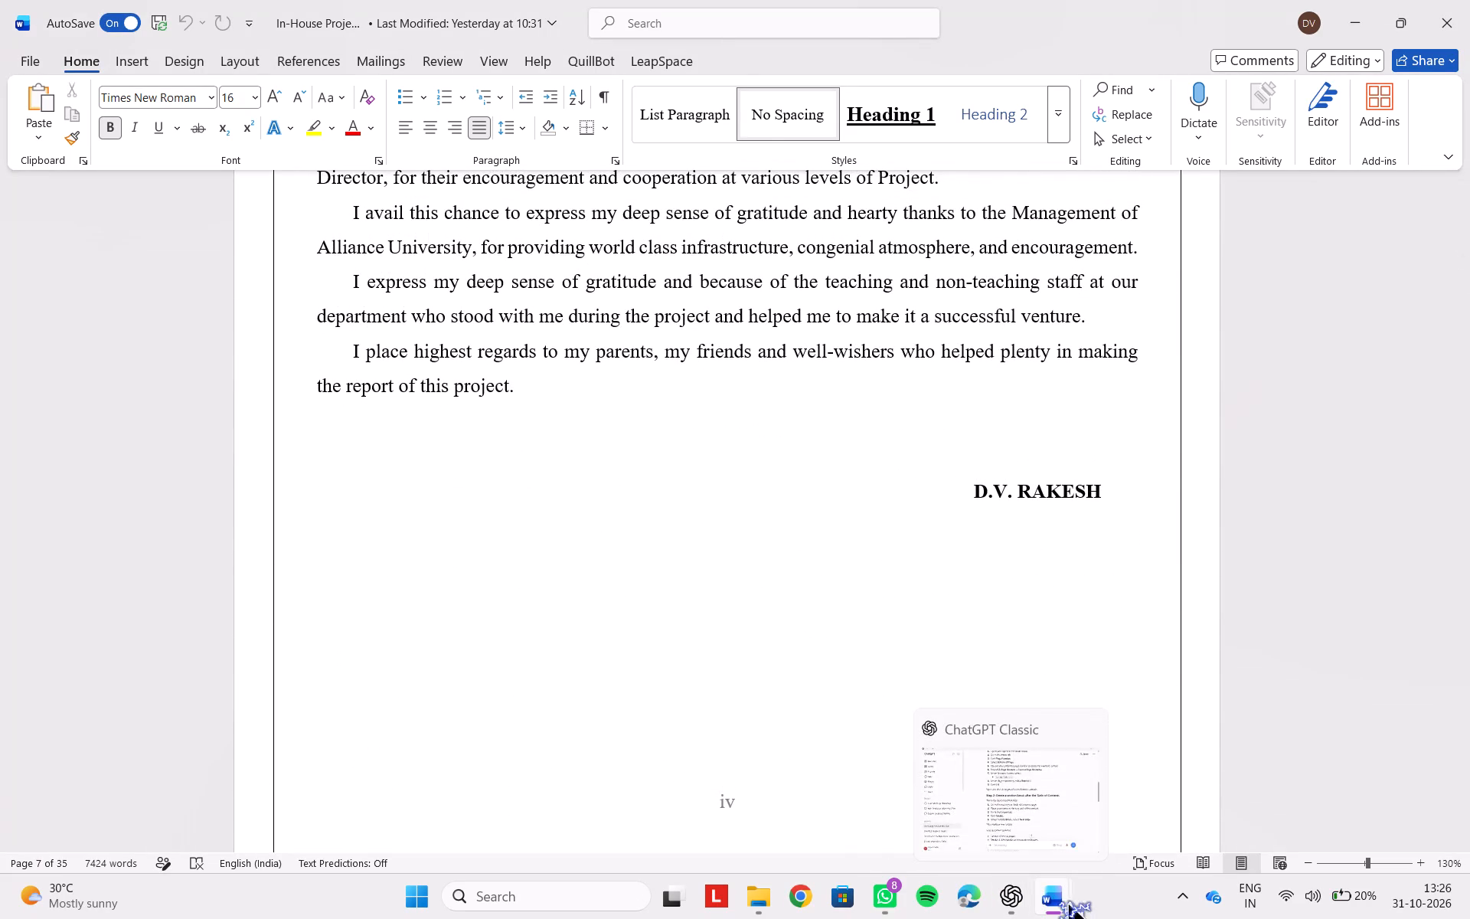
pyautogui.click(1009, 797)
pyautogui.scroll(-1, 1009, 797)
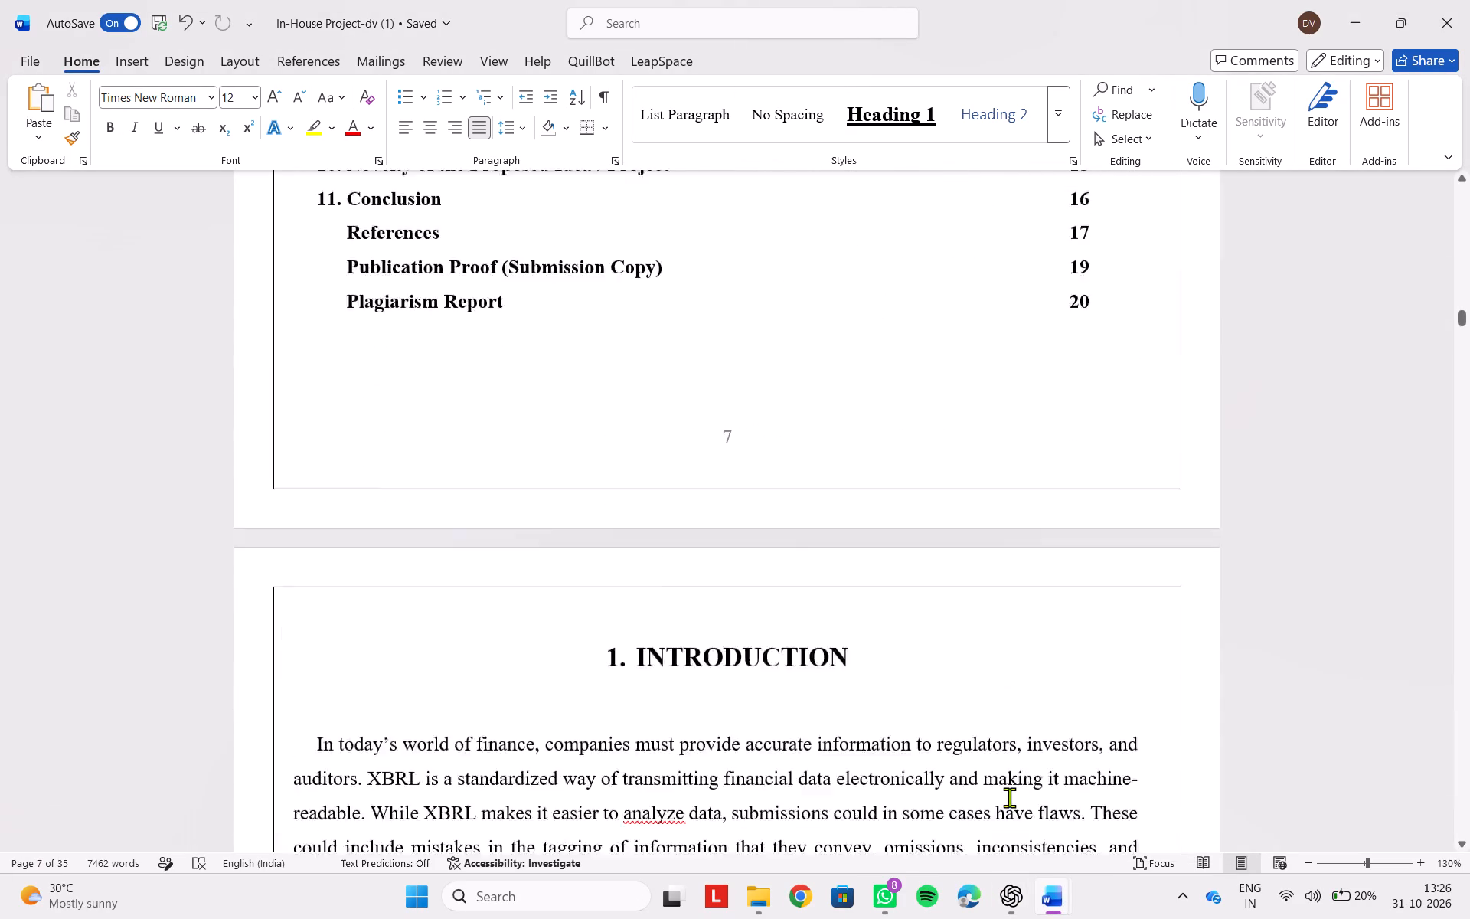
pyautogui.scroll(-2, 1009, 797)
# Copy the three team members' name and registration number lines from the Acknowledgement page of In-House Project-dv (1).
pyautogui.scroll(3, 1009, 797)
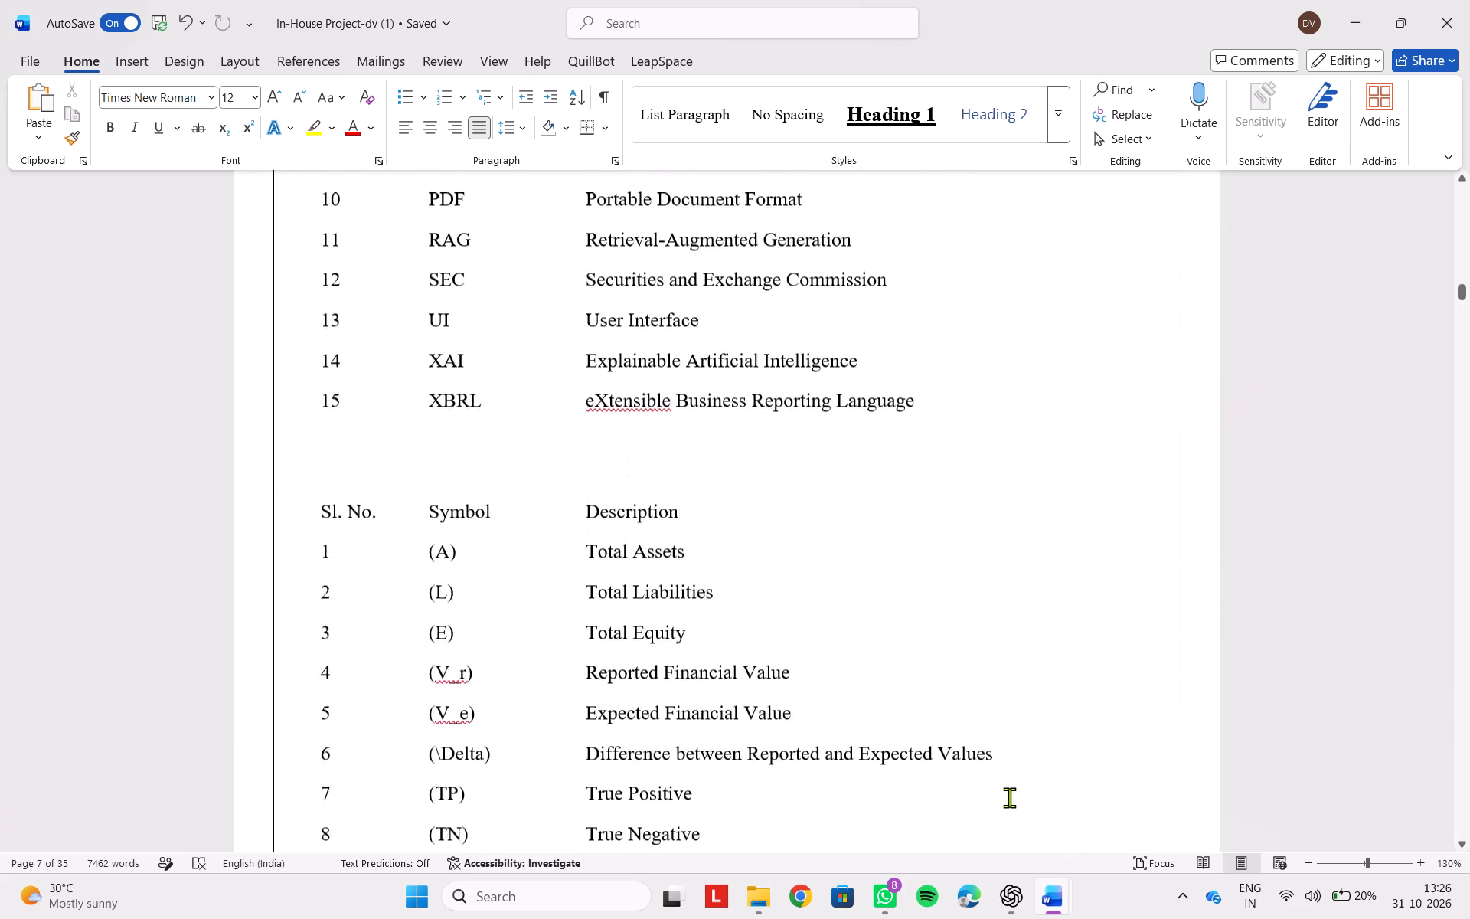
pyautogui.scroll(4, 1009, 797)
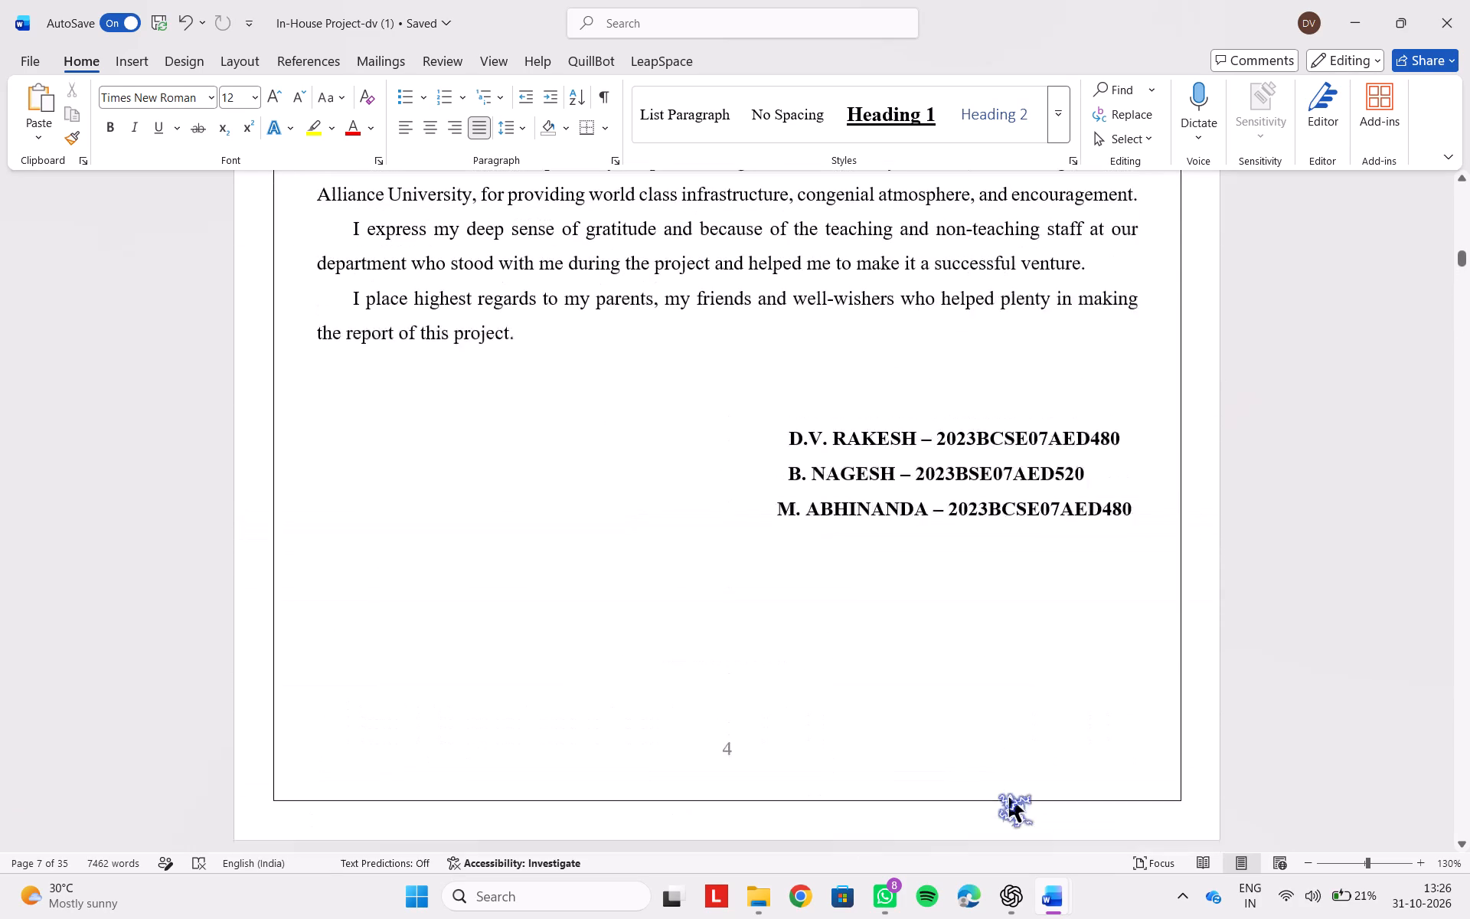
pyautogui.moveTo(787, 468); pyautogui.dragTo(1094, 547)
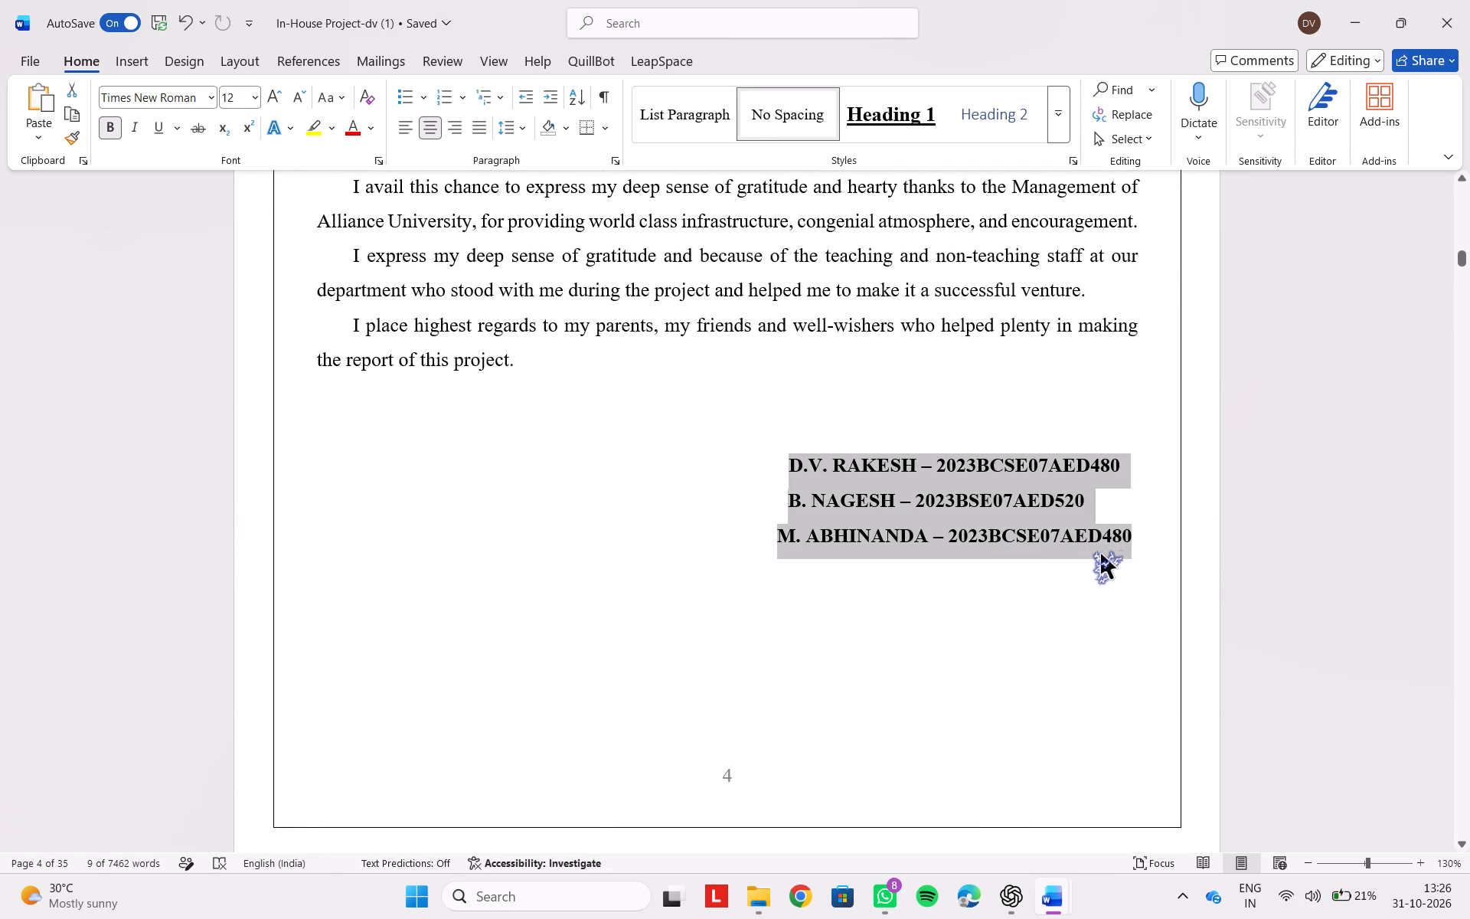
pyautogui.hotkey('ctrl', 'c')
pyautogui.hotkey('ctrl', 'c')
pyautogui.hotkey('ctrl', 'c')
pyautogui.hotkey('ctrl', 'c')
pyautogui.hotkey('ctrl', 'c')
pyautogui.hotkey('ctrl', 'c')
pyautogui.click(1154, 557)
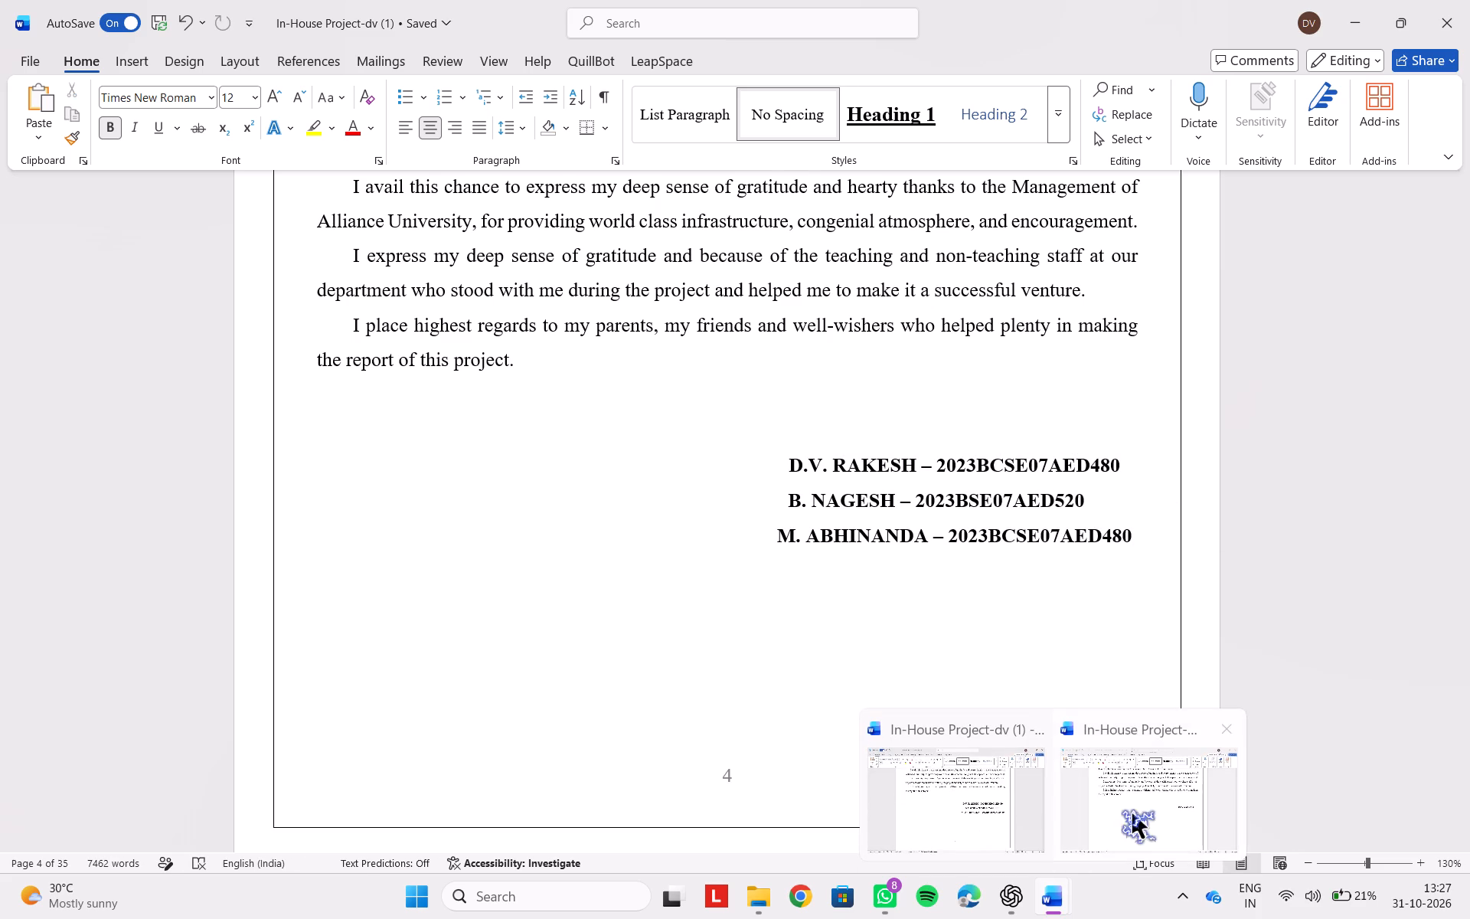
# Replace the single signatory name under the Acknowledgement in In-House Project-dv with the three copied name and registration lines.
pyautogui.click(1133, 813)
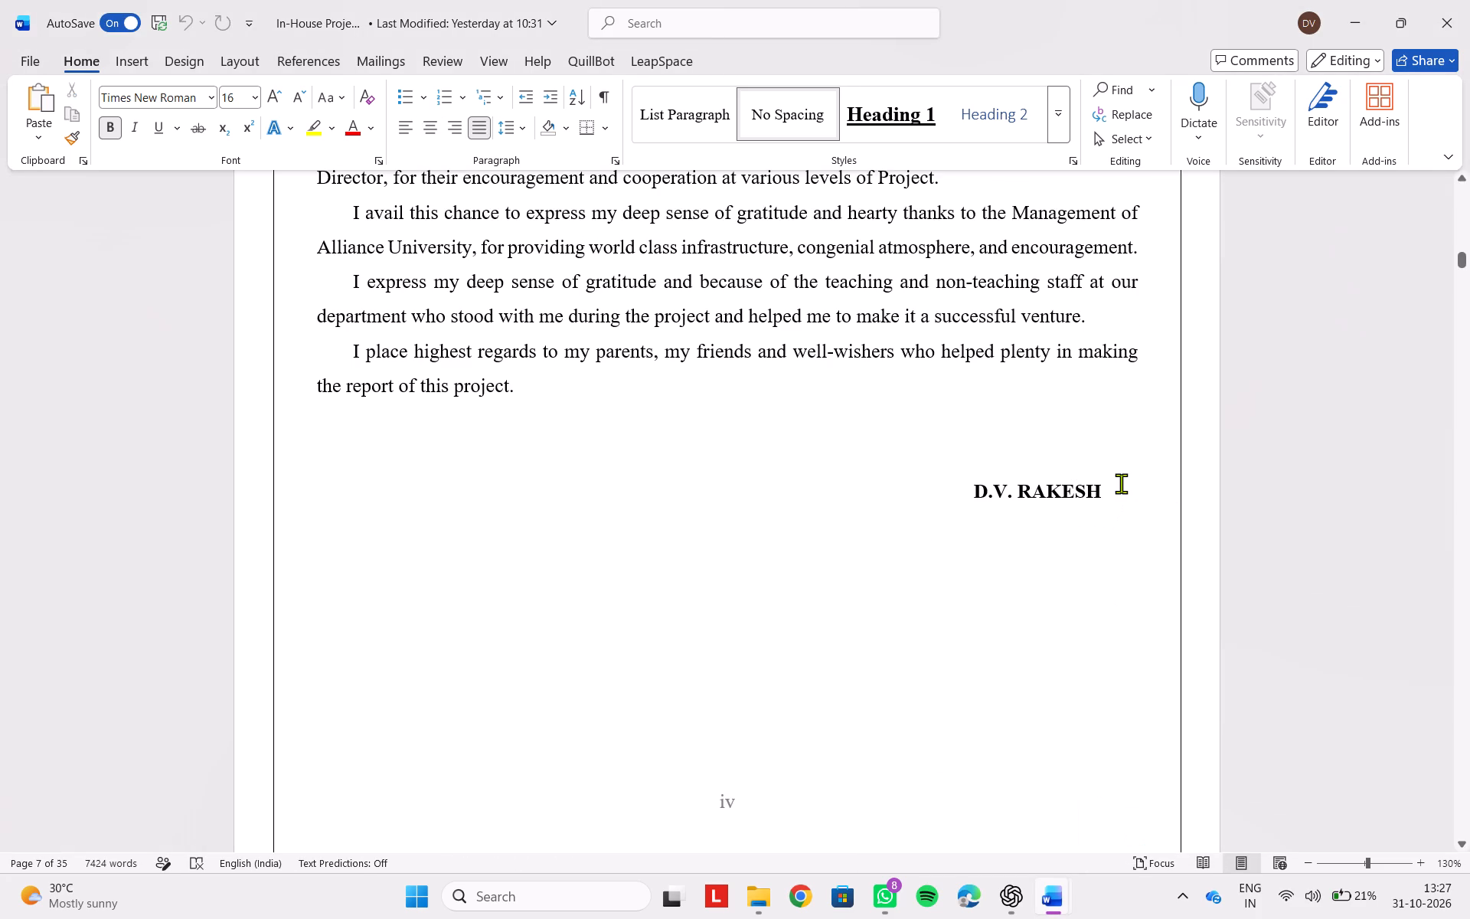
pyautogui.click(1121, 483)
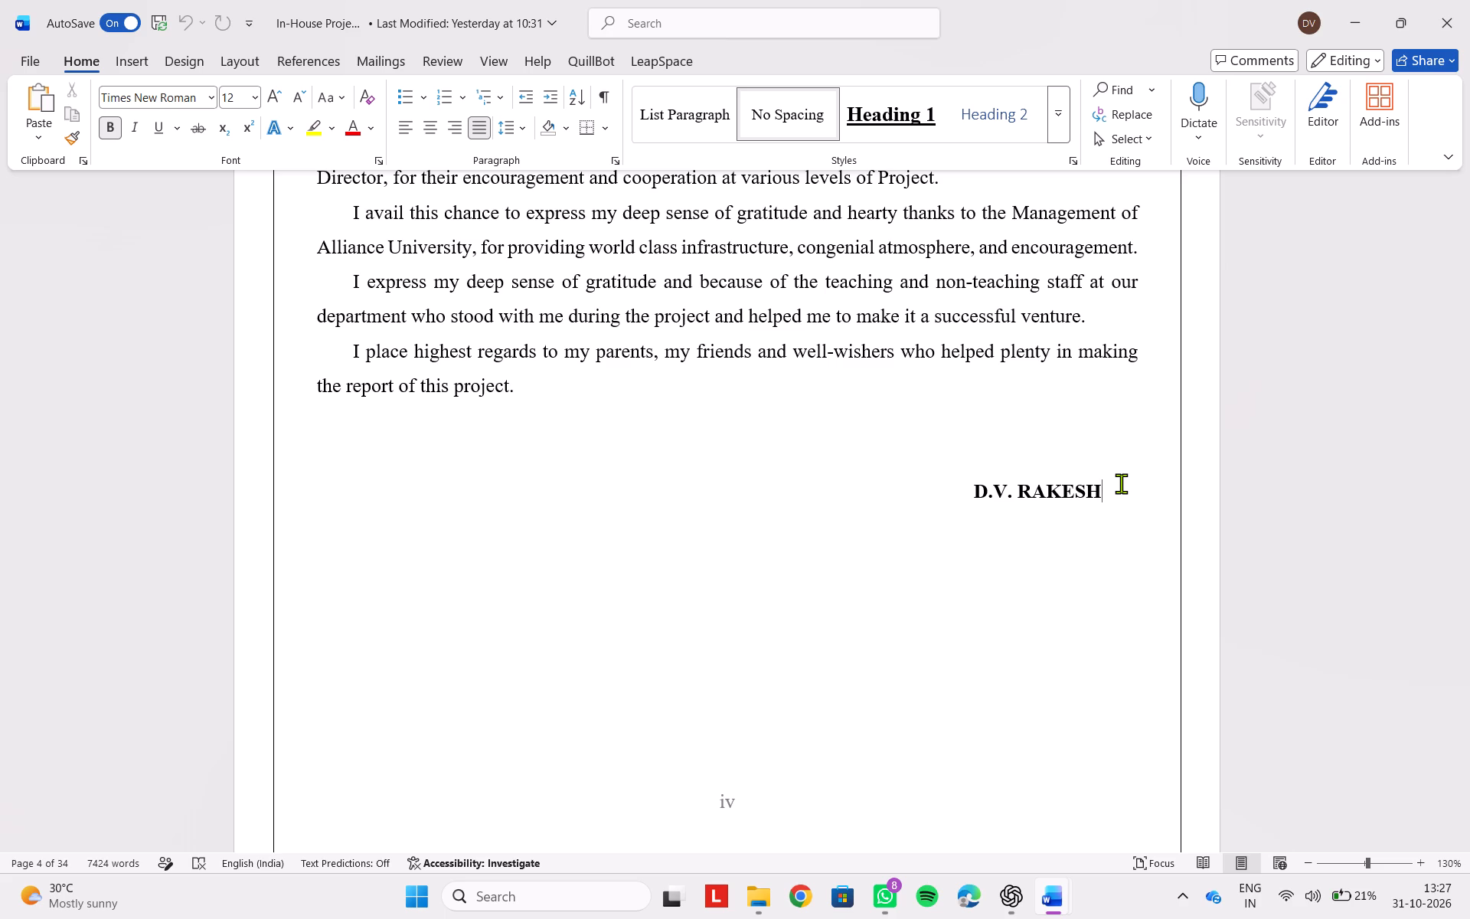
pyautogui.hotkey('ctrl', 'BackSpace')
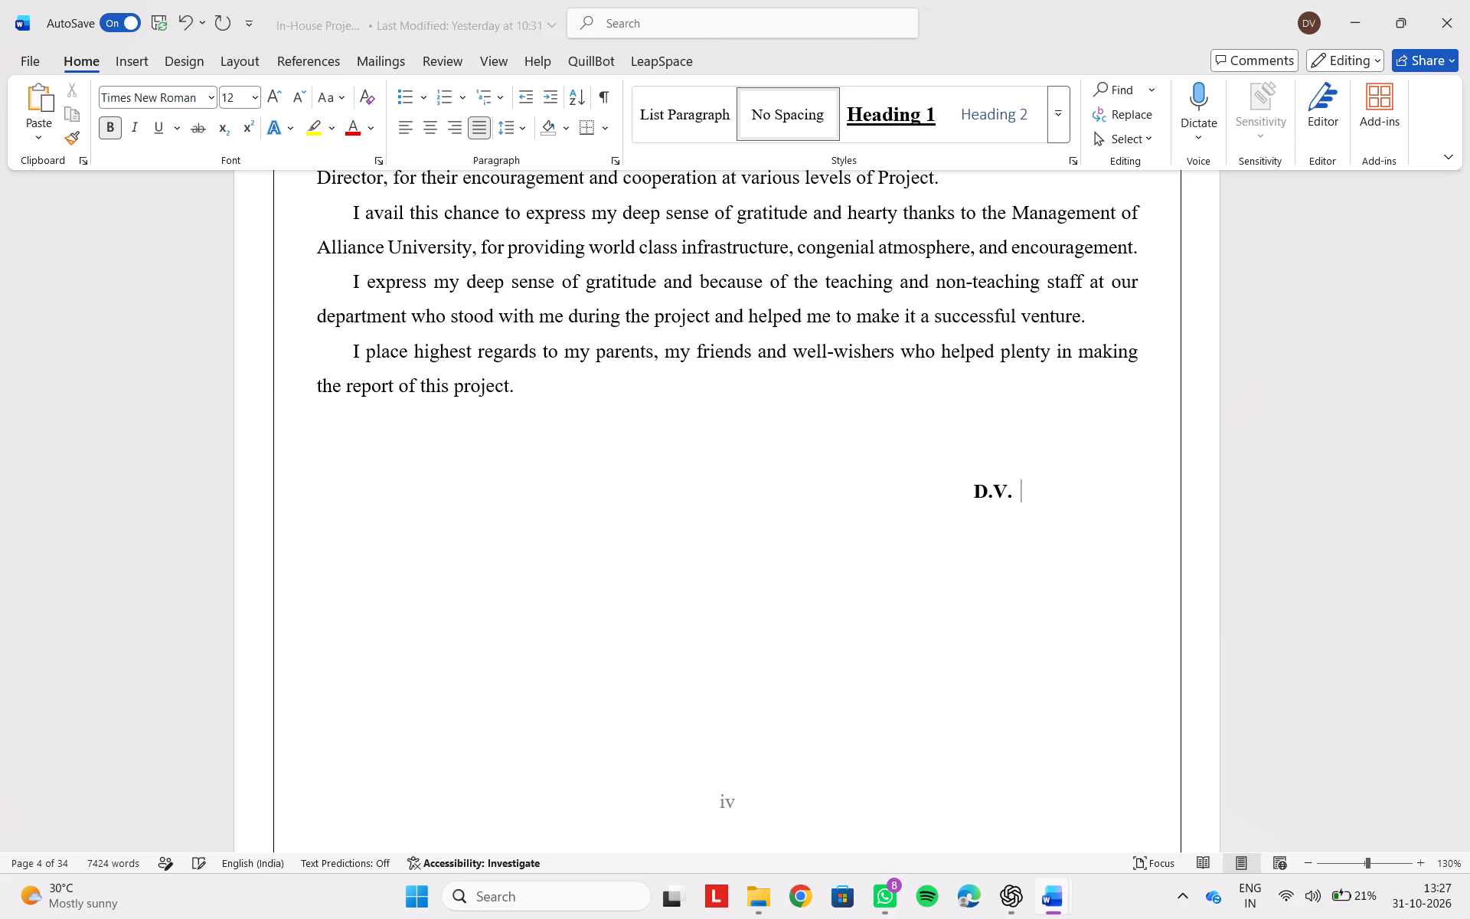
pyautogui.hotkey('ctrl', 'BackSpace')
pyautogui.hotkey('ctrl', 'BackSpace')
pyautogui.hotkey('ctrl', 'BackSpace')
pyautogui.hotkey('ctrl', 'BackSpace')
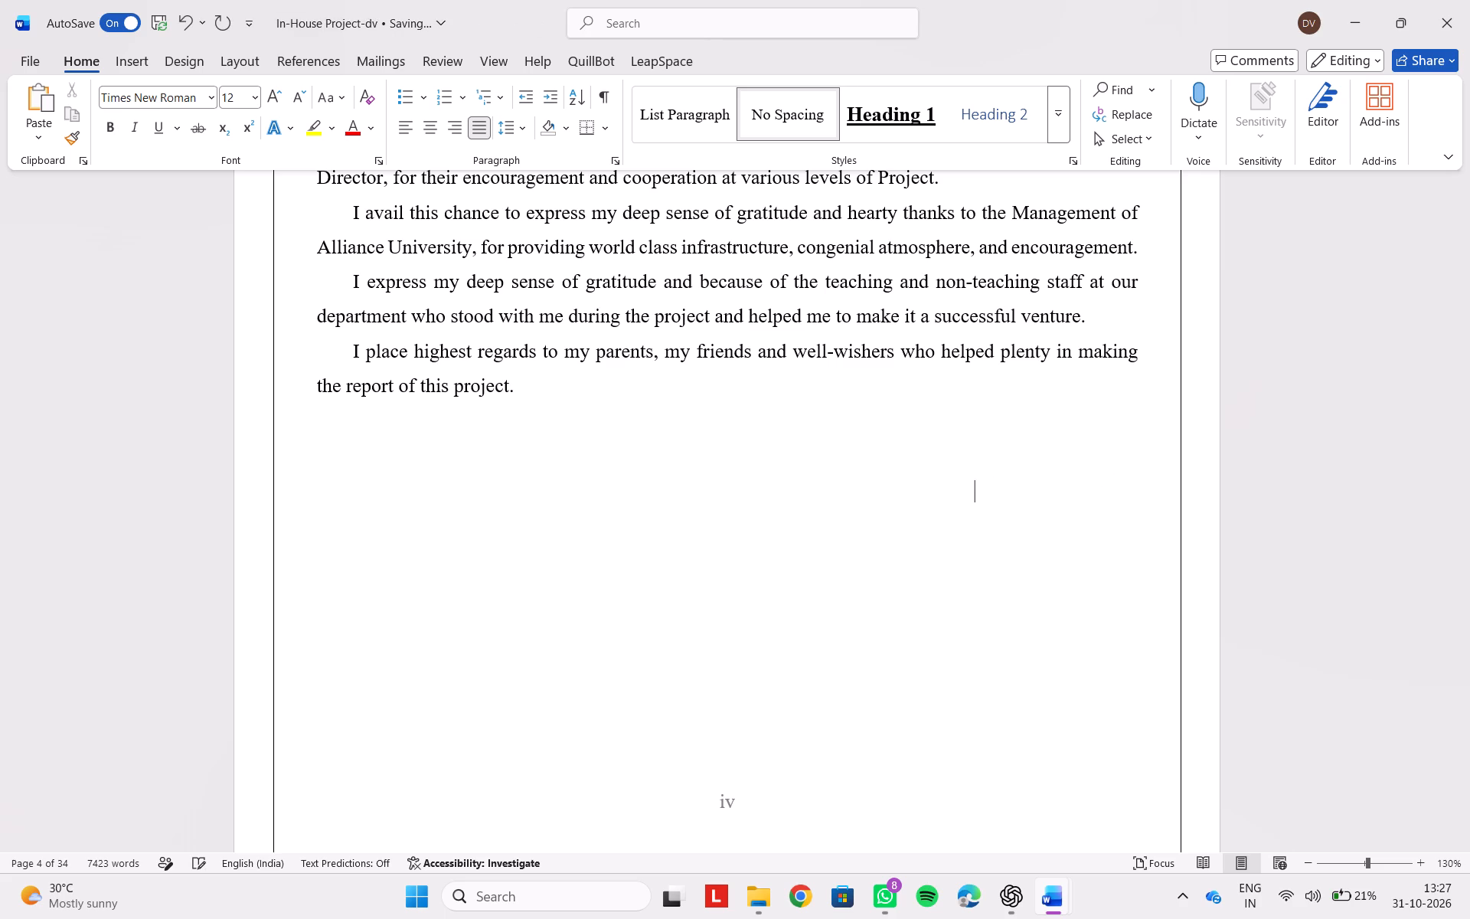
pyautogui.hotkey('ctrl', 'v')
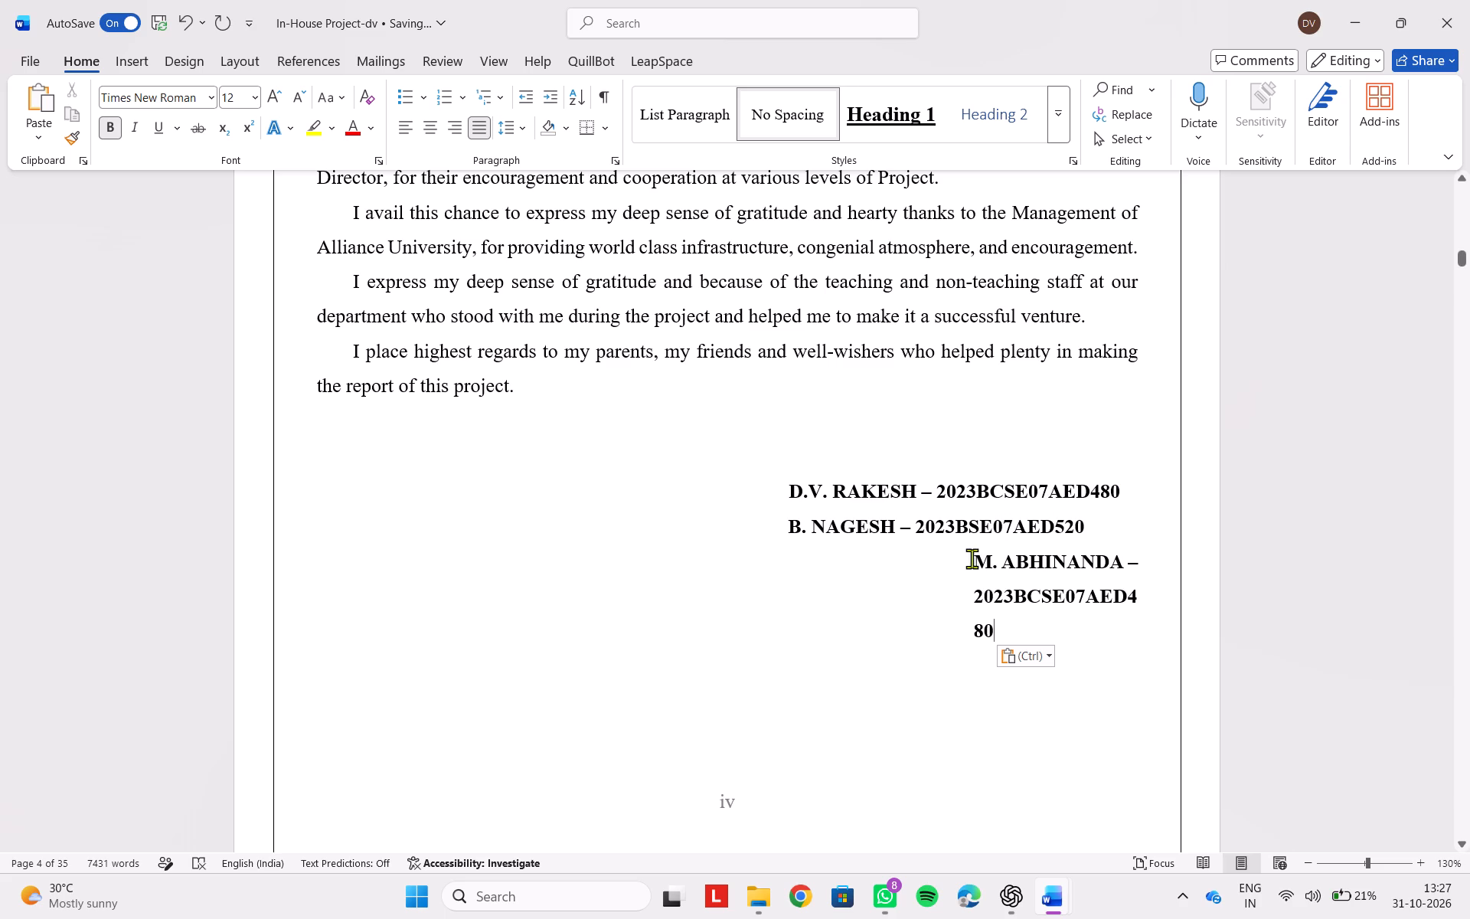
# Indent the third team member's line under the Acknowledgement so it aligns with the two lines above and stays on one line.
pyautogui.click(971, 561)
pyautogui.press('BackSpace')
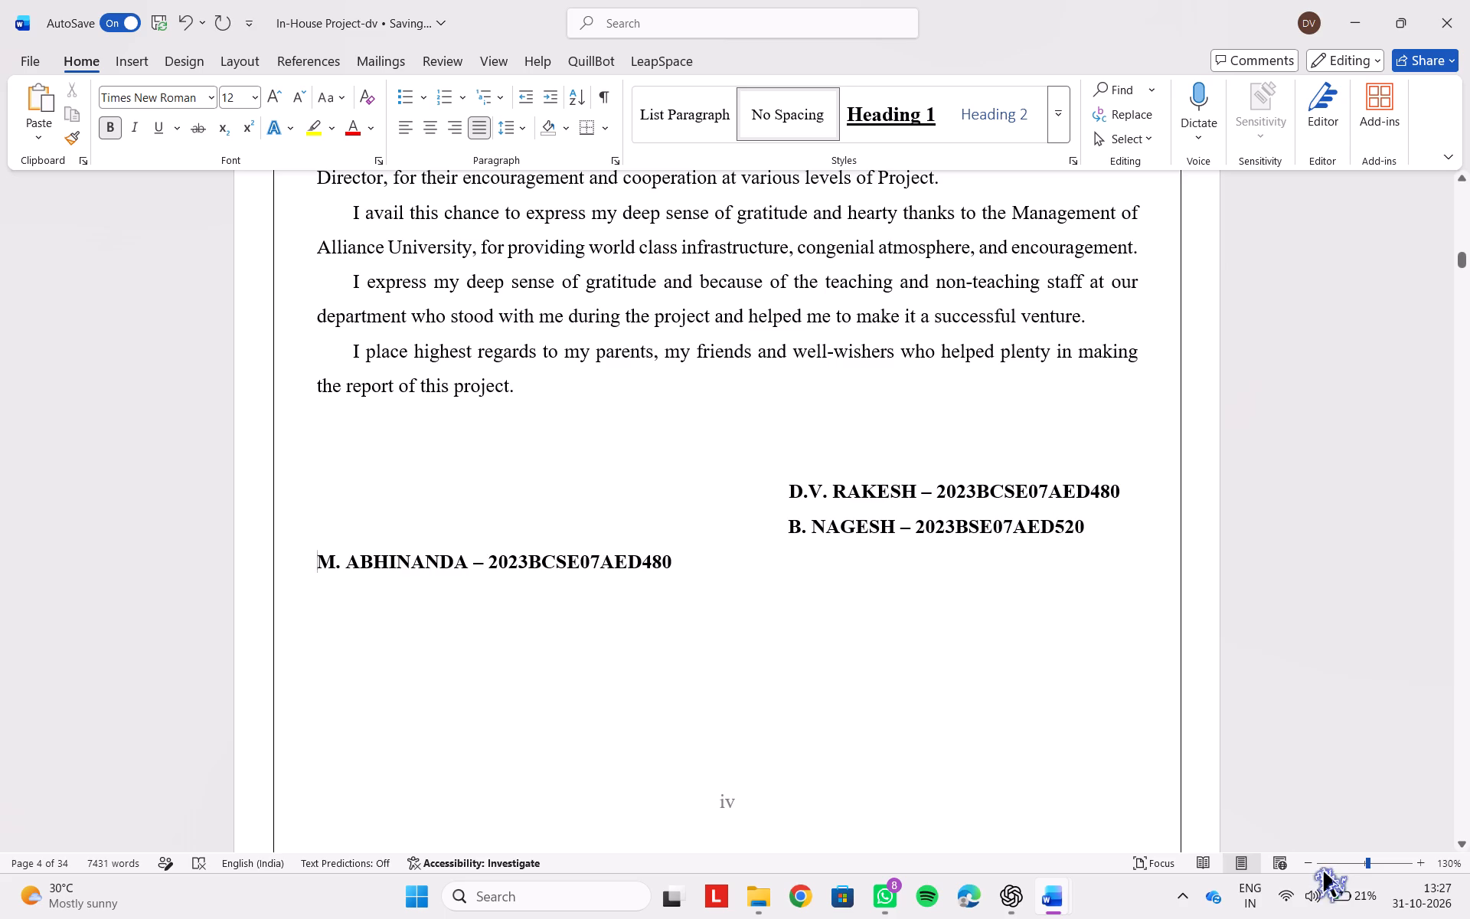
pyautogui.press('Tab')
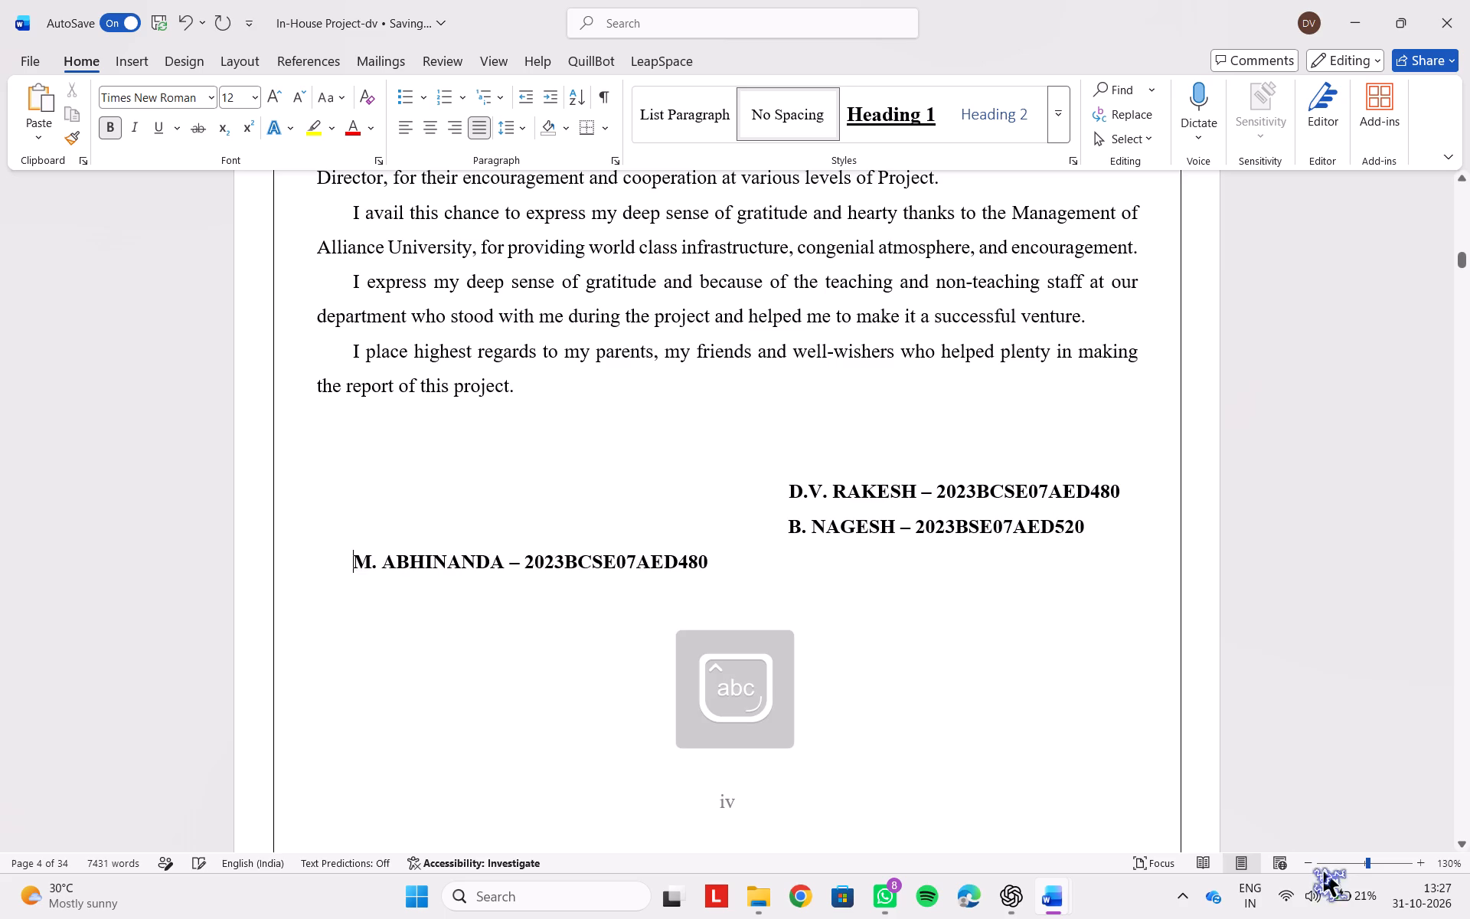
pyautogui.press('Tab')
pyautogui.press('Tab')
pyautogui.press('Tab')
pyautogui.press('Tab')
pyautogui.press('Tab')
pyautogui.press('Tab')
pyautogui.press('Tab')
pyautogui.press('Tab')
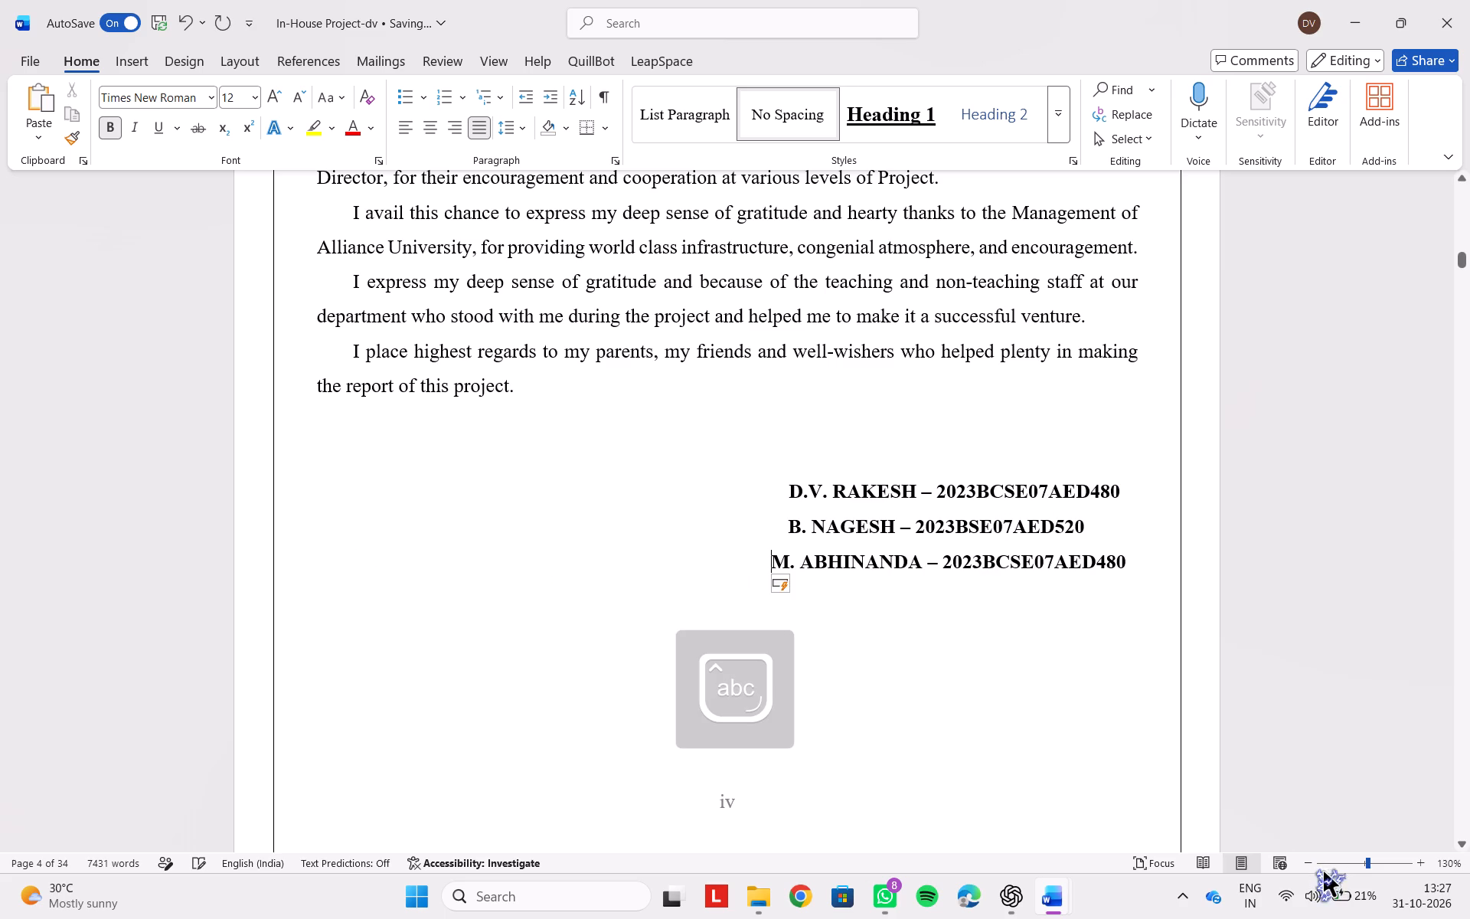
pyautogui.press('space')
pyautogui.press('space')
pyautogui.press('space')
pyautogui.press('space')
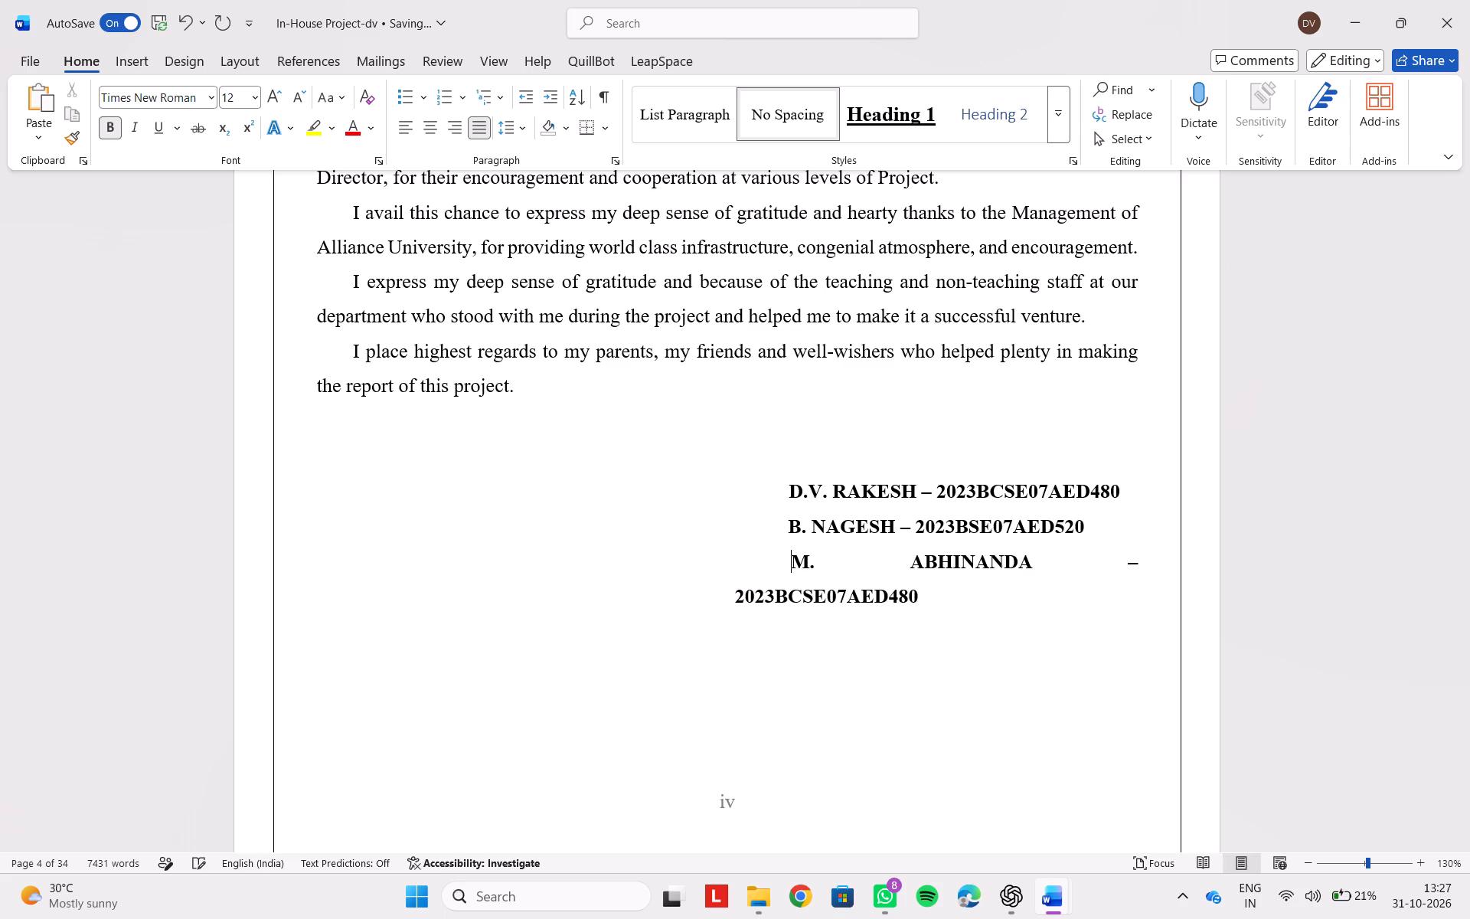
pyautogui.press('BackSpace')
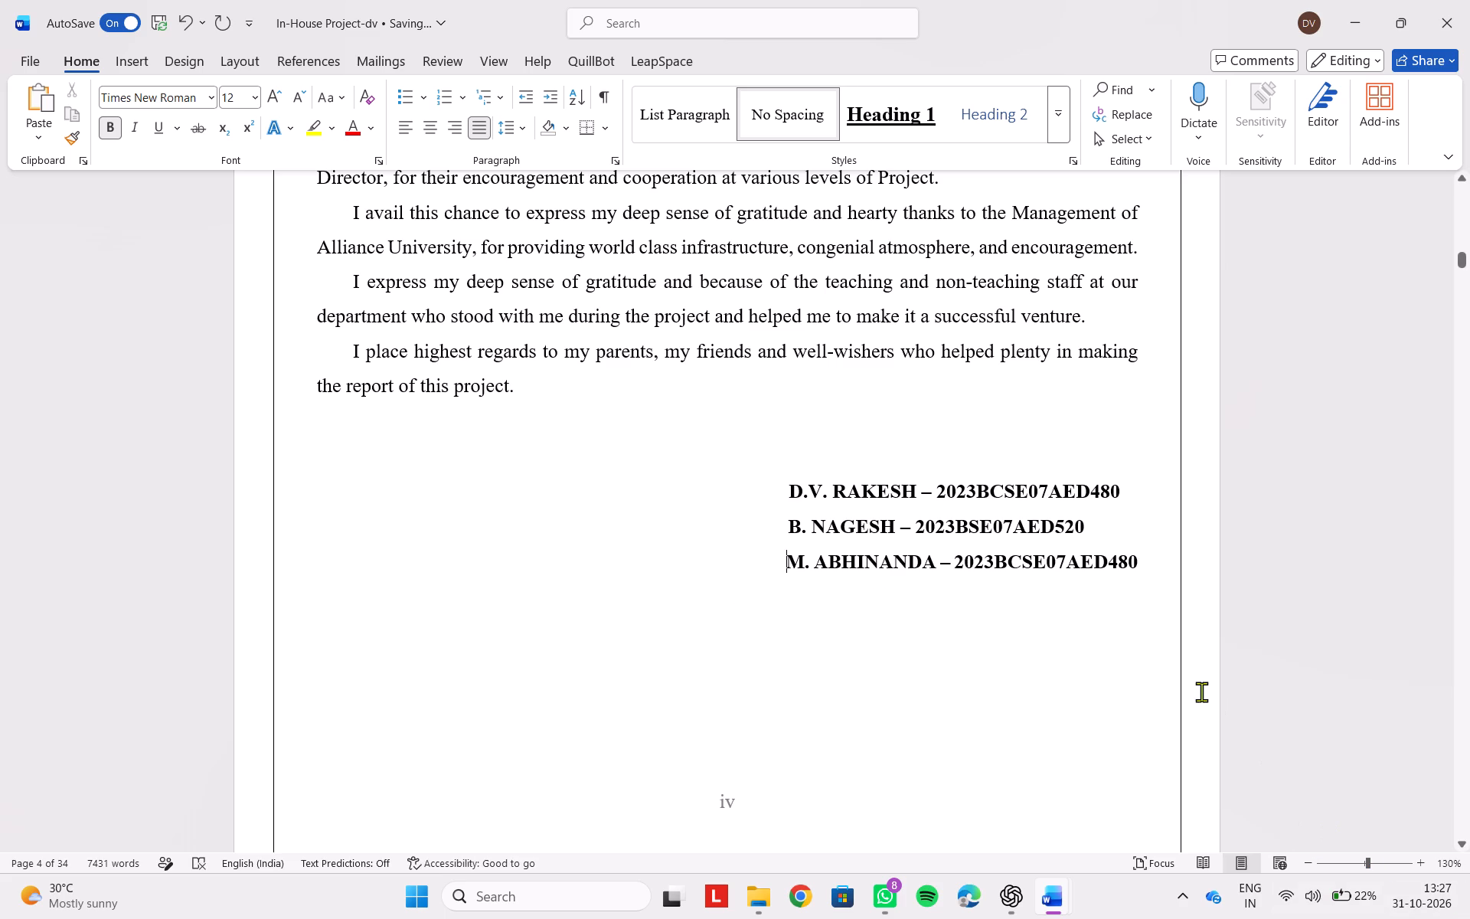
pyautogui.click(1093, 658)
# Check the Acknowledgement page layout and delete the empty line above the ABSTRACT heading.
pyautogui.scroll(1, 1093, 658)
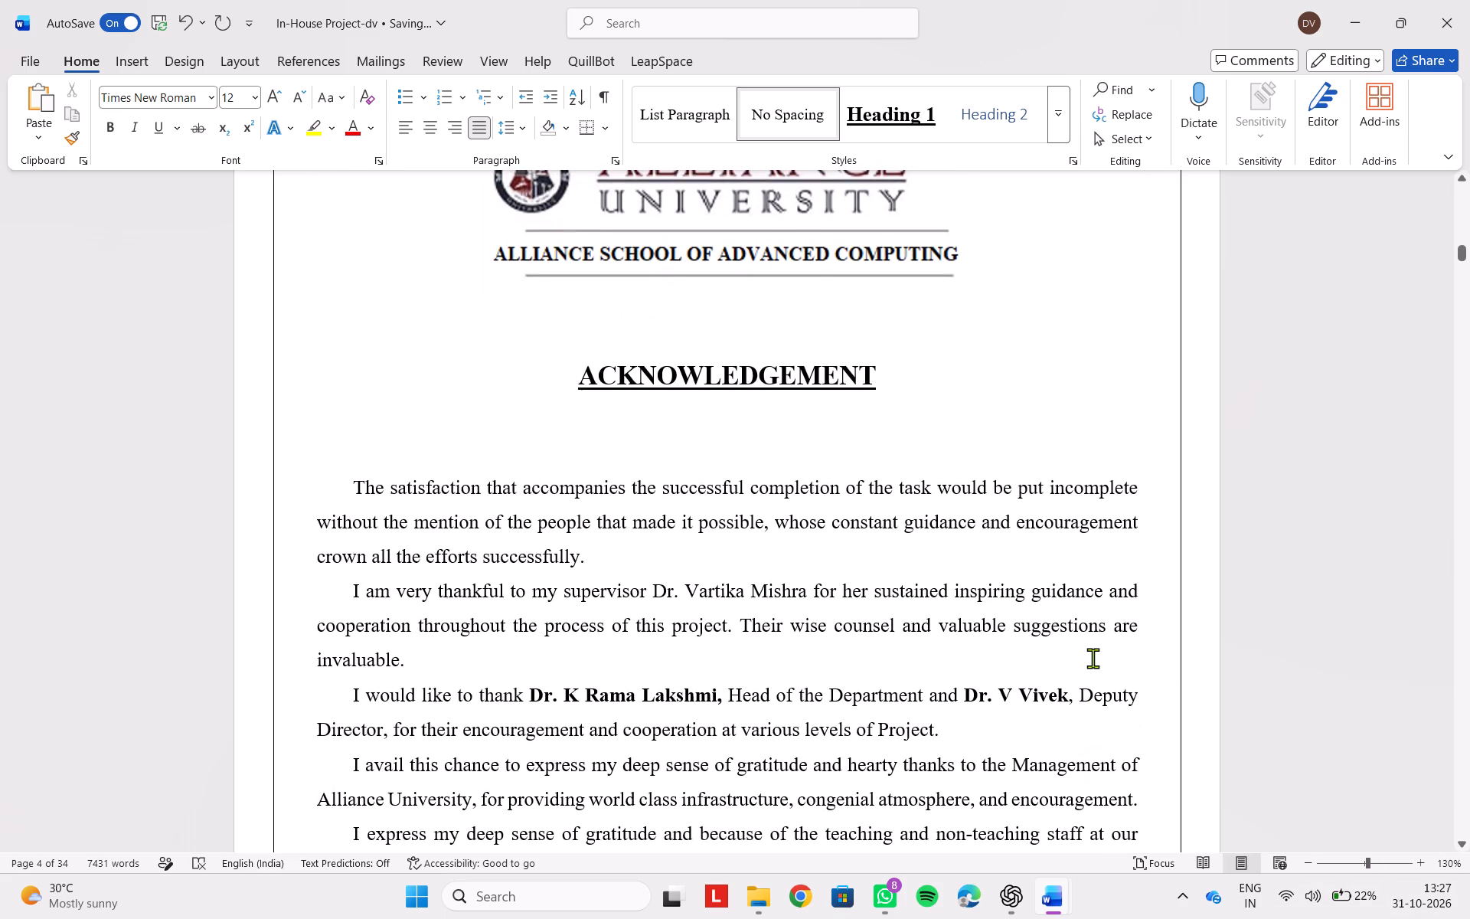
pyautogui.scroll(1, 1093, 658)
pyautogui.scroll(-1, 1093, 658)
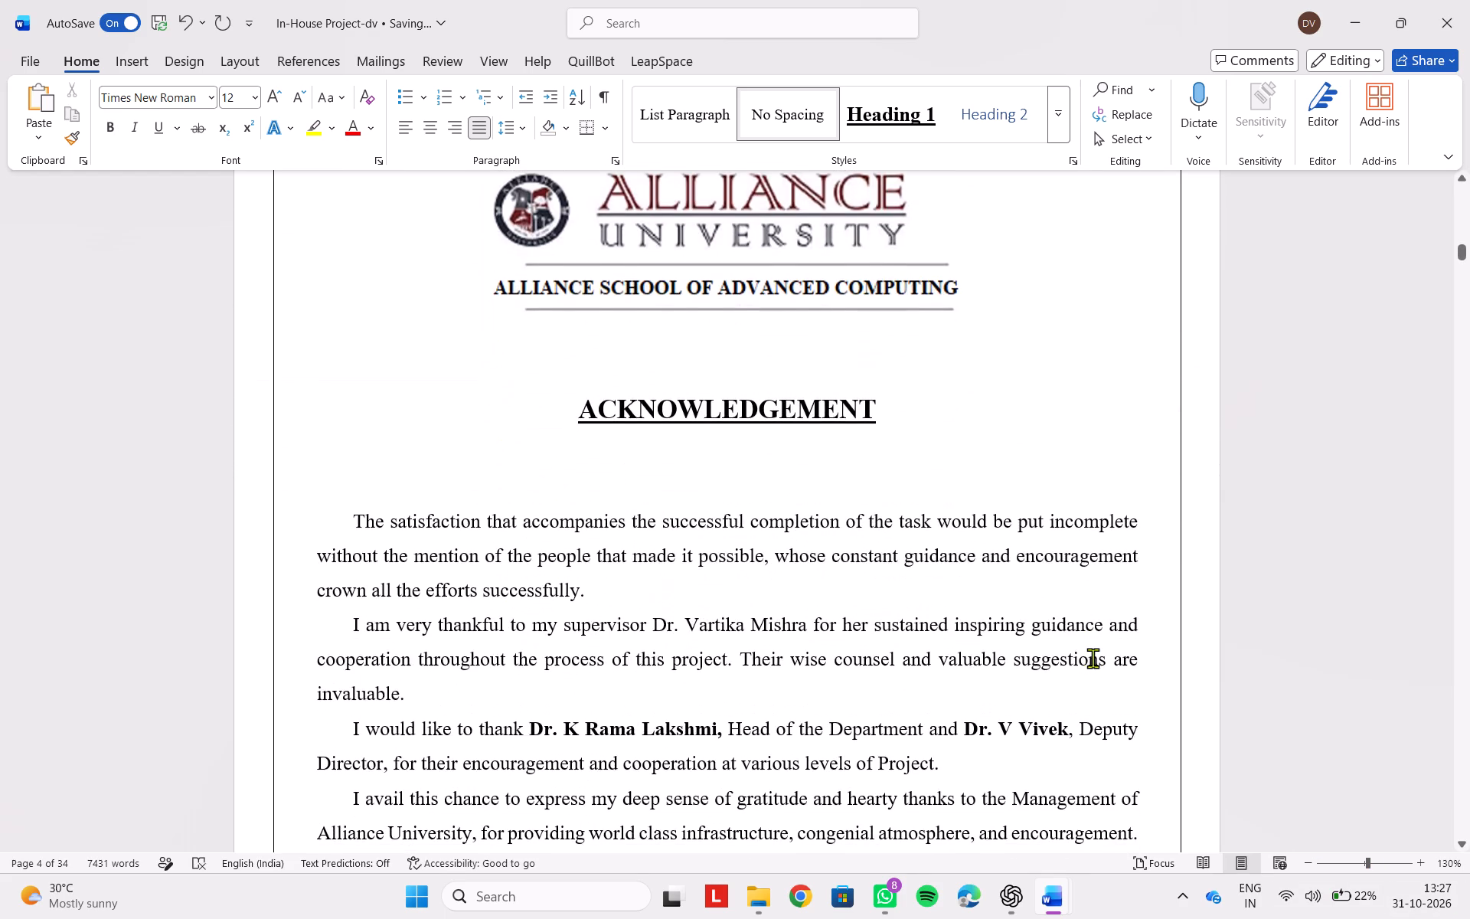
pyautogui.scroll(-3, 1093, 658)
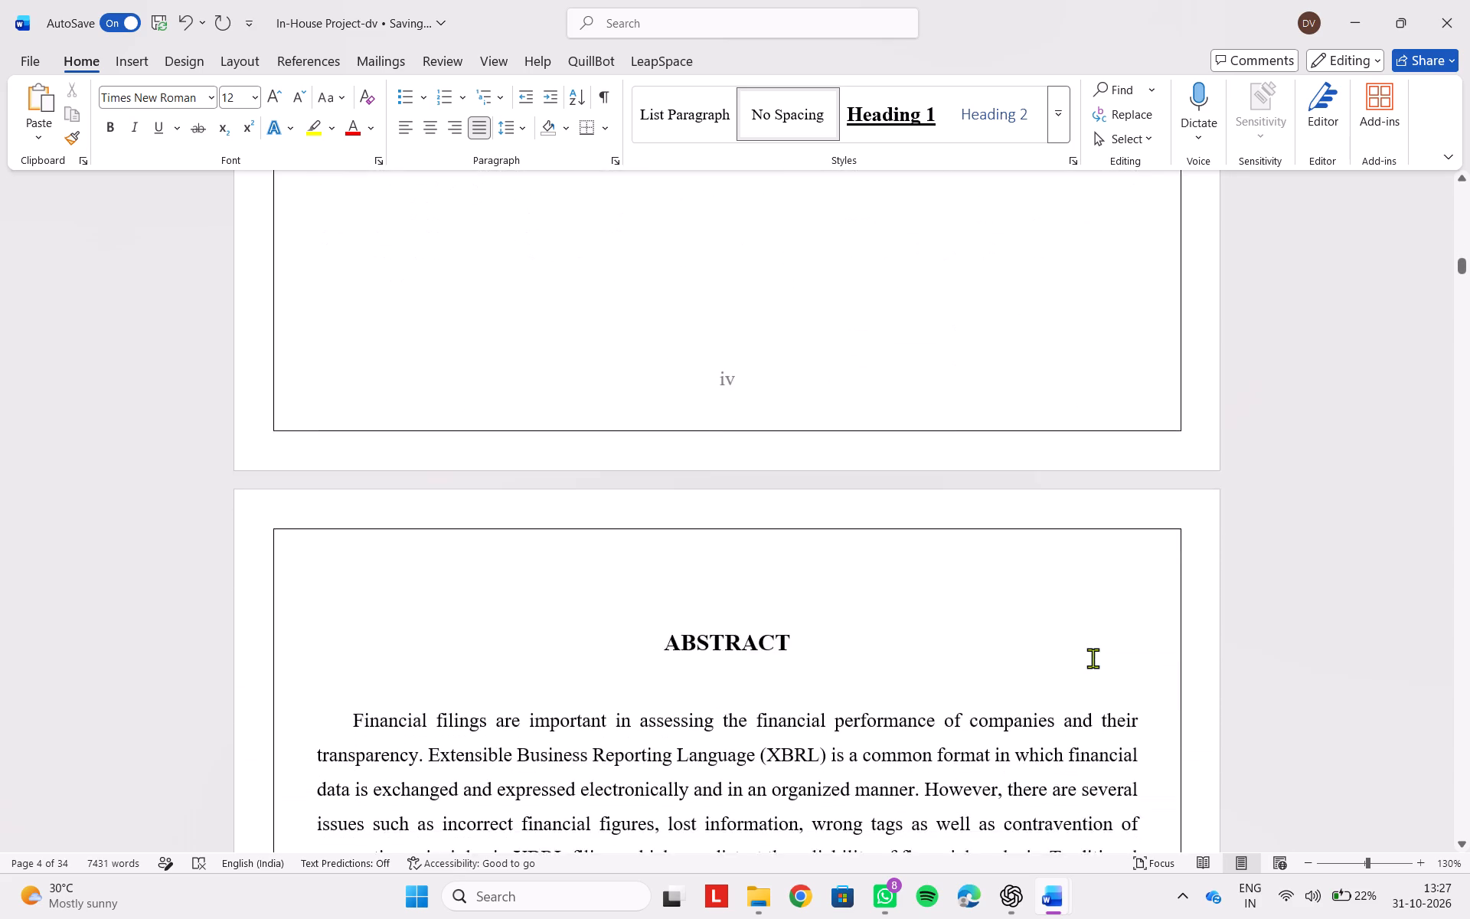
pyautogui.scroll(-1, 1093, 658)
pyautogui.scroll(1, 1093, 658)
pyautogui.click(669, 707)
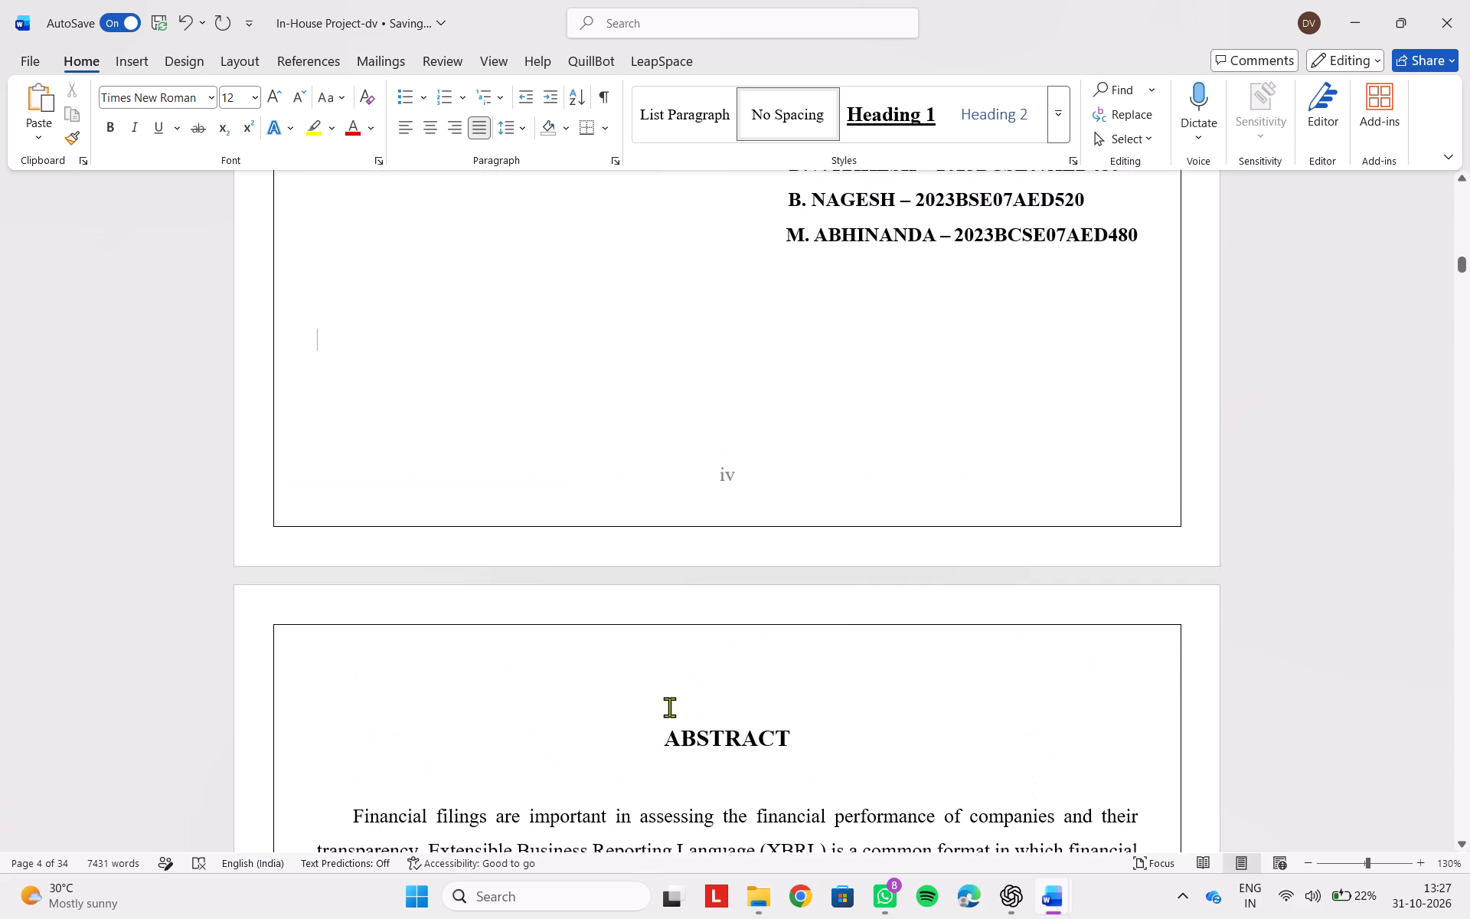
pyautogui.press('BackSpace')
pyautogui.press('BackSpace')
pyautogui.press('BackSpace')
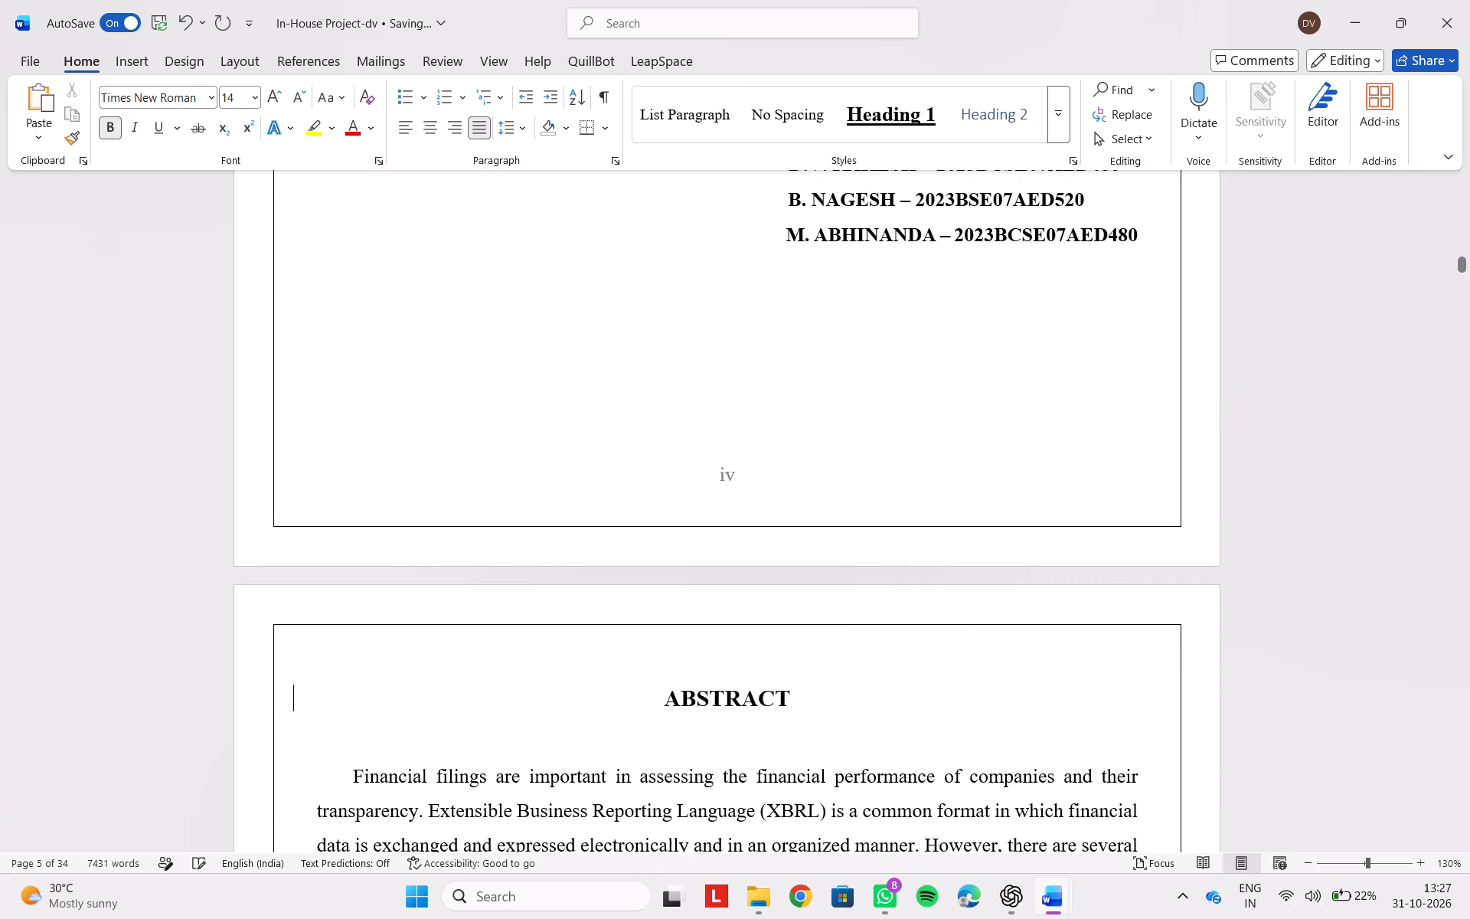
# Delete the remaining empty line above the ABSTRACT heading.
pyautogui.press('BackSpace')
# Add two empty lines above the LIST OF SYMBOLS & ABBREVIATIONS heading so it starts on the page after the Abstract.
pyautogui.scroll(-1, 669, 707)
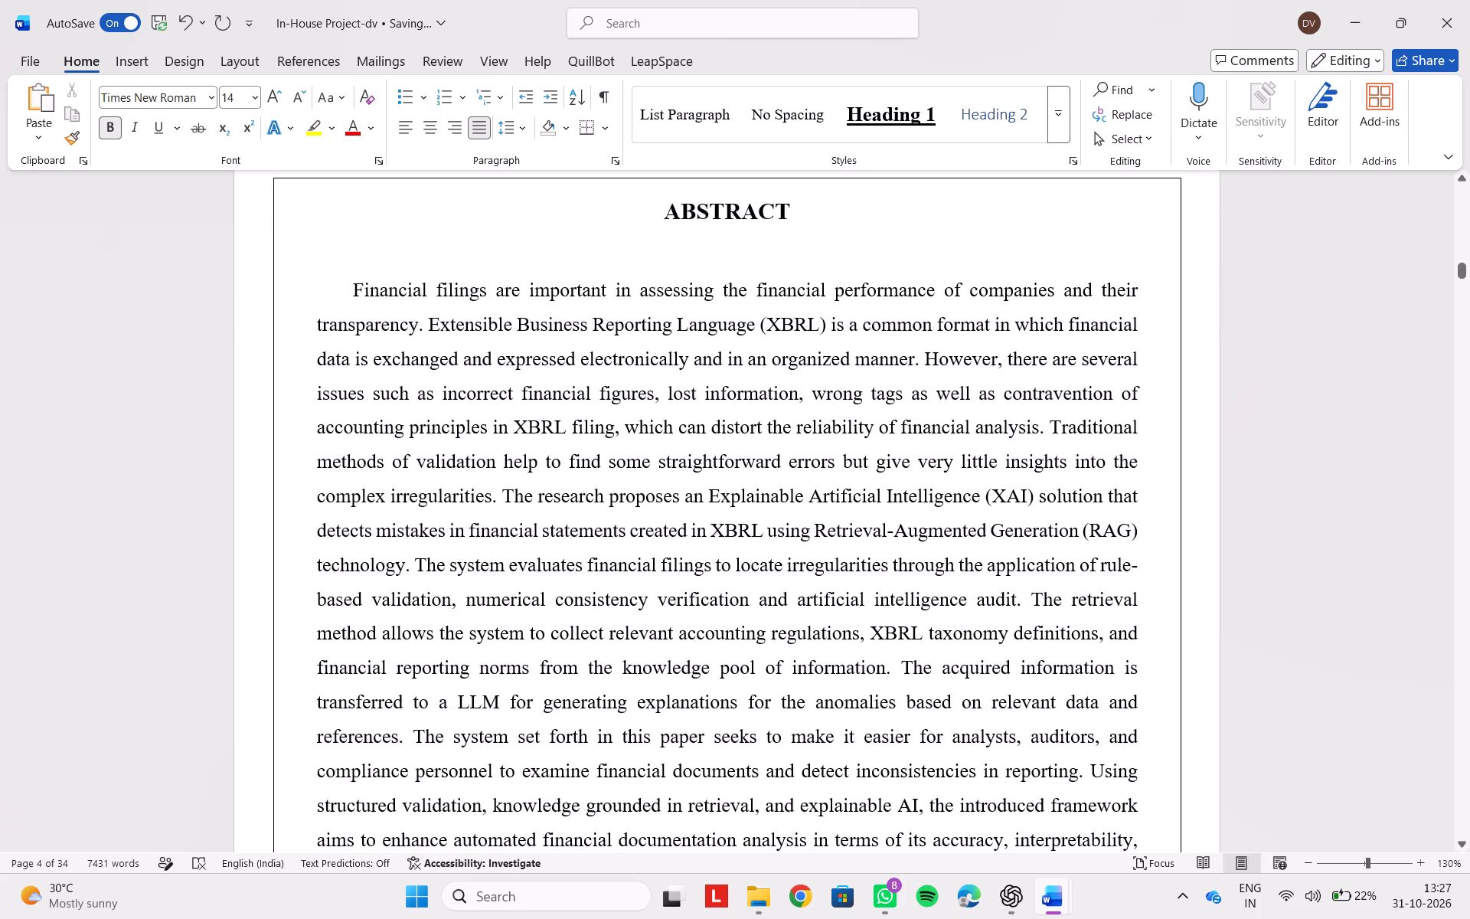
pyautogui.scroll(-1, 808, 777)
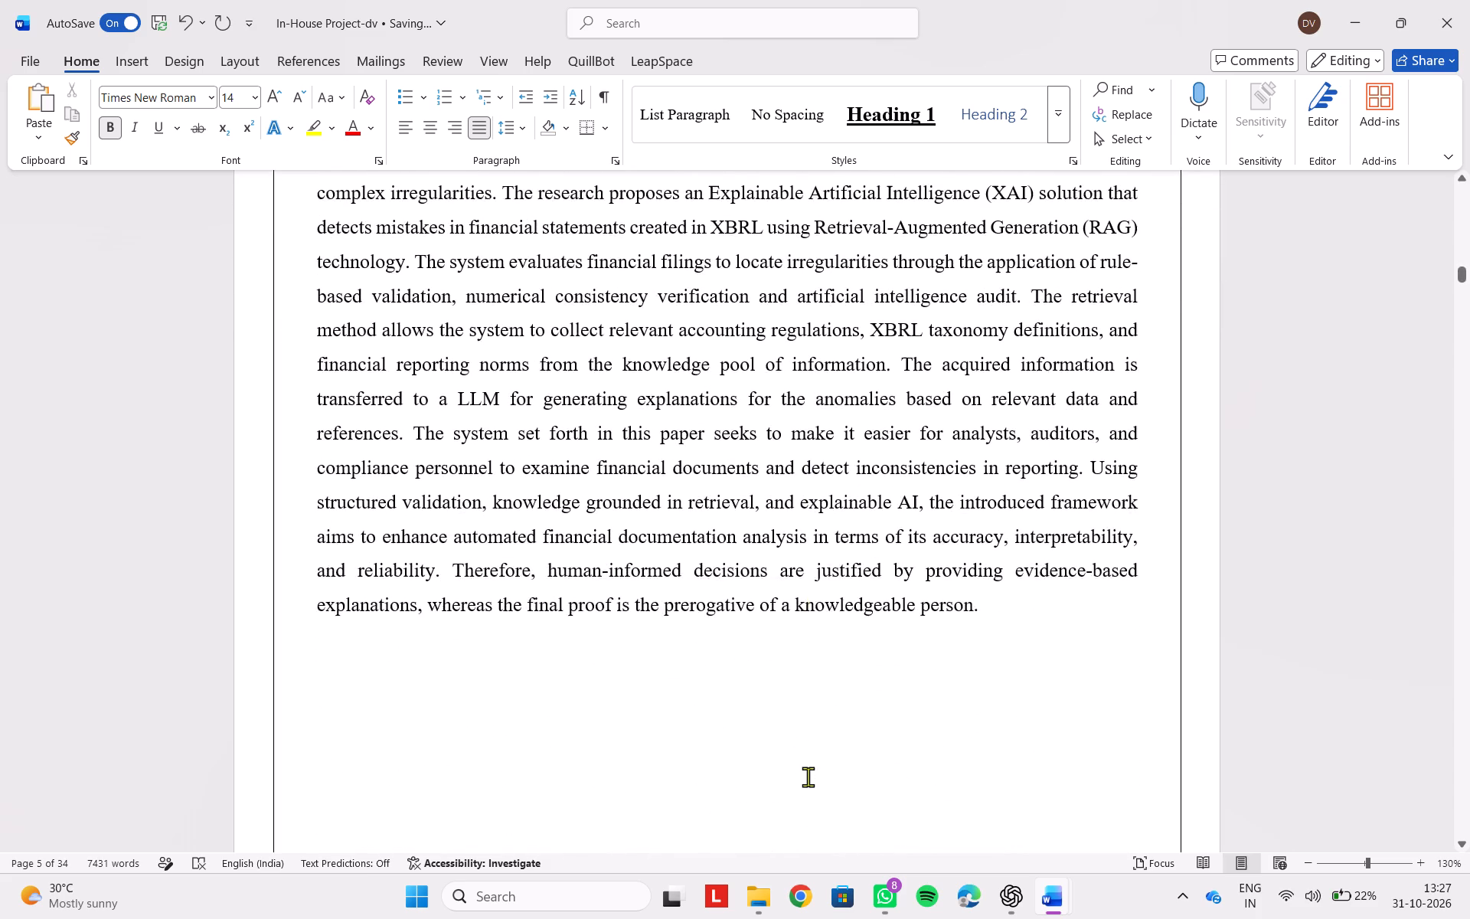
pyautogui.scroll(-1, 808, 777)
pyautogui.click(508, 496)
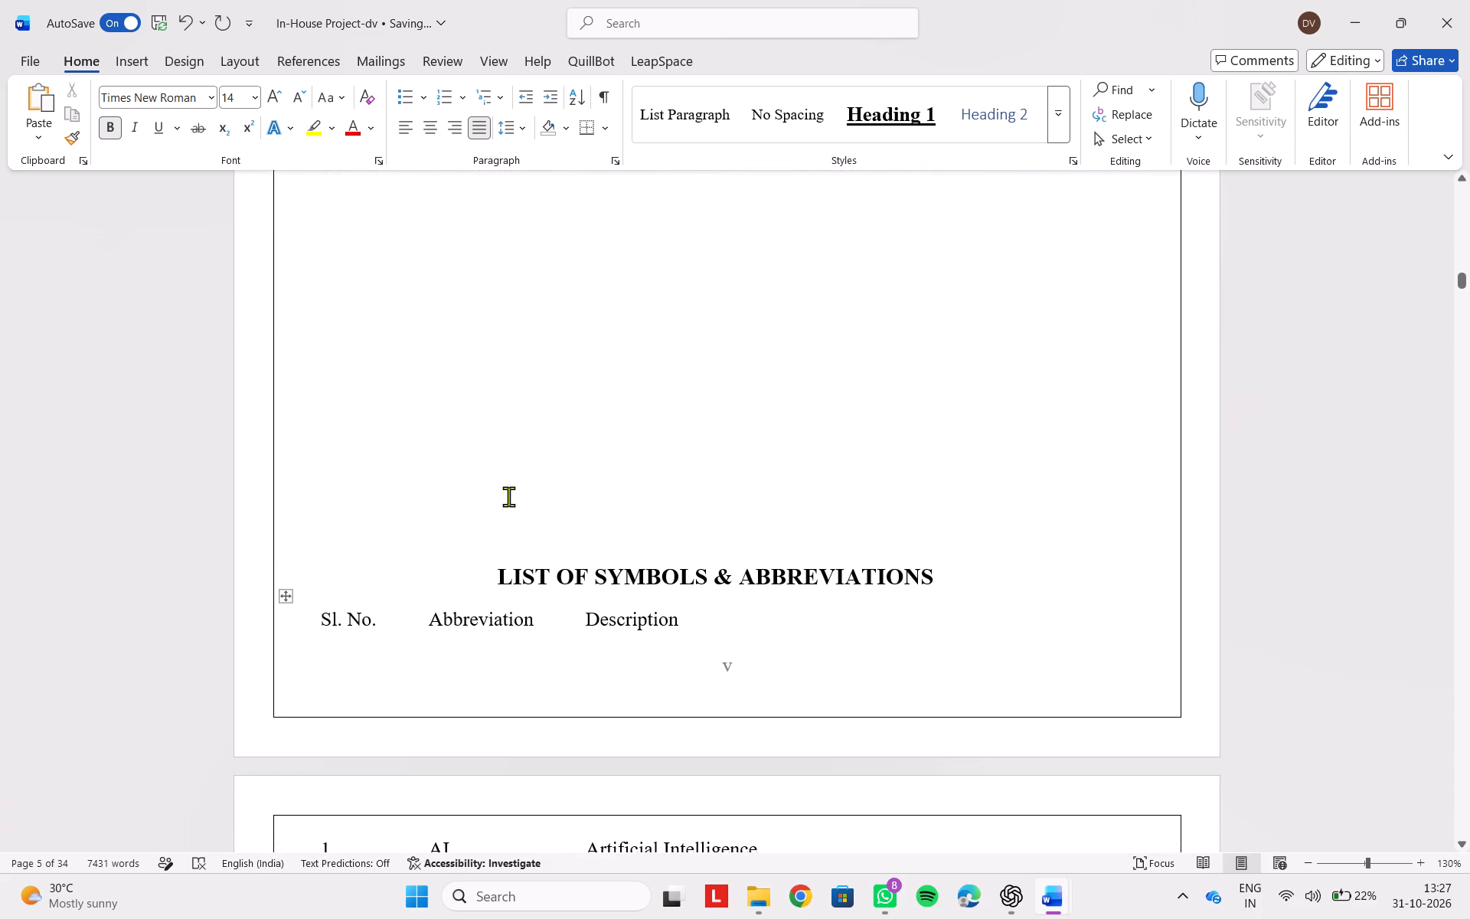
pyautogui.press('Return')
pyautogui.press('Return')
pyautogui.scroll(-1, 508, 496)
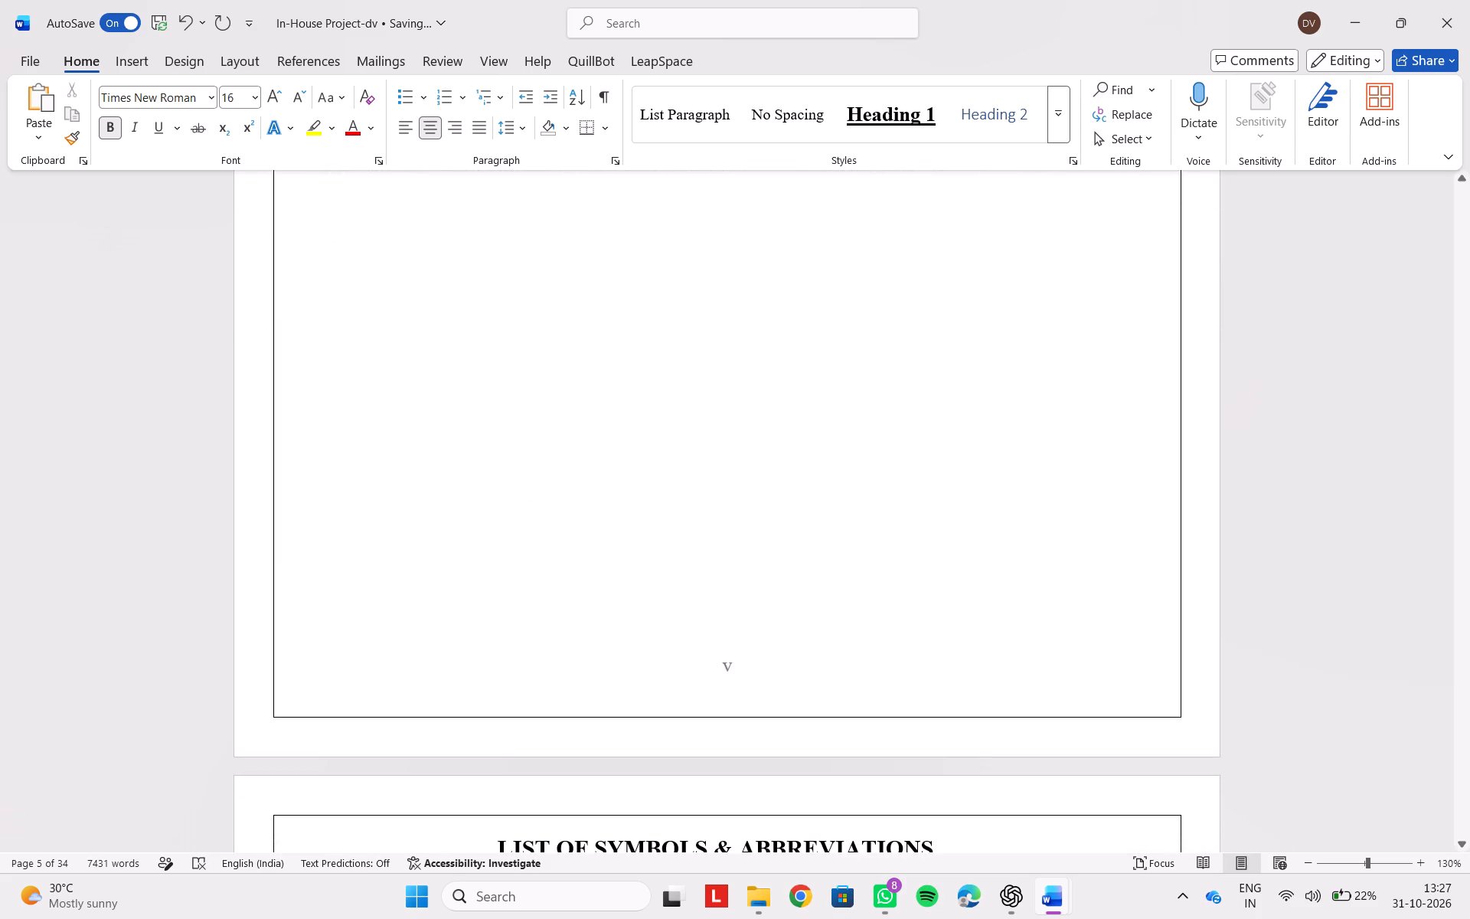
# Remove the underscores from symbols 4 and 5 in the symbols list so they read (Vr) and (Ve).
pyautogui.scroll(-1, 508, 496)
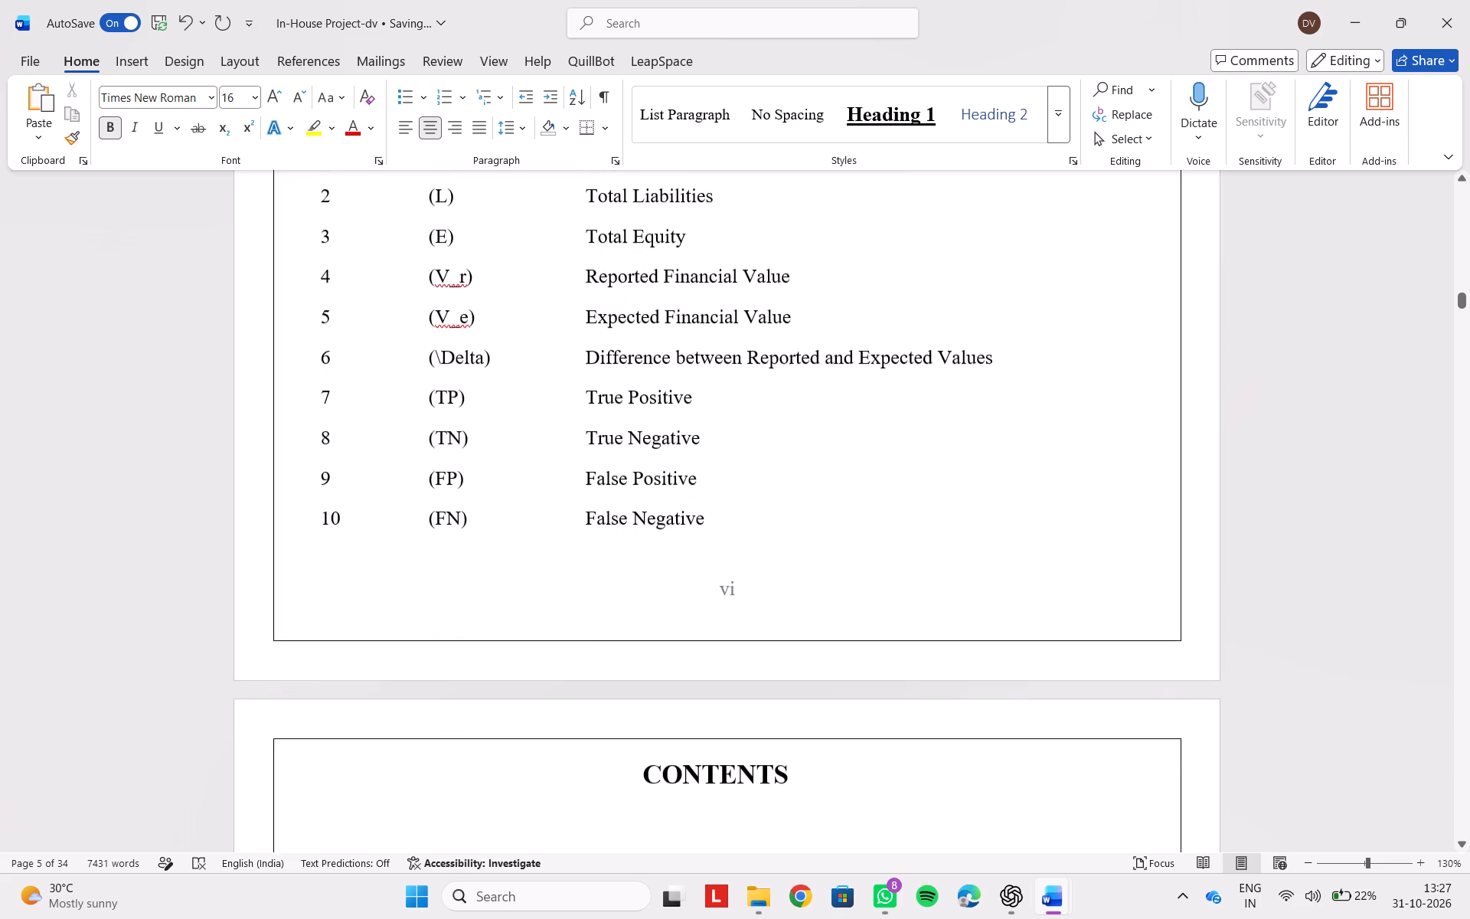
pyautogui.click(456, 280)
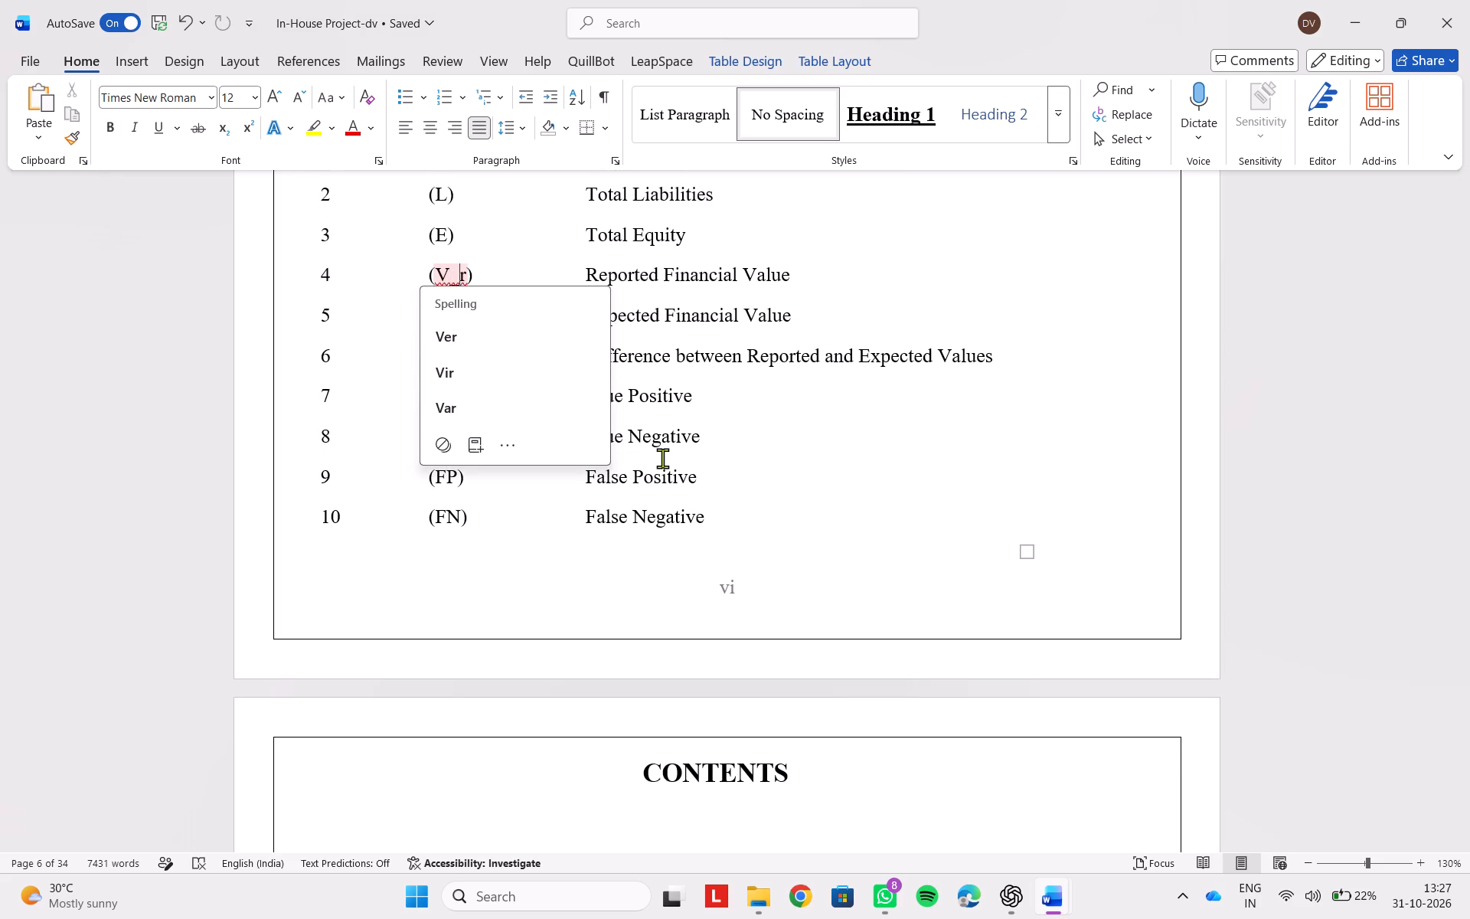
pyautogui.click(781, 614)
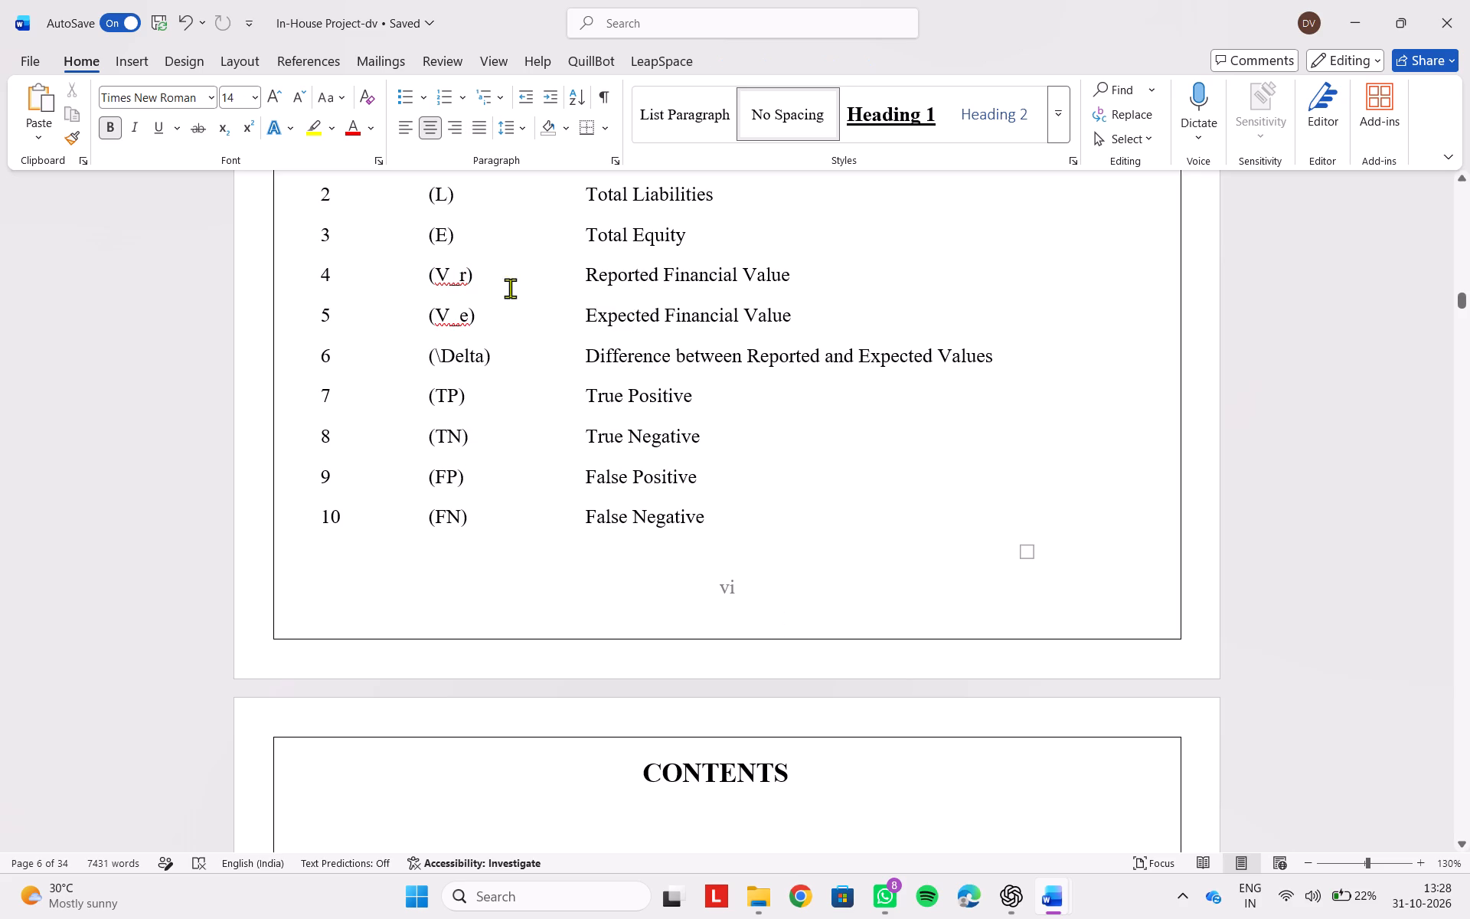
pyautogui.click(460, 310)
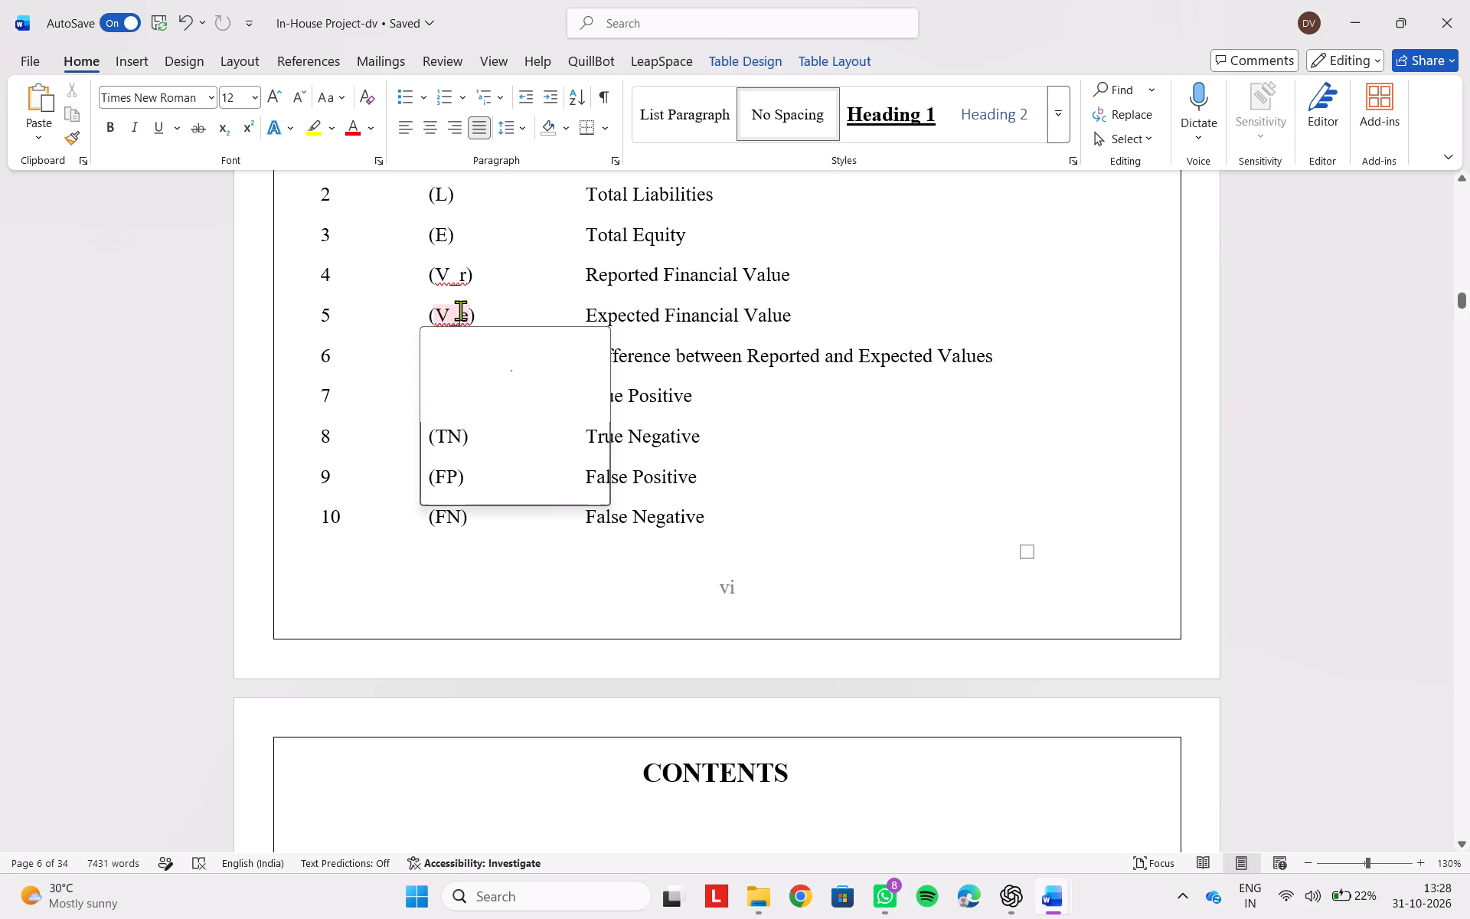
pyautogui.press('BackSpace')
pyautogui.press('Up')
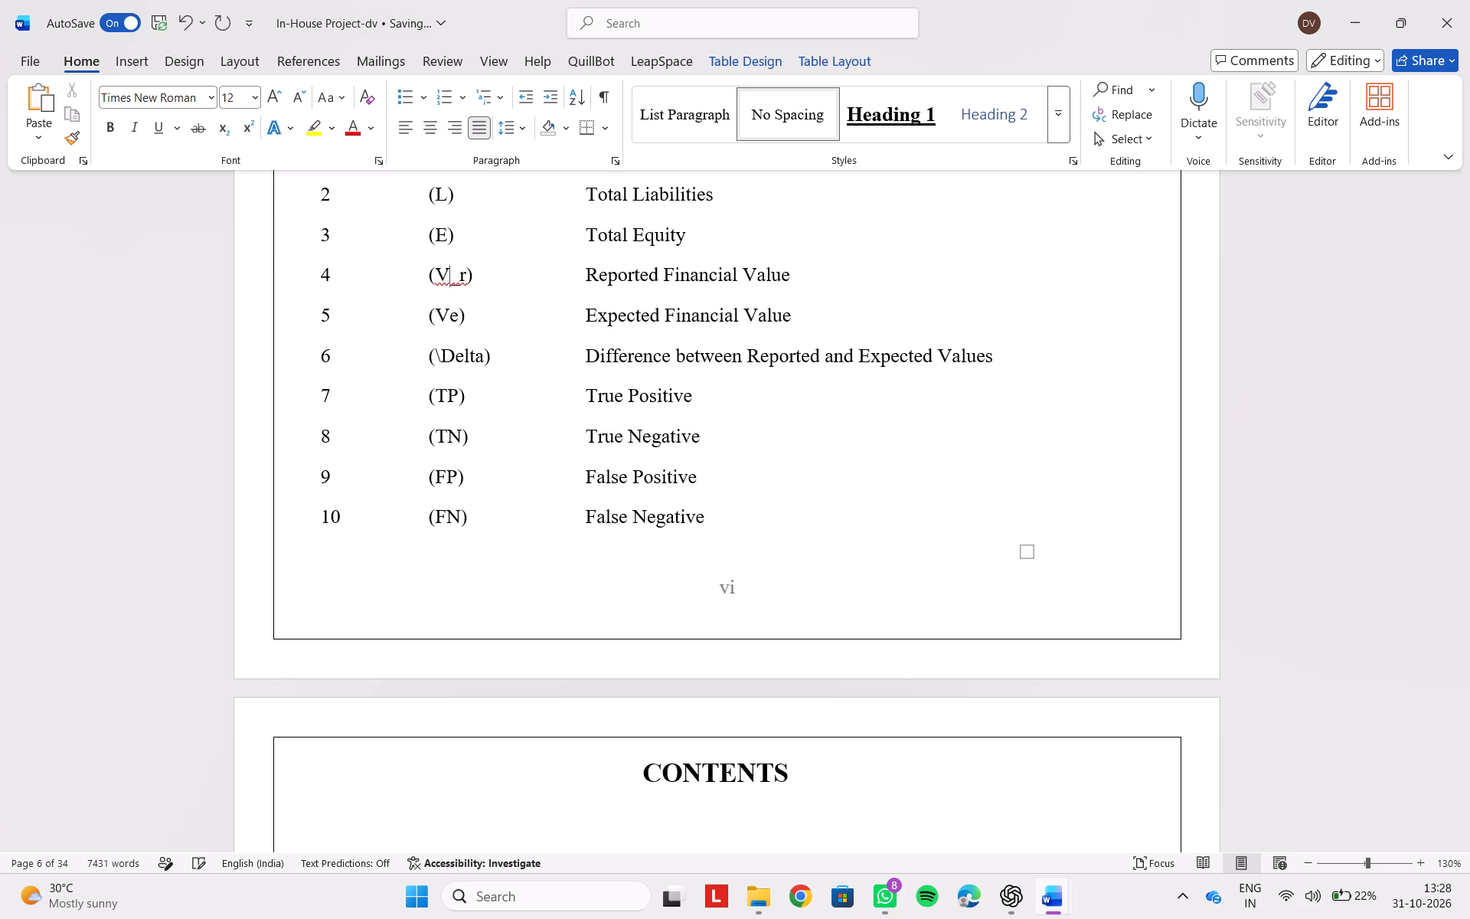
pyautogui.press('Right')
pyautogui.press('Right')
pyautogui.press('Left')
pyautogui.press('BackSpace')
# Review the Contents and Introduction pages, and check the front-matter pages back to the Declaration for layout and page numbering.
pyautogui.scroll(-1, 861, 489)
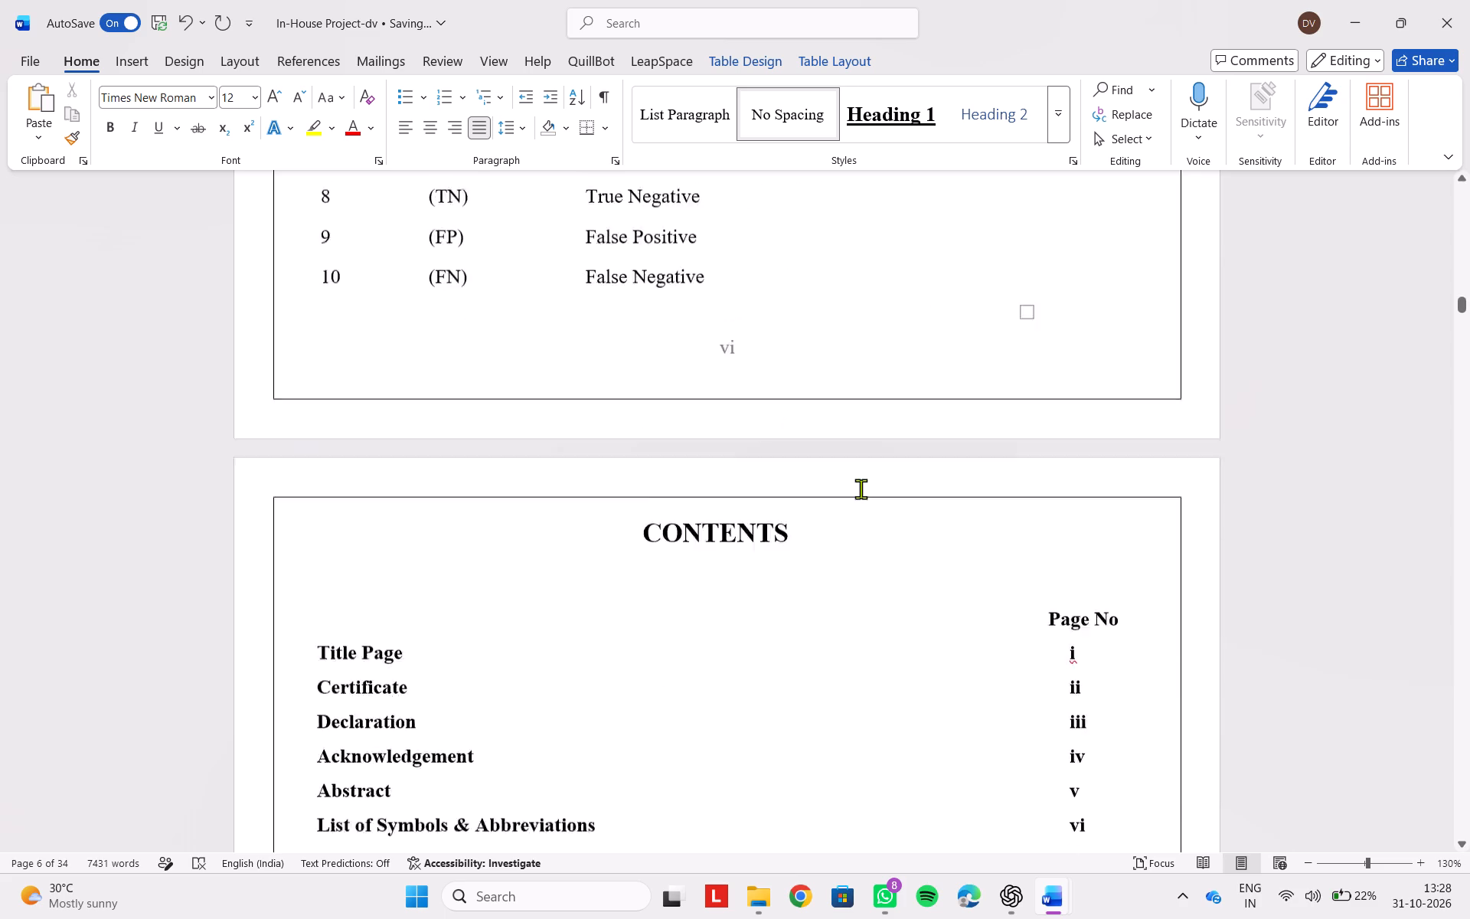
pyautogui.scroll(-2, 861, 489)
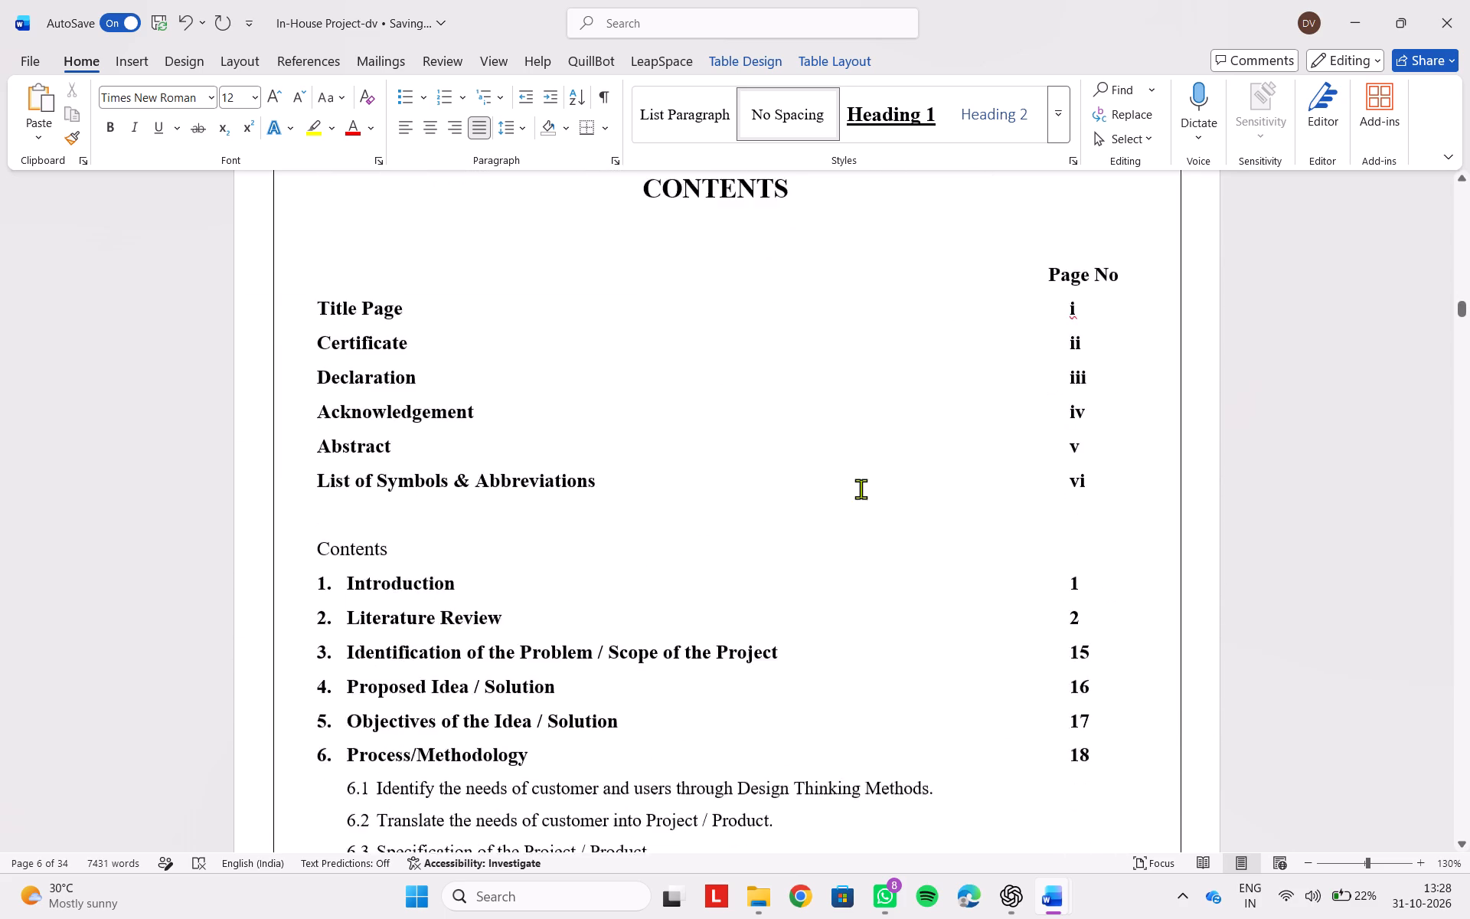
pyautogui.scroll(-3, 861, 489)
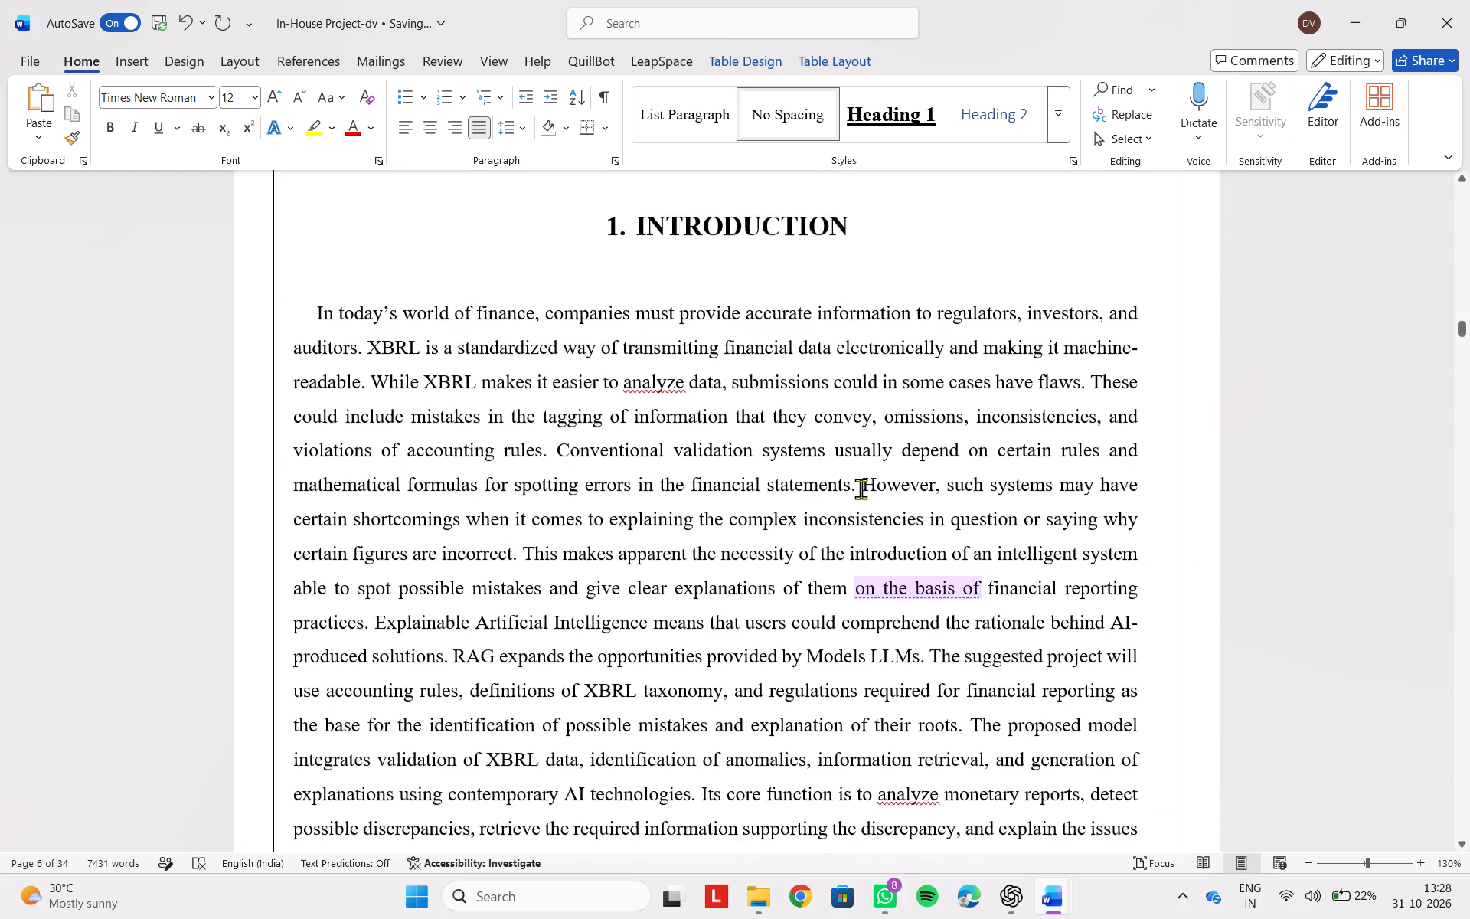
pyautogui.scroll(-1, 861, 489)
pyautogui.click(861, 489)
pyautogui.scroll(1, 861, 489)
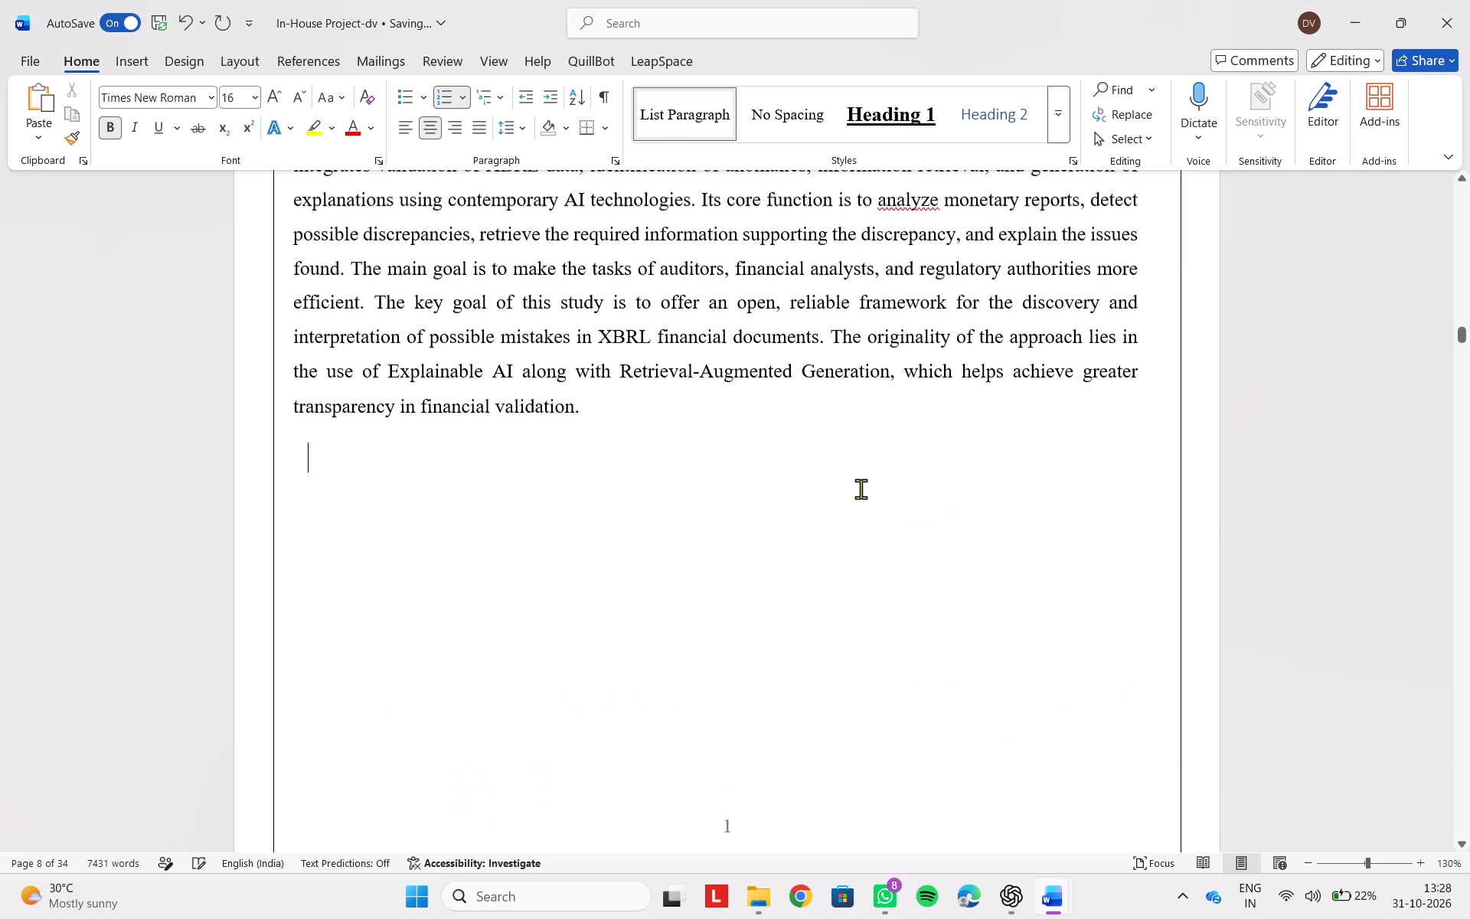
pyautogui.scroll(3, 861, 489)
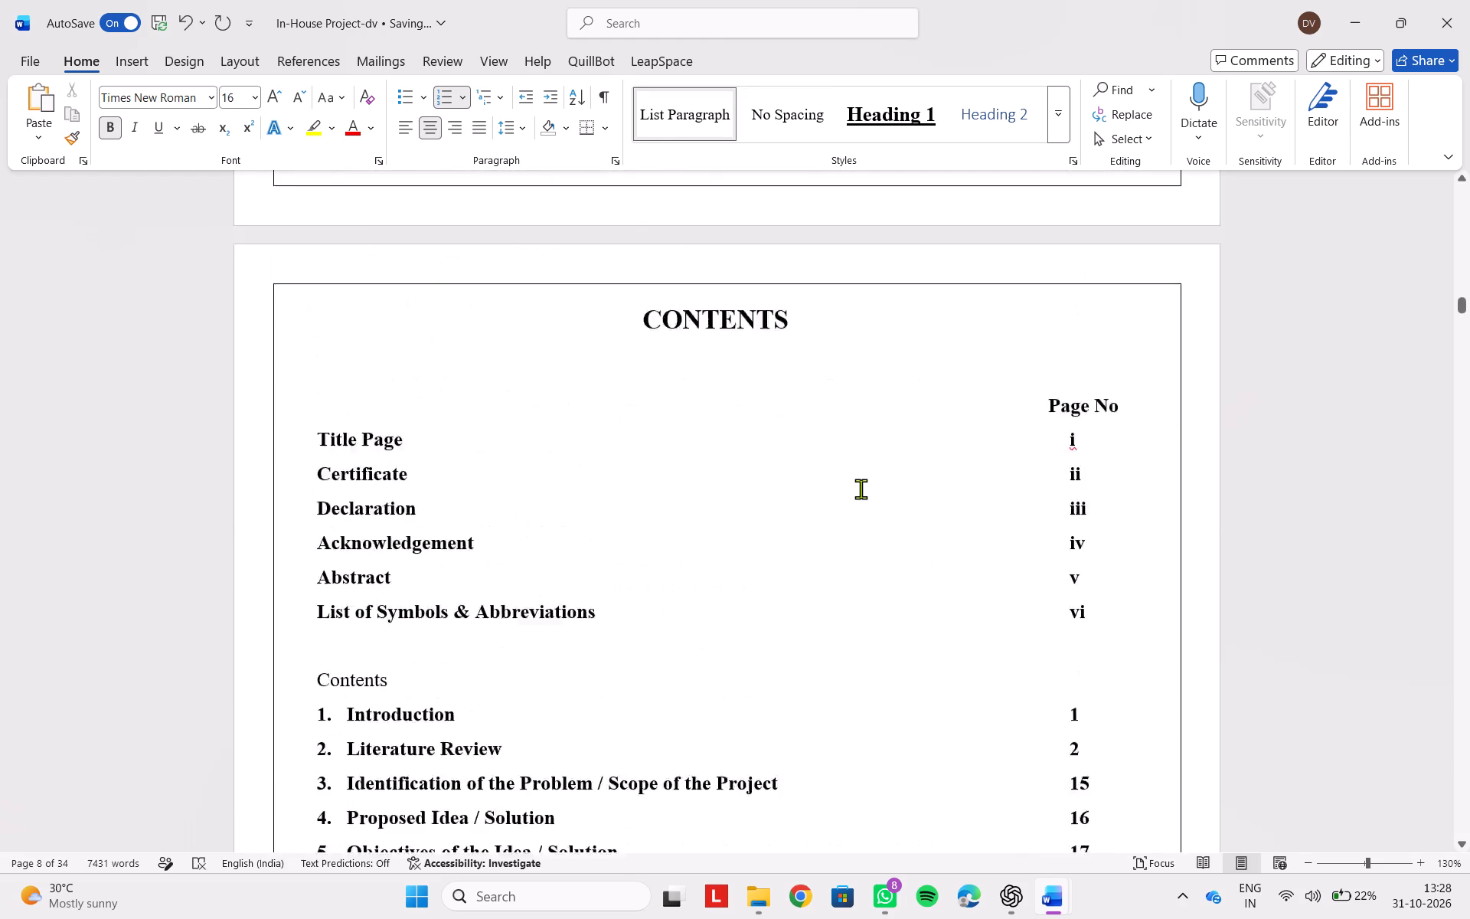
pyautogui.scroll(3, 861, 489)
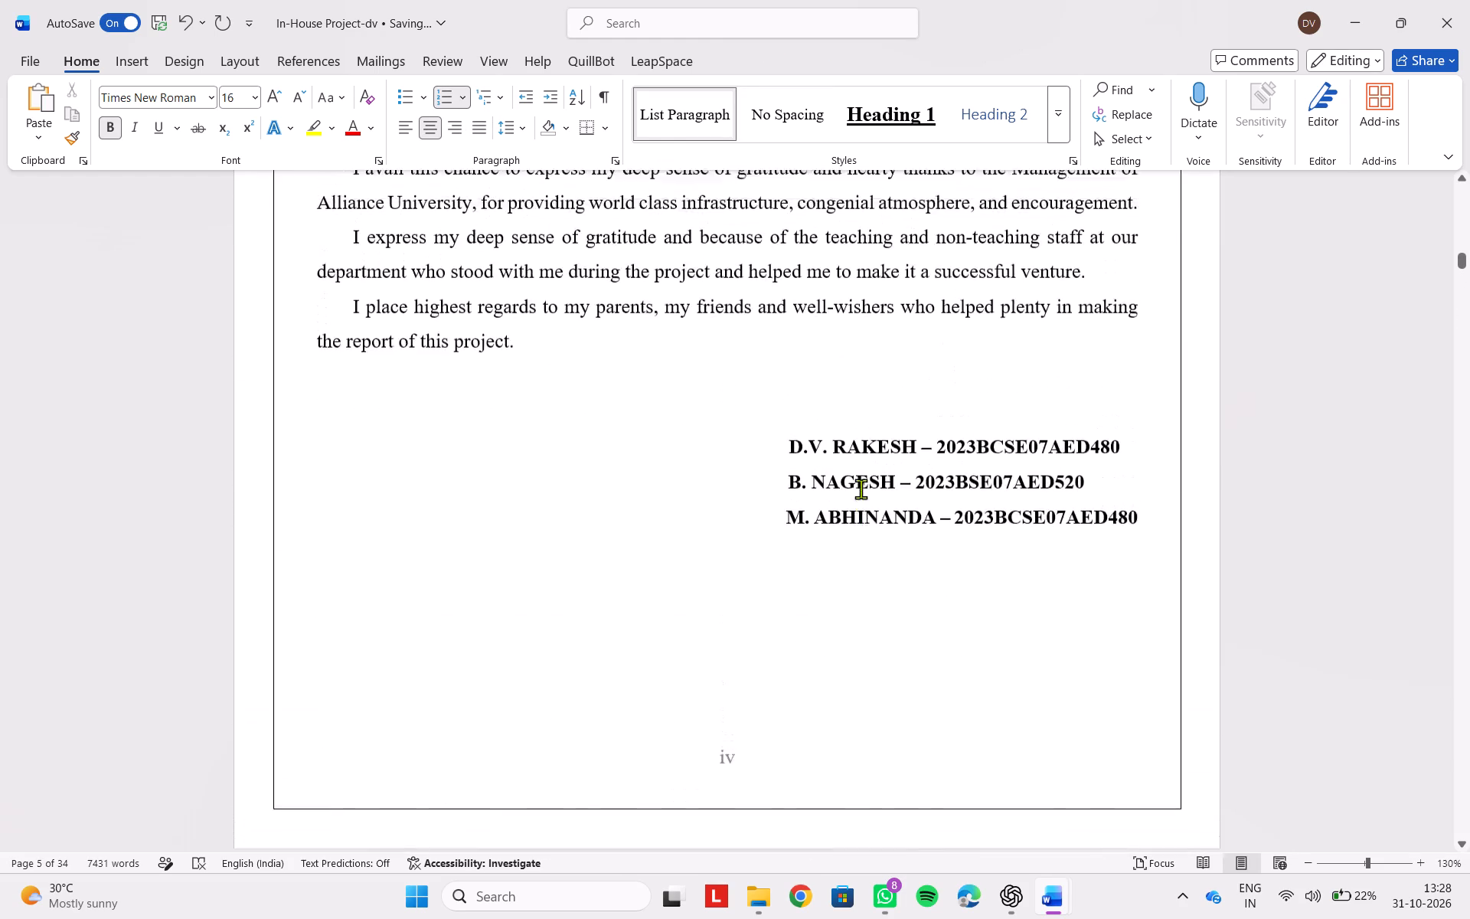
pyautogui.scroll(1, 861, 489)
pyautogui.scroll(-1, 861, 489)
pyautogui.scroll(1, 861, 489)
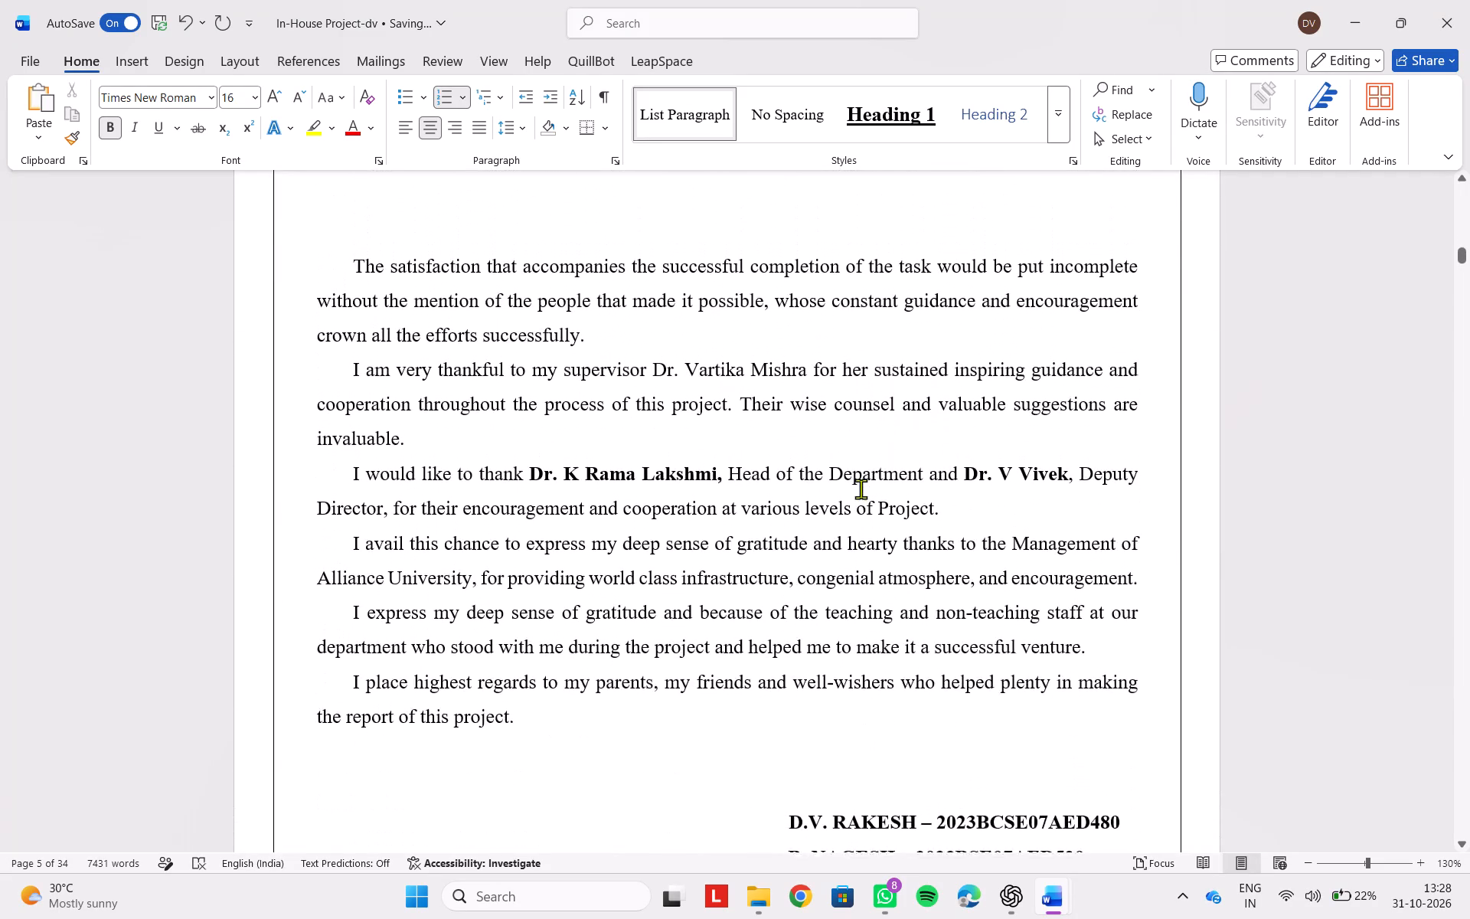
pyautogui.scroll(2, 861, 489)
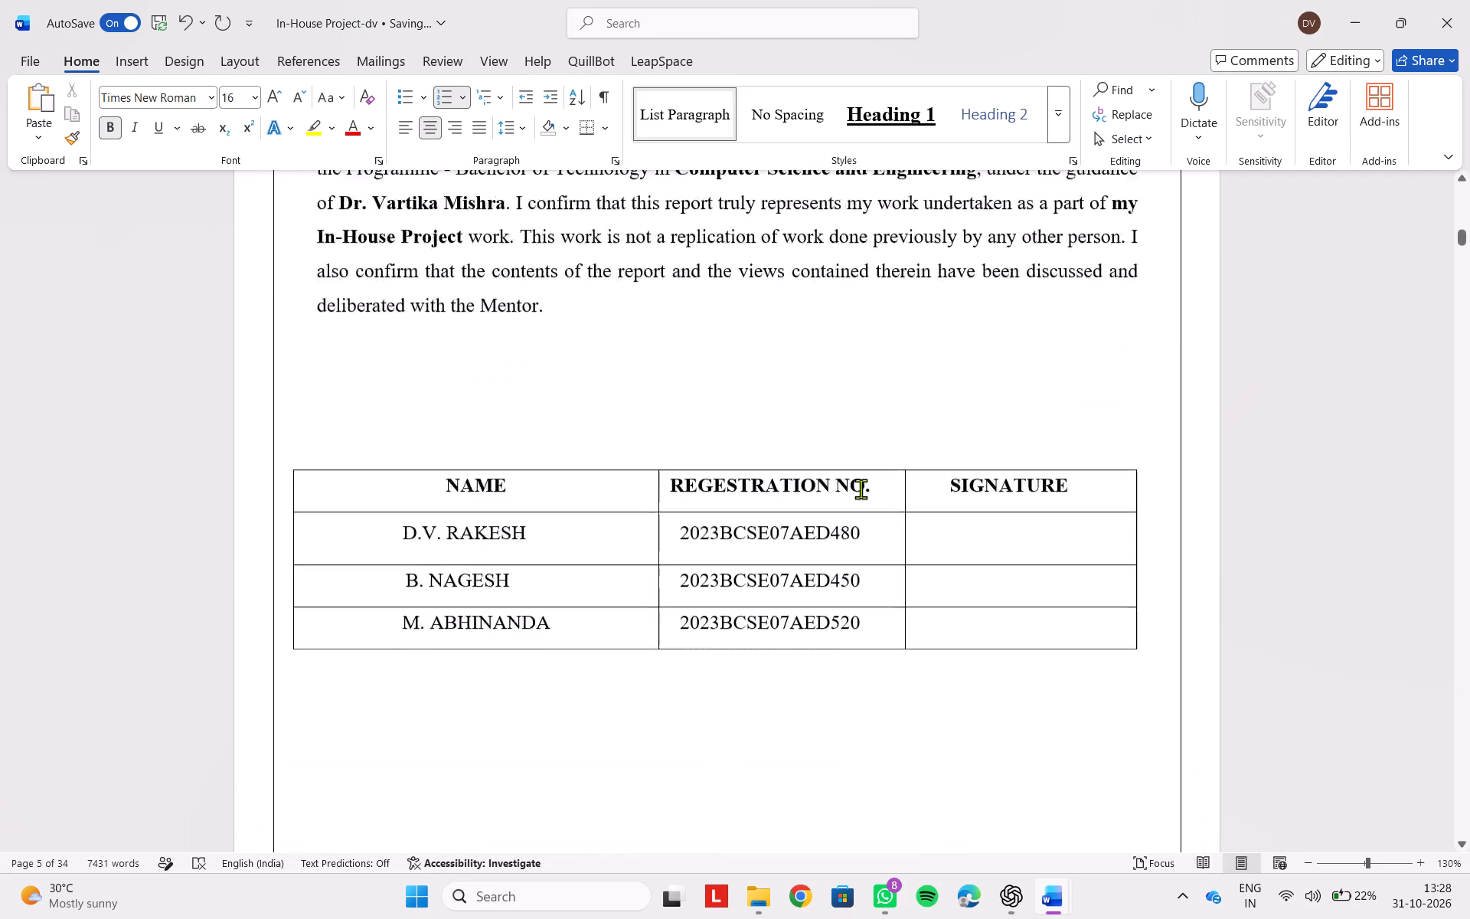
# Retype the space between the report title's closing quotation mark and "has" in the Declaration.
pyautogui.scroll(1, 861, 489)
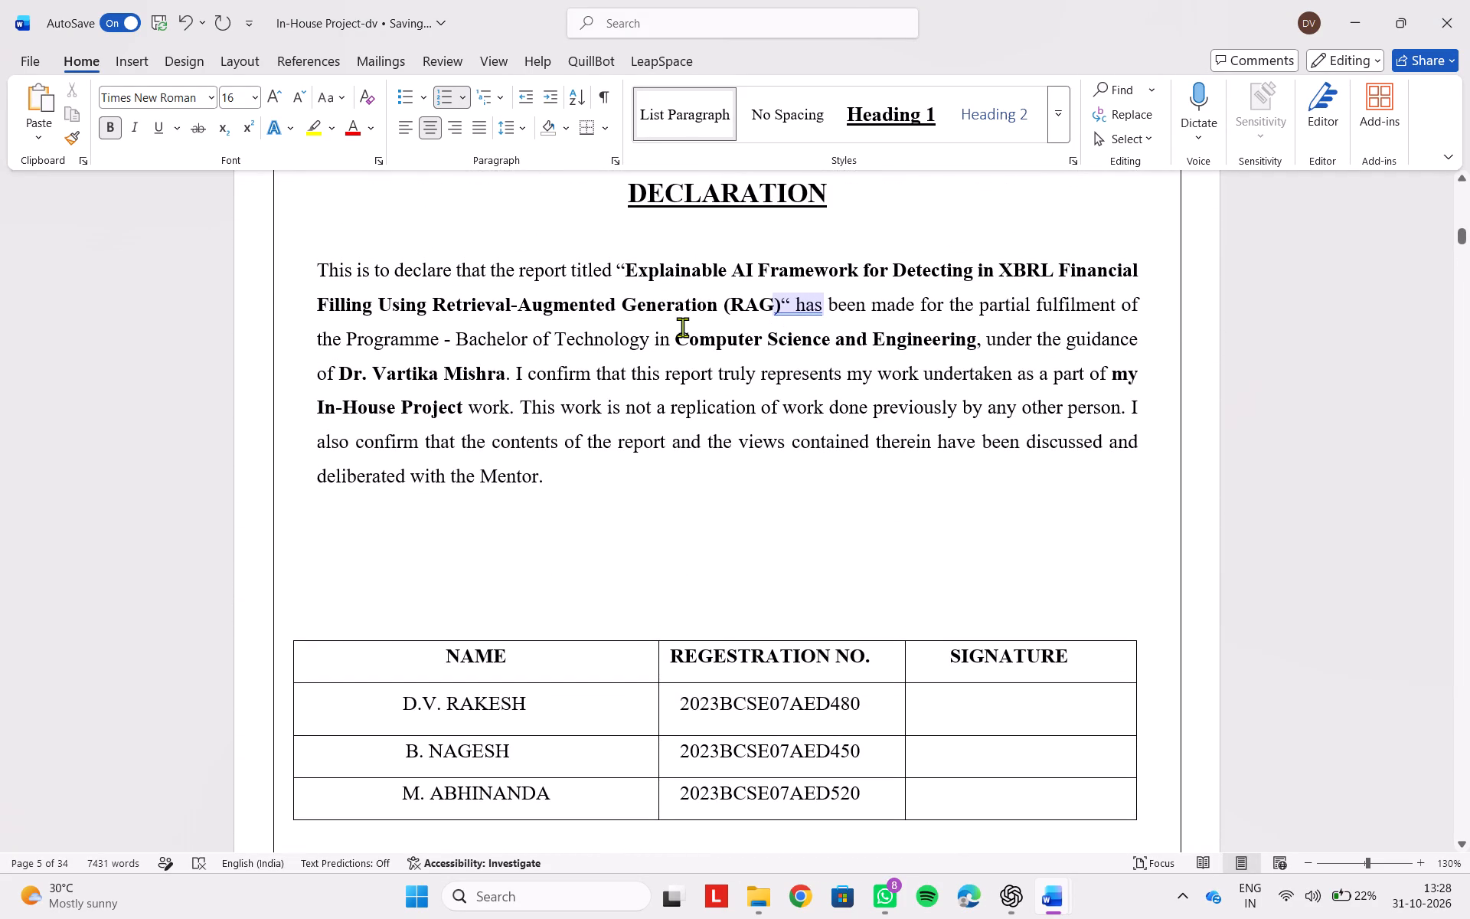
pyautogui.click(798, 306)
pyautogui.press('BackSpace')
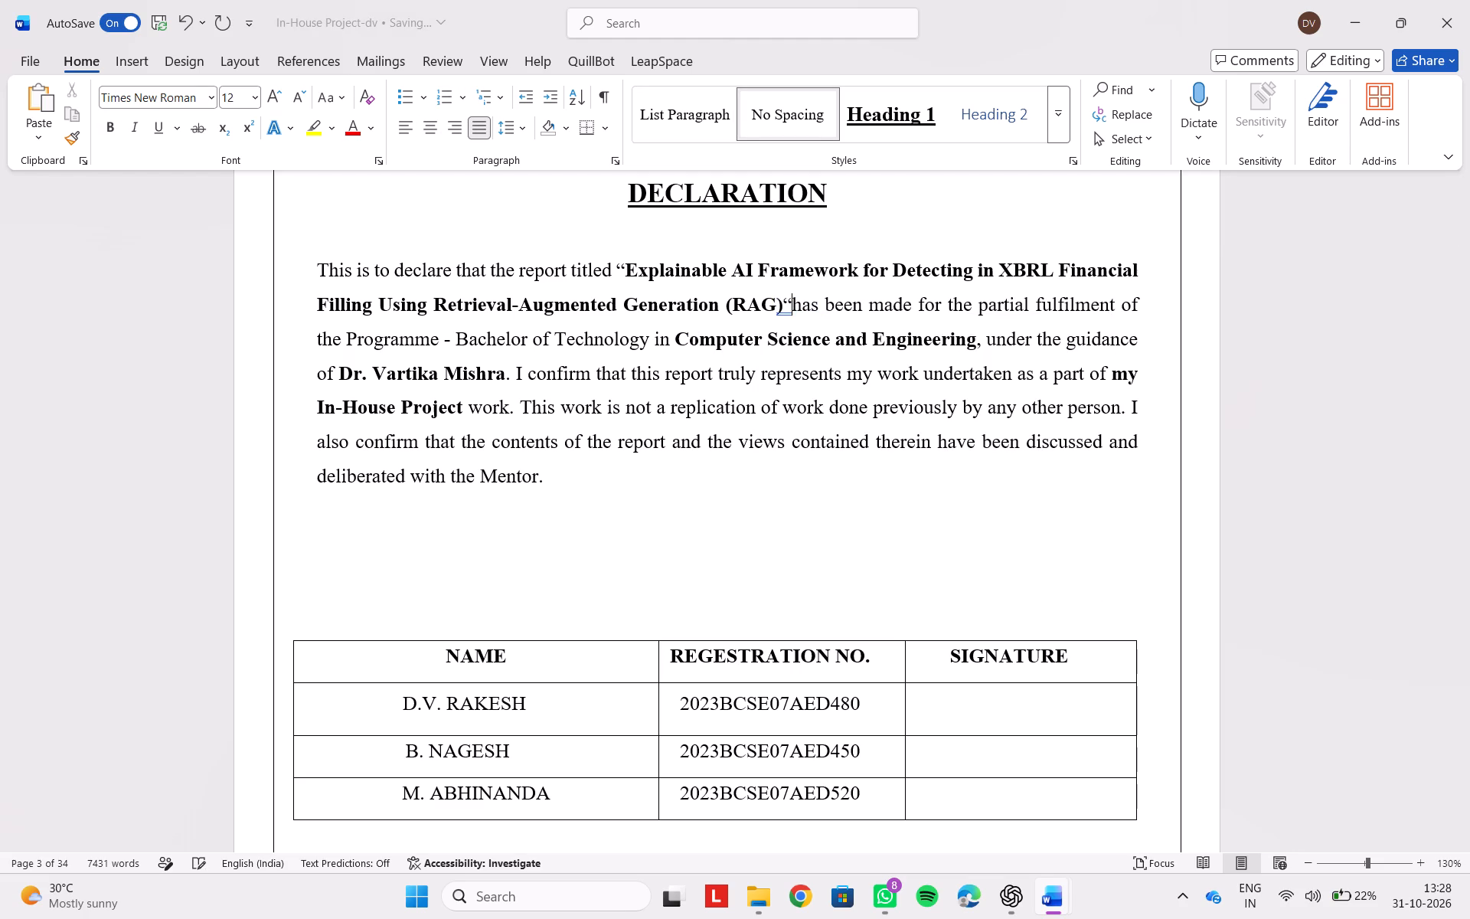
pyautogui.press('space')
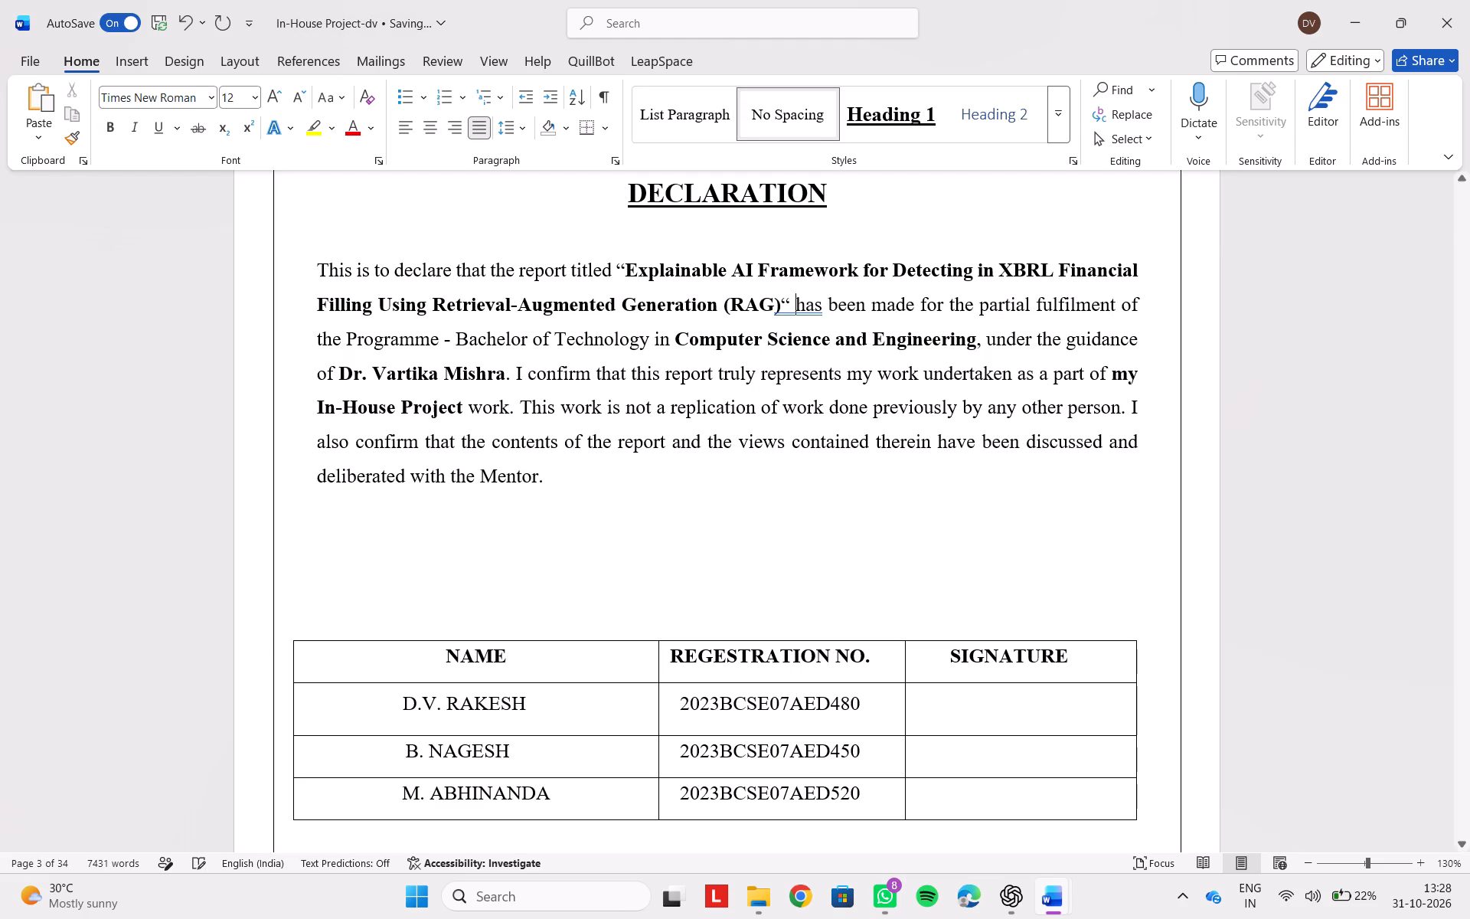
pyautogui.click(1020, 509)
# Copy the second and third team members' names and registration numbers from the Certificate page of In-House Project-dv (1).
pyautogui.scroll(1, 1020, 509)
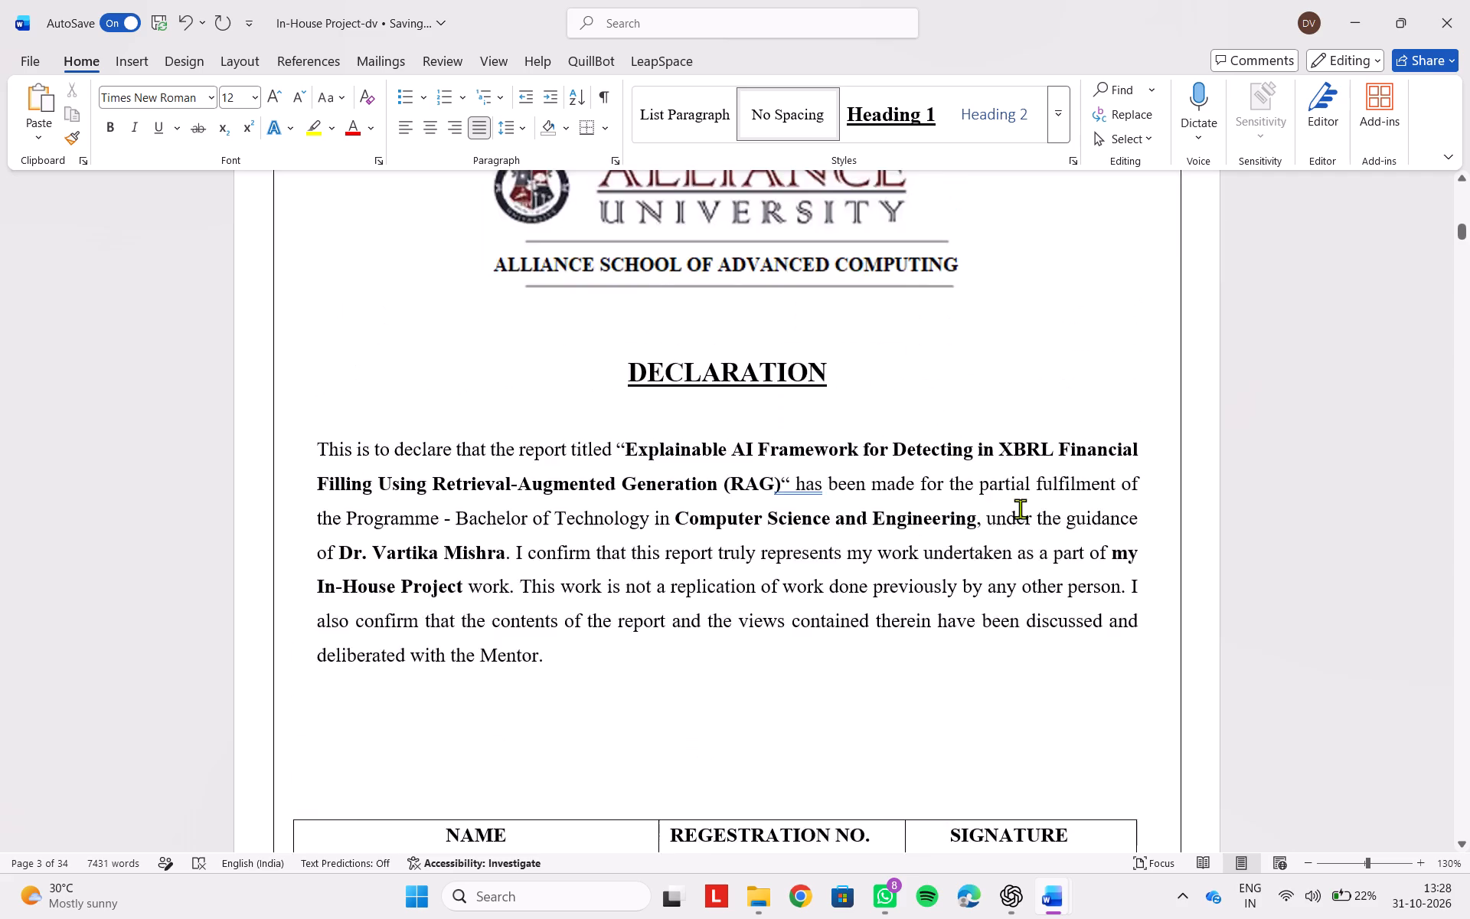
pyautogui.scroll(3, 1020, 509)
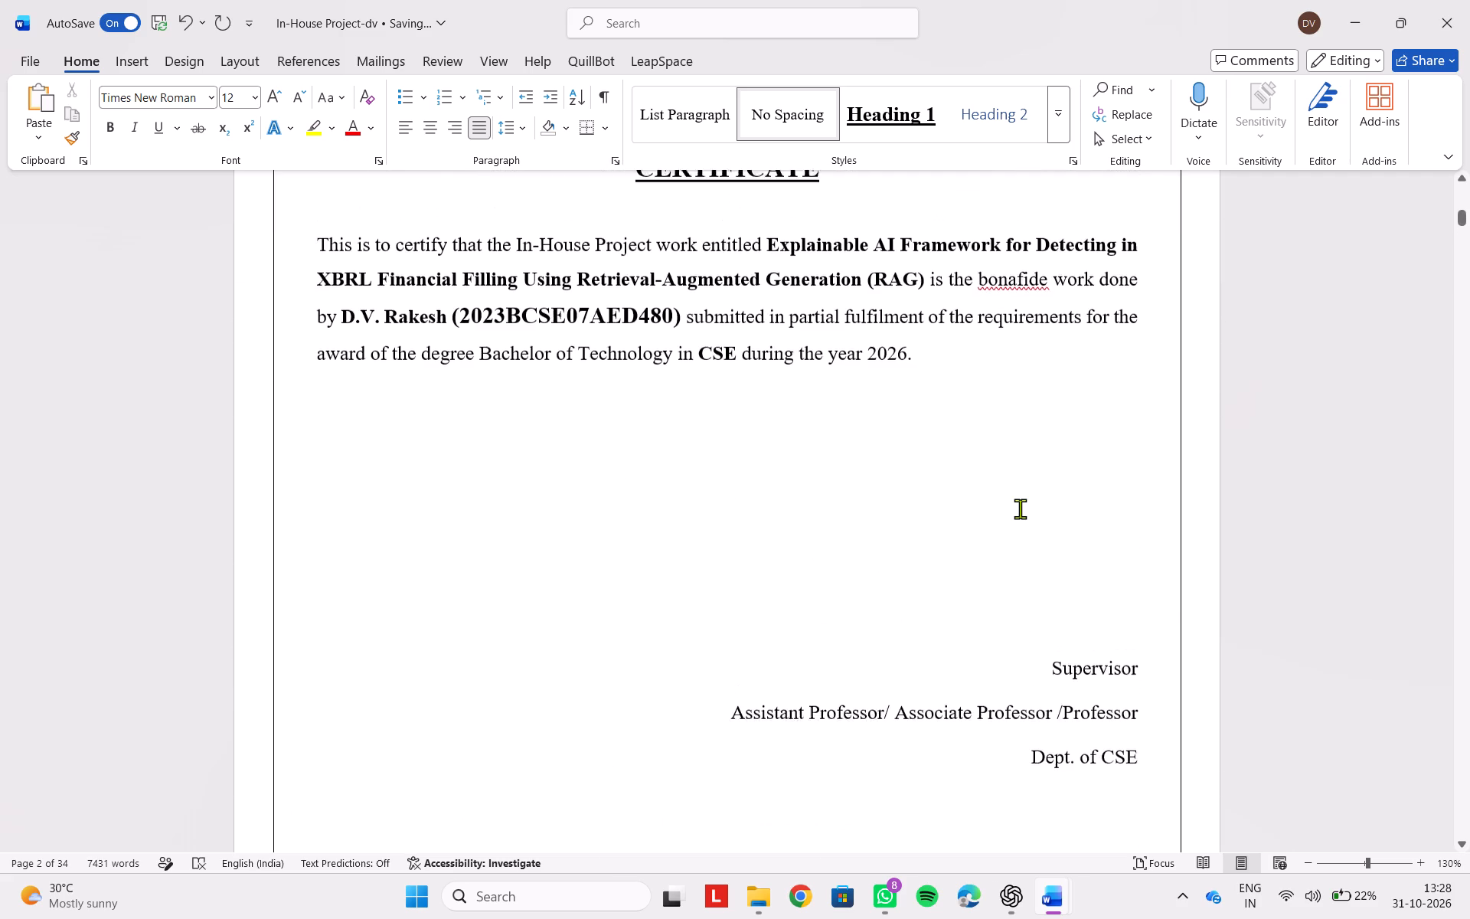
pyautogui.scroll(1, 1020, 509)
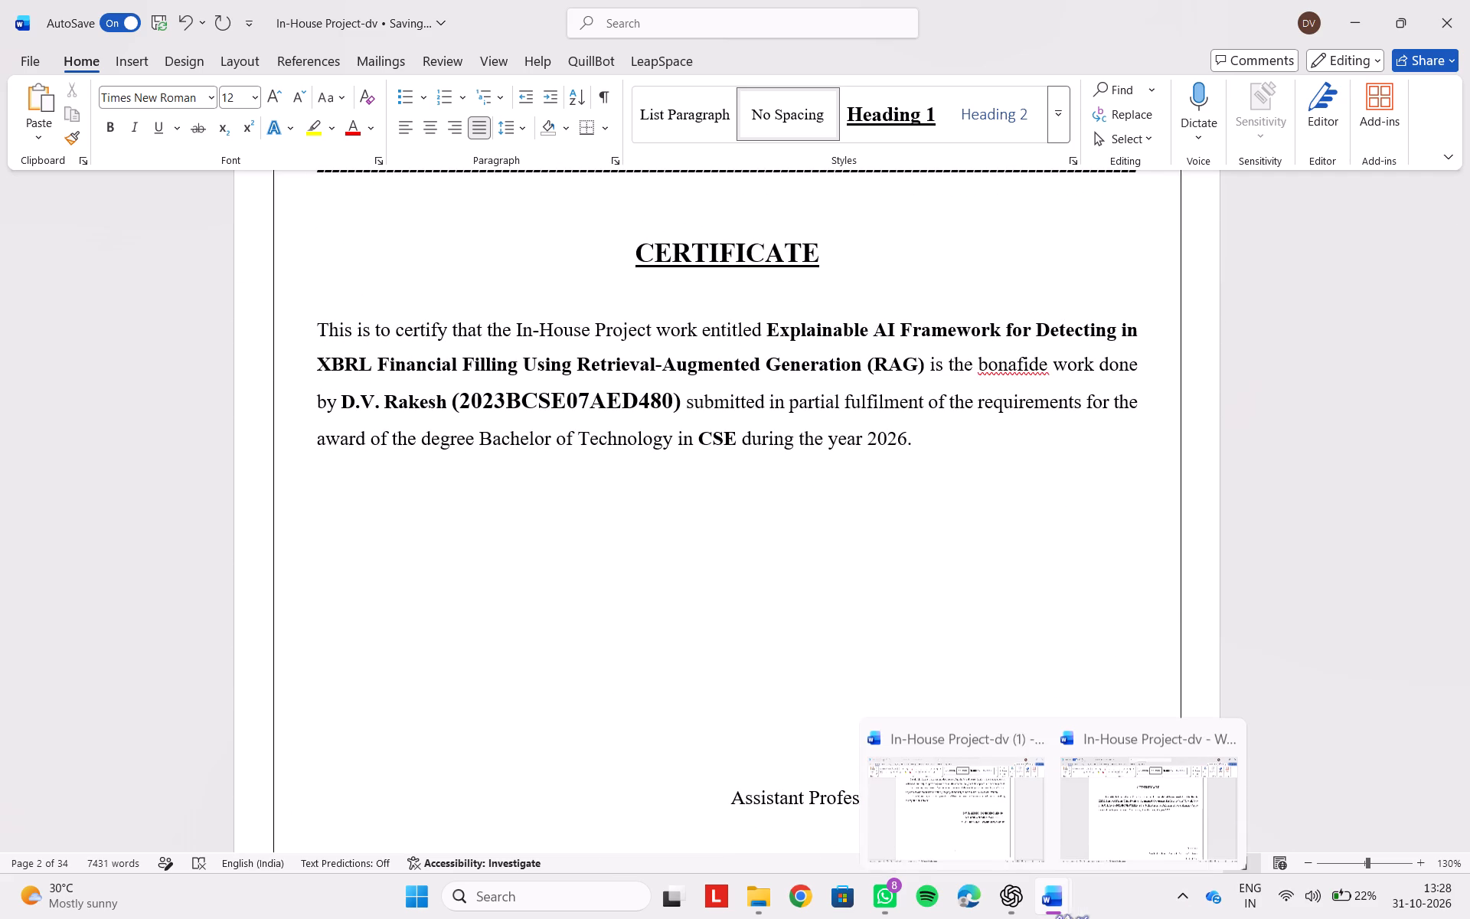
pyautogui.click(1011, 817)
pyautogui.scroll(1, 909, 622)
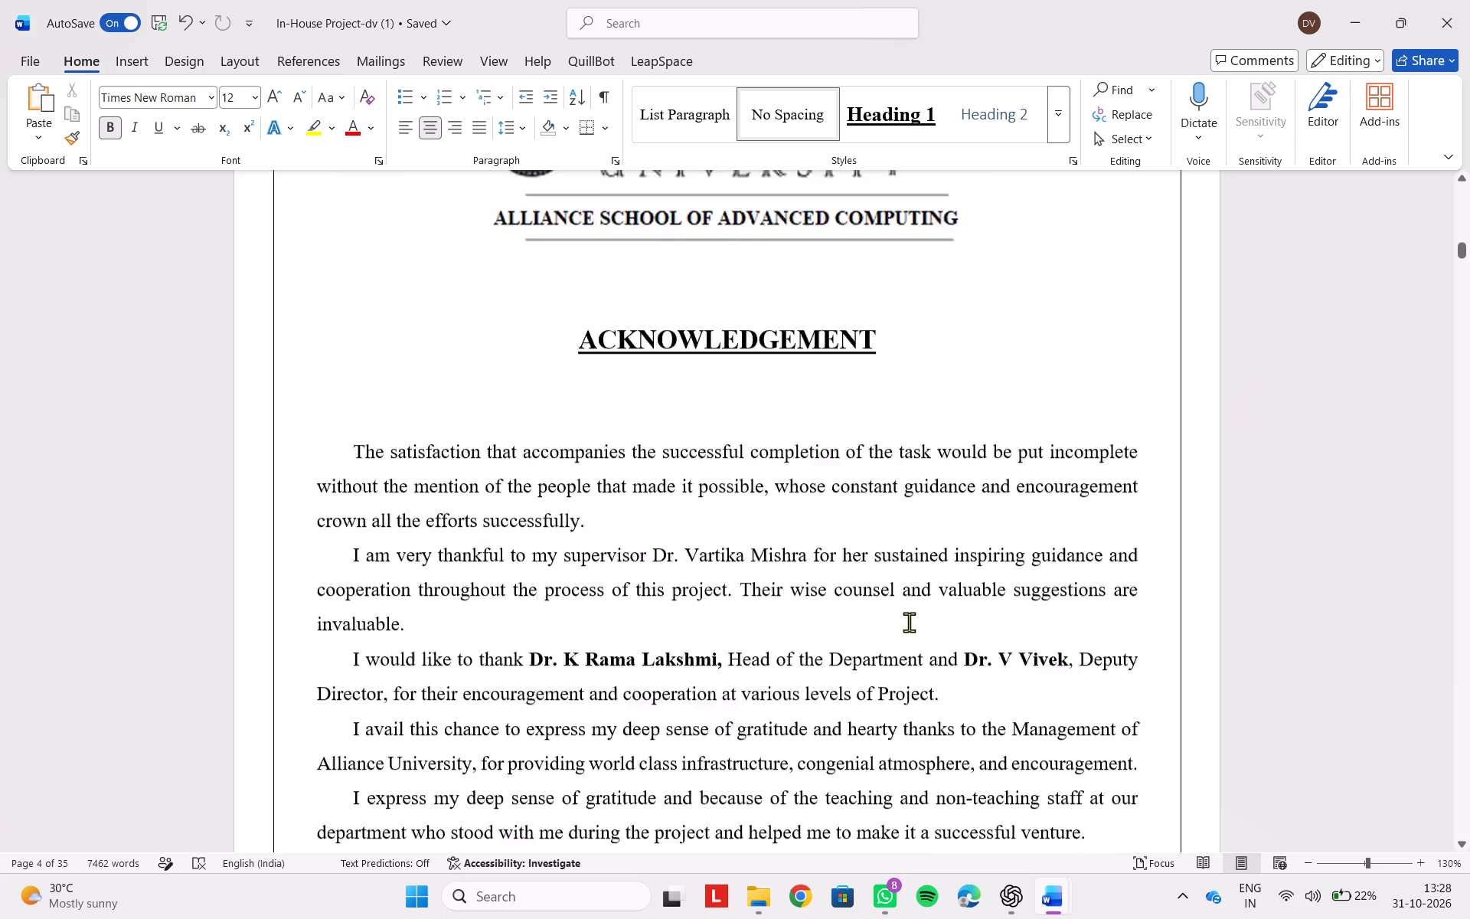
pyautogui.scroll(4, 909, 622)
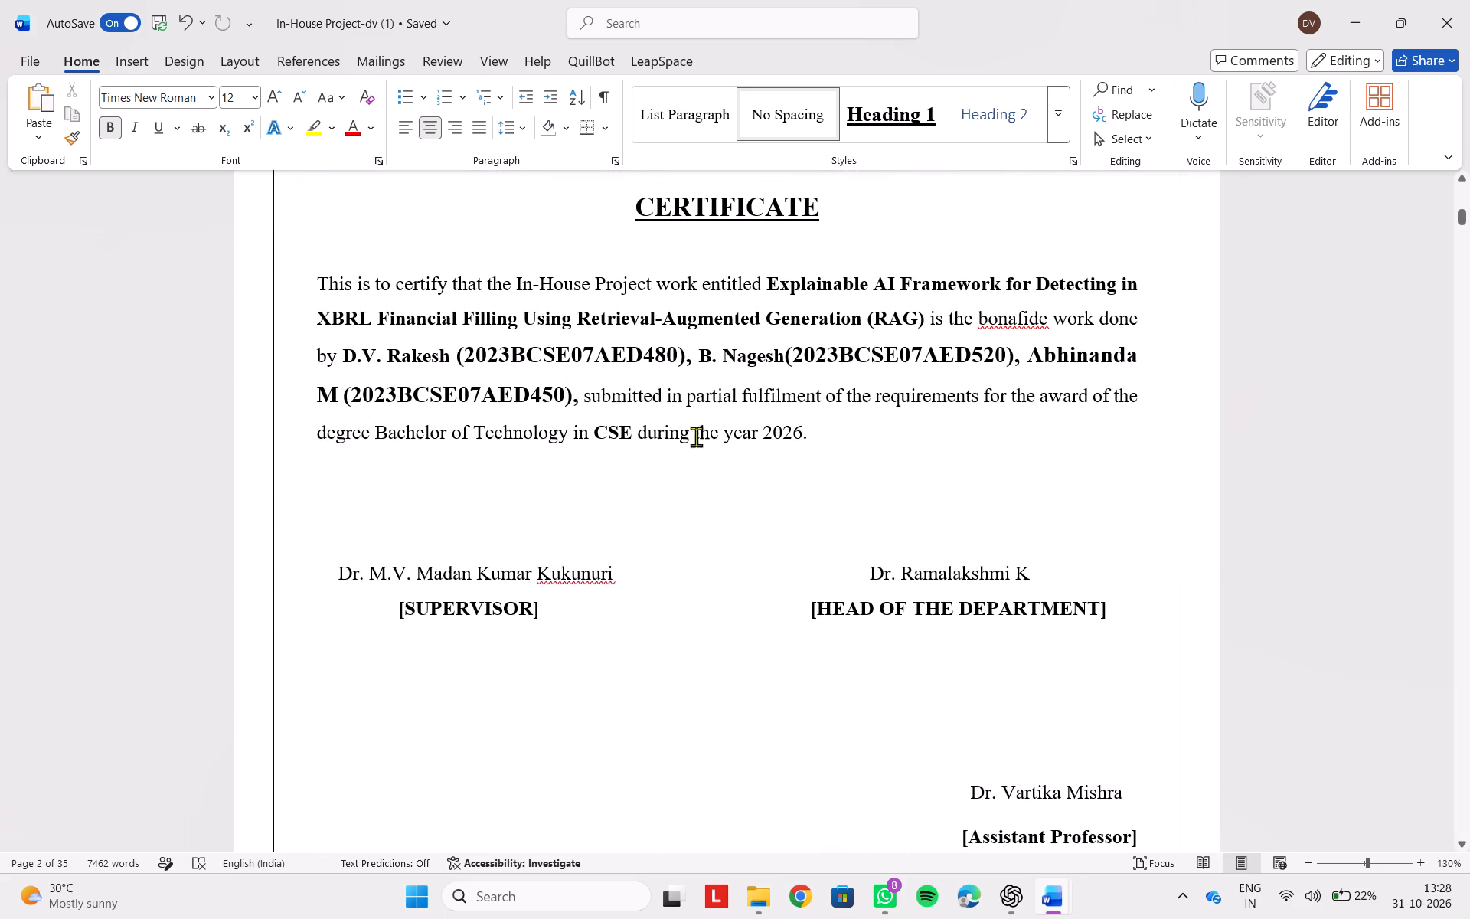
pyautogui.moveTo(701, 358); pyautogui.dragTo(565, 401)
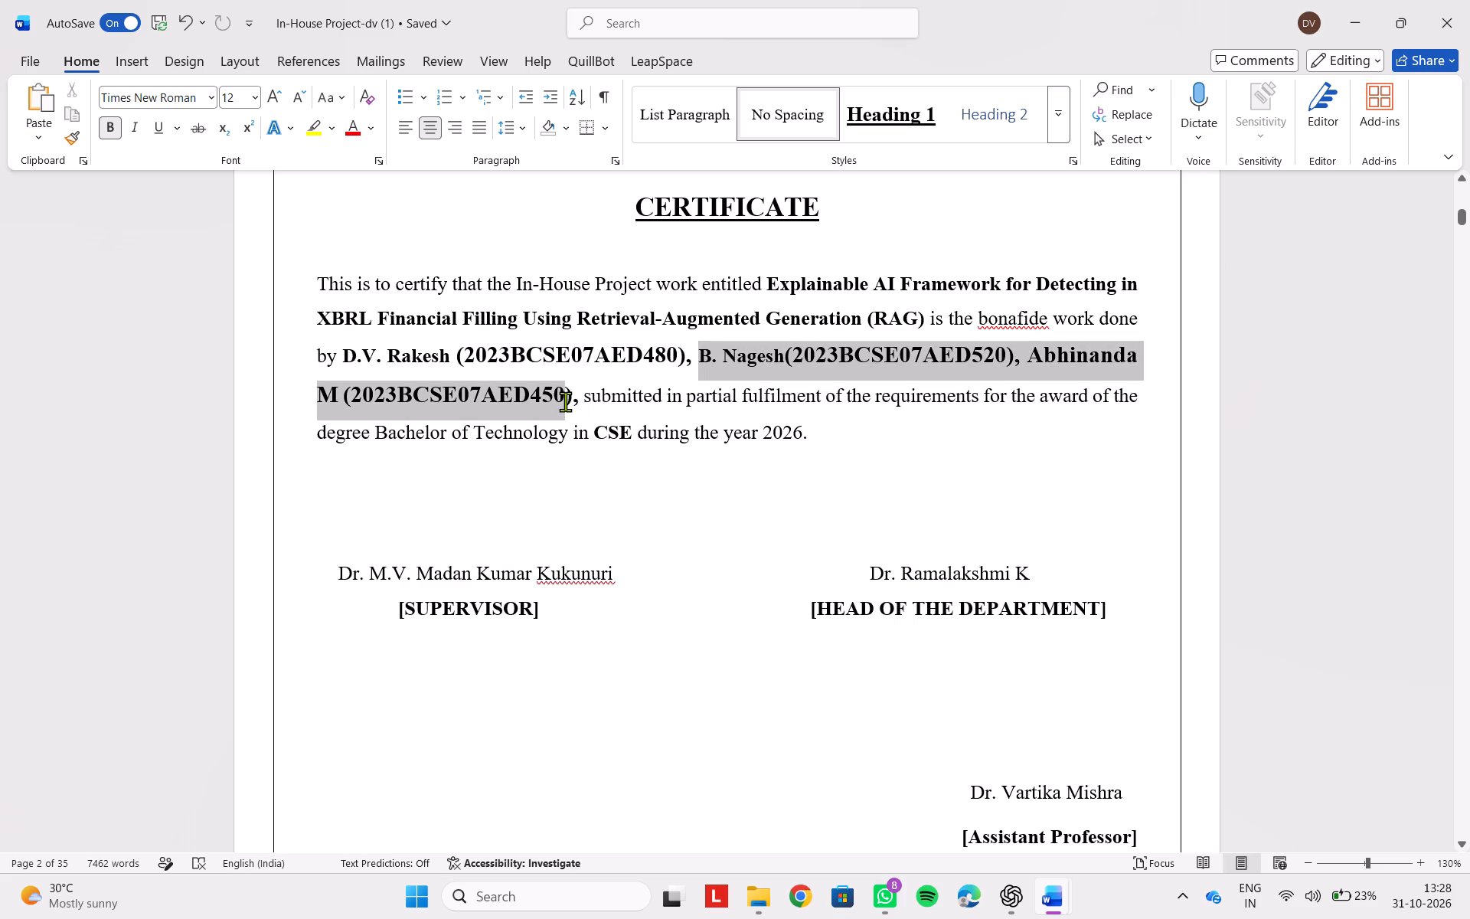
pyautogui.moveTo(565, 401); pyautogui.dragTo(577, 402)
pyautogui.hotkey('ctrl', 'c')
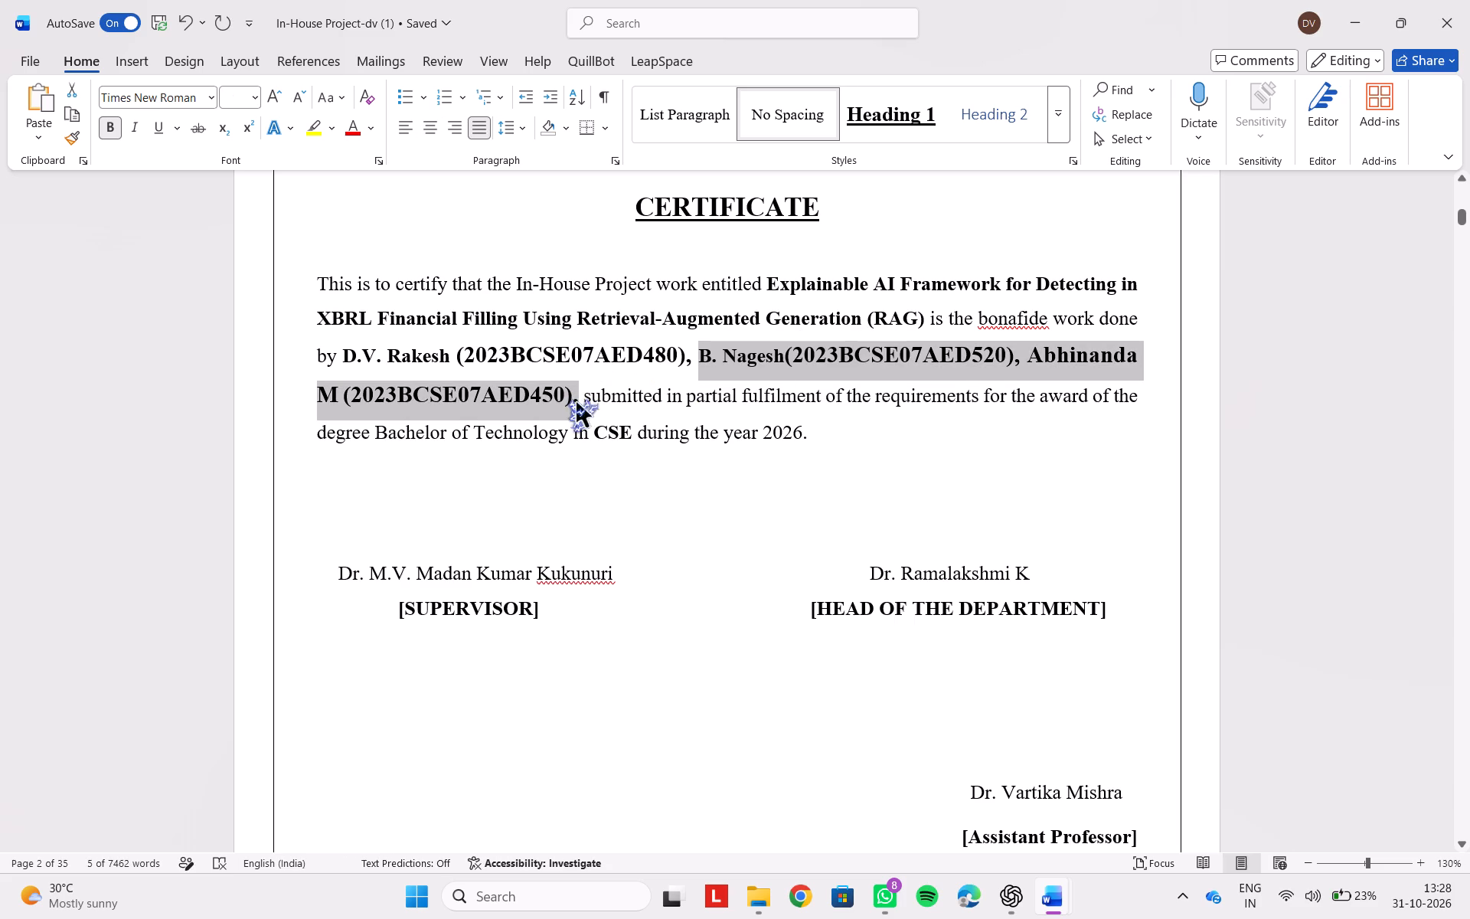
# Add a comma after the first team member's registration number in the In-House Project-dv Certificate and paste the other two members' details before "submitted".
pyautogui.hotkey('alt', 'Tab')
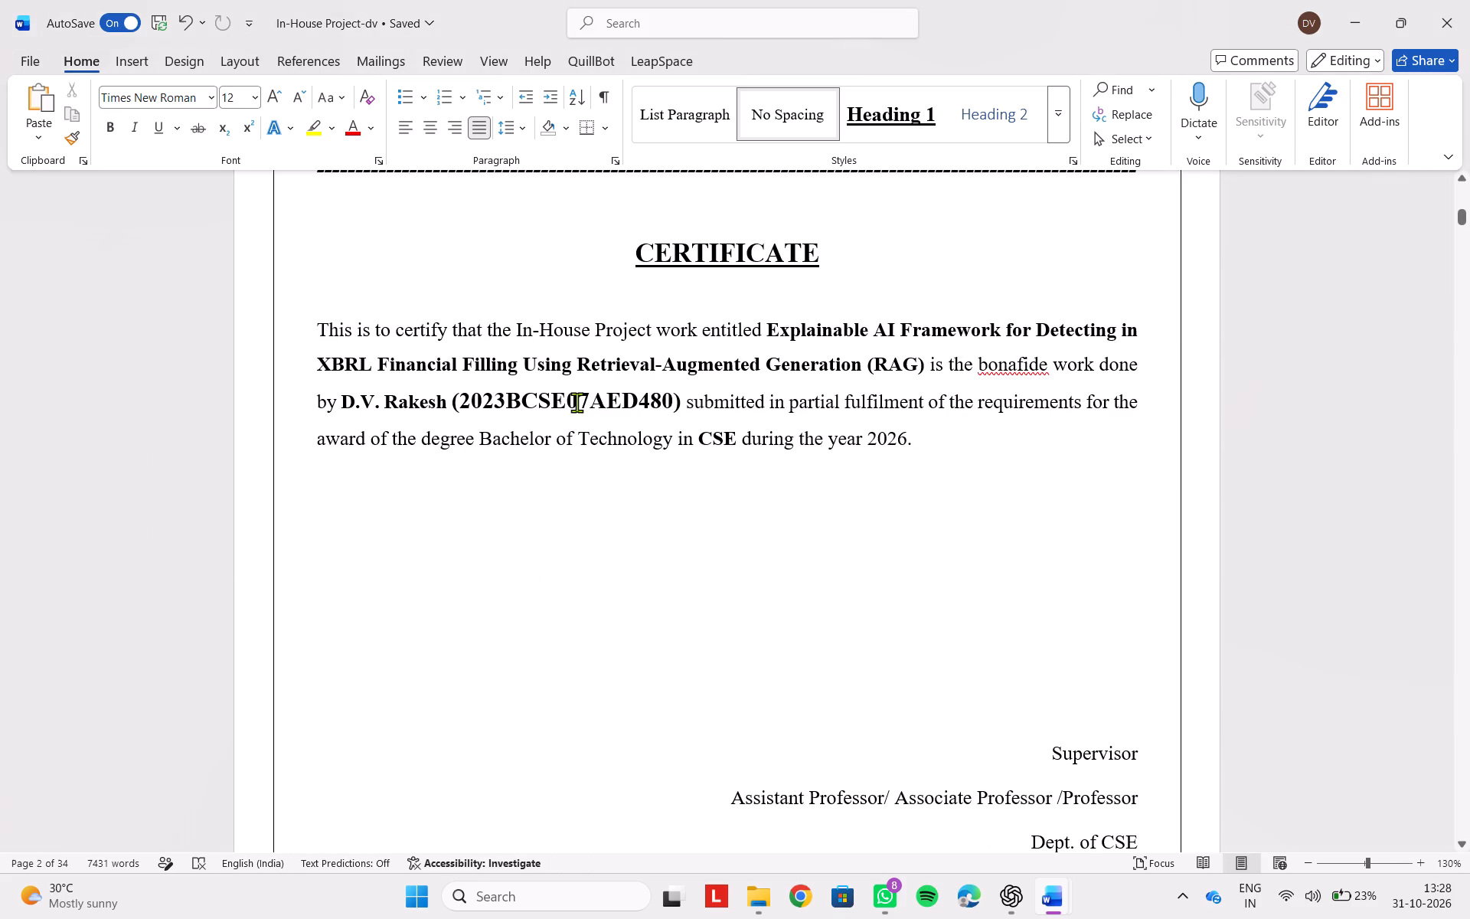
pyautogui.click(687, 402)
pyautogui.press('BackSpace')
pyautogui.write(',')
pyautogui.press('space')
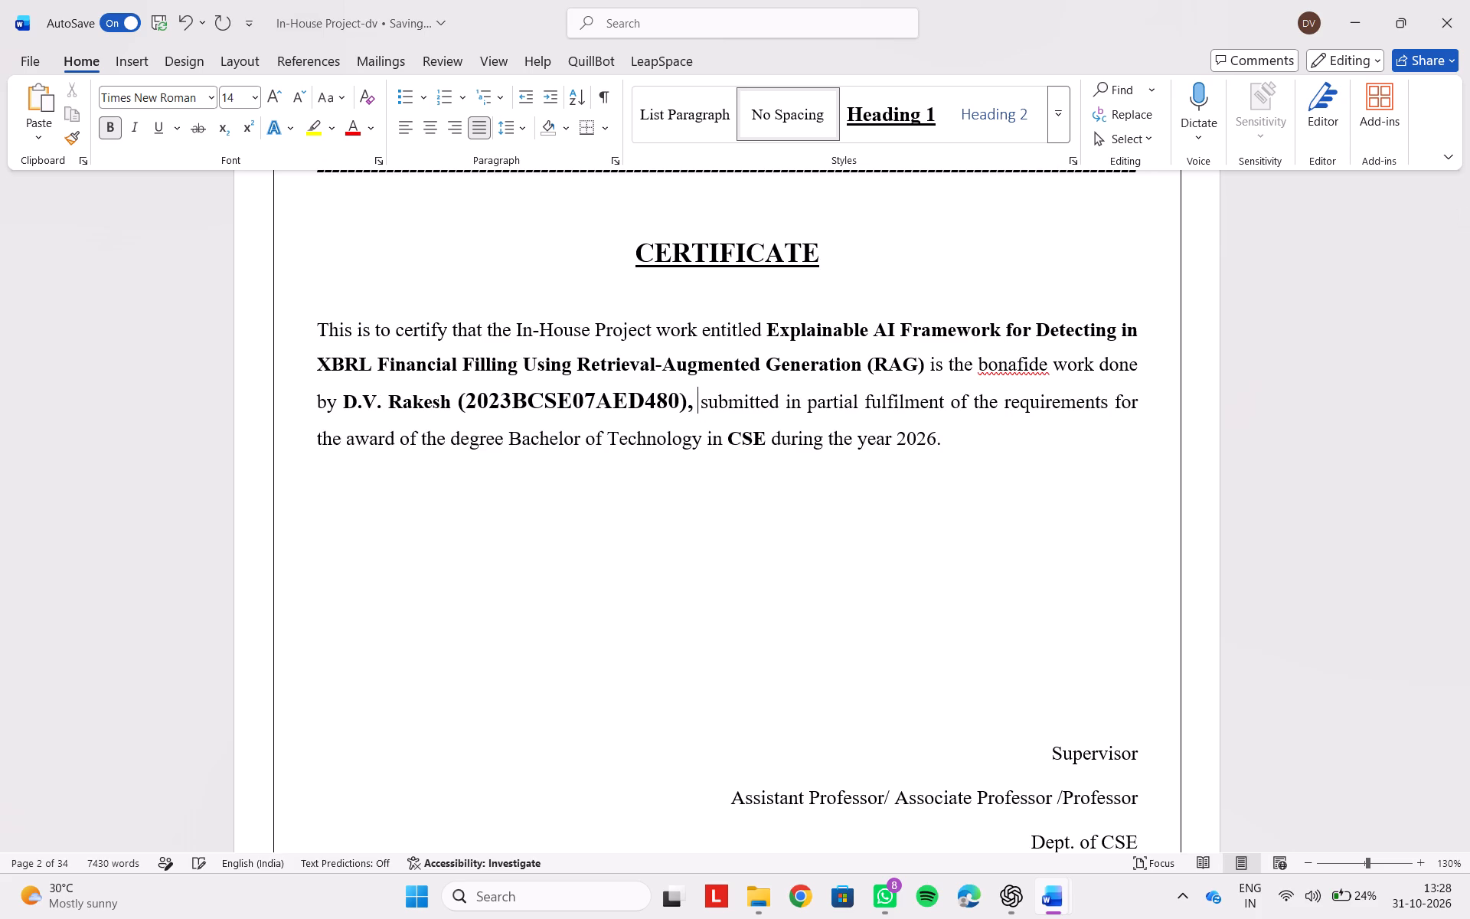
pyautogui.hotkey('ctrl', 'v')
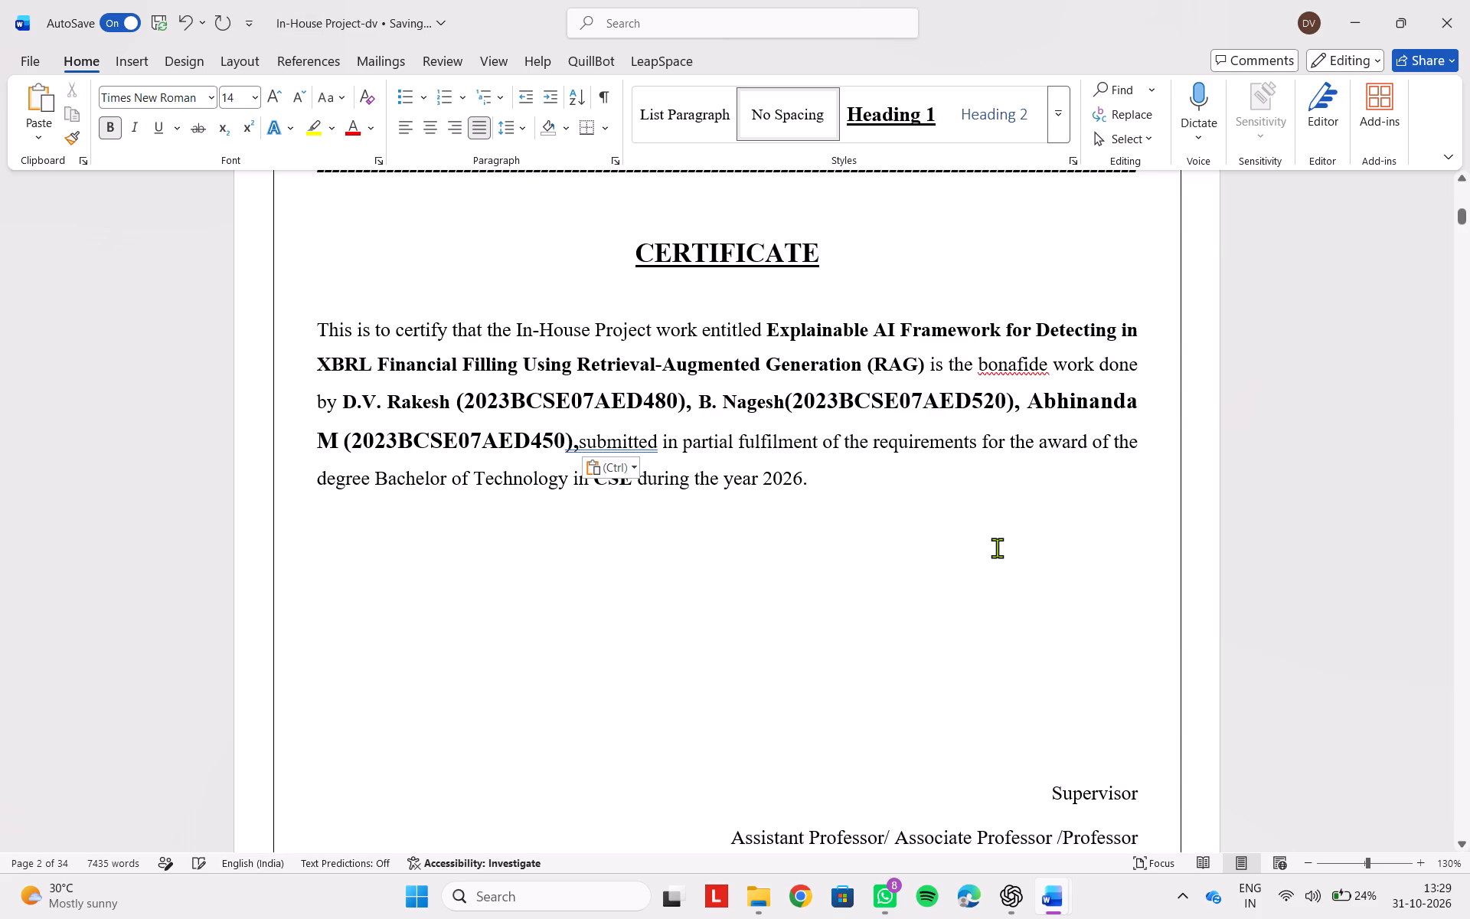
pyautogui.press('space')
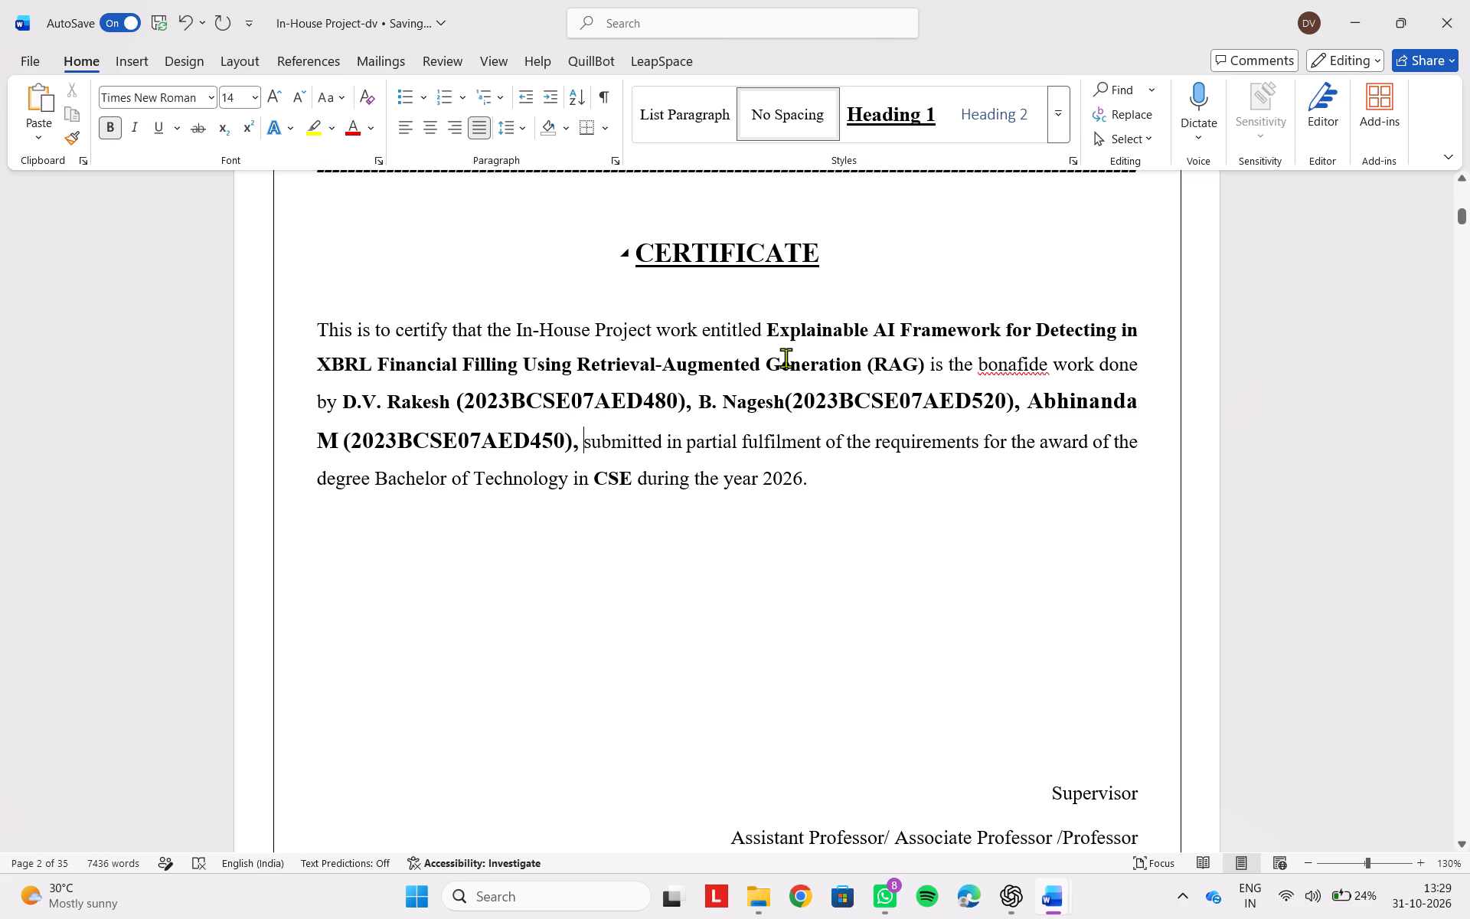
# Insert a space between the second team member's name and the opening bracket of the registration number in the Certificate paragraph.
pyautogui.click(788, 408)
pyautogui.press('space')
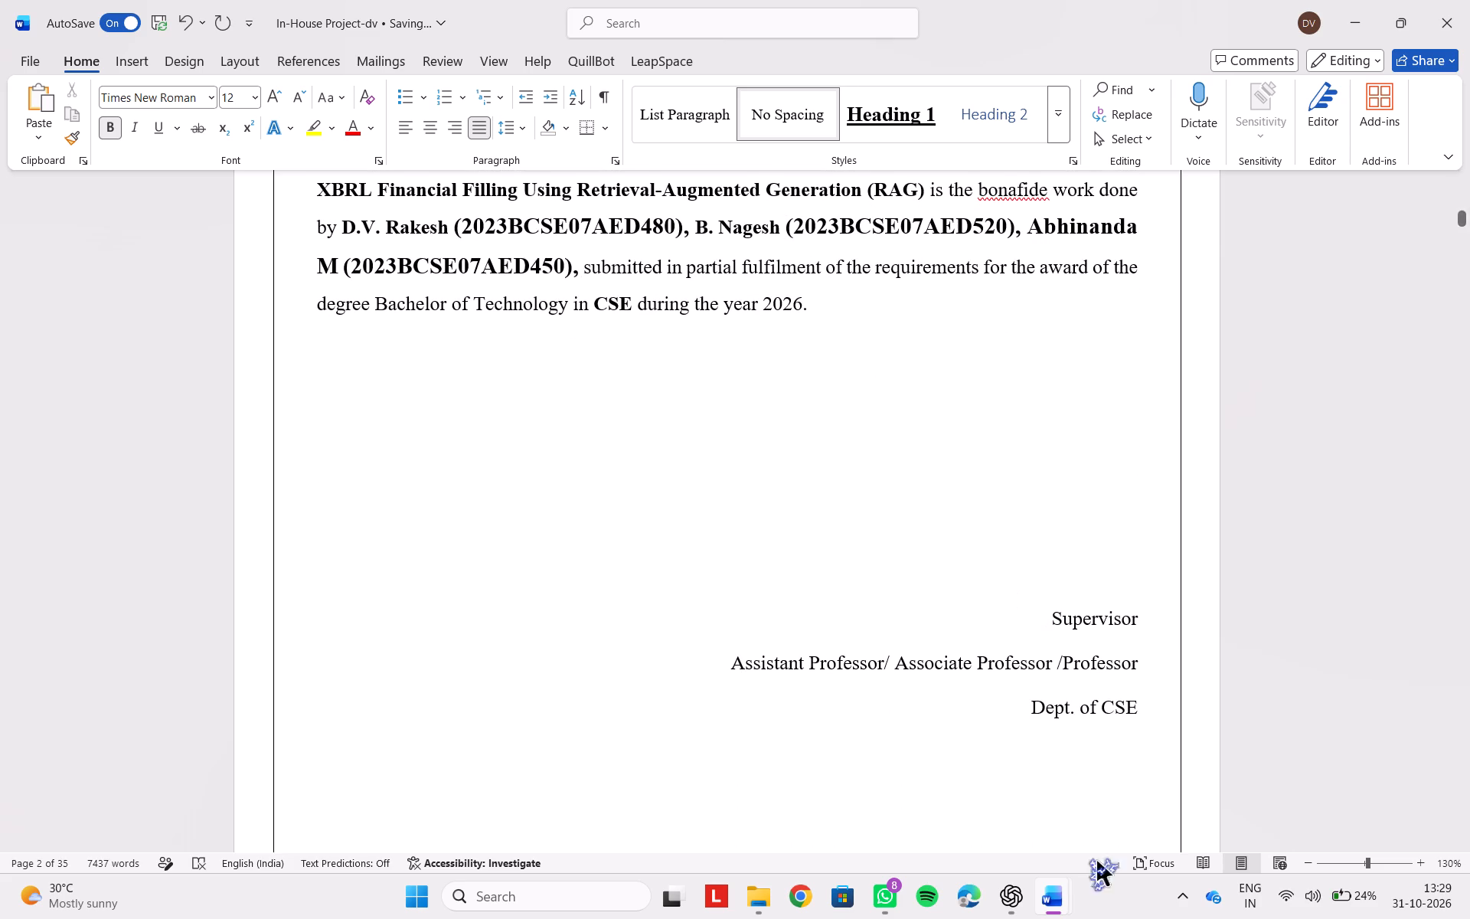
# Copy the Supervisor and Head of the Department signature table from In-House Project-dv (1) and paste it below the Certificate paragraph in In-House Project-dv.
pyautogui.hotkey('alt', 'Tab')
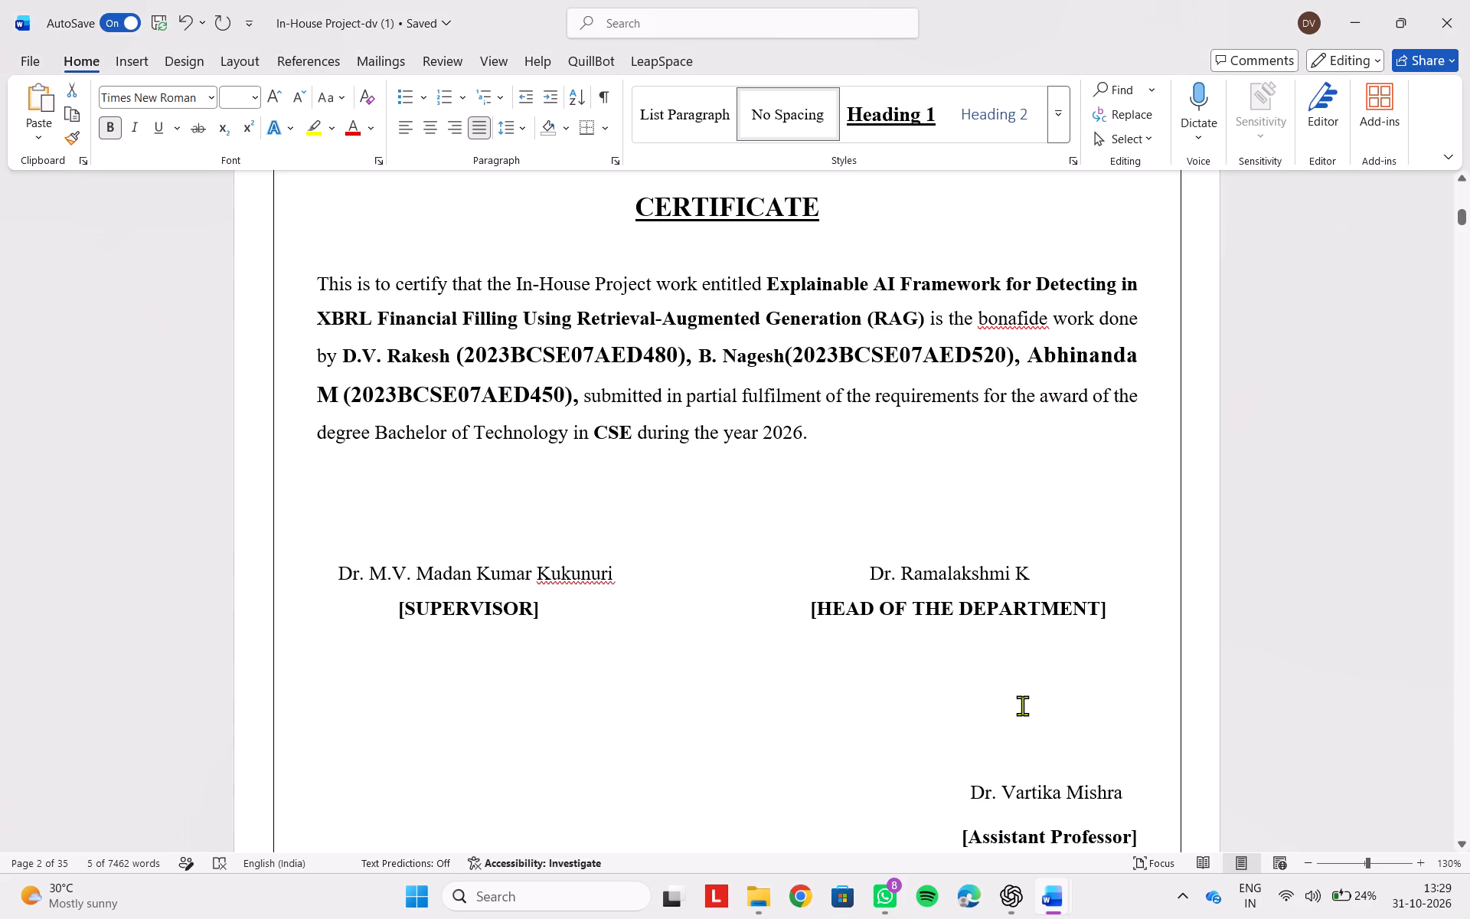
pyautogui.click(331, 586)
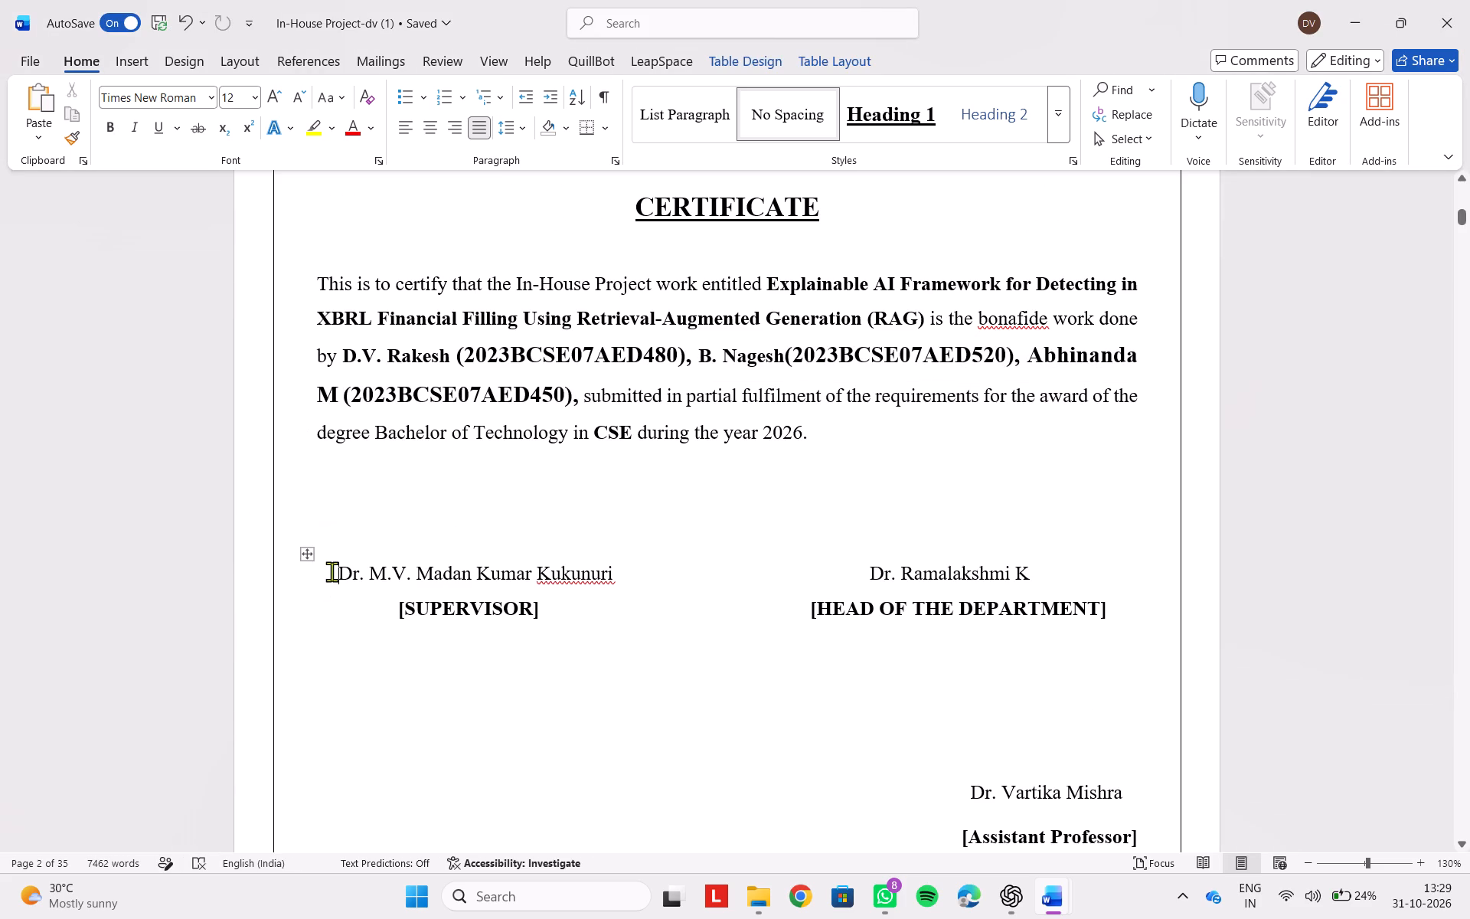
pyautogui.moveTo(332, 571); pyautogui.dragTo(1019, 613)
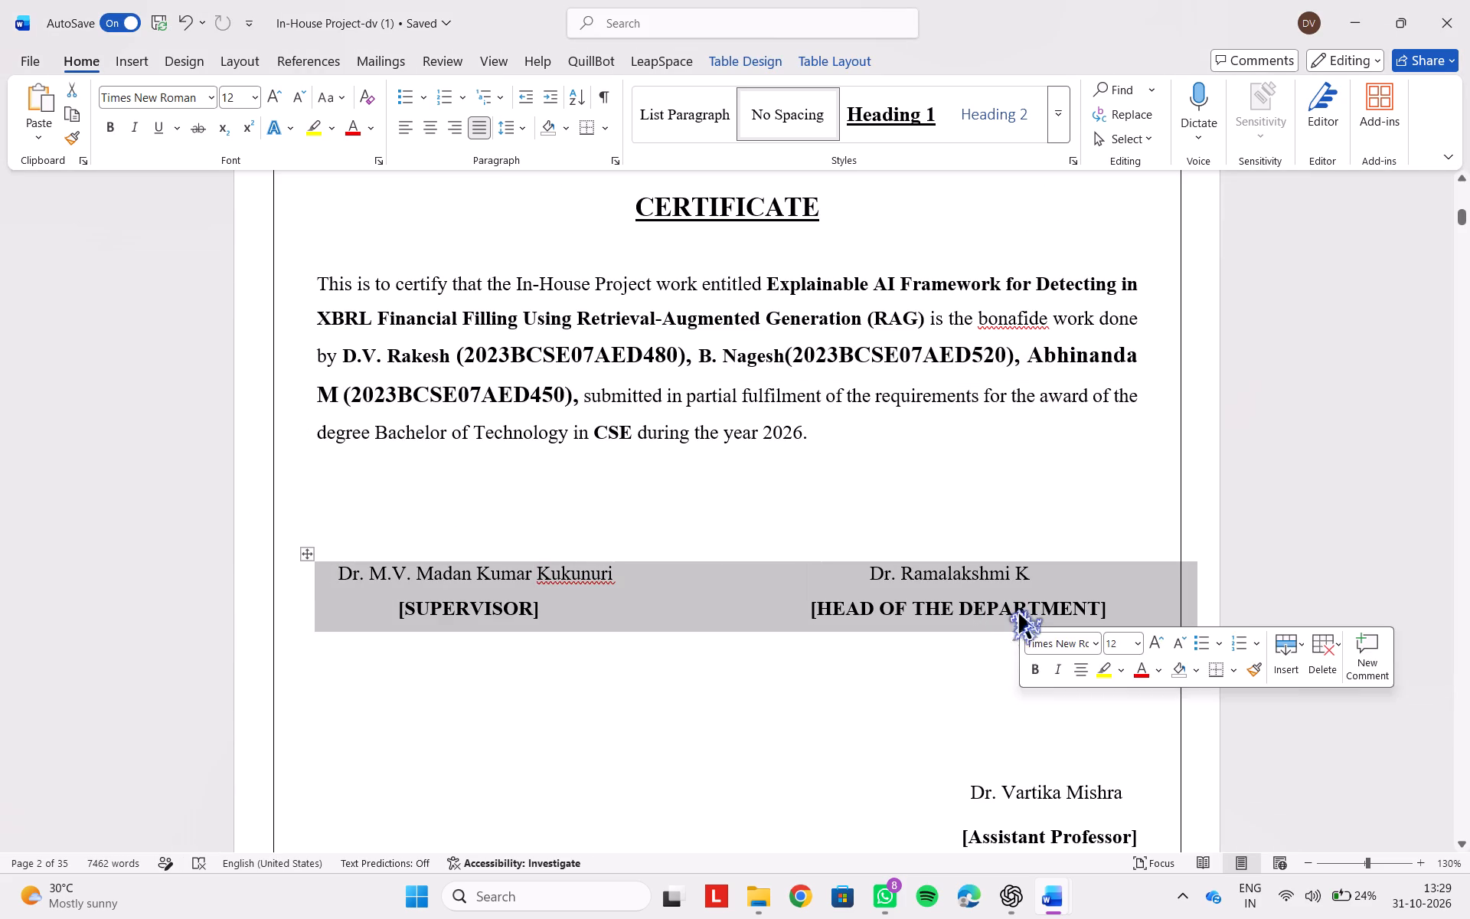
pyautogui.hotkey('ctrl', 'c')
pyautogui.hotkey('ctrl', 'c')
pyautogui.hotkey('ctrl', 'c')
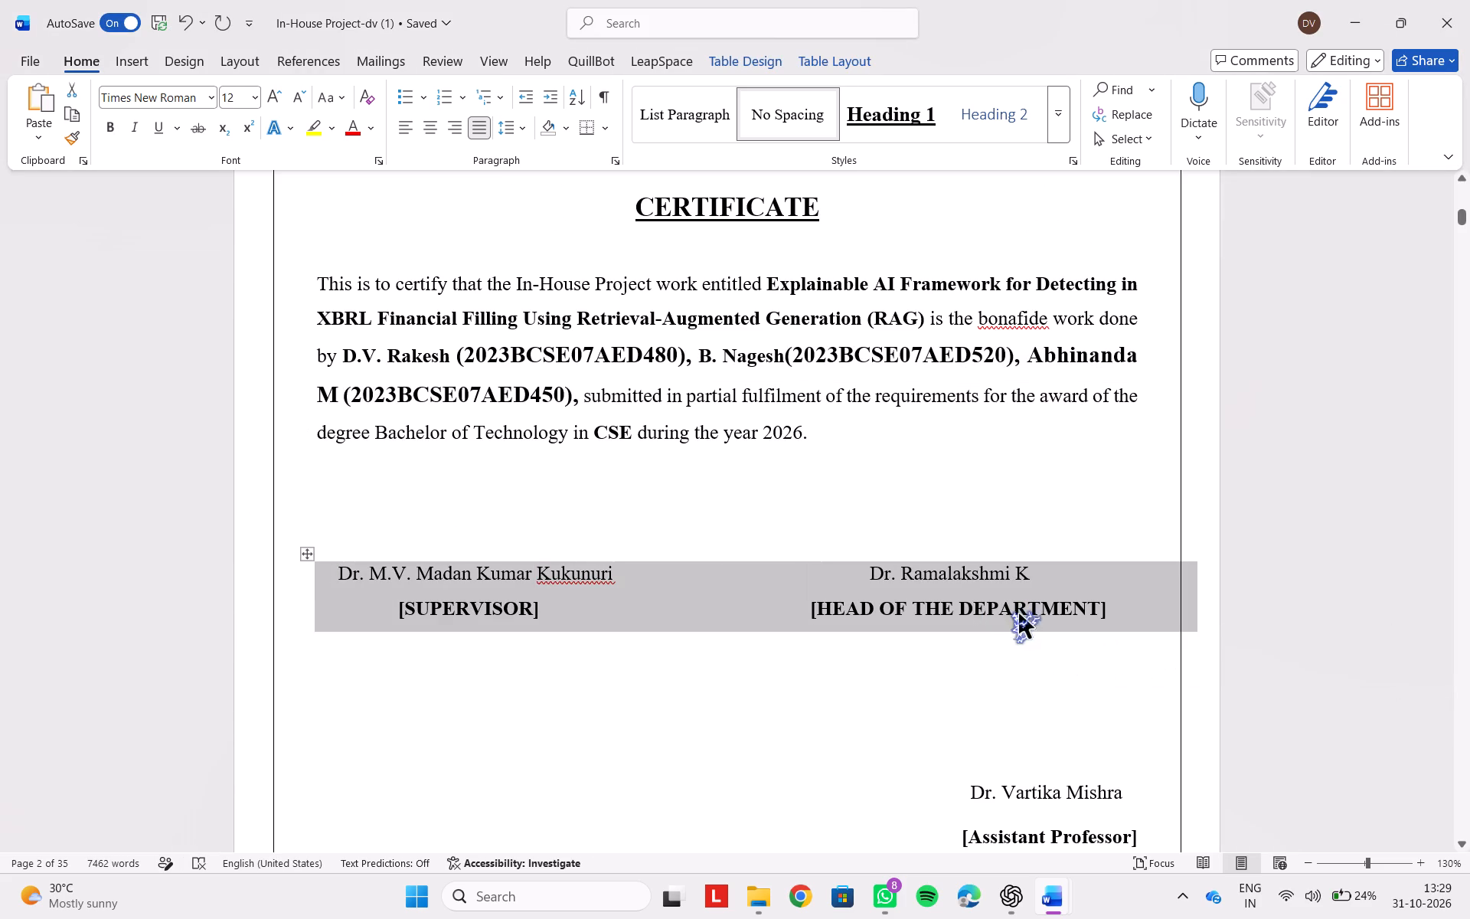
pyautogui.hotkey('alt', 'Tab')
pyautogui.click(459, 417)
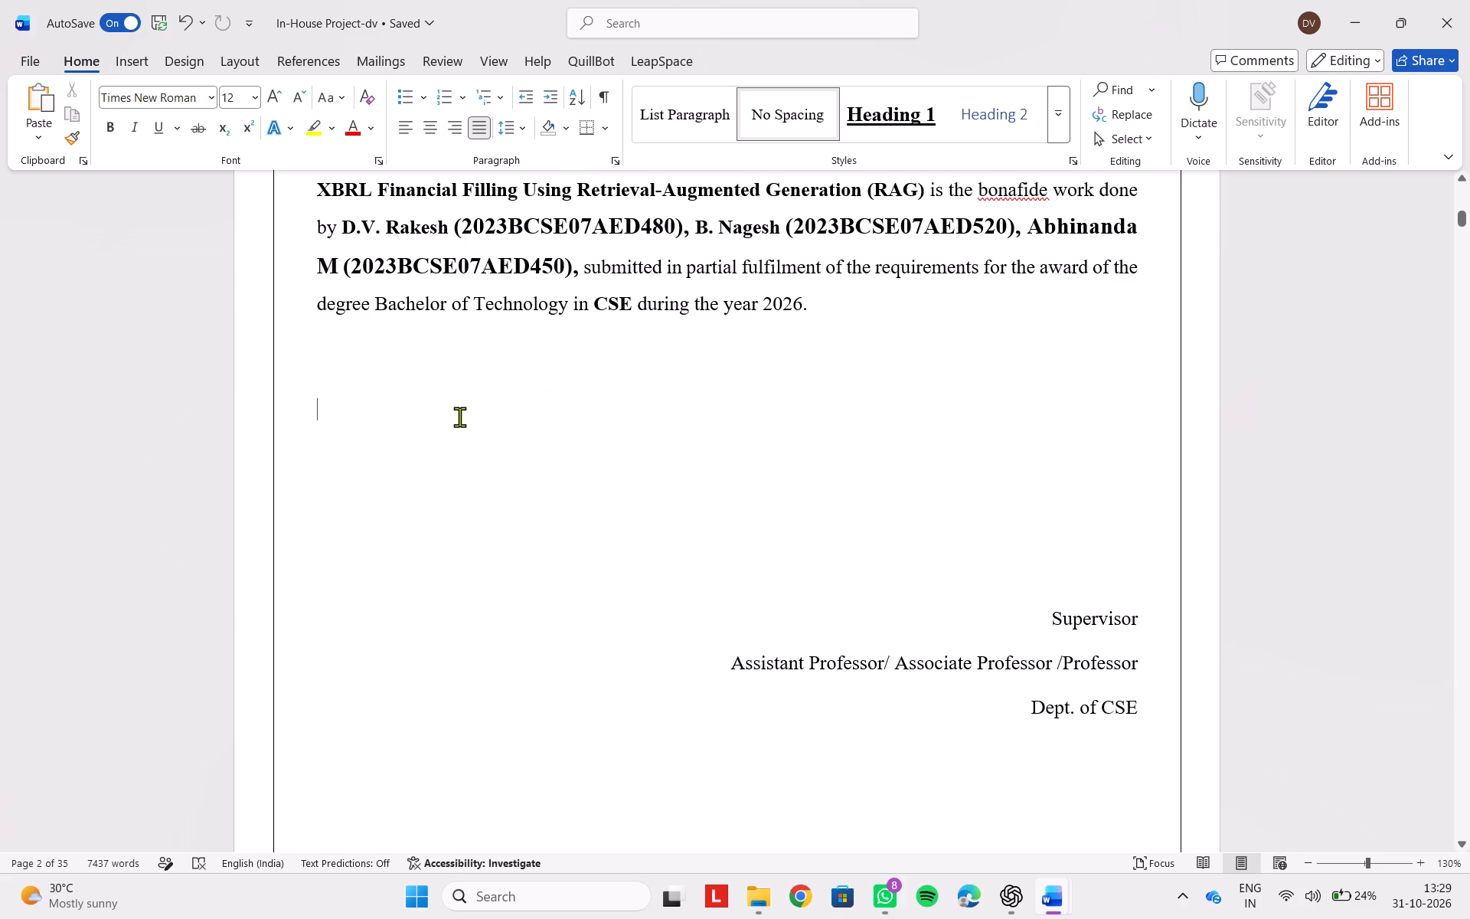
pyautogui.hotkey('ctrl', 'v')
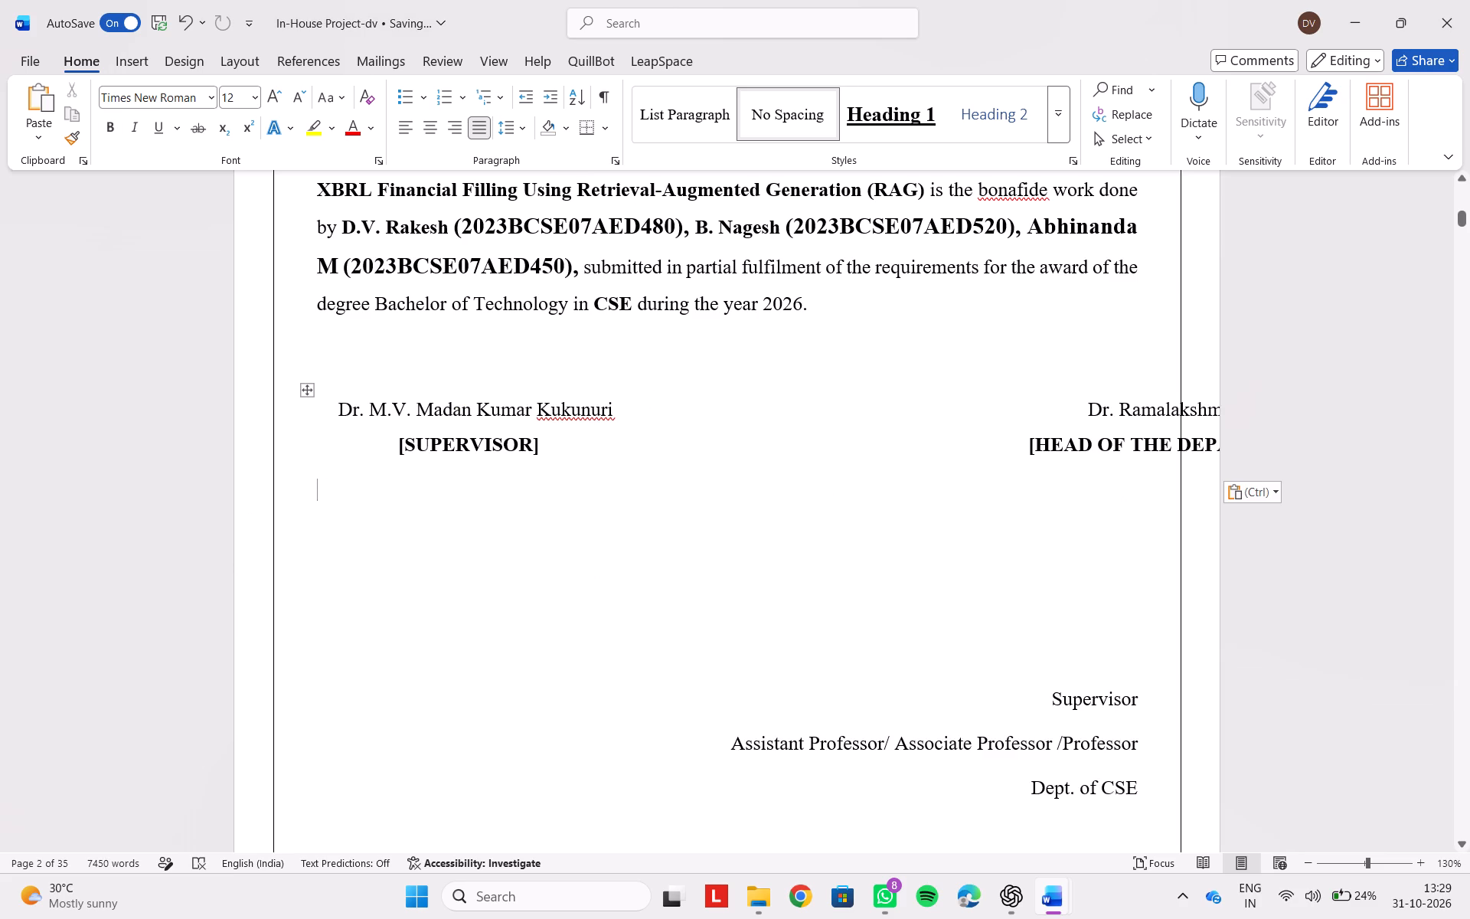
# Move the pasted signature table's column boundary inward so the Head of the Department block sits within the page border.
pyautogui.click(973, 410)
pyautogui.click(973, 410)
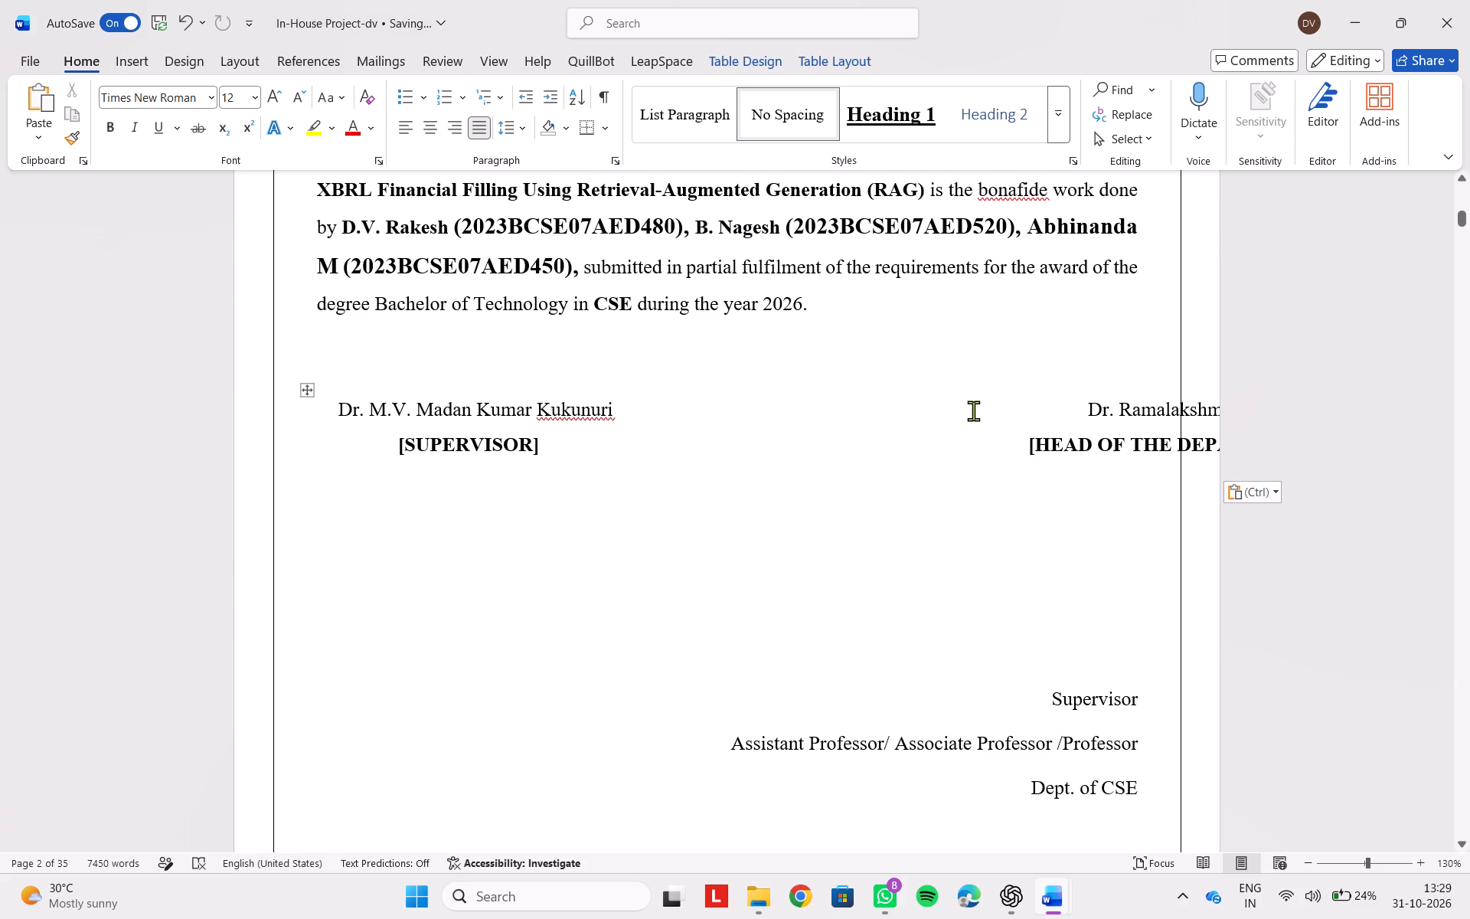
pyautogui.click(1022, 446)
pyautogui.moveTo(1027, 446); pyautogui.dragTo(816, 433)
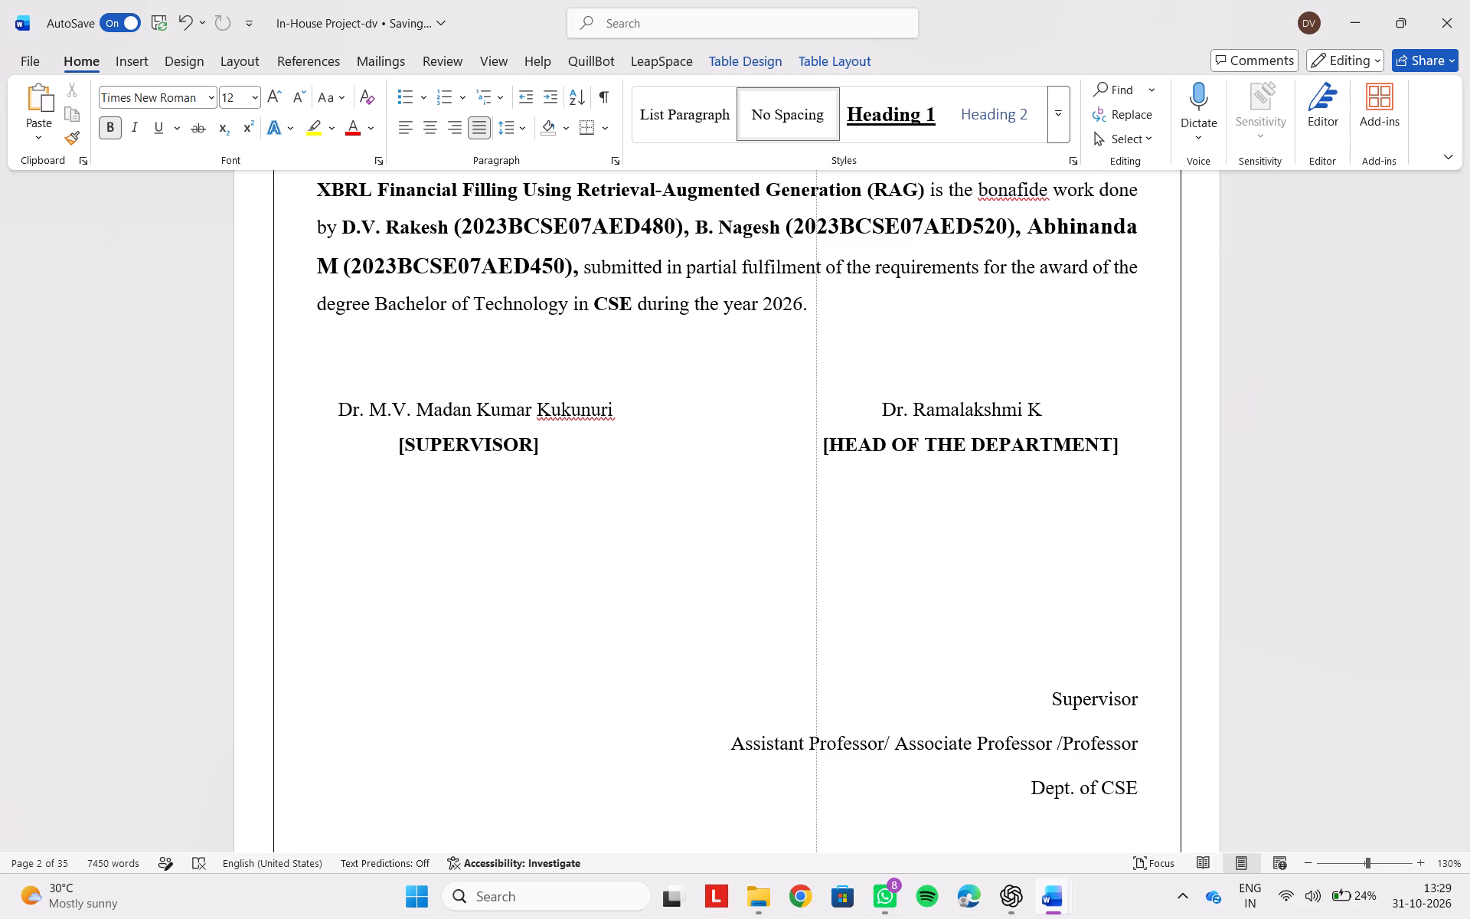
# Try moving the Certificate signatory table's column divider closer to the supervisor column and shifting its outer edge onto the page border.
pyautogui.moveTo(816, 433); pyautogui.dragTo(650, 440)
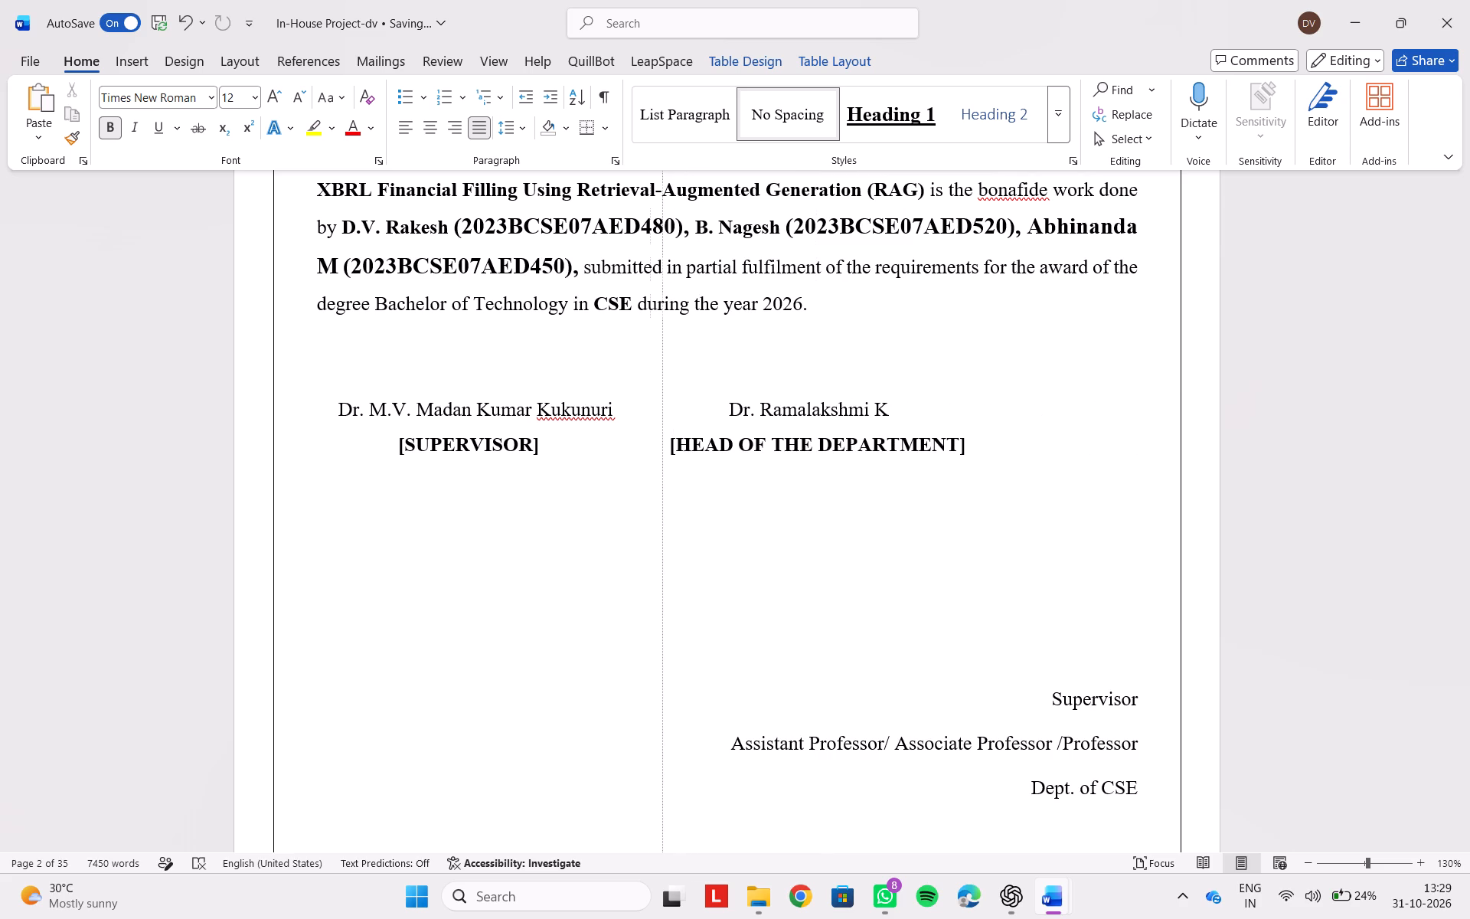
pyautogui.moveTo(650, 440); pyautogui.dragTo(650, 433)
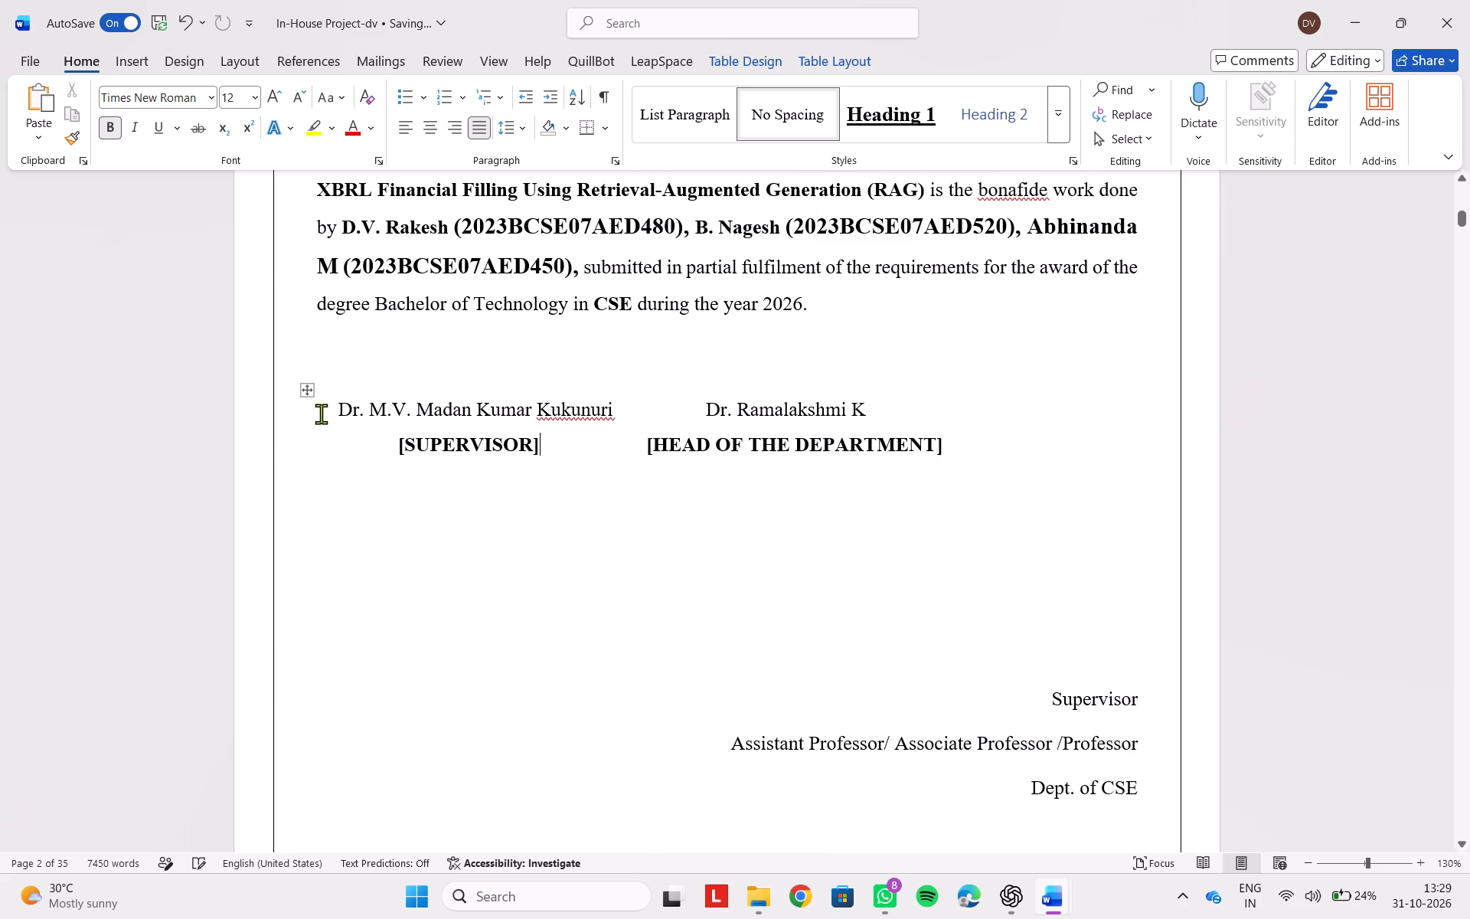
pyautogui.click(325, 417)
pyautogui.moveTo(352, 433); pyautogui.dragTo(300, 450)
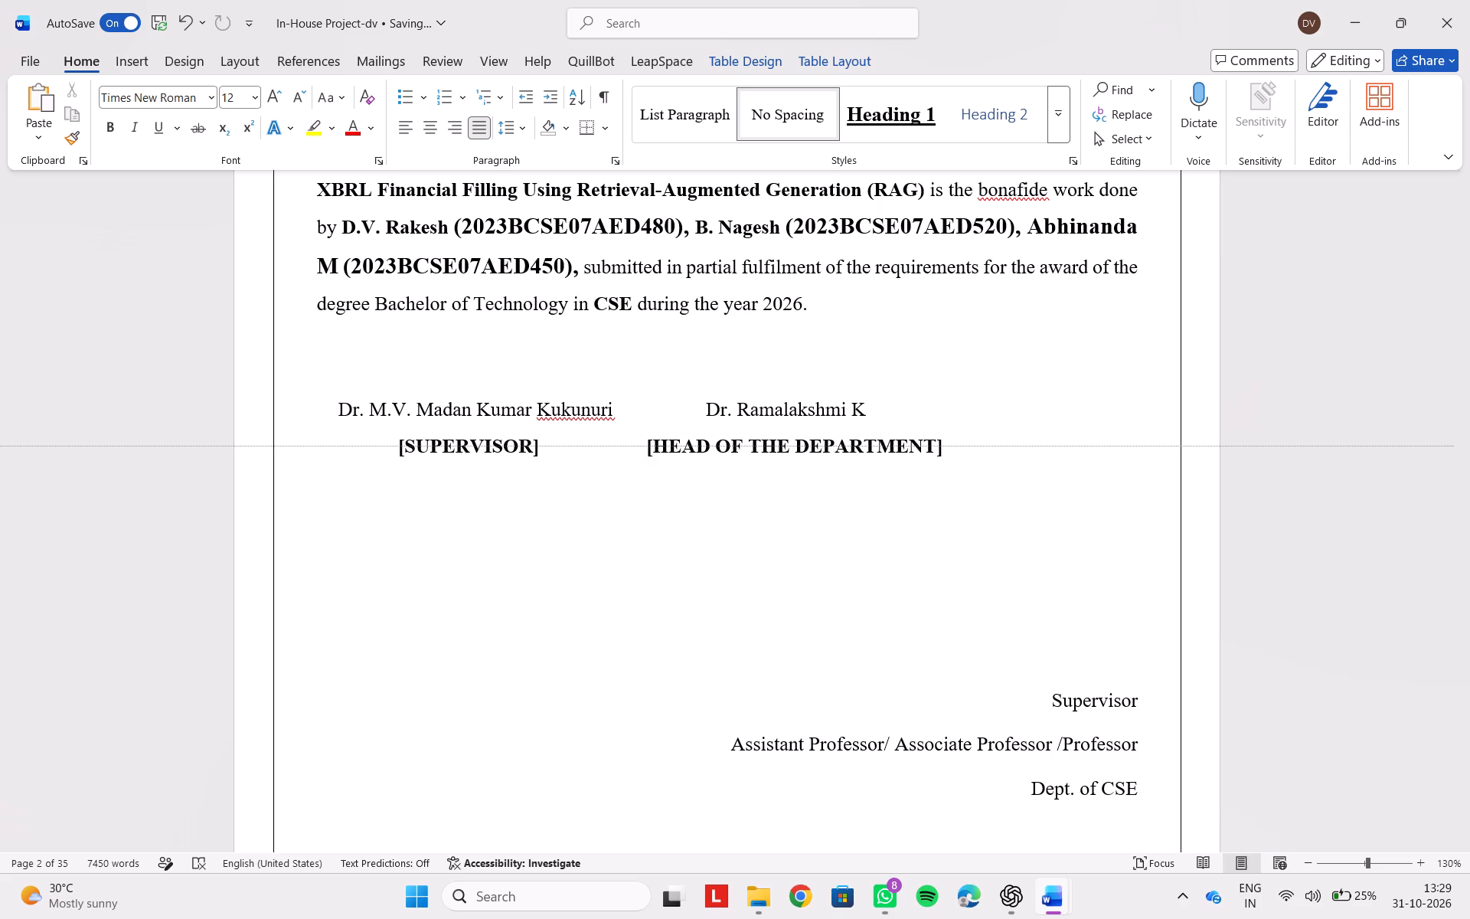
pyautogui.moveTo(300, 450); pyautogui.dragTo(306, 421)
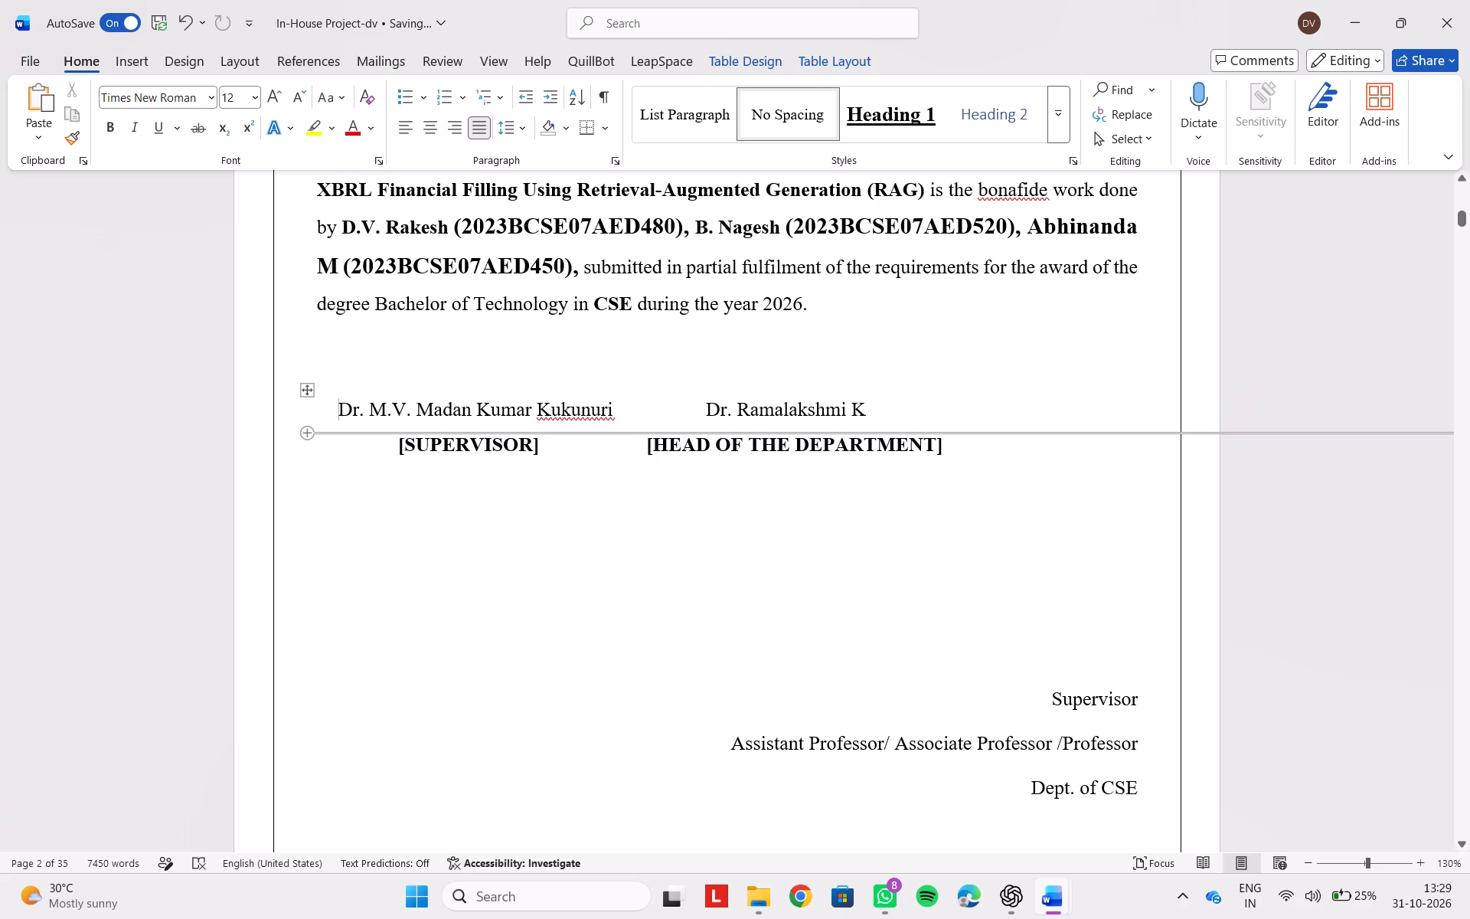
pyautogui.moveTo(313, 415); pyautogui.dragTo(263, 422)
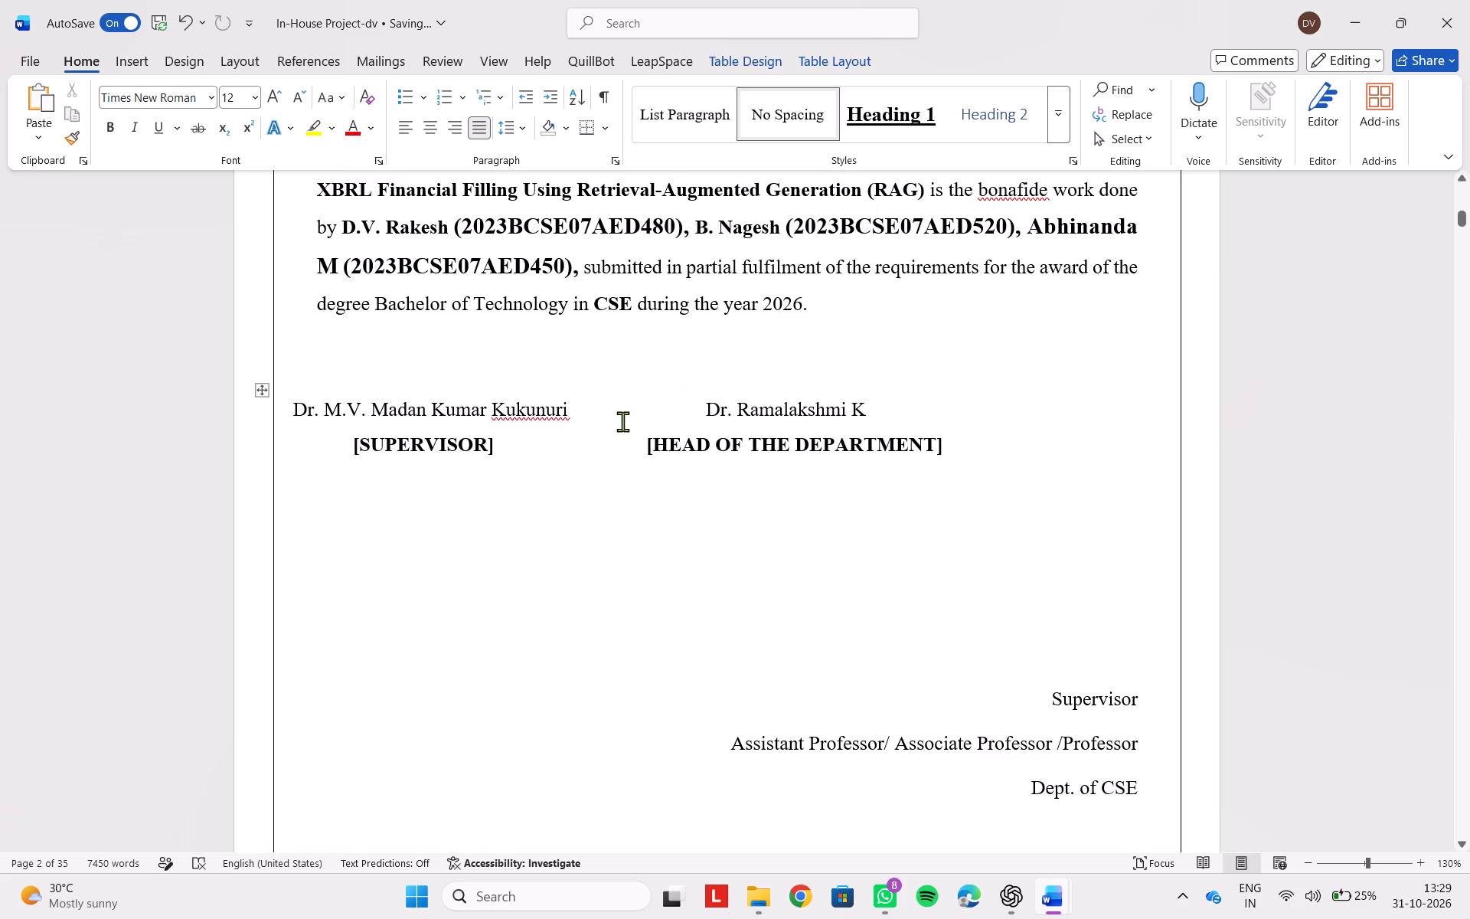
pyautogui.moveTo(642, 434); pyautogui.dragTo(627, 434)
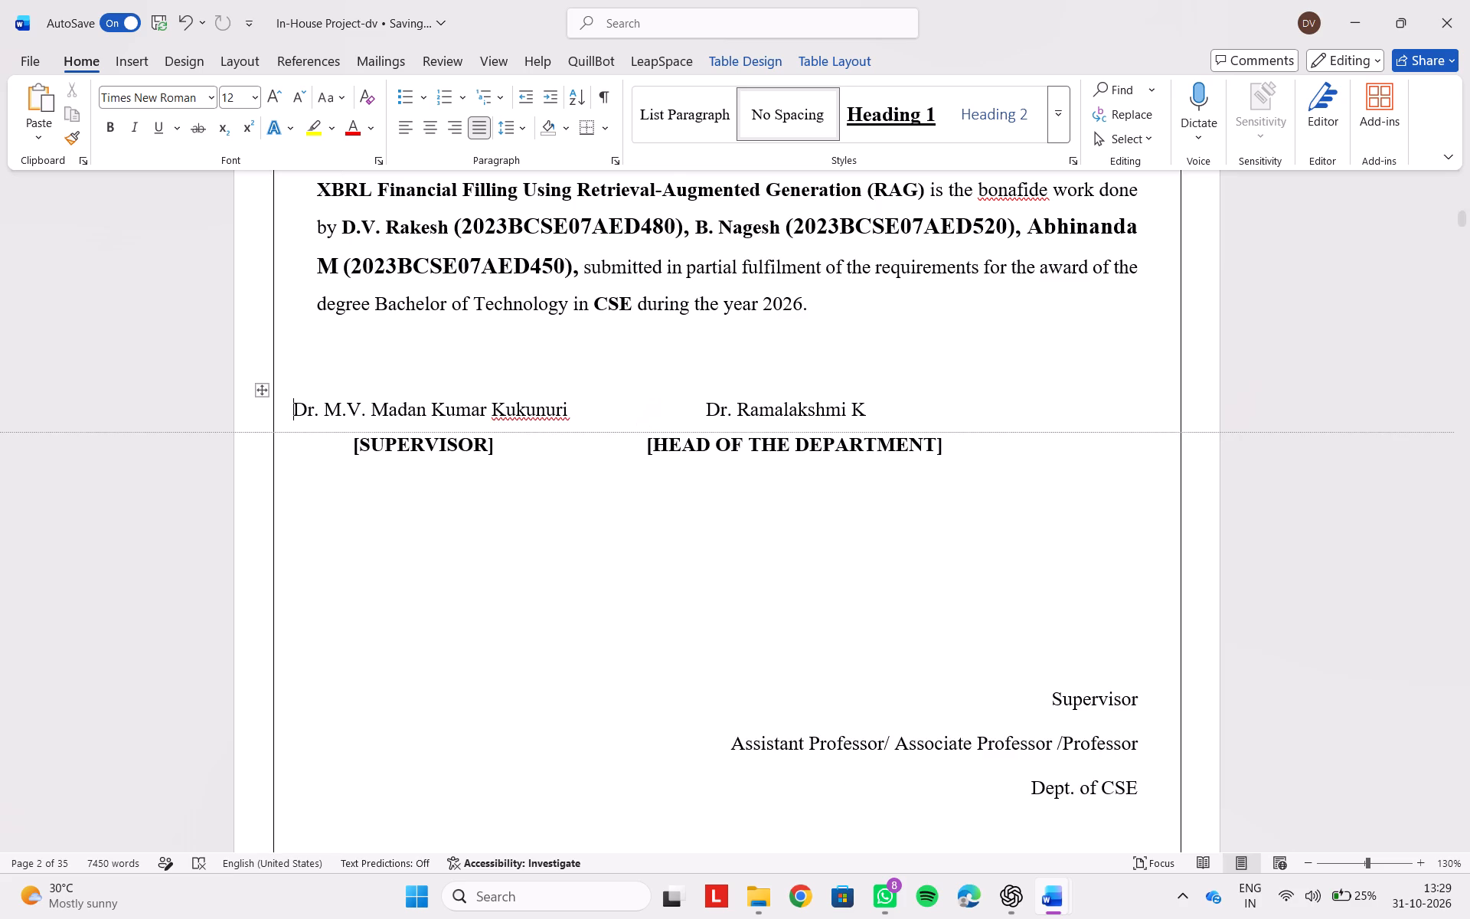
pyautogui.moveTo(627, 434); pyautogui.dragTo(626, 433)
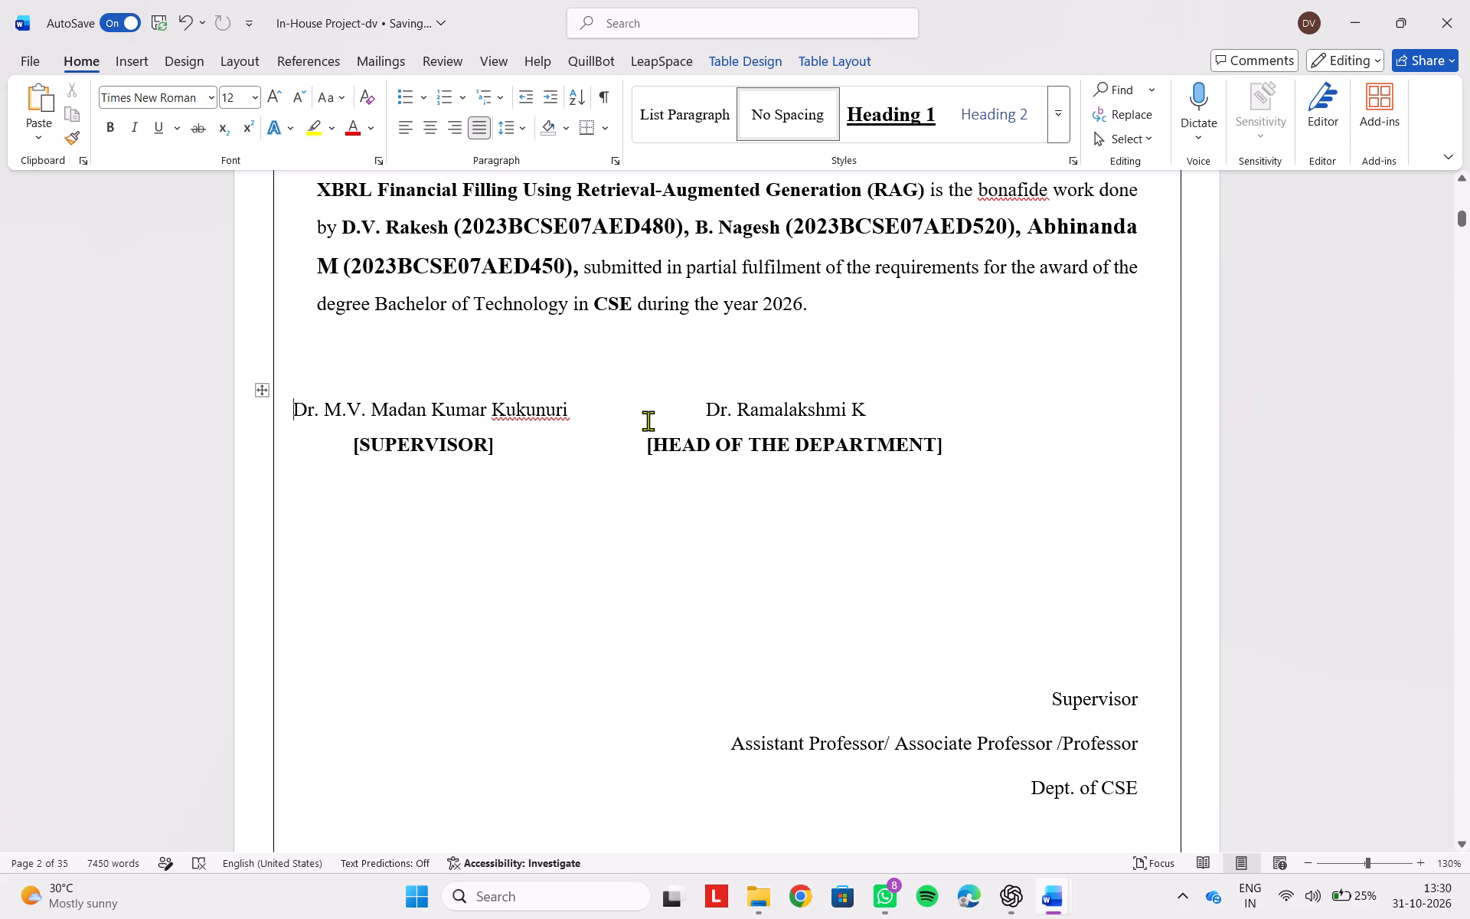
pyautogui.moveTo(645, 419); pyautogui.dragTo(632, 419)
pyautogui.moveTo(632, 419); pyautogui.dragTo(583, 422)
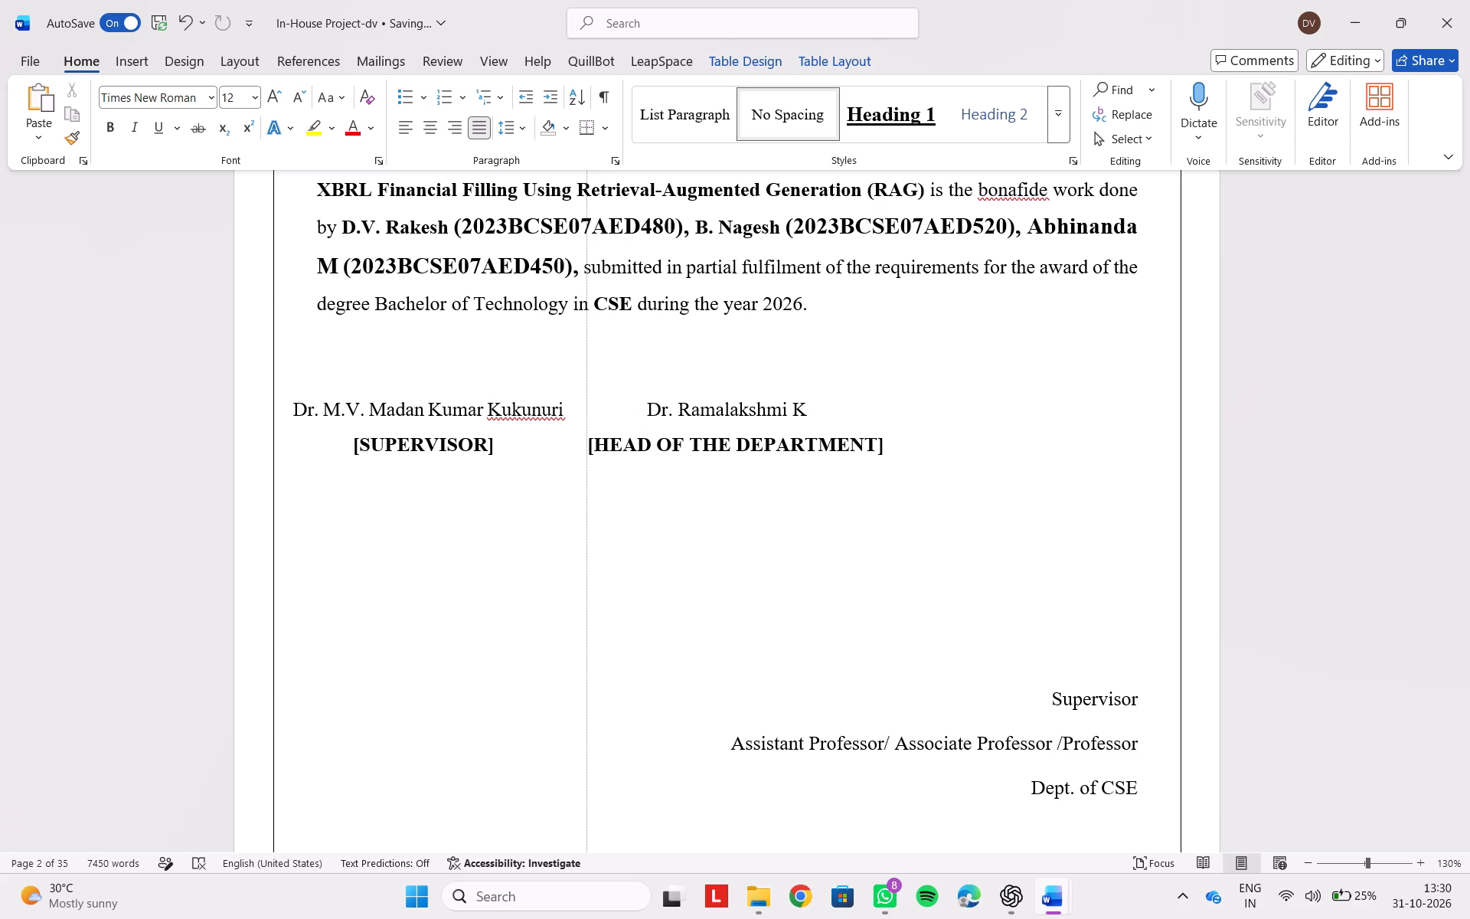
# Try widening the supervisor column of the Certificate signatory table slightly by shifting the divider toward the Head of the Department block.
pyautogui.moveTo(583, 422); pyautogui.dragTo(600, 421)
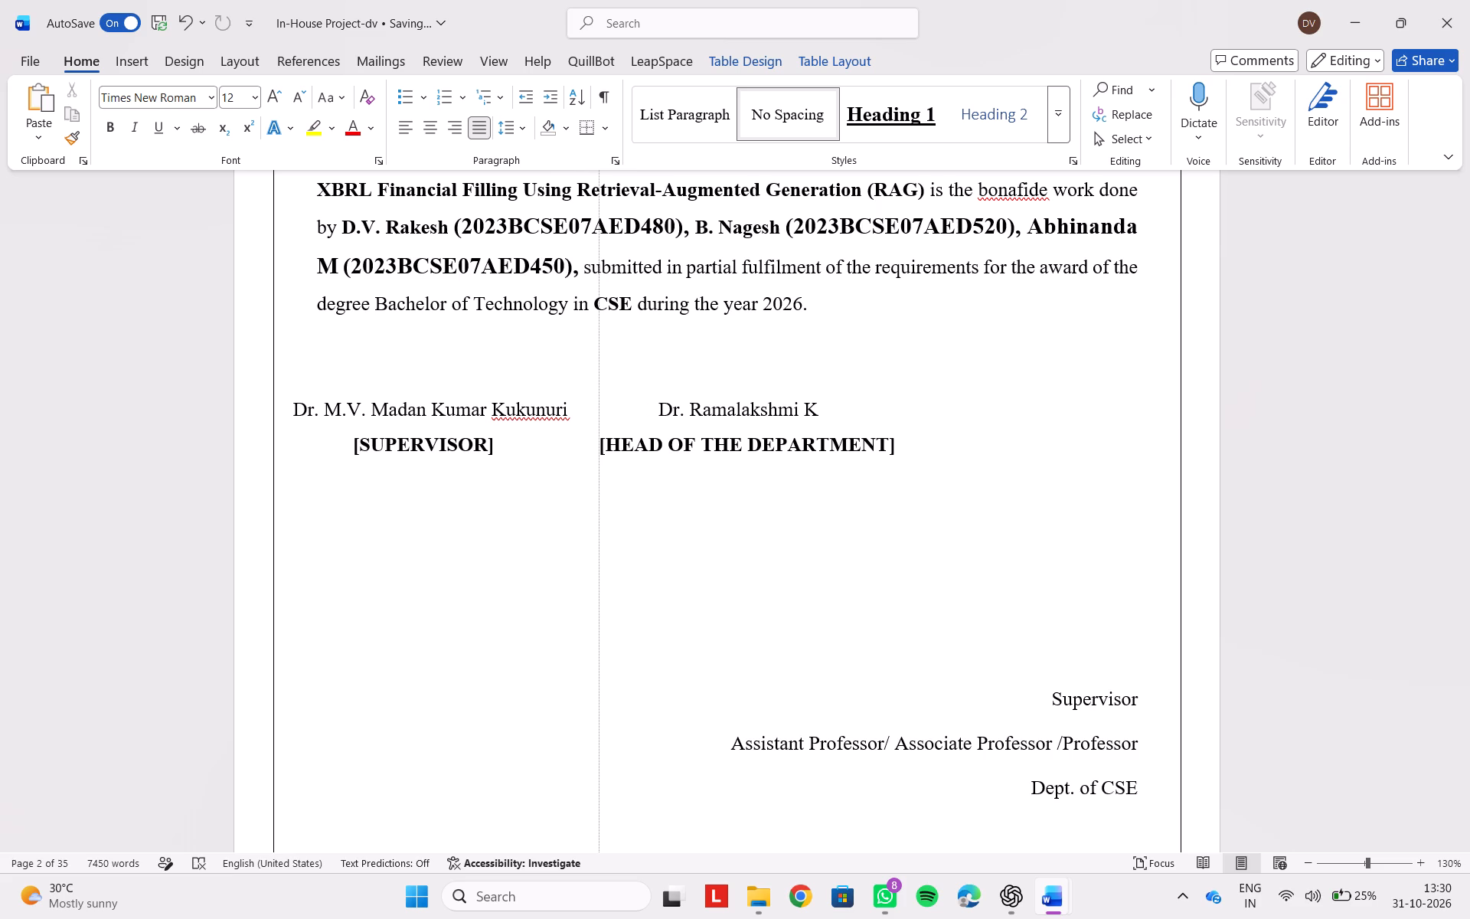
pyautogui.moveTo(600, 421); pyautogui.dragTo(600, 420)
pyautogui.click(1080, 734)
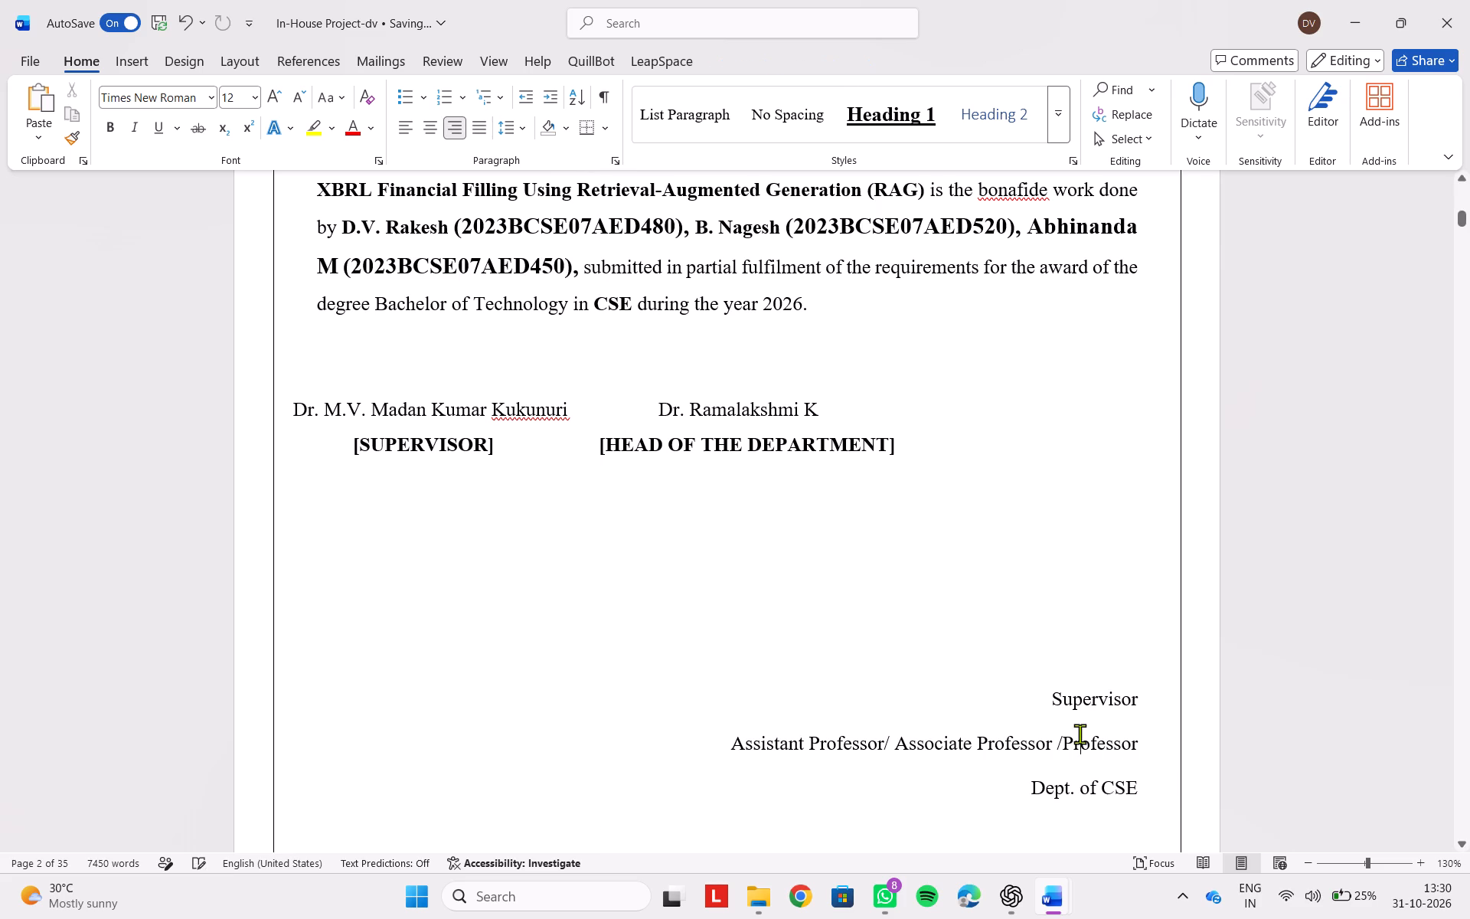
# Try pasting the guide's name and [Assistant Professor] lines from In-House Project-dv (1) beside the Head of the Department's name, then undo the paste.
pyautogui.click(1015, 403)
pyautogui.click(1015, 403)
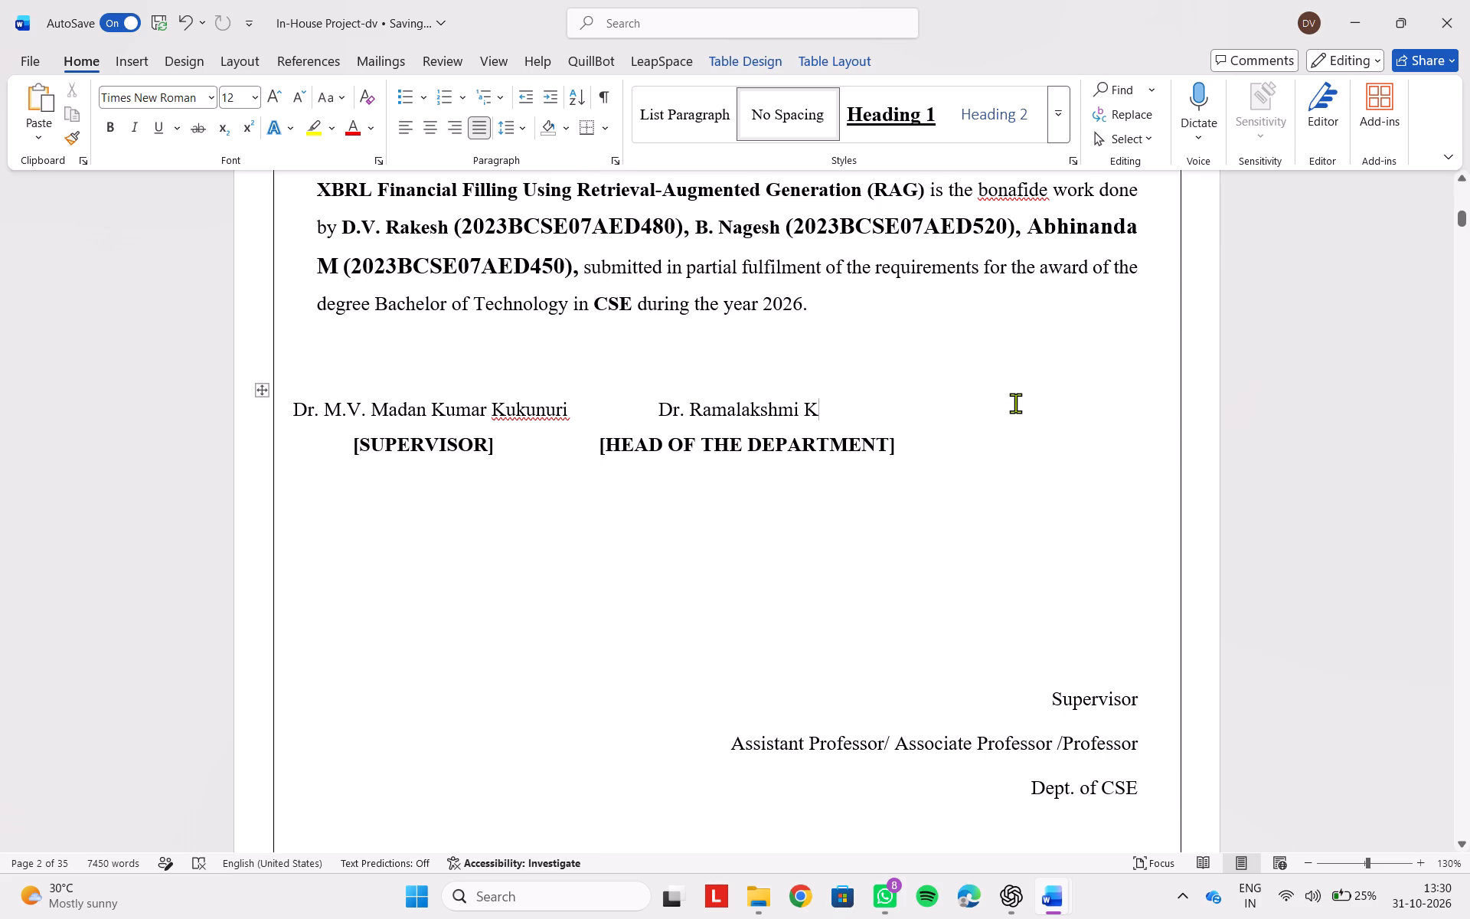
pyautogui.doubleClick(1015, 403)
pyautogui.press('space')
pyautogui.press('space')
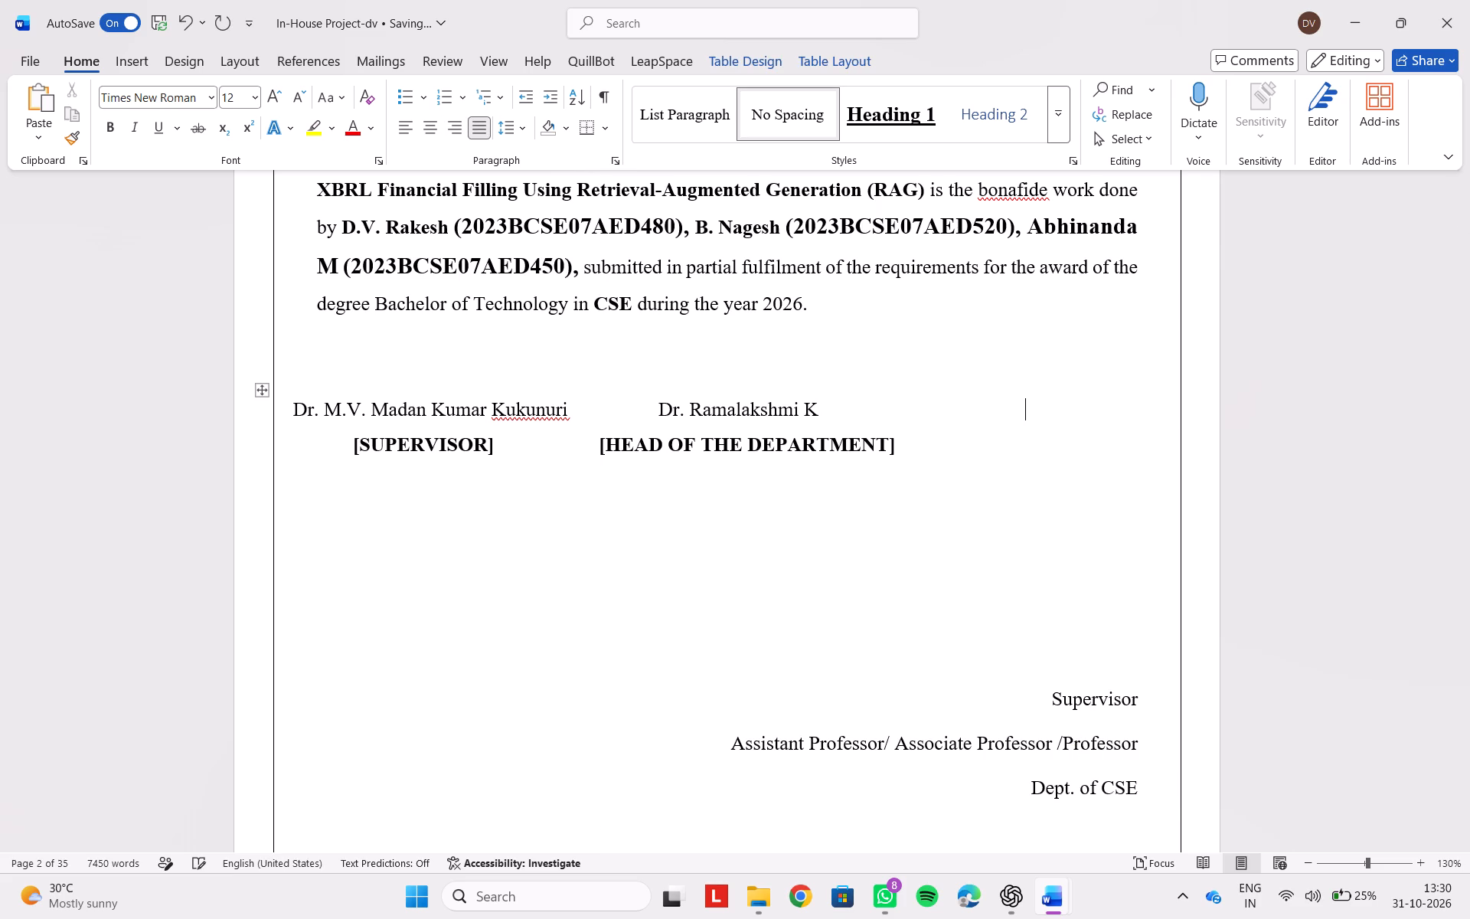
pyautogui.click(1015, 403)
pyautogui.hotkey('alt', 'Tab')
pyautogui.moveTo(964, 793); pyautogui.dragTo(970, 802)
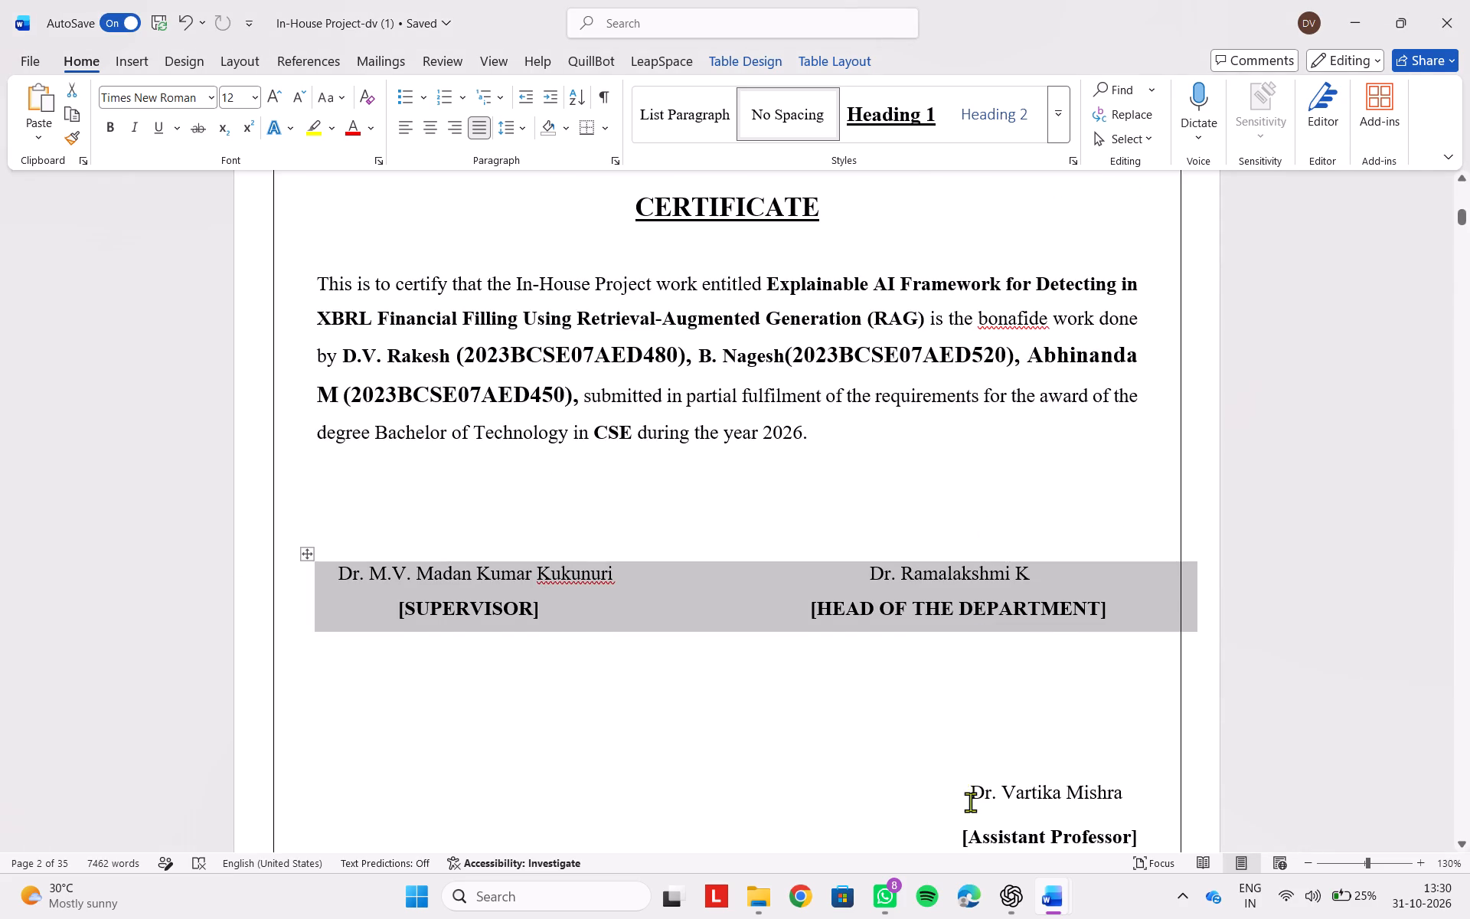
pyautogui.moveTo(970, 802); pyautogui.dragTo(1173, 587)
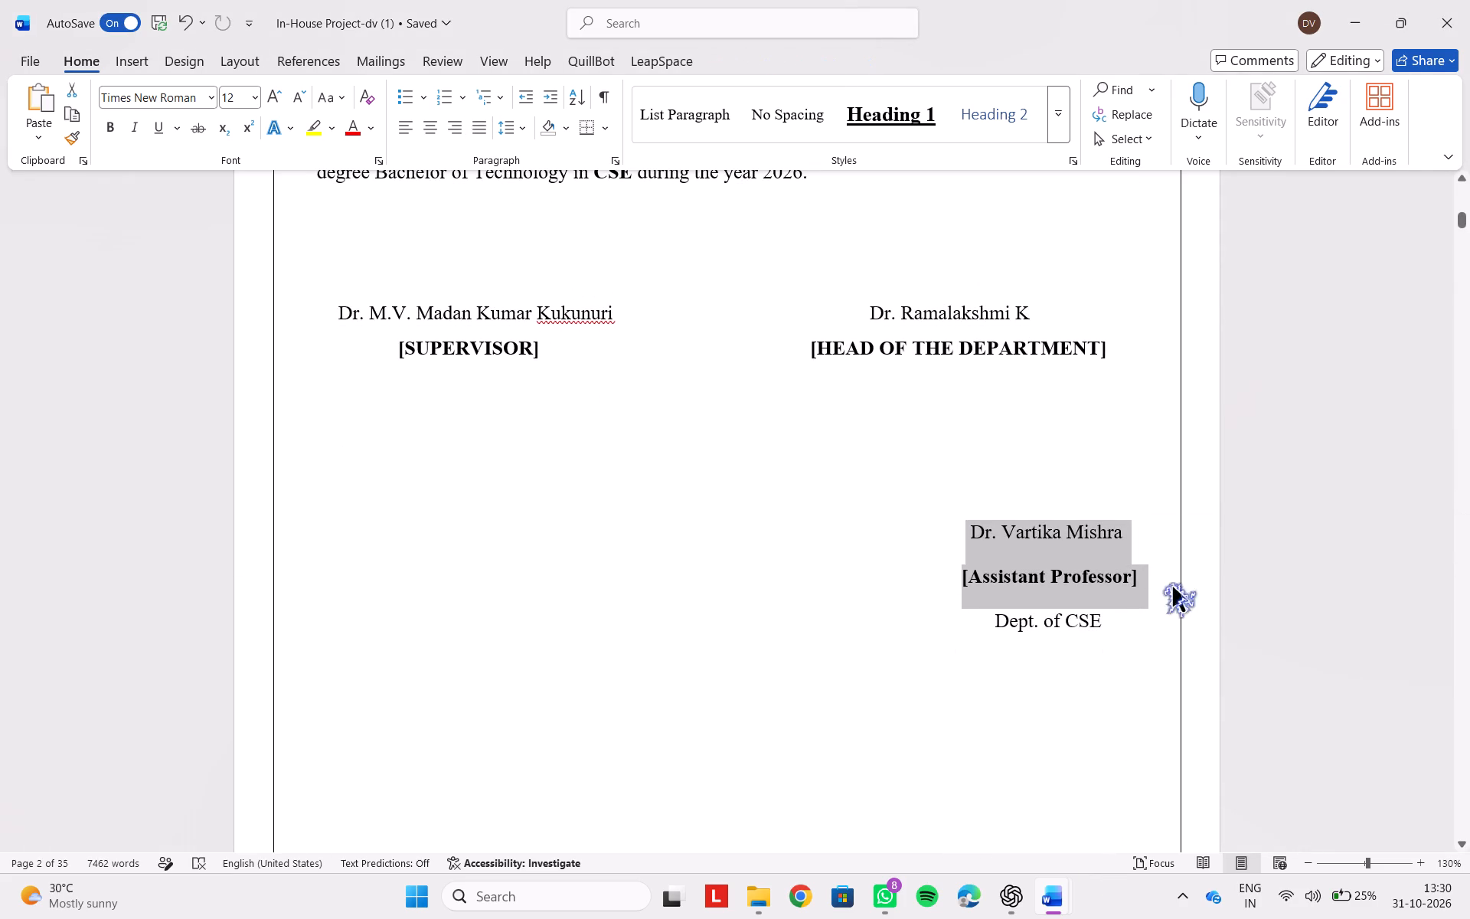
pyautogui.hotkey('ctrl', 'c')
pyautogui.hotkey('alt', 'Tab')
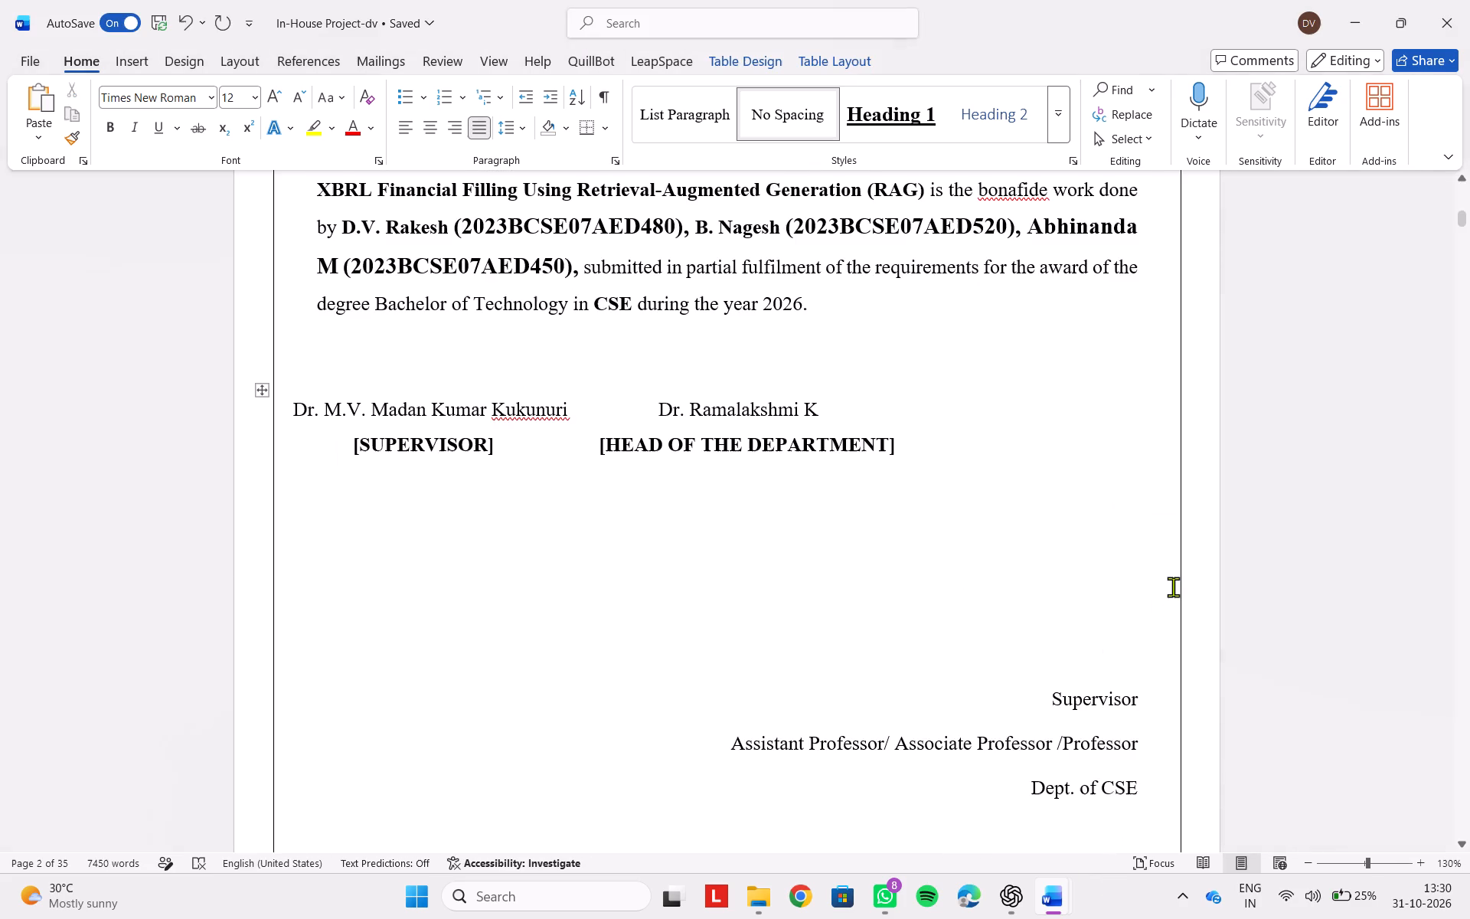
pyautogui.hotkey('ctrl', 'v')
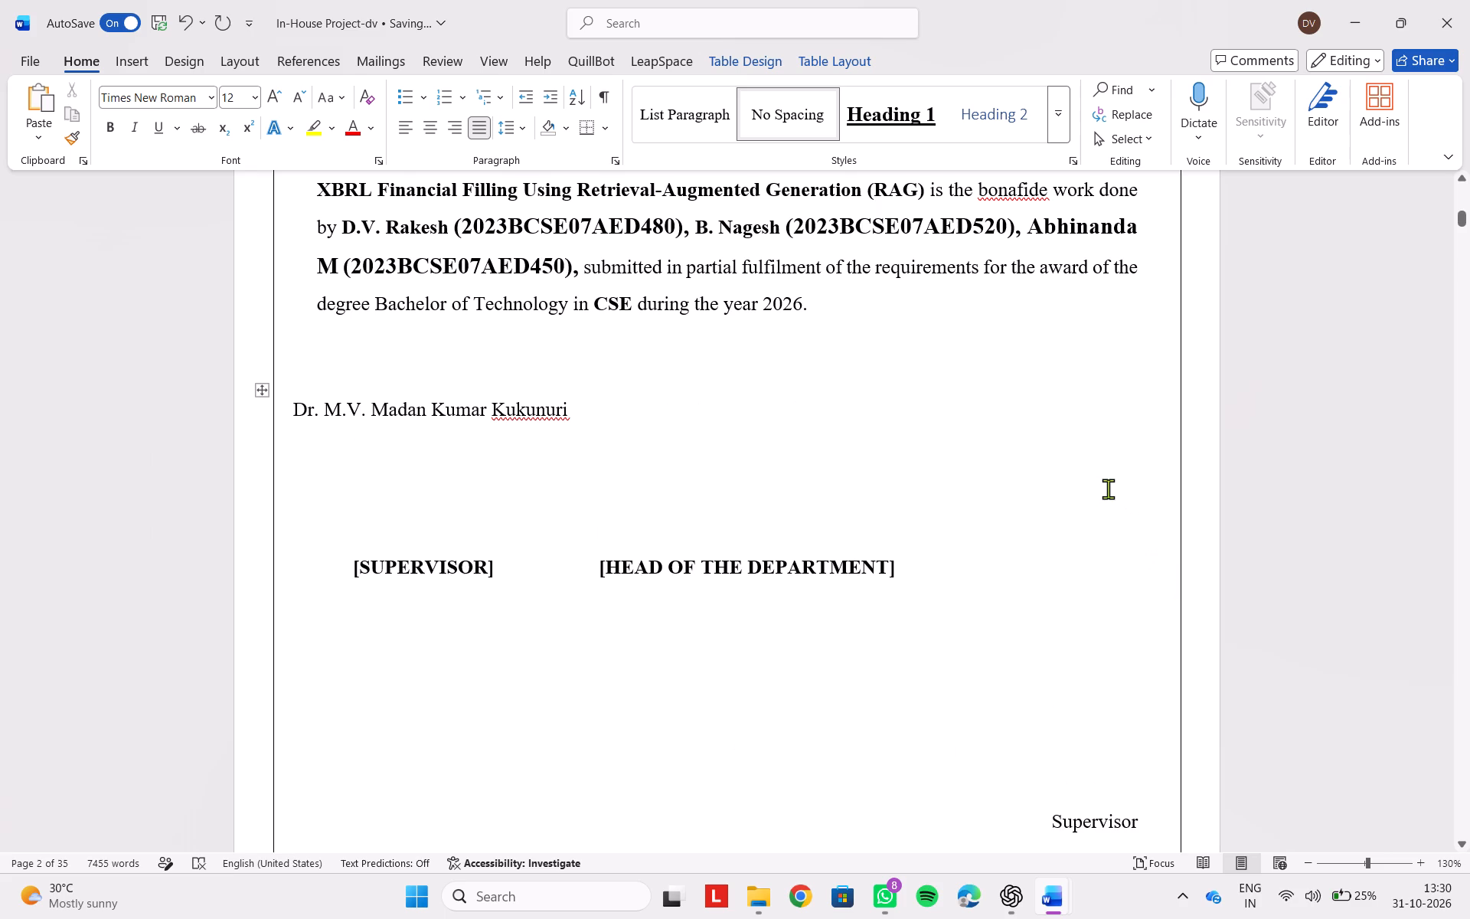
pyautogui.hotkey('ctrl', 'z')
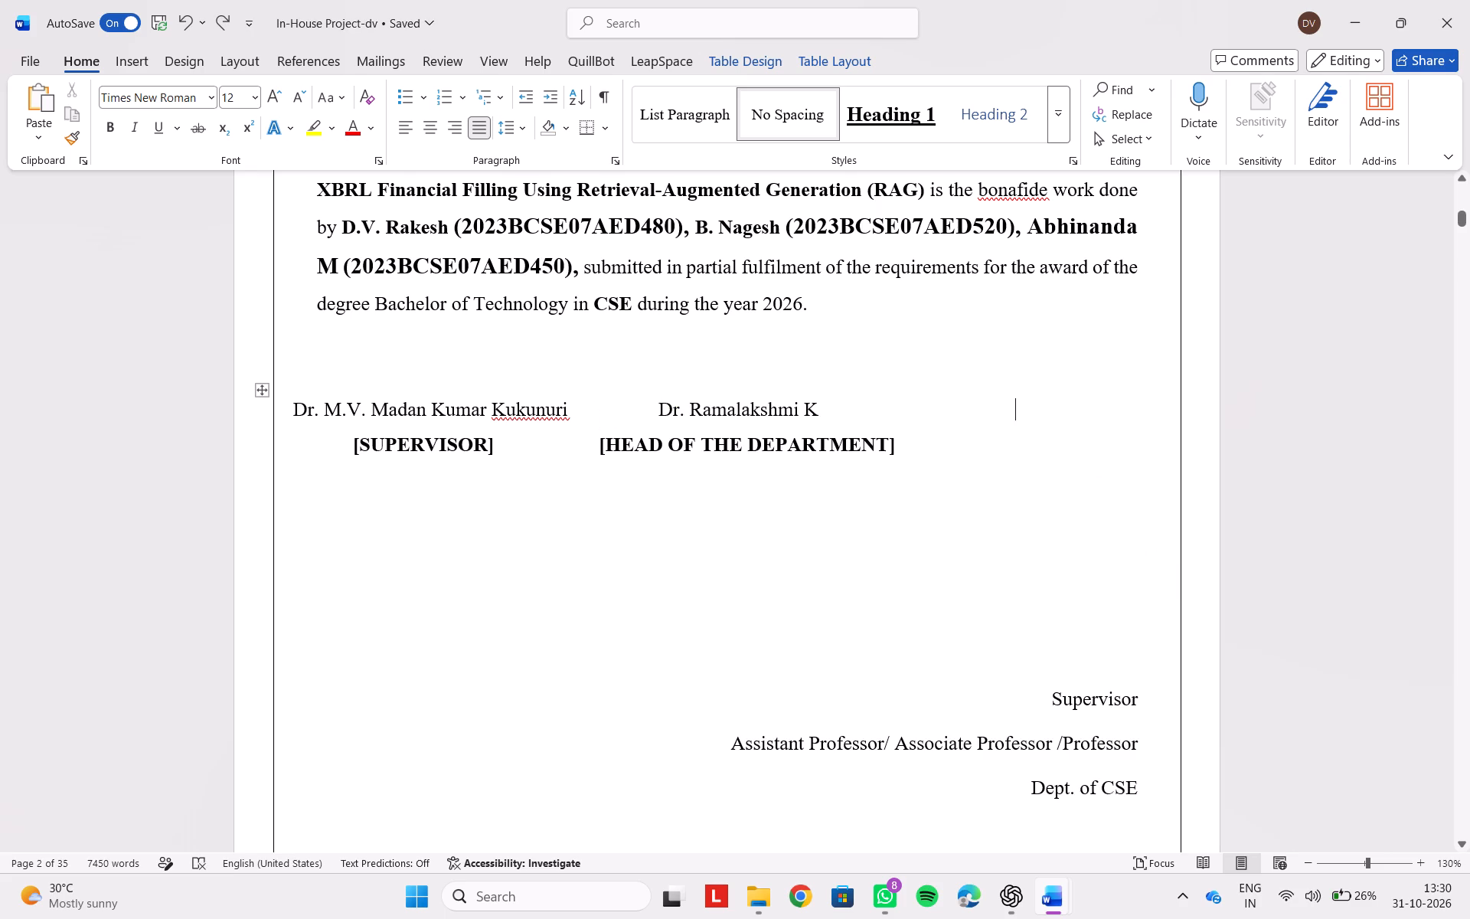
# Widen the supervisor column of the Certificate signatory table so the Head of the Department block sits near the page's right margin.
pyautogui.moveTo(596, 420); pyautogui.dragTo(845, 417)
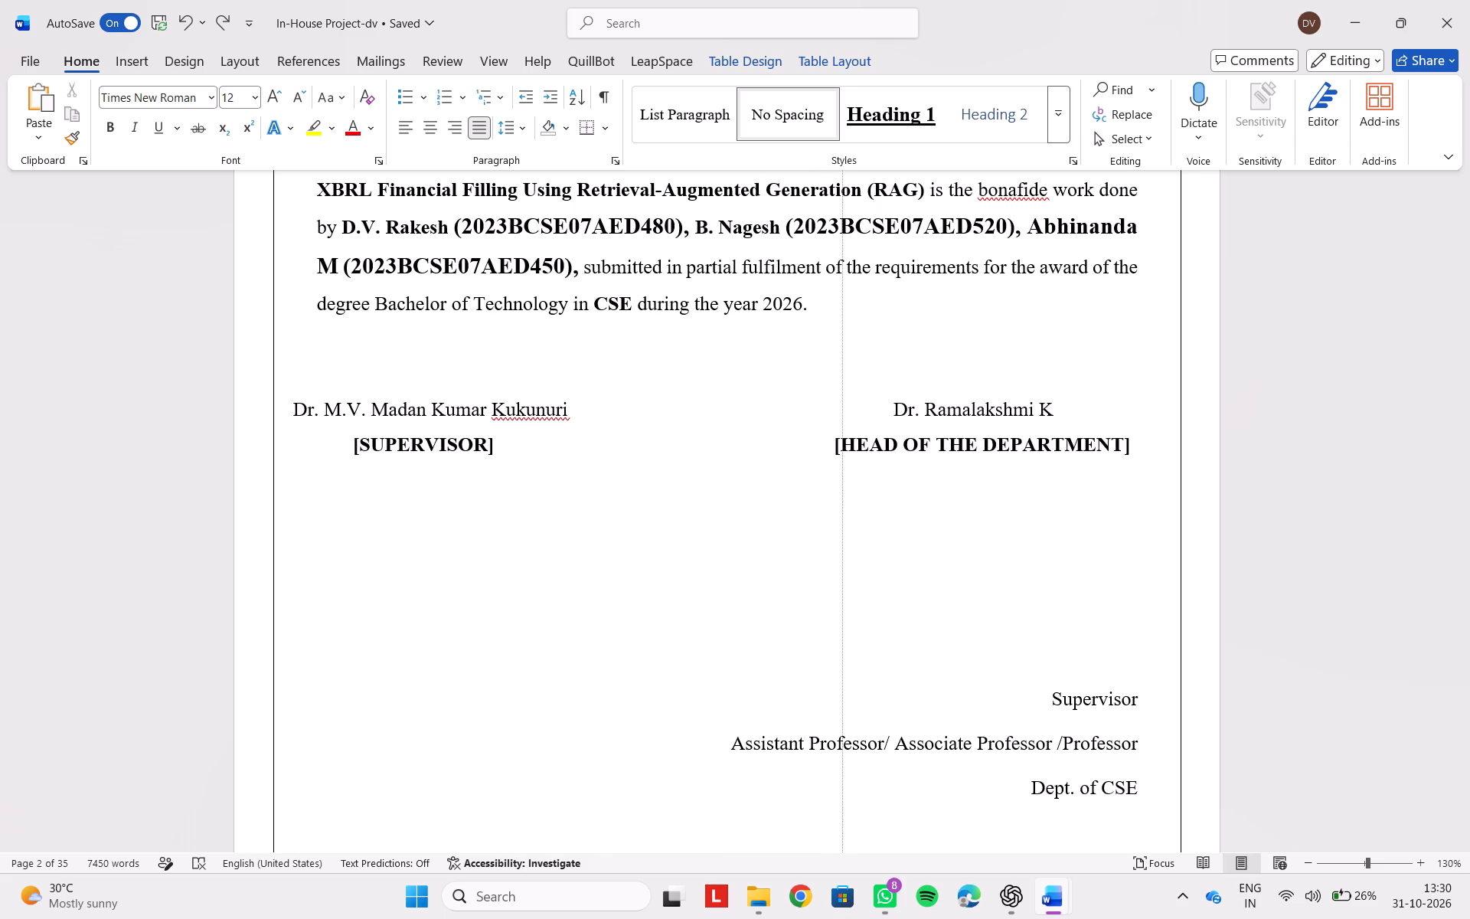
# Align the signatory table's supervisor side with the Certificate body text and place the head-of-department column near the opposite margin.
pyautogui.moveTo(845, 417); pyautogui.dragTo(821, 426)
pyautogui.click(344, 418)
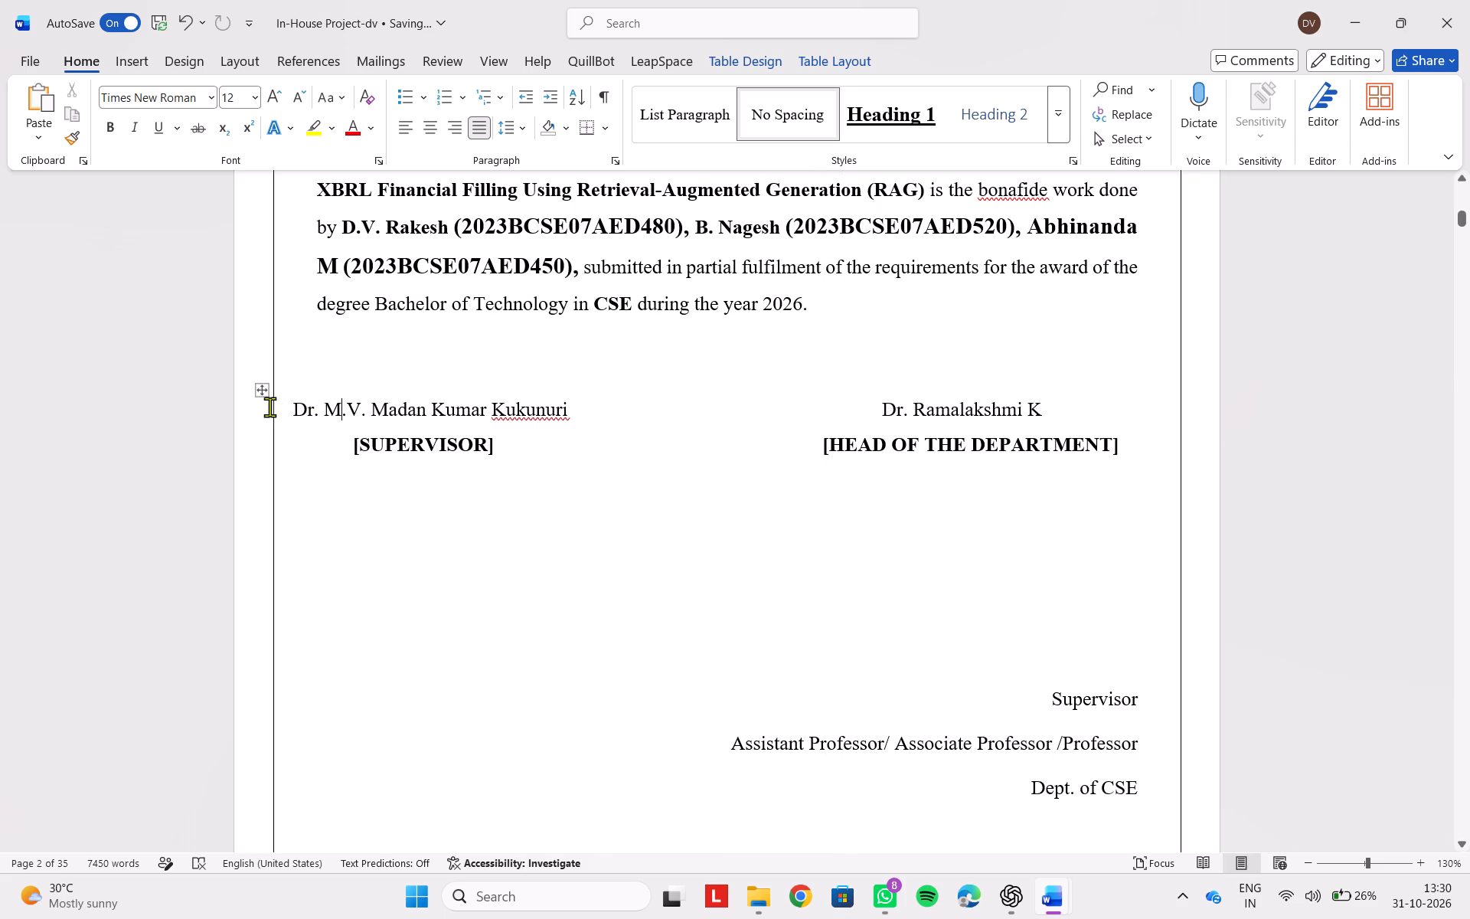
pyautogui.moveTo(269, 409); pyautogui.dragTo(337, 404)
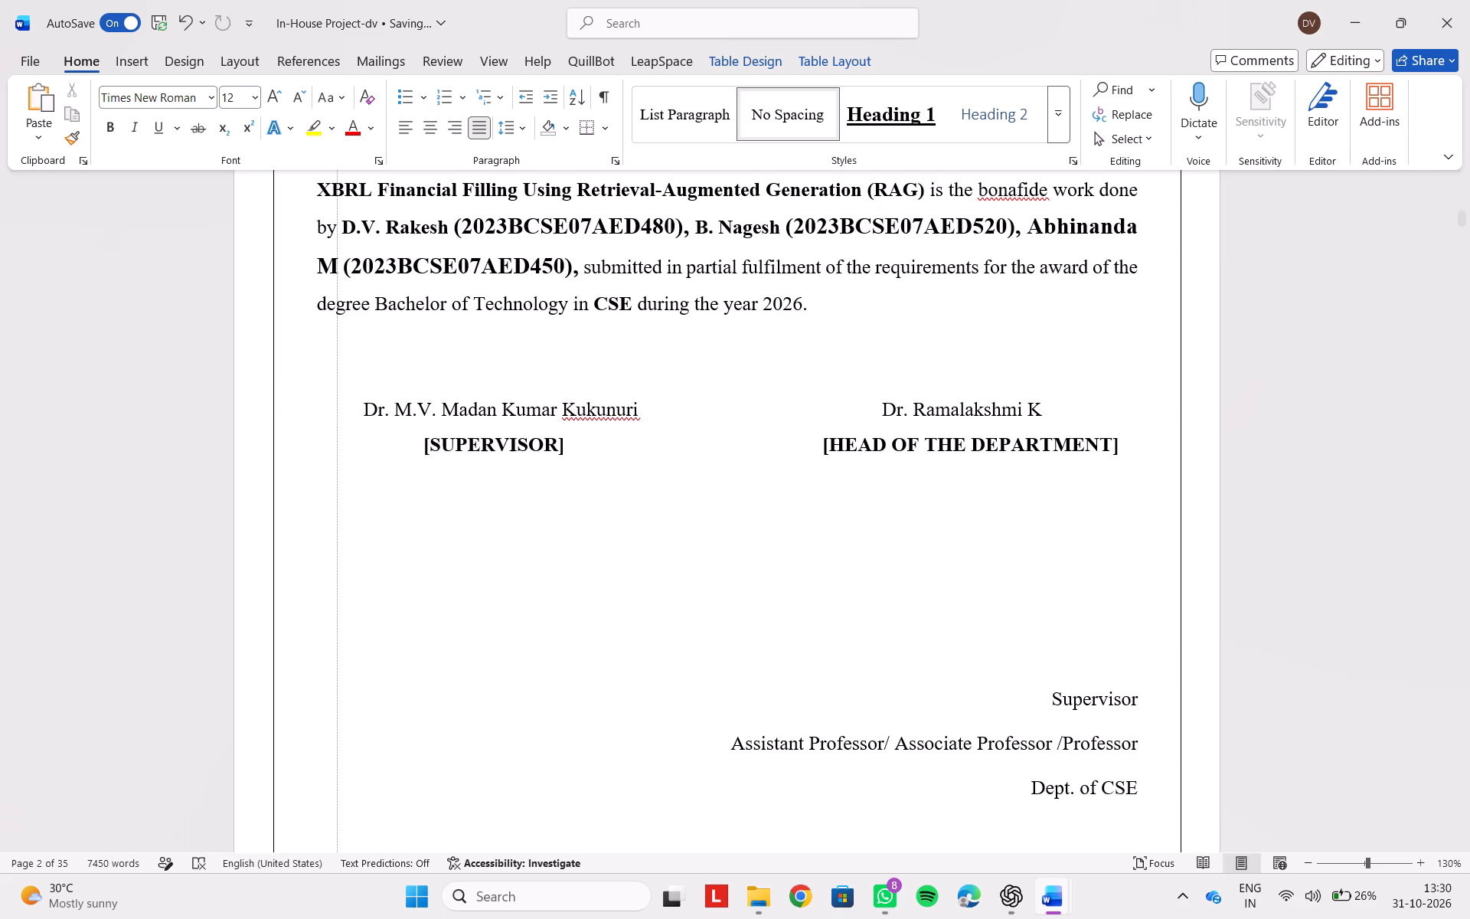
pyautogui.moveTo(337, 404); pyautogui.dragTo(335, 405)
pyautogui.moveTo(335, 405); pyautogui.dragTo(321, 412)
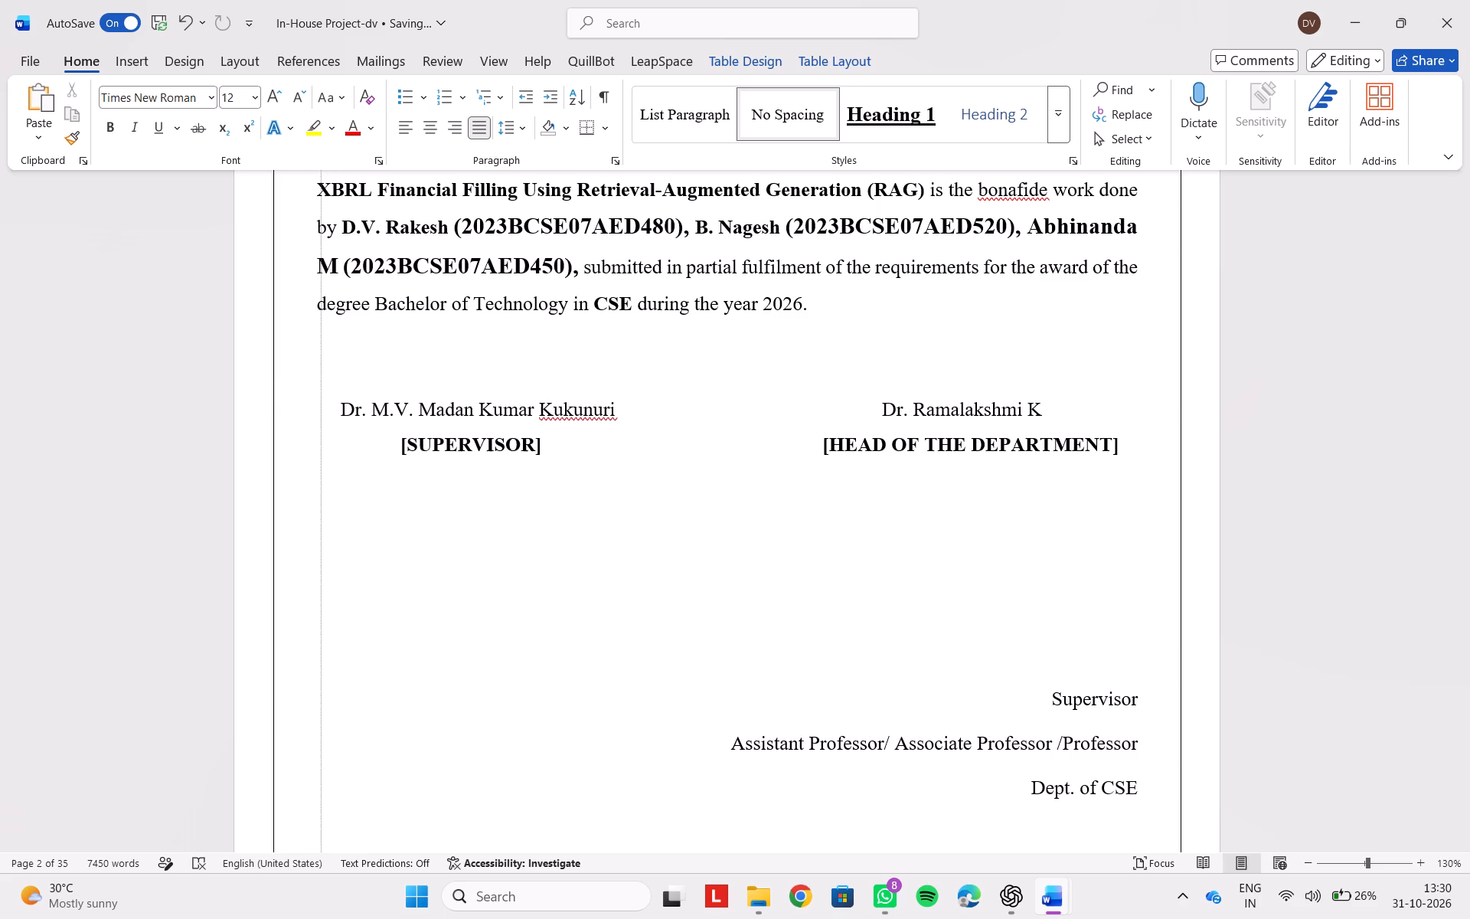
pyautogui.moveTo(321, 412); pyautogui.dragTo(322, 412)
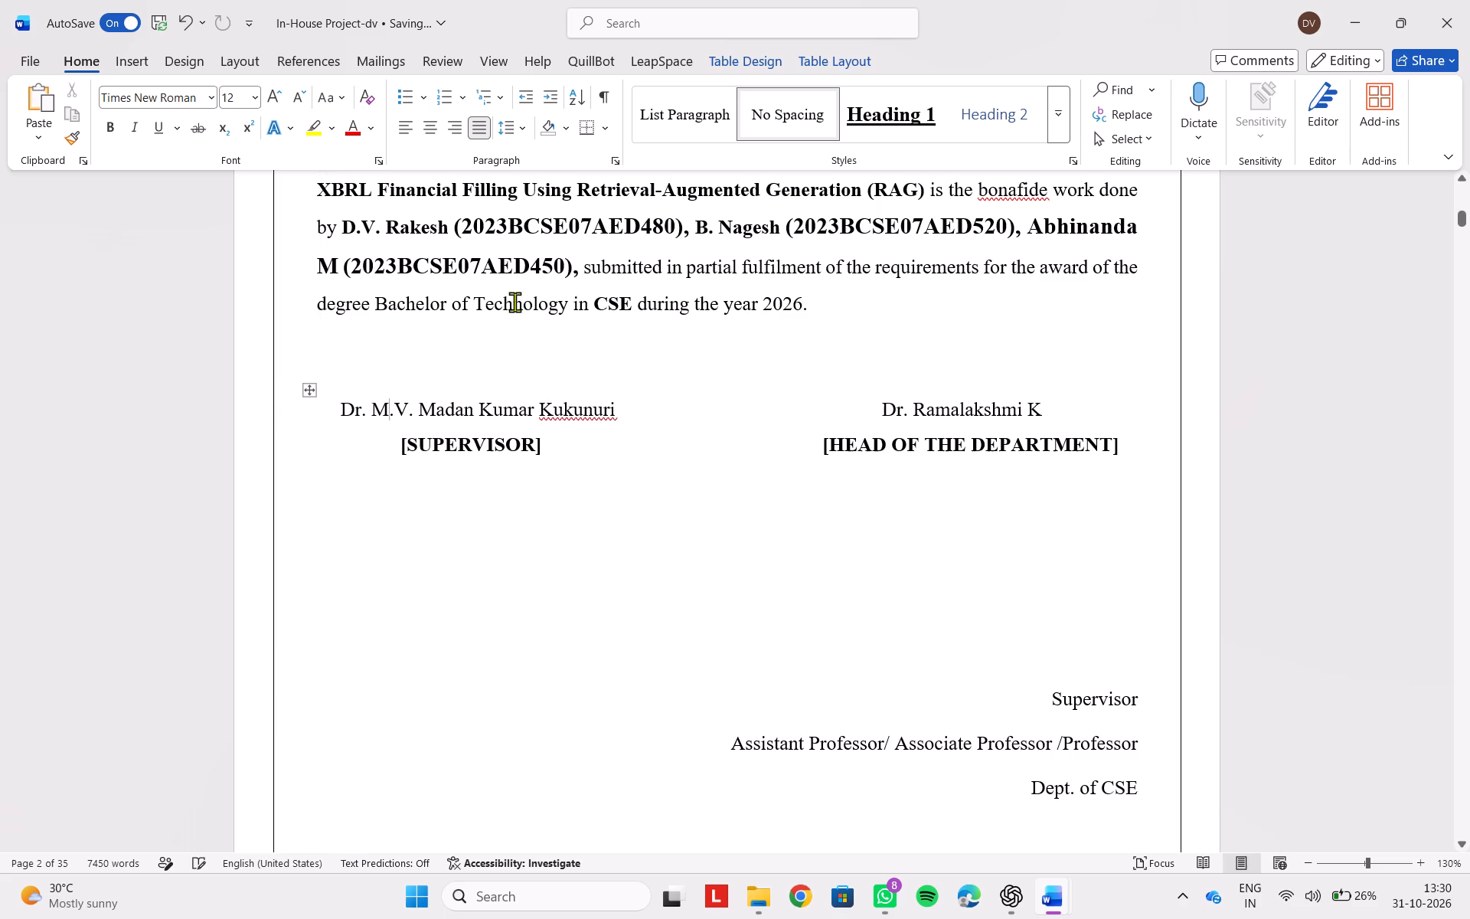
# Insert one blank line between the Certificate paragraph and the supervisor and head-of-department signatory table.
pyautogui.click(456, 349)
pyautogui.press('Return')
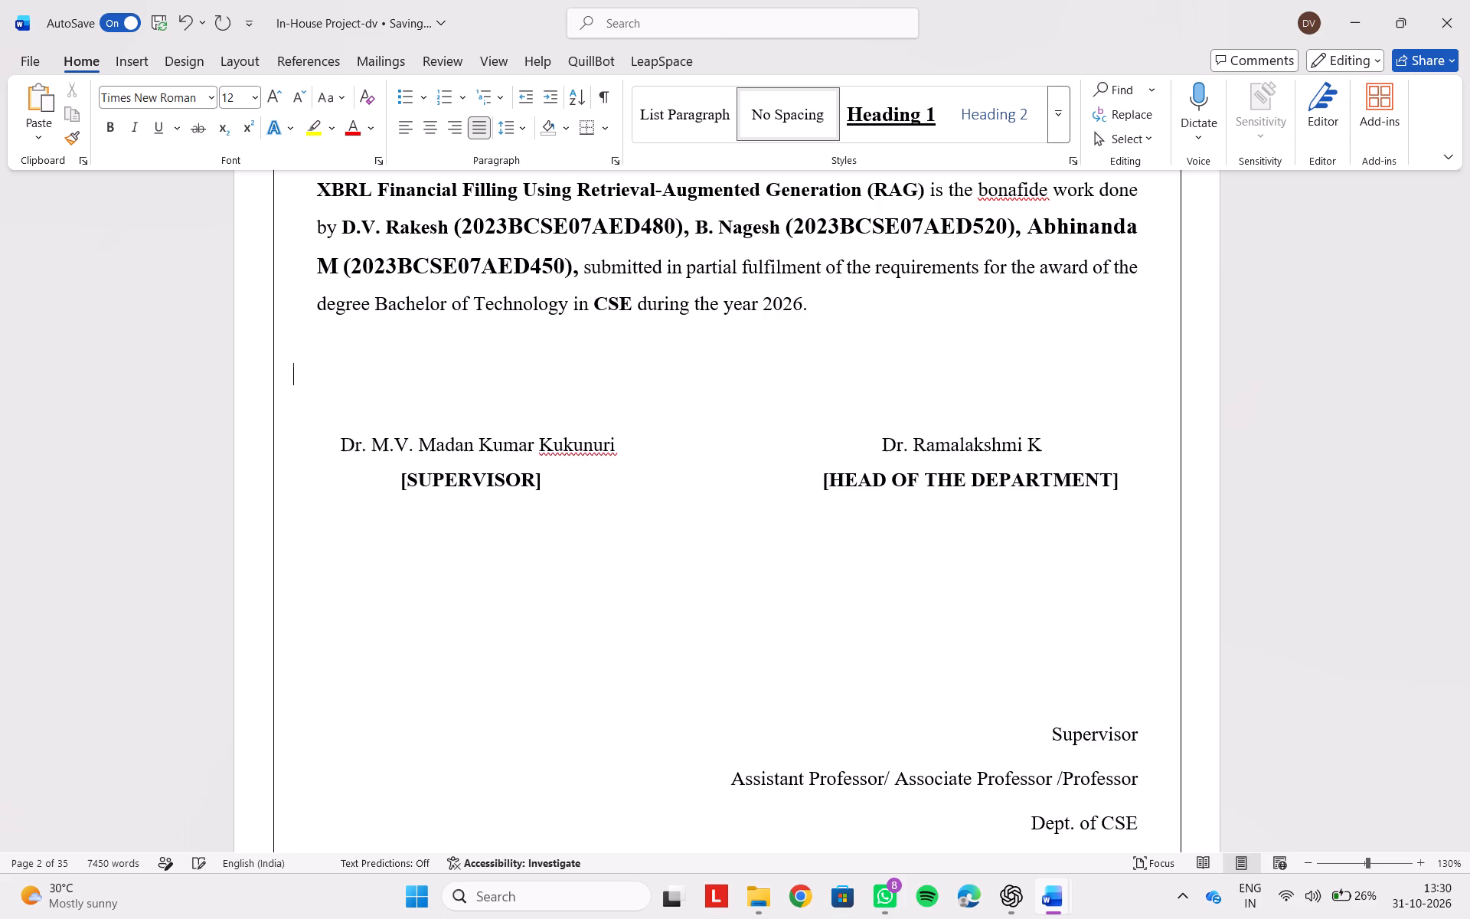
pyautogui.hscroll(1, 456, 349)
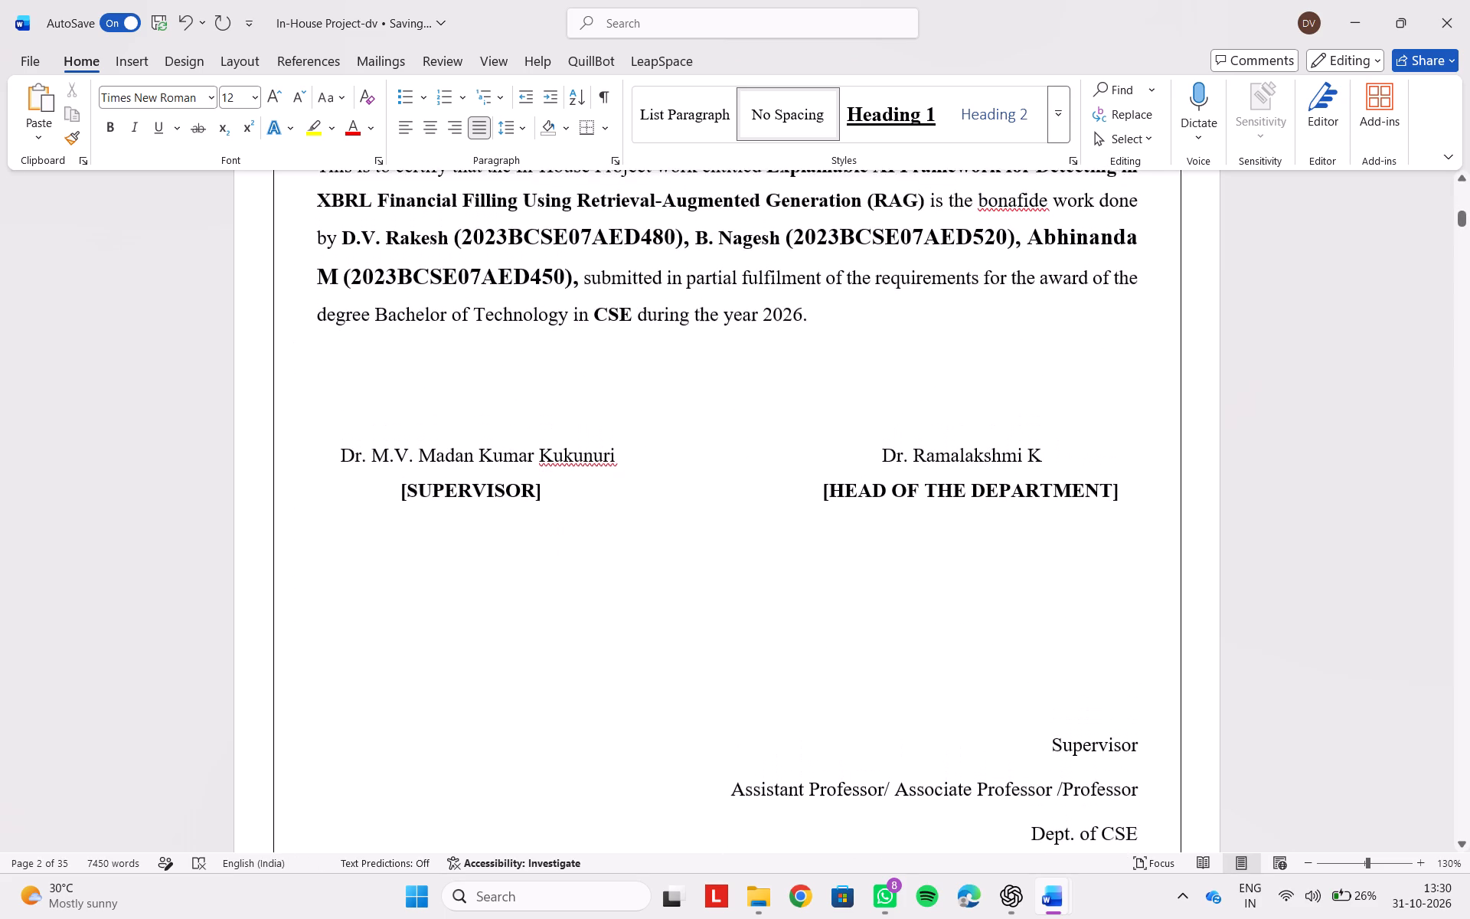
# Replace the Certificate's placeholder Supervisor, professor and Dept. of CSE lines with the assistant professor's signature block copied from In-House Project-dv (1).
pyautogui.scroll(-1, 456, 349)
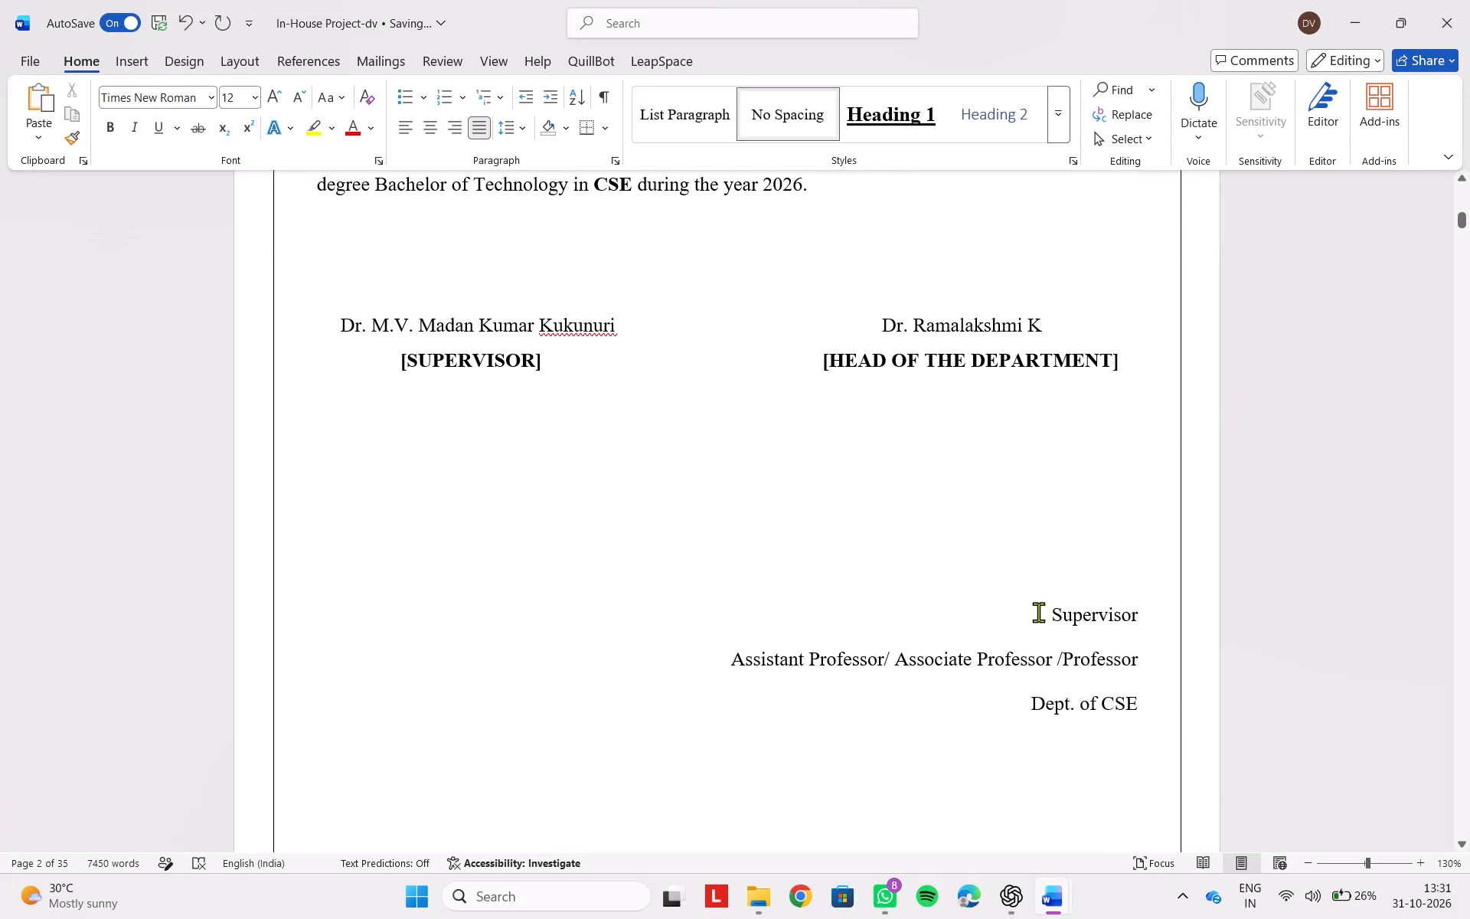
pyautogui.hotkey('alt', 'Tab')
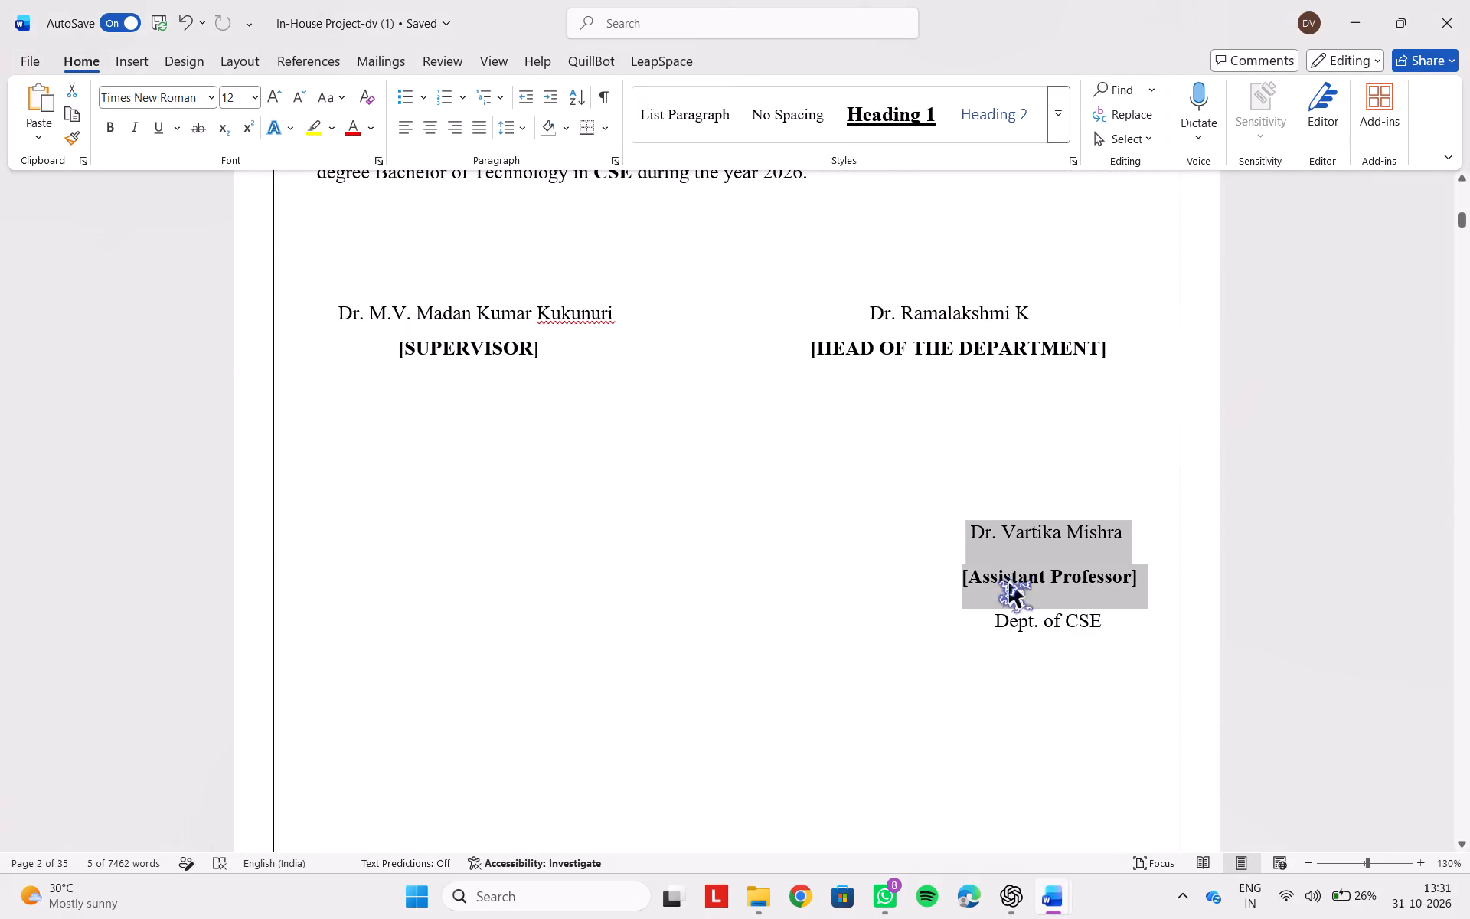
pyautogui.click(959, 518)
pyautogui.moveTo(959, 518); pyautogui.dragTo(1112, 623)
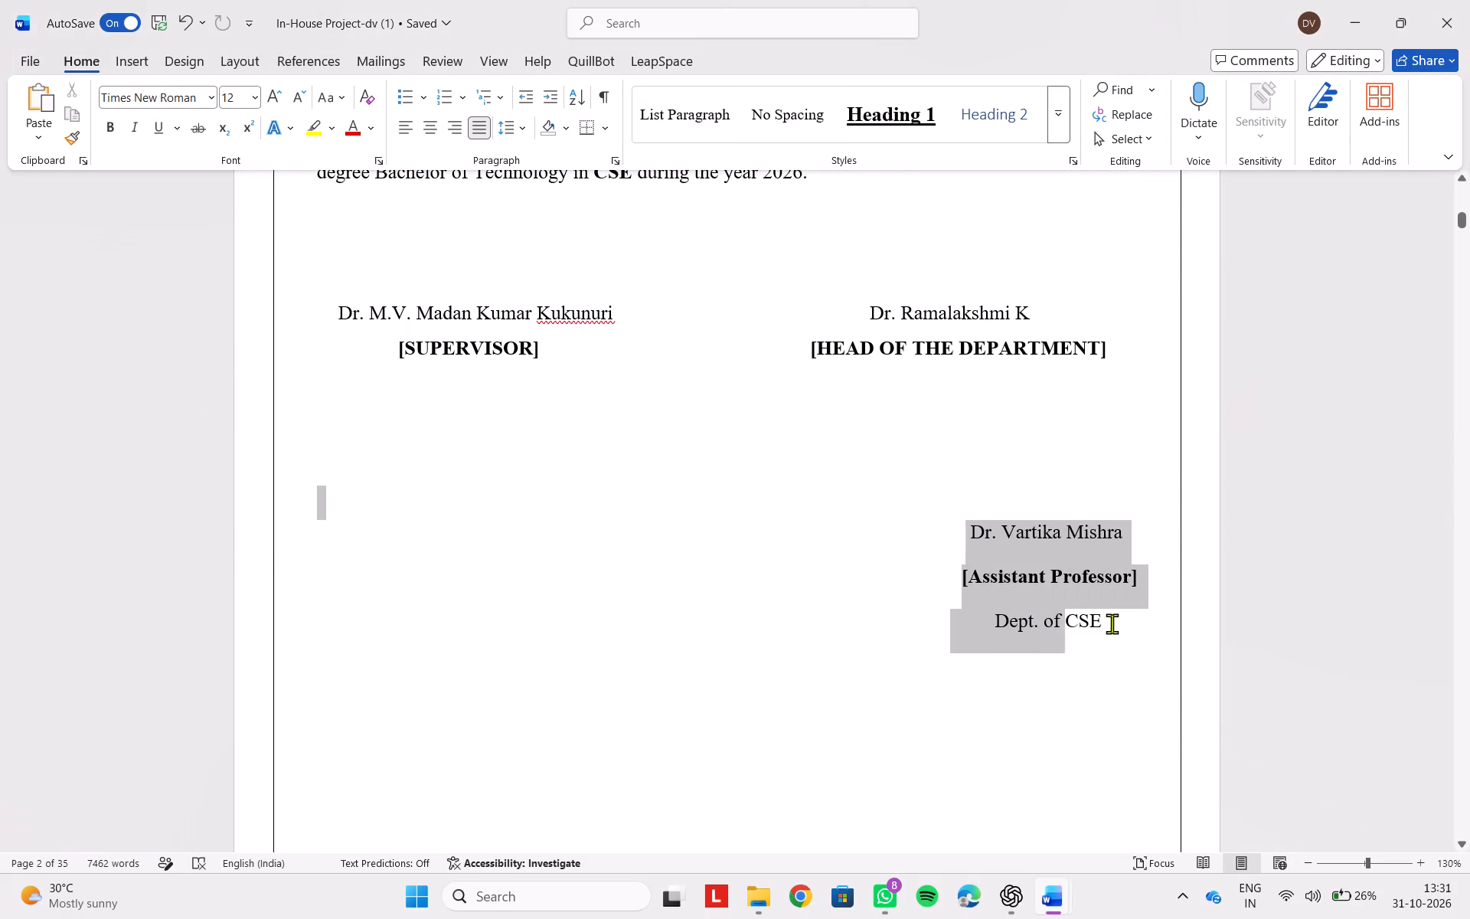
pyautogui.moveTo(1112, 623); pyautogui.dragTo(1136, 636)
pyautogui.hotkey('ctrl', 'c')
pyautogui.hotkey('ctrl', 'c')
pyautogui.hotkey('ctrl', 'c')
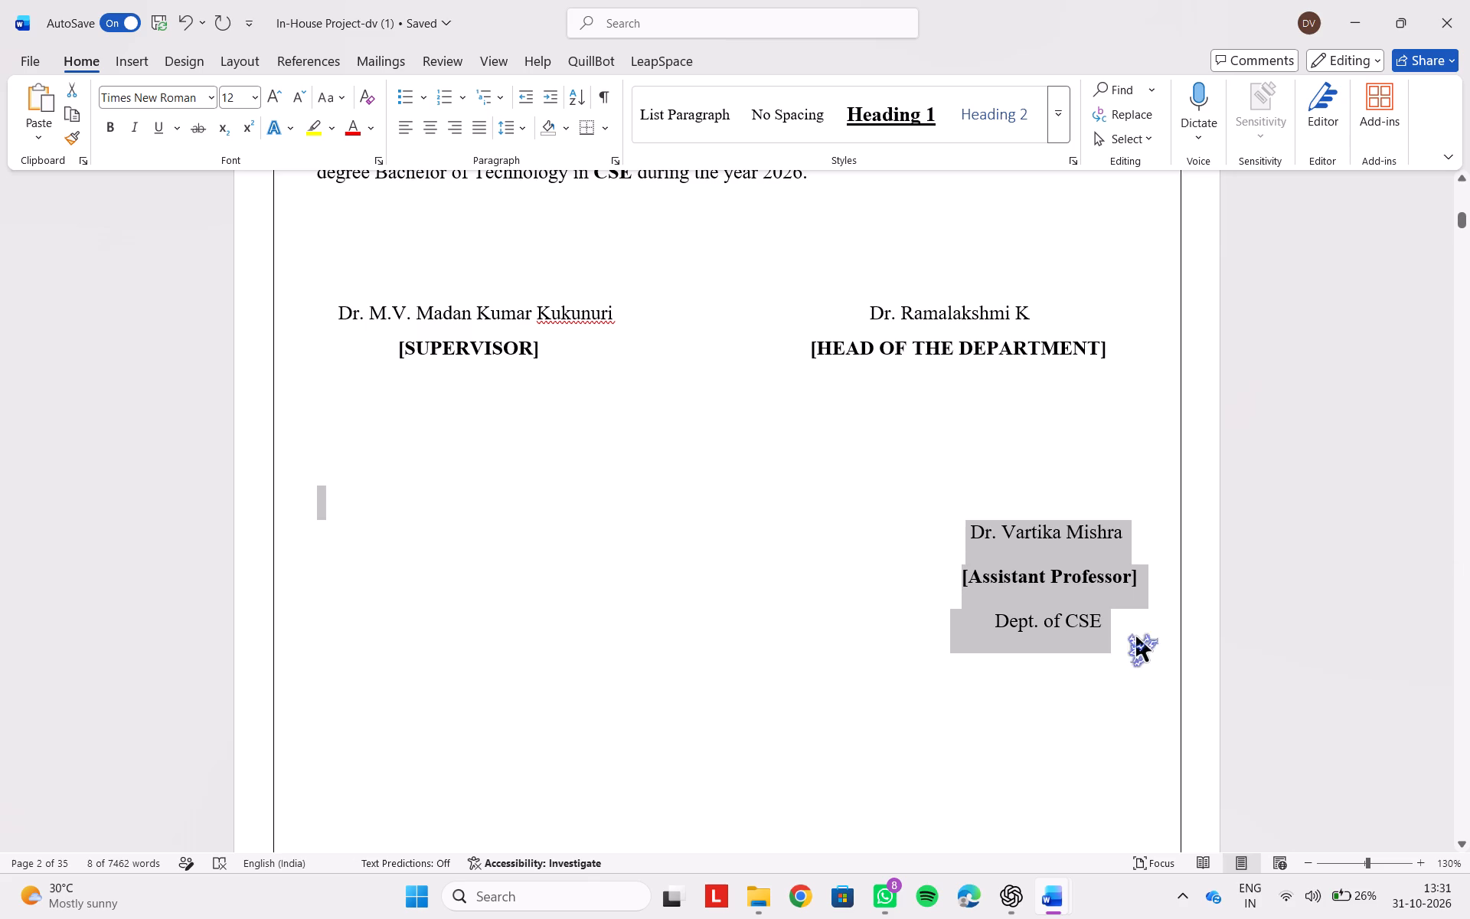
pyautogui.hotkey('alt', 'Tab')
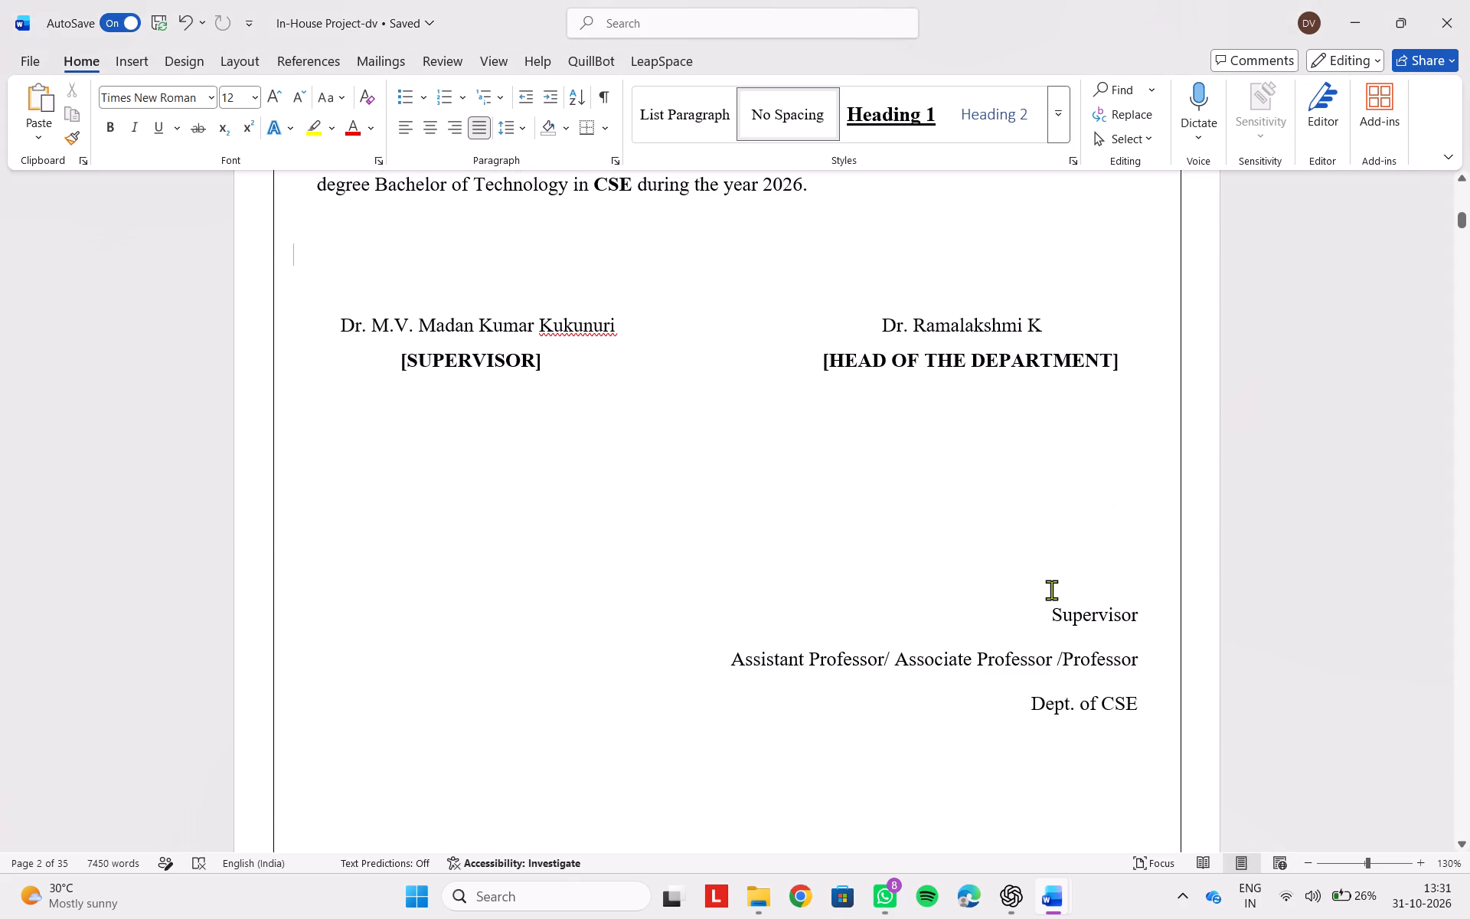
pyautogui.moveTo(1035, 608); pyautogui.dragTo(1161, 697)
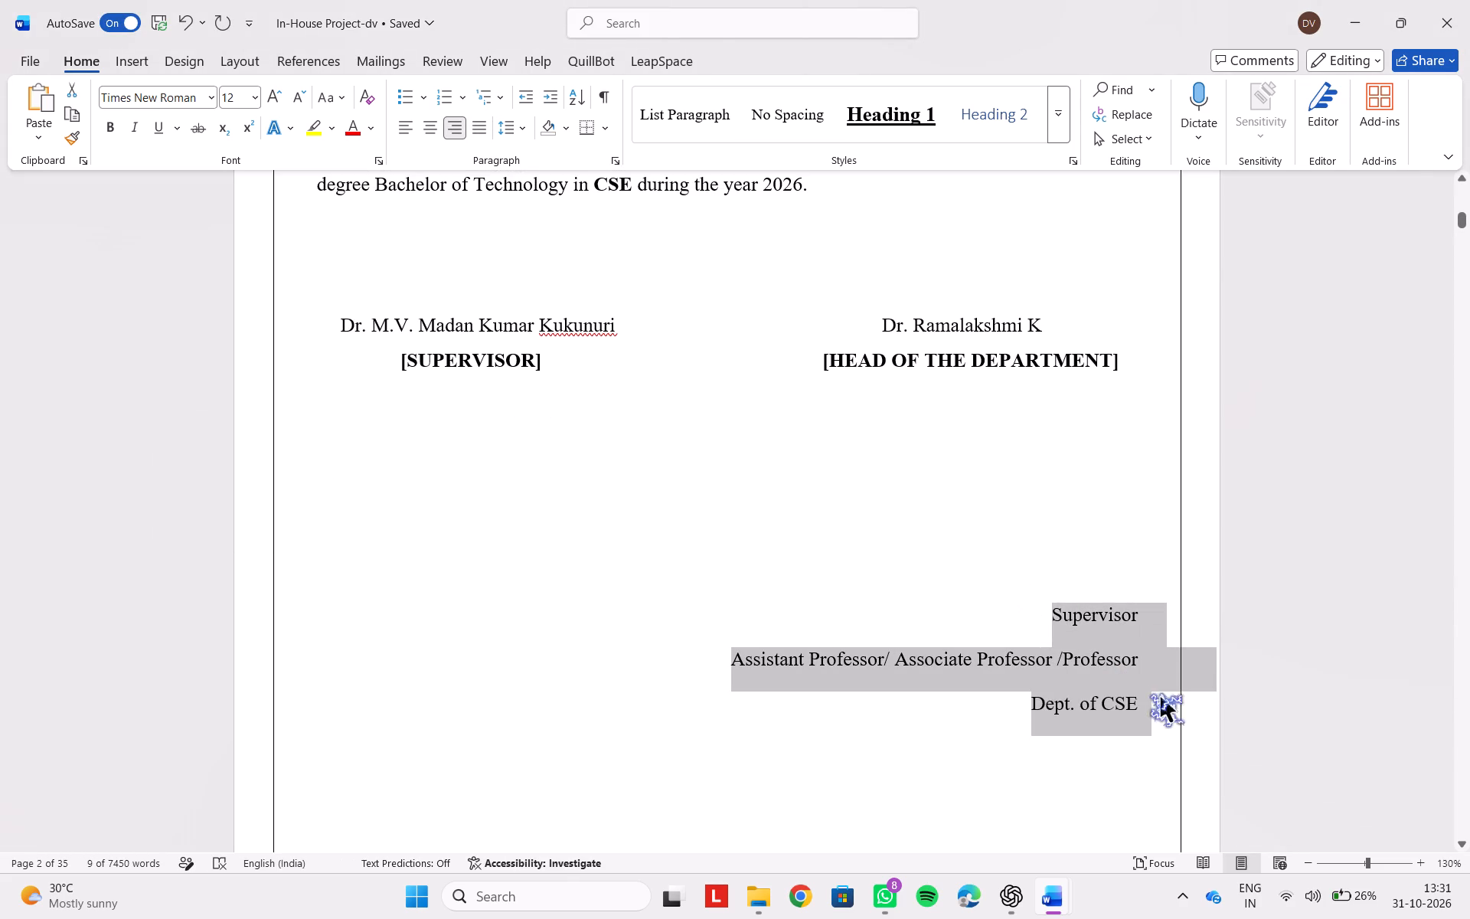
pyautogui.hotkey('ctrl', 'v')
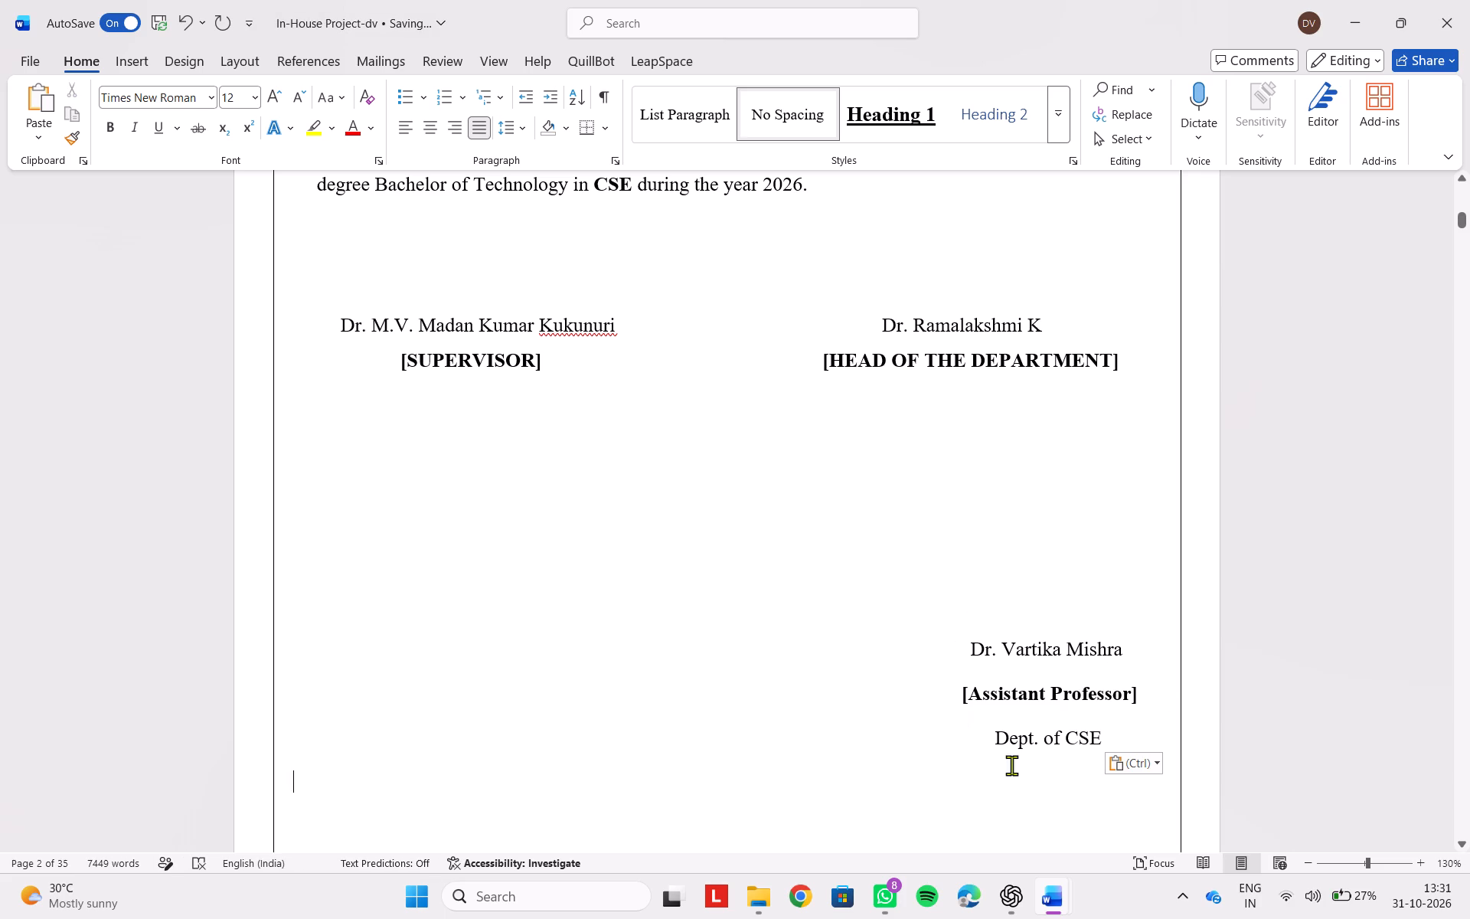
pyautogui.click(995, 746)
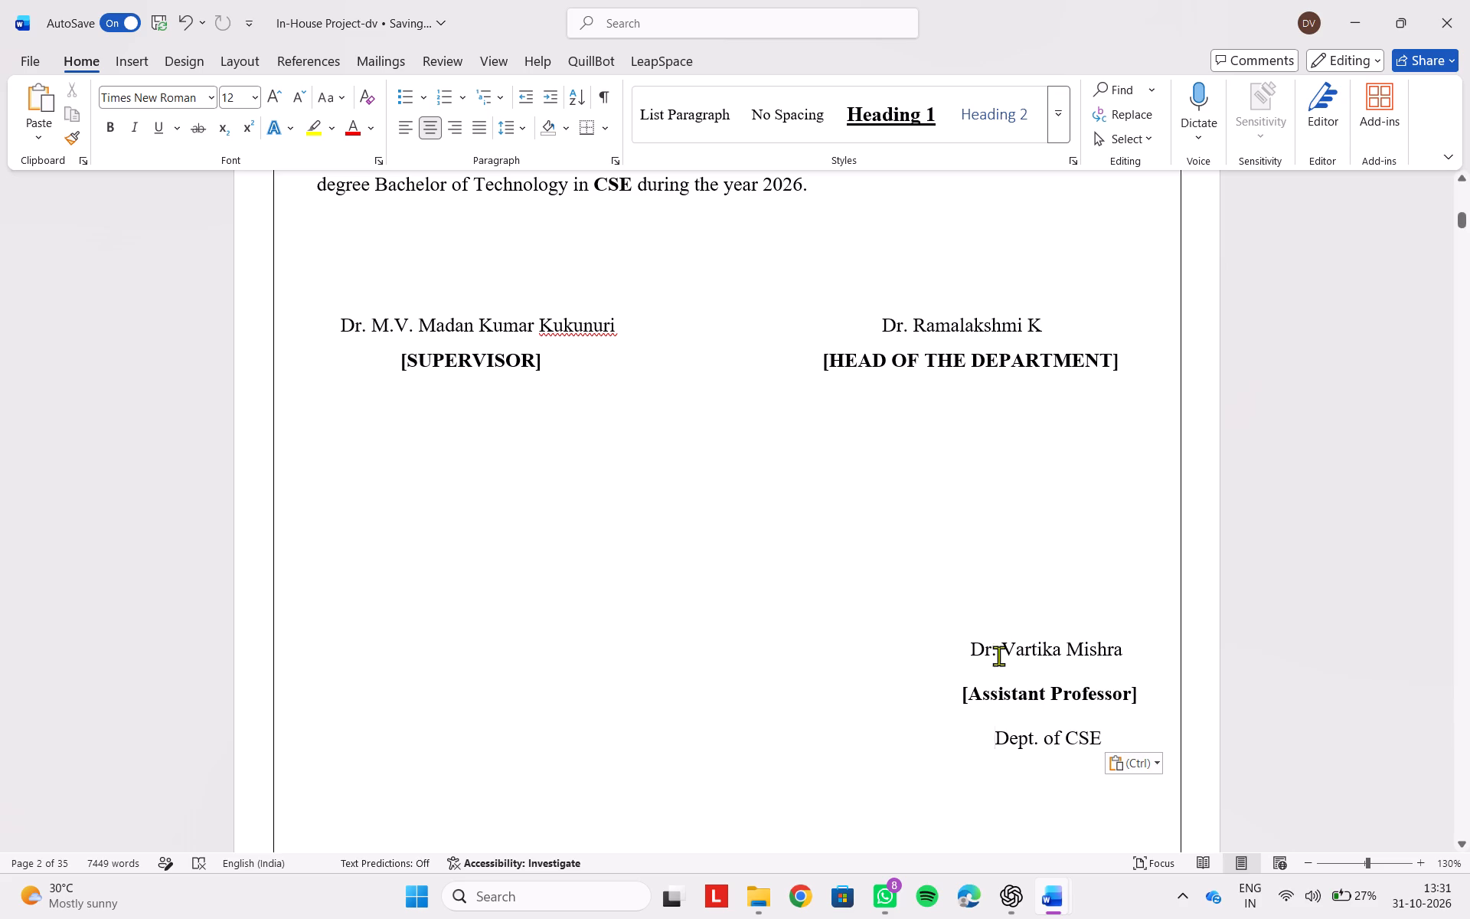
# Remove the surplus blank line above the assistant professor's signature block on the Certificate page.
pyautogui.scroll(-1, 998, 648)
pyautogui.scroll(1, 998, 648)
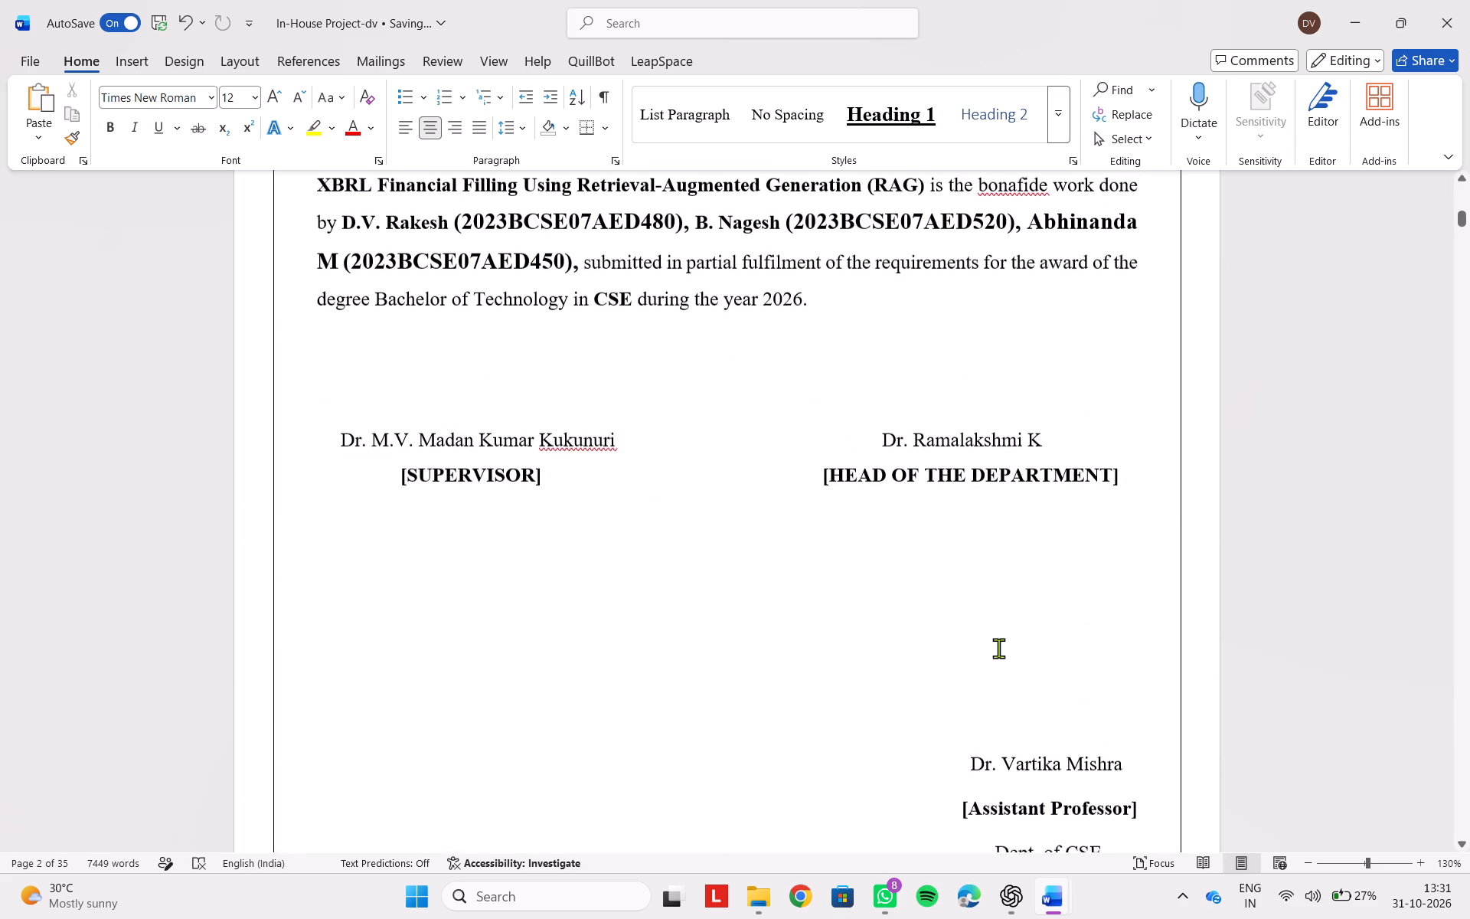
pyautogui.scroll(1, 998, 648)
pyautogui.click(1097, 715)
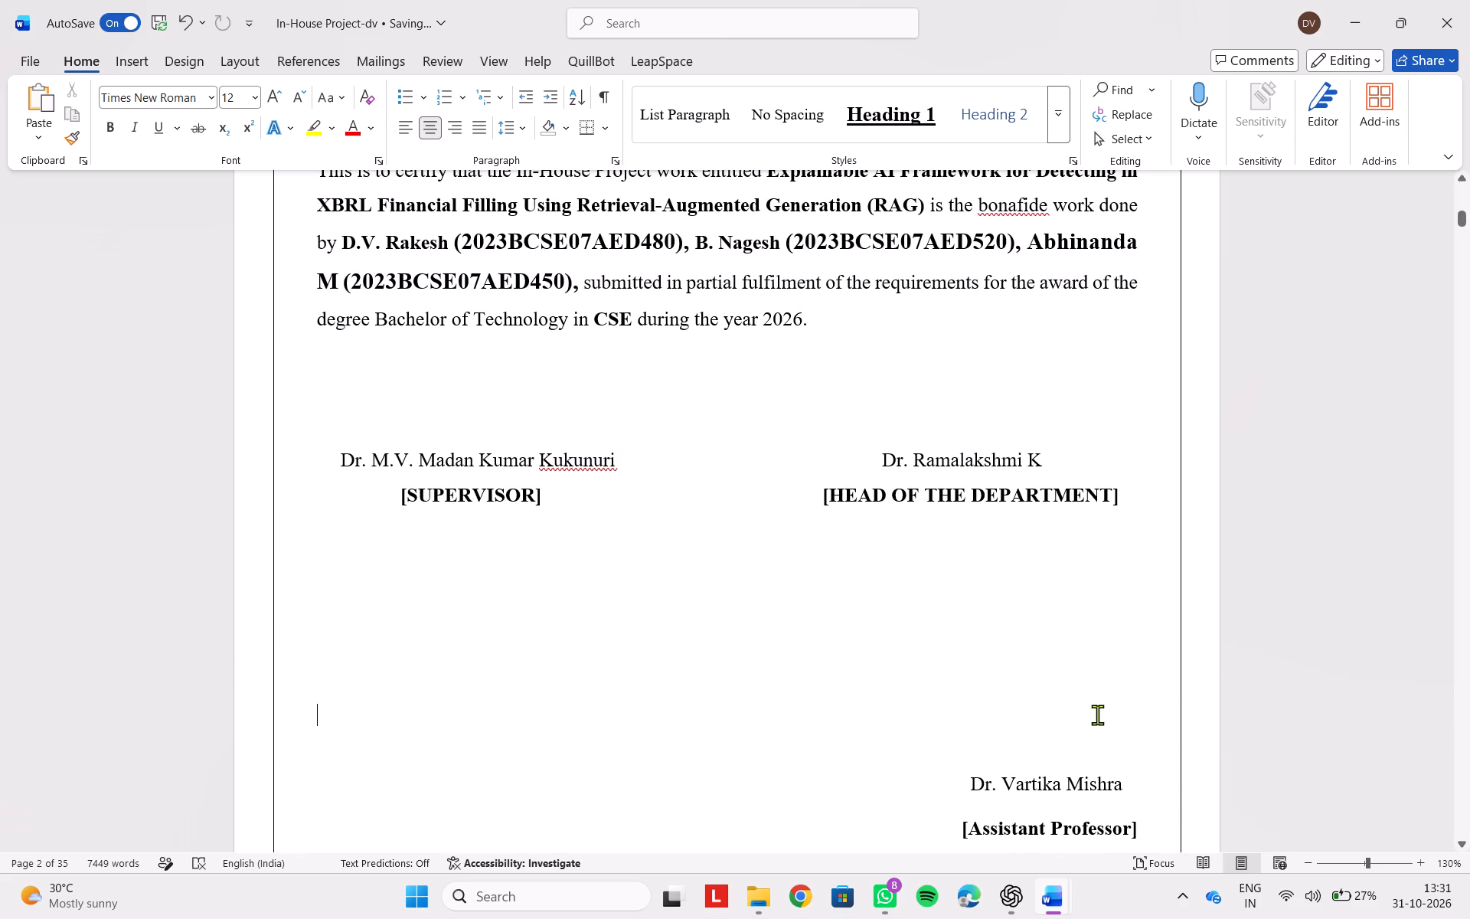
pyautogui.press('BackSpace')
pyautogui.press('BackSpace')
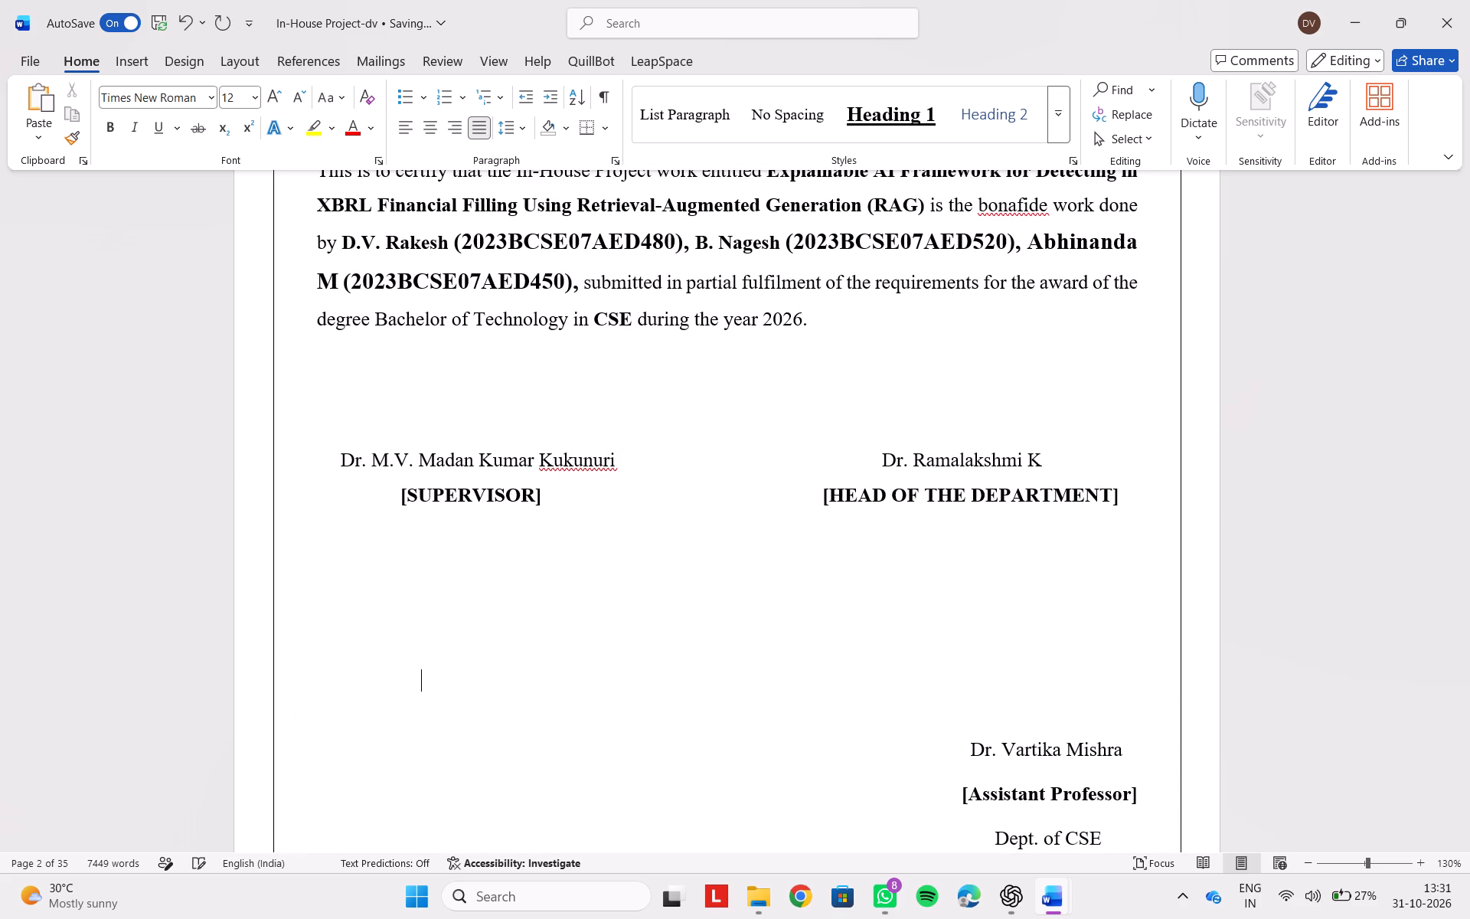
# Delete the blank page between the Certificate and the Declaration by removing its empty paragraphs.
pyautogui.scroll(-1, 1105, 697)
pyautogui.hscroll(1, 1105, 697)
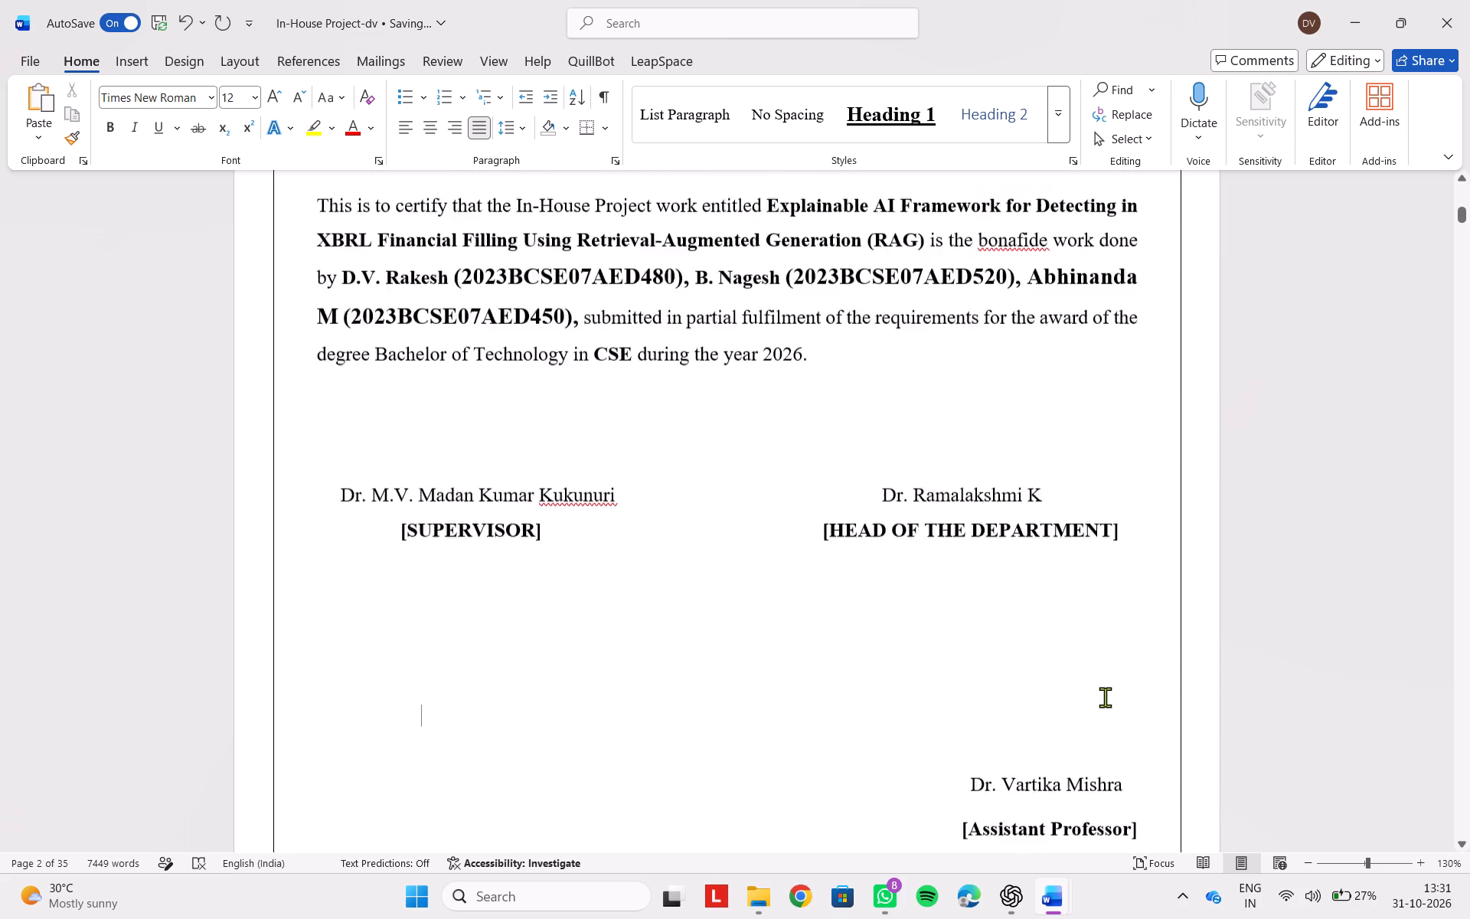
pyautogui.hscroll(2, 1105, 697)
pyautogui.scroll(-1, 1105, 697)
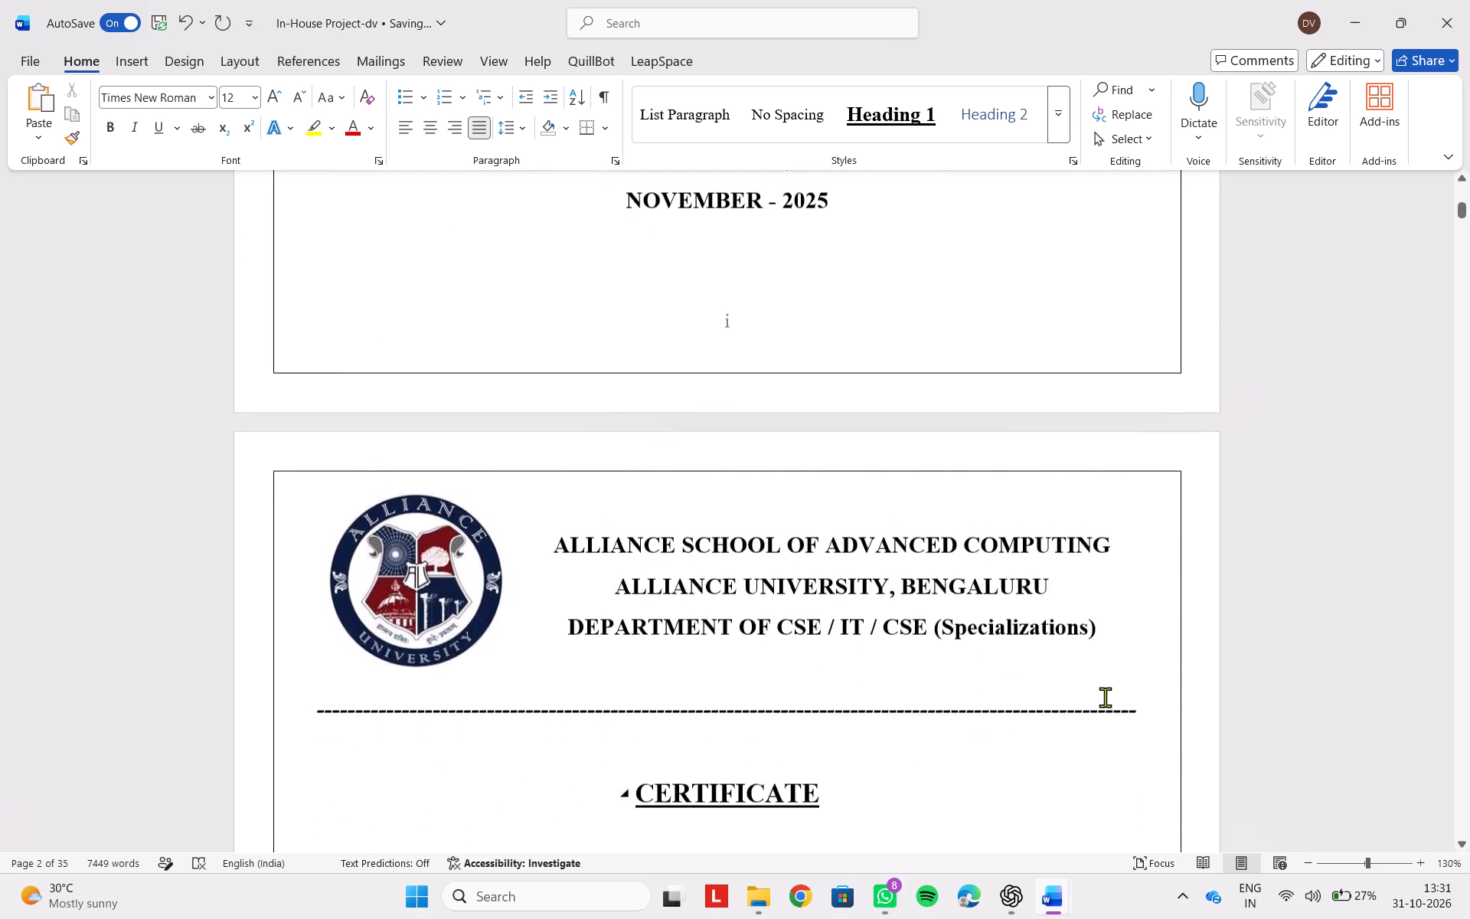
pyautogui.scroll(-1, 1105, 697)
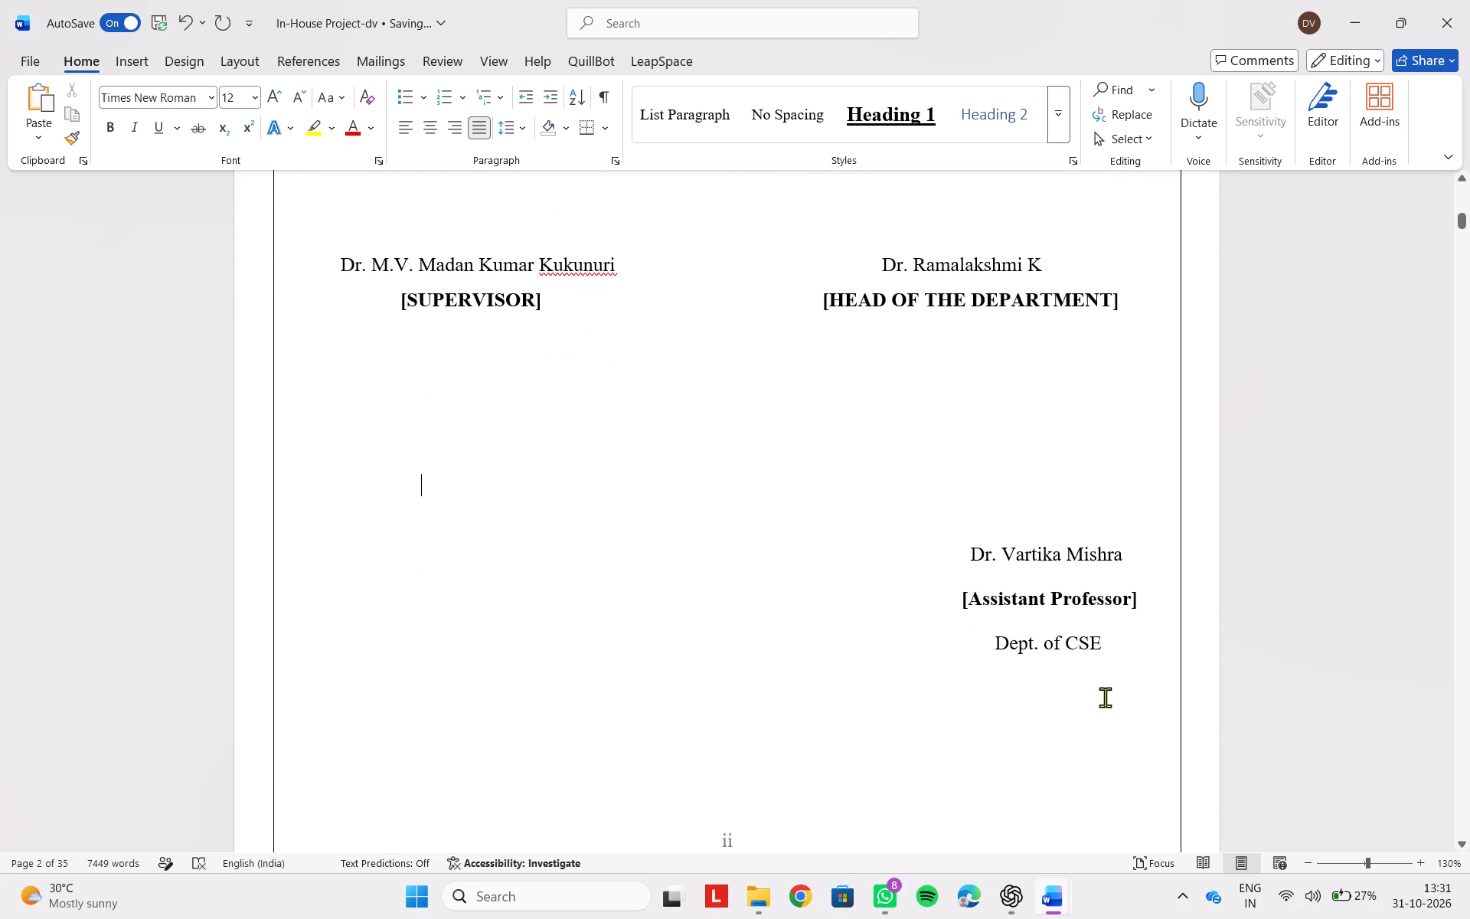
pyautogui.scroll(-1, 1105, 697)
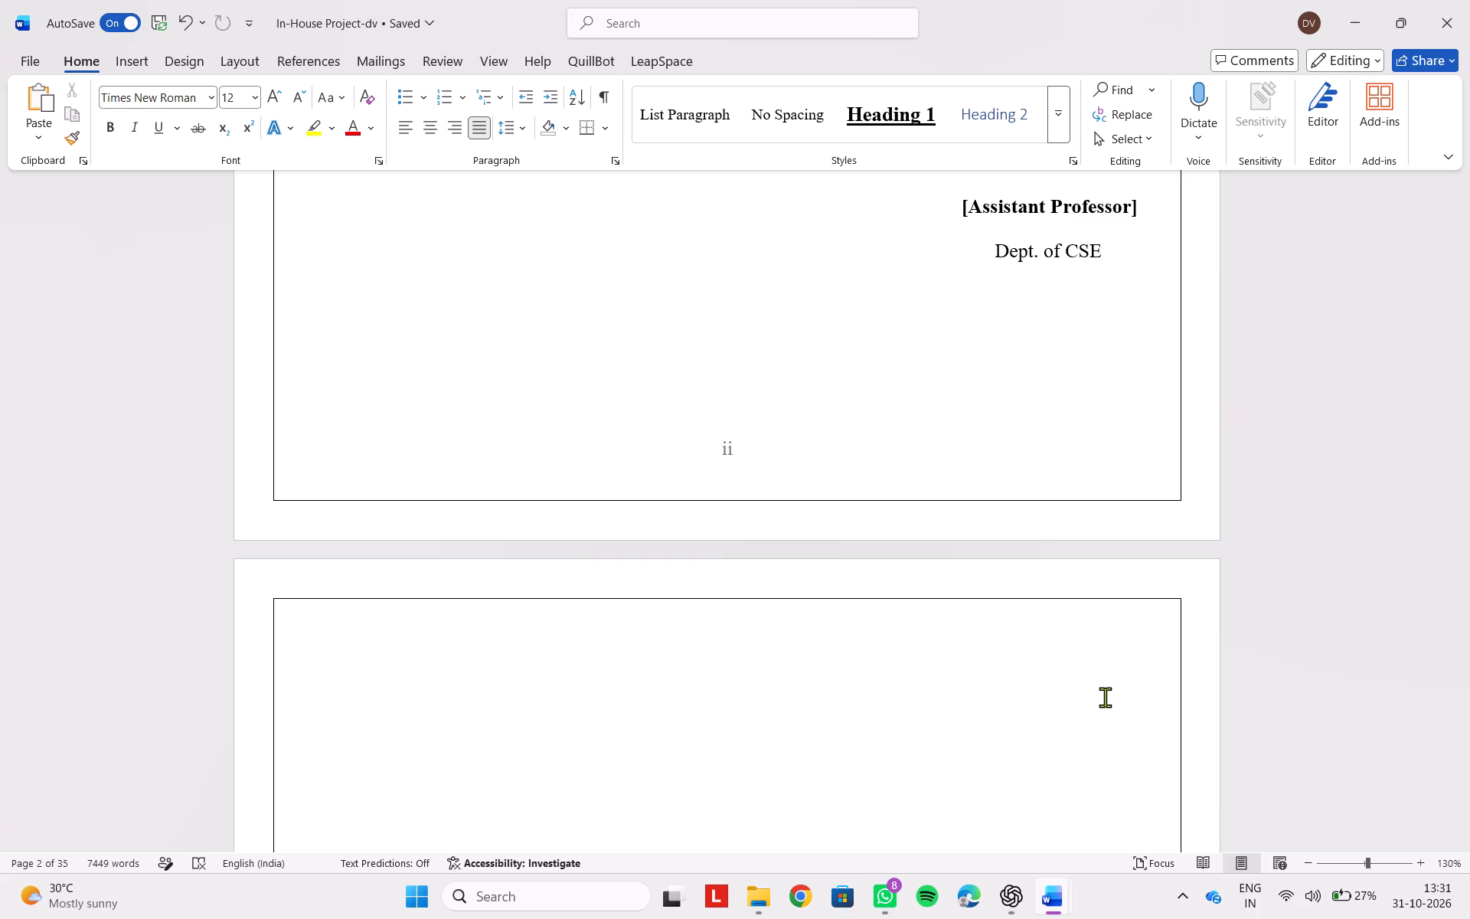
pyautogui.scroll(-1, 1105, 697)
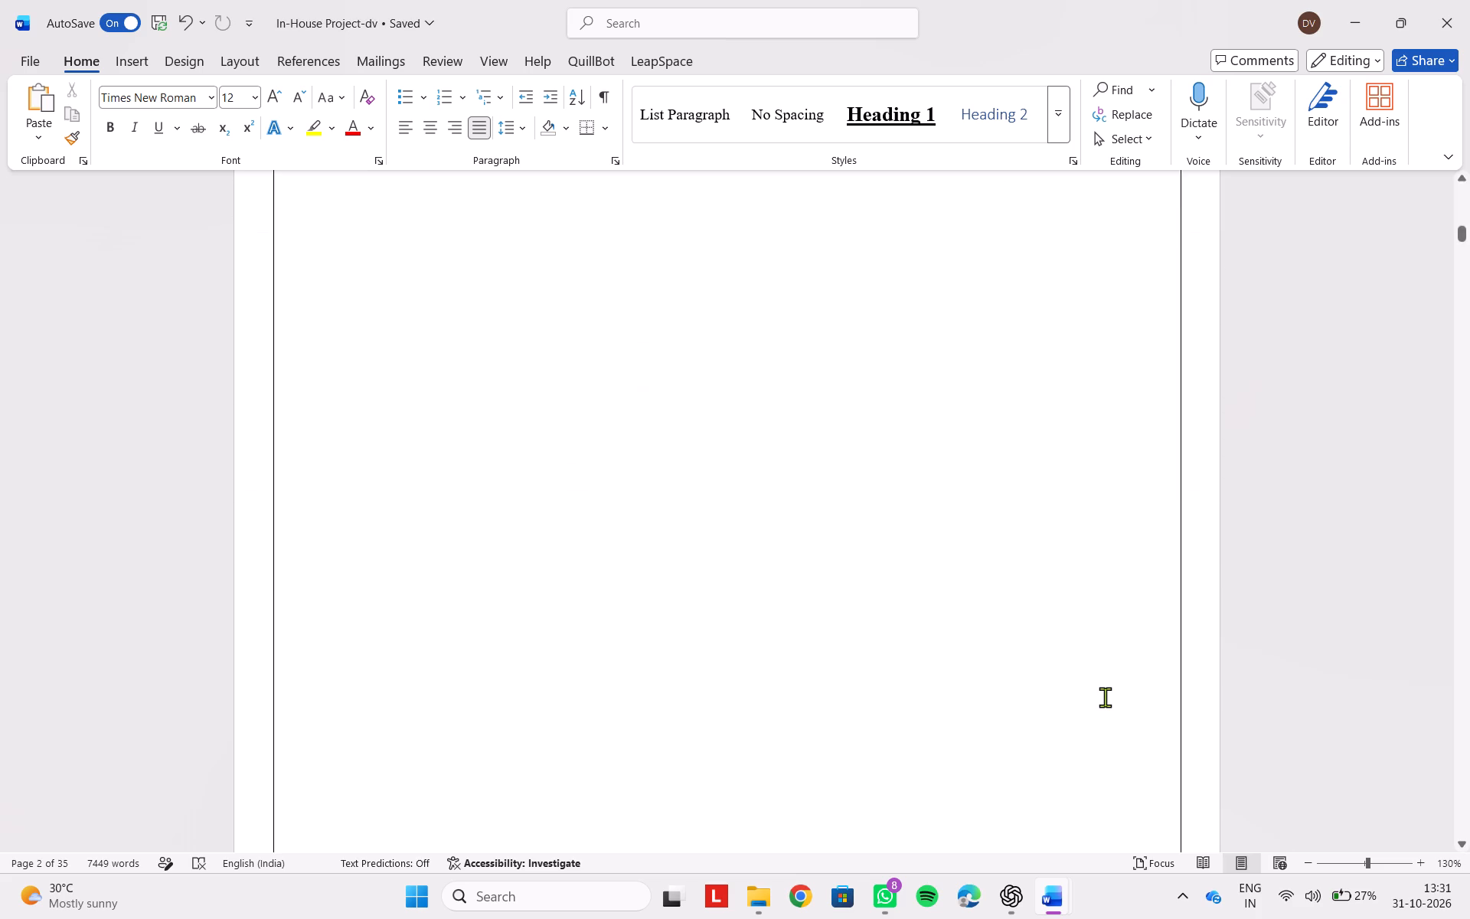
pyautogui.scroll(-1, 1105, 697)
pyautogui.scroll(1, 1105, 697)
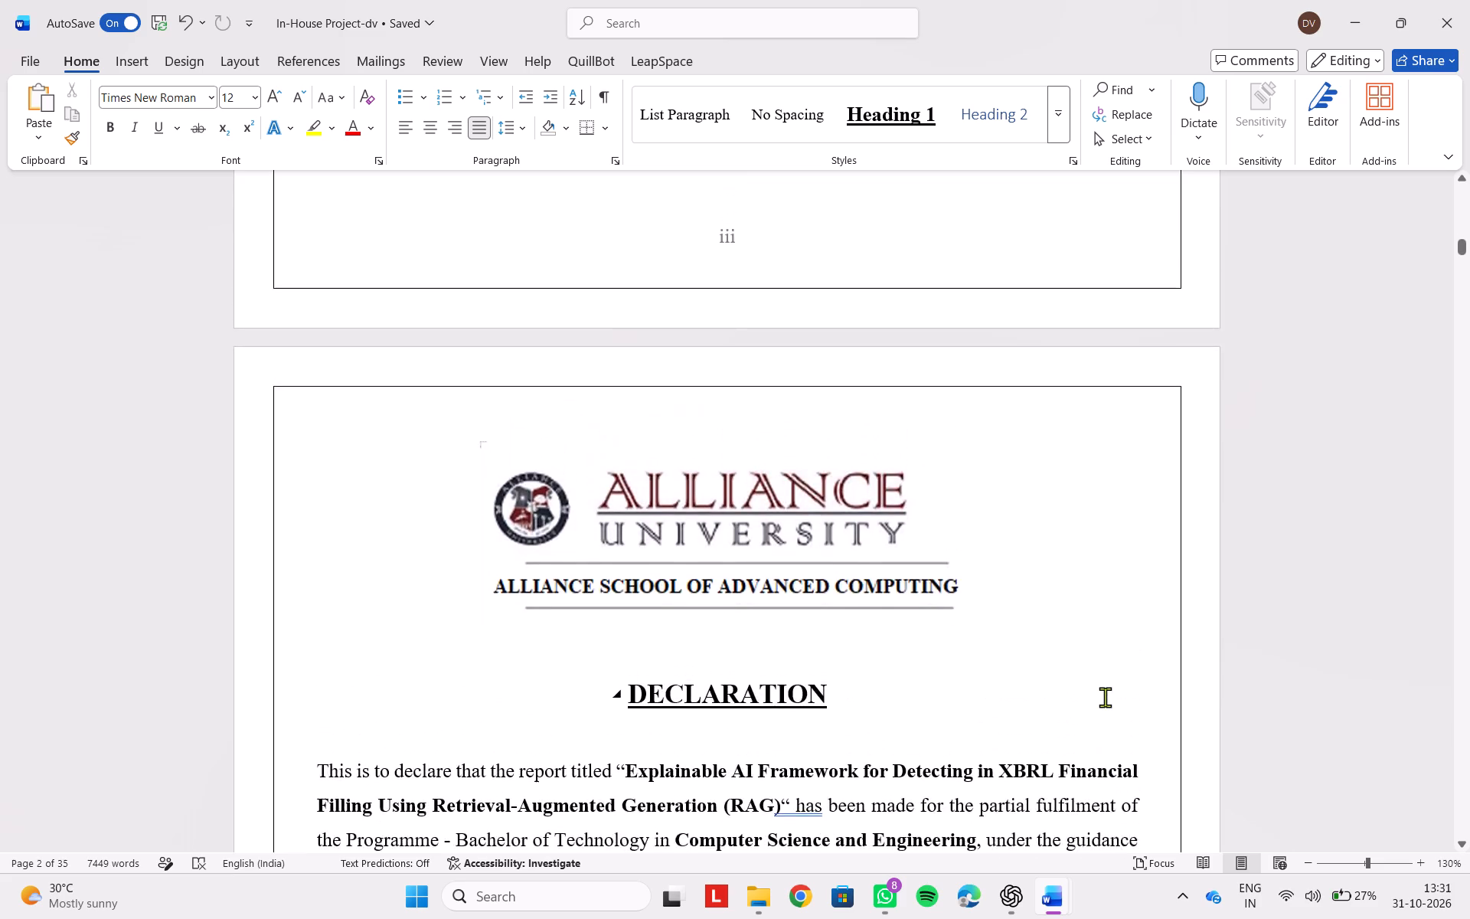
pyautogui.scroll(1, 1105, 697)
pyautogui.click(654, 773)
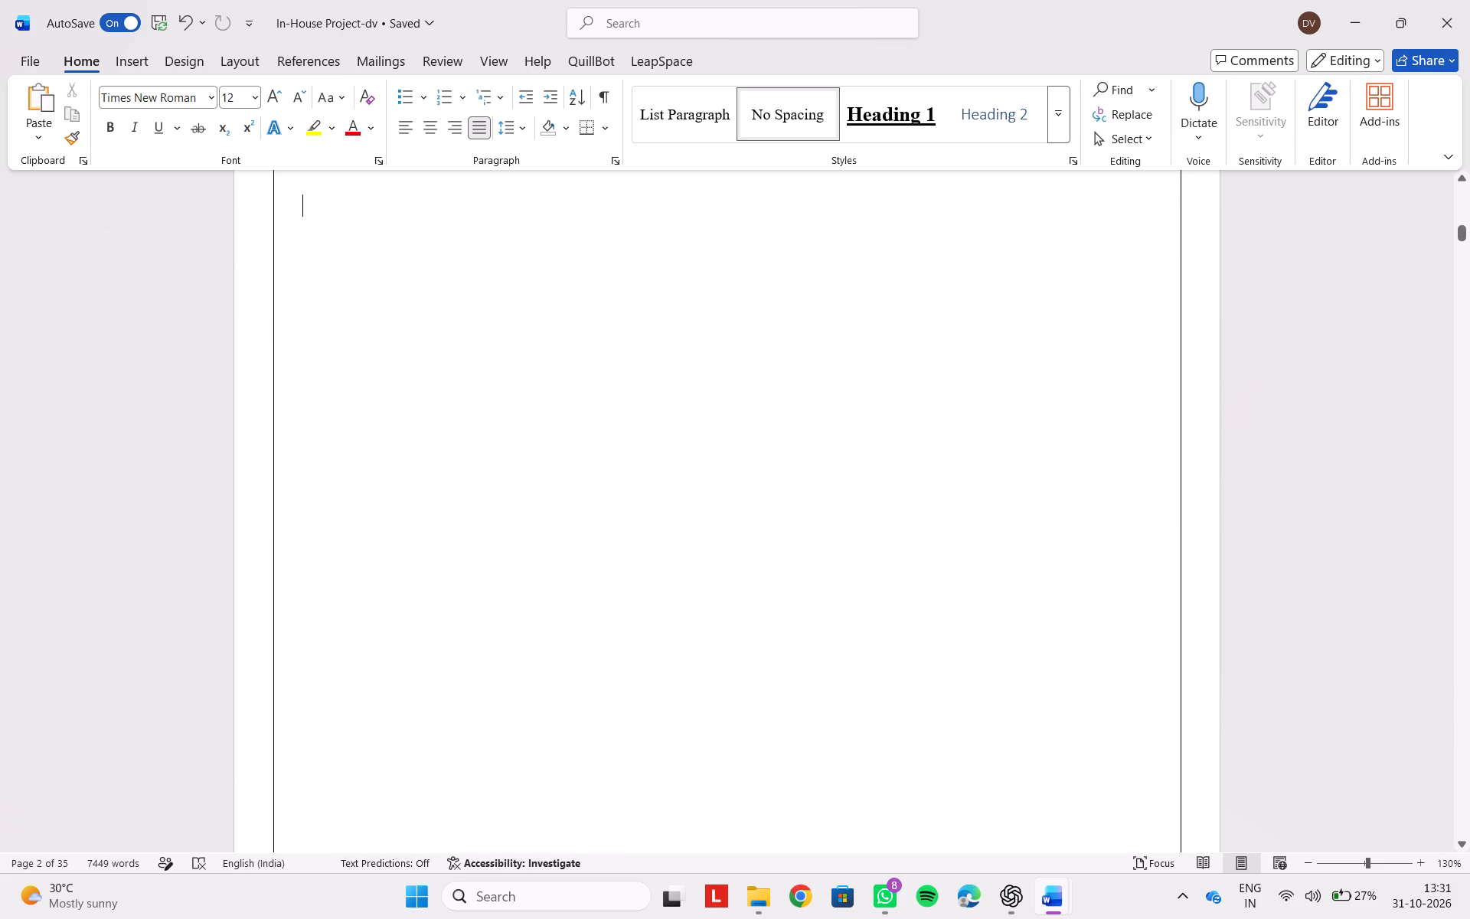
pyautogui.press('BackSpace')
pyautogui.press('BackSpace')
pyautogui.press('BackSpace')
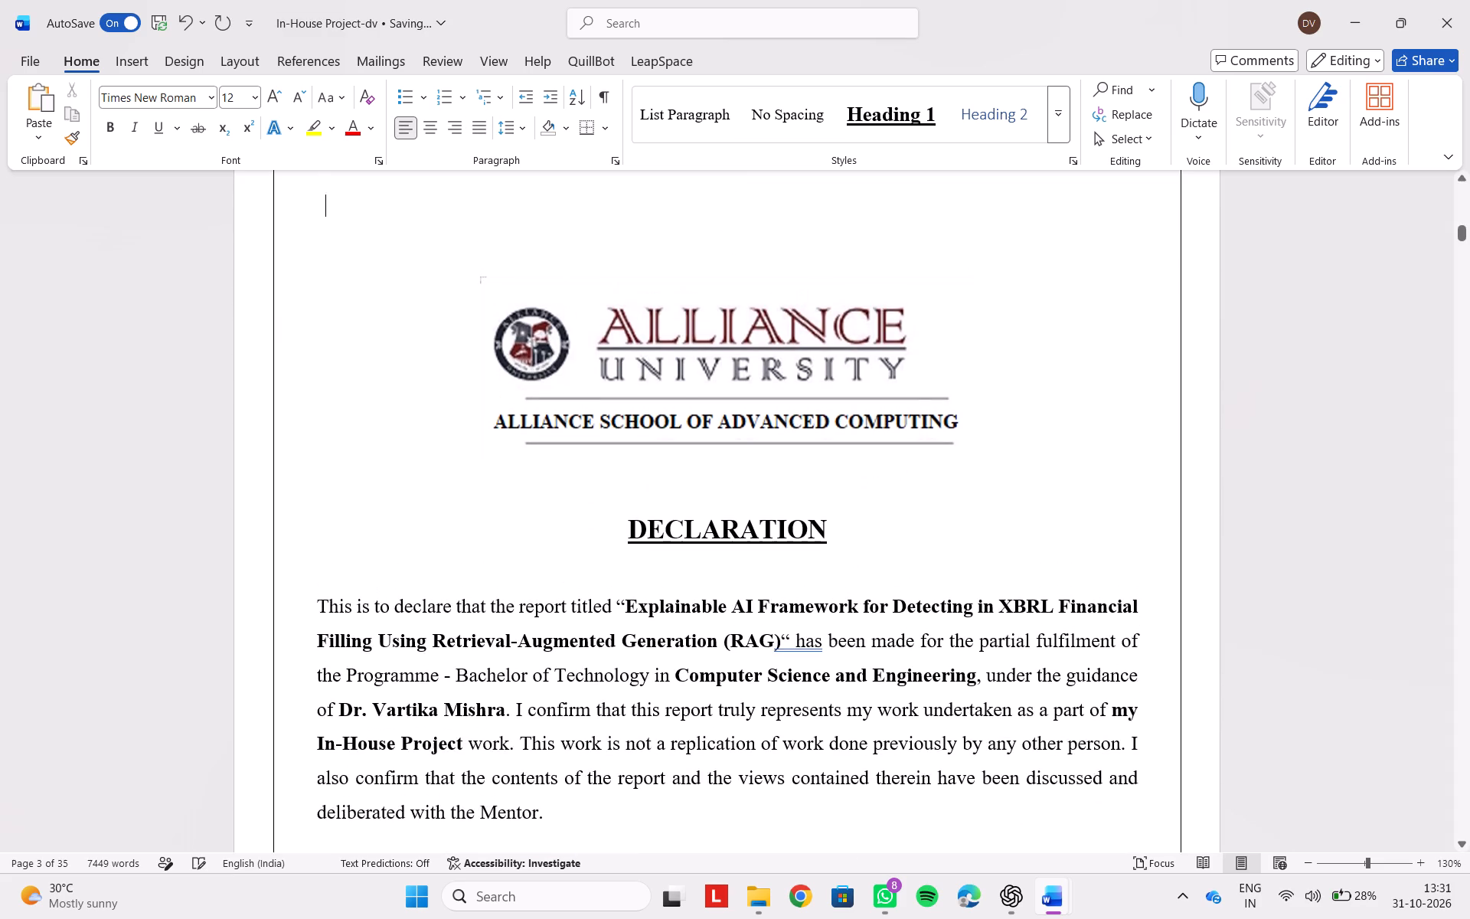
pyautogui.press('BackSpace')
pyautogui.press('BackSpace')
pyautogui.press('BackSpace')
pyautogui.press('BackSpace')
pyautogui.press('BackSpace')
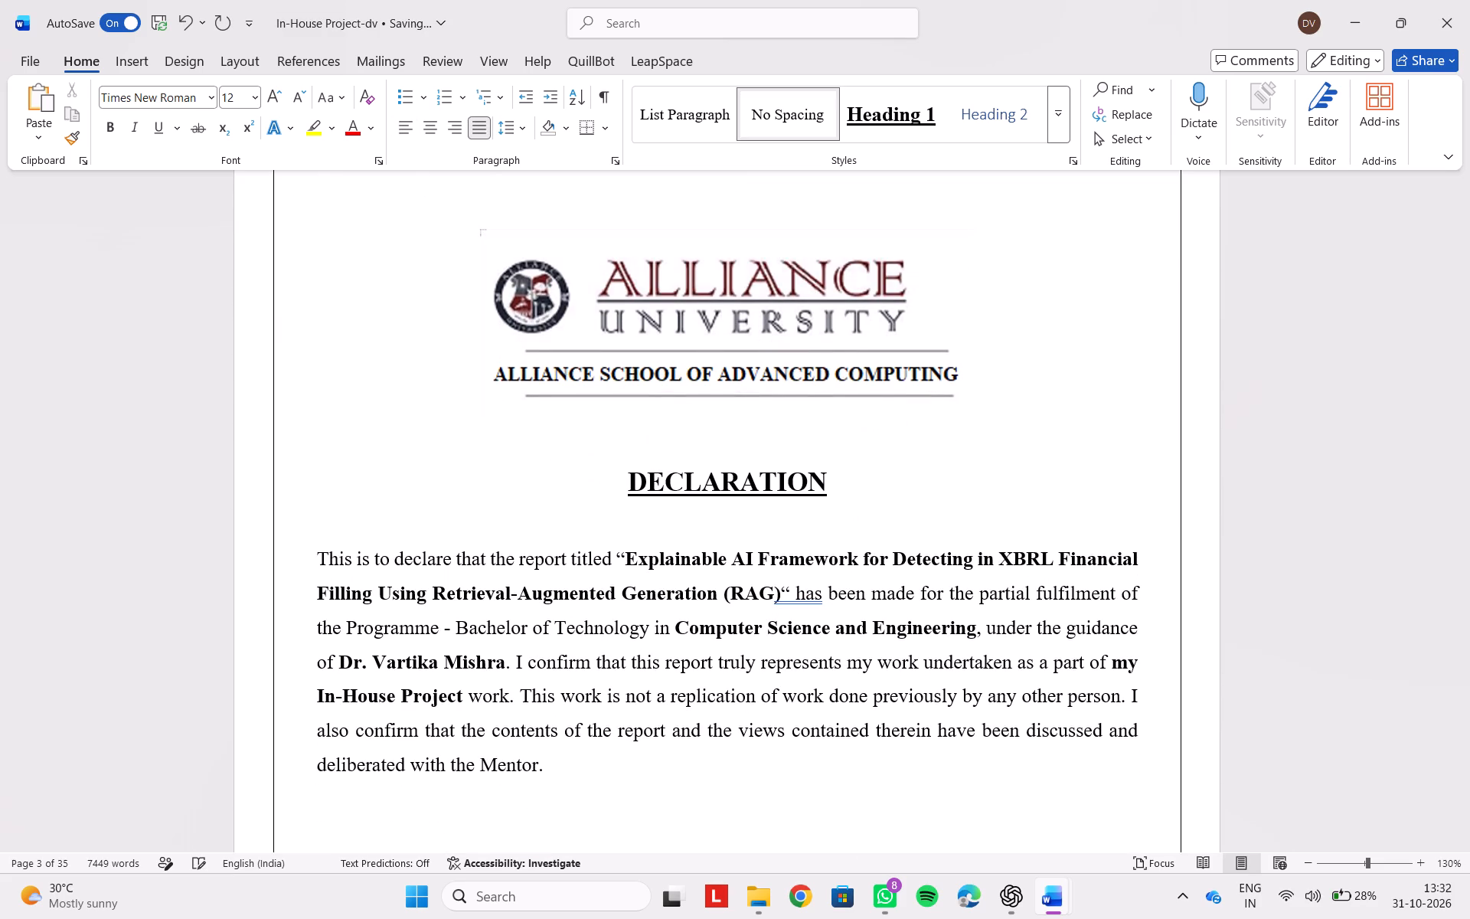
# Remove the extra empty line above the university logo at the top of the Declaration page.
pyautogui.scroll(1, 654, 773)
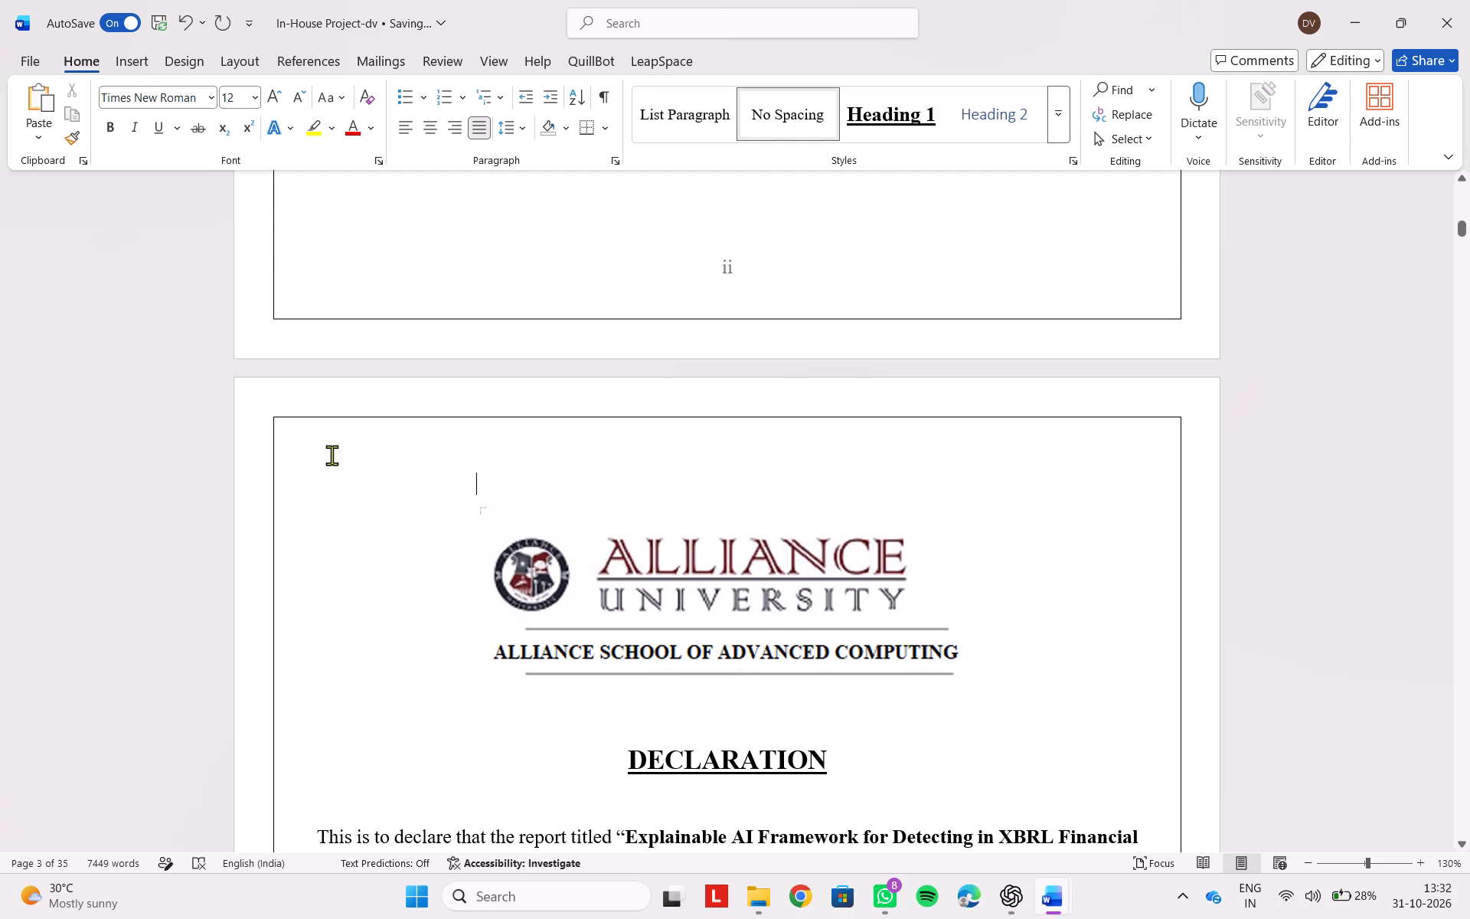
pyautogui.click(334, 441)
pyautogui.press('BackSpace')
pyautogui.press('BackSpace')
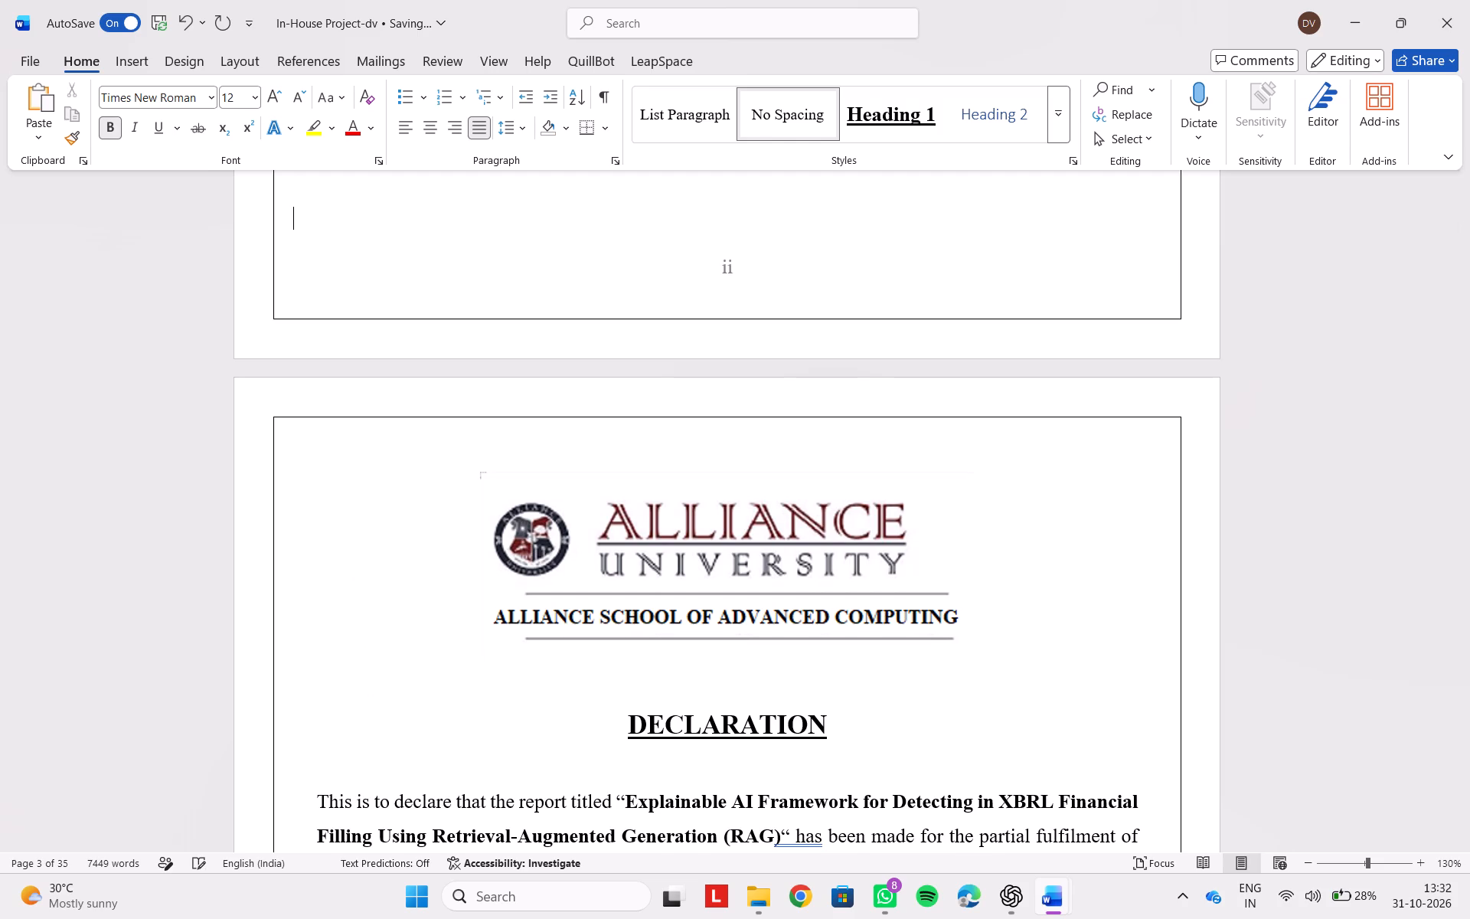
# Review the Certificate and title pages for layout, spacing and team details.
pyautogui.scroll(3, 334, 441)
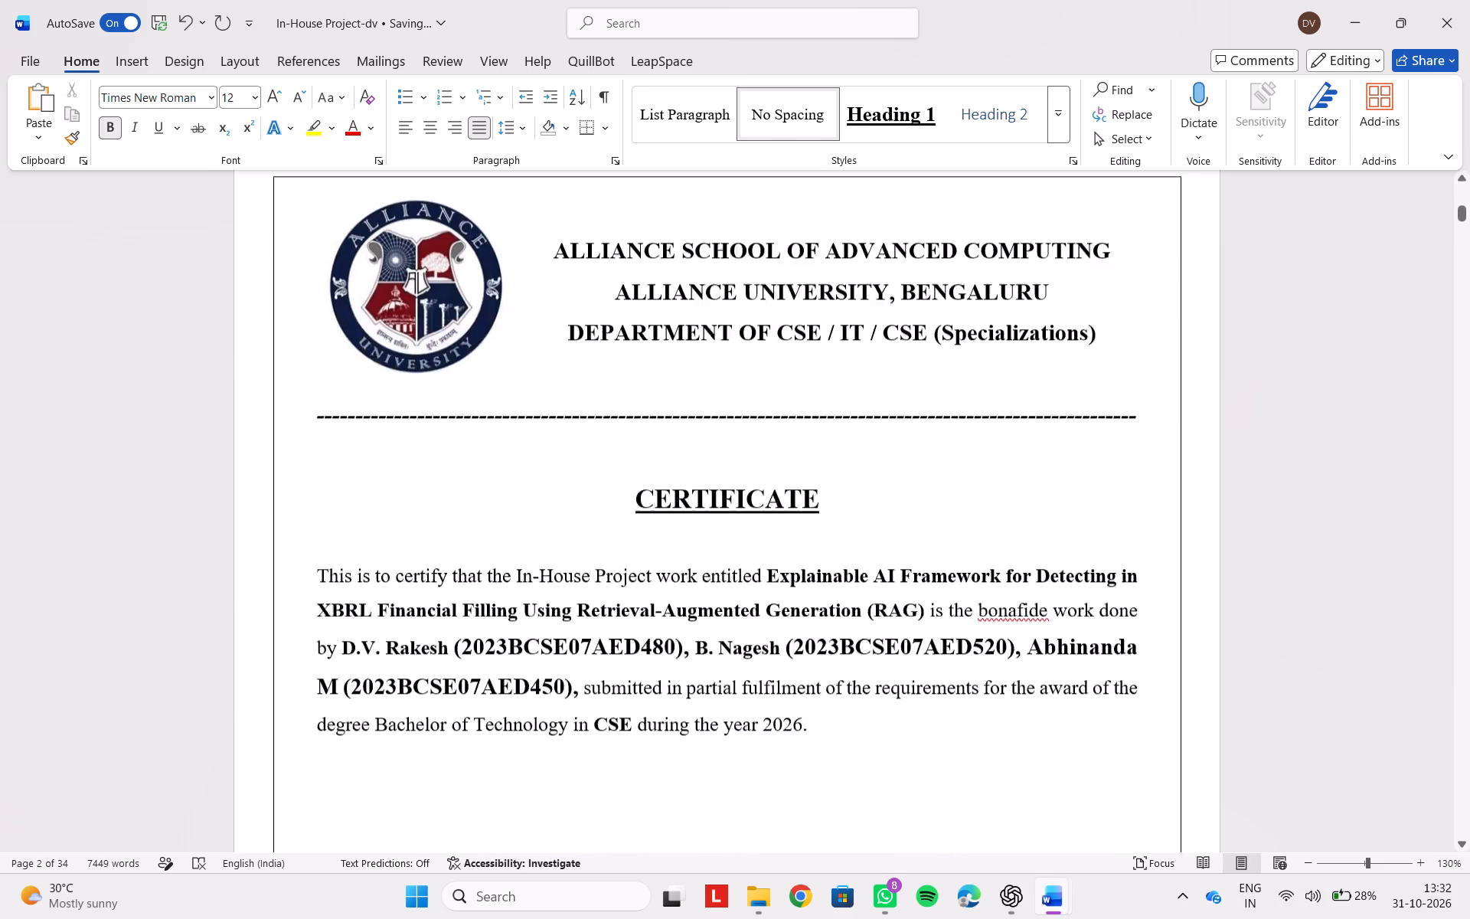
pyautogui.scroll(3, 334, 441)
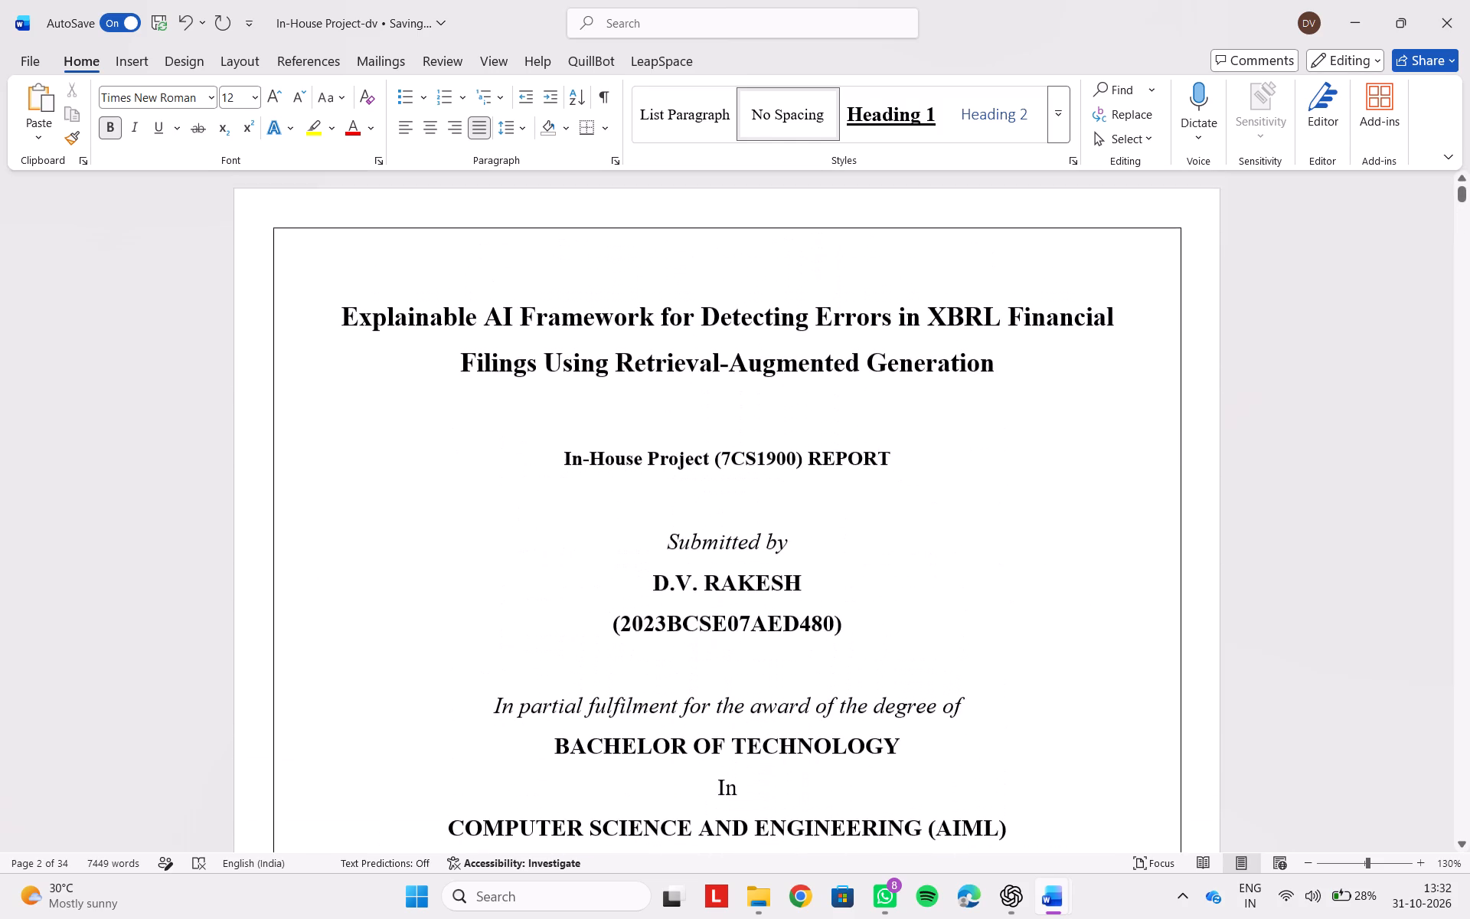
pyautogui.scroll(-2, 334, 441)
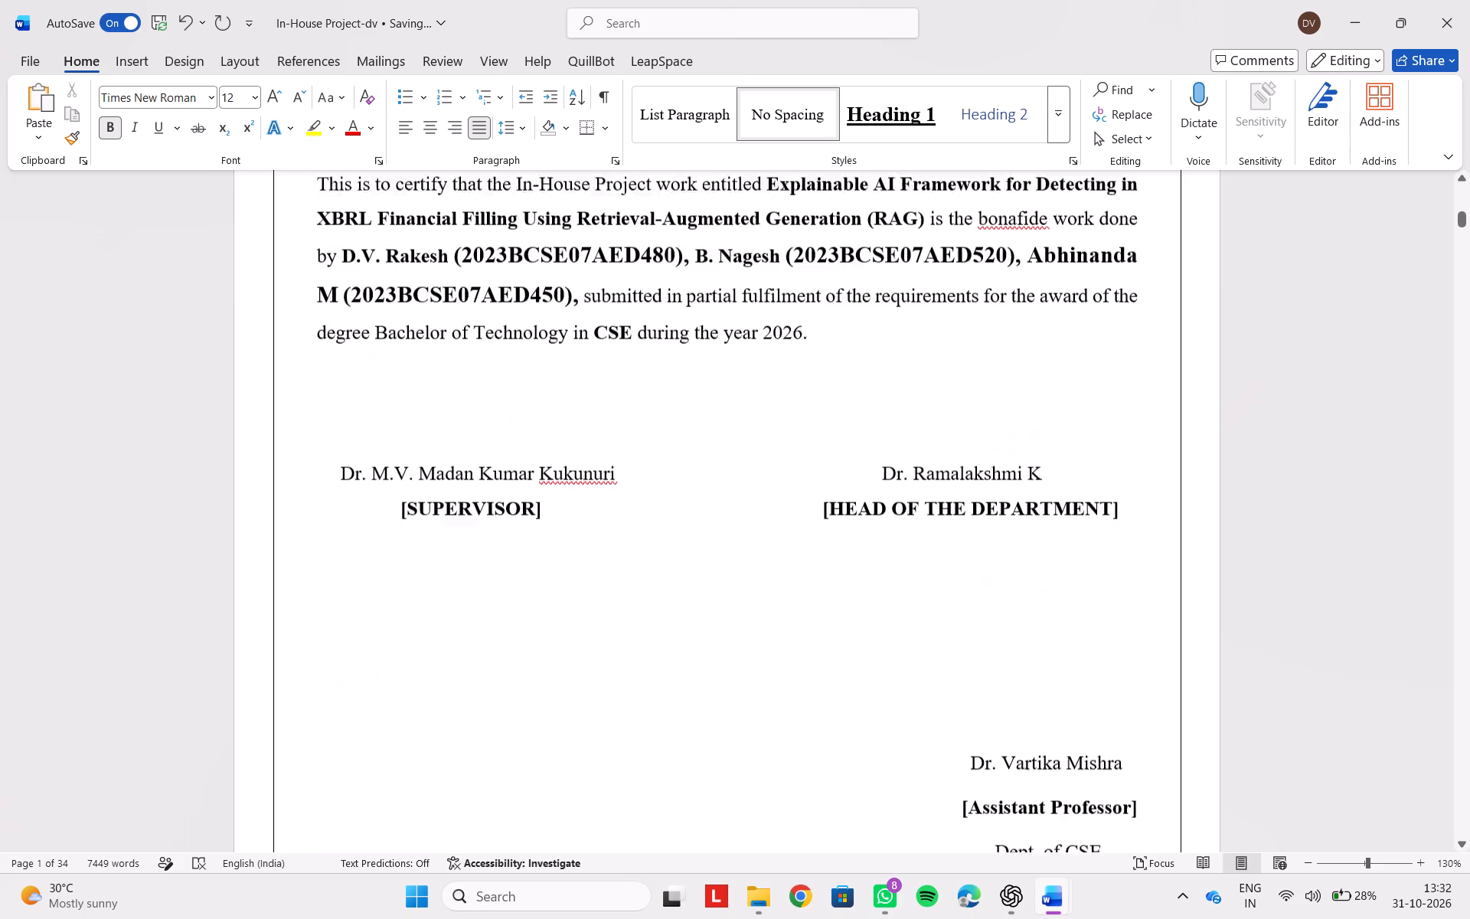
# Delete the stray spaces and two empty lines above the assistant professor's signature block on the Certificate page.
pyautogui.scroll(-1, 334, 441)
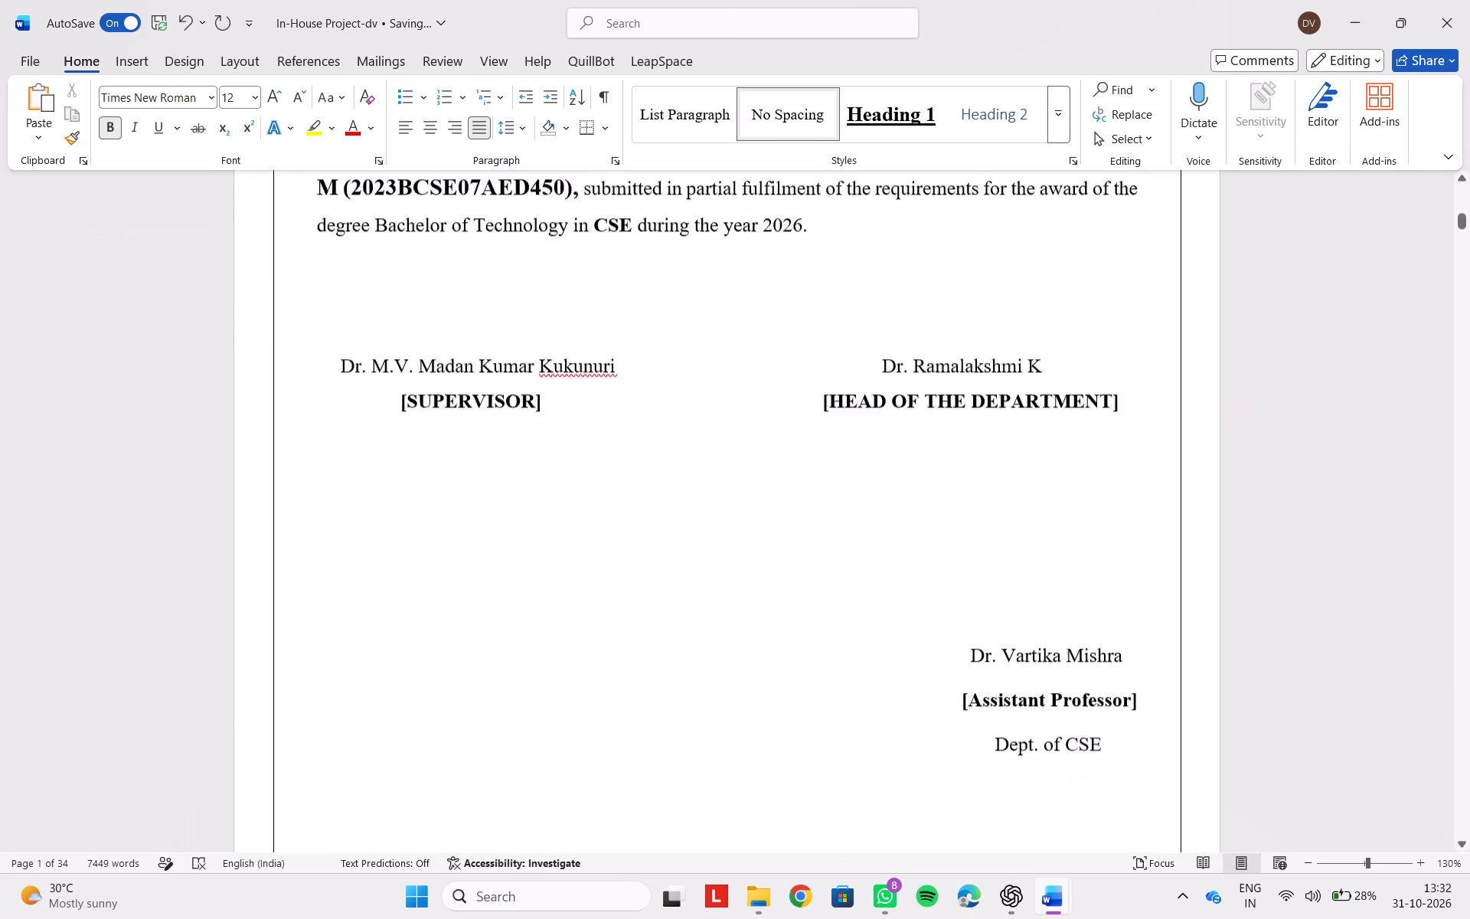
pyautogui.scroll(-2, 334, 441)
pyautogui.scroll(1, 334, 441)
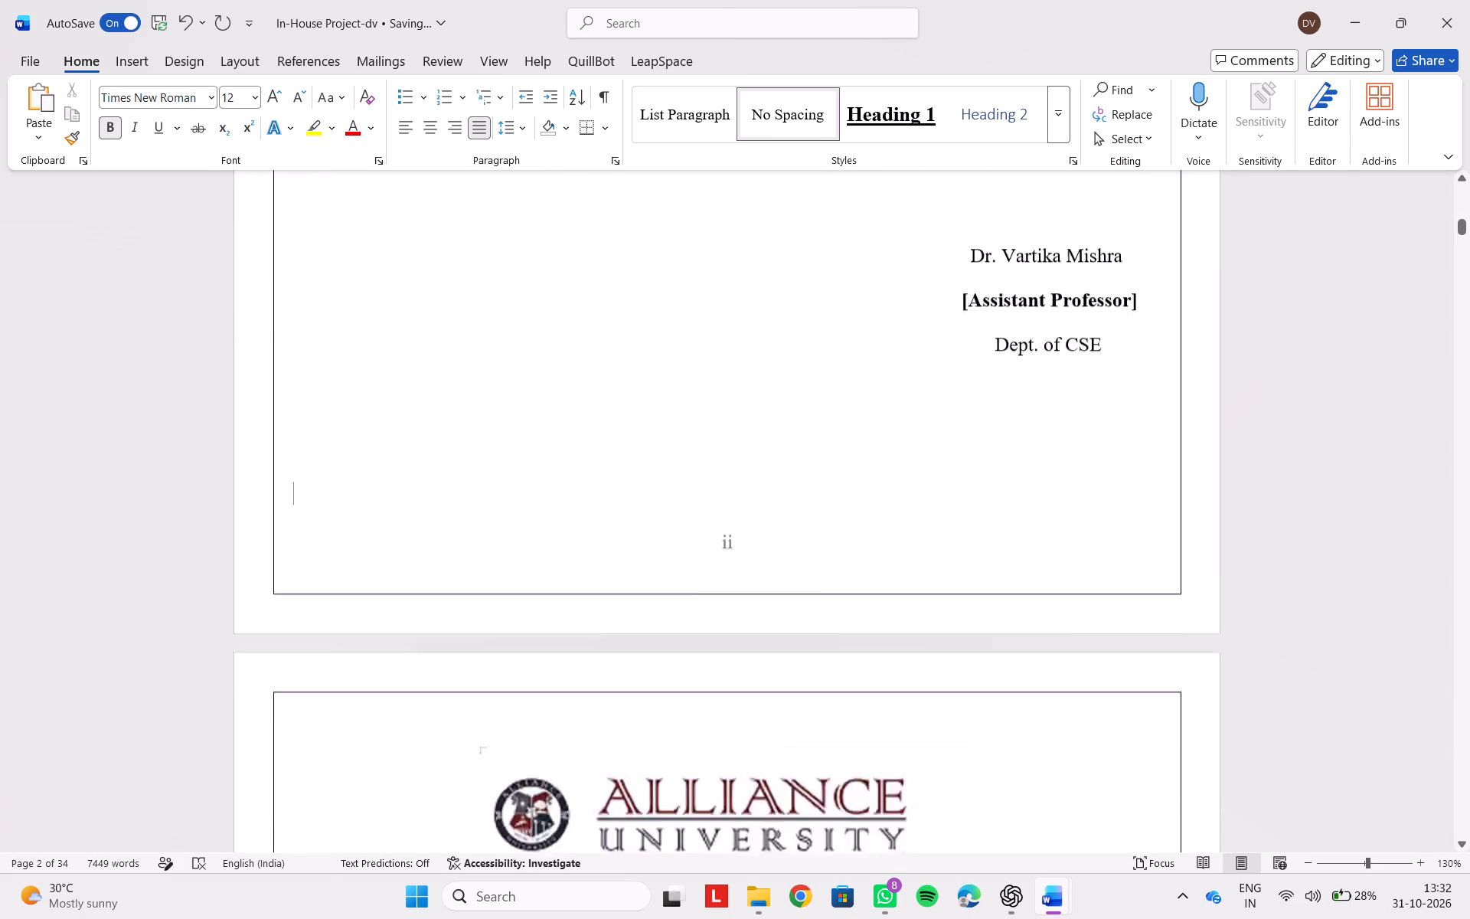
pyautogui.scroll(1, 334, 441)
pyautogui.click(1072, 660)
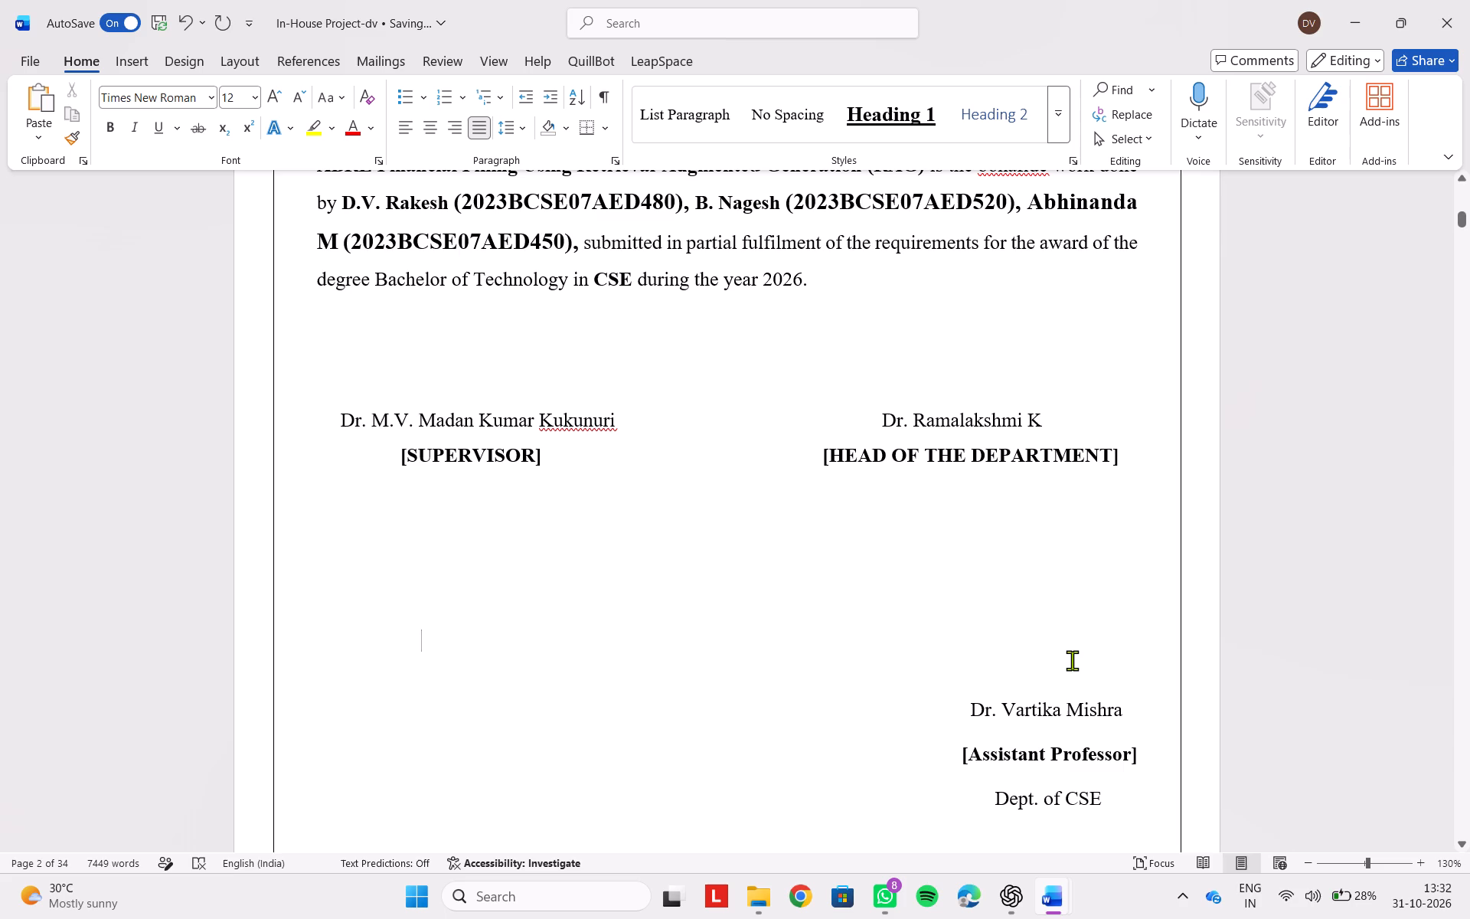
pyautogui.click(1072, 660)
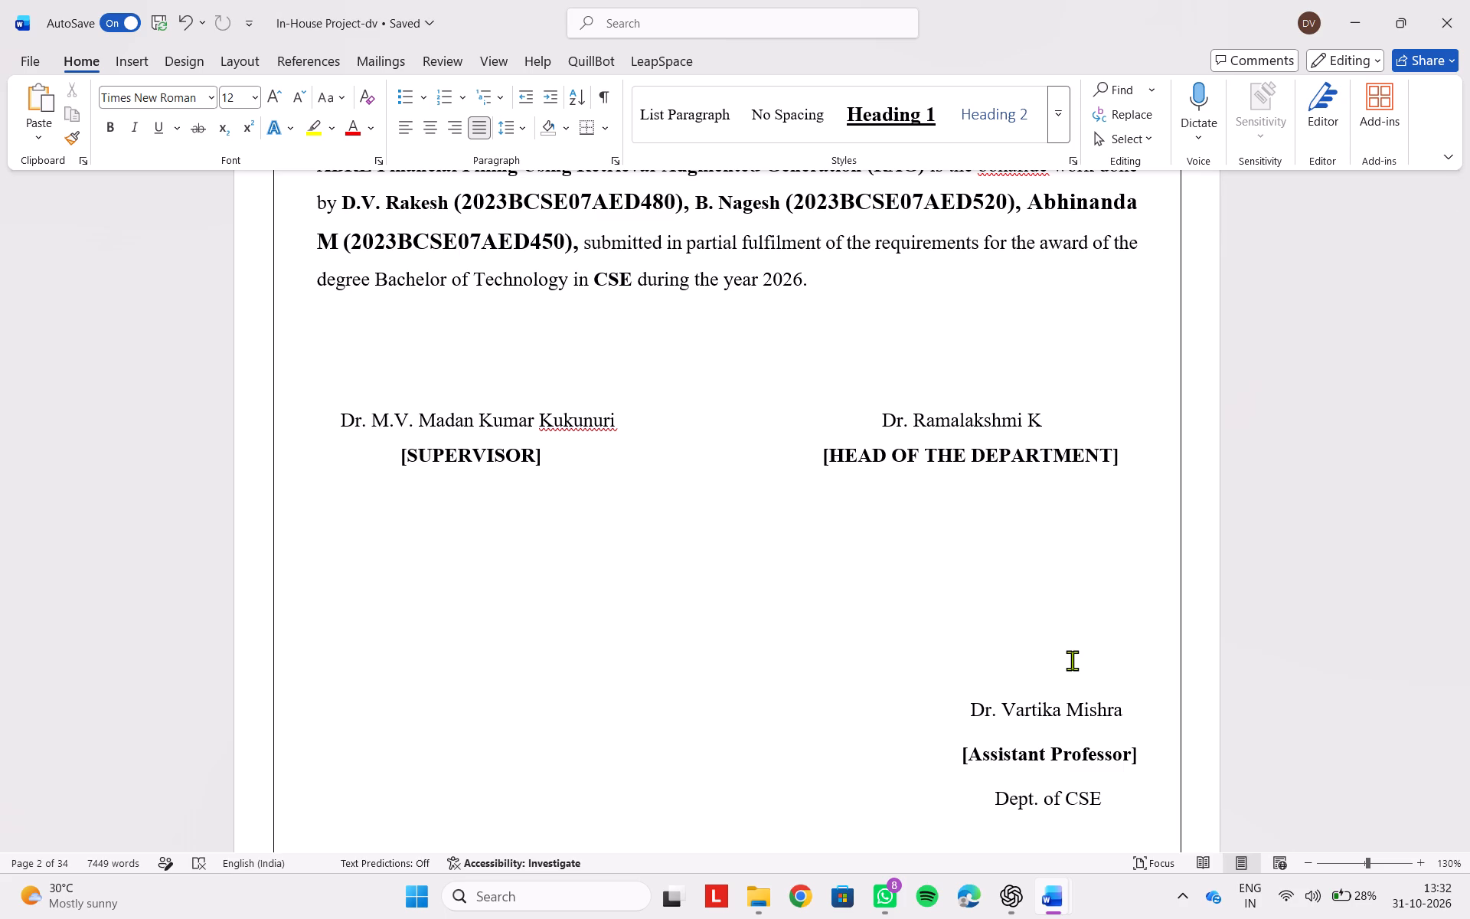
pyautogui.click(1072, 660)
pyautogui.press('BackSpace')
pyautogui.press('BackSpace')
pyautogui.press('BackSpace')
pyautogui.press('BackSpace')
pyautogui.press('BackSpace')
pyautogui.press('BackSpace')
pyautogui.press('BackSpace')
pyautogui.press('BackSpace')
pyautogui.press('BackSpace')
pyautogui.press('BackSpace')
pyautogui.press('BackSpace')
pyautogui.press('BackSpace')
pyautogui.press('BackSpace')
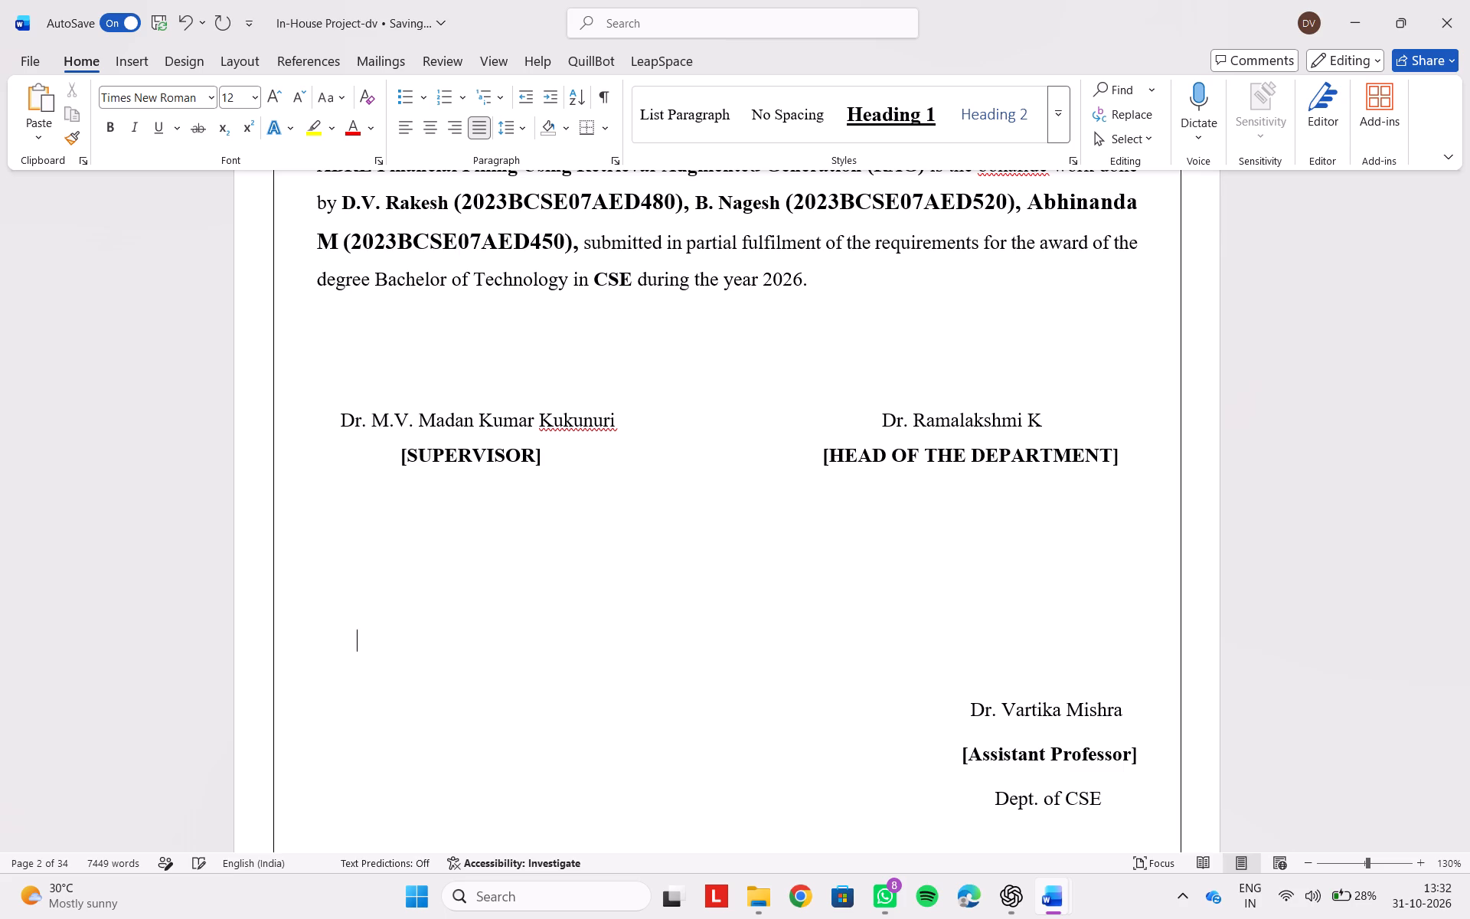
pyautogui.press('BackSpace')
pyautogui.press('BackSpace')
pyautogui.press('BackSpace')
pyautogui.press('BackSpace')
pyautogui.press('BackSpace')
pyautogui.press('BackSpace')
pyautogui.press('BackSpace')
pyautogui.press('BackSpace')
pyautogui.press('BackSpace')
pyautogui.press('BackSpace')
pyautogui.press('BackSpace')
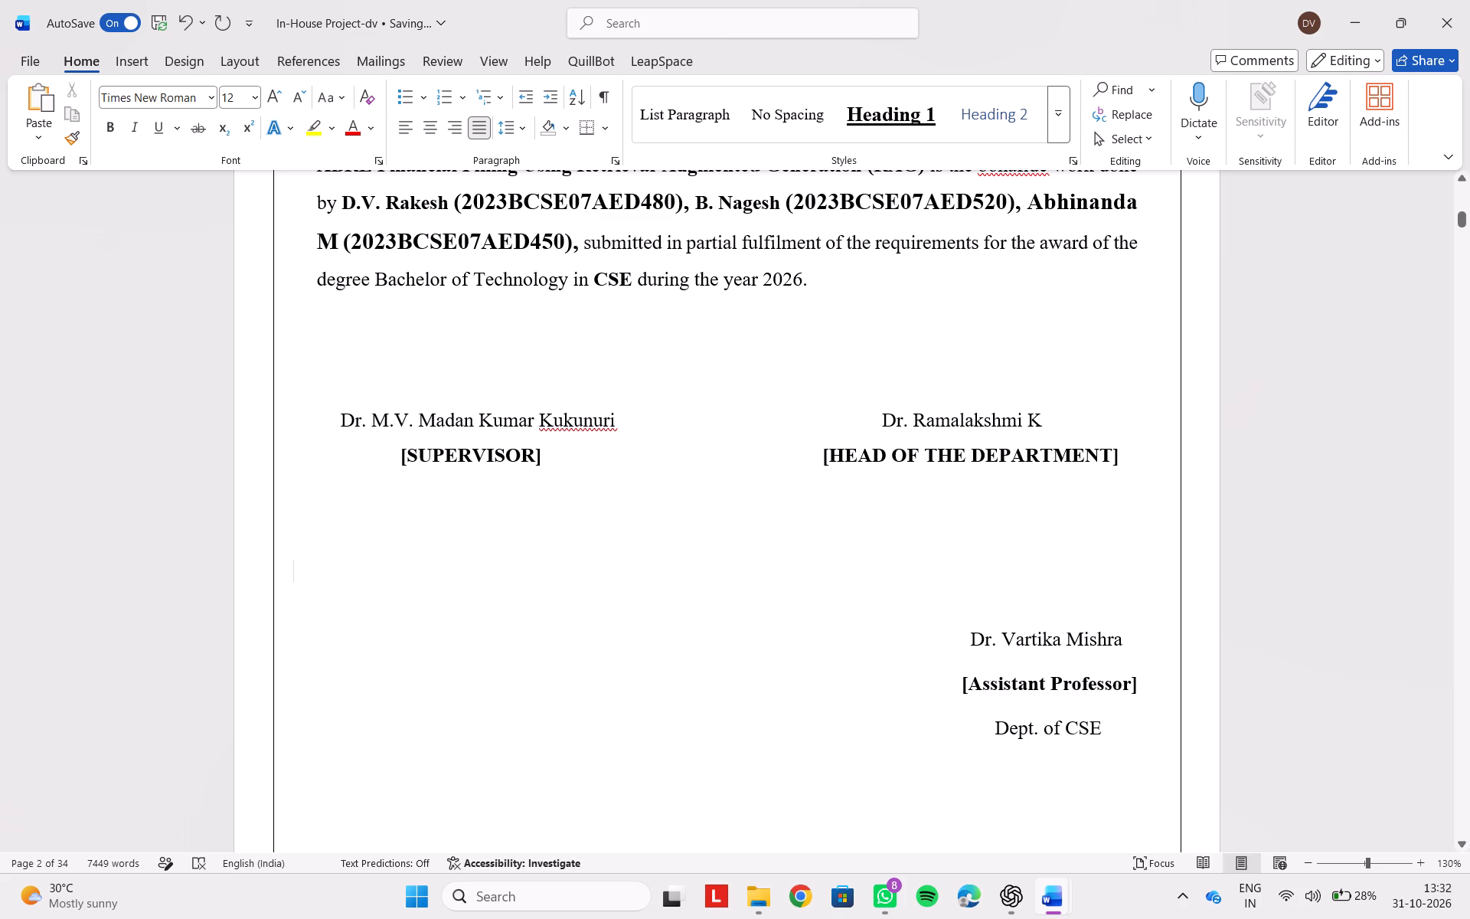
# Insert two empty lines between the Supervisor and Head of the Department row and the assistant professor's block on the Certificate page.
pyautogui.click(1083, 548)
pyautogui.press('Return')
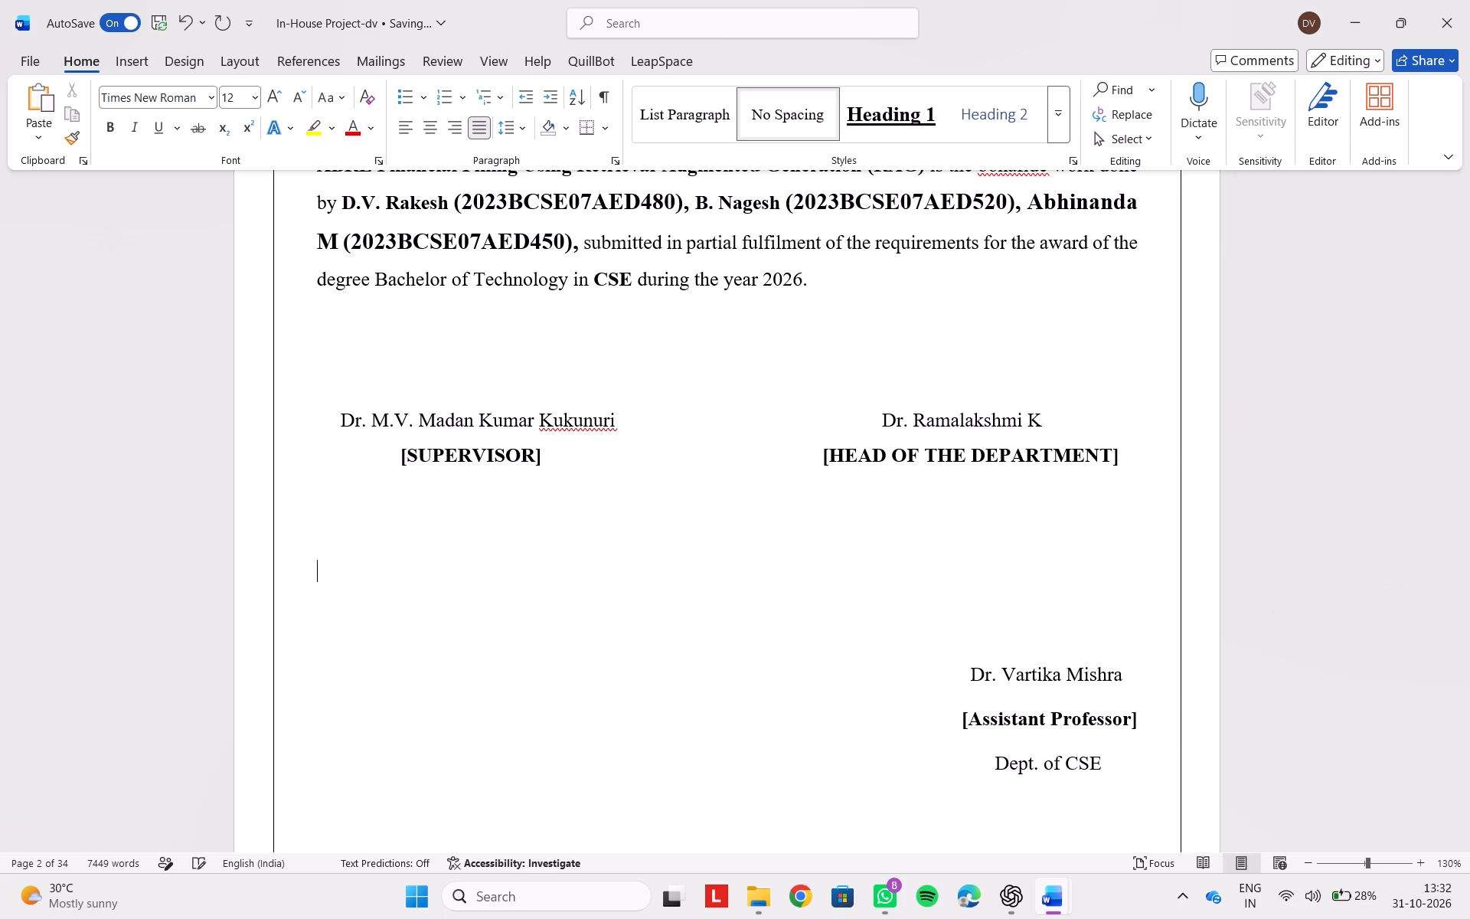
pyautogui.scroll(1, 1083, 548)
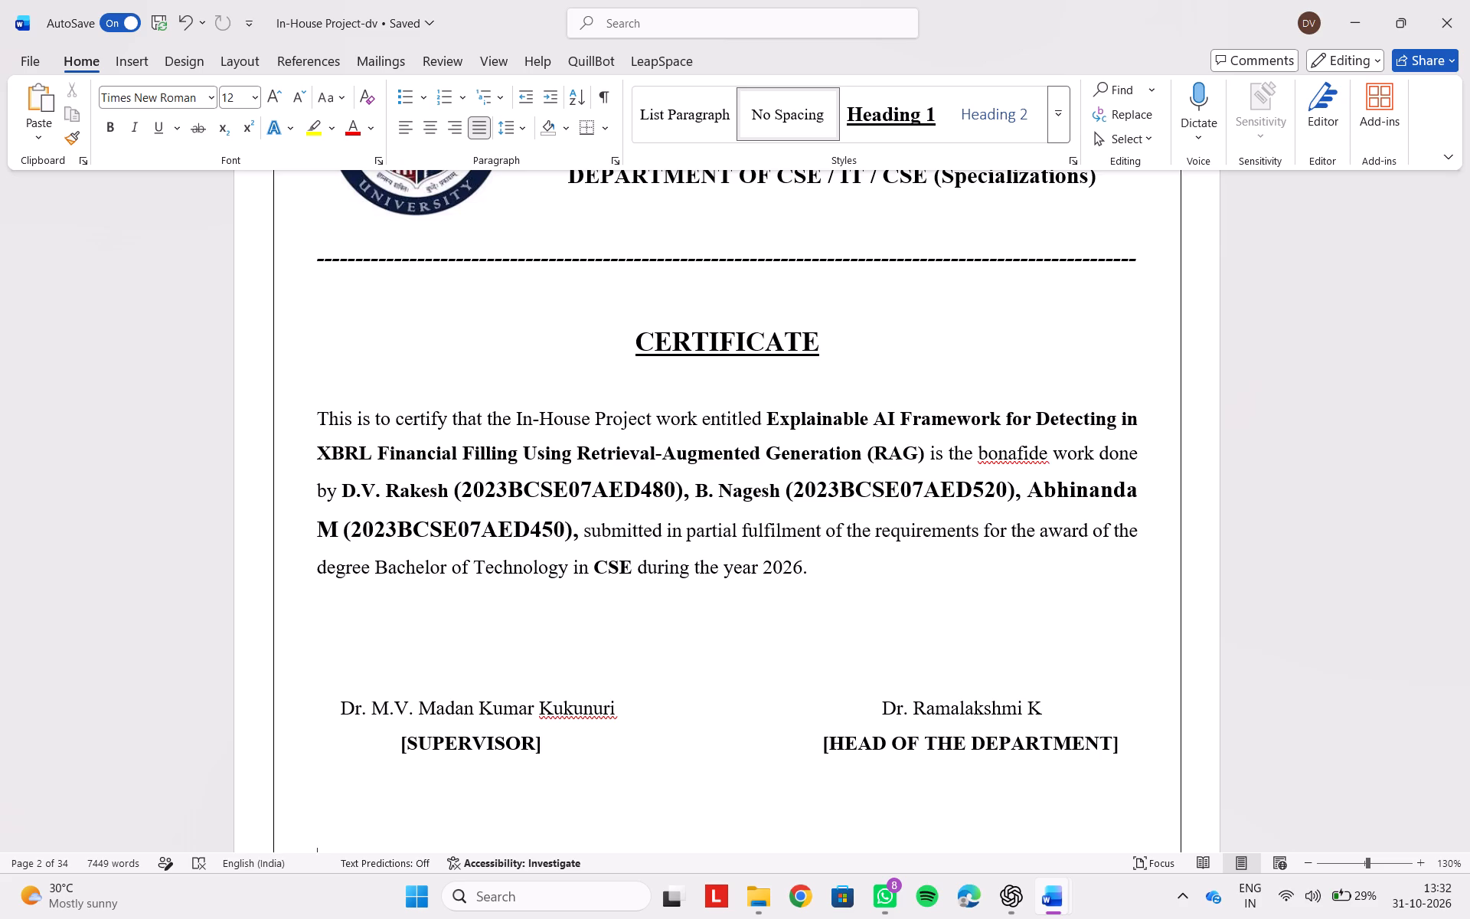
pyautogui.scroll(-1, 1083, 548)
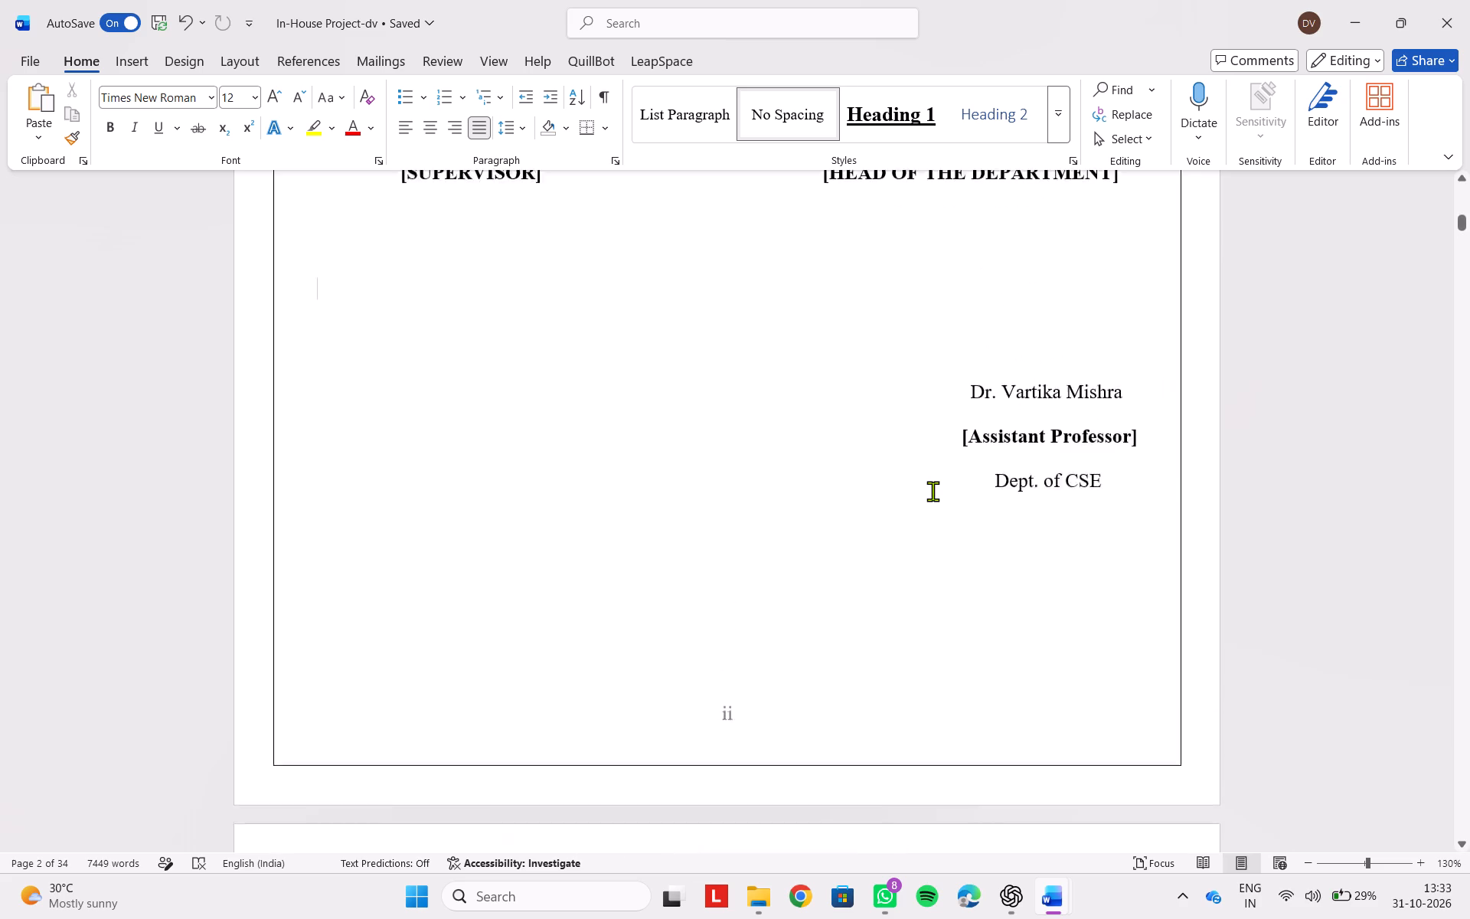
pyautogui.click(952, 436)
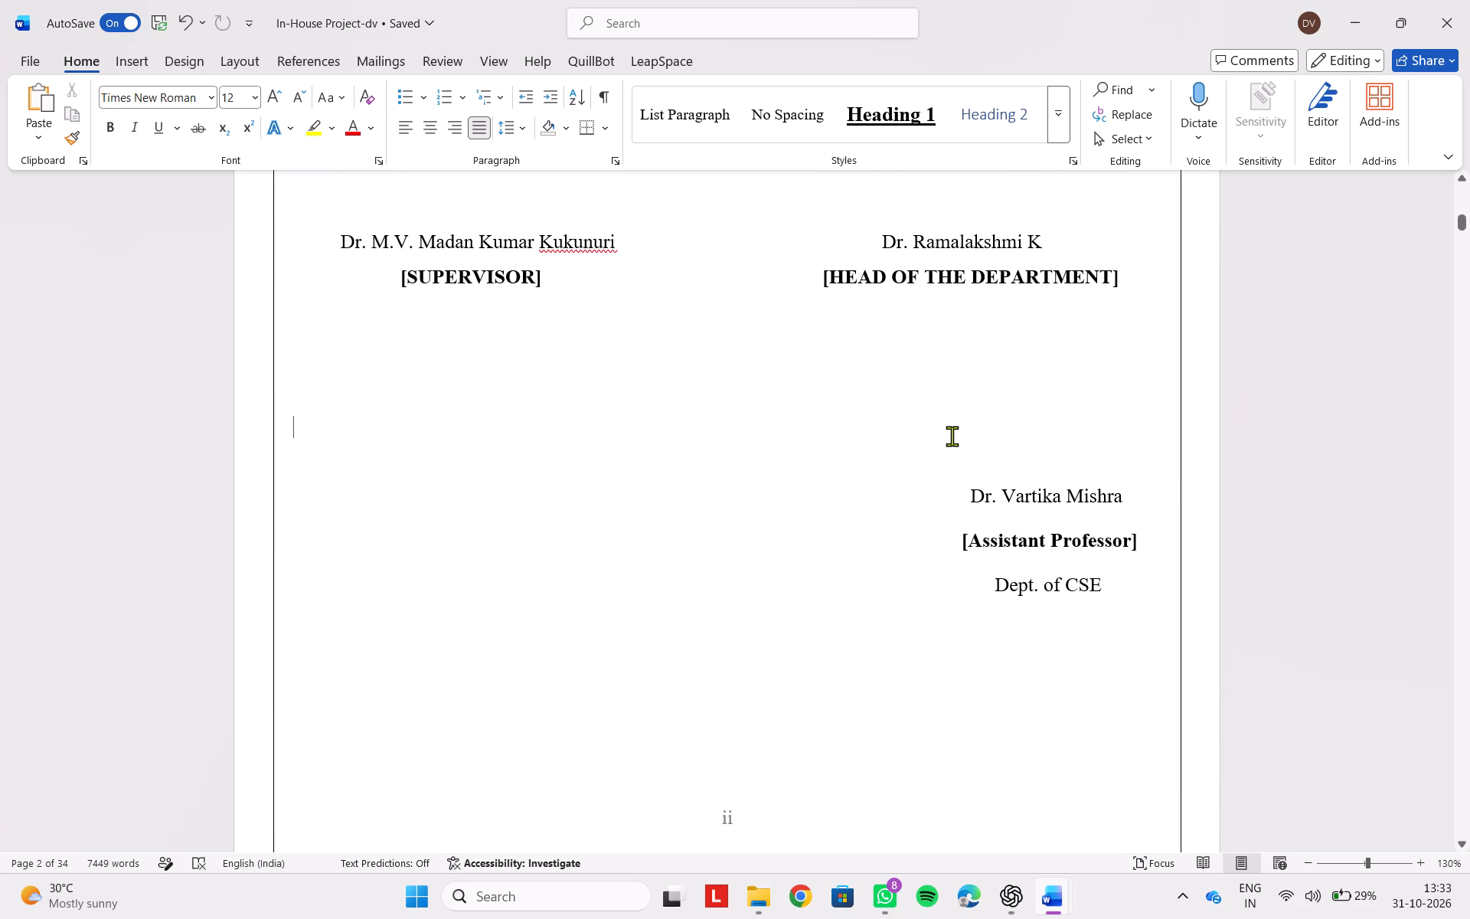
pyautogui.press('Return')
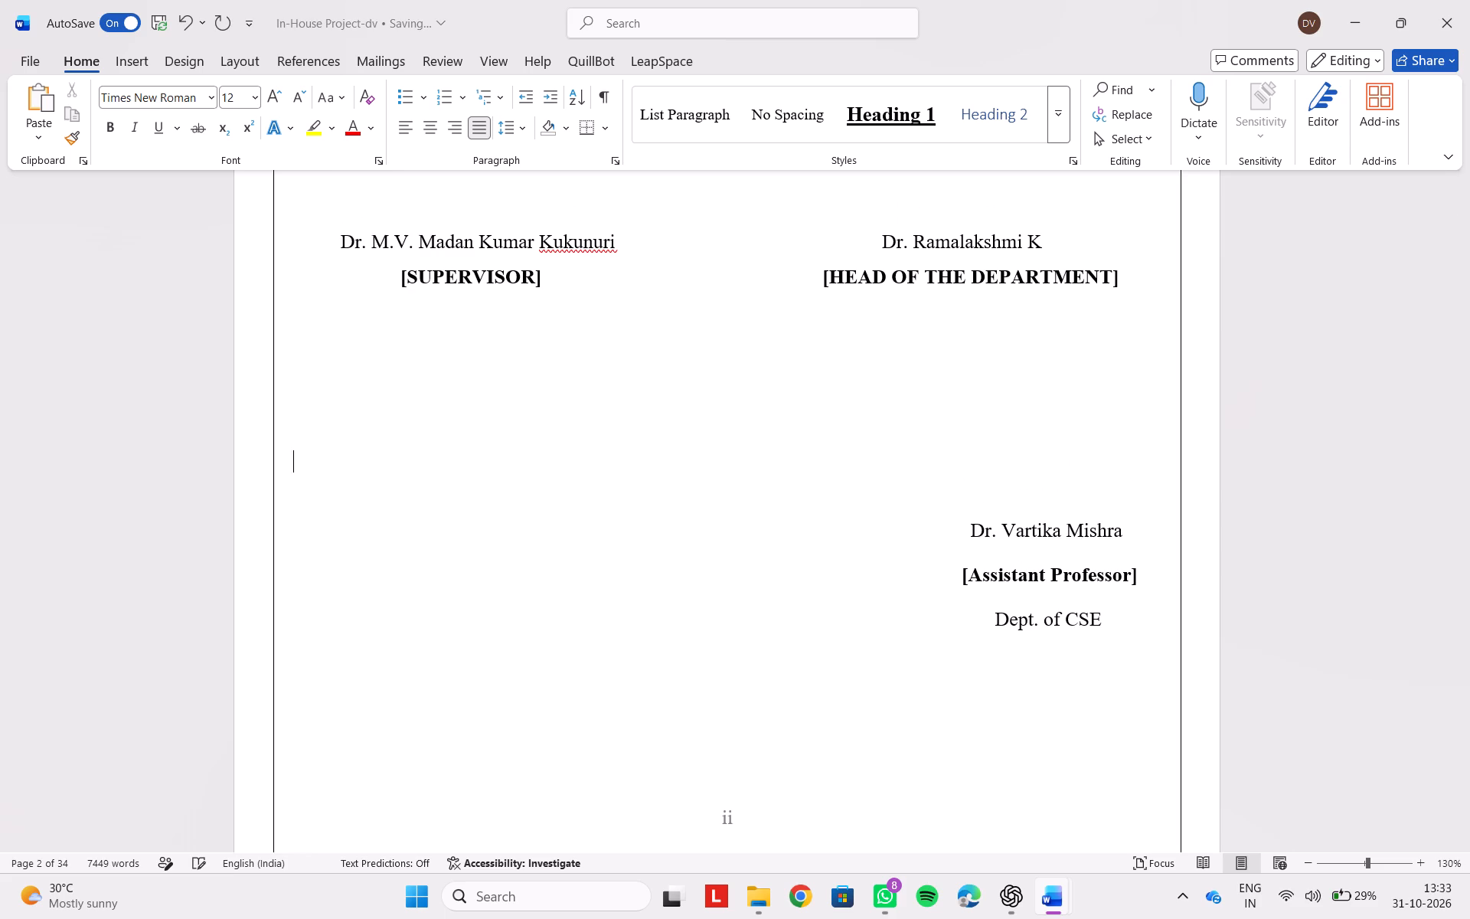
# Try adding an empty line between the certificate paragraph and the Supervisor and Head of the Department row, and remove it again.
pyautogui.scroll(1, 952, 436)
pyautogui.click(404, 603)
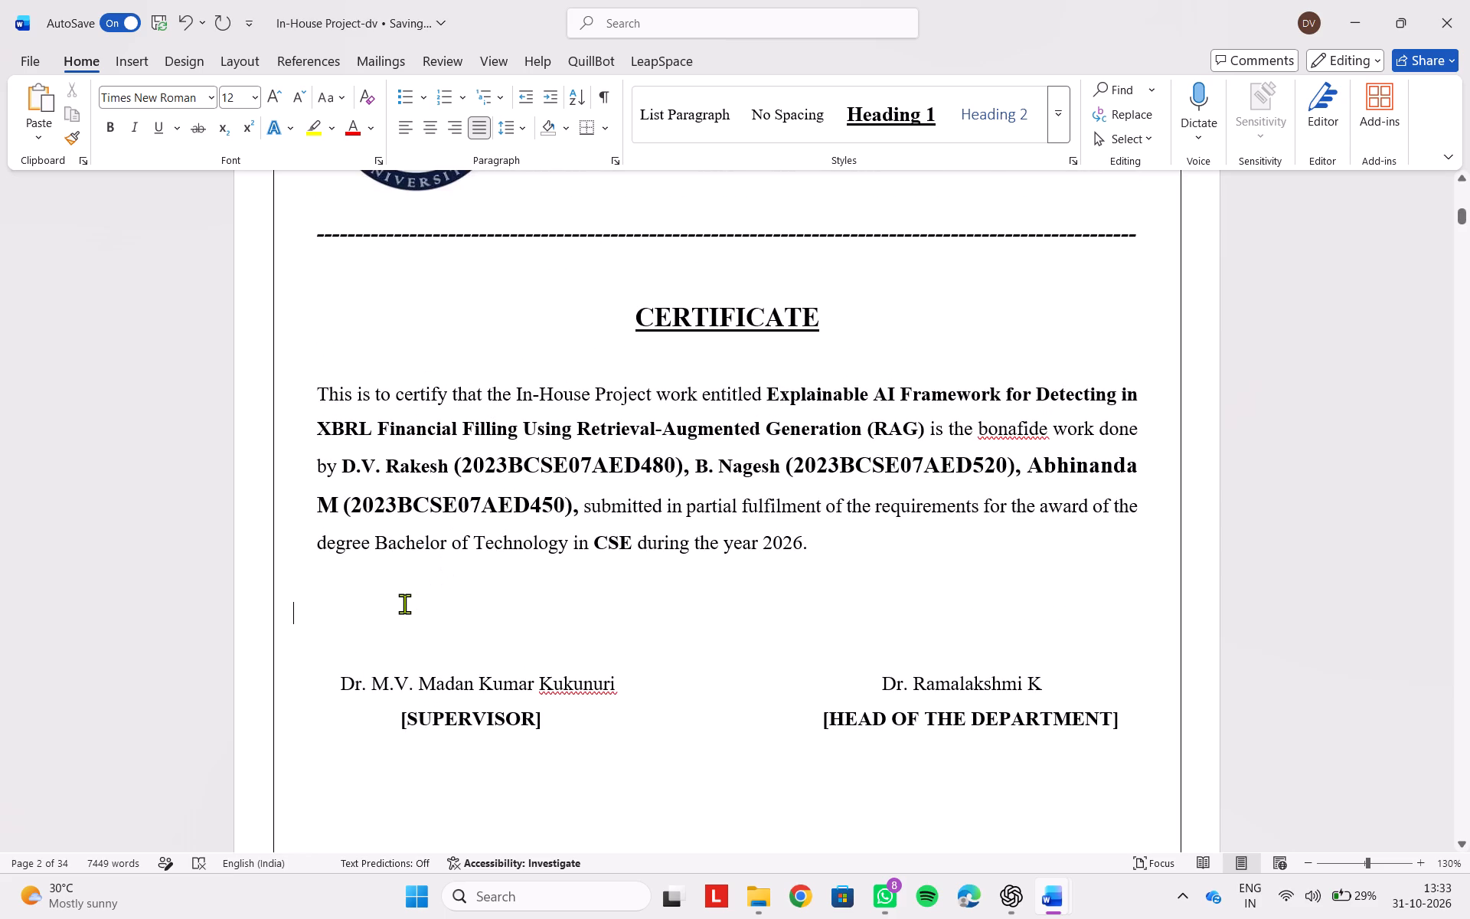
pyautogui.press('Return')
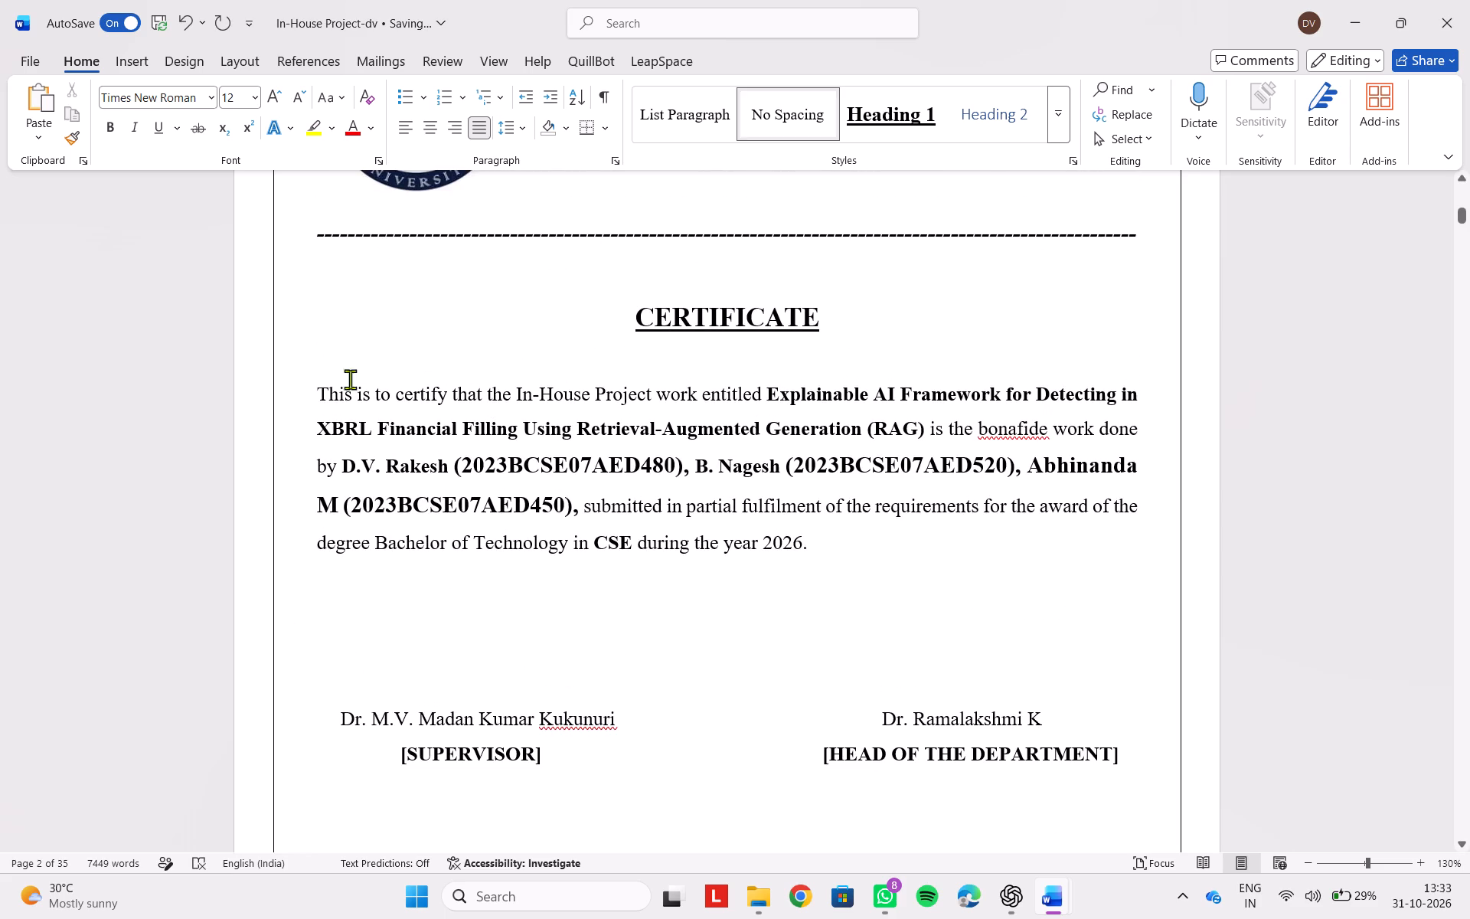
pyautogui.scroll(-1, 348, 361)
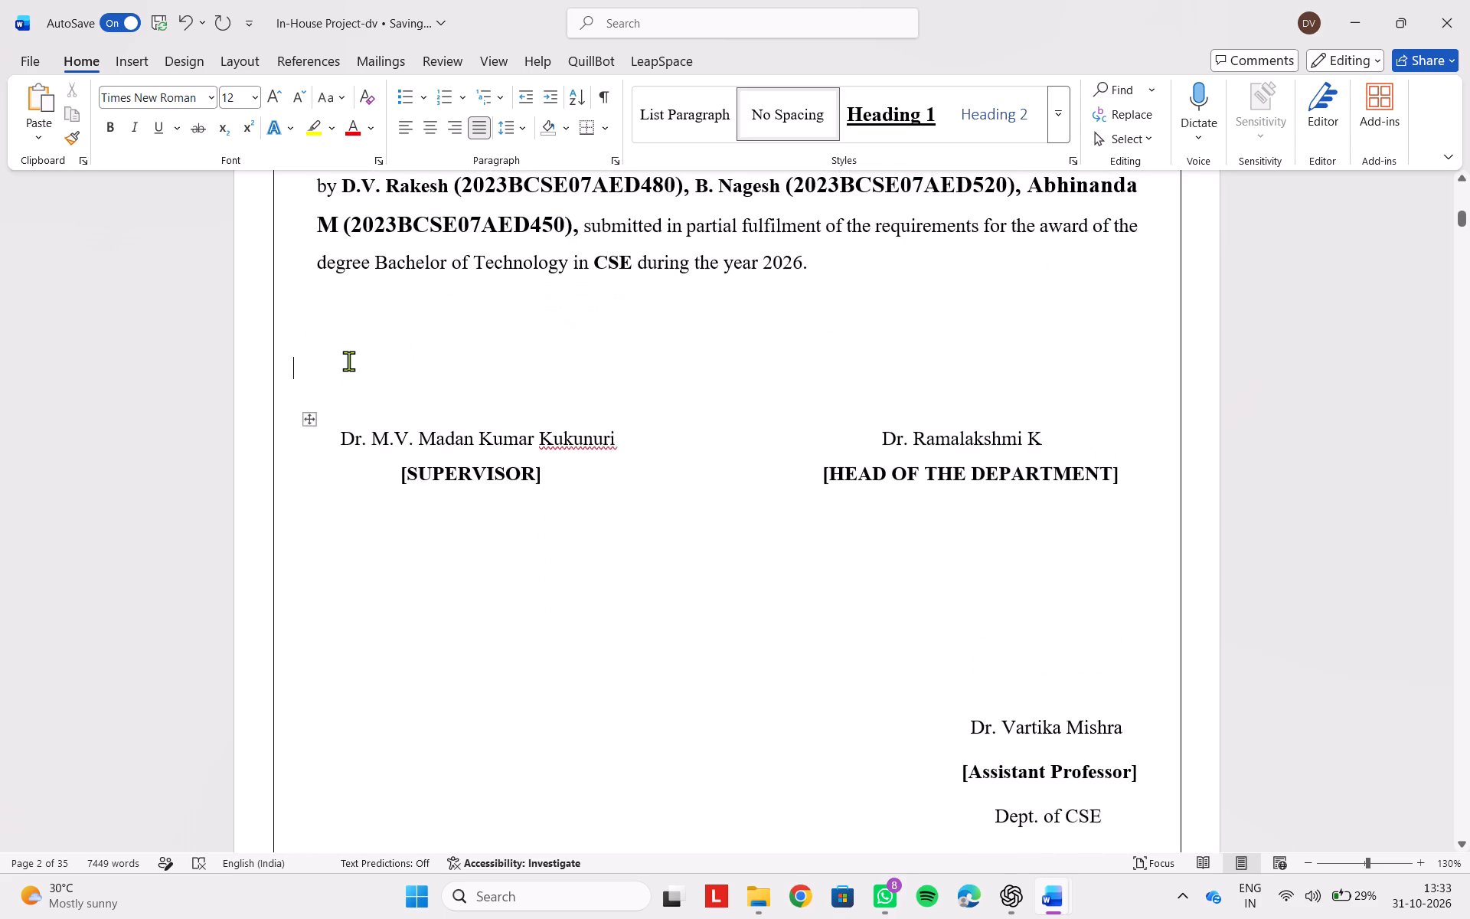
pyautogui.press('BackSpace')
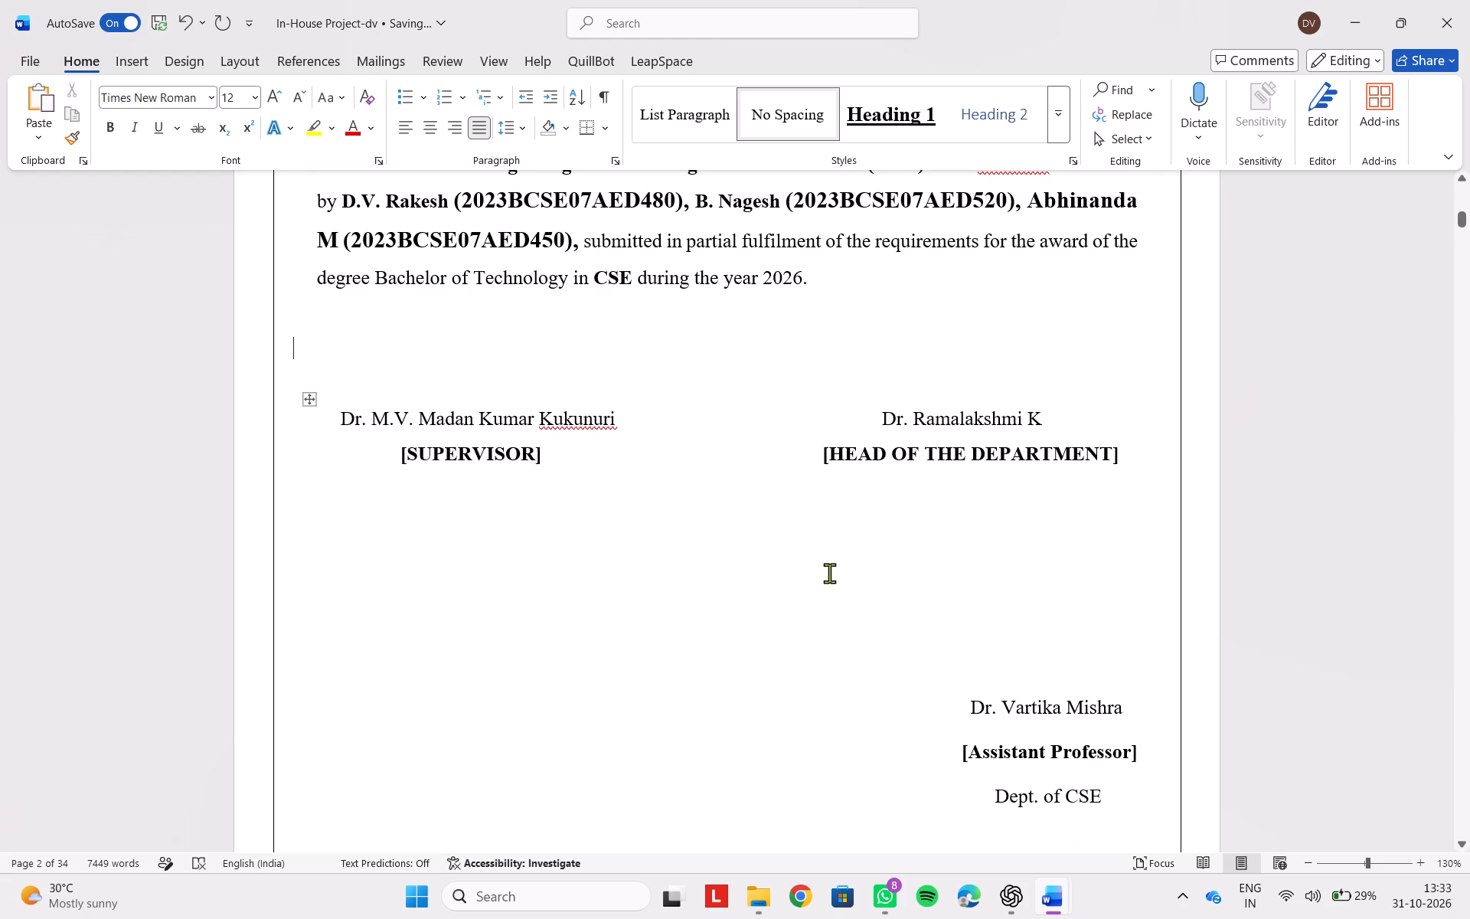
# Review the title, Certificate, Declaration and Acknowledgement pages for layout, spacing and team details.
pyautogui.scroll(-1, 829, 573)
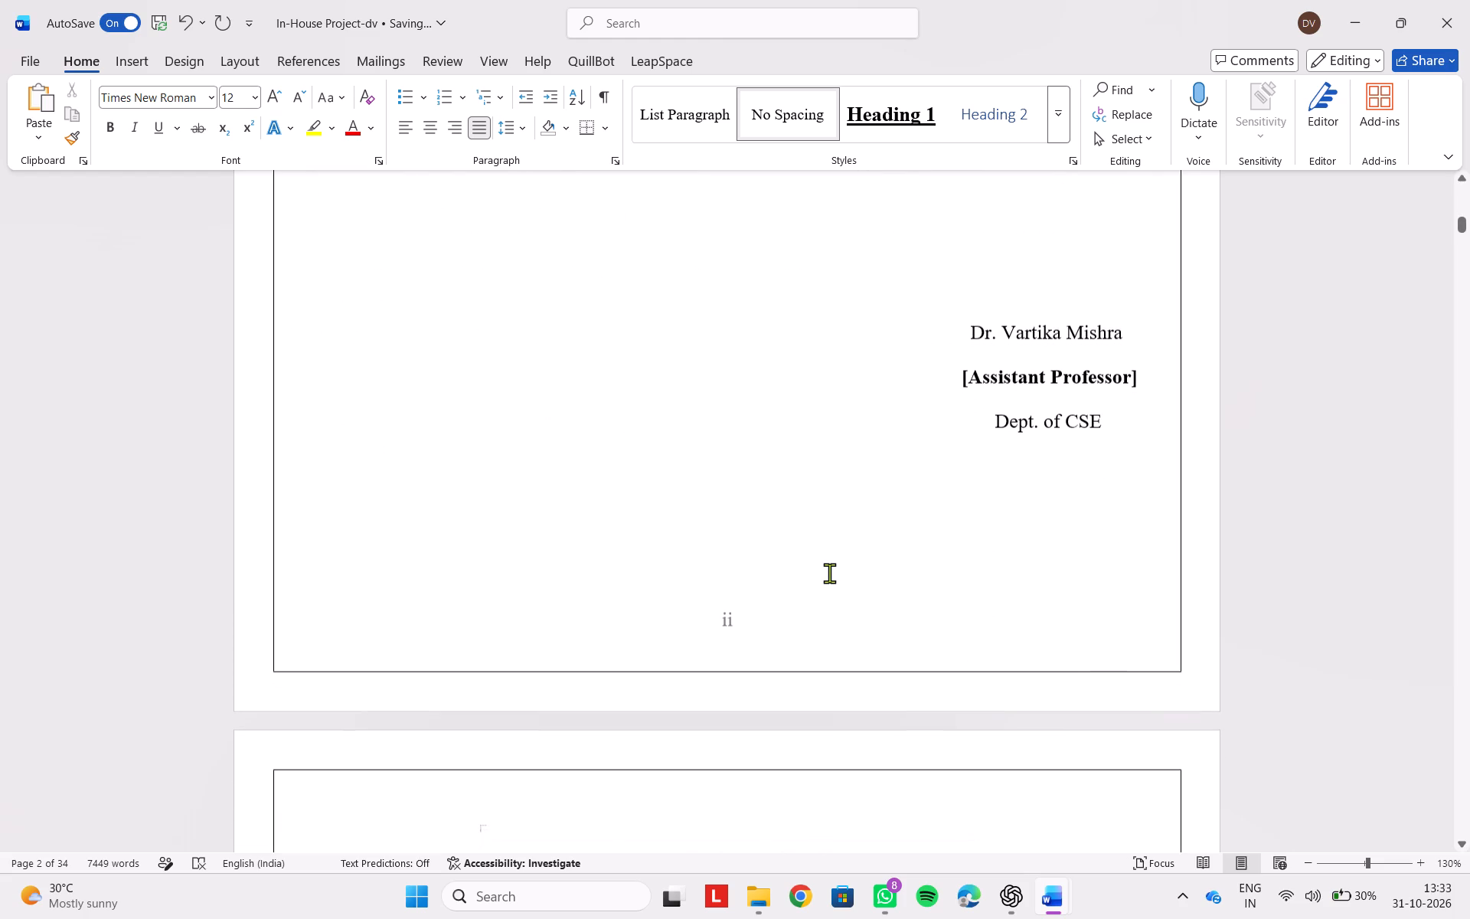
pyautogui.click(1031, 492)
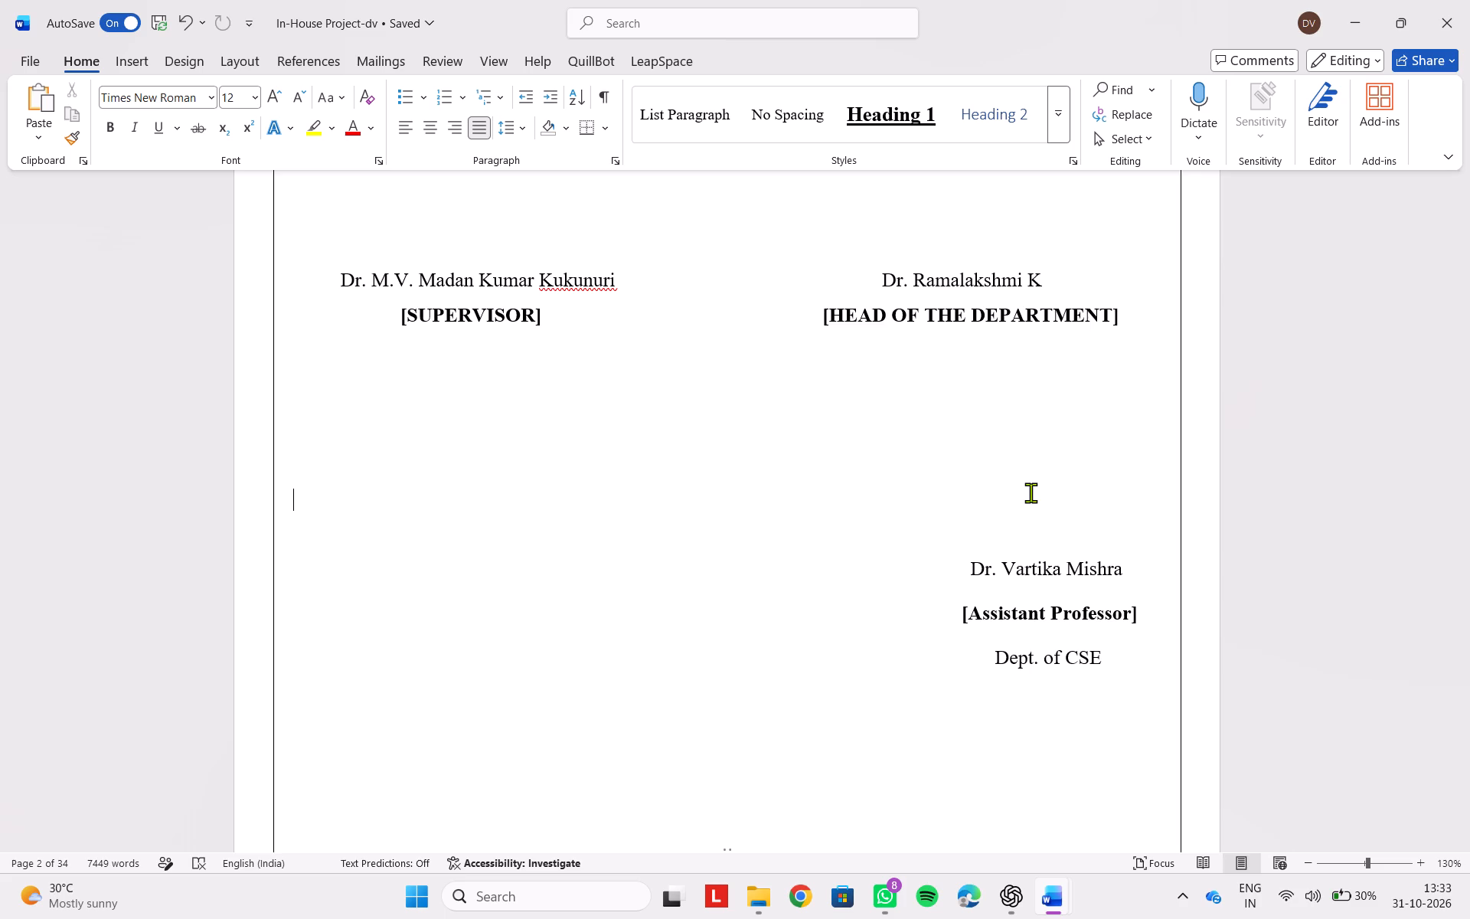
pyautogui.scroll(1, 1031, 492)
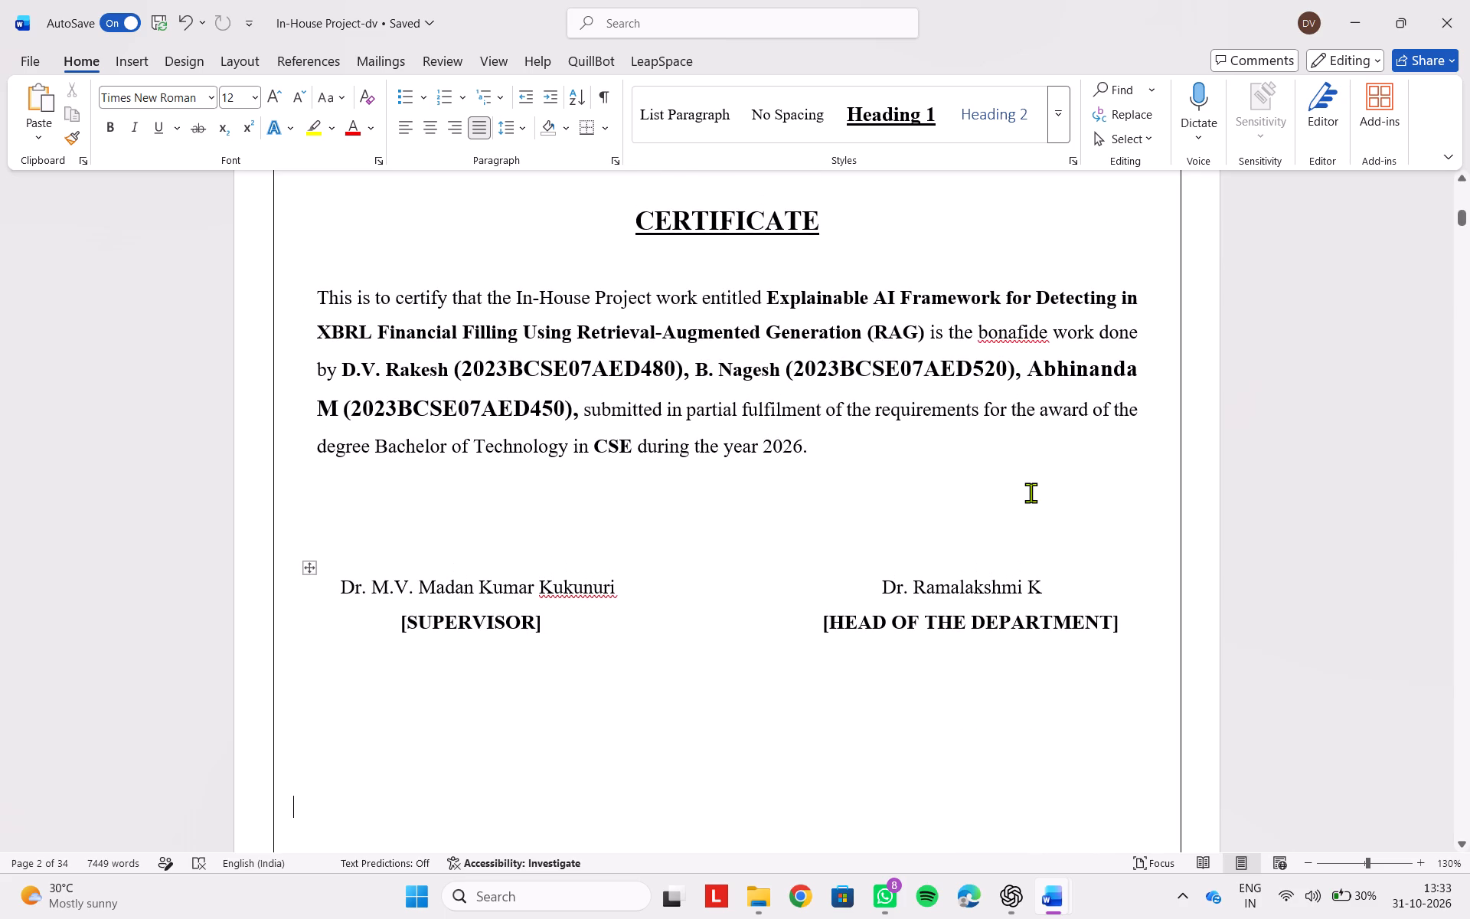
pyautogui.scroll(2, 772, 450)
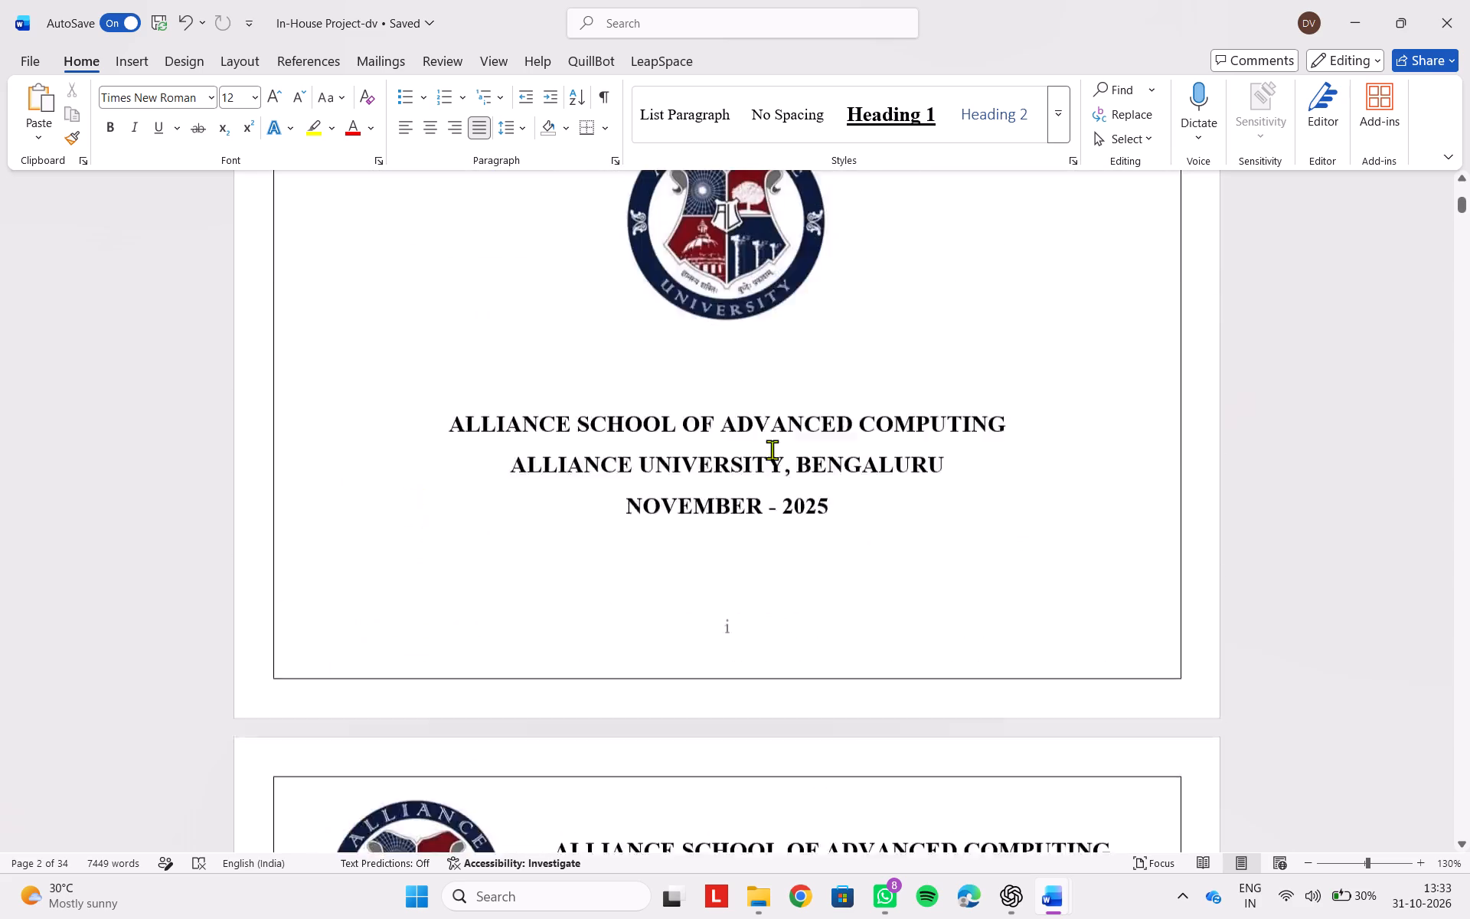
pyautogui.scroll(1, 772, 450)
pyautogui.scroll(-3, 772, 450)
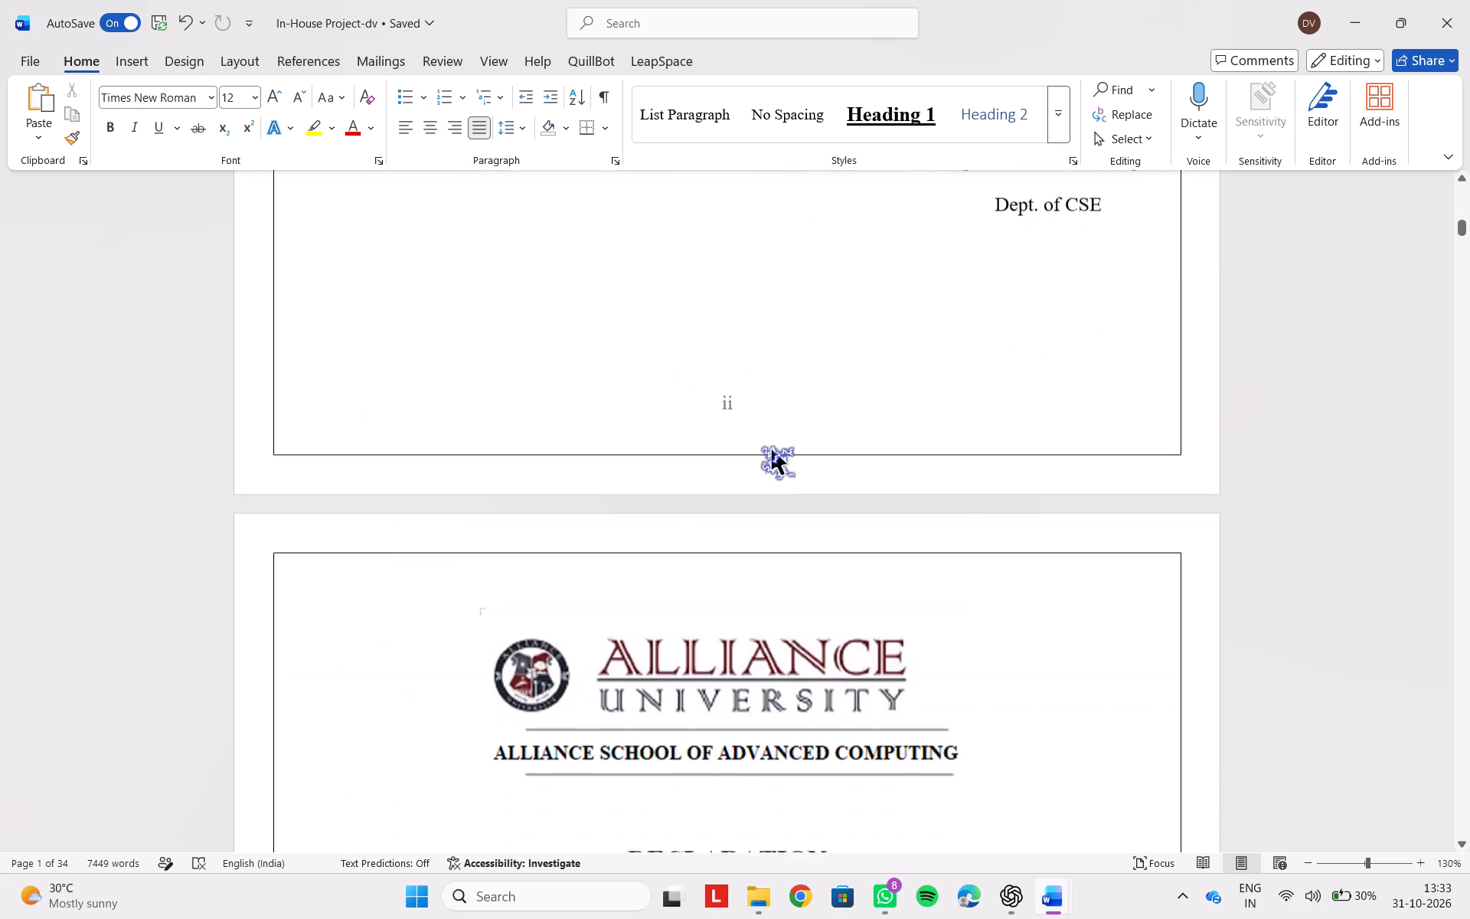
pyautogui.scroll(-2, 772, 450)
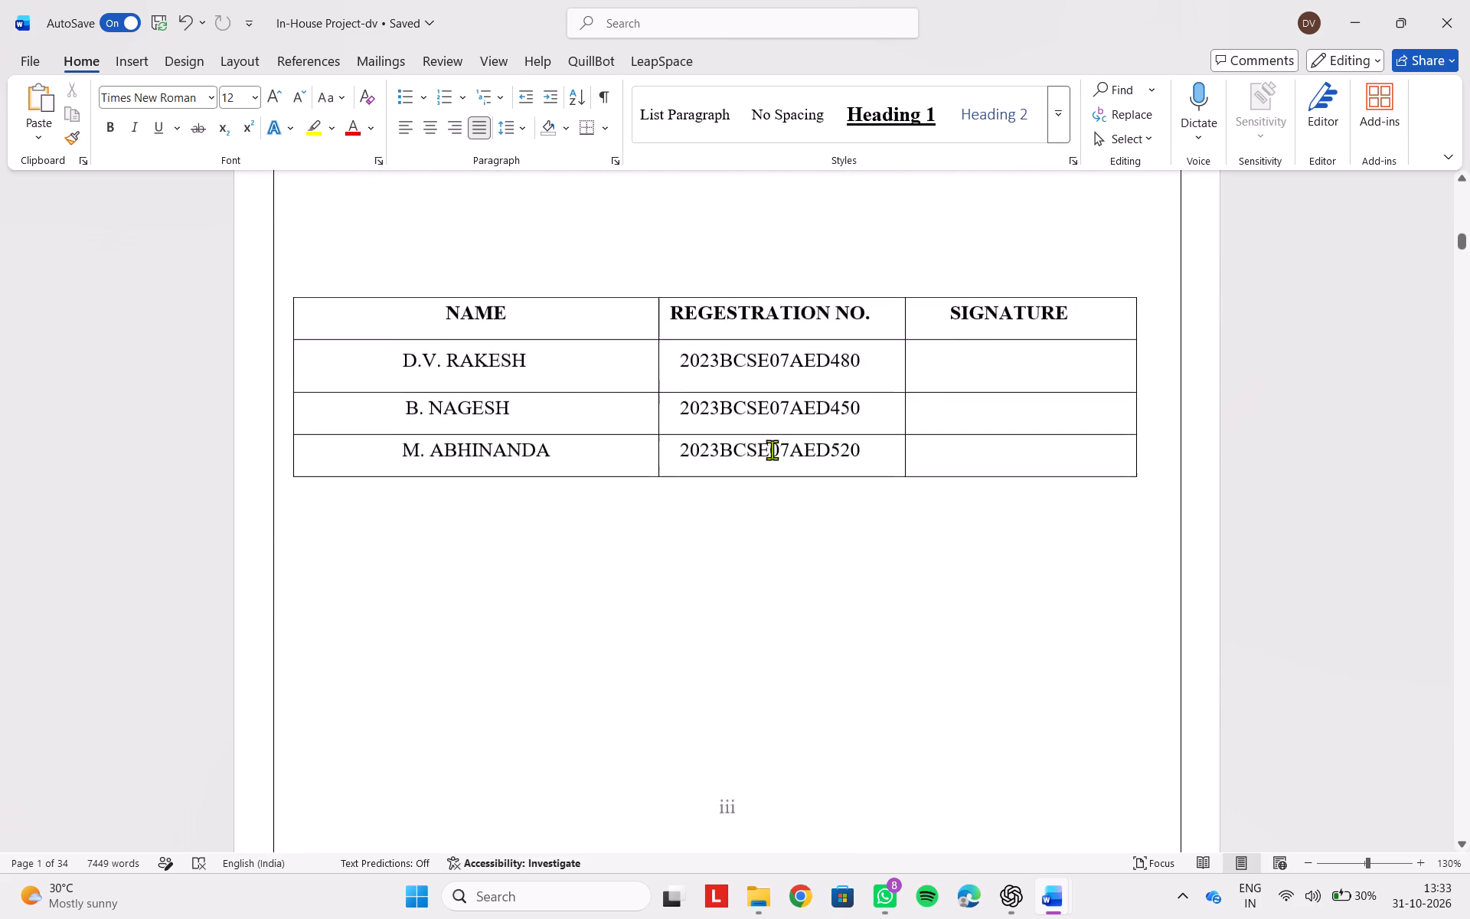
pyautogui.scroll(-2, 772, 450)
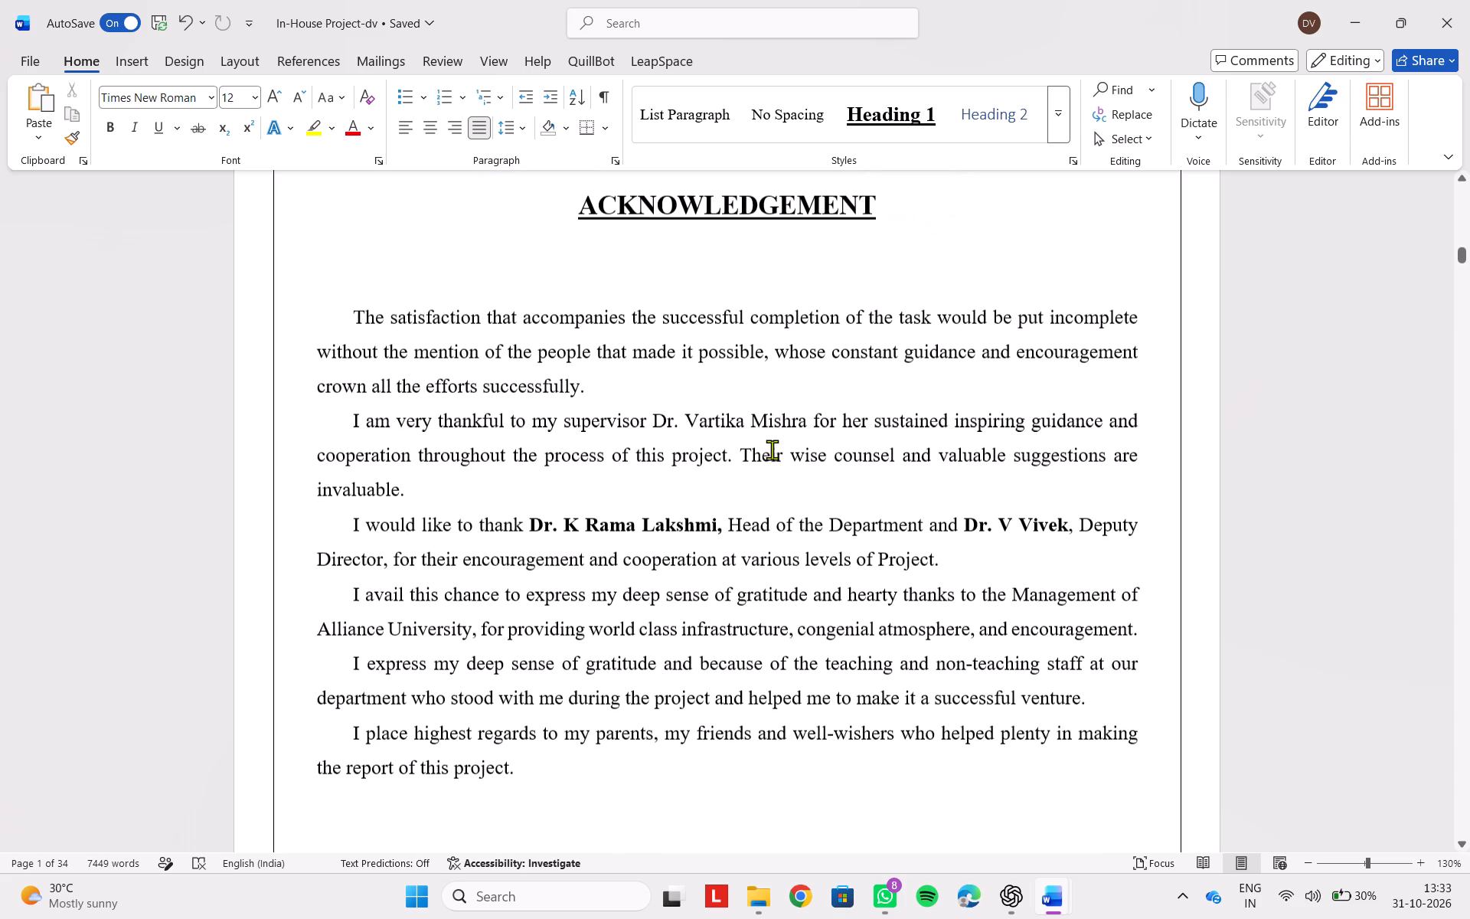
# Remove one empty line between the ACKNOWLEDGEMENT heading and its first paragraph.
pyautogui.scroll(1, 772, 450)
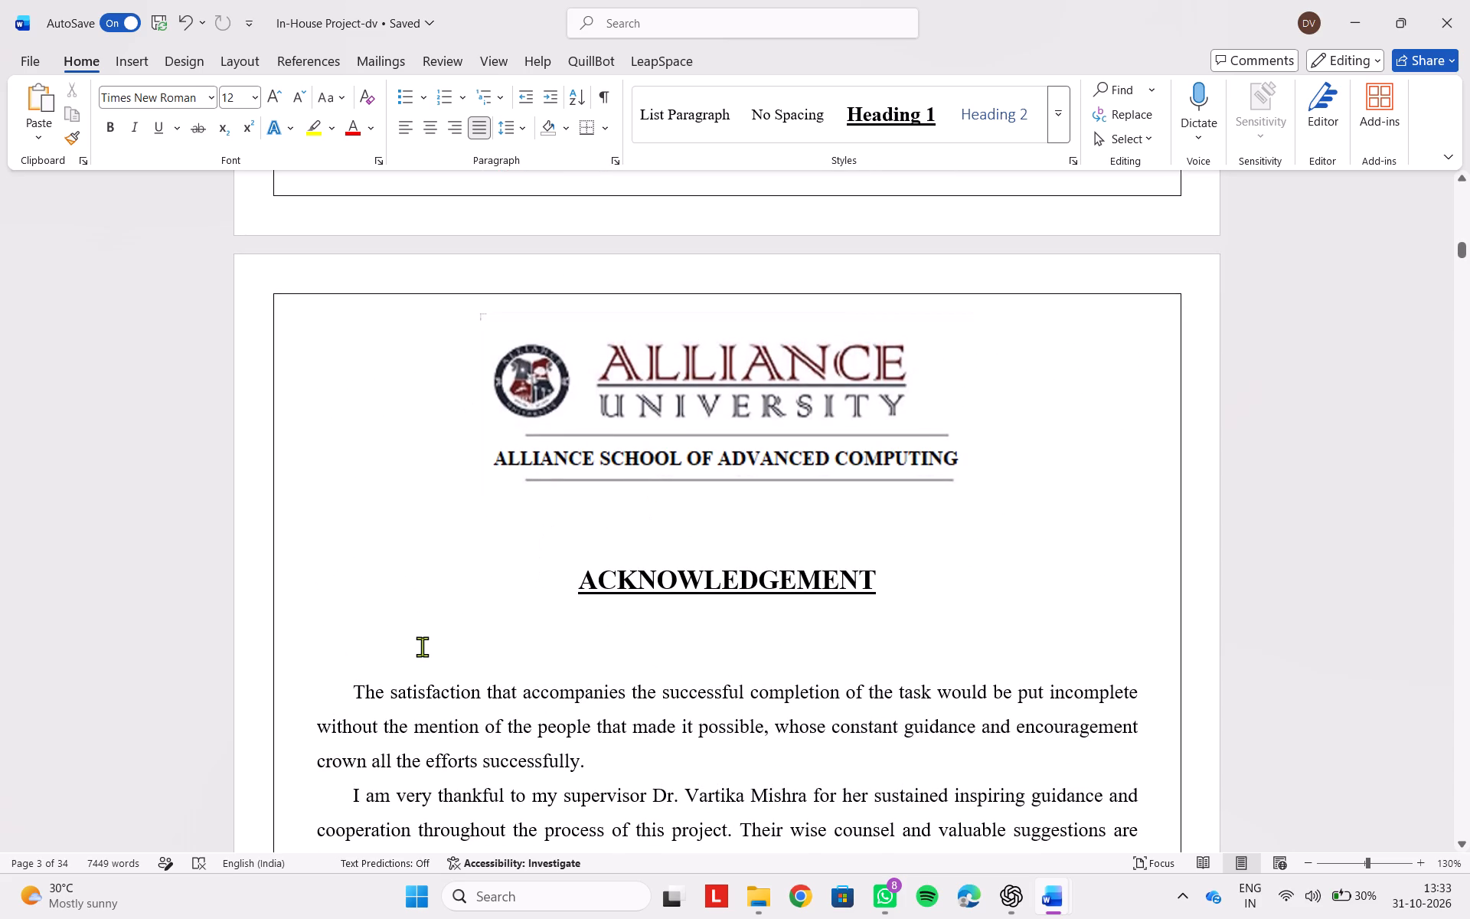
pyautogui.click(422, 646)
pyautogui.press('BackSpace')
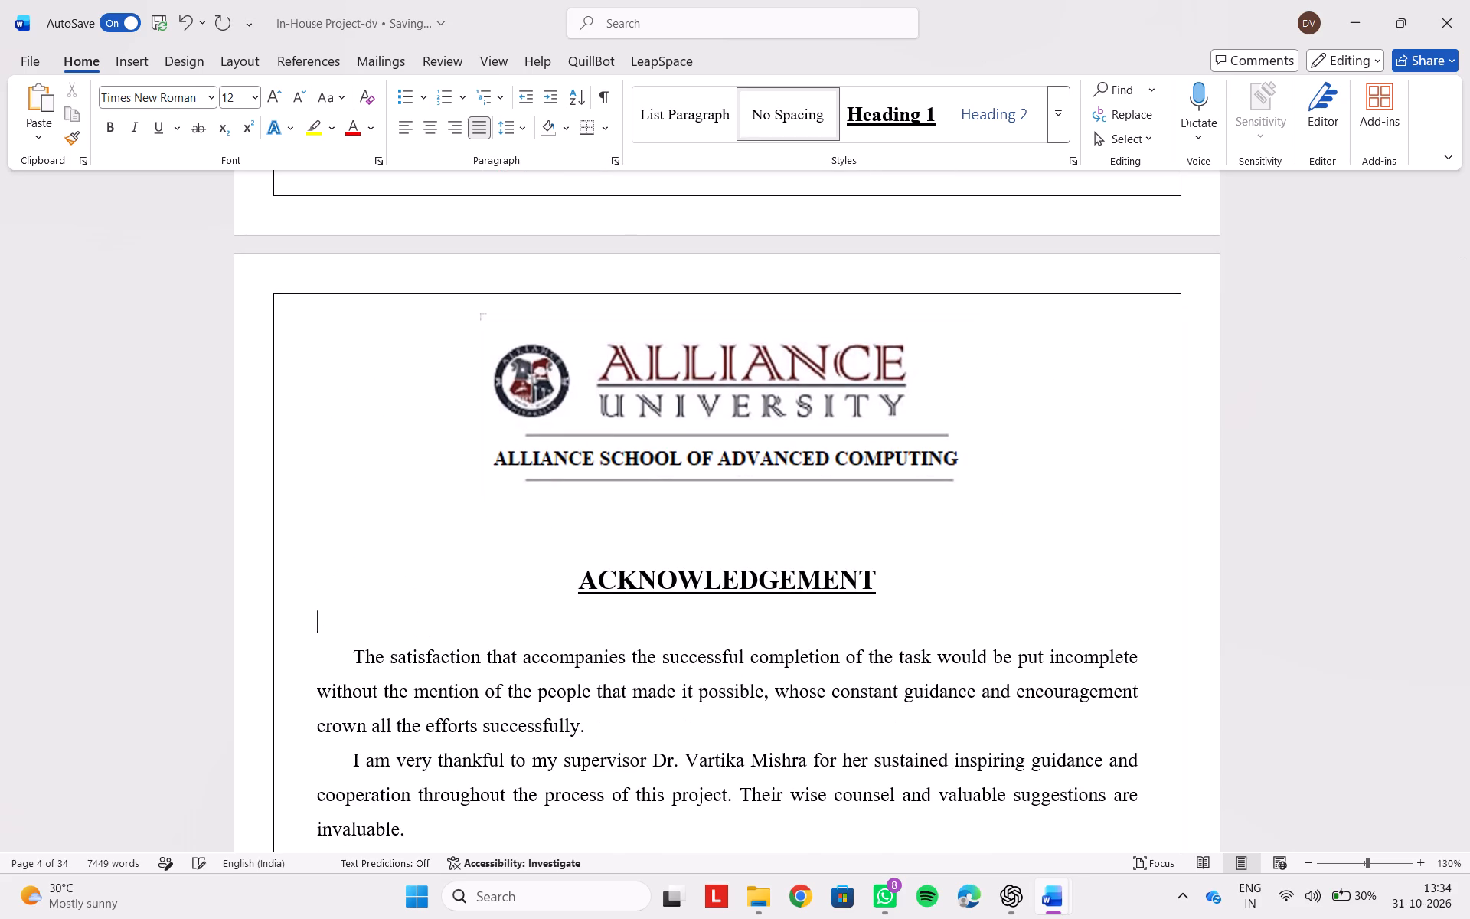
# Replace the blank spacing between the university banner and the ACKNOWLEDGEMENT heading with a single empty line.
pyautogui.scroll(-1, 422, 646)
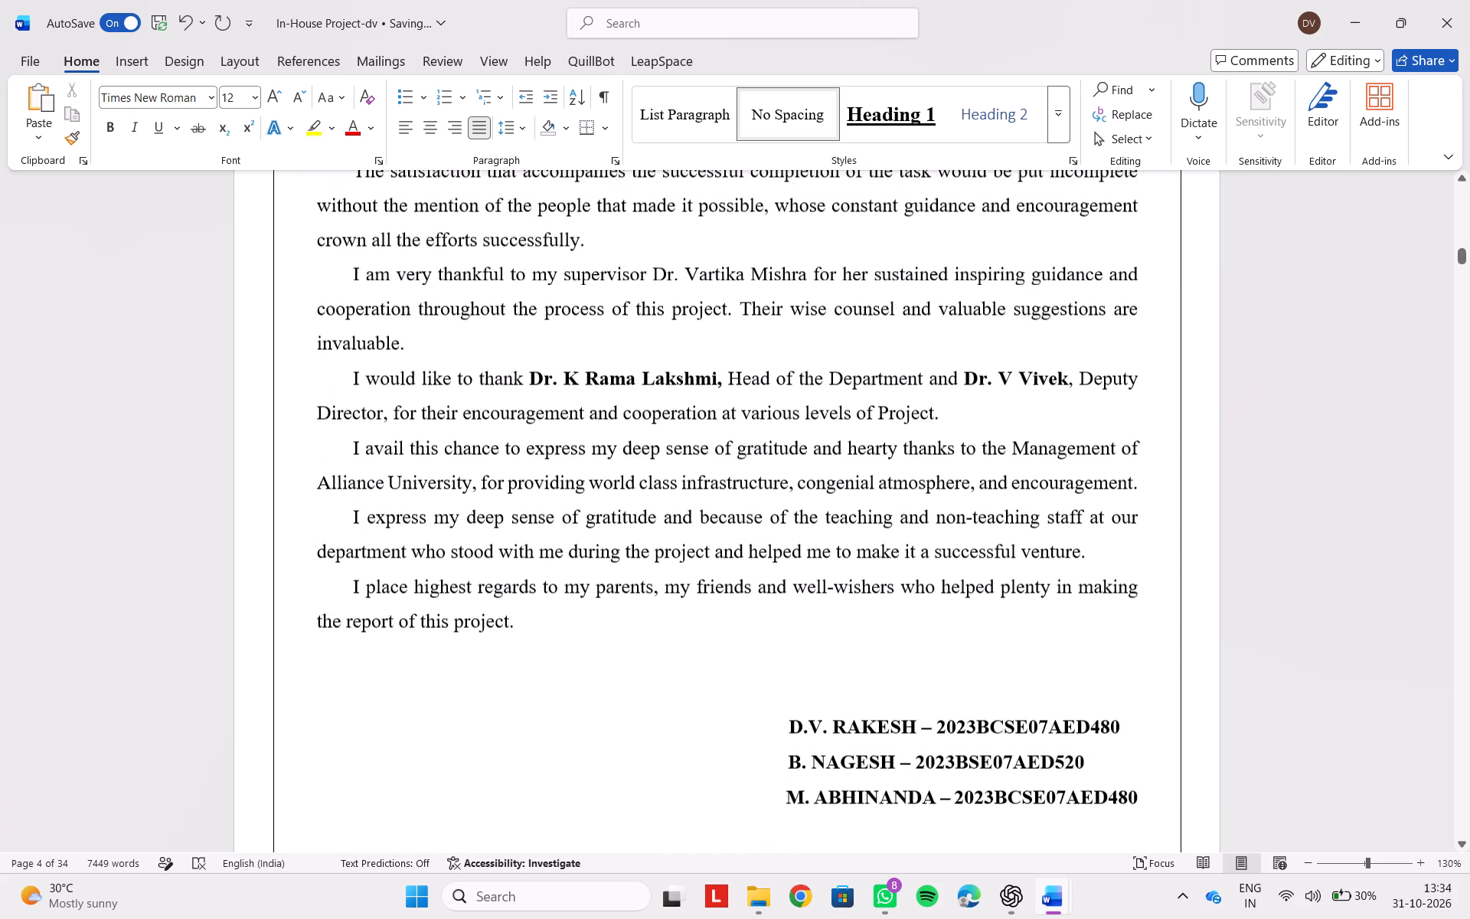
pyautogui.scroll(1, 422, 646)
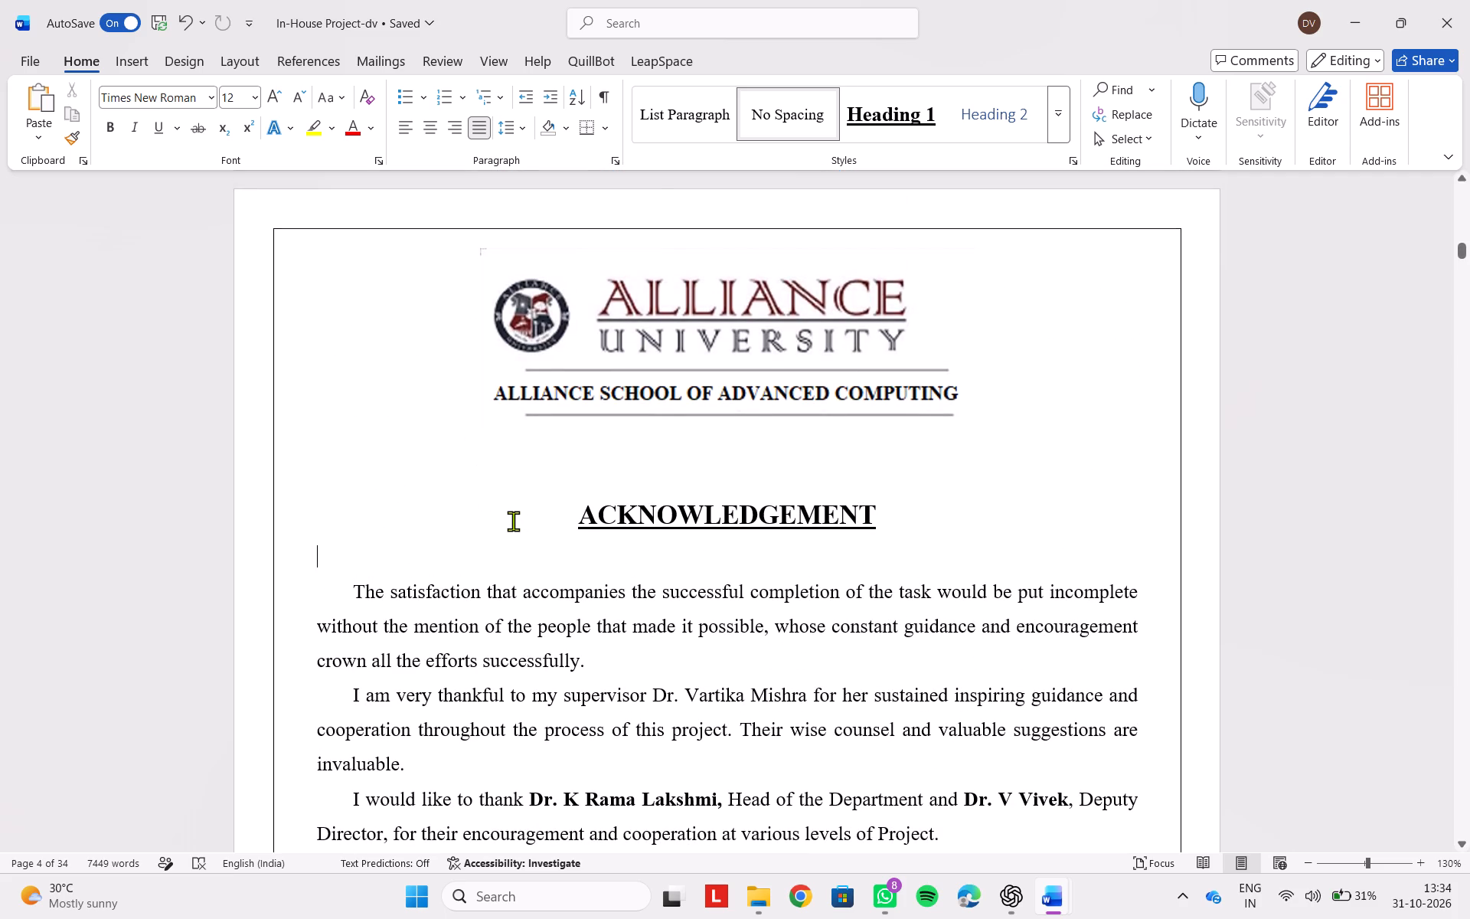
pyautogui.click(595, 476)
pyautogui.press('BackSpace')
pyautogui.press('BackSpace')
pyautogui.press('BackSpace')
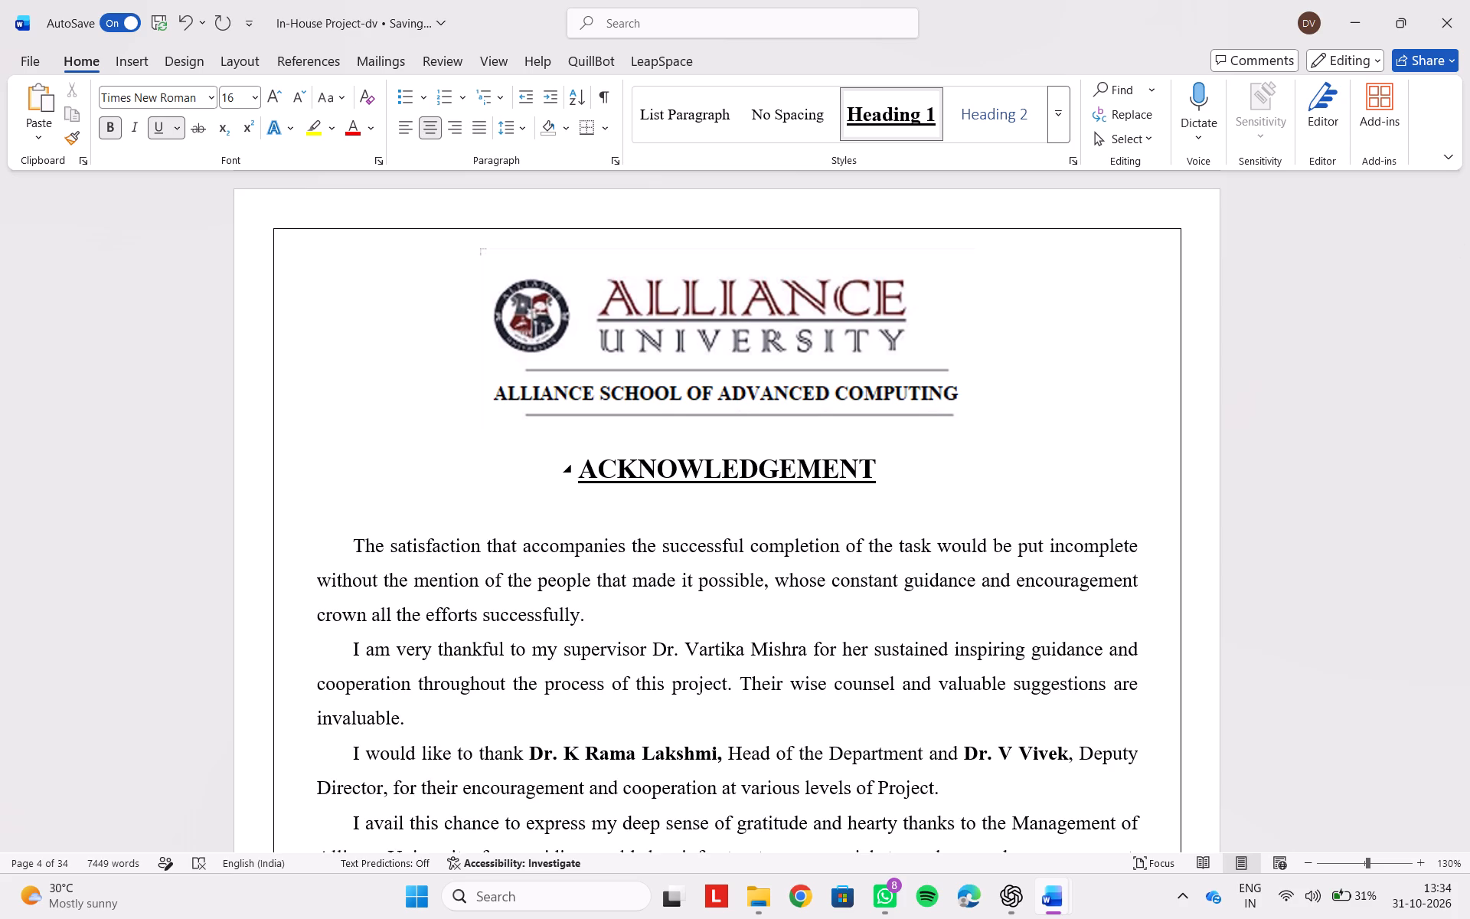
pyautogui.press('Return')
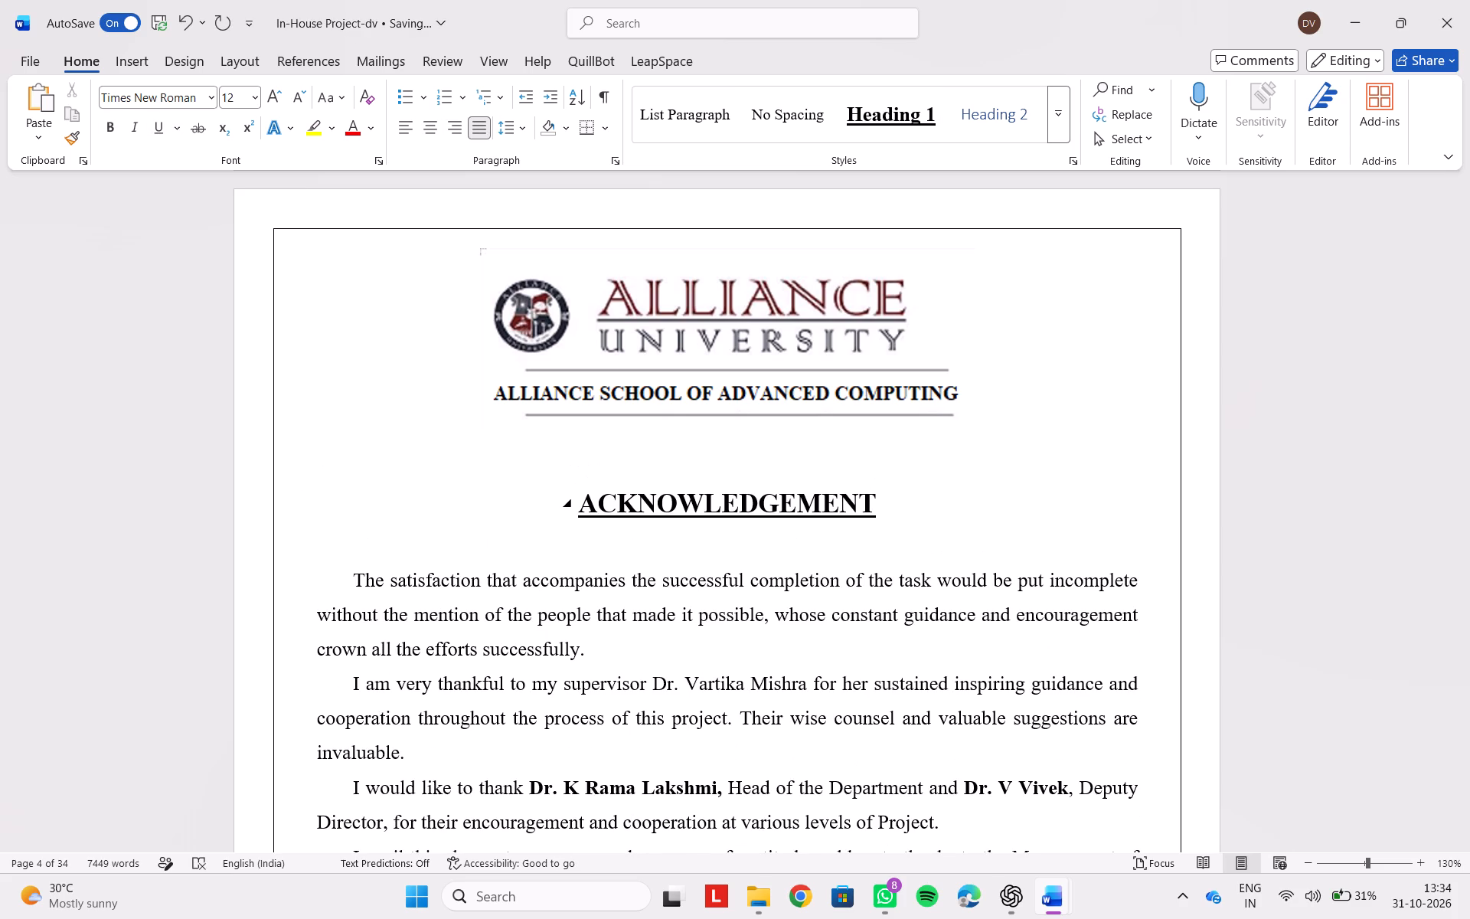
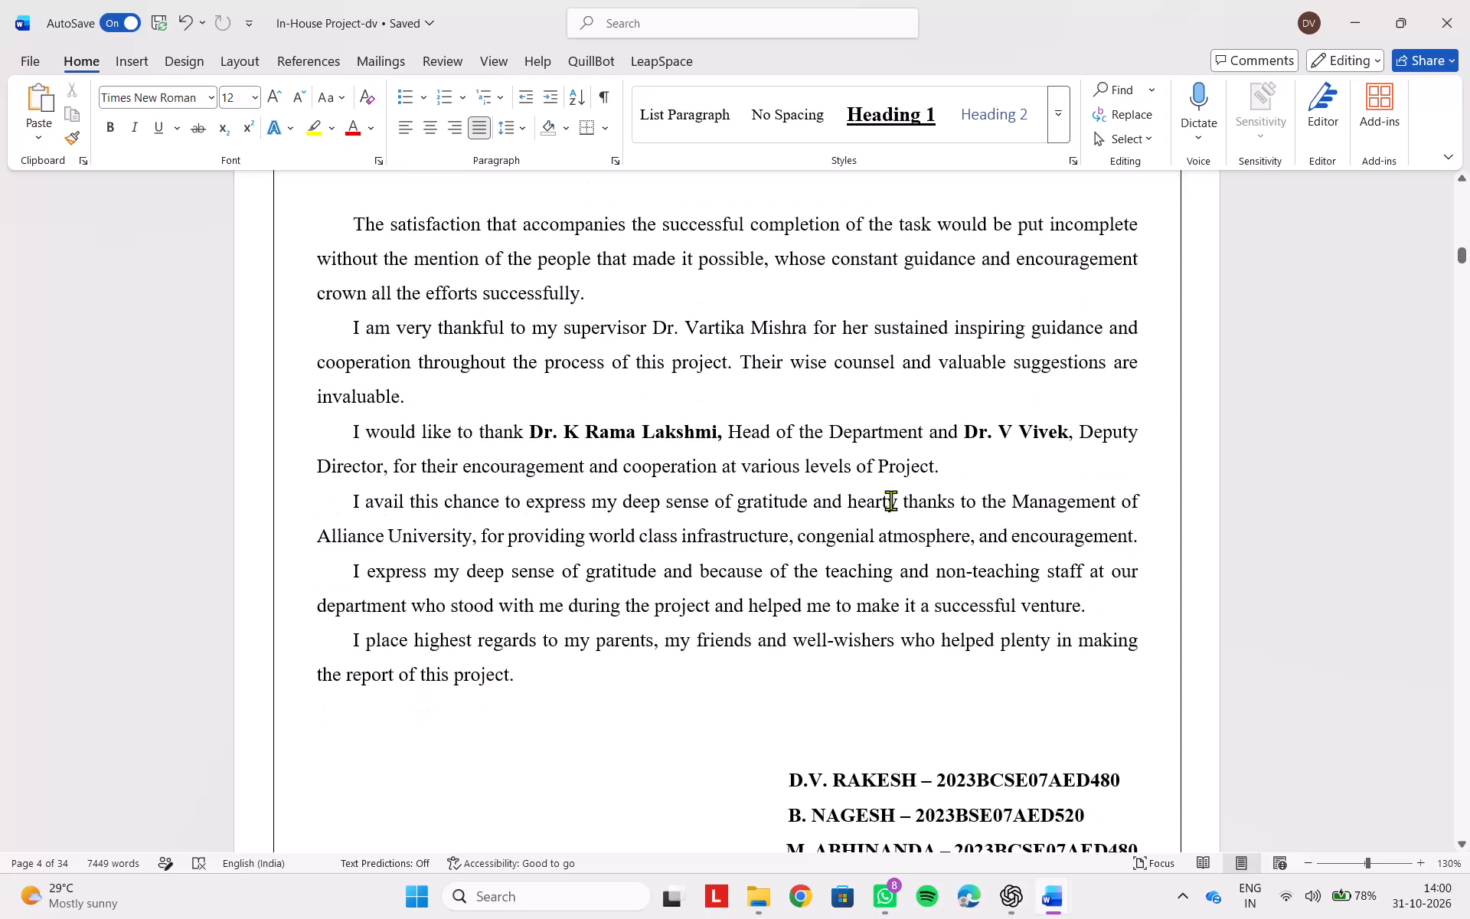
# Insert a blank line above the ABSTRACT heading at the end of the acknowledgement page to move the heading onto the following page.
pyautogui.scroll(-1, 831, 537)
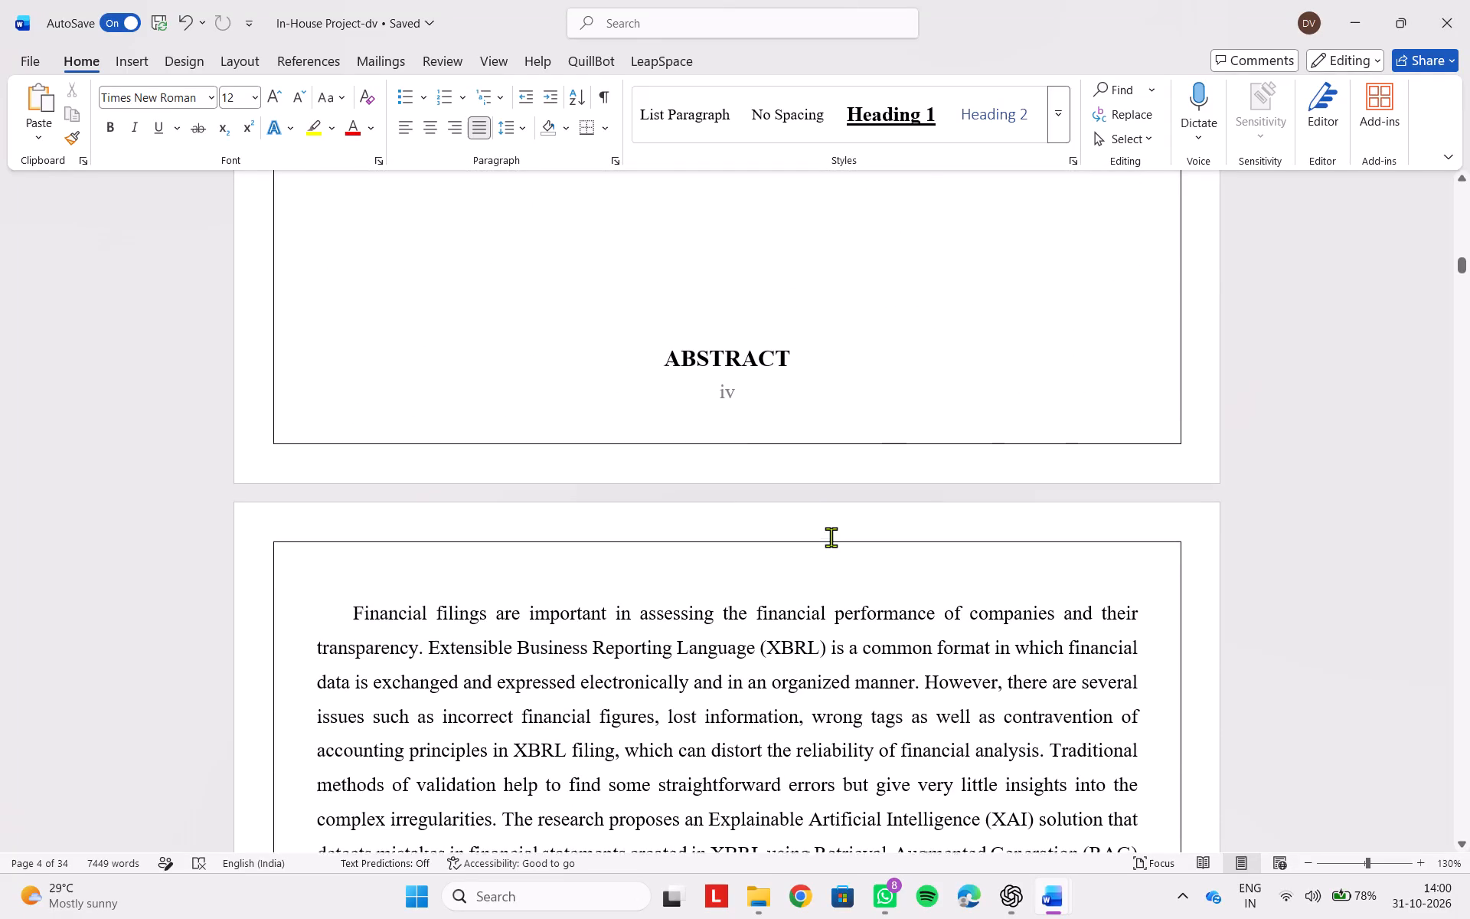
pyautogui.click(630, 321)
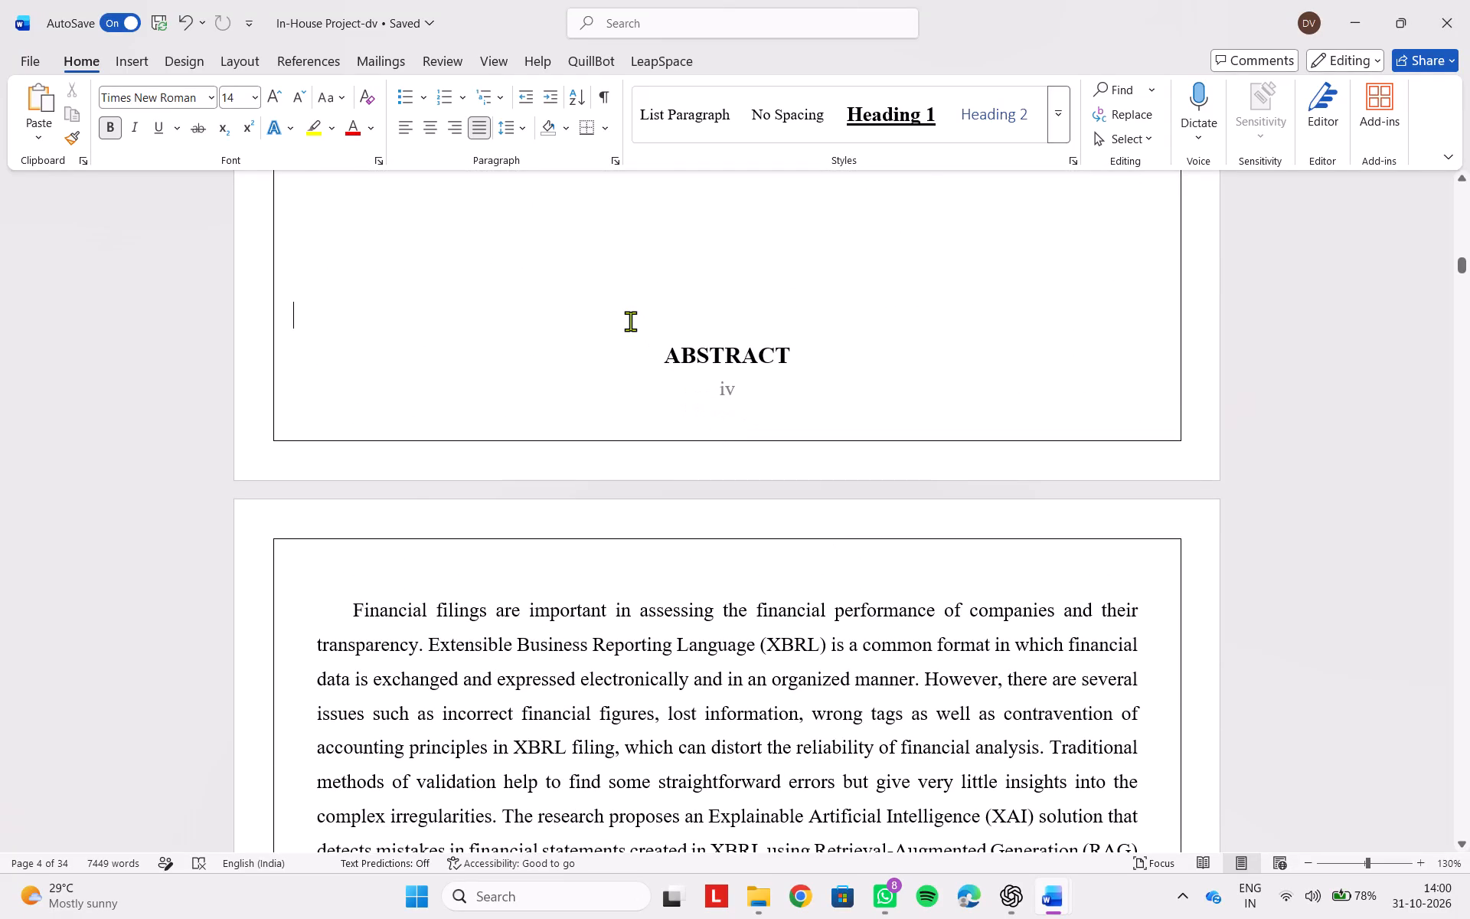
pyautogui.press('Return')
# Review the layout of the front matter pages, covering the certificate, declaration and acknowledgement.
pyautogui.scroll(1, 971, 417)
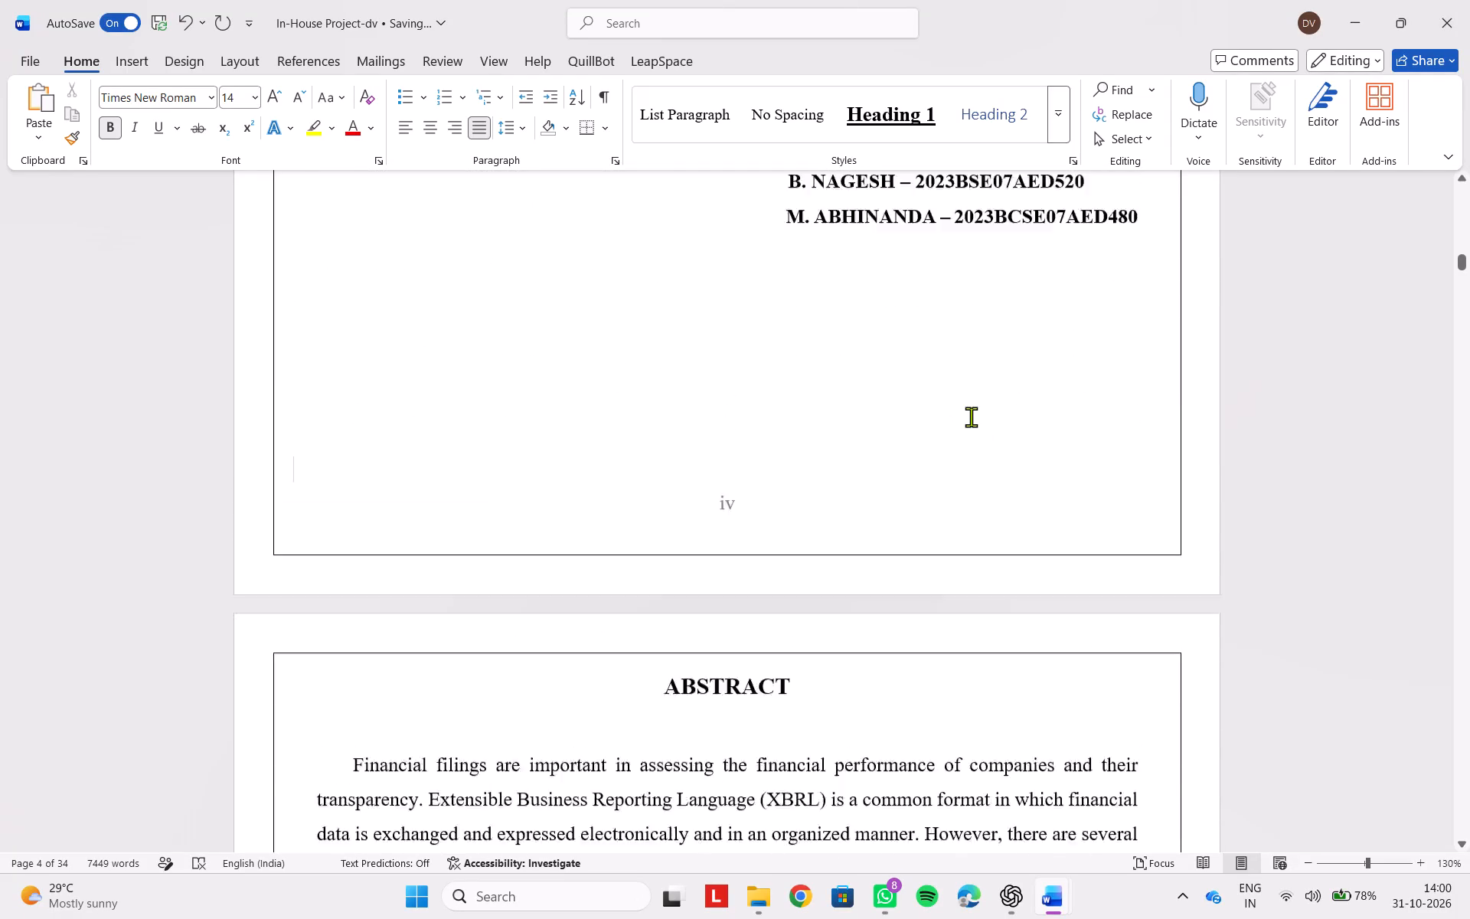
pyautogui.scroll(4, 971, 417)
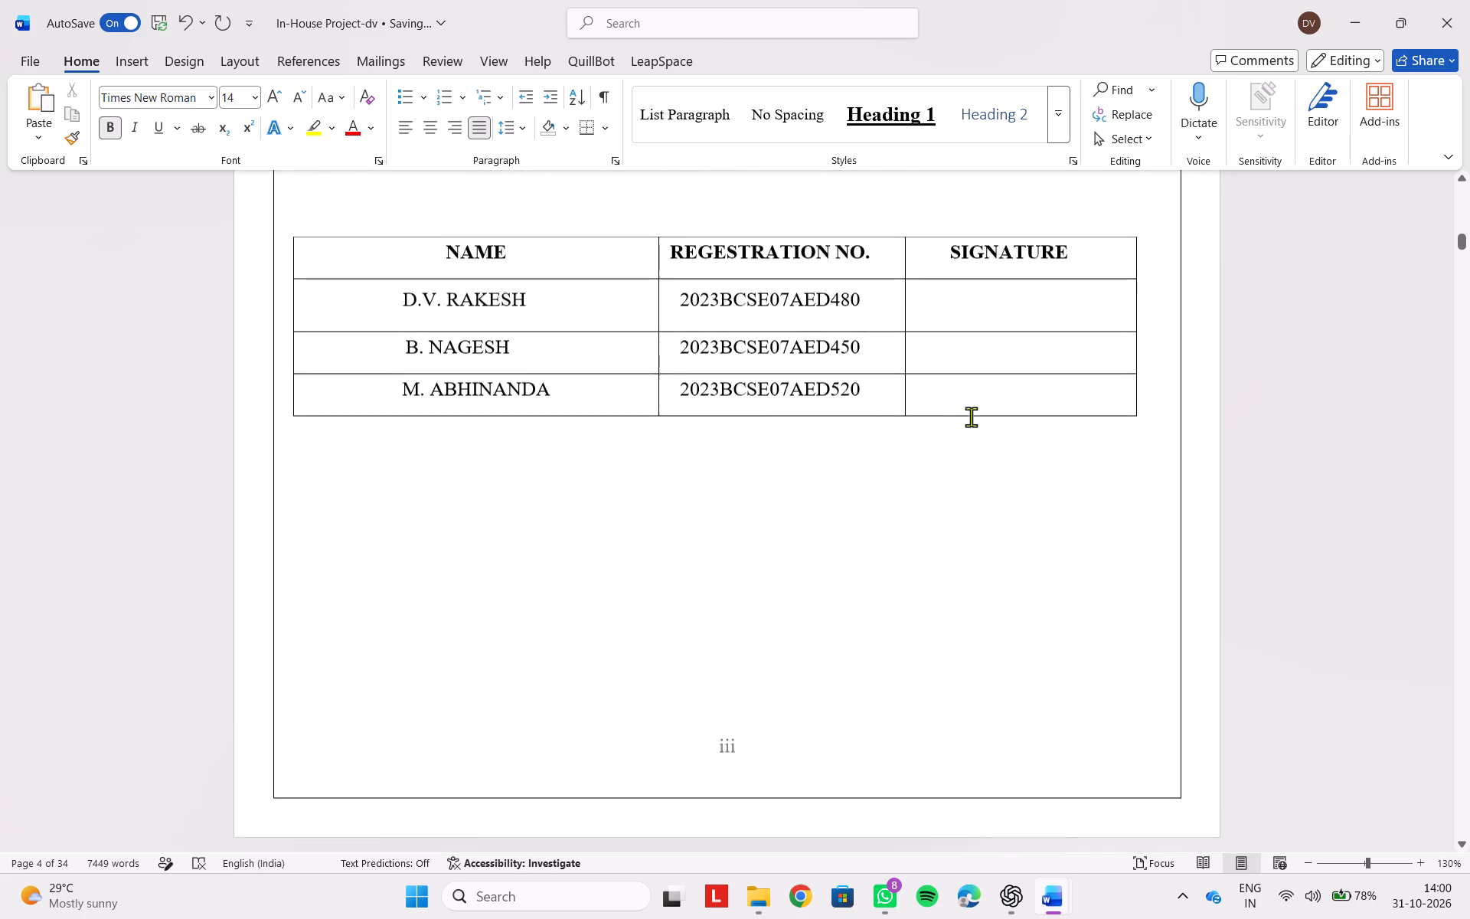
pyautogui.hscroll(2, 971, 417)
pyautogui.scroll(1, 971, 417)
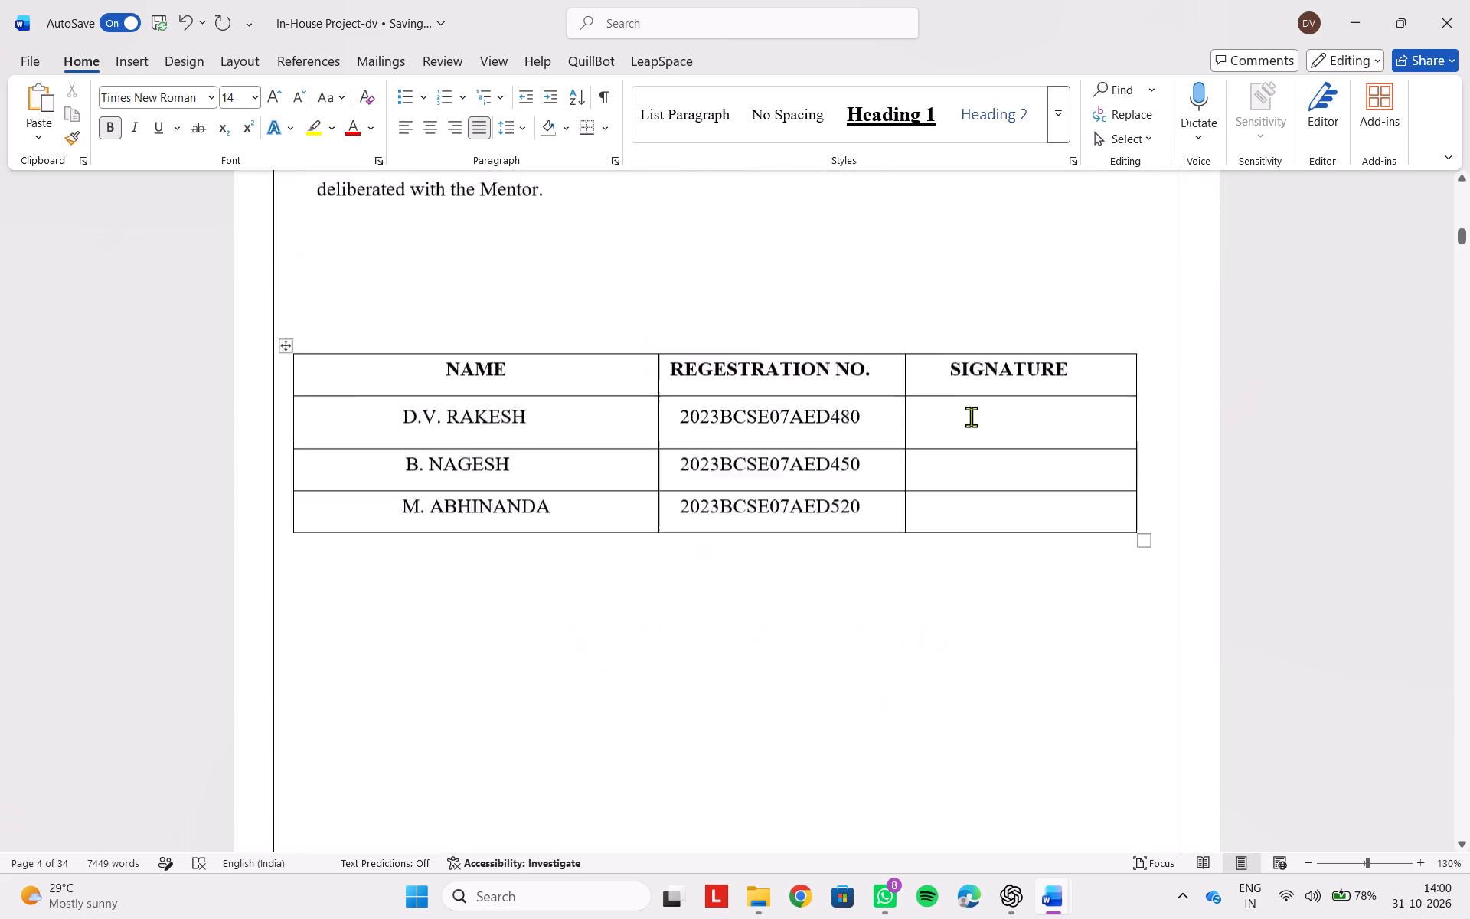
pyautogui.scroll(3, 971, 417)
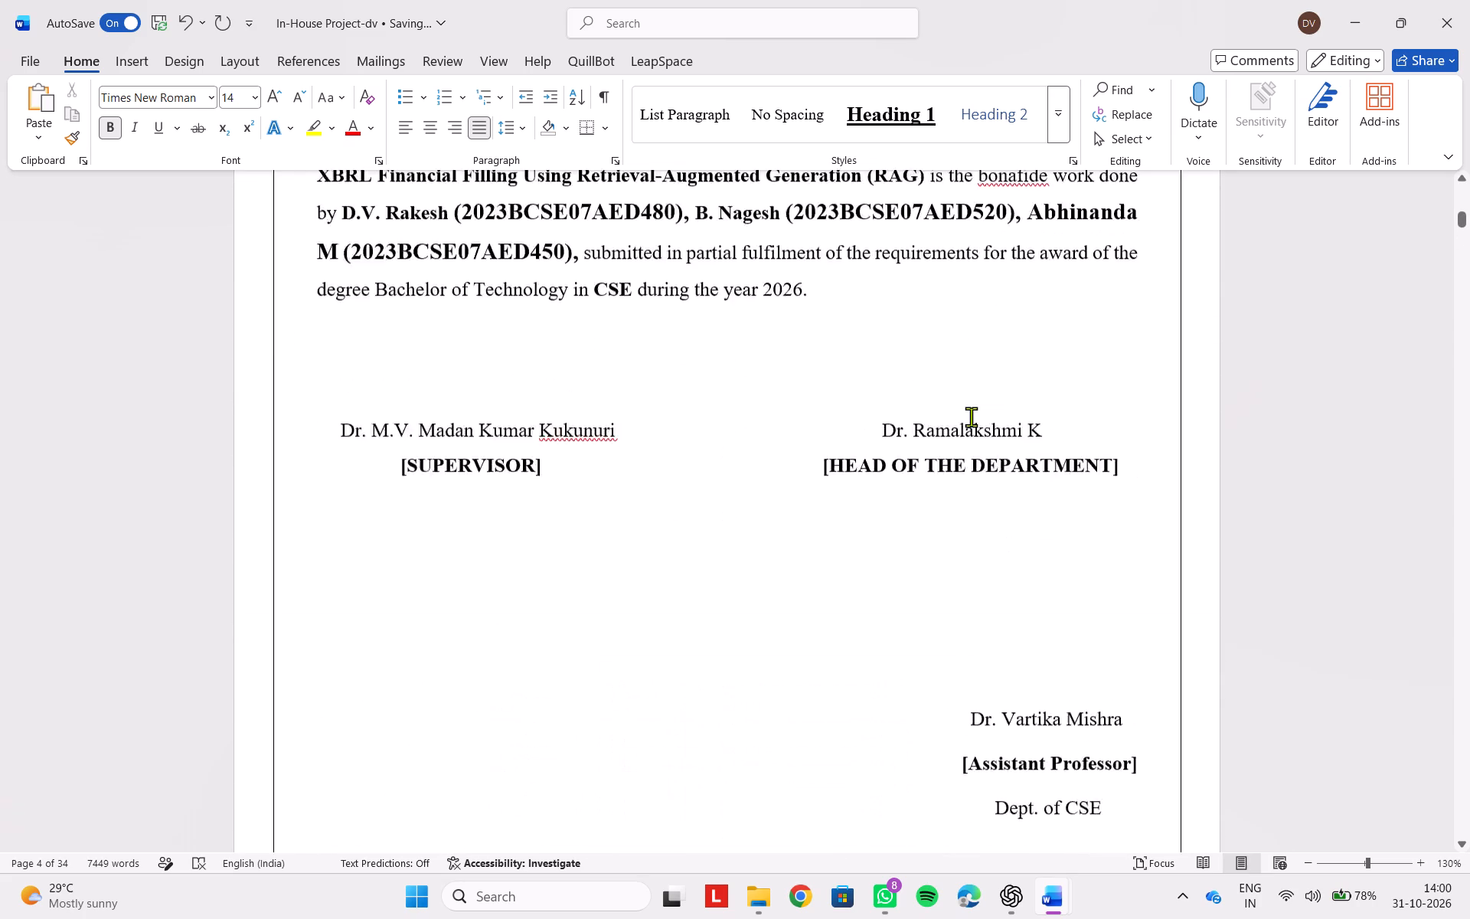
pyautogui.scroll(2, 971, 417)
pyautogui.scroll(-1, 971, 417)
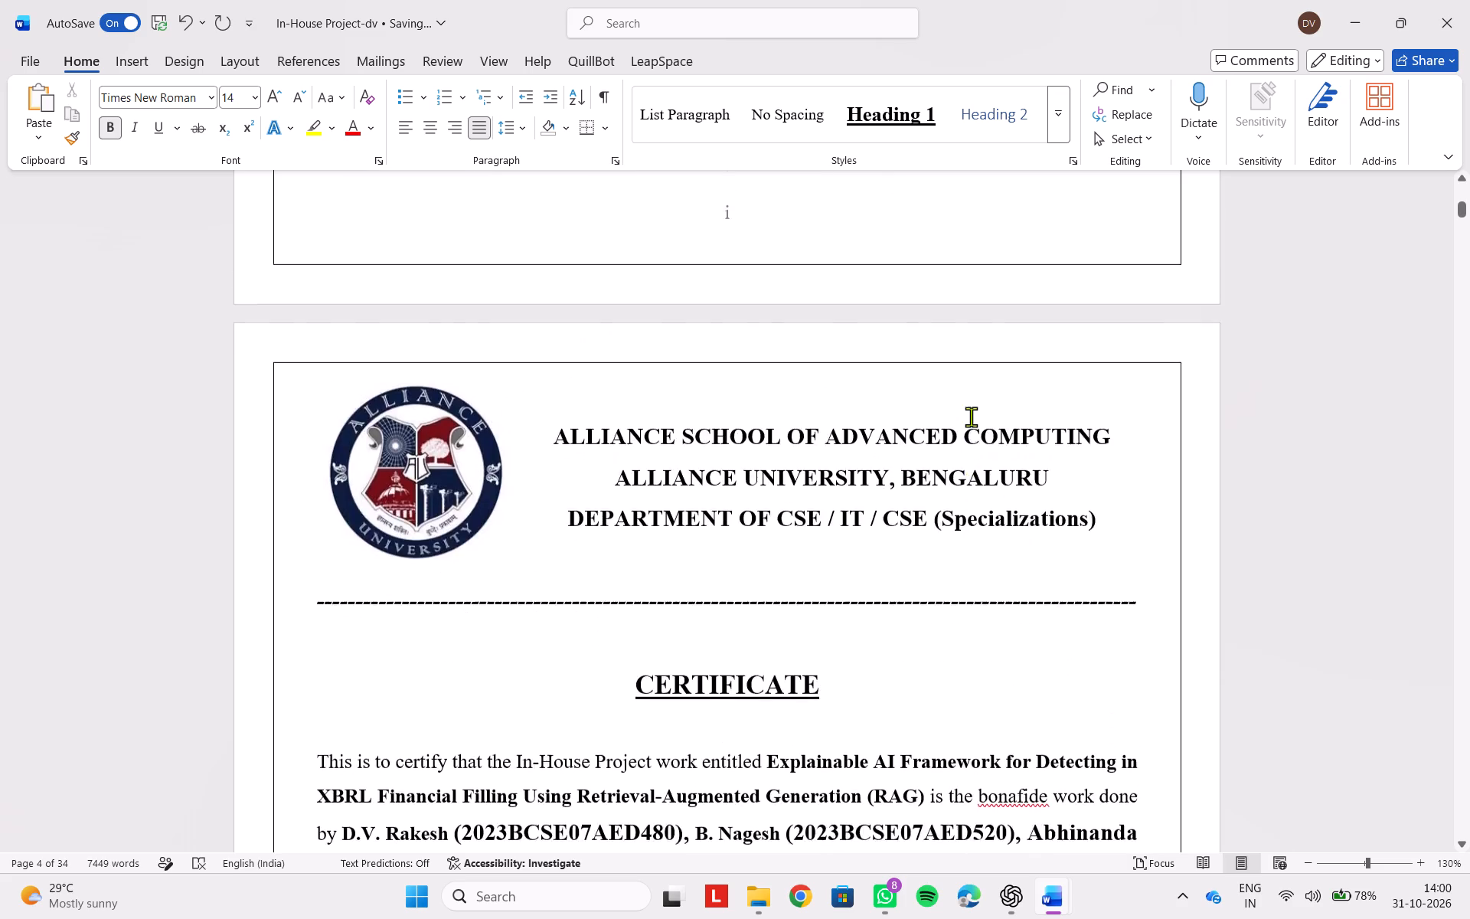
pyautogui.scroll(-5, 971, 417)
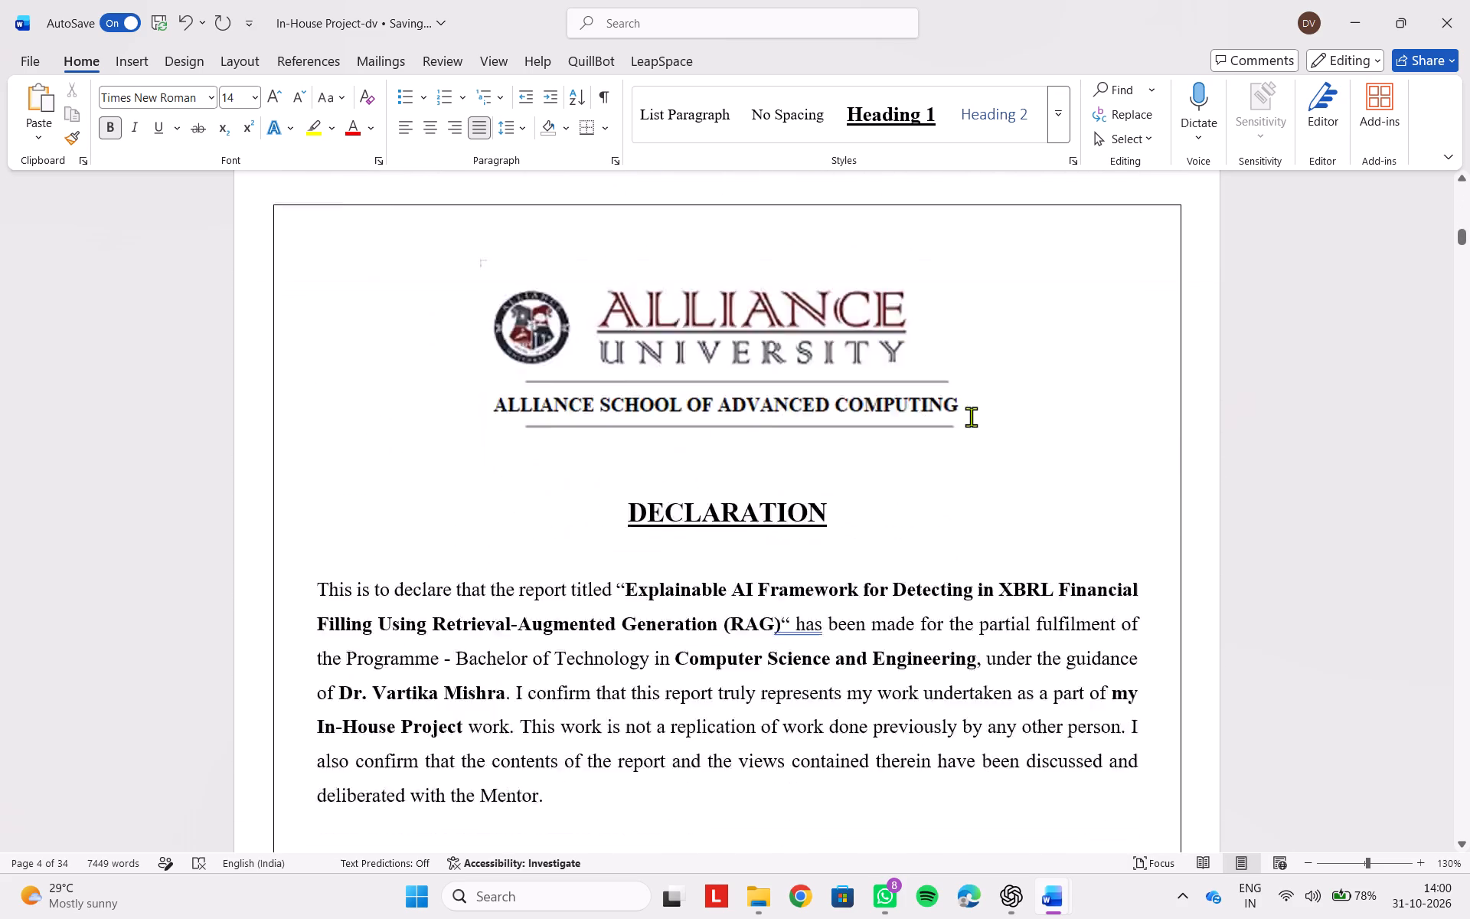
pyautogui.scroll(-4, 971, 417)
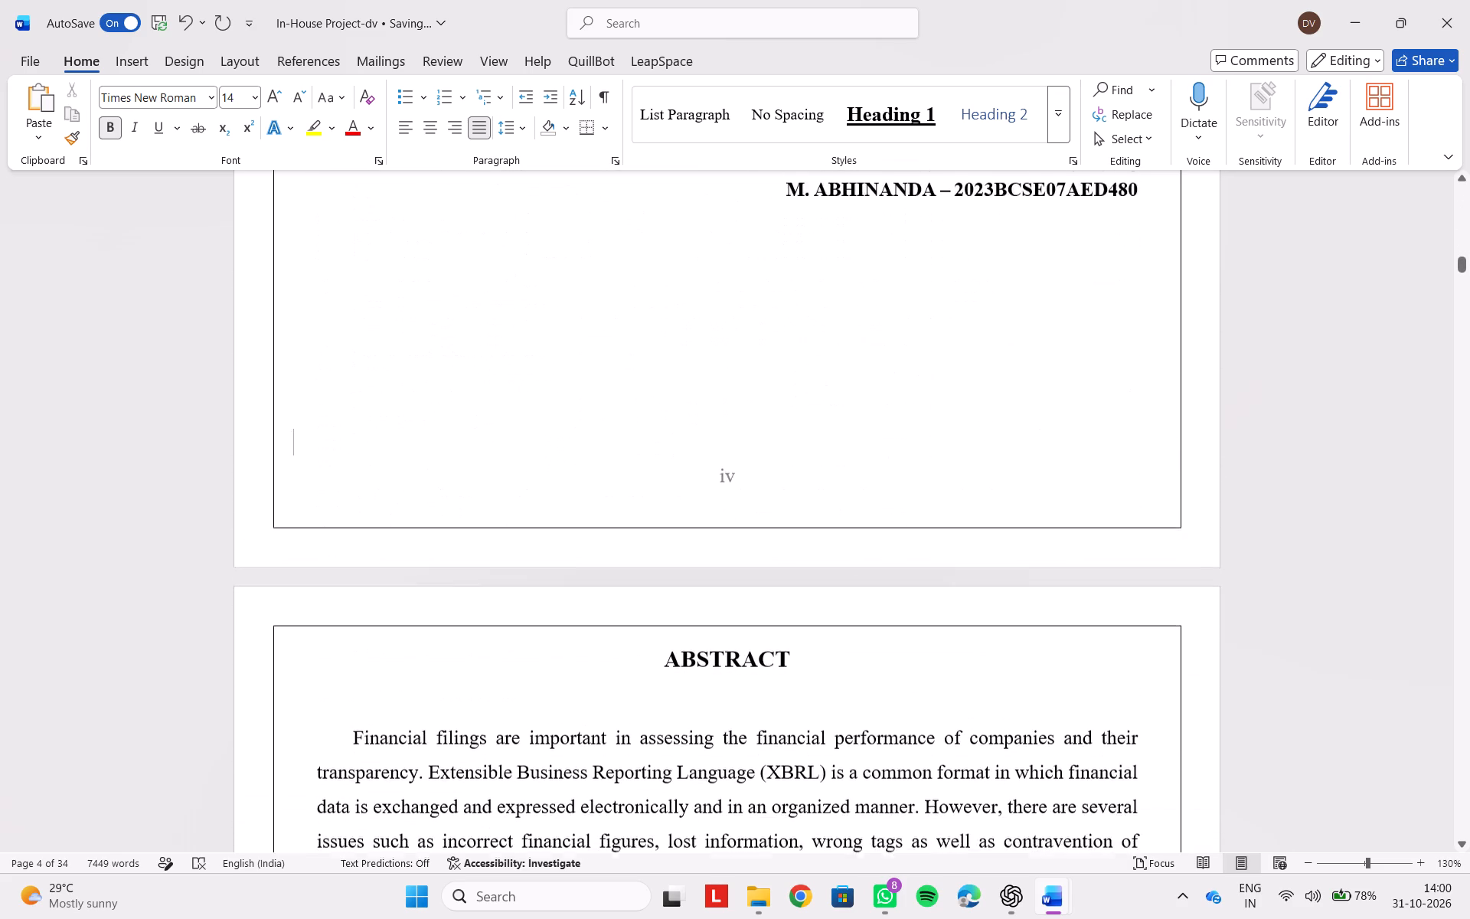
# Review the pages after the abstract, including the list of symbols and abbreviations, the literature review papers and the contents page.
pyautogui.scroll(-3, 971, 417)
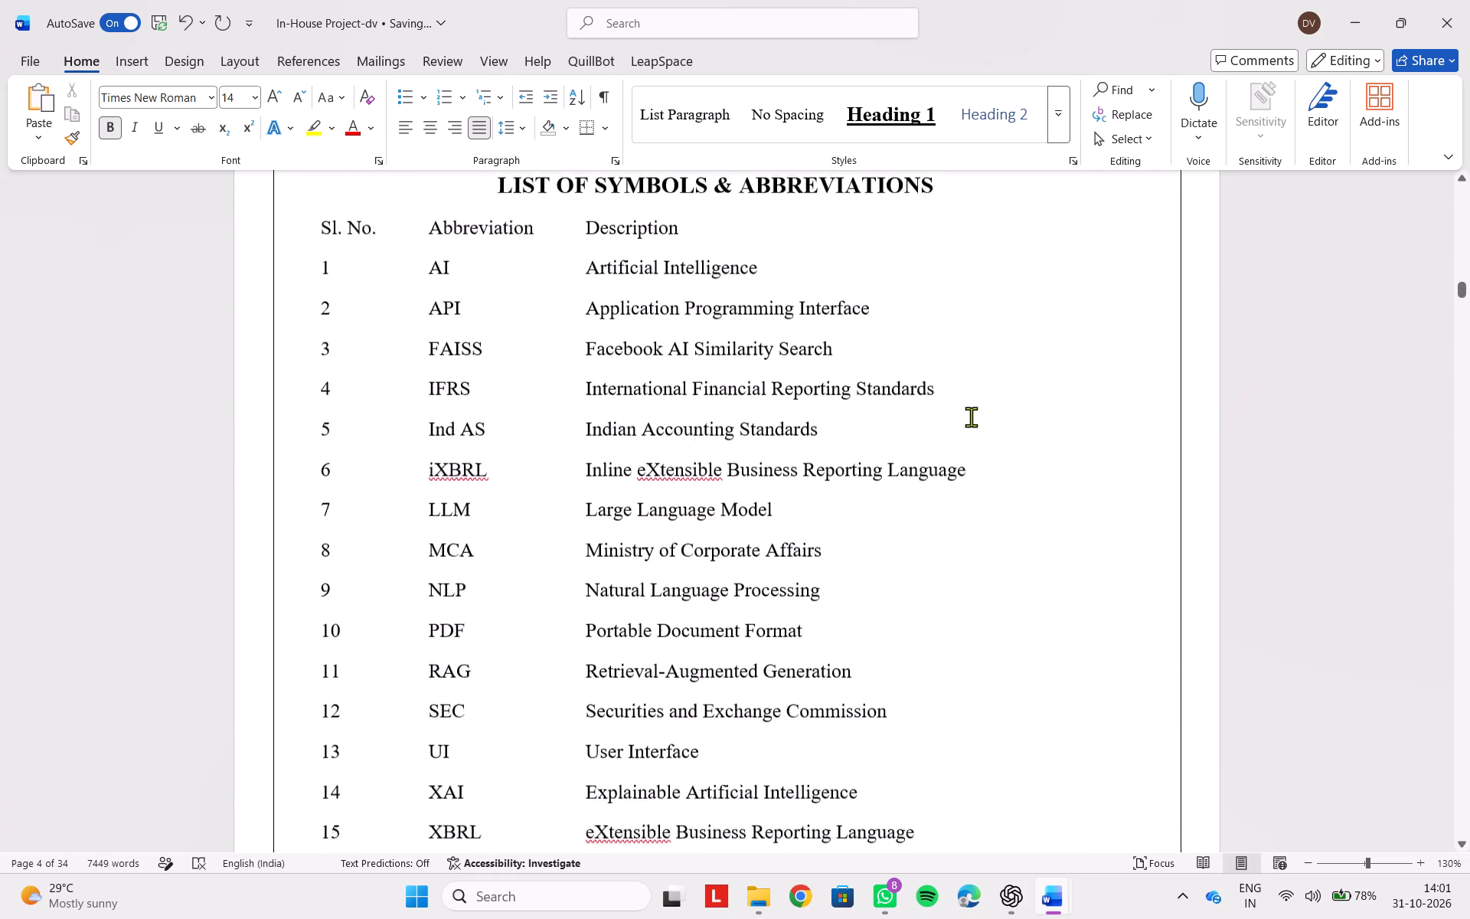
pyautogui.scroll(-2, 971, 417)
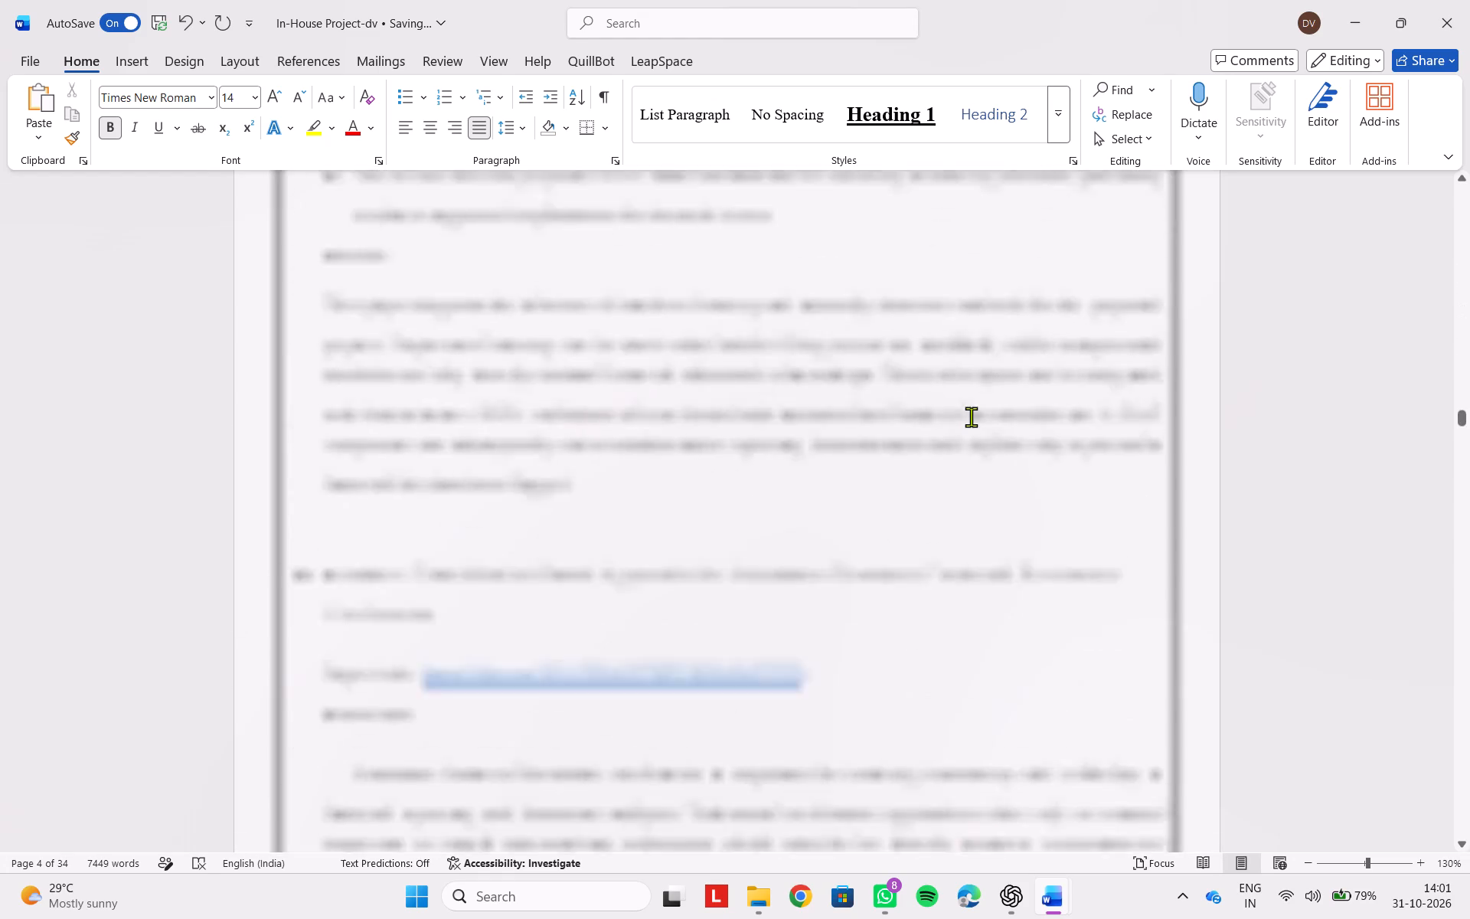
pyautogui.scroll(3, 971, 417)
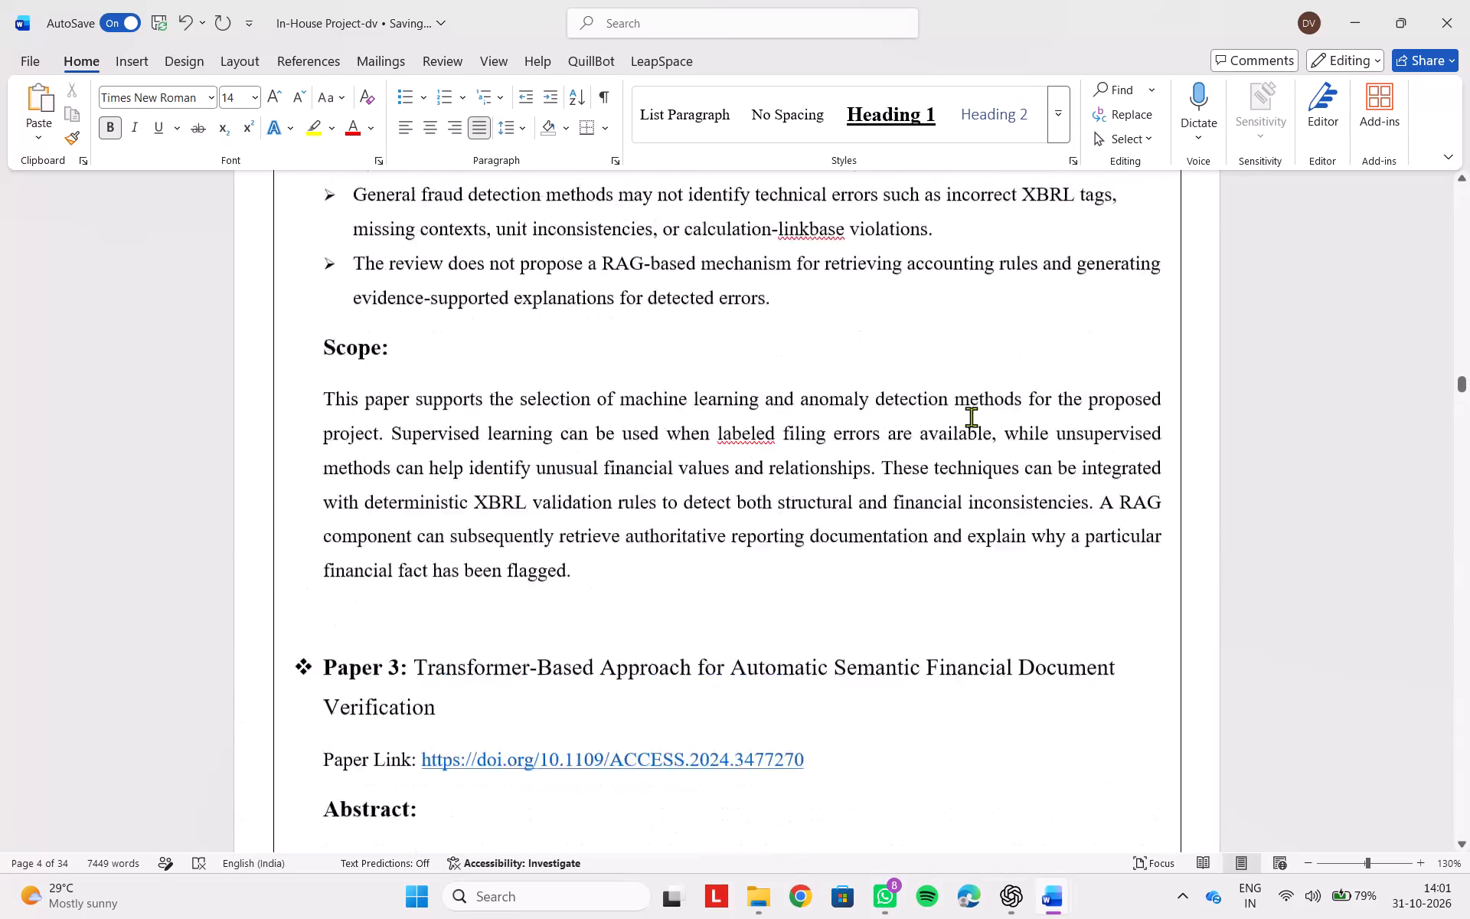
pyautogui.scroll(5, 971, 417)
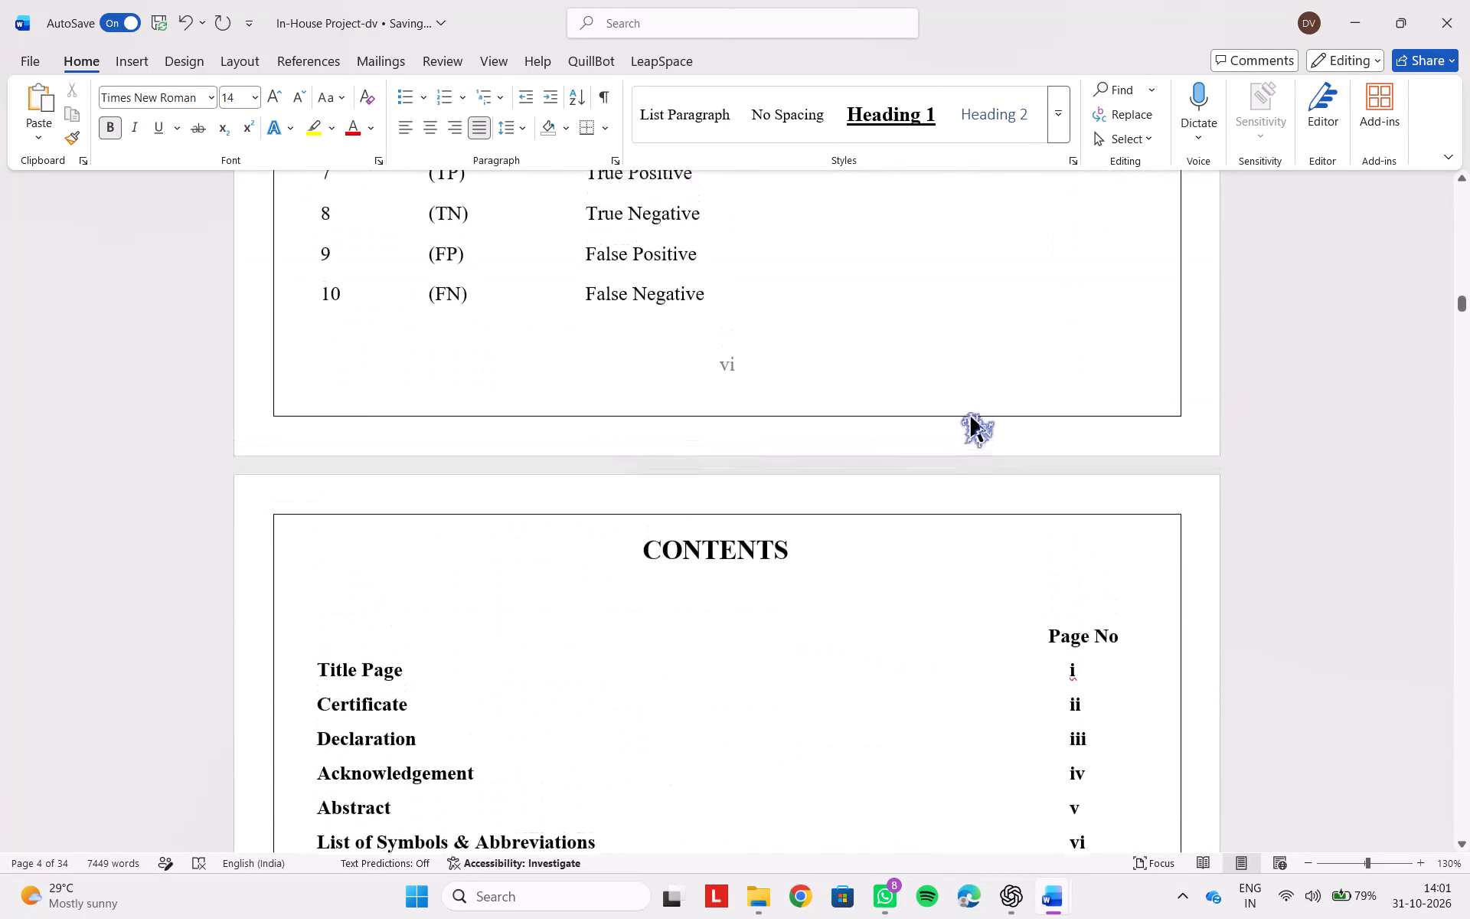
pyautogui.scroll(2, 971, 417)
pyautogui.hscroll(1, 971, 417)
pyautogui.scroll(-1, 971, 417)
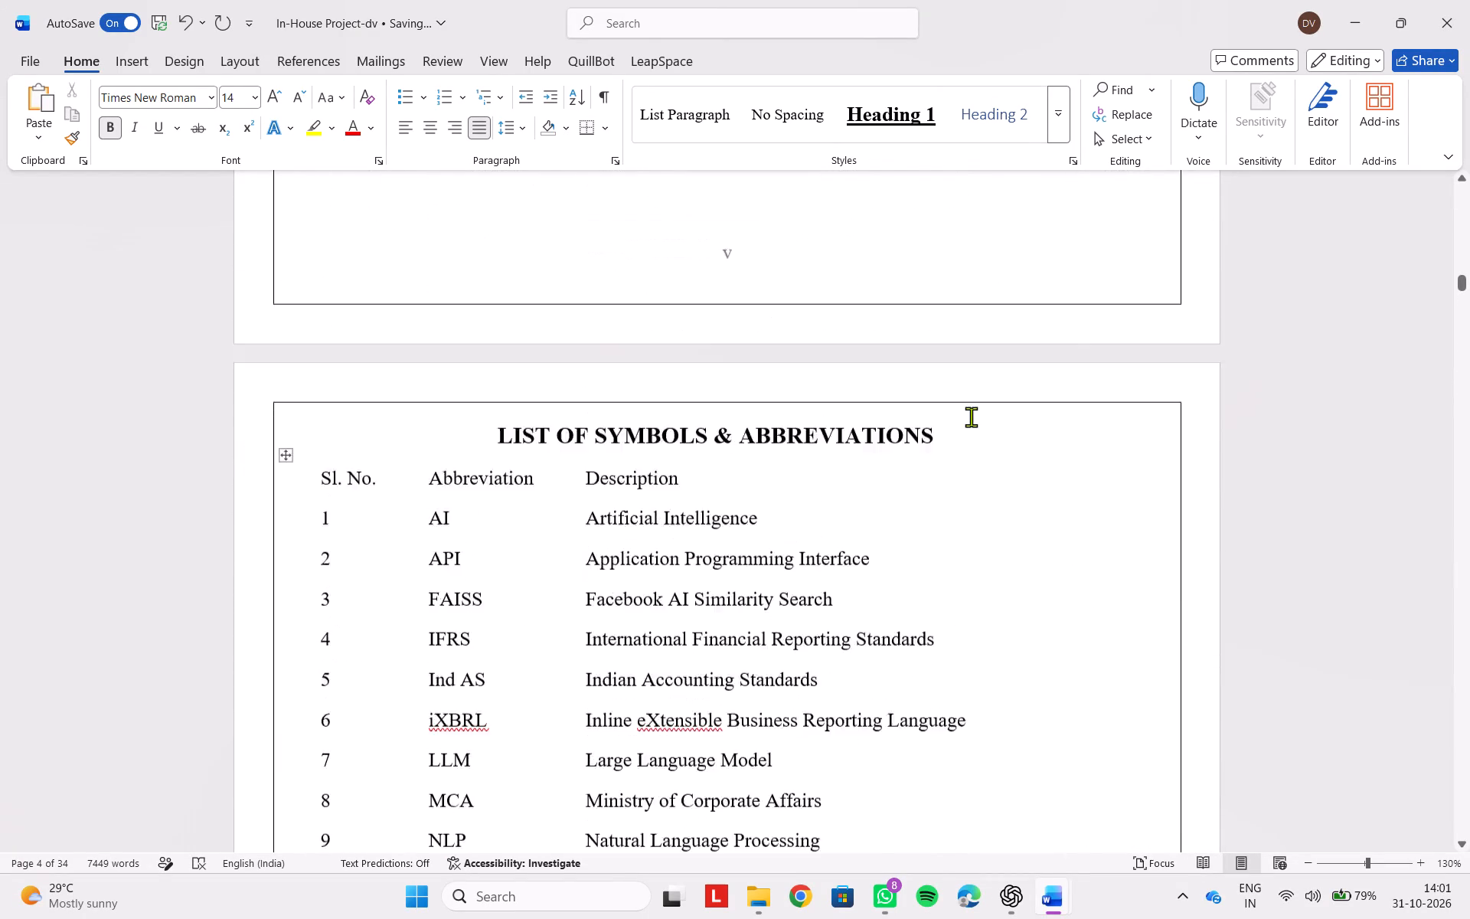
pyautogui.scroll(-1, 971, 417)
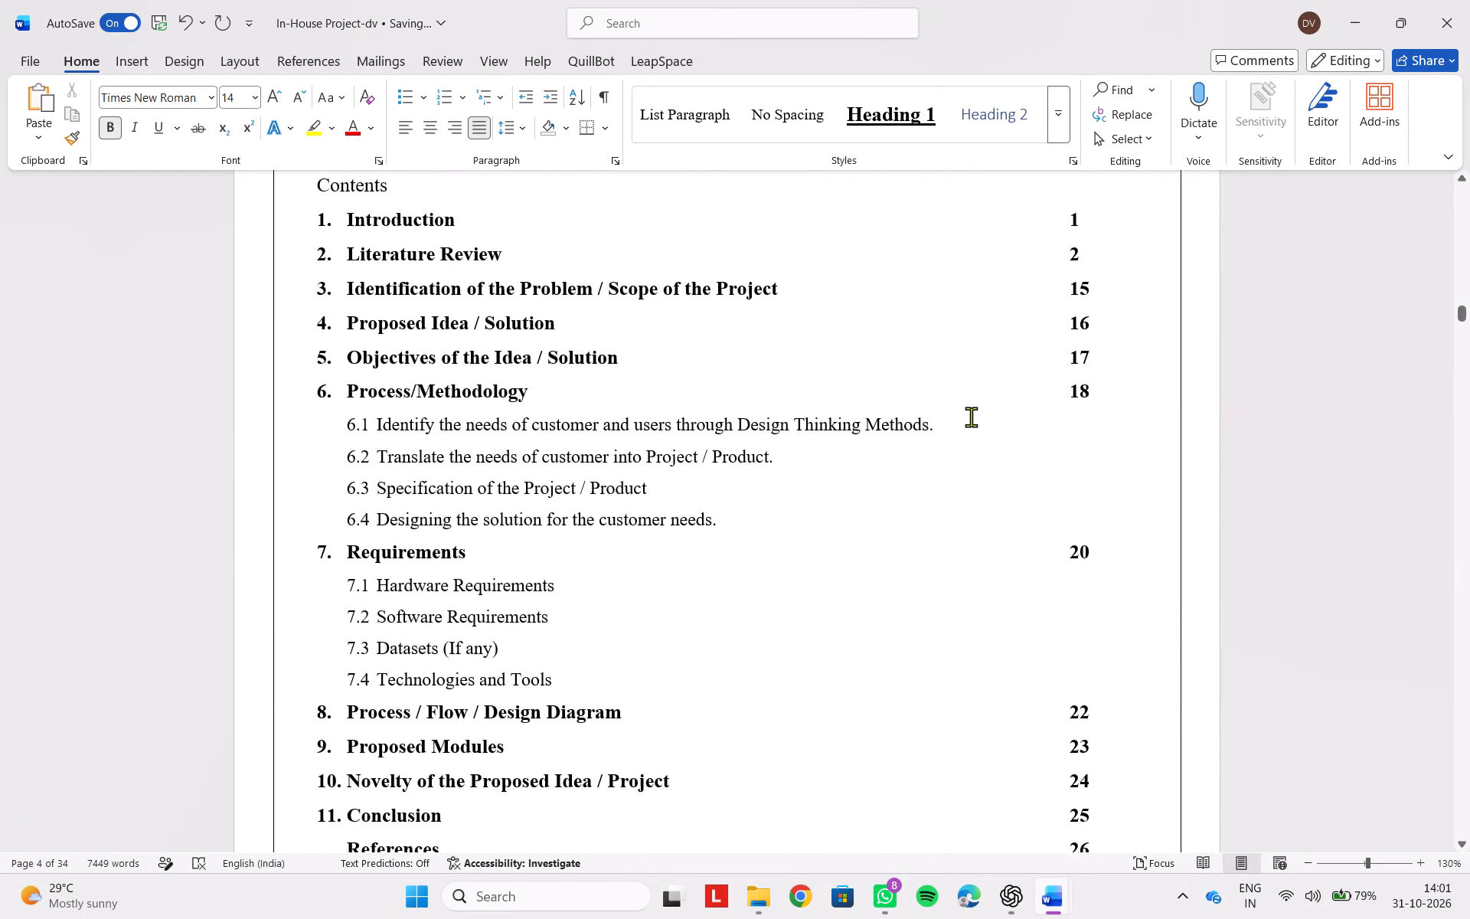
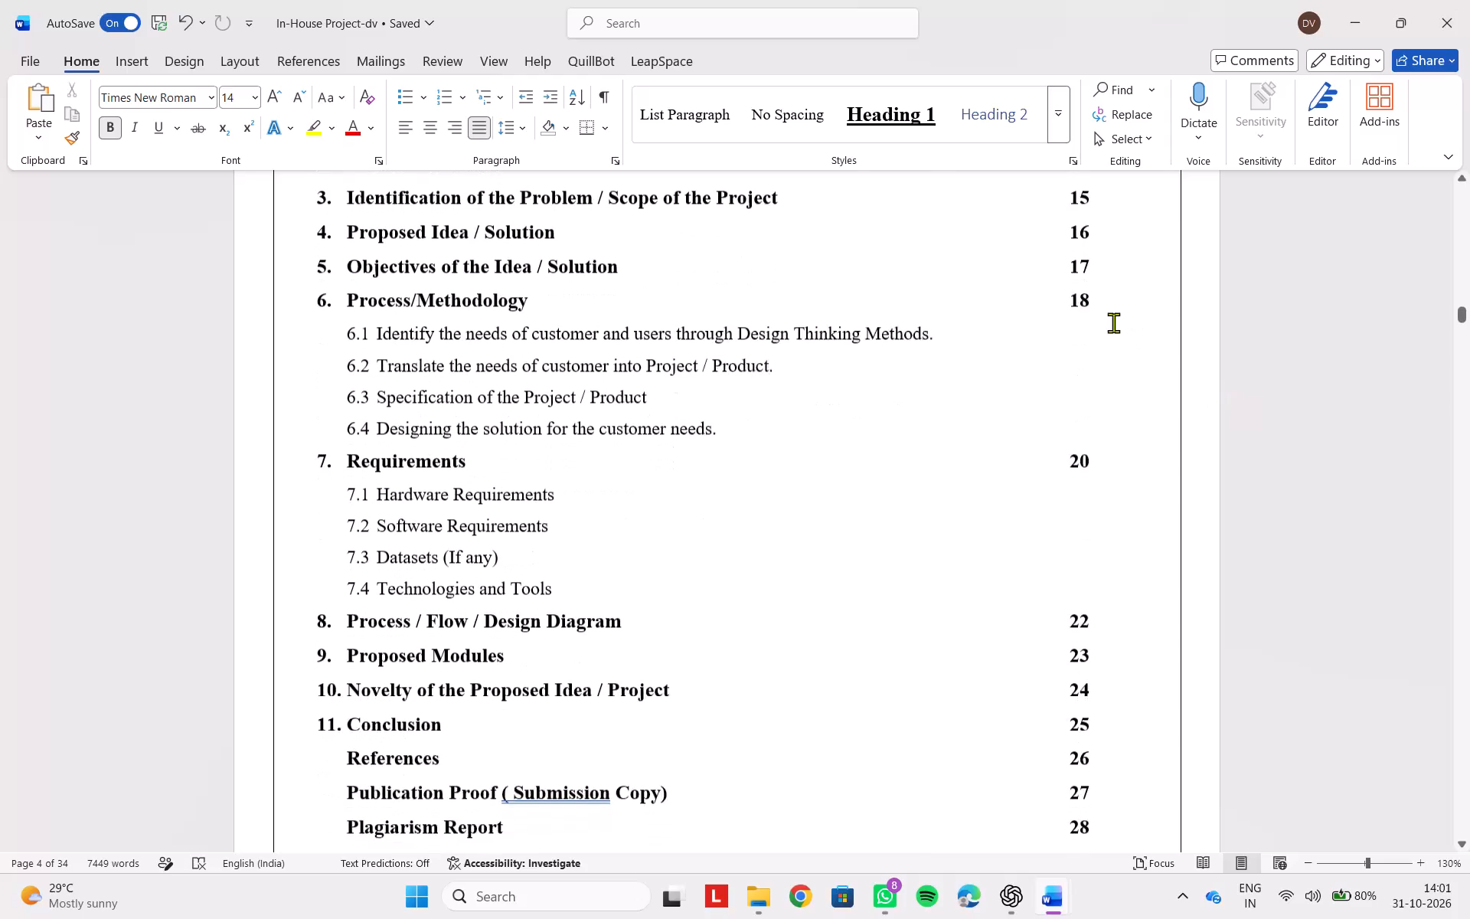
# Remove the extra space after the opening bracket in the "Publication Proof ( Submission Copy)" entry of the contents page.
pyautogui.scroll(-1, 1113, 322)
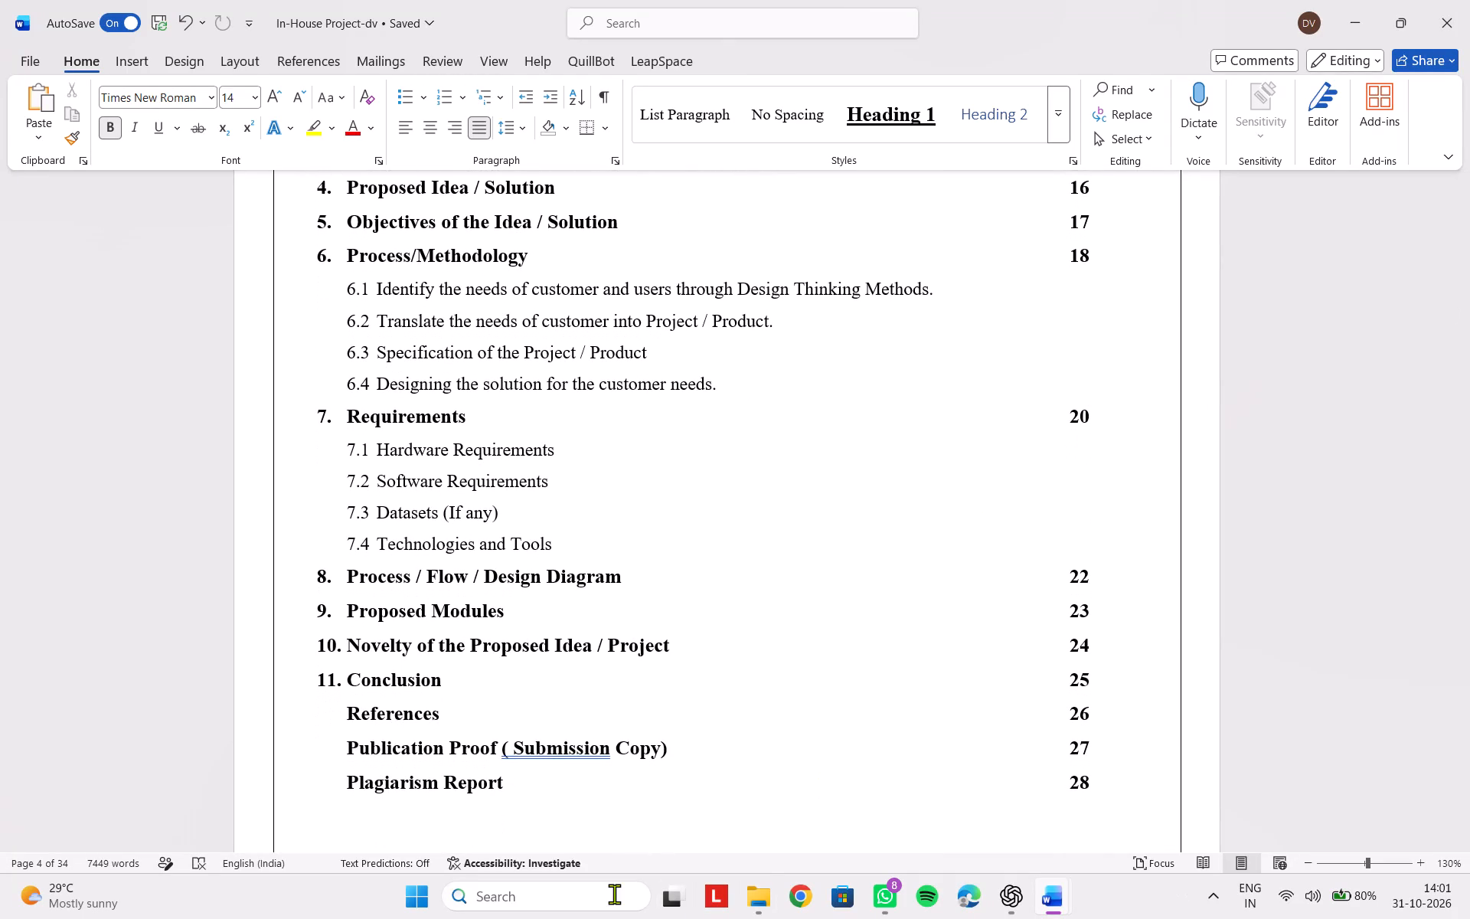
pyautogui.click(512, 750)
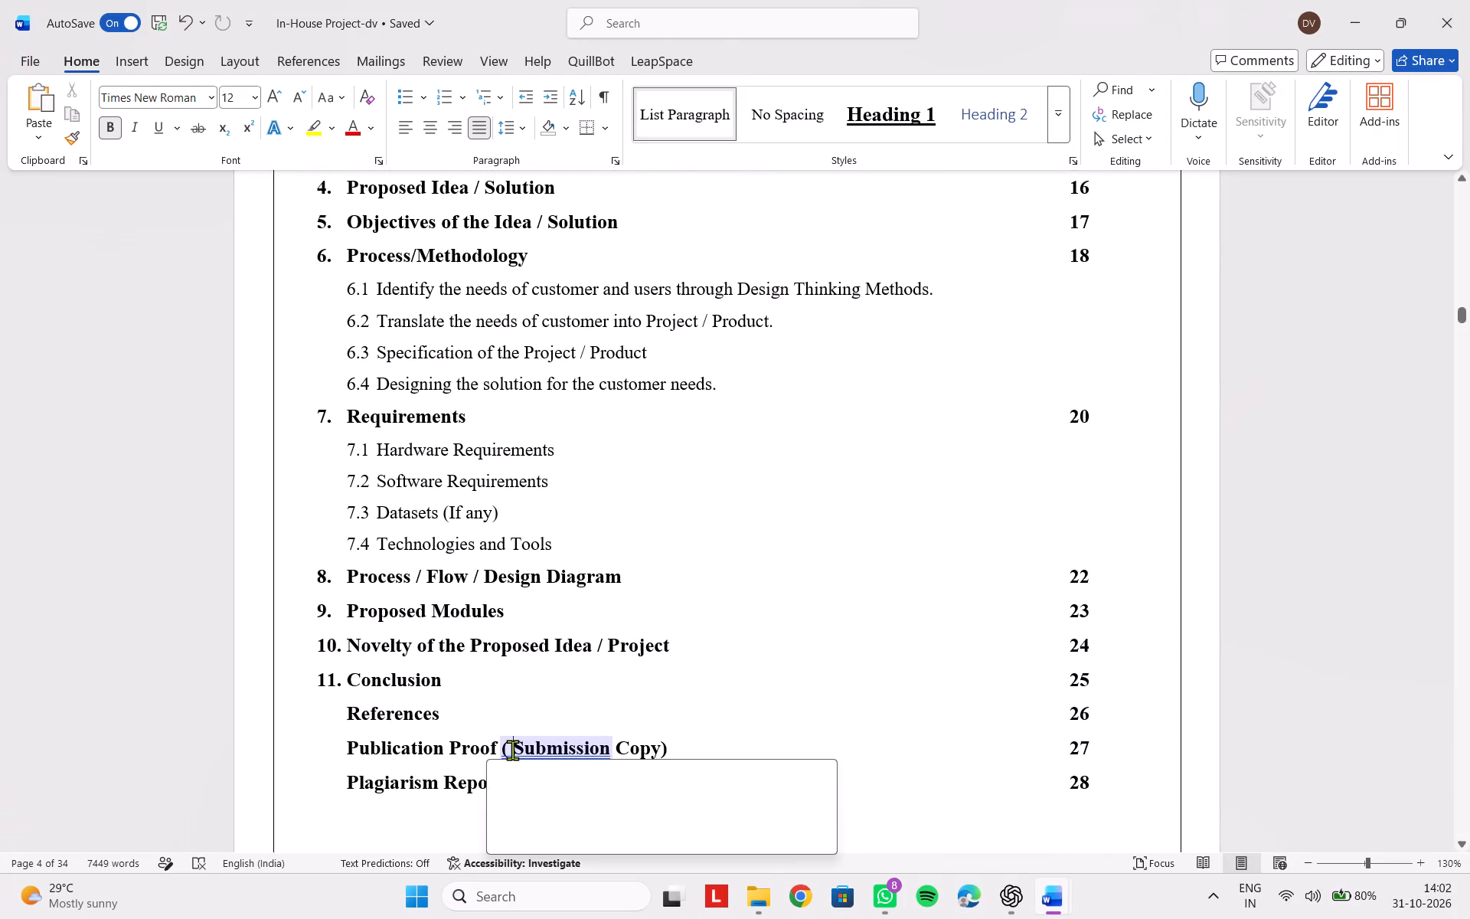
pyautogui.press('BackSpace')
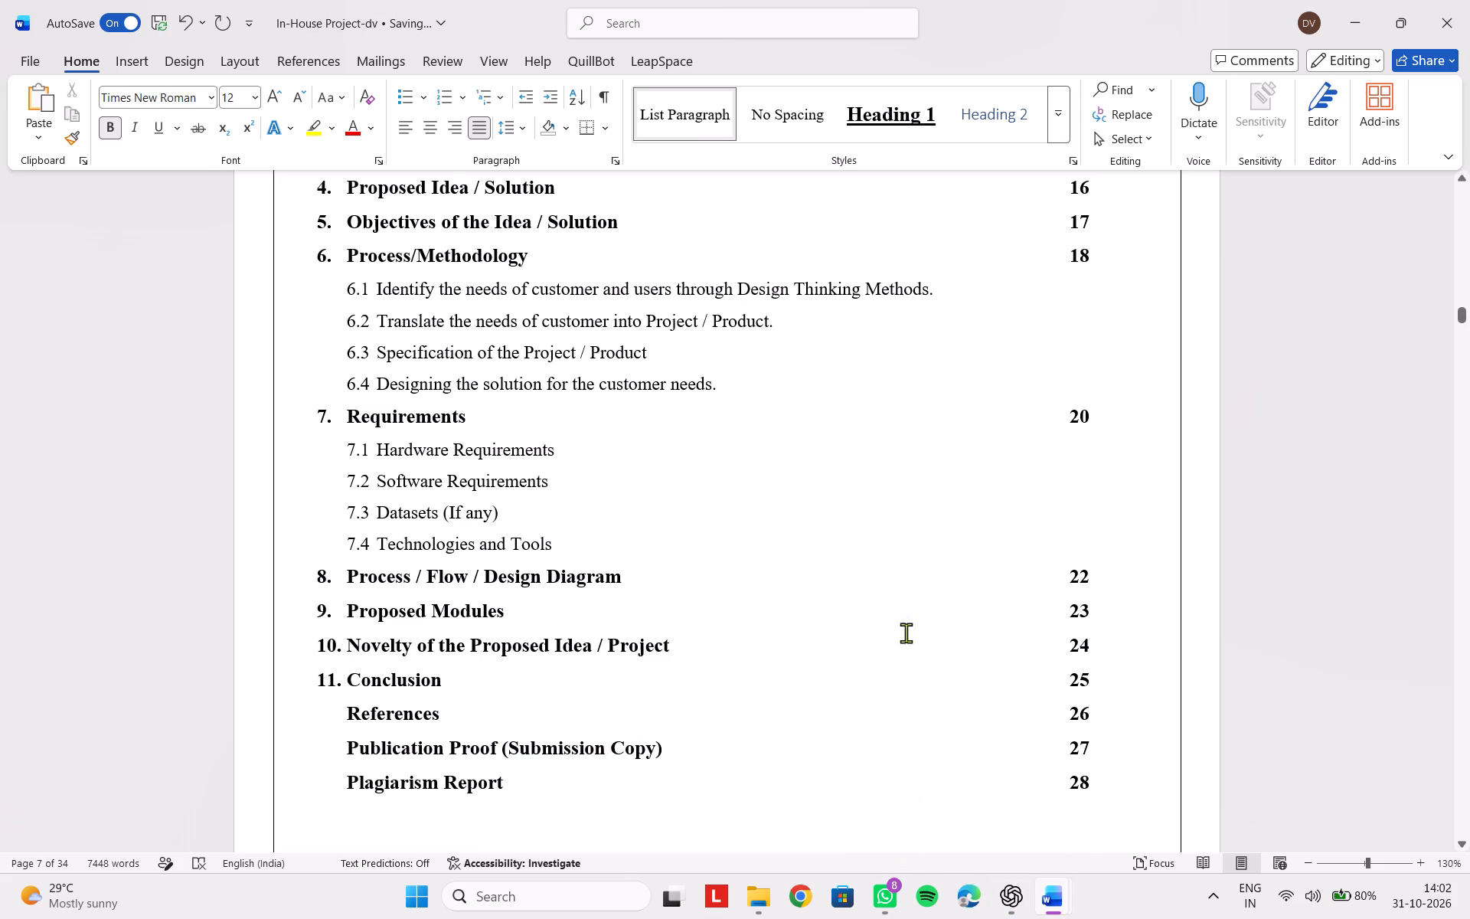
# Review the rest of the contents page and the layout of the Introduction chapter.
pyautogui.scroll(1, 906, 619)
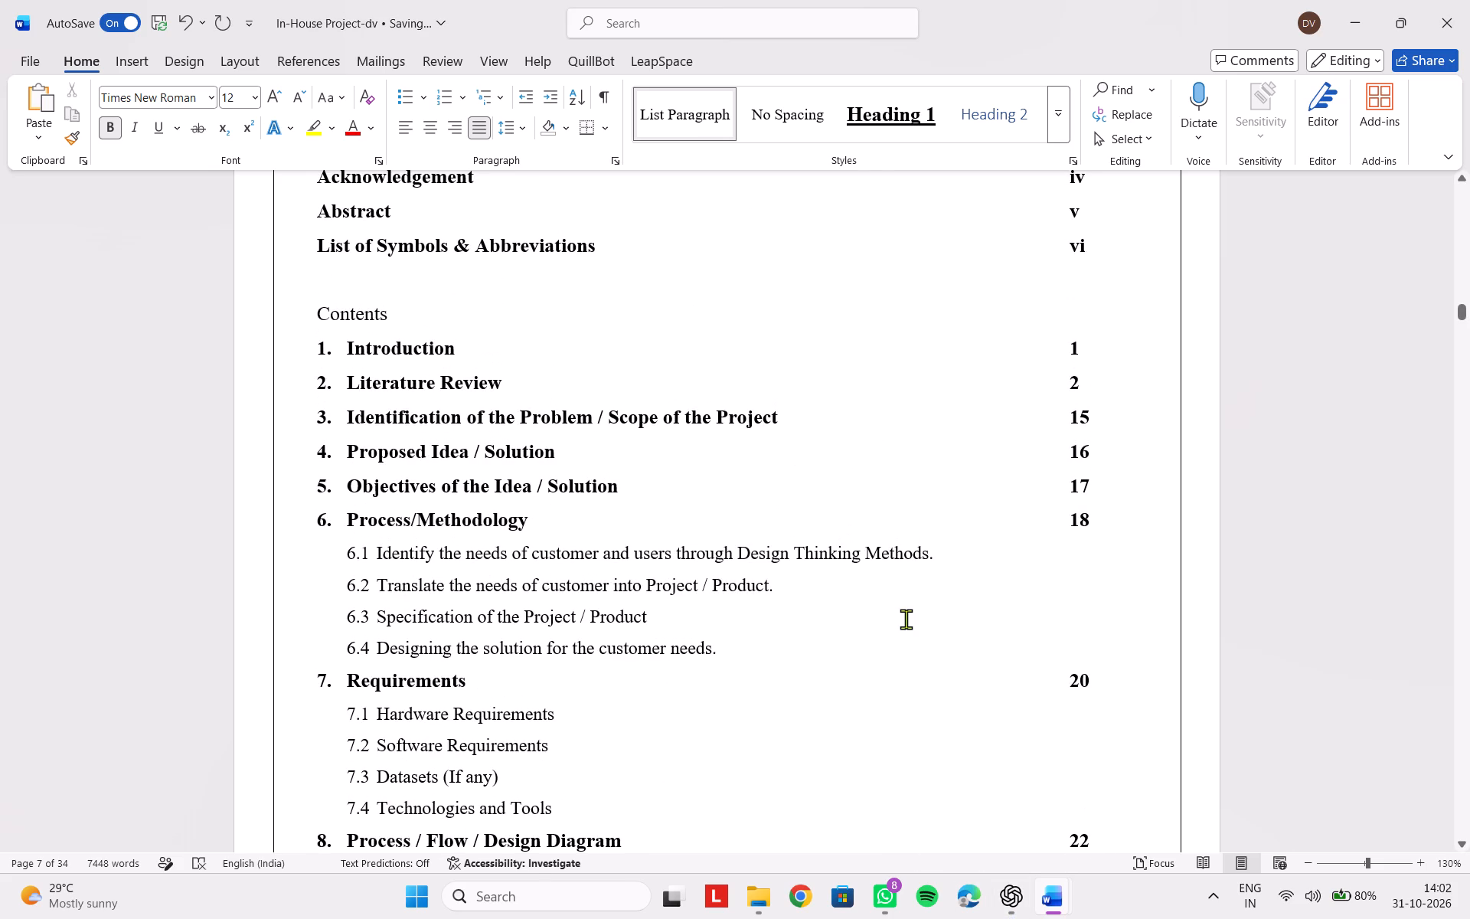
pyautogui.scroll(-1, 906, 619)
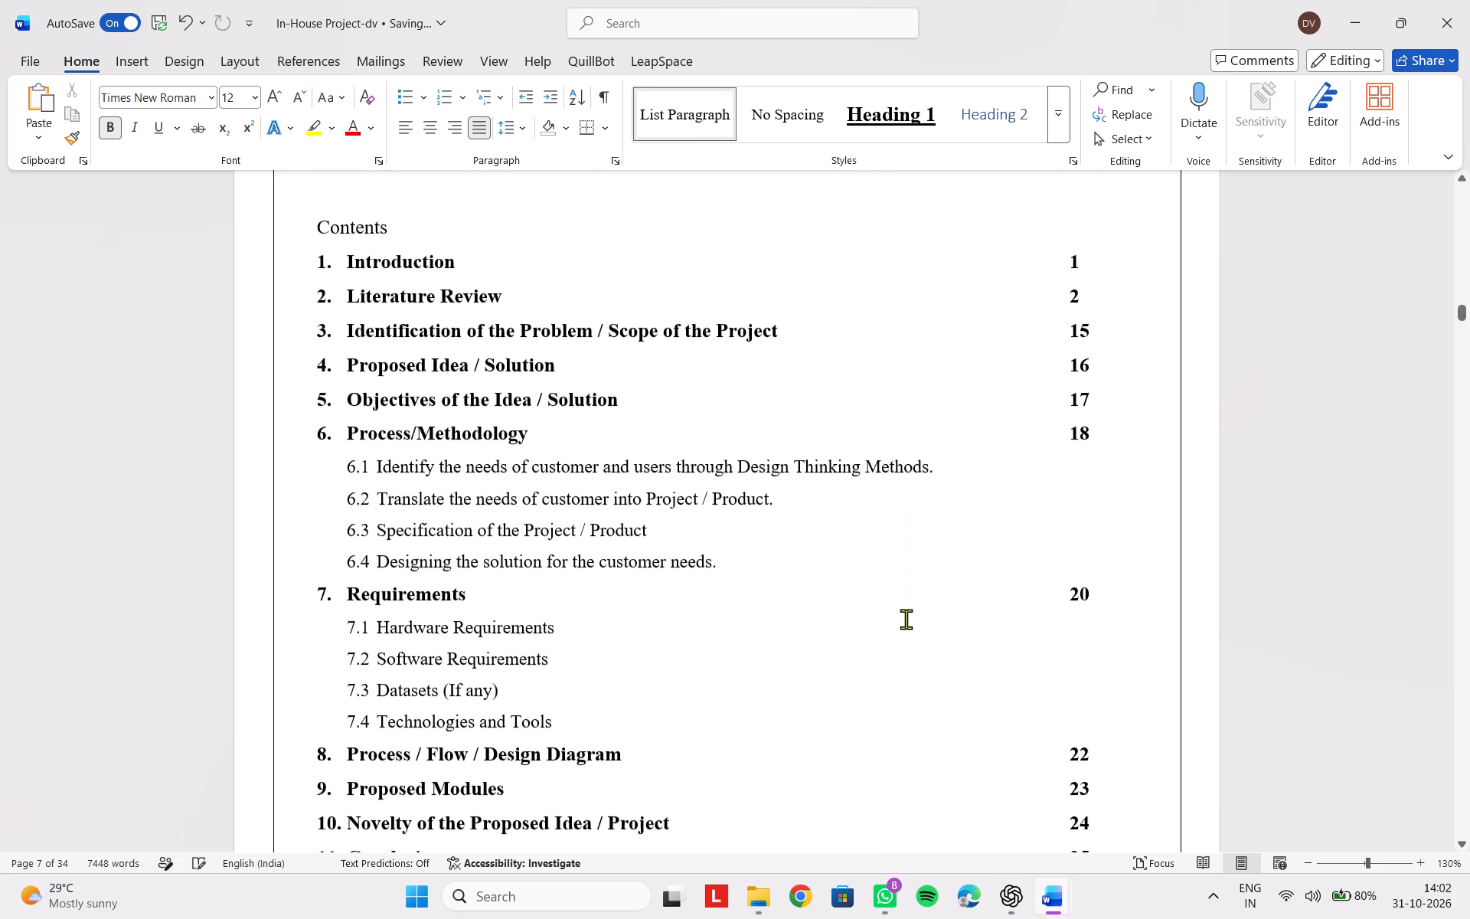
pyautogui.hscroll(1, 906, 619)
pyautogui.scroll(-1, 906, 619)
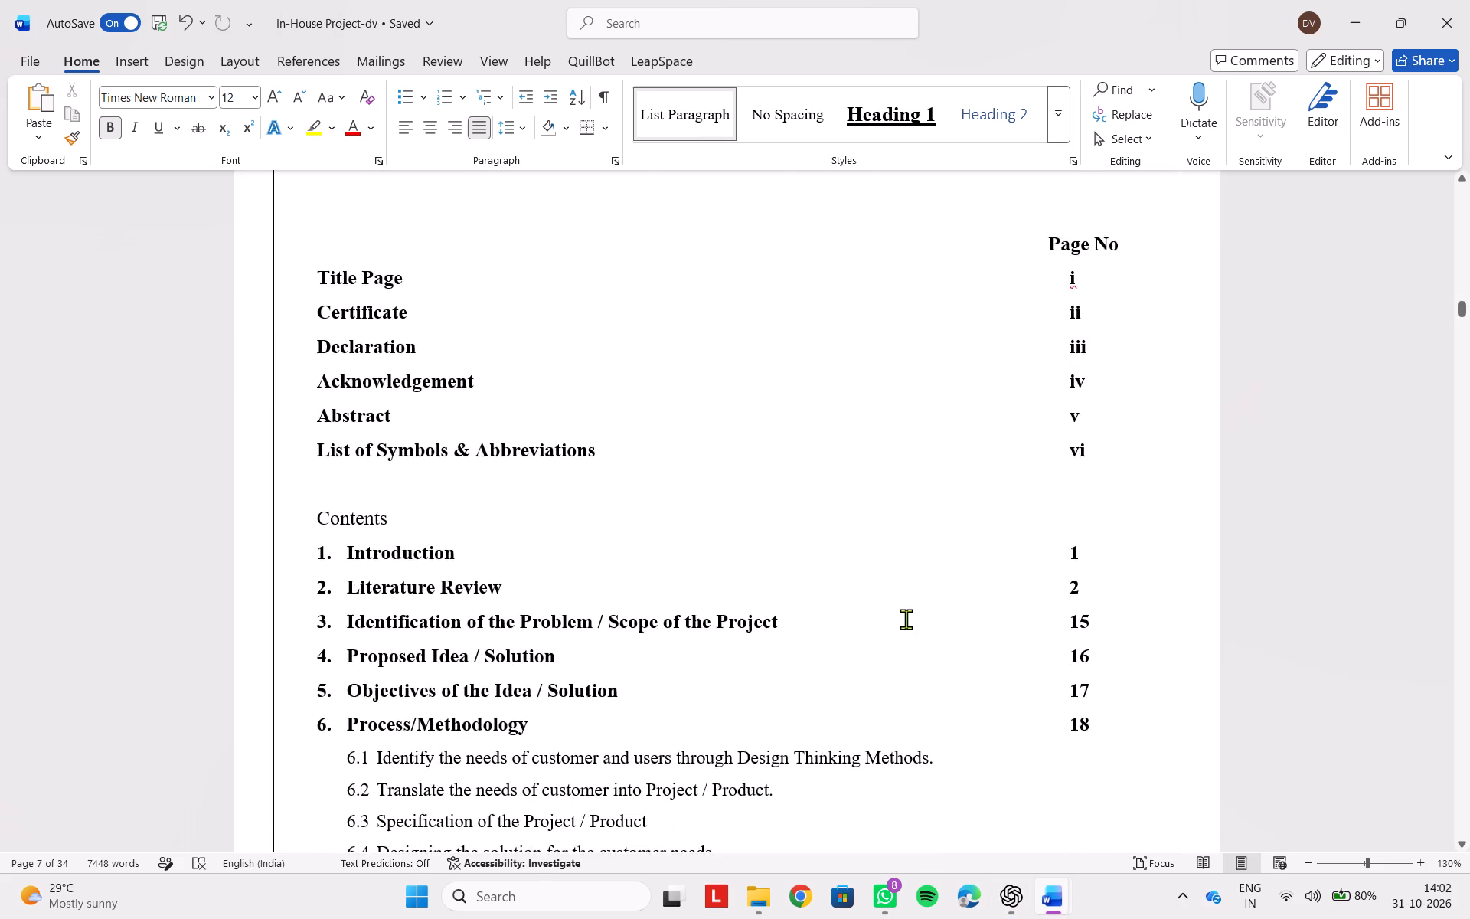
pyautogui.scroll(-2, 906, 619)
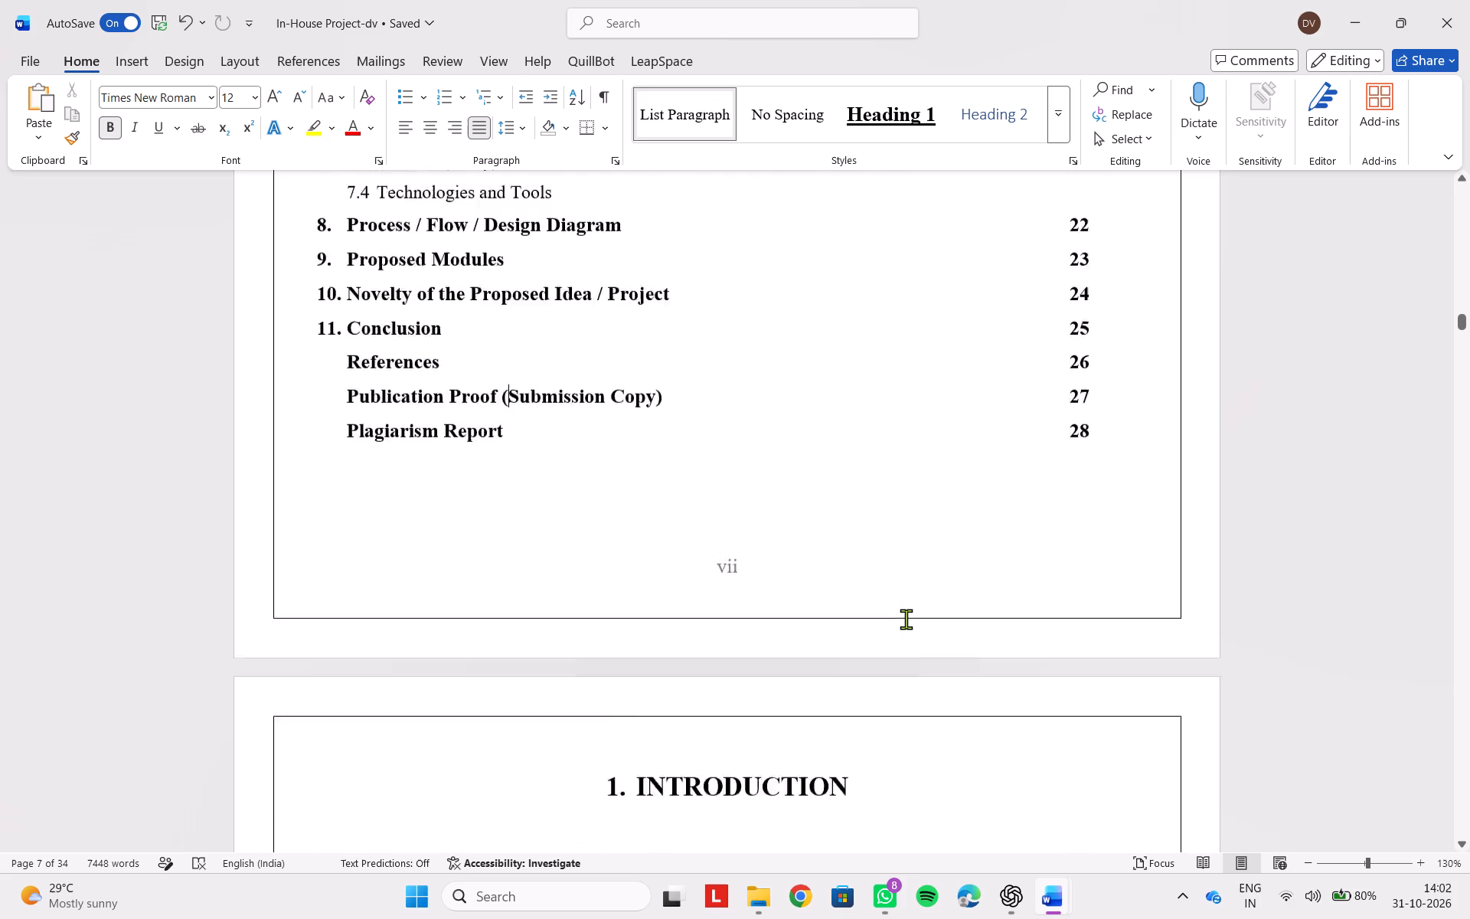
pyautogui.scroll(-3, 906, 619)
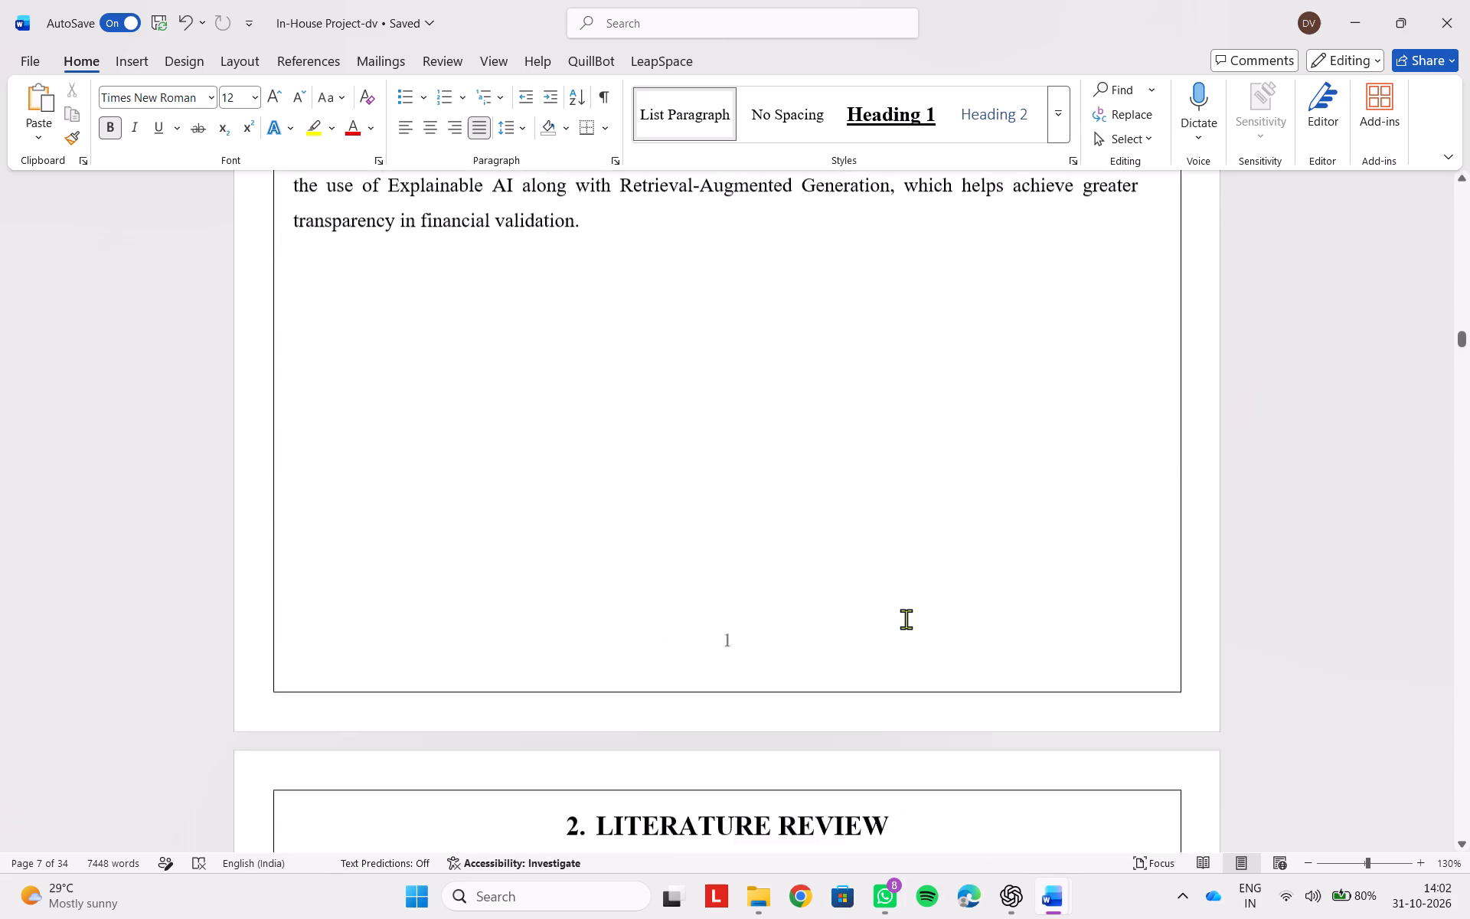
pyautogui.scroll(-1, 906, 619)
pyautogui.scroll(1, 906, 619)
pyautogui.hscroll(1, 906, 619)
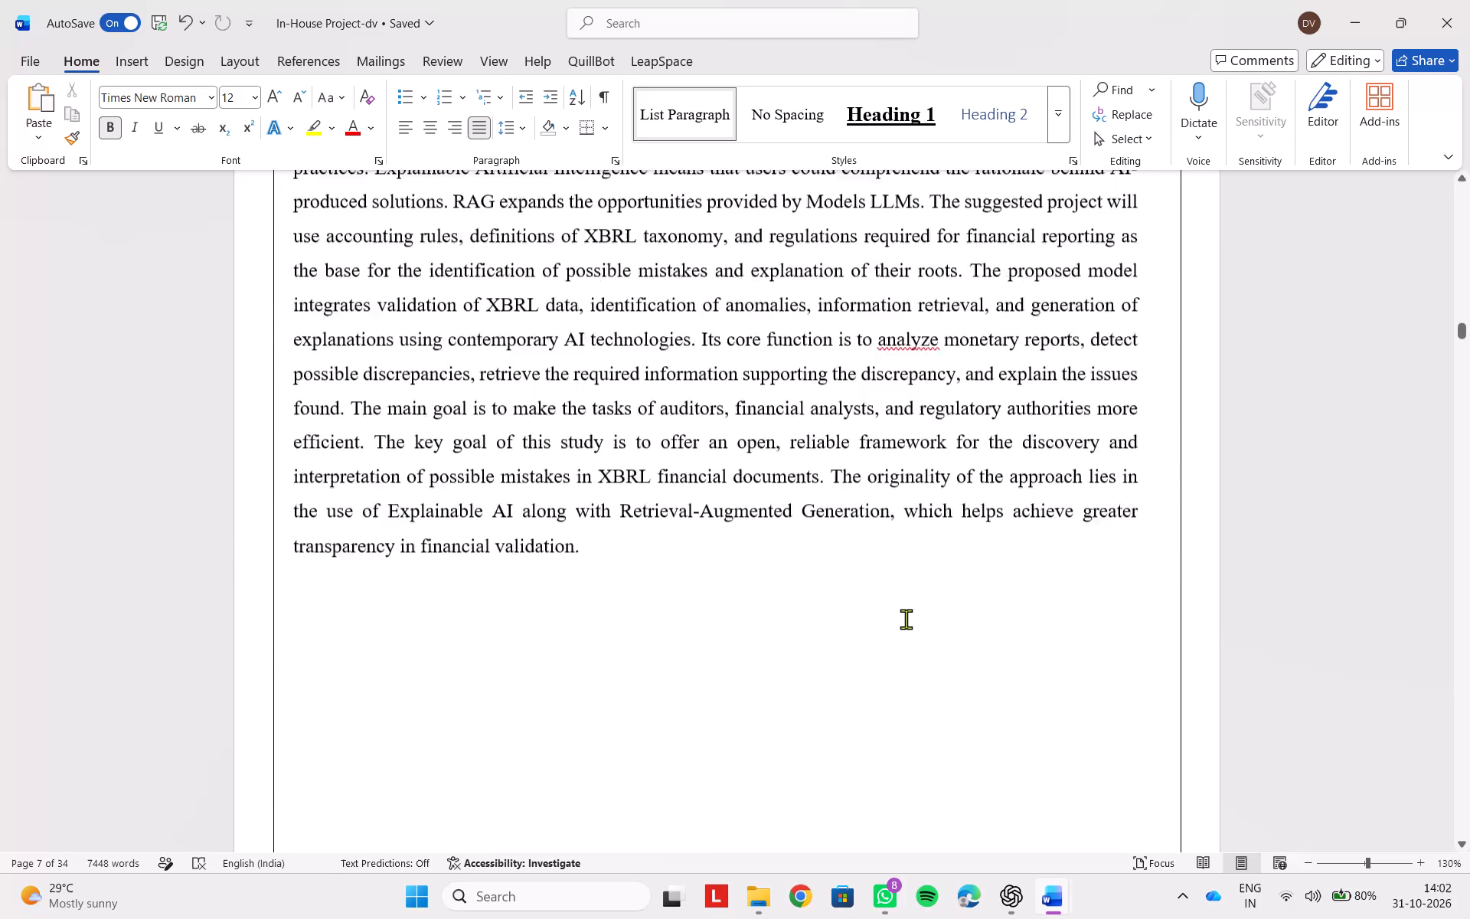
pyautogui.hscroll(1, 906, 619)
# Review the page layout from the Literature Review chapter through its papers and on to the end of the references.
pyautogui.scroll(-1, 906, 619)
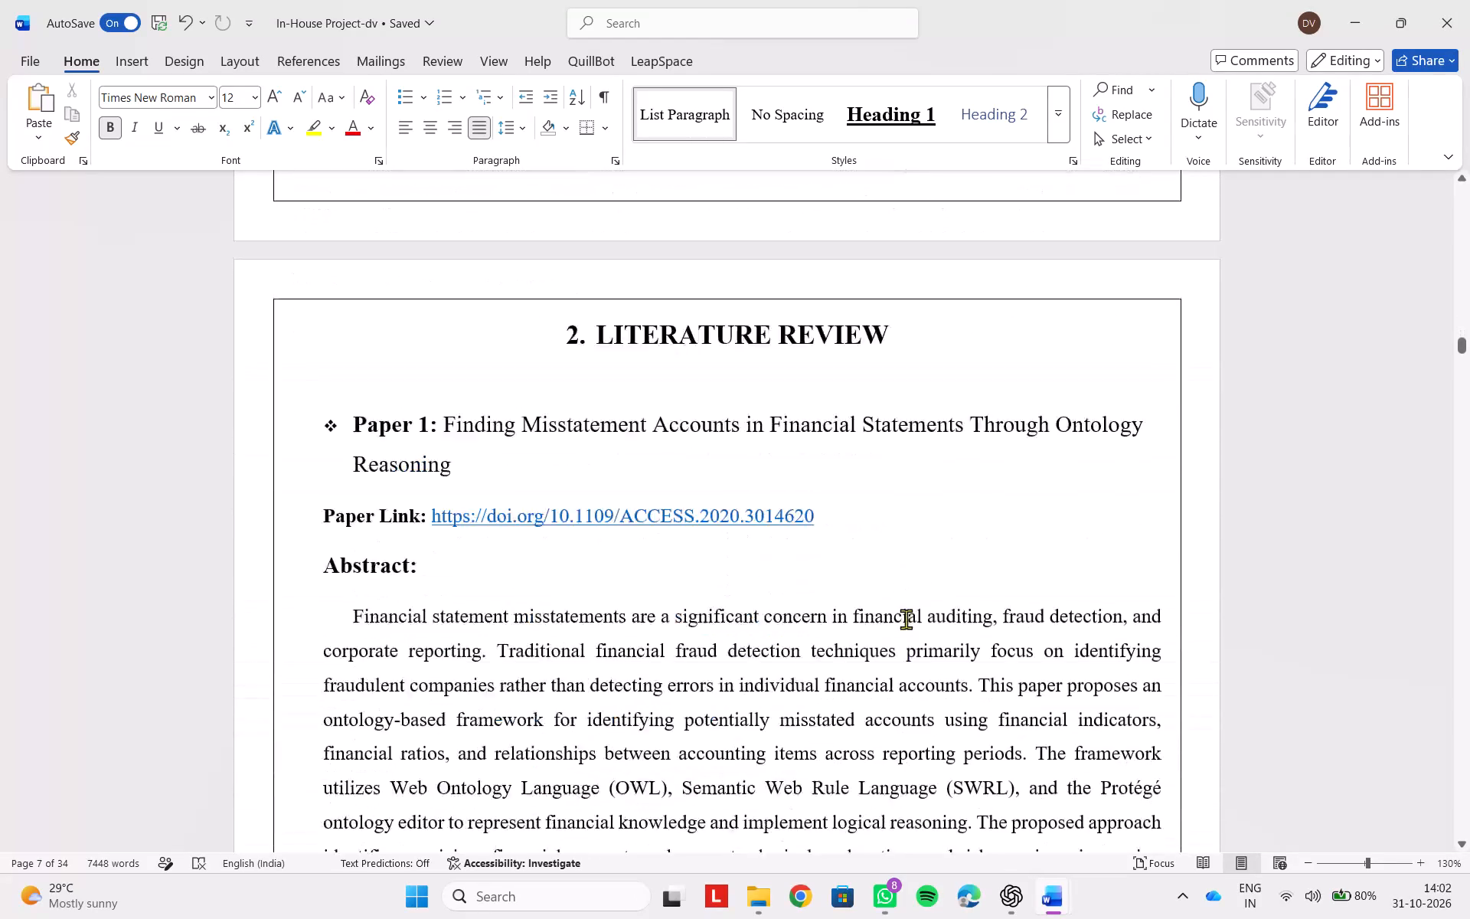
pyautogui.scroll(-5, 906, 619)
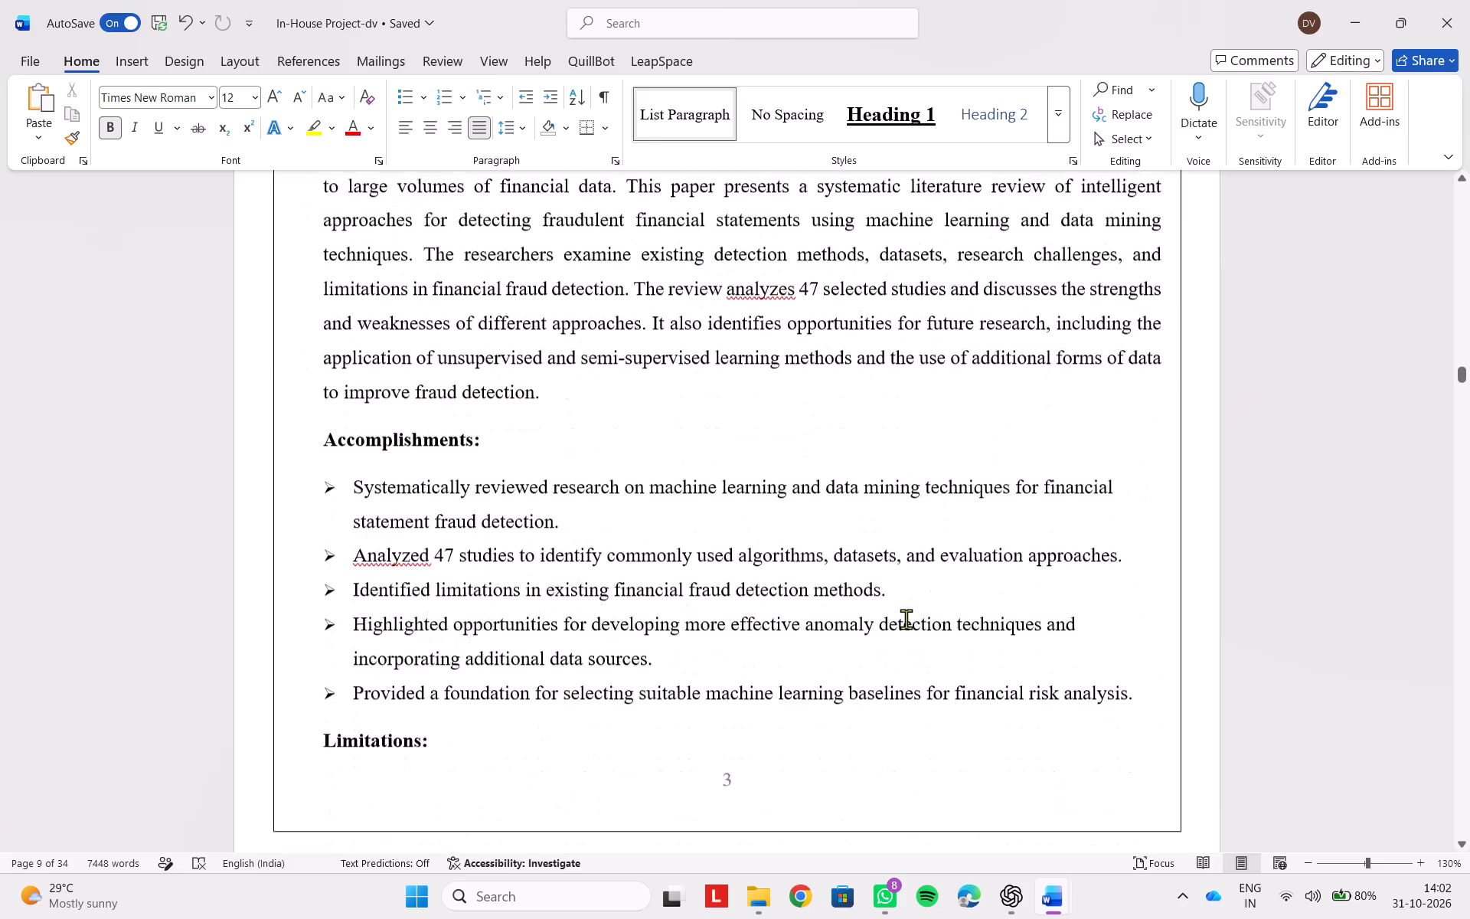
pyautogui.scroll(-3, 906, 619)
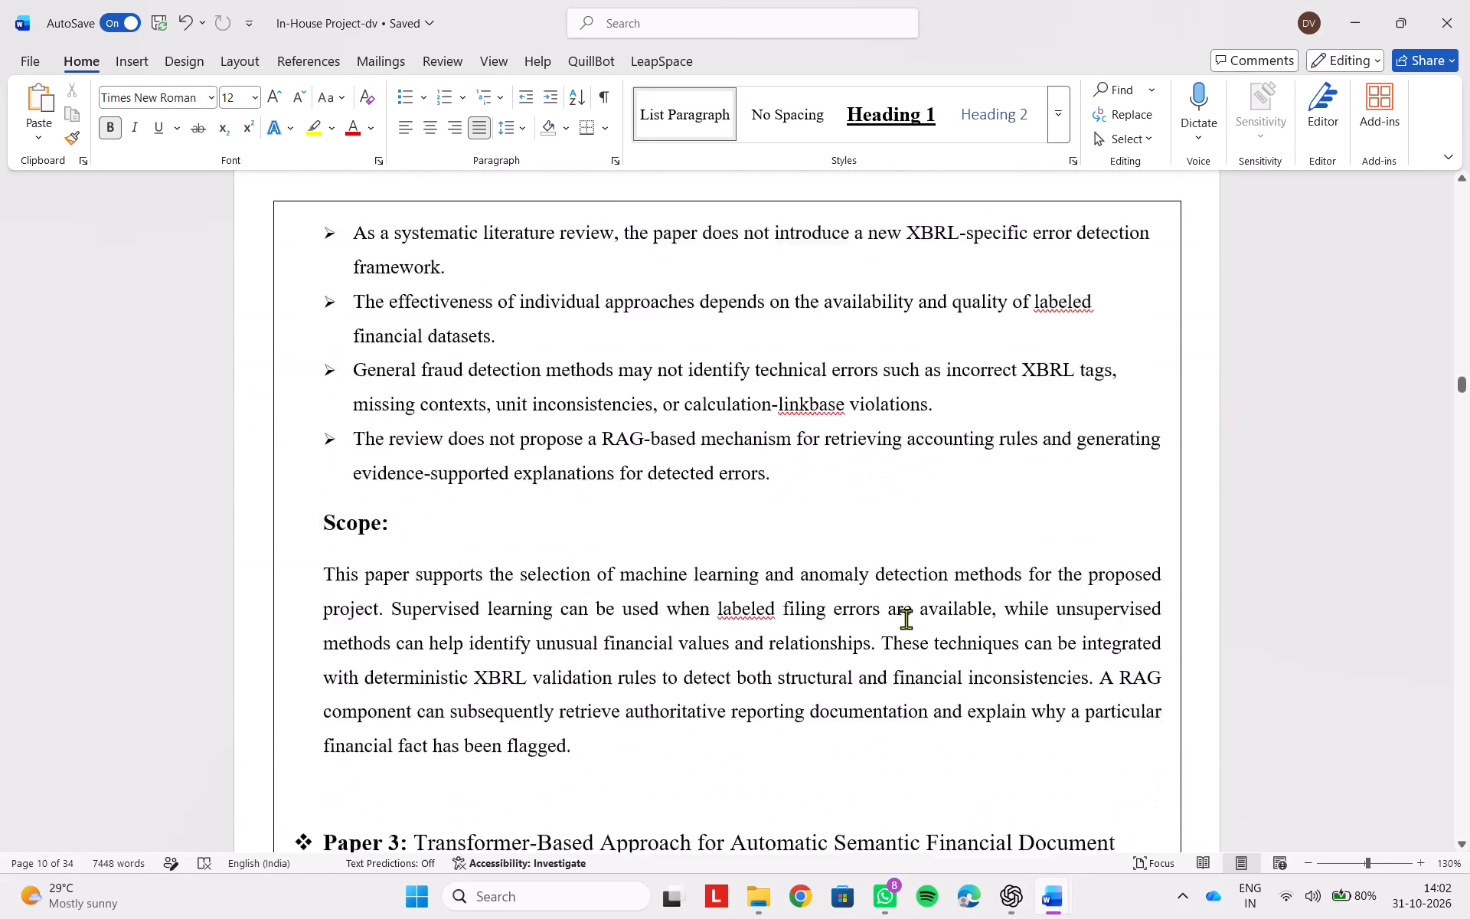
pyautogui.scroll(-1, 906, 619)
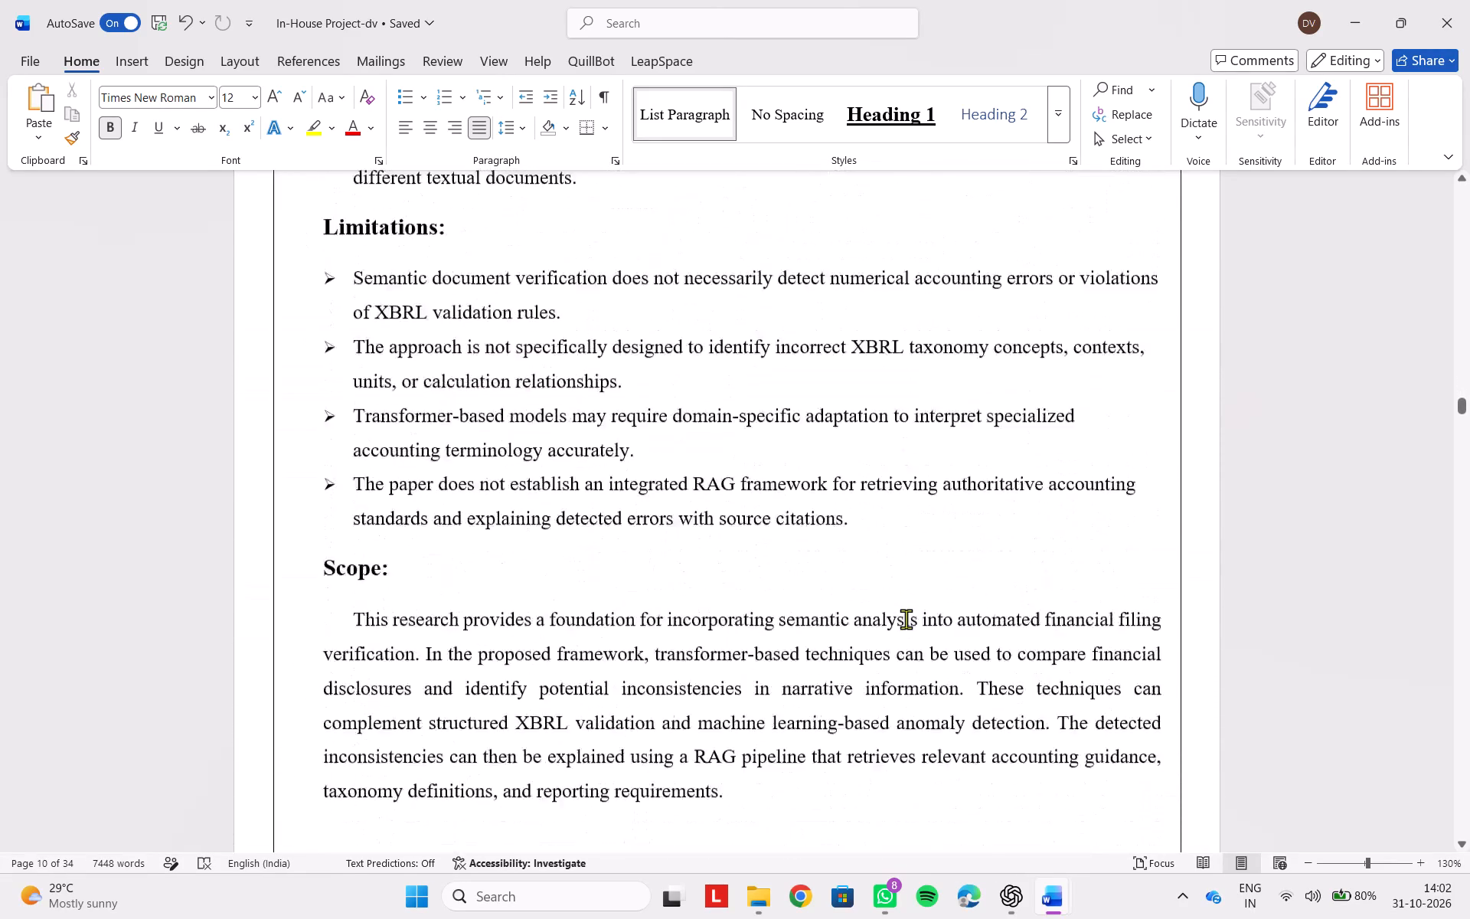
pyautogui.scroll(-6, 906, 619)
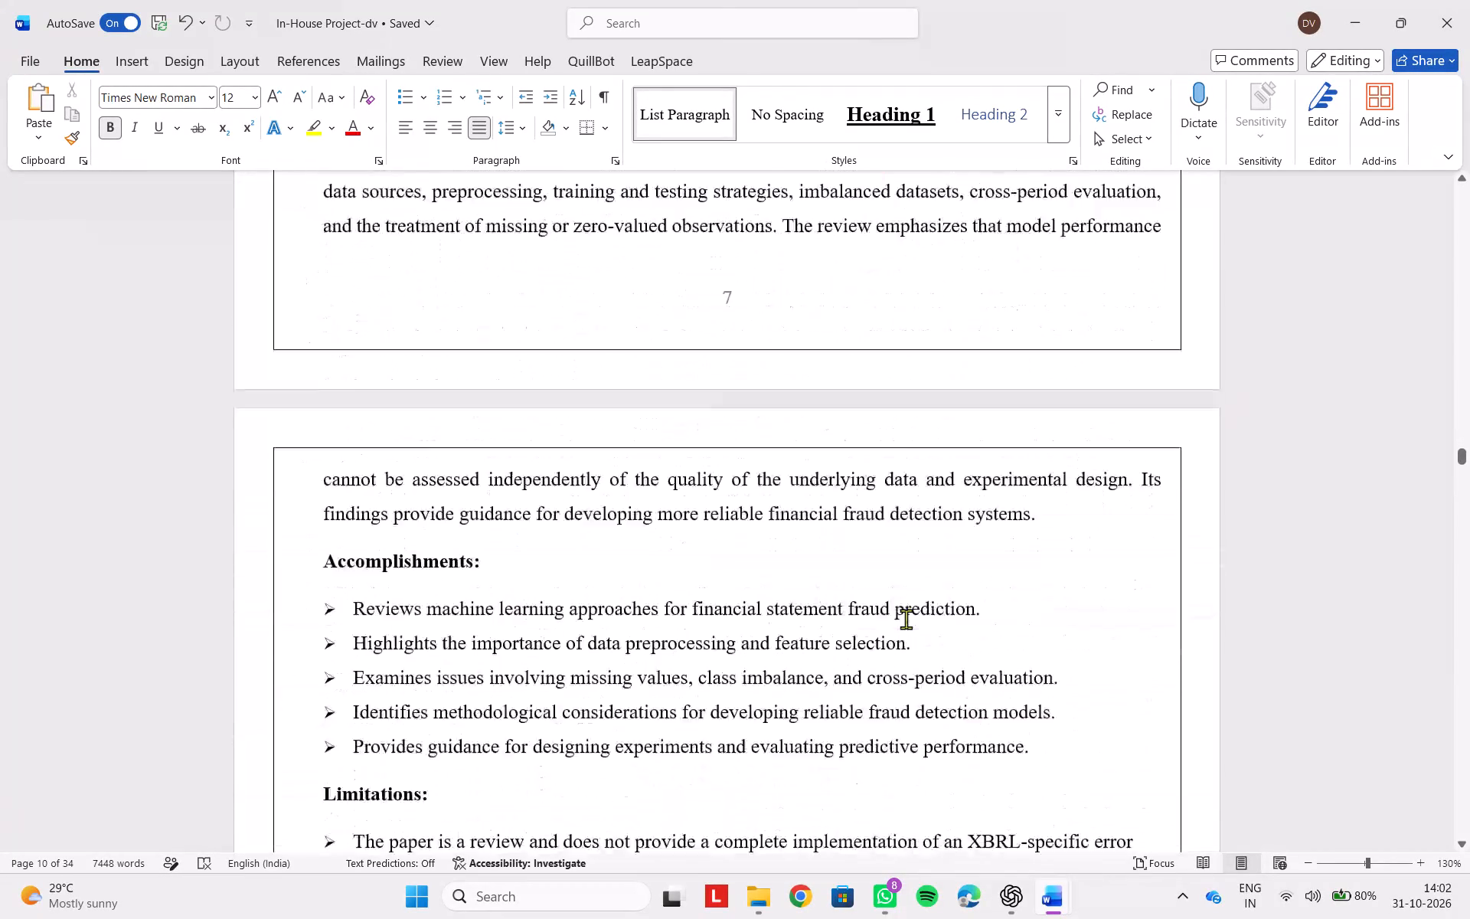
pyautogui.scroll(-9, 906, 619)
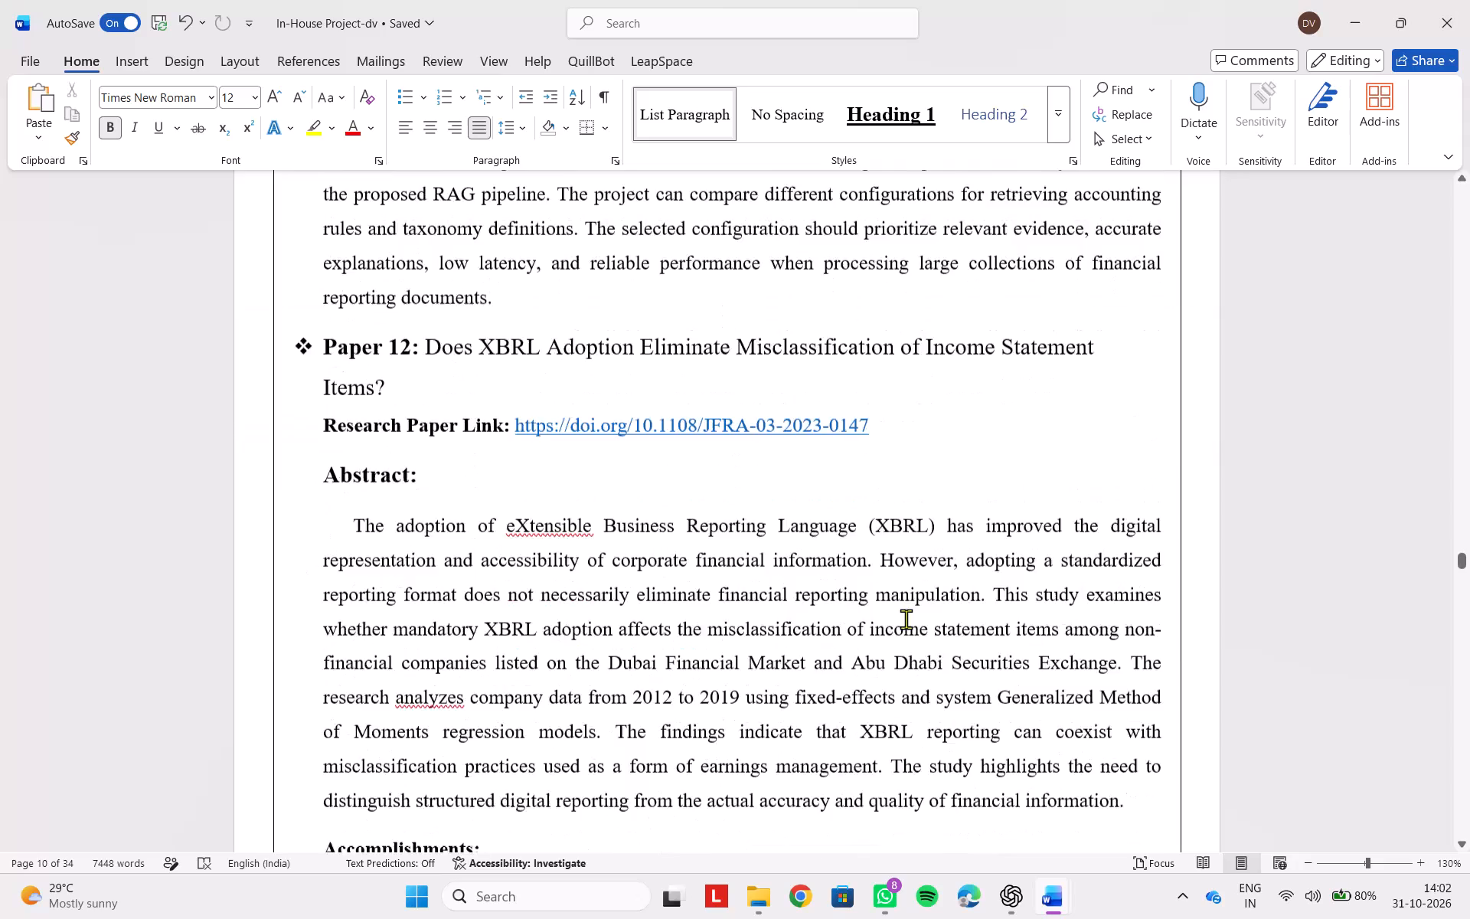
pyautogui.scroll(-19, 906, 619)
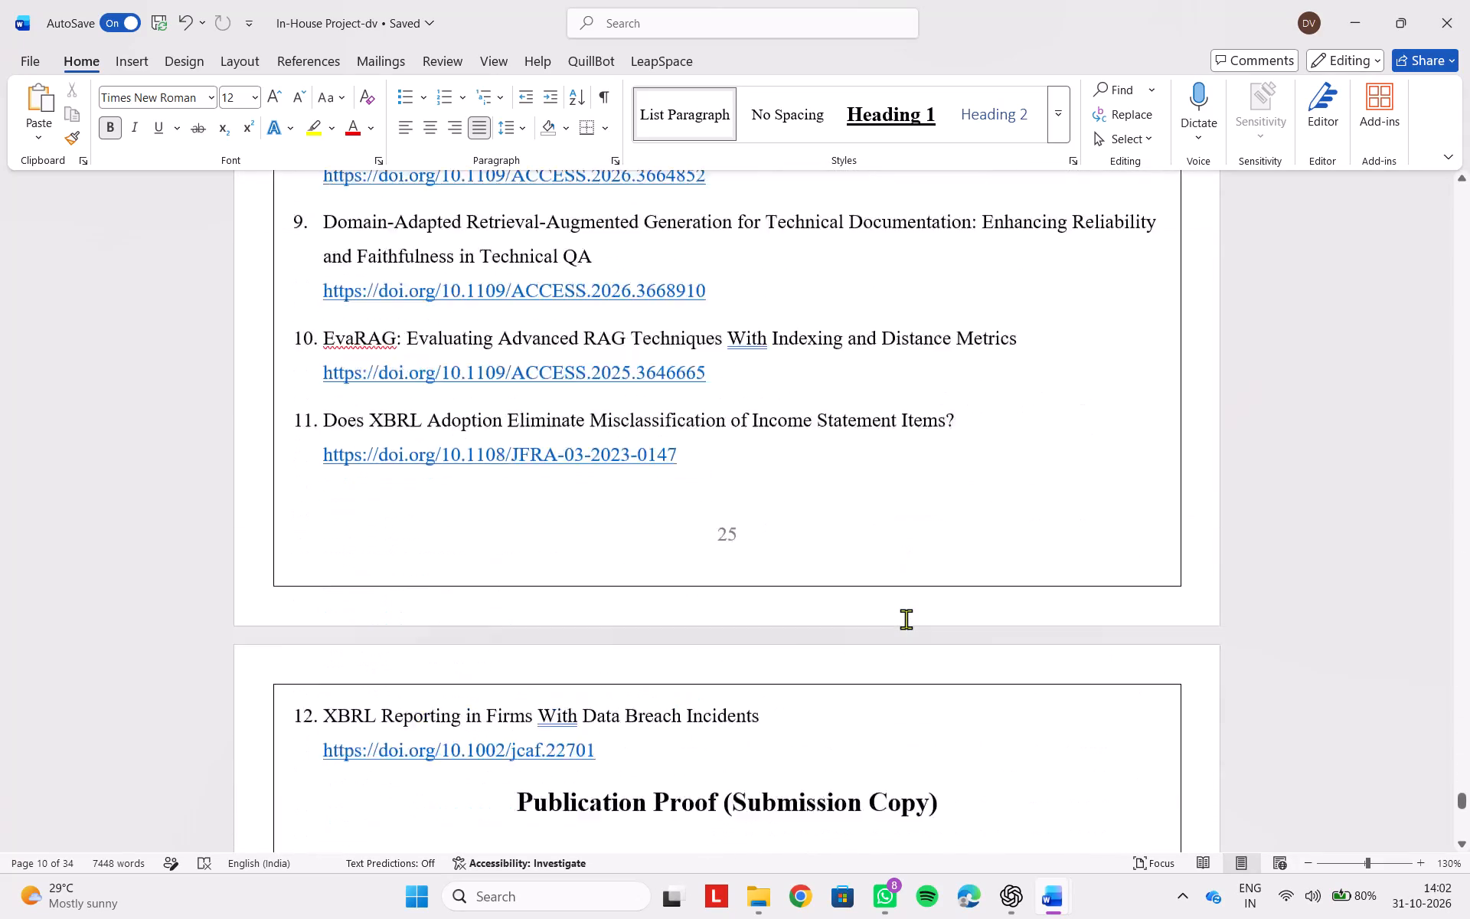
# Select the whole numbered references list, from entry 1 through entry 12, excluding the Publication Proof heading.
pyautogui.scroll(1, 906, 619)
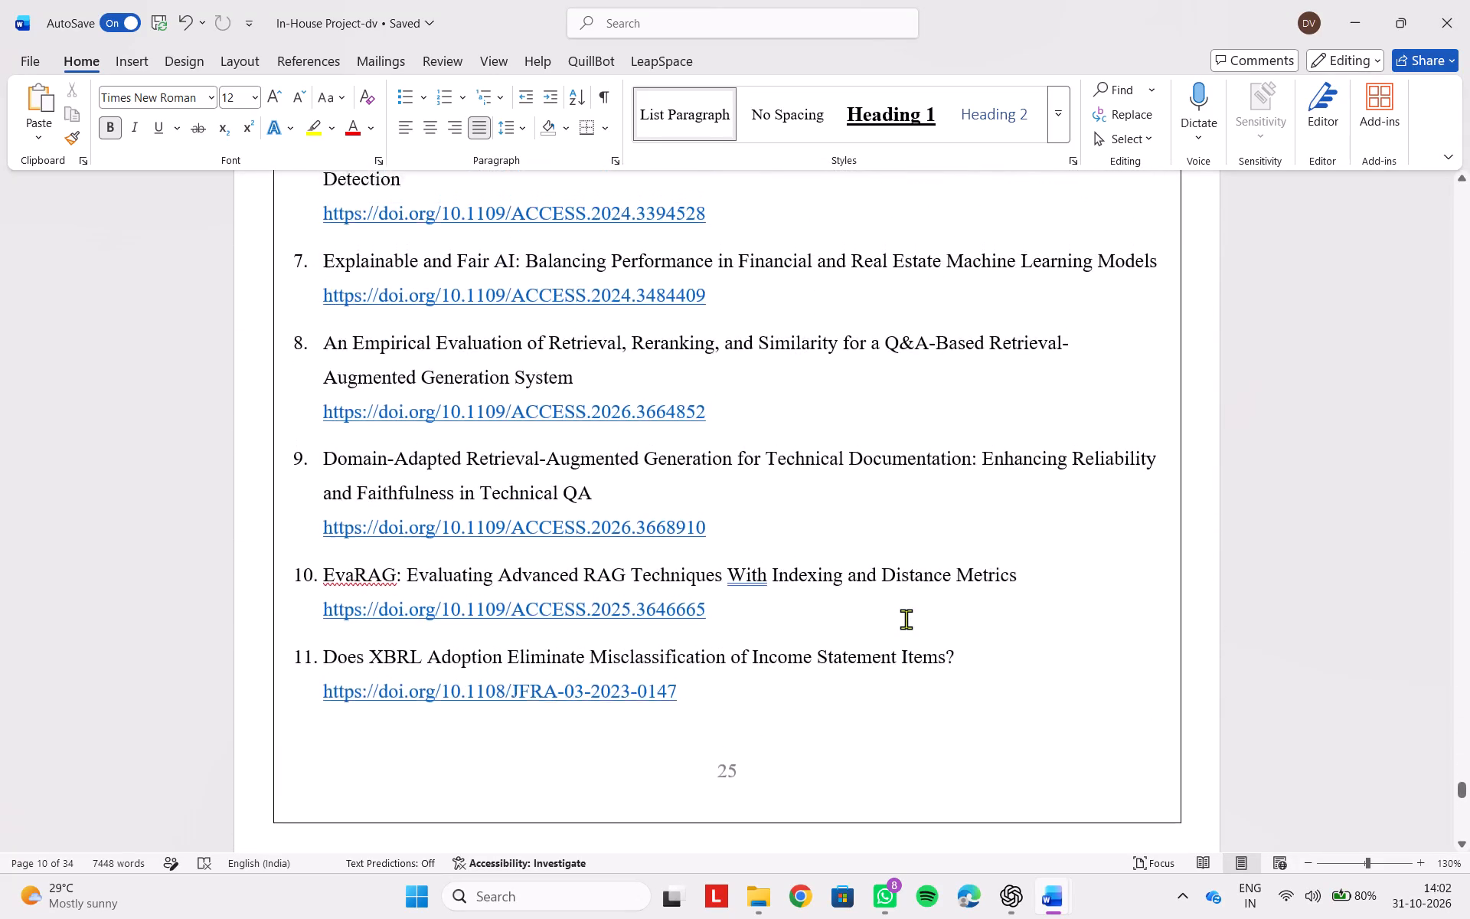
pyautogui.scroll(1, 906, 619)
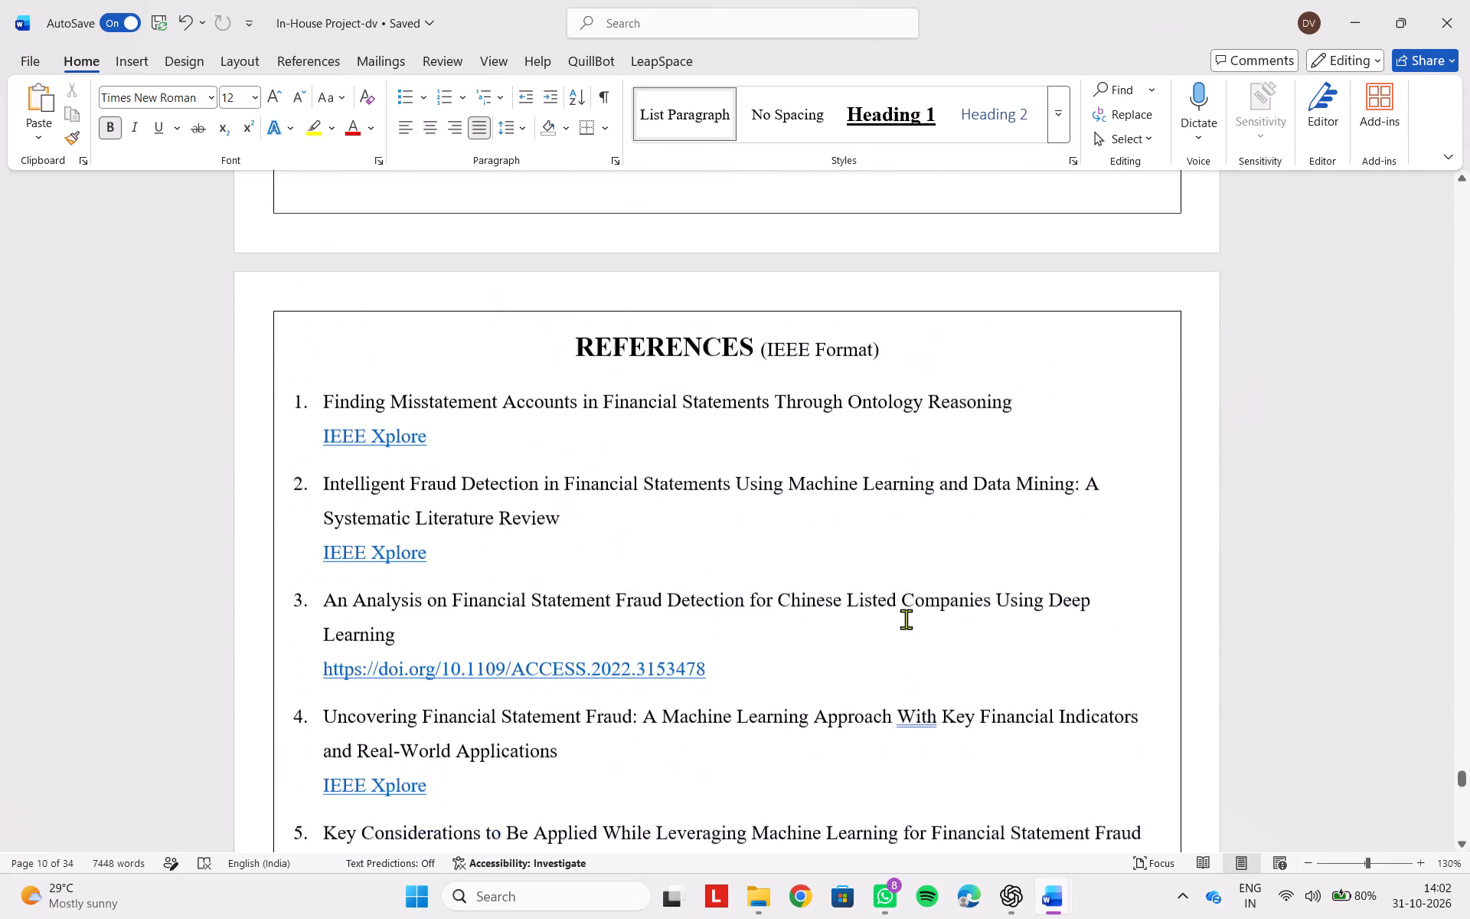
pyautogui.scroll(1, 906, 619)
pyautogui.scroll(-1, 906, 619)
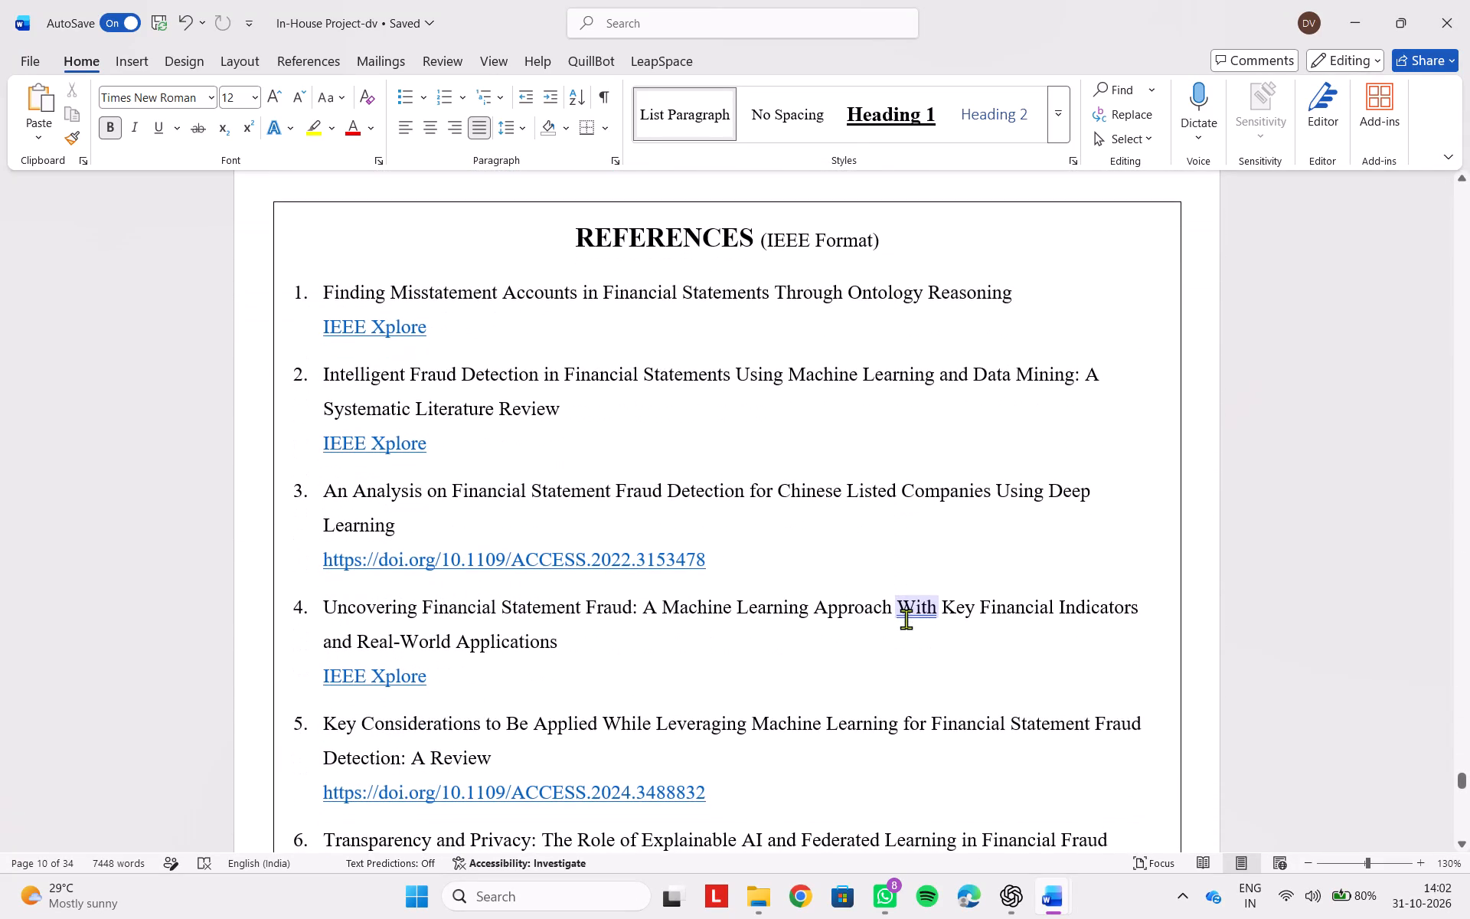
pyautogui.moveTo(322, 291); pyautogui.dragTo(479, 768)
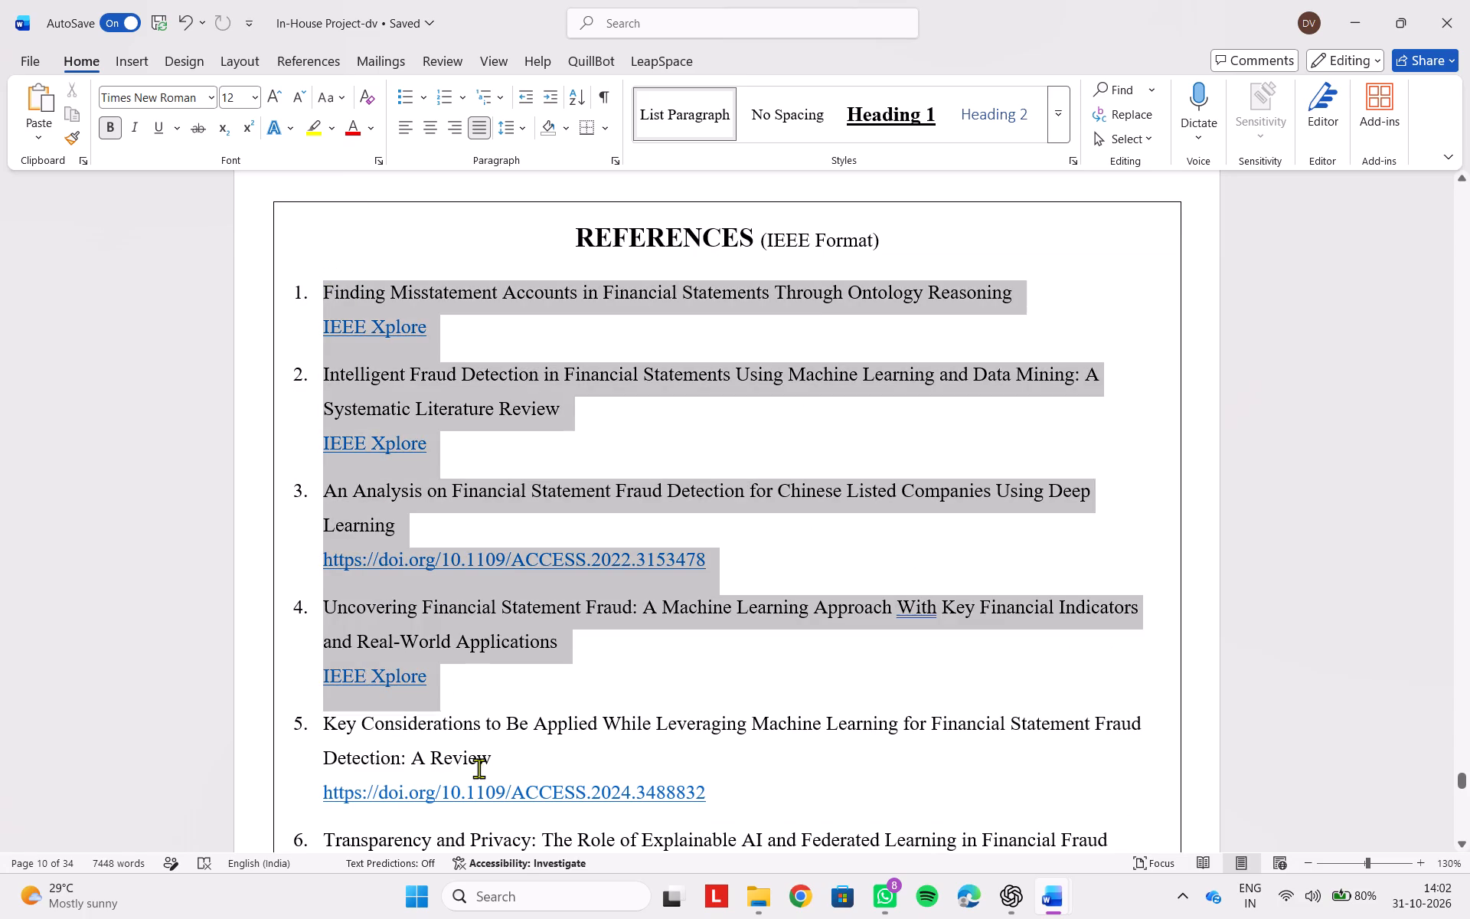
pyautogui.moveTo(479, 768); pyautogui.dragTo(676, 486)
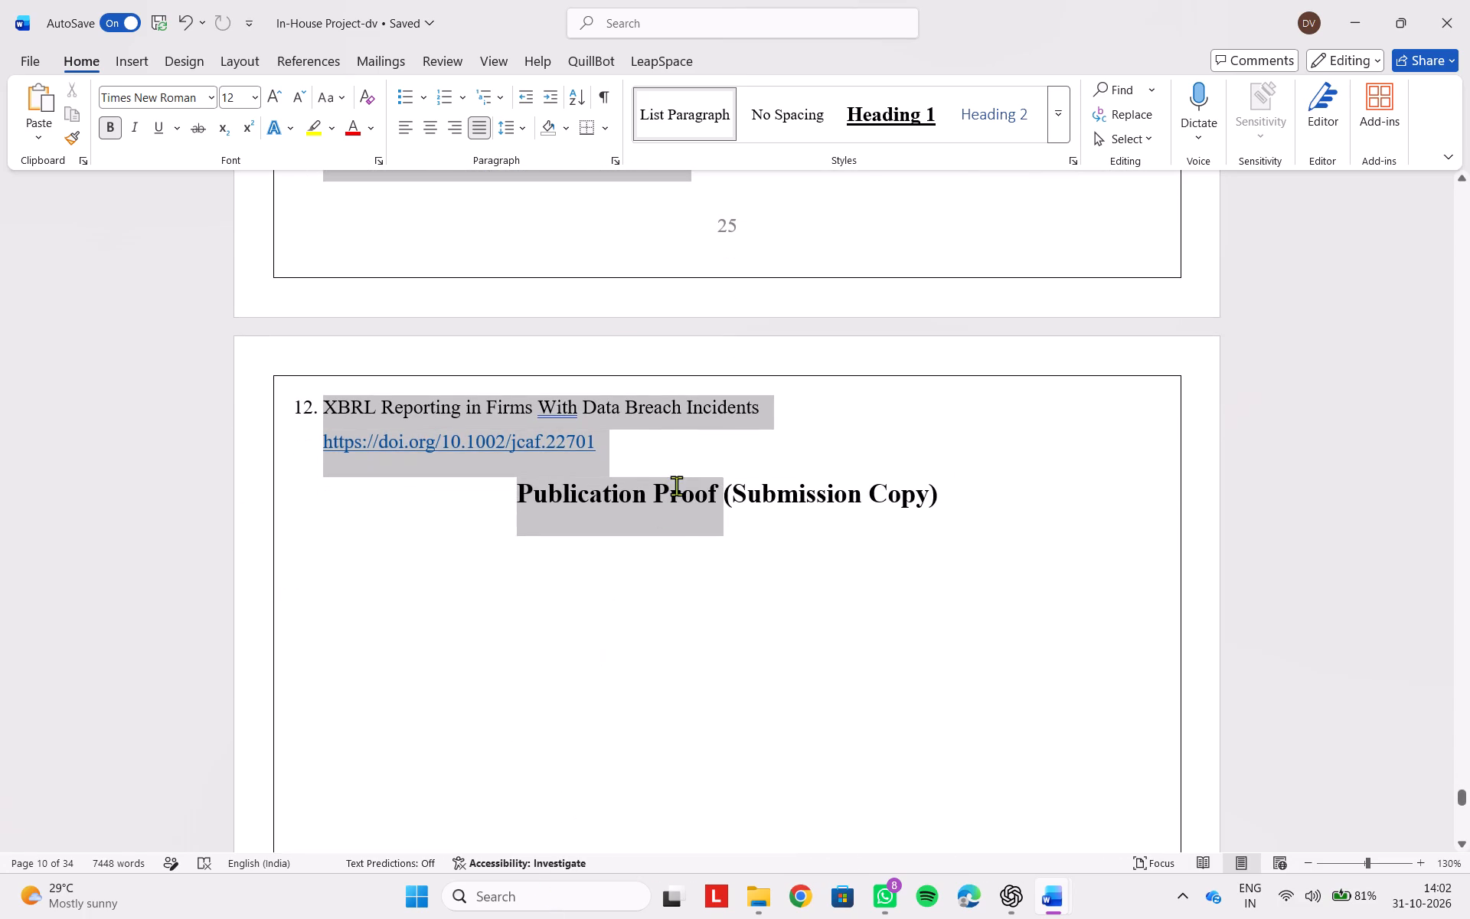
pyautogui.moveTo(676, 486); pyautogui.dragTo(645, 450)
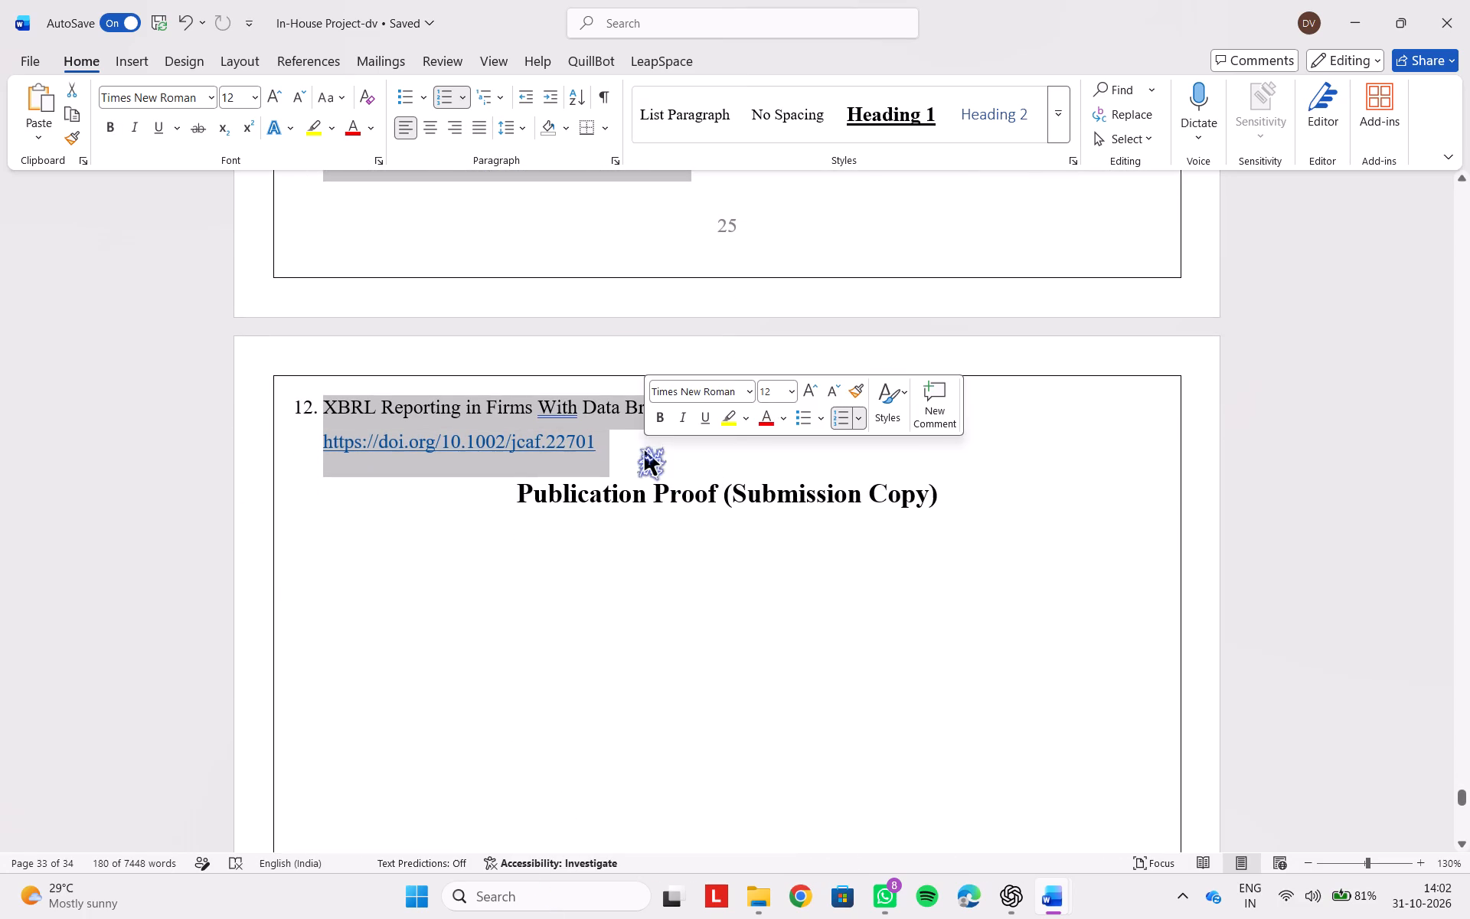
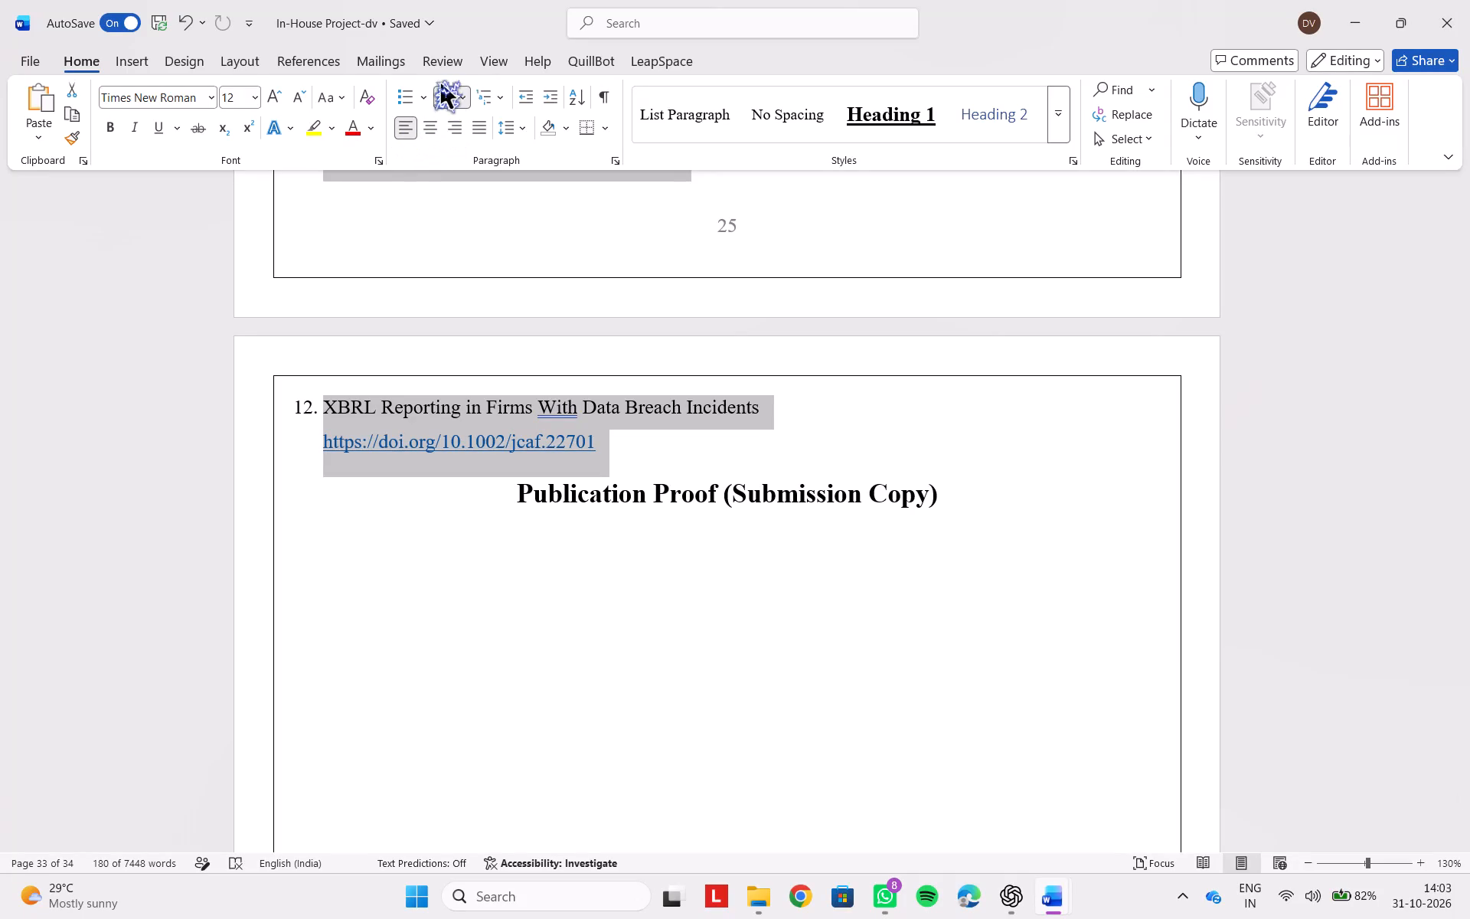
# Remove the numbering from the selected references and reapply the standard numbered-list format to the entries.
pyautogui.click(446, 100)
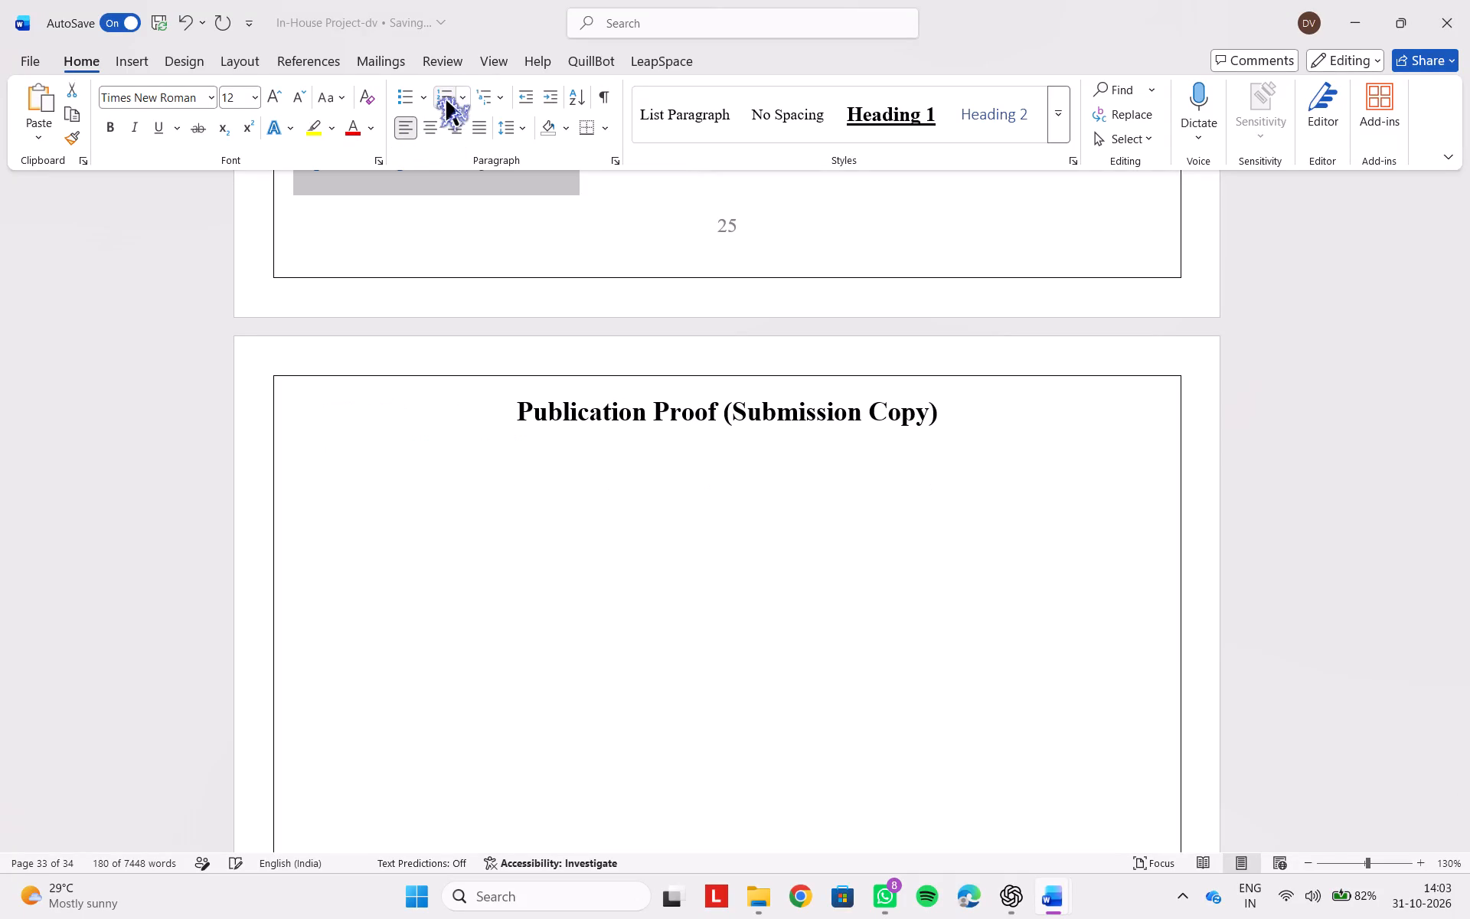
pyautogui.click(446, 100)
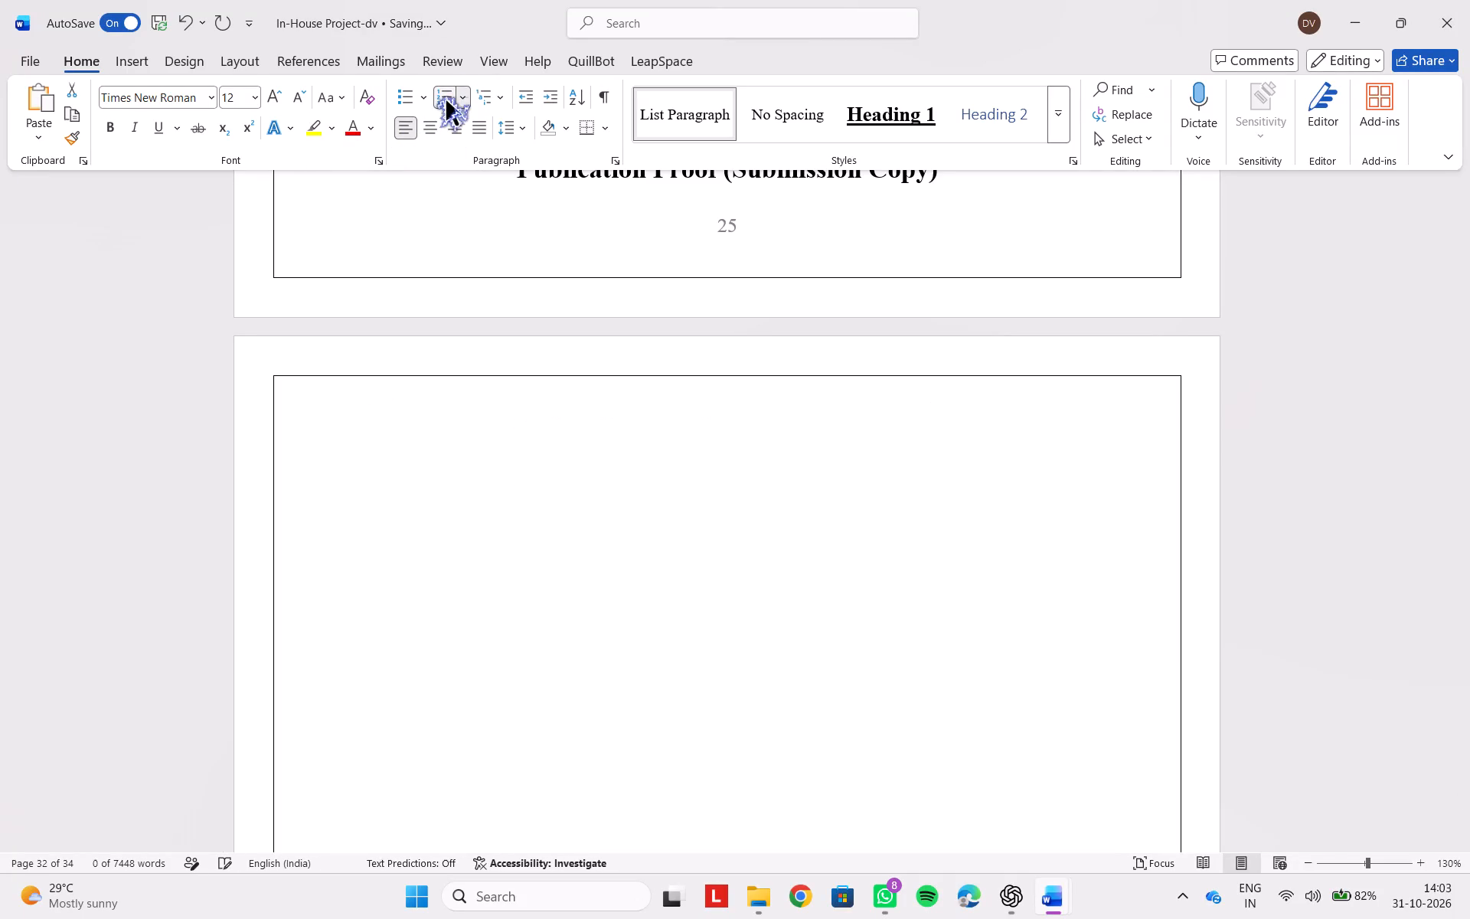
pyautogui.scroll(1, 446, 100)
pyautogui.scroll(1, 575, 325)
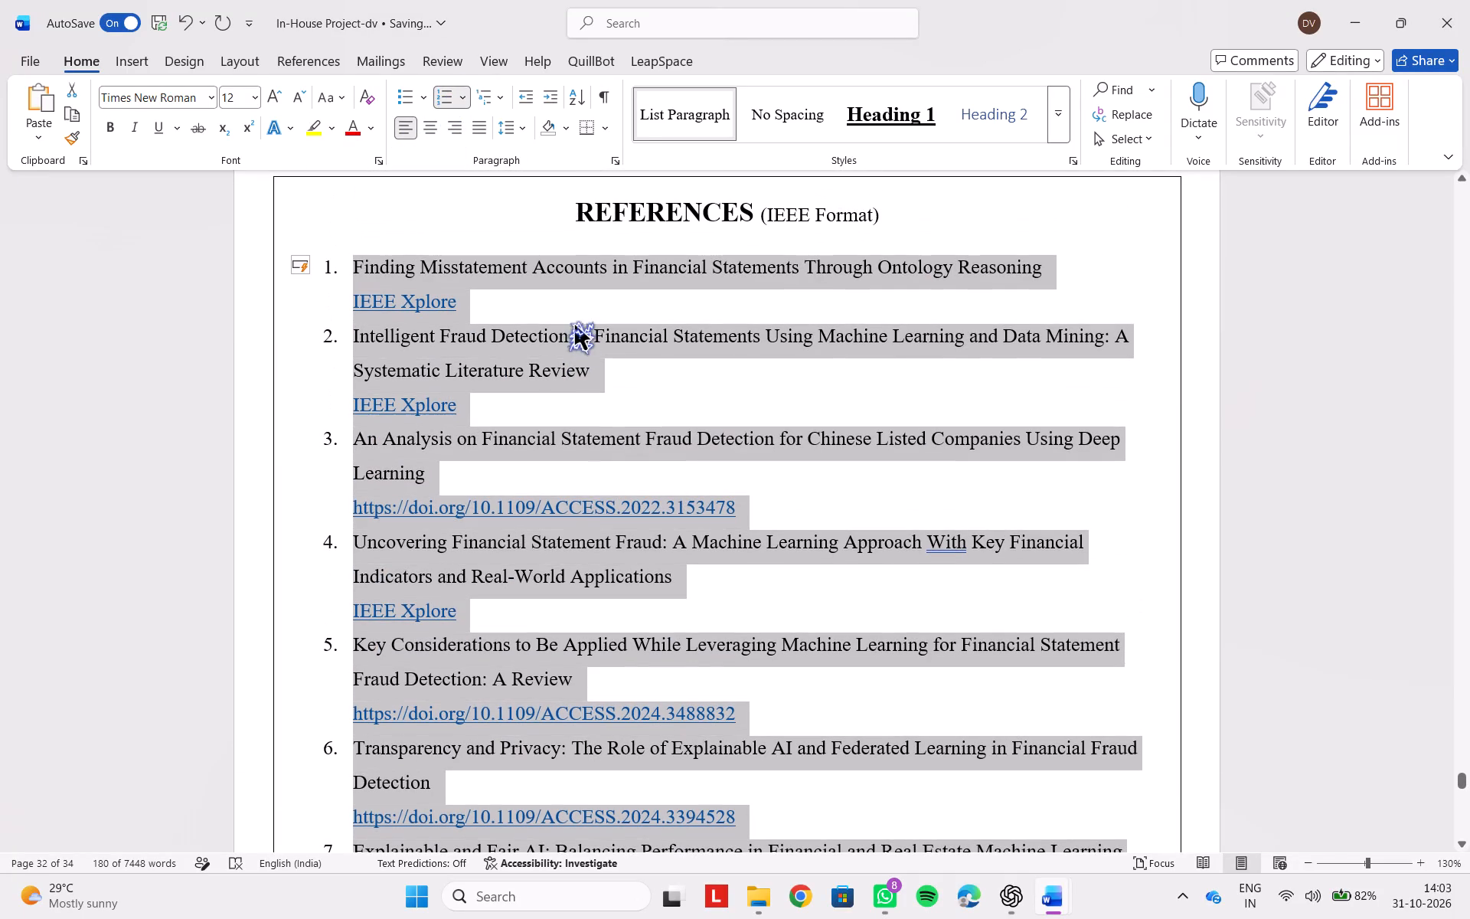
pyautogui.click(586, 489)
# Insert an empty line before the "Publication Proof (Submission Copy)" heading to move it onto the page after the references.
pyautogui.scroll(-1, 586, 489)
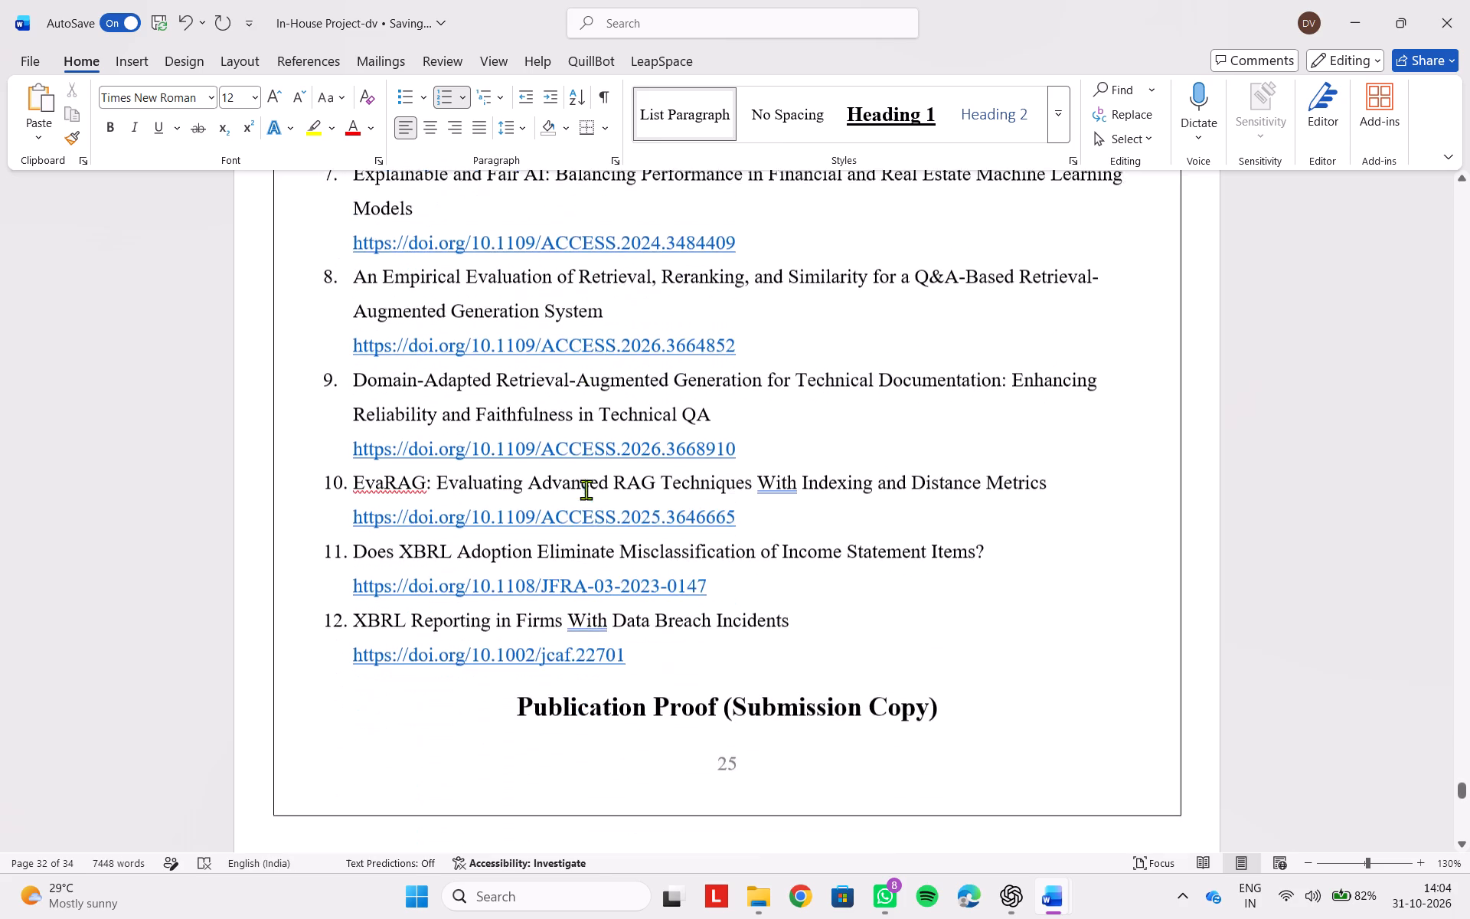
pyautogui.scroll(-1, 586, 489)
pyautogui.click(508, 620)
pyautogui.press('Return')
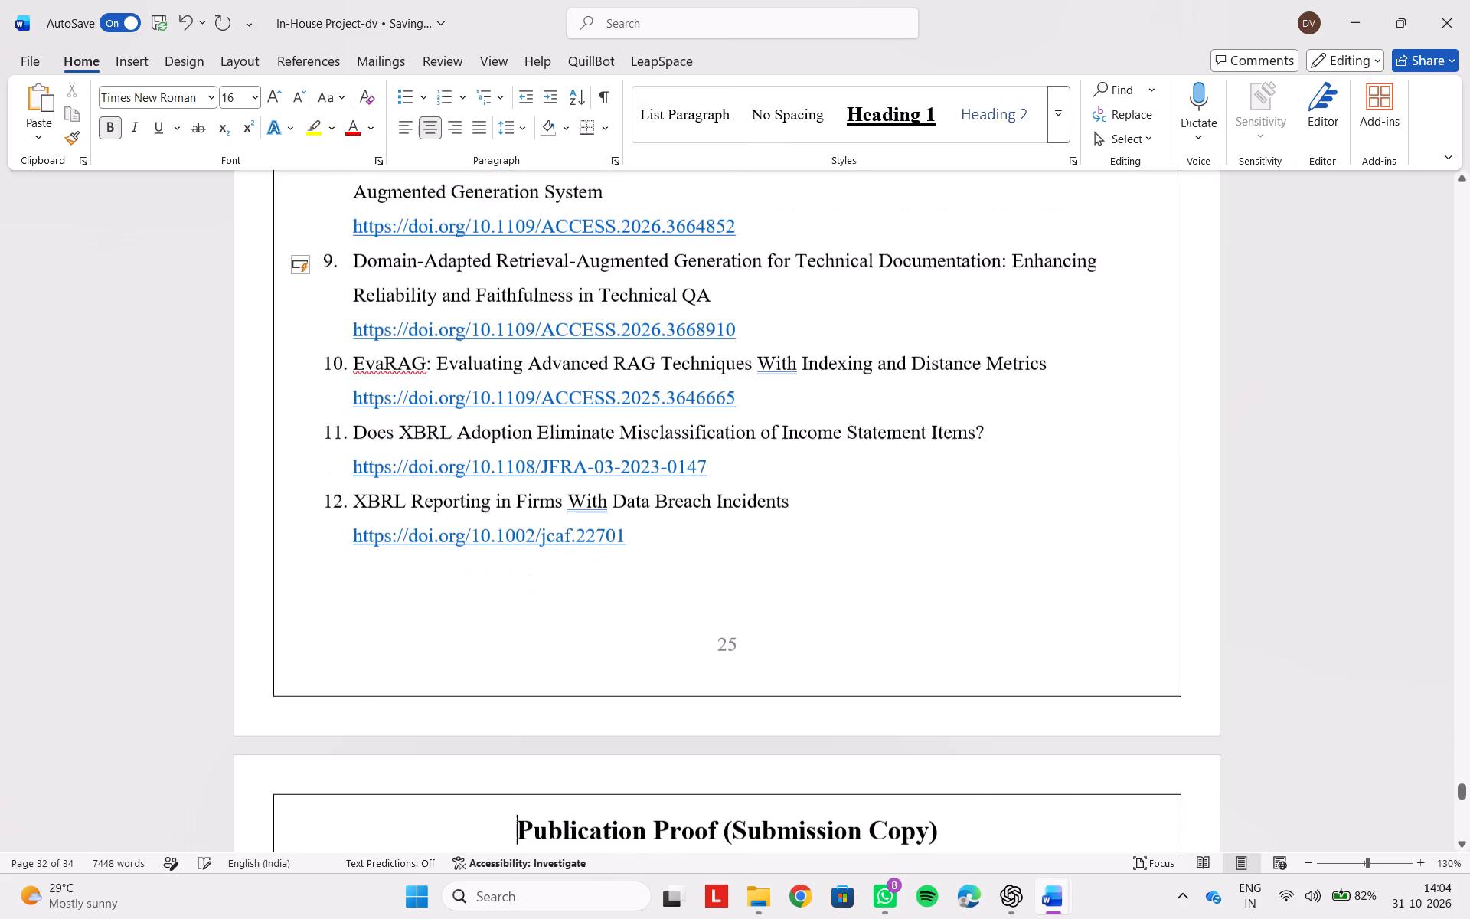
# Review the page layout from the references back through the Conclusion and Novelty chapters to the end of the Proposed Modules chapter.
pyautogui.scroll(2, 508, 620)
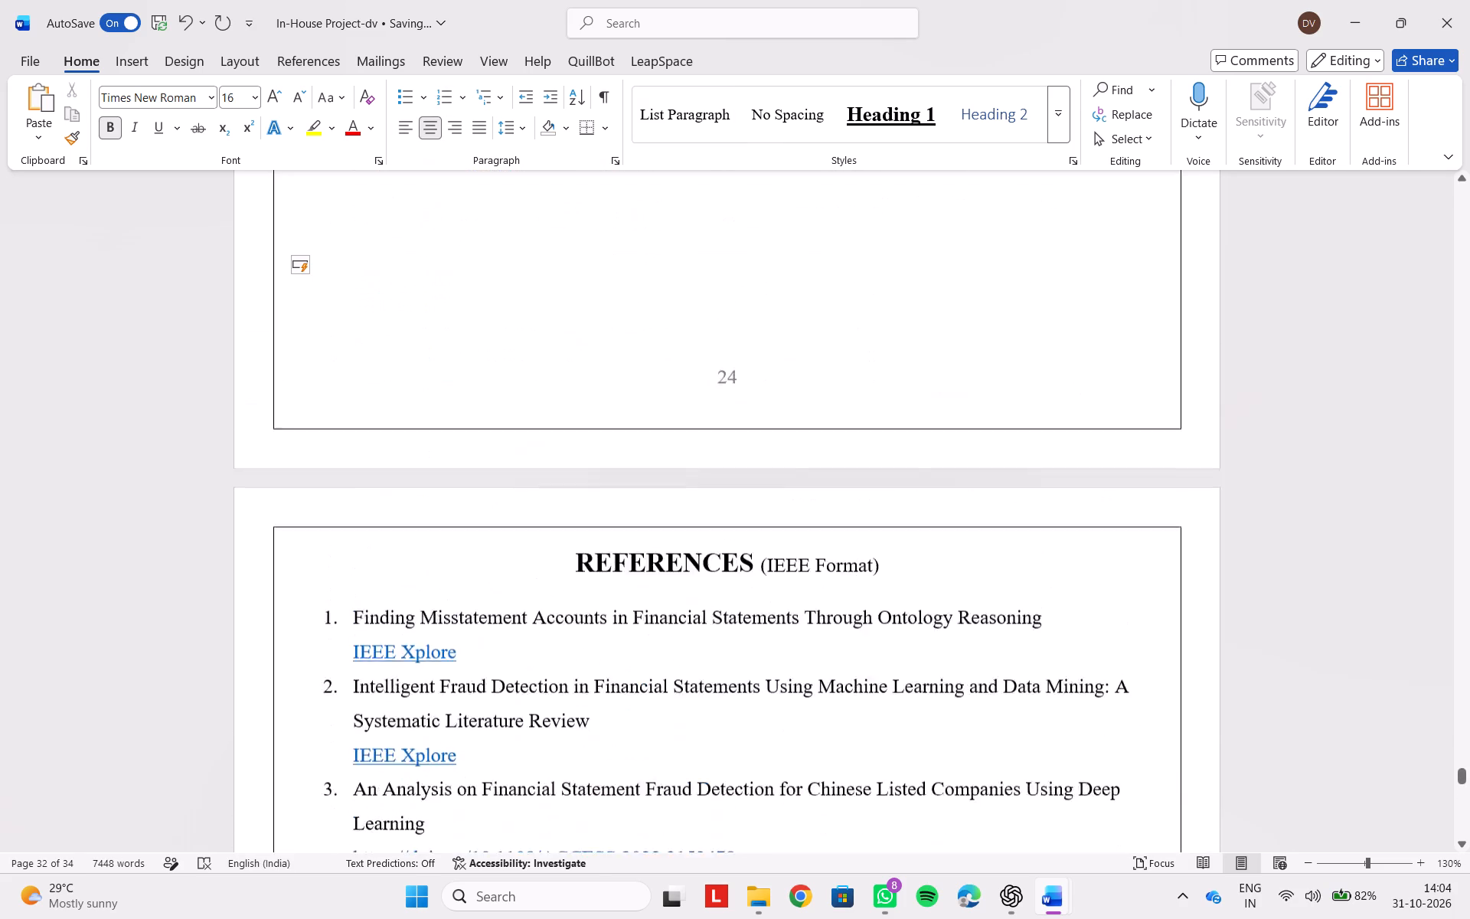
pyautogui.scroll(2, 508, 620)
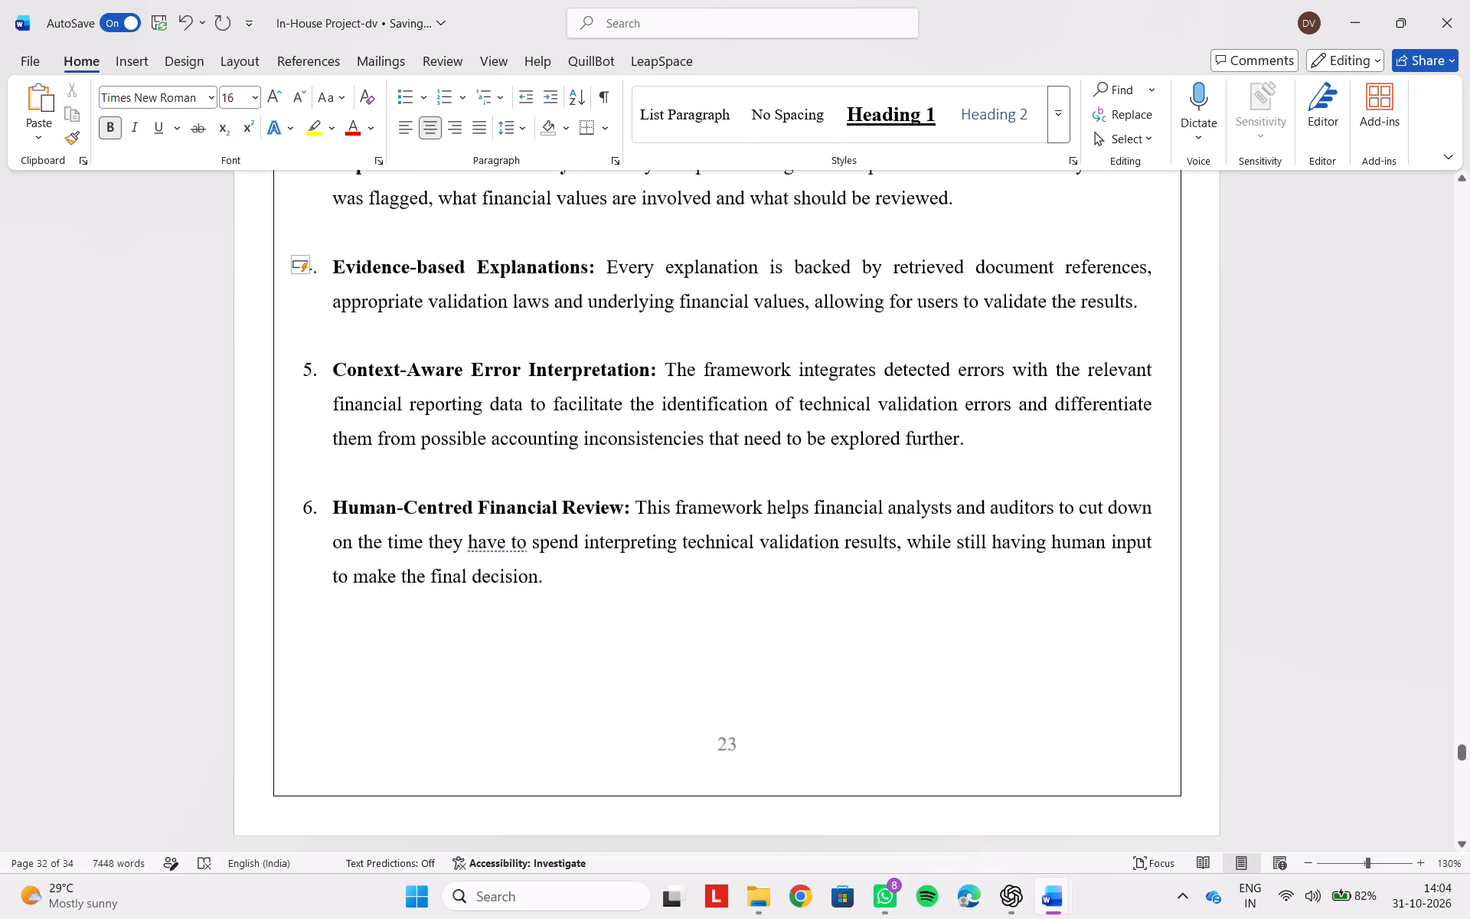
pyautogui.scroll(2, 508, 620)
pyautogui.scroll(-1, 508, 620)
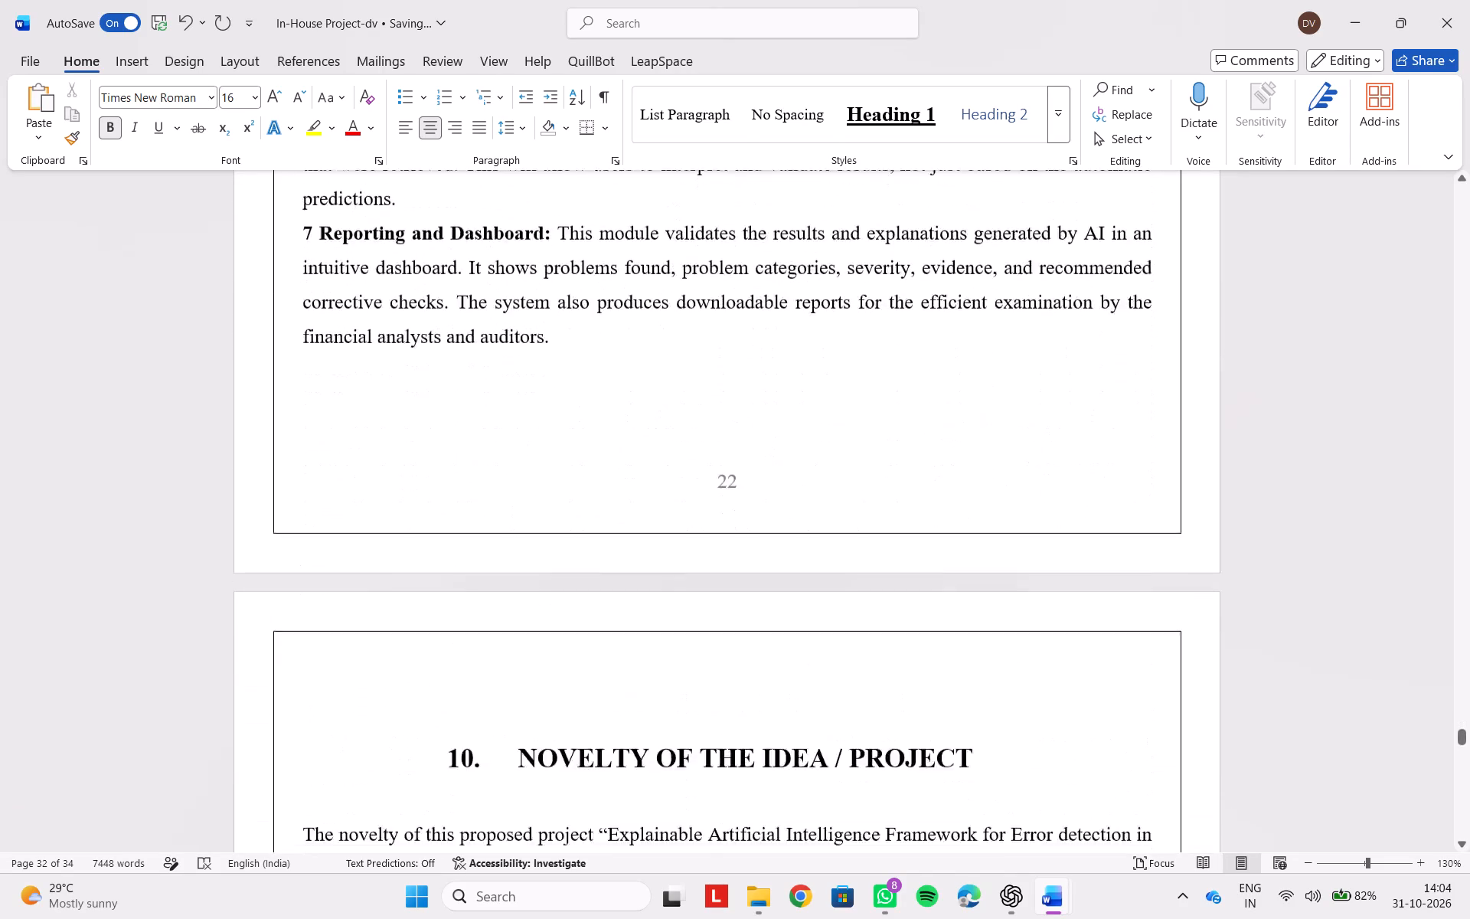
pyautogui.scroll(-1, 508, 620)
pyautogui.scroll(2, 591, 745)
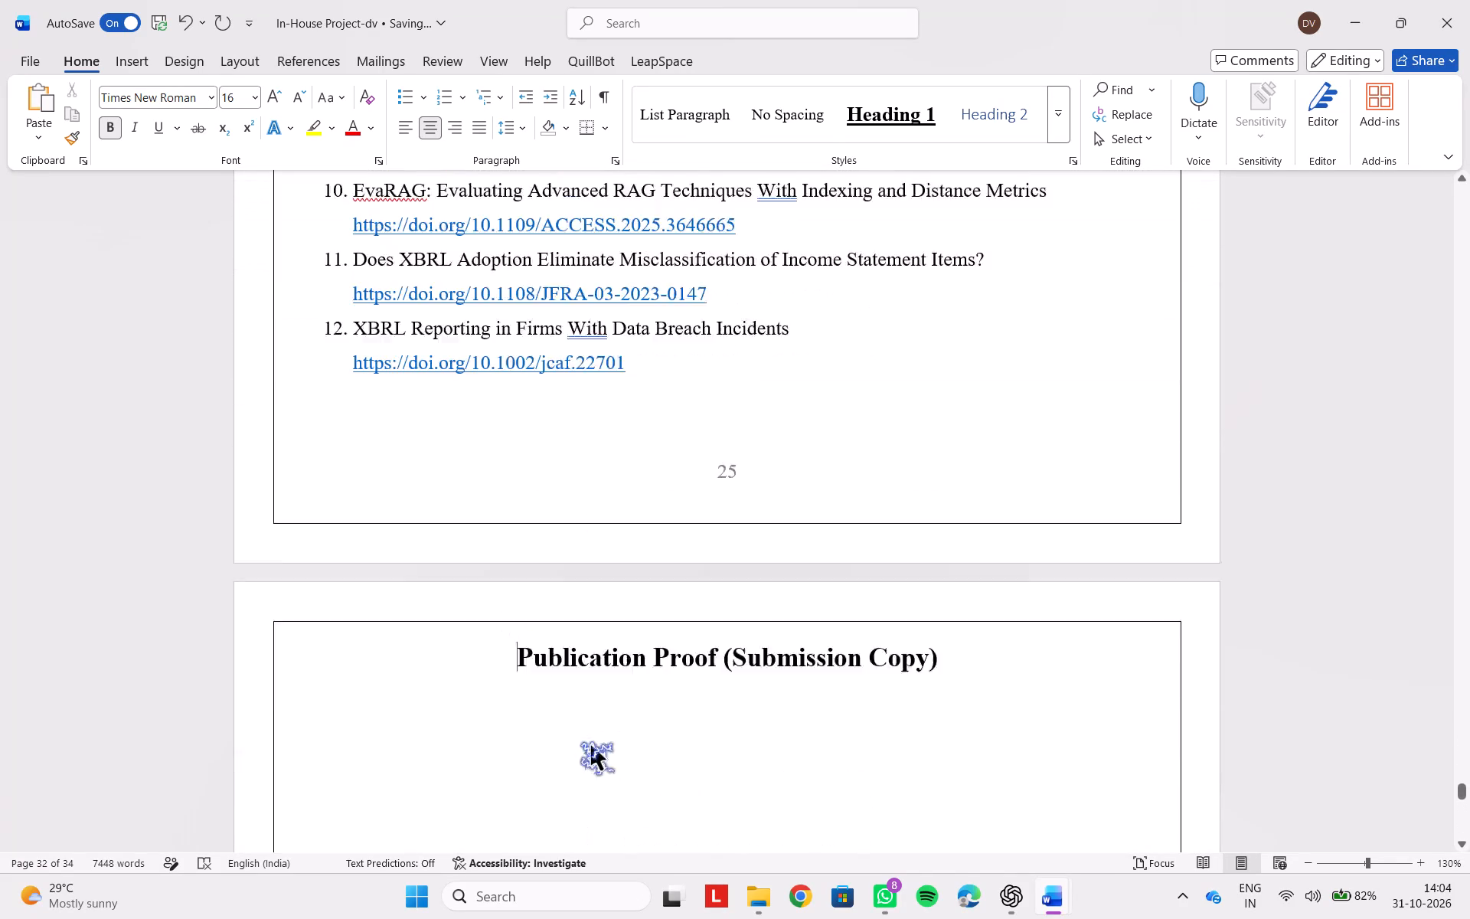
# Delete the blank space above the "10. NOVELTY OF THE IDEA / PROJECT" heading so it starts at the top of its page.
pyautogui.scroll(4, 591, 745)
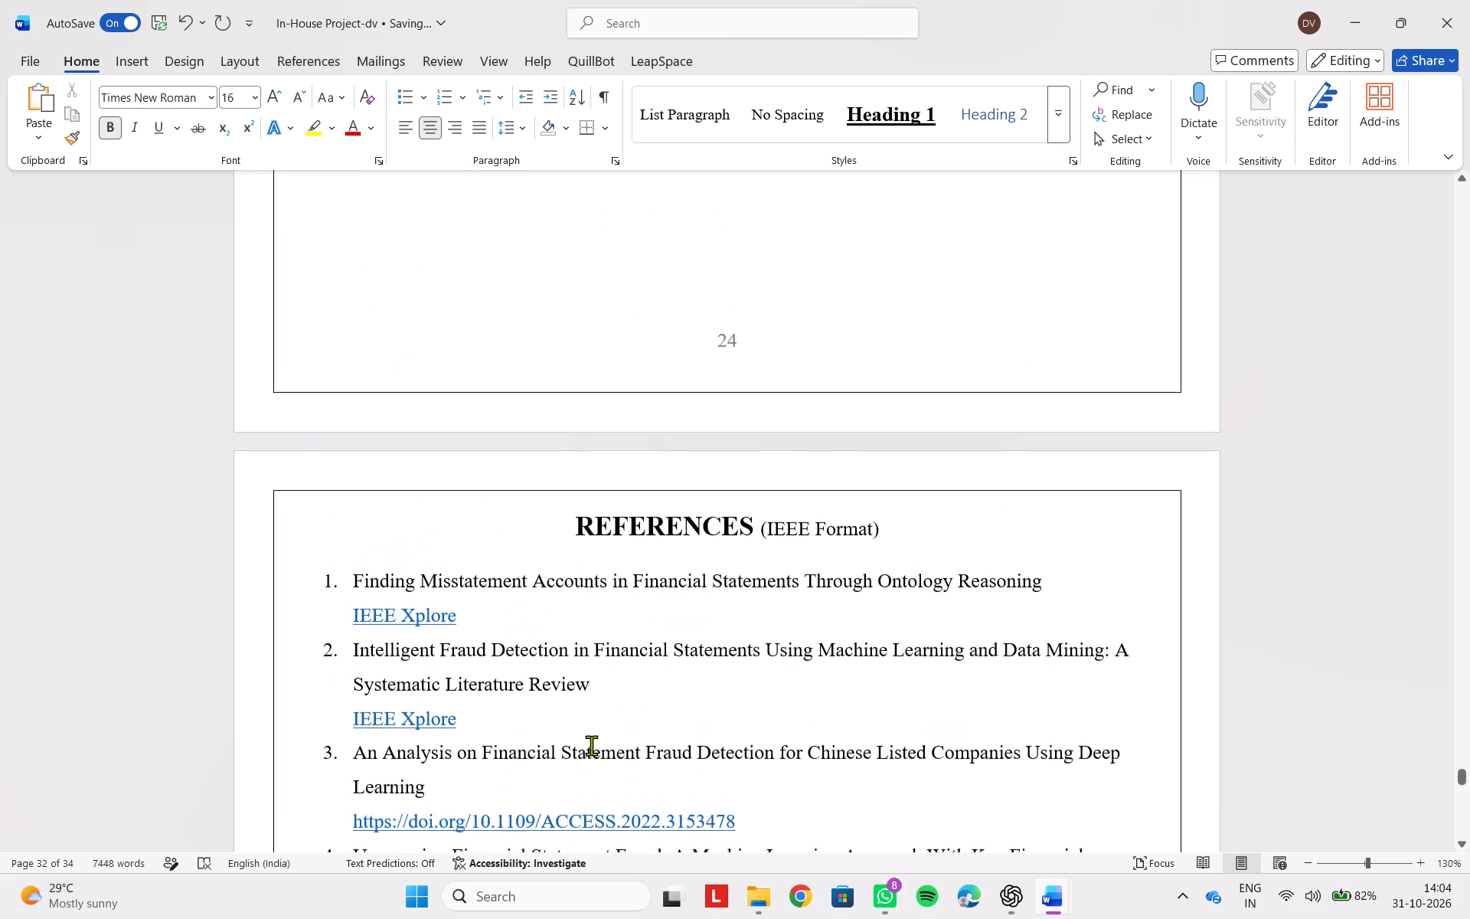
pyautogui.scroll(2, 558, 319)
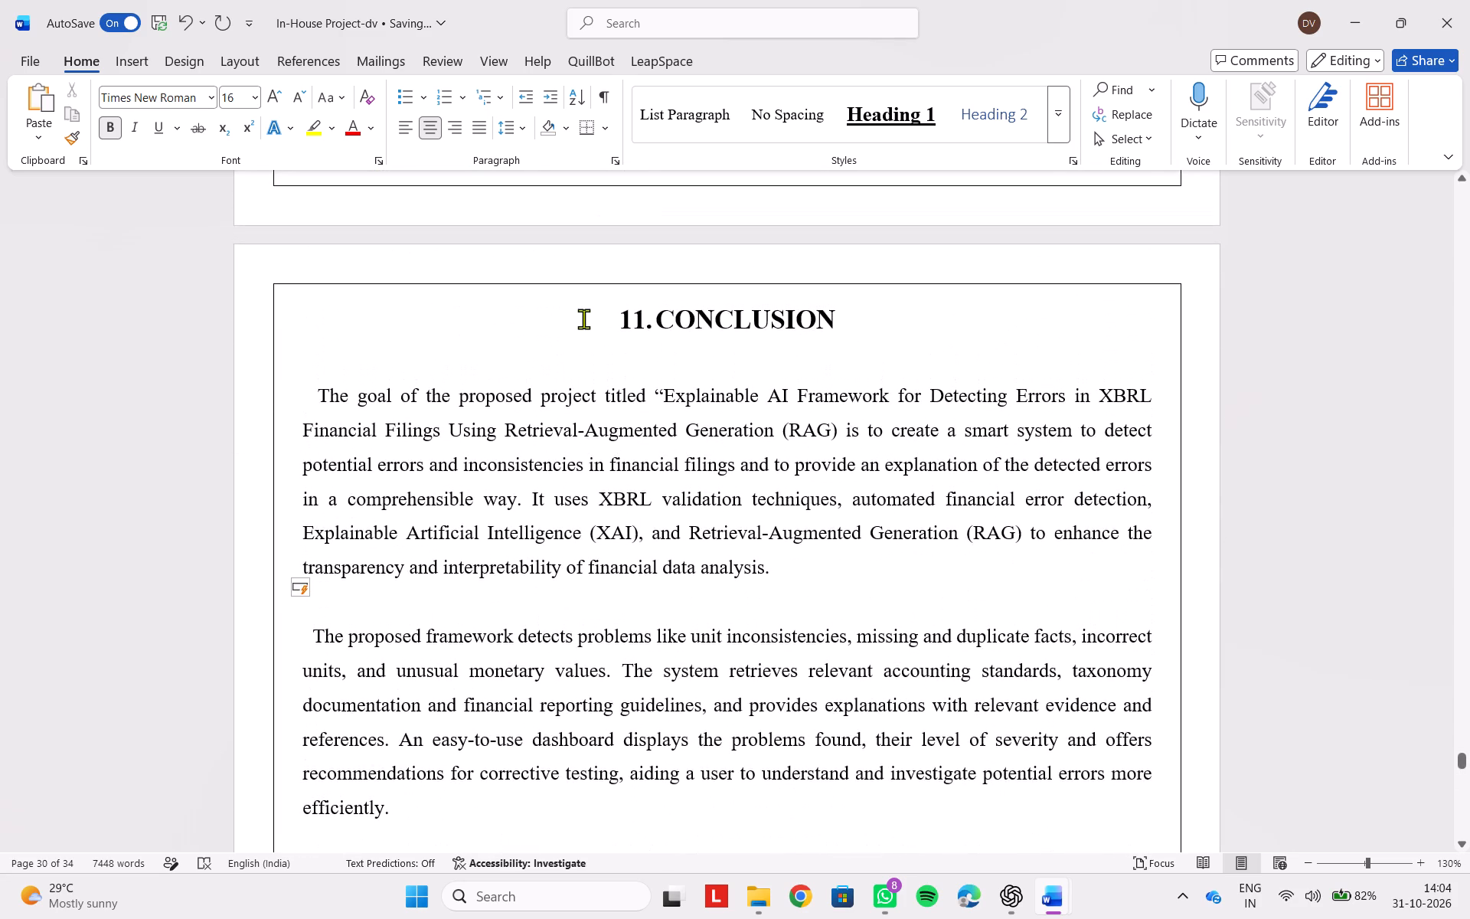
pyautogui.scroll(2, 583, 319)
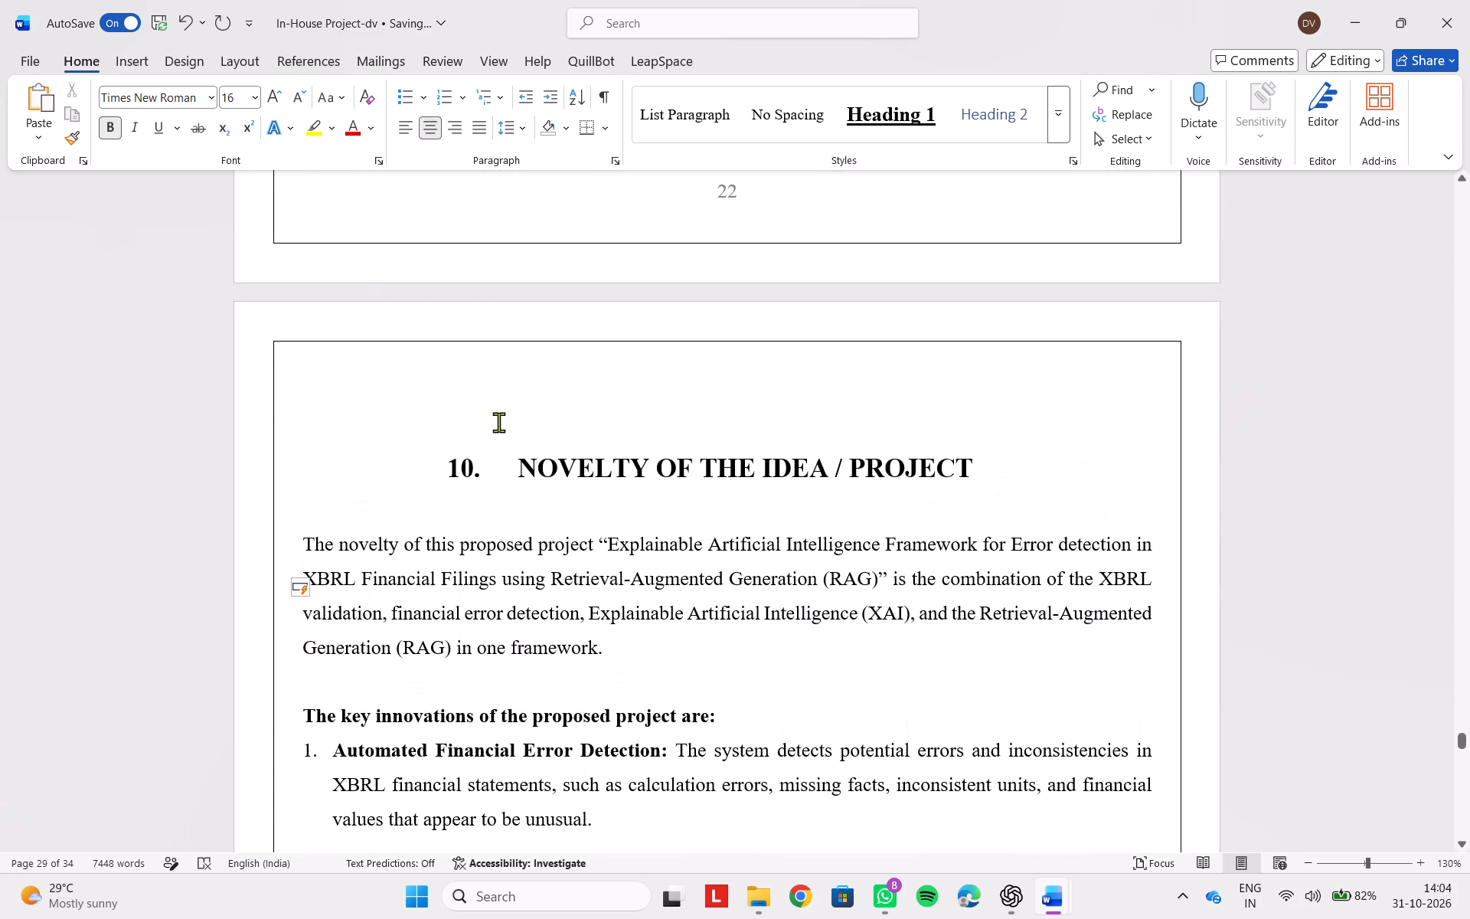
pyautogui.click(497, 422)
pyautogui.press('BackSpace')
pyautogui.press('BackSpace')
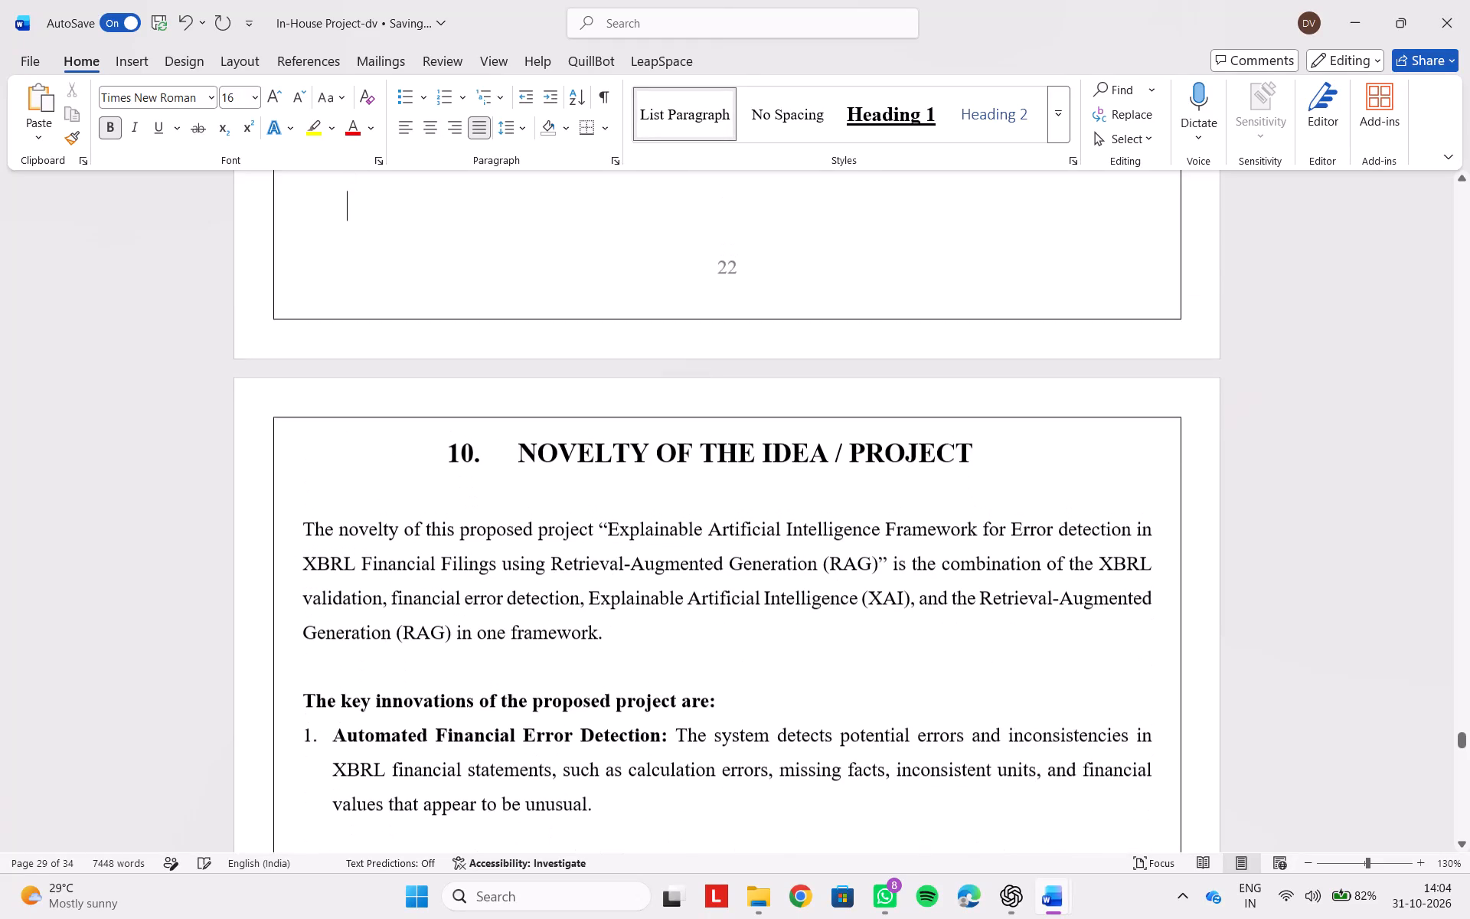
# Review the page layout from the Proposed Modules chapter back through the Design Diagram and Requirements chapters to the Methodology chapter.
pyautogui.scroll(2, 497, 422)
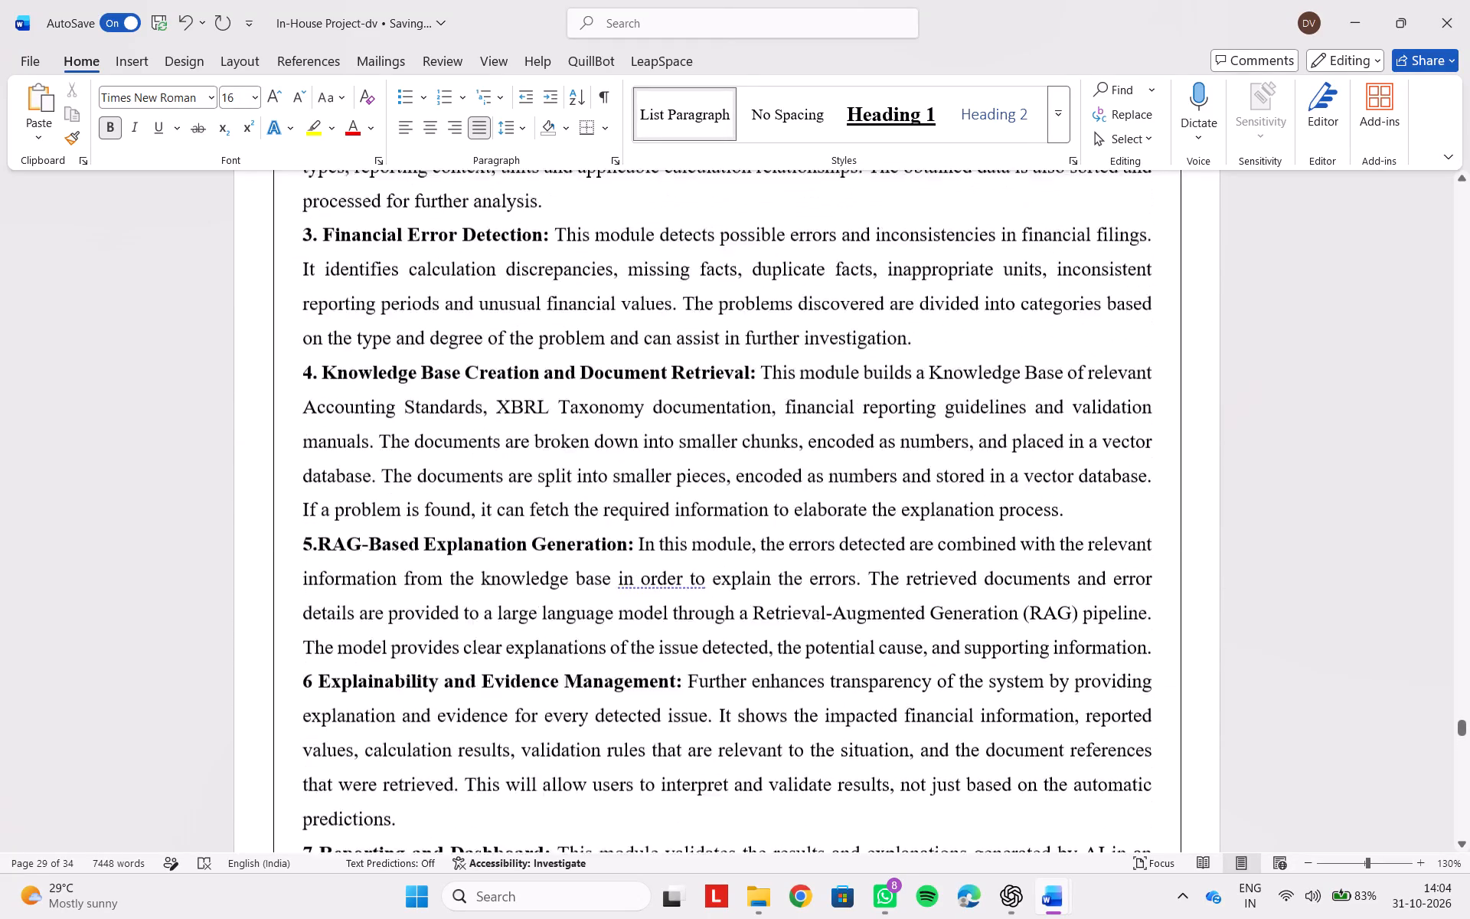
pyautogui.scroll(1, 497, 422)
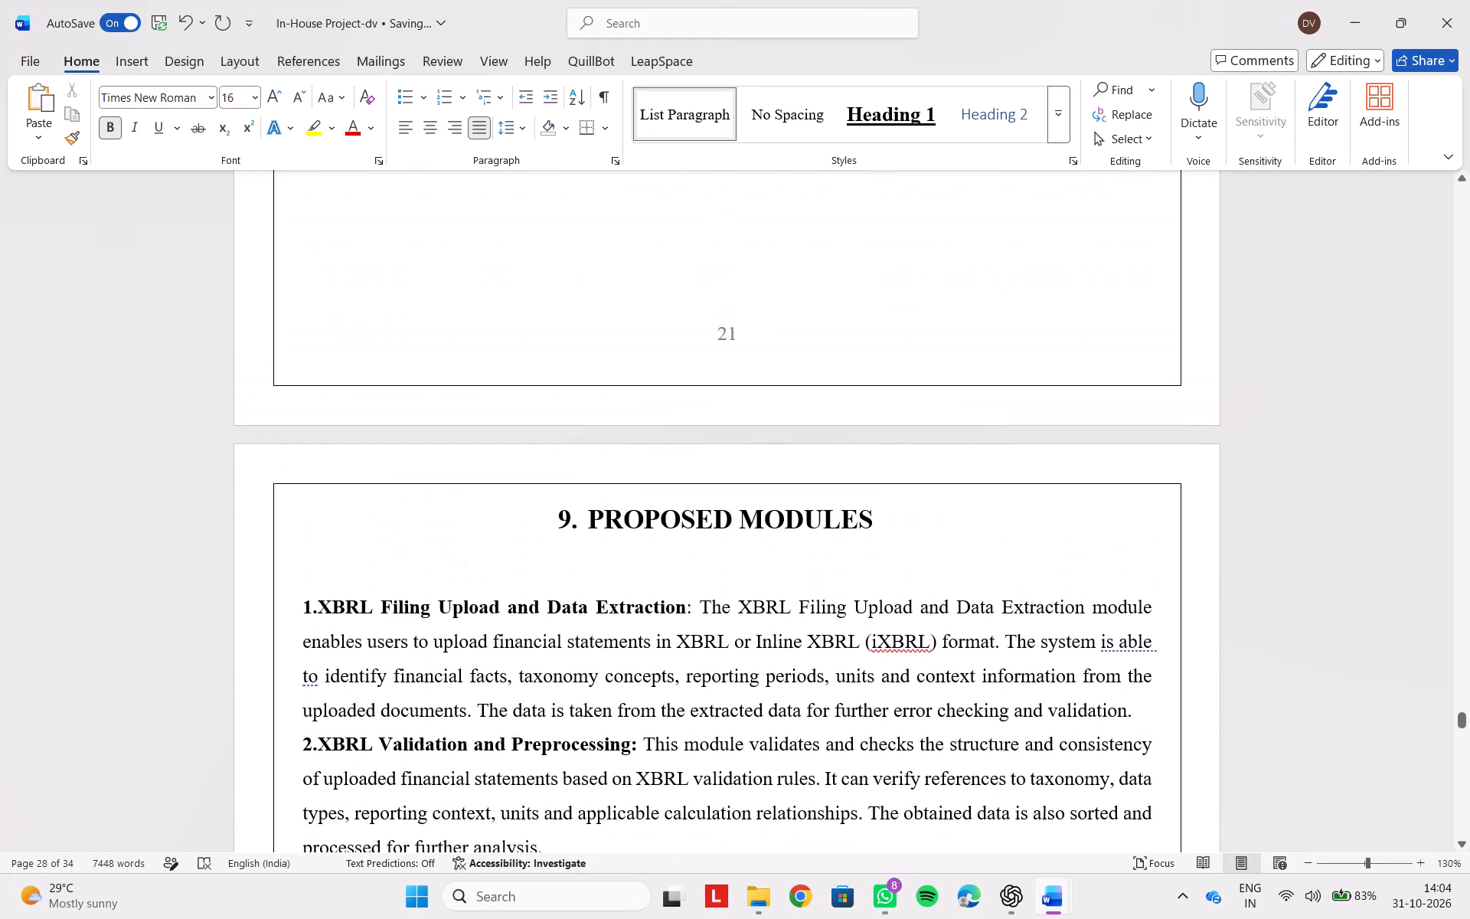
pyautogui.scroll(2, 497, 422)
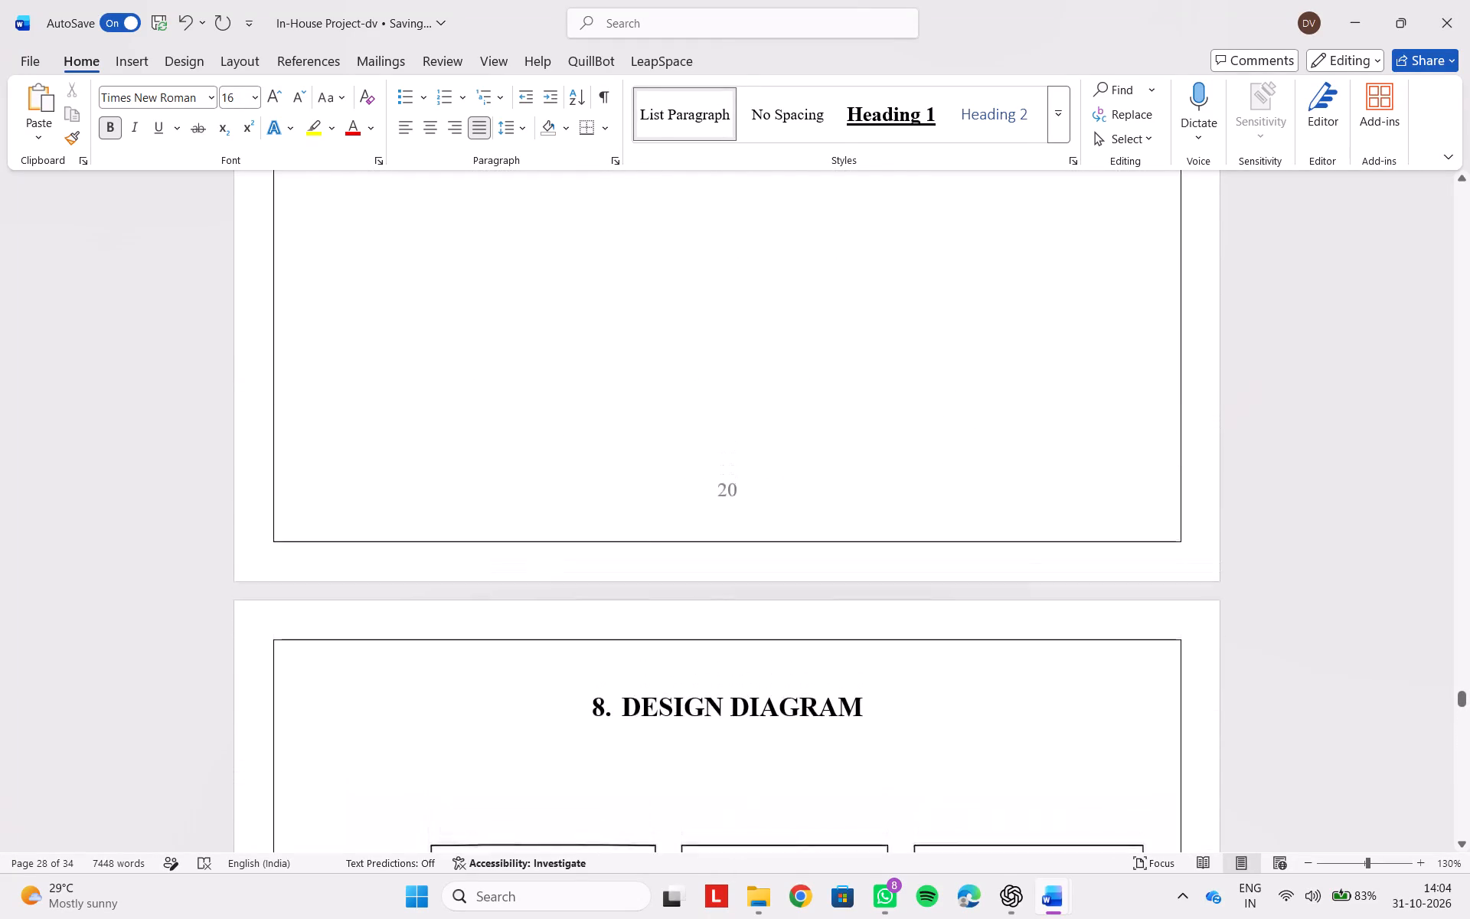
pyautogui.scroll(3, 497, 422)
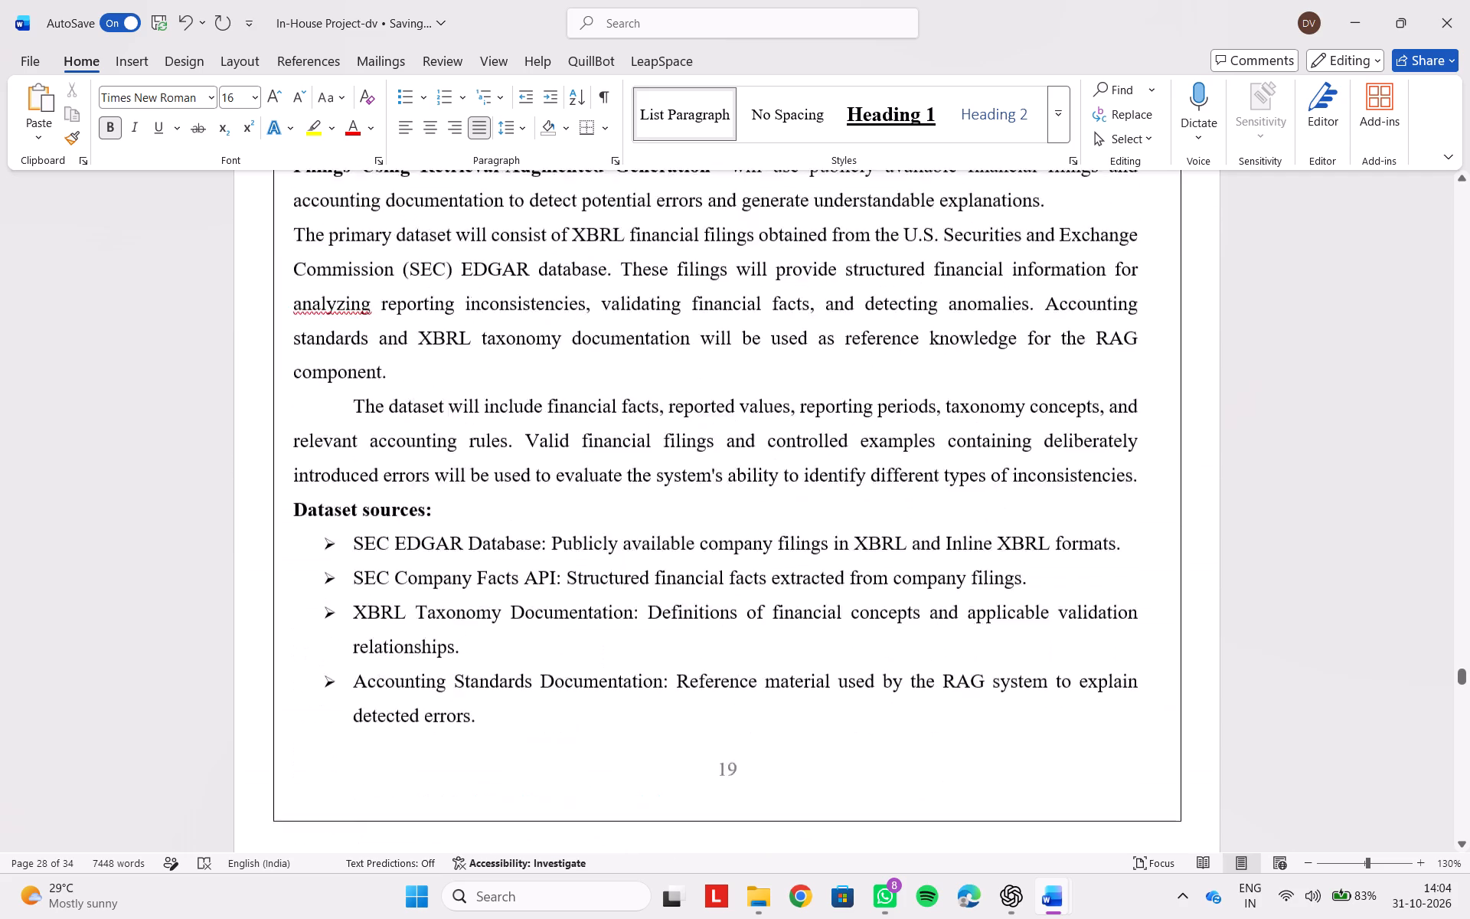
pyautogui.scroll(3, 497, 422)
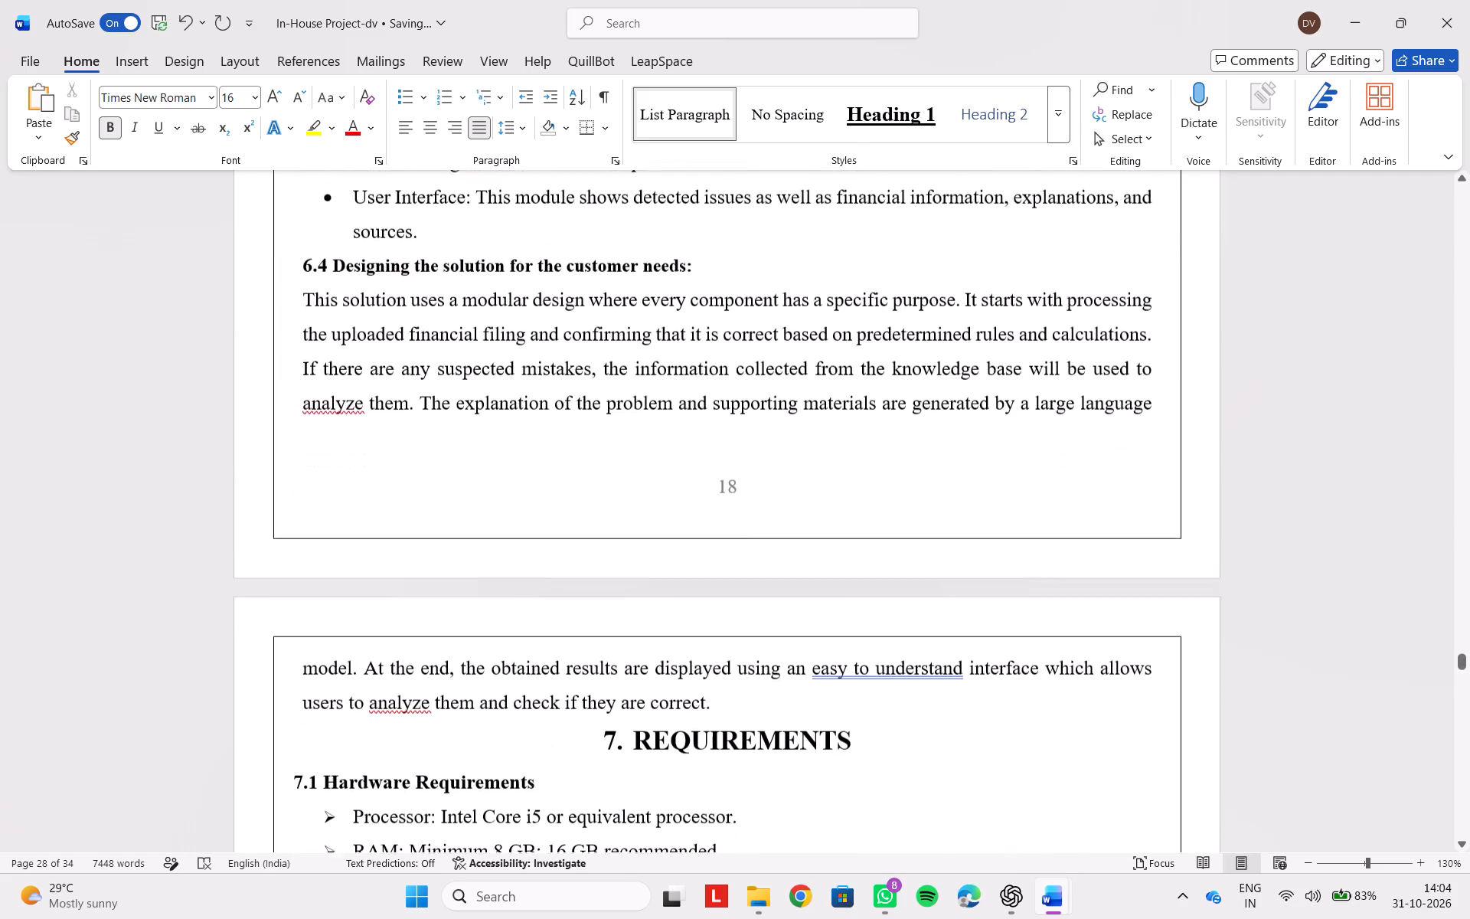
pyautogui.scroll(1, 497, 422)
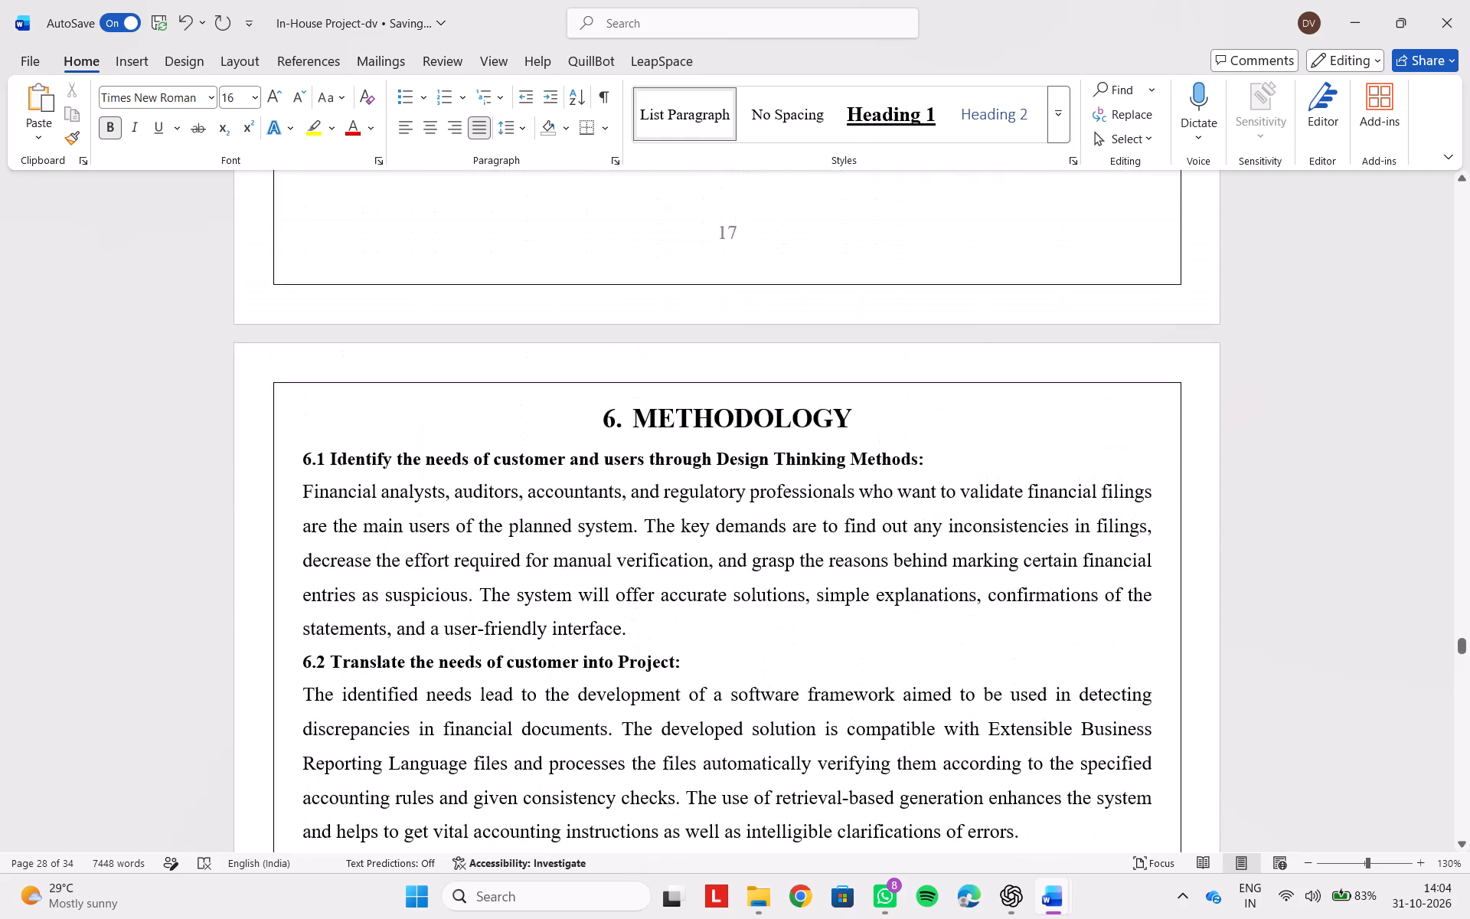
# Set the line spacing of the body paragraph in section 6.4, "Designing the solution for the customer needs", to 1.15.
pyautogui.scroll(-2, 497, 422)
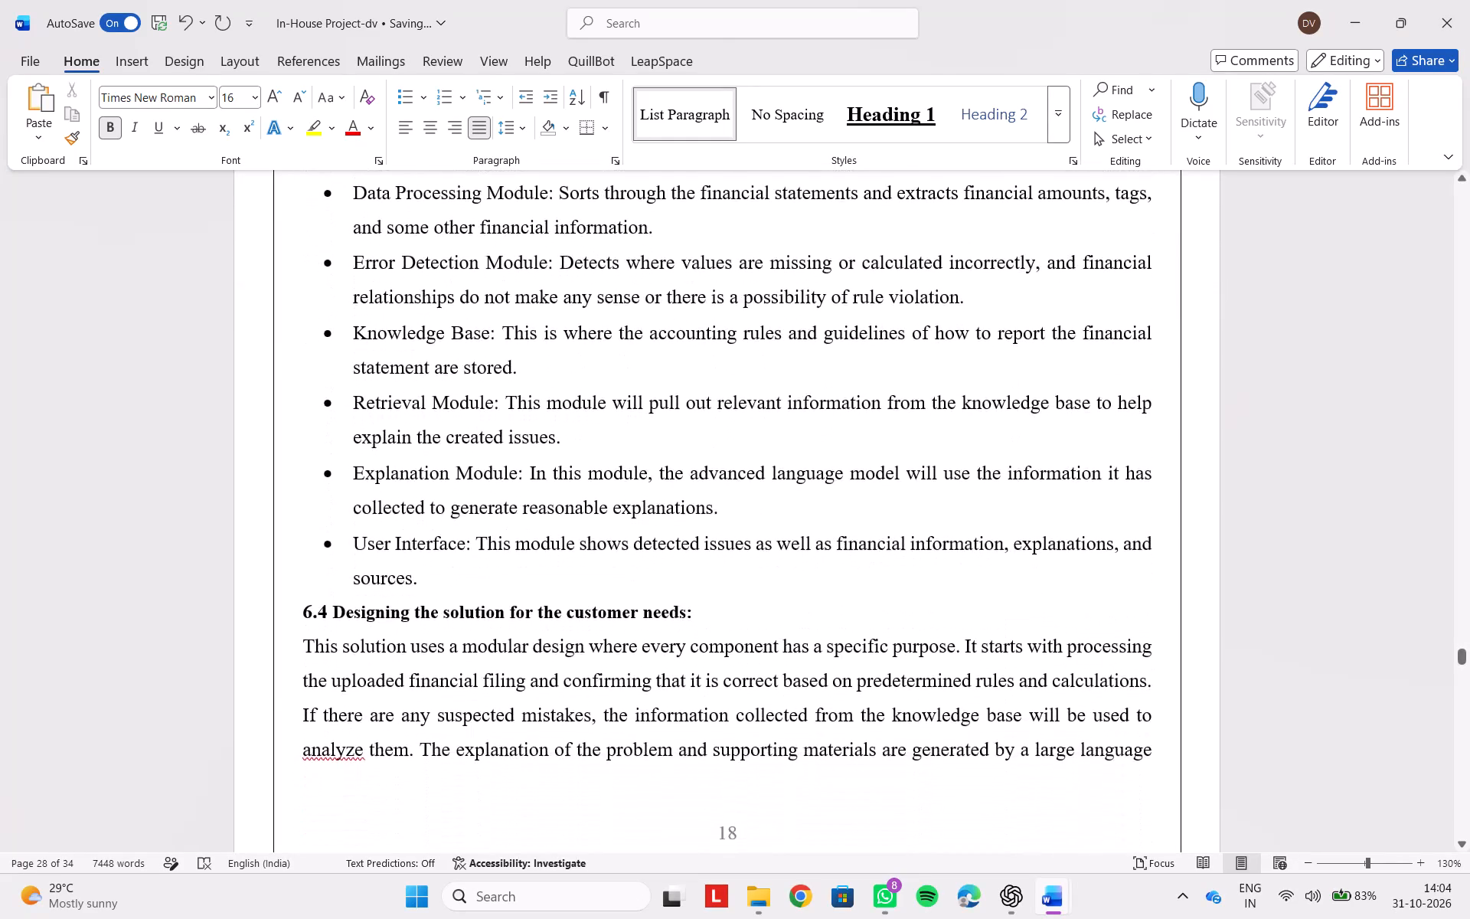
pyautogui.scroll(-1, 497, 422)
pyautogui.scroll(1, 463, 469)
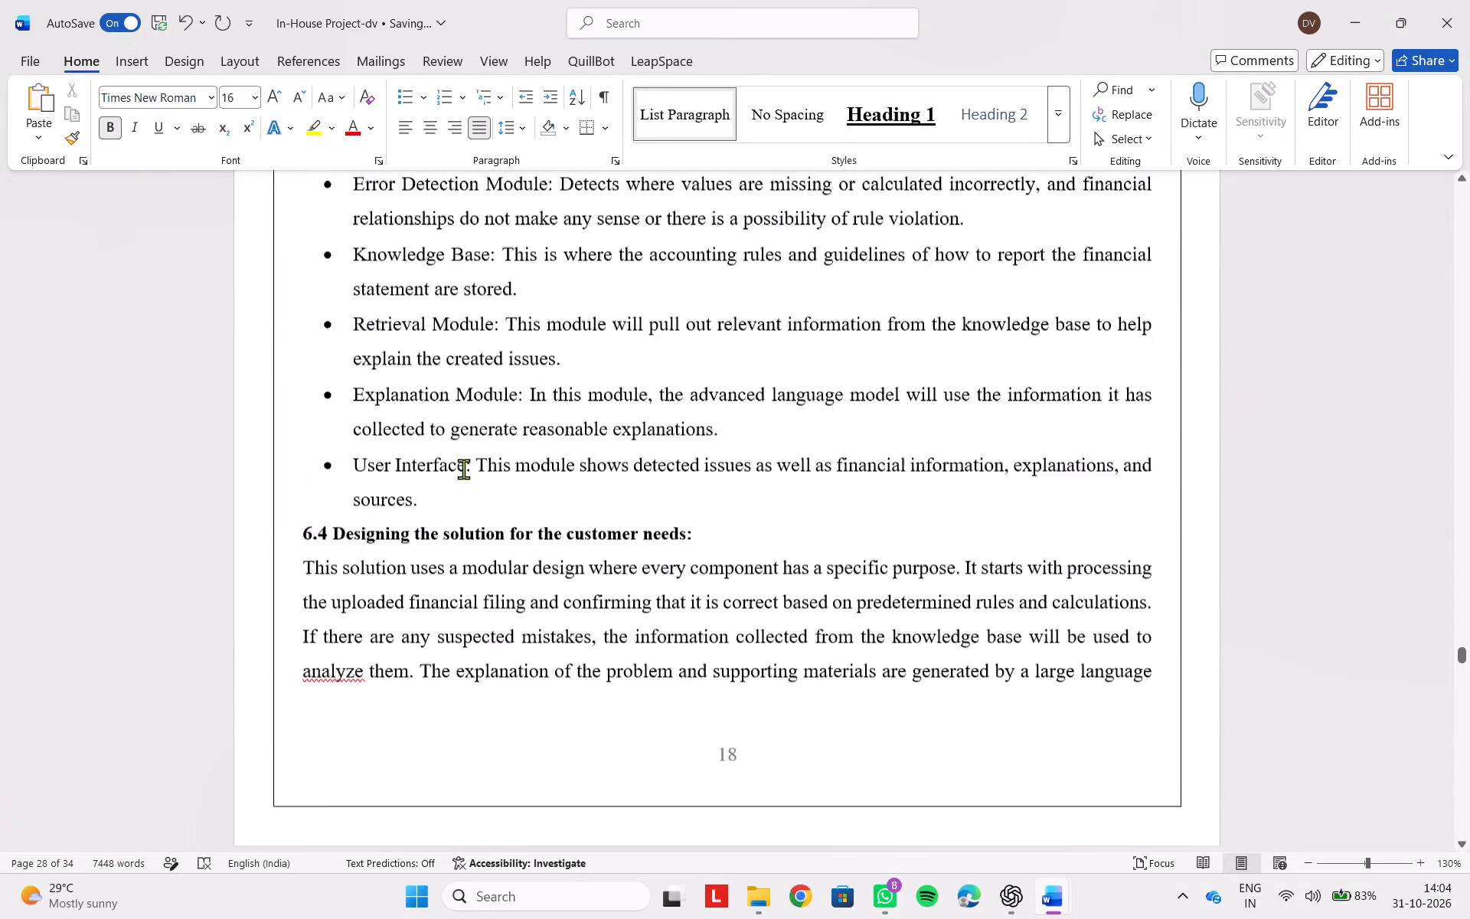
pyautogui.scroll(2, 463, 469)
pyautogui.scroll(-1, 463, 469)
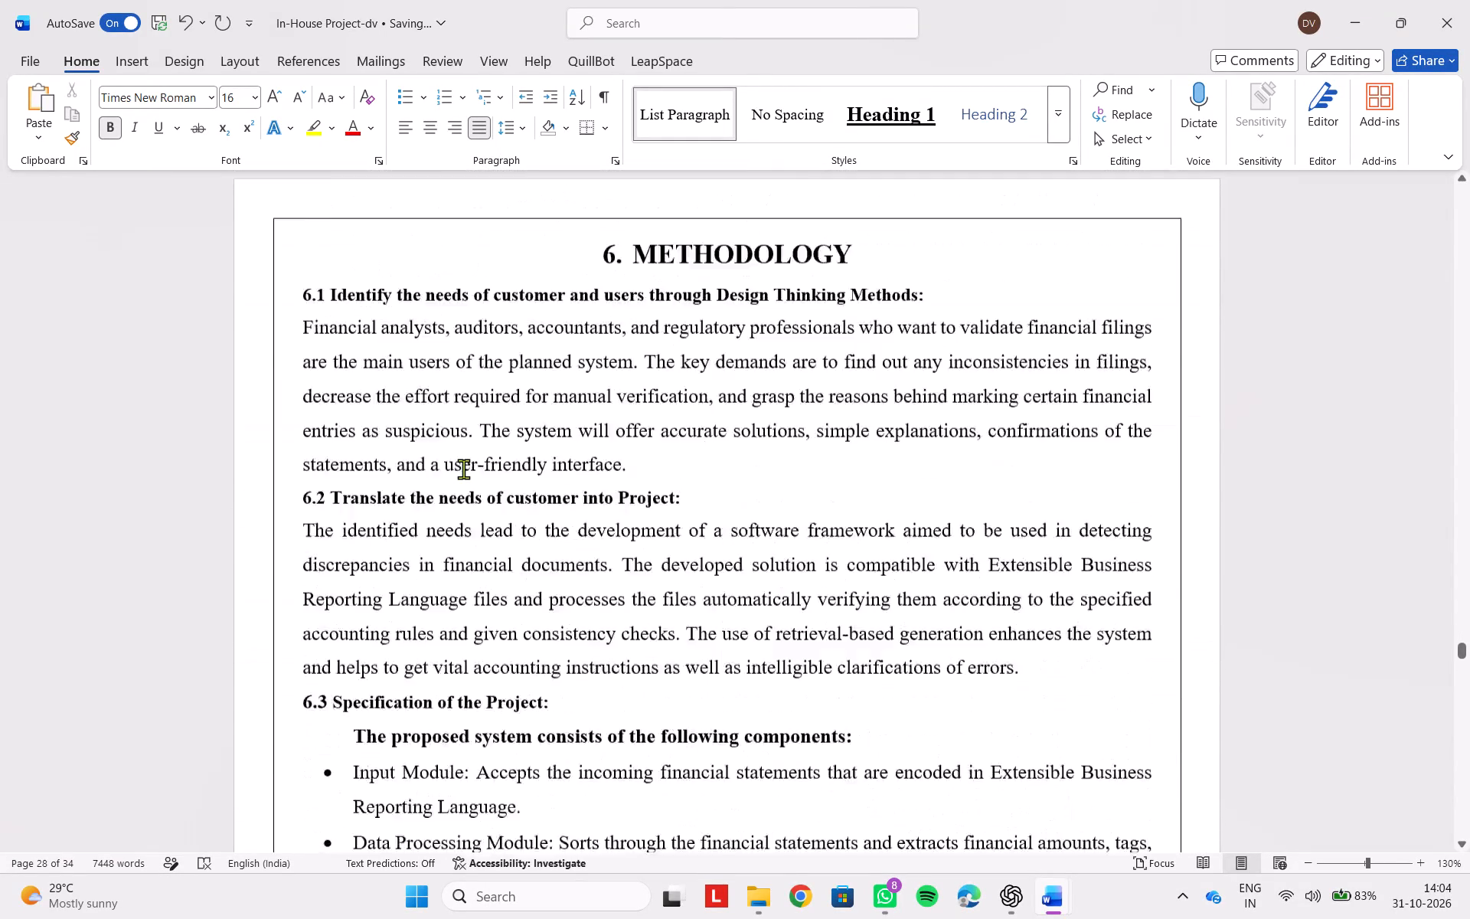
pyautogui.scroll(-2, 463, 469)
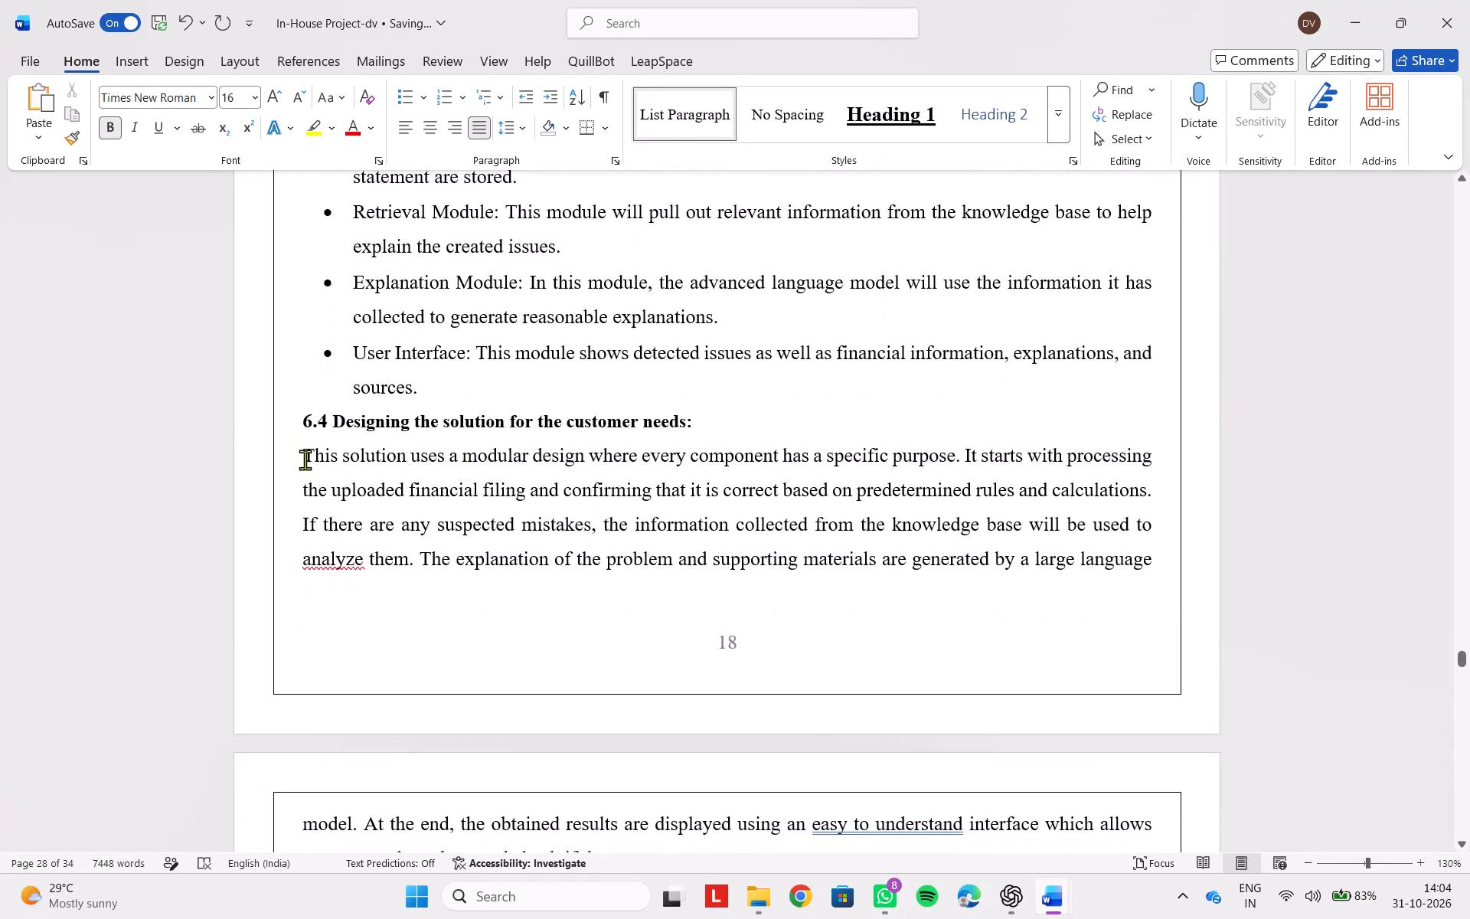
pyautogui.moveTo(305, 459); pyautogui.dragTo(580, 545)
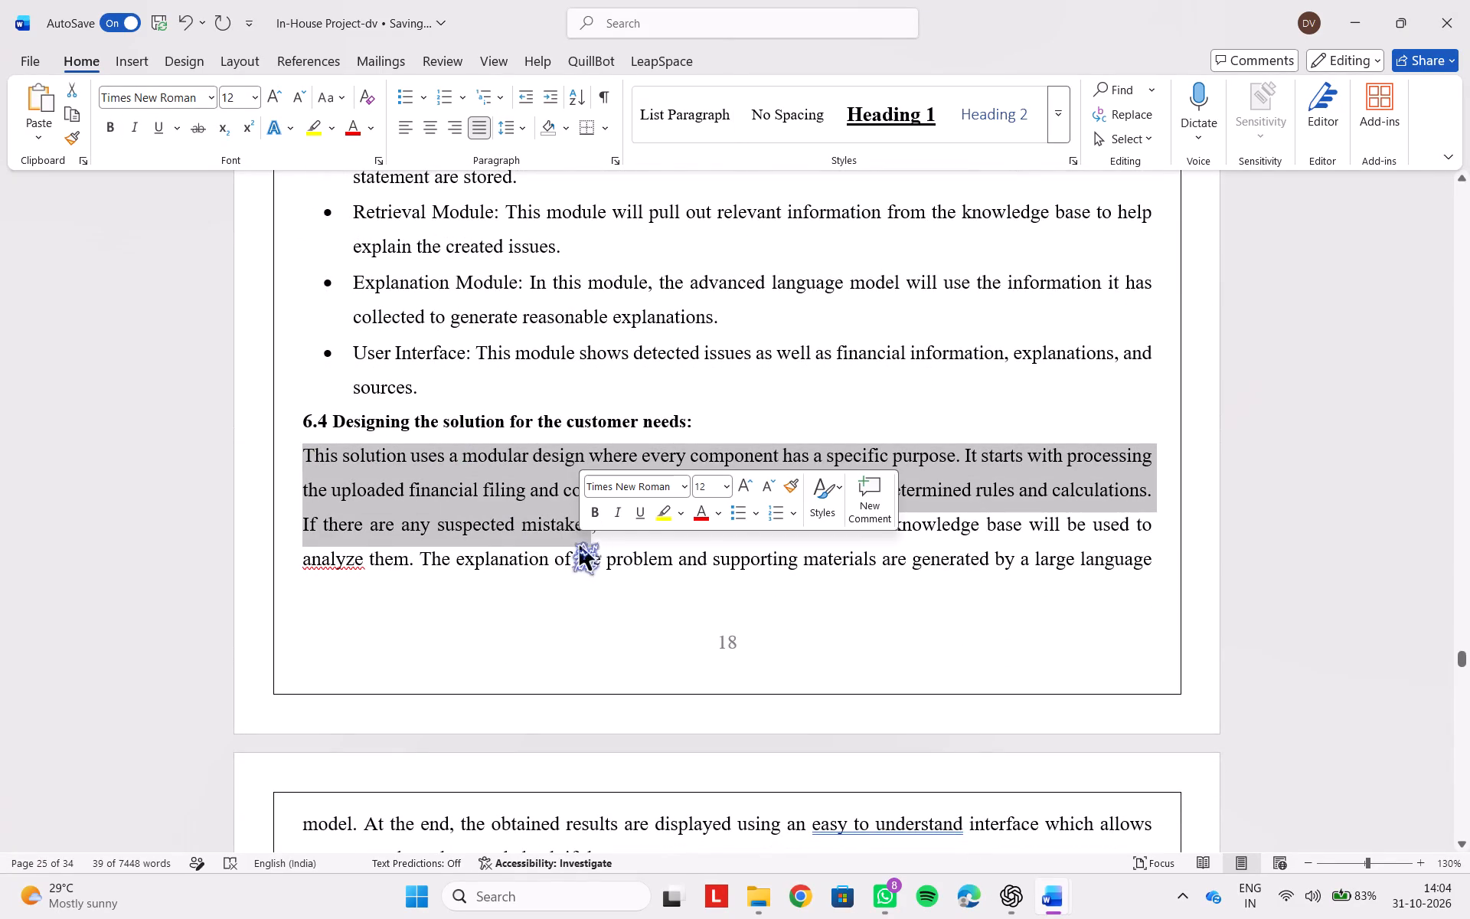
pyautogui.click(638, 561)
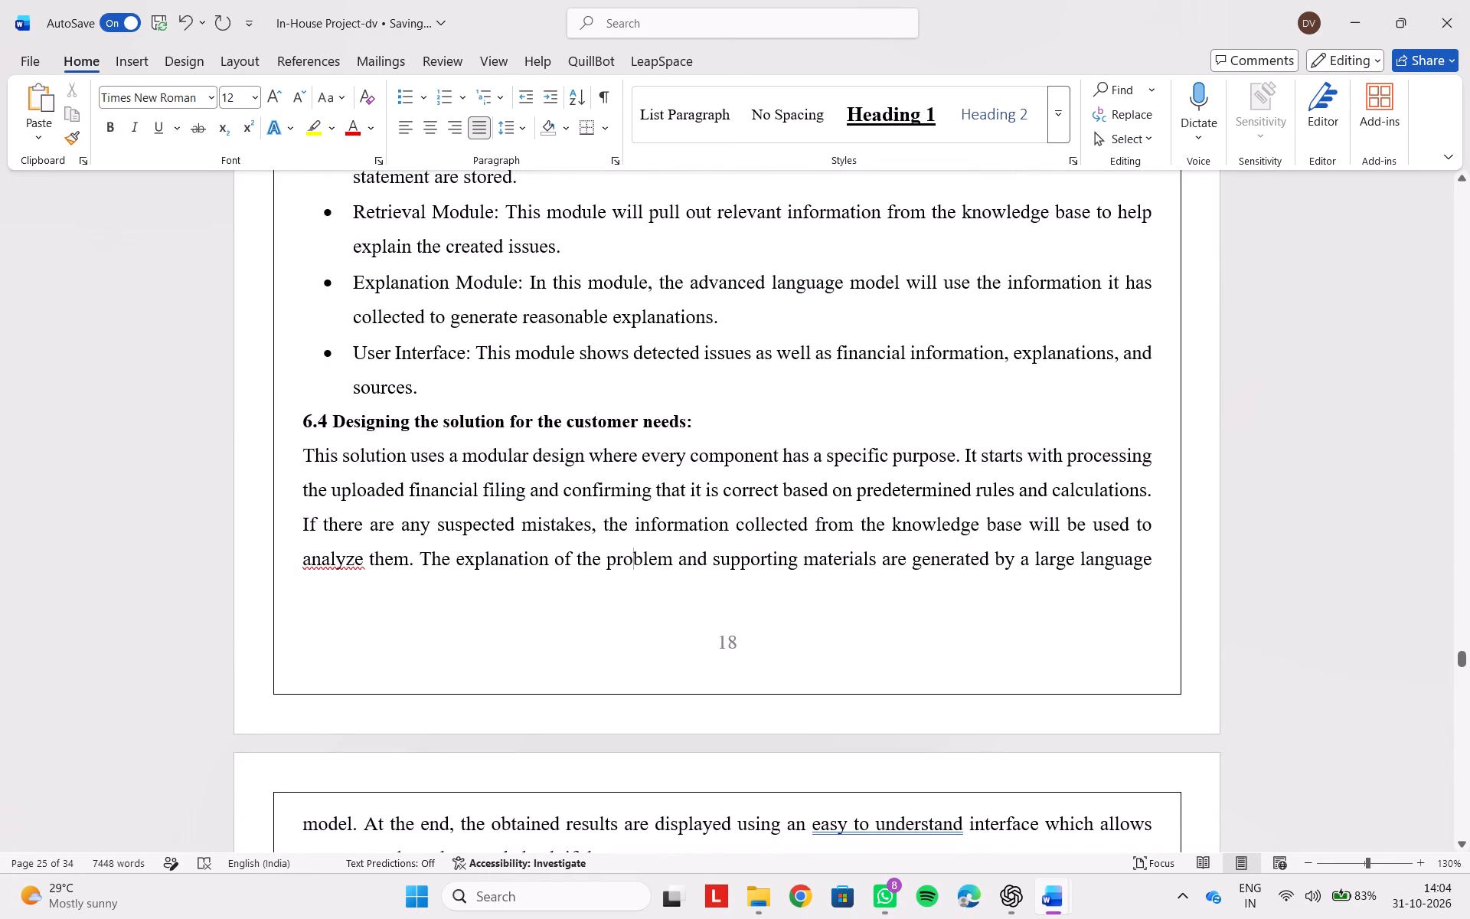
pyautogui.moveTo(1158, 554); pyautogui.dragTo(667, 605)
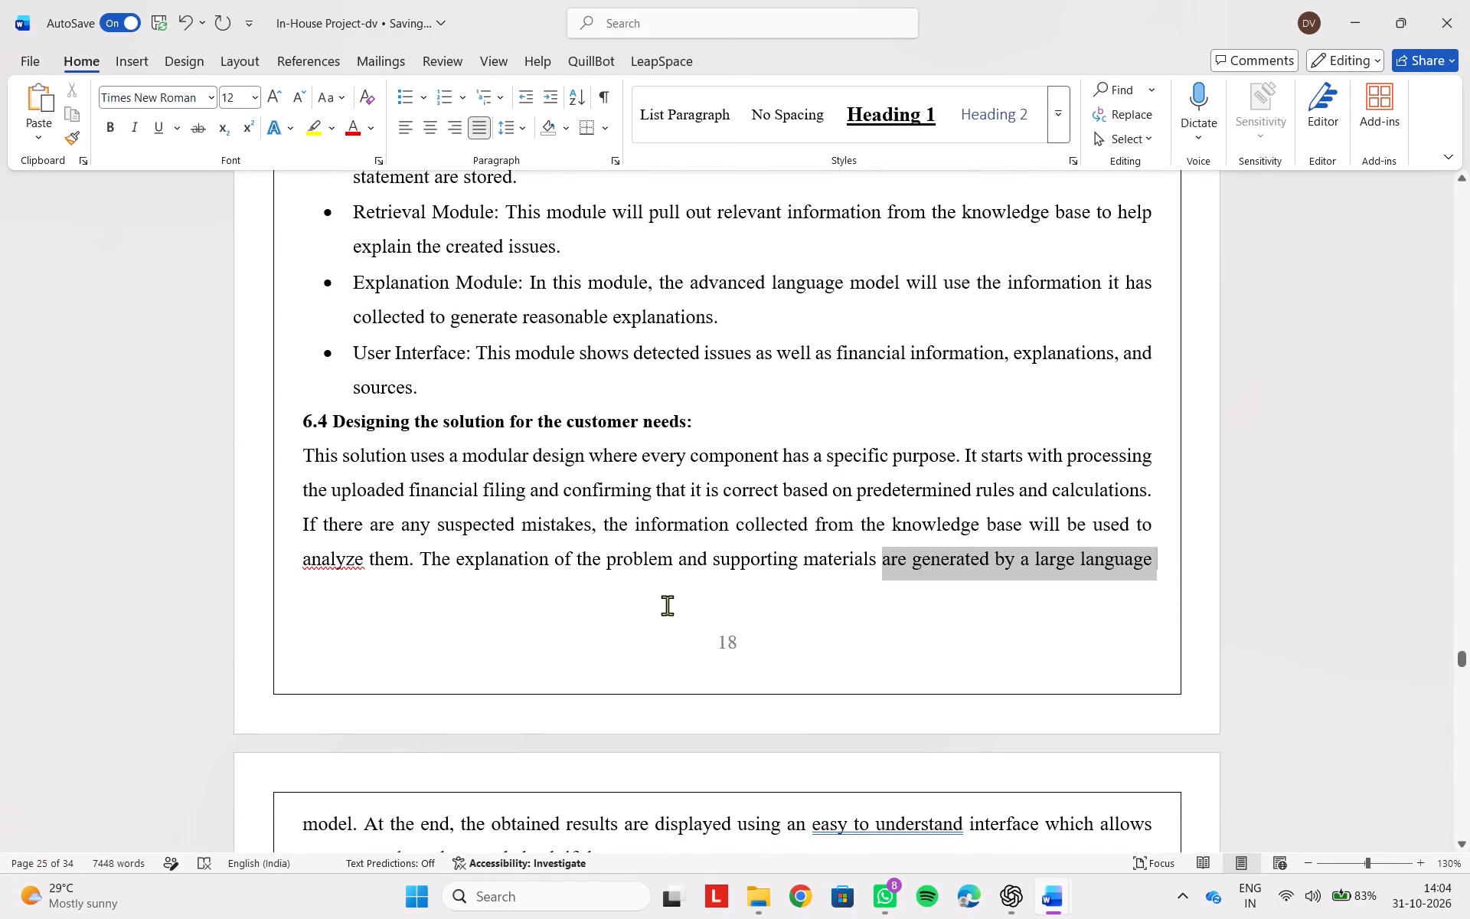
pyautogui.moveTo(667, 605); pyautogui.dragTo(324, 458)
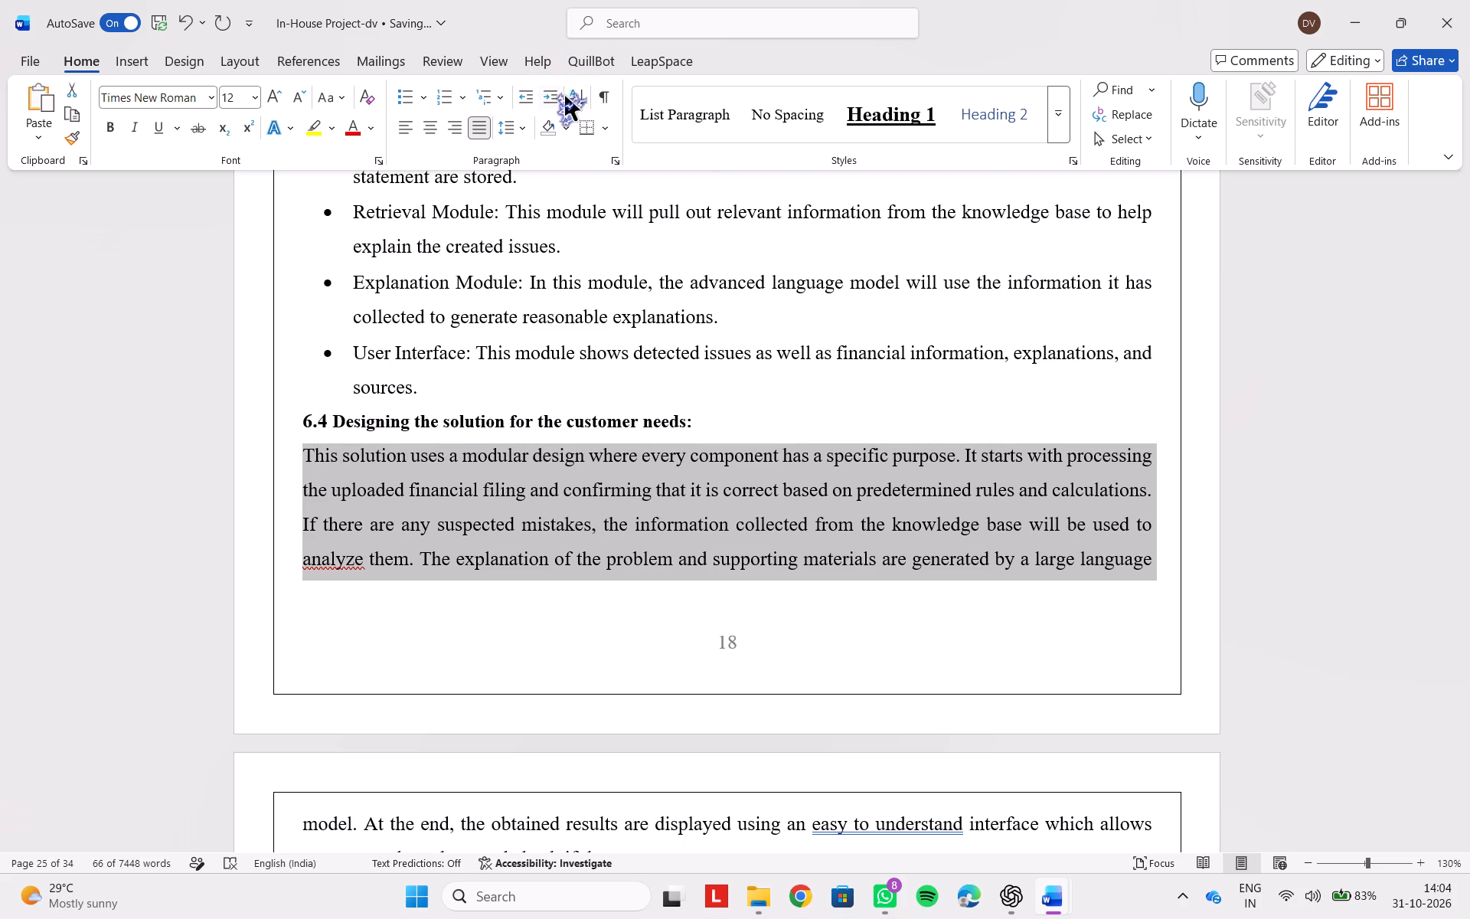
pyautogui.click(524, 127)
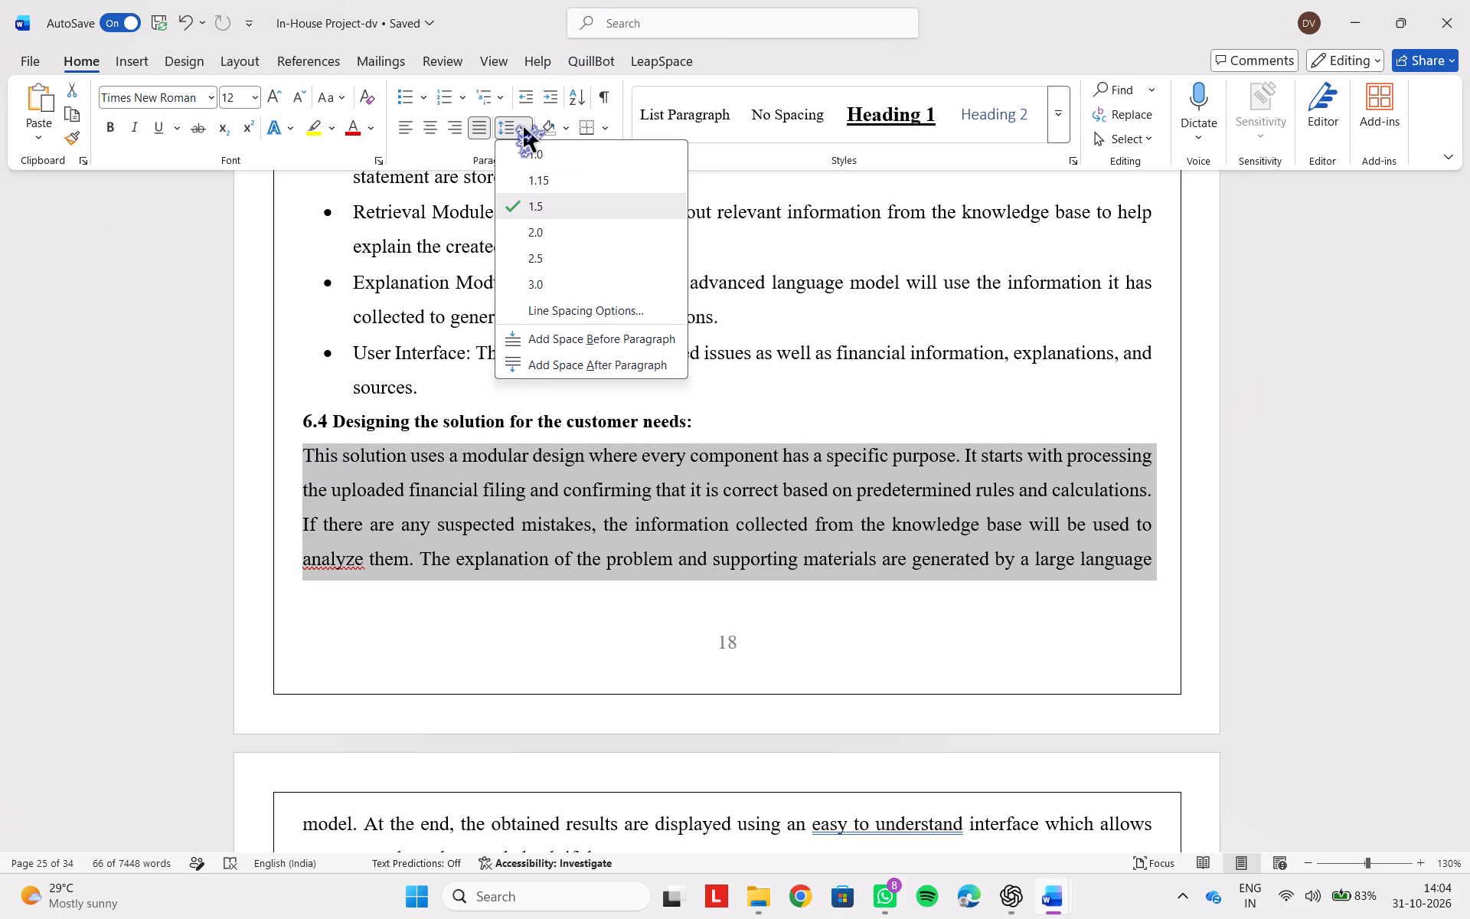
pyautogui.click(579, 179)
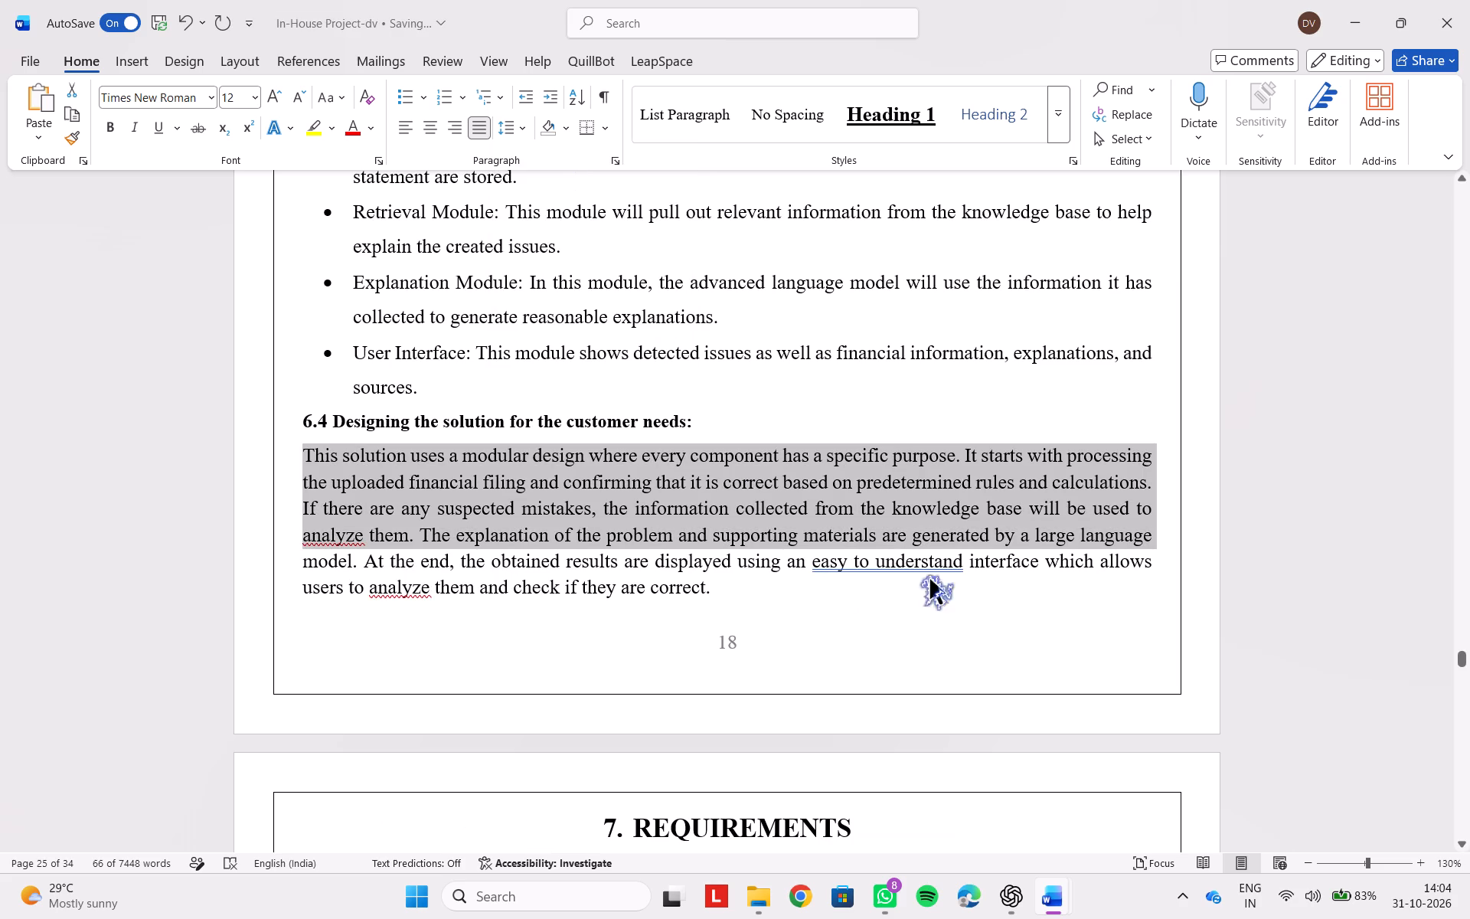
pyautogui.click(935, 581)
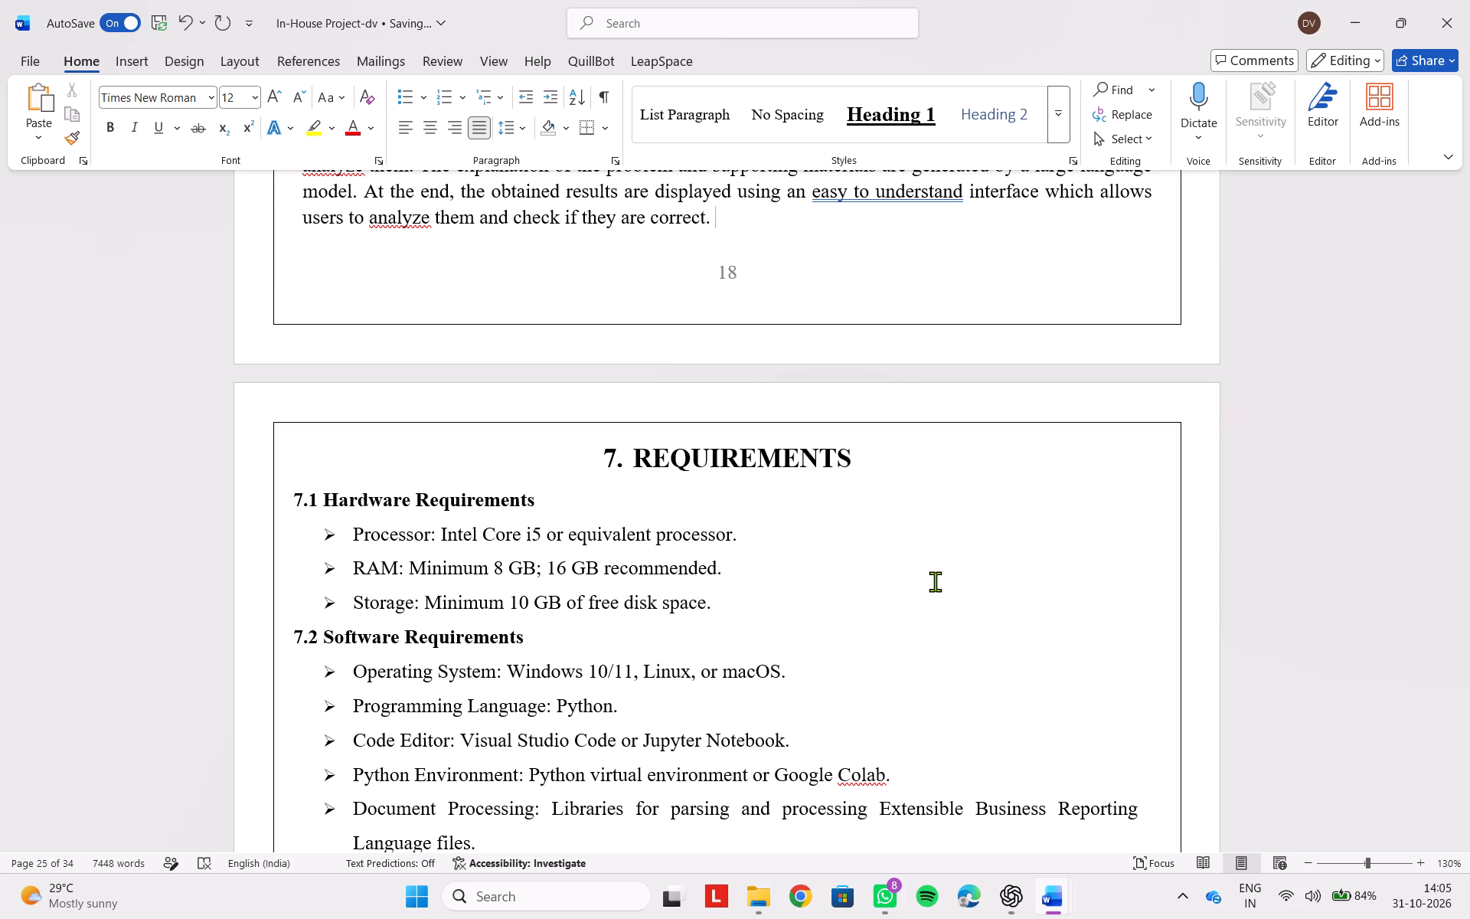
# Review the page layout from the Requirements chapter through the Design Diagram chapter to the start of the Proposed Modules chapter.
pyautogui.scroll(-1, 795, 574)
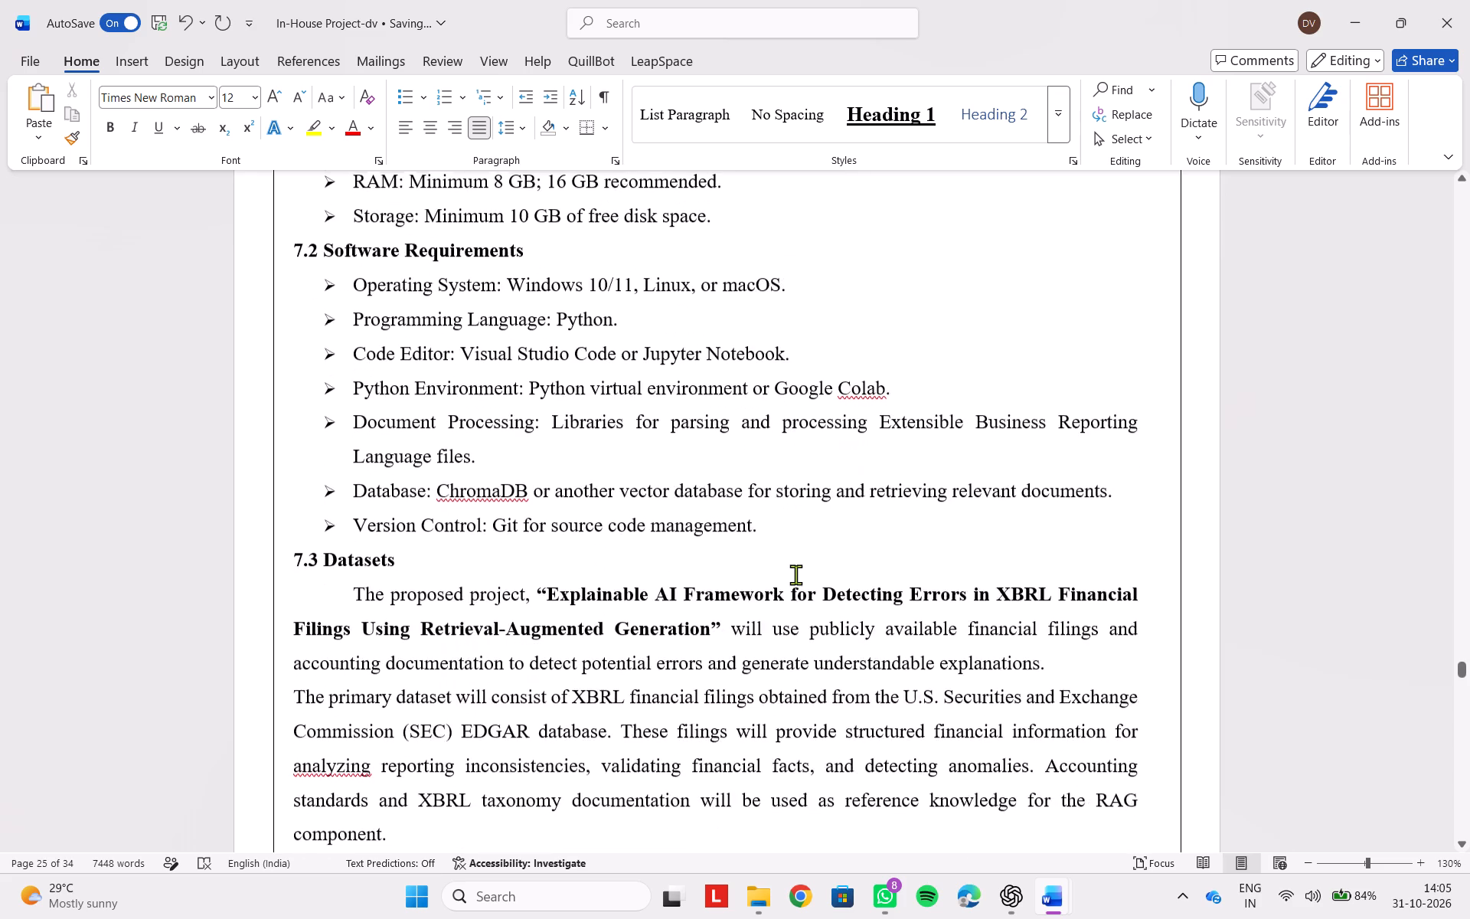
pyautogui.scroll(-1, 795, 574)
pyautogui.scroll(1, 795, 574)
pyautogui.scroll(-1, 795, 574)
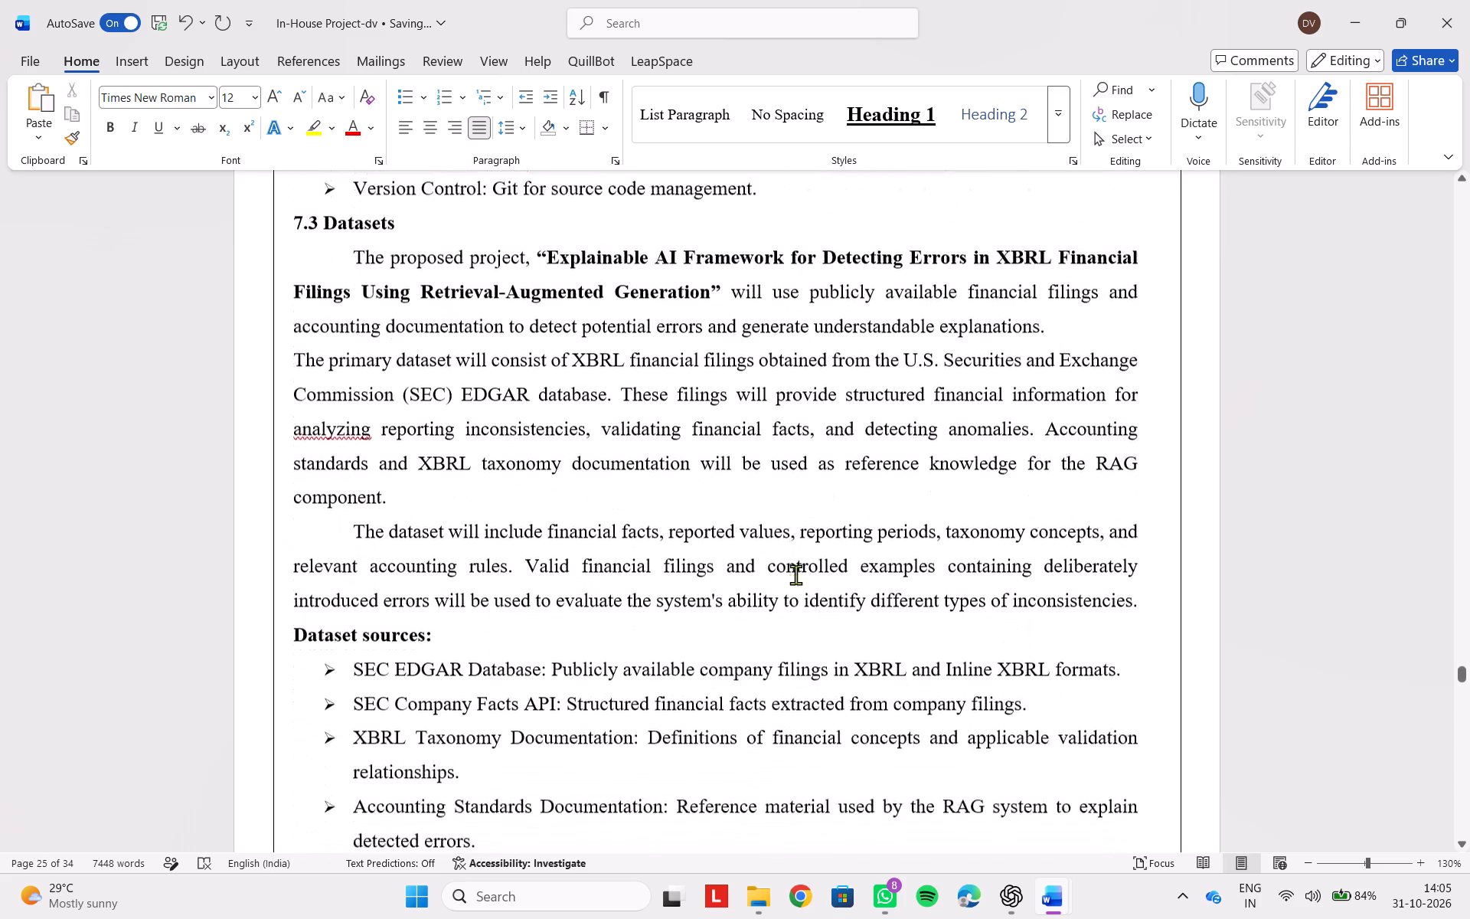
pyautogui.scroll(-1, 795, 574)
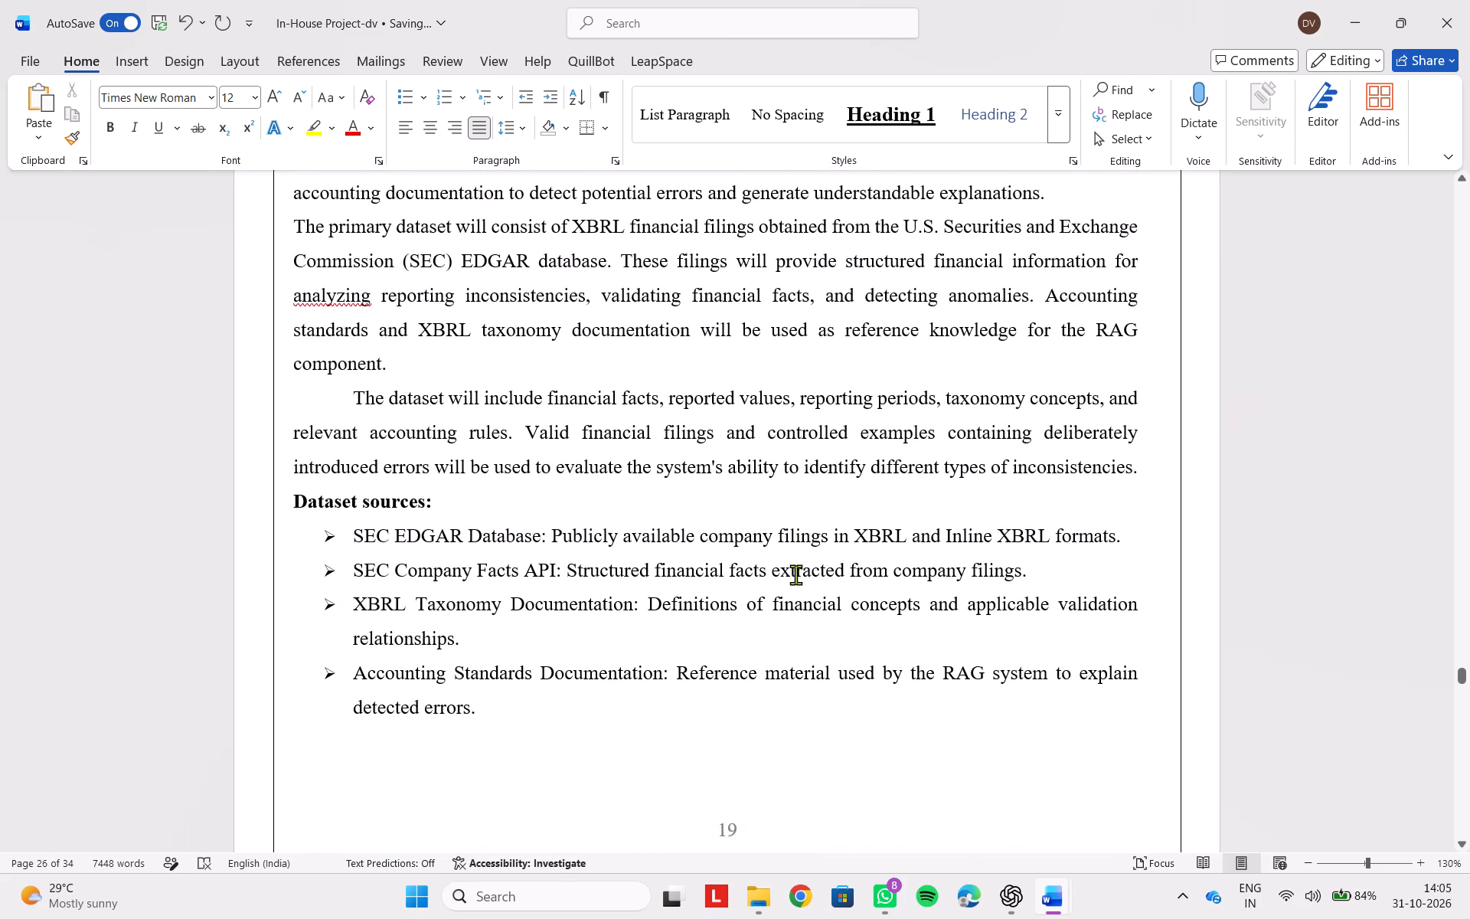
pyautogui.scroll(1, 795, 574)
pyautogui.scroll(-1, 795, 574)
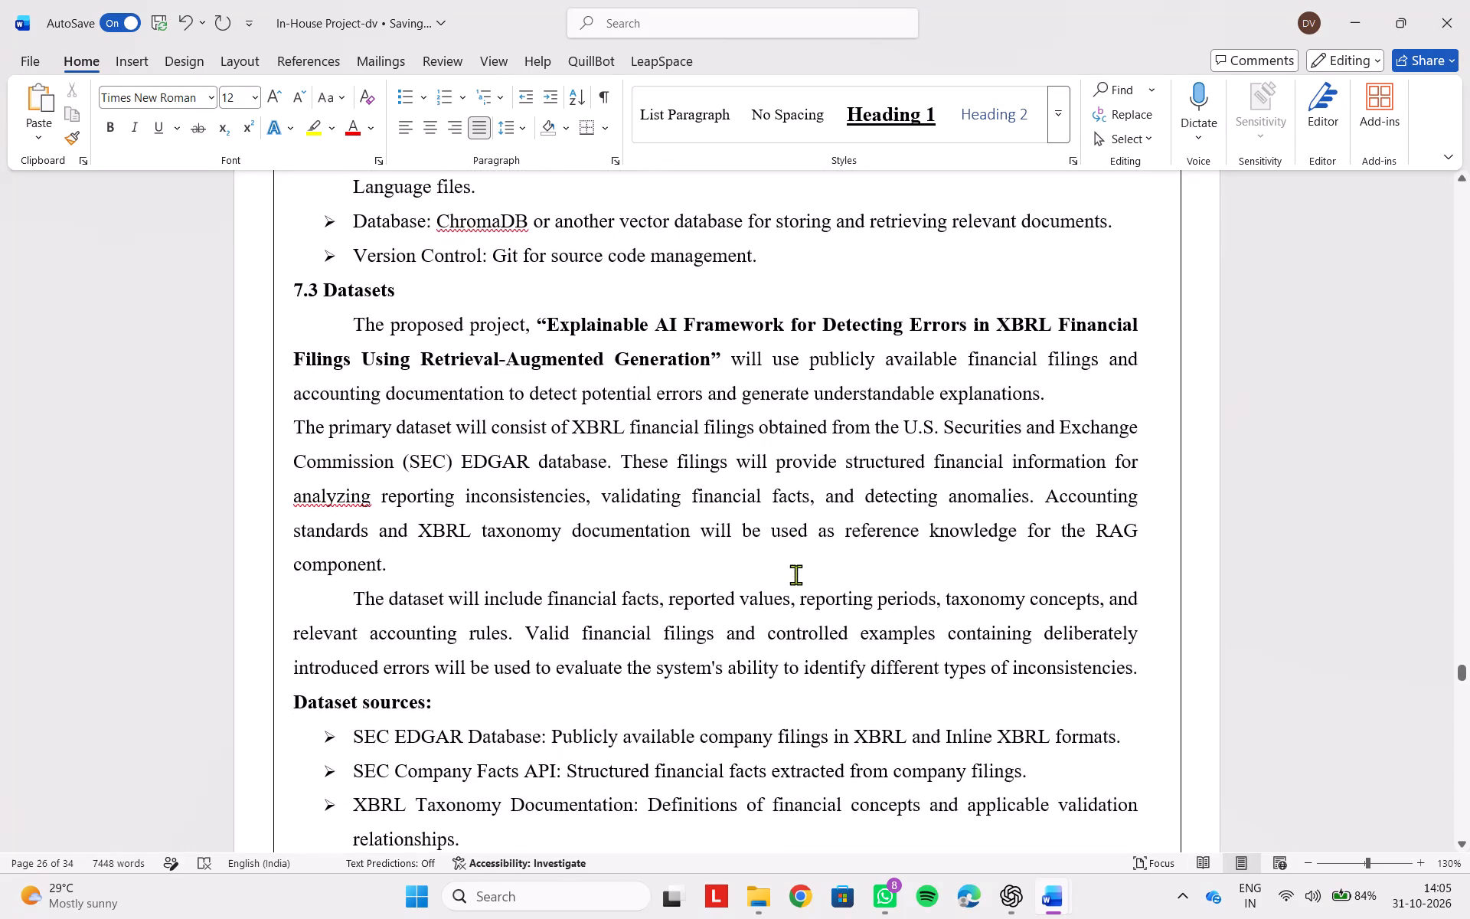
pyautogui.scroll(-2, 795, 574)
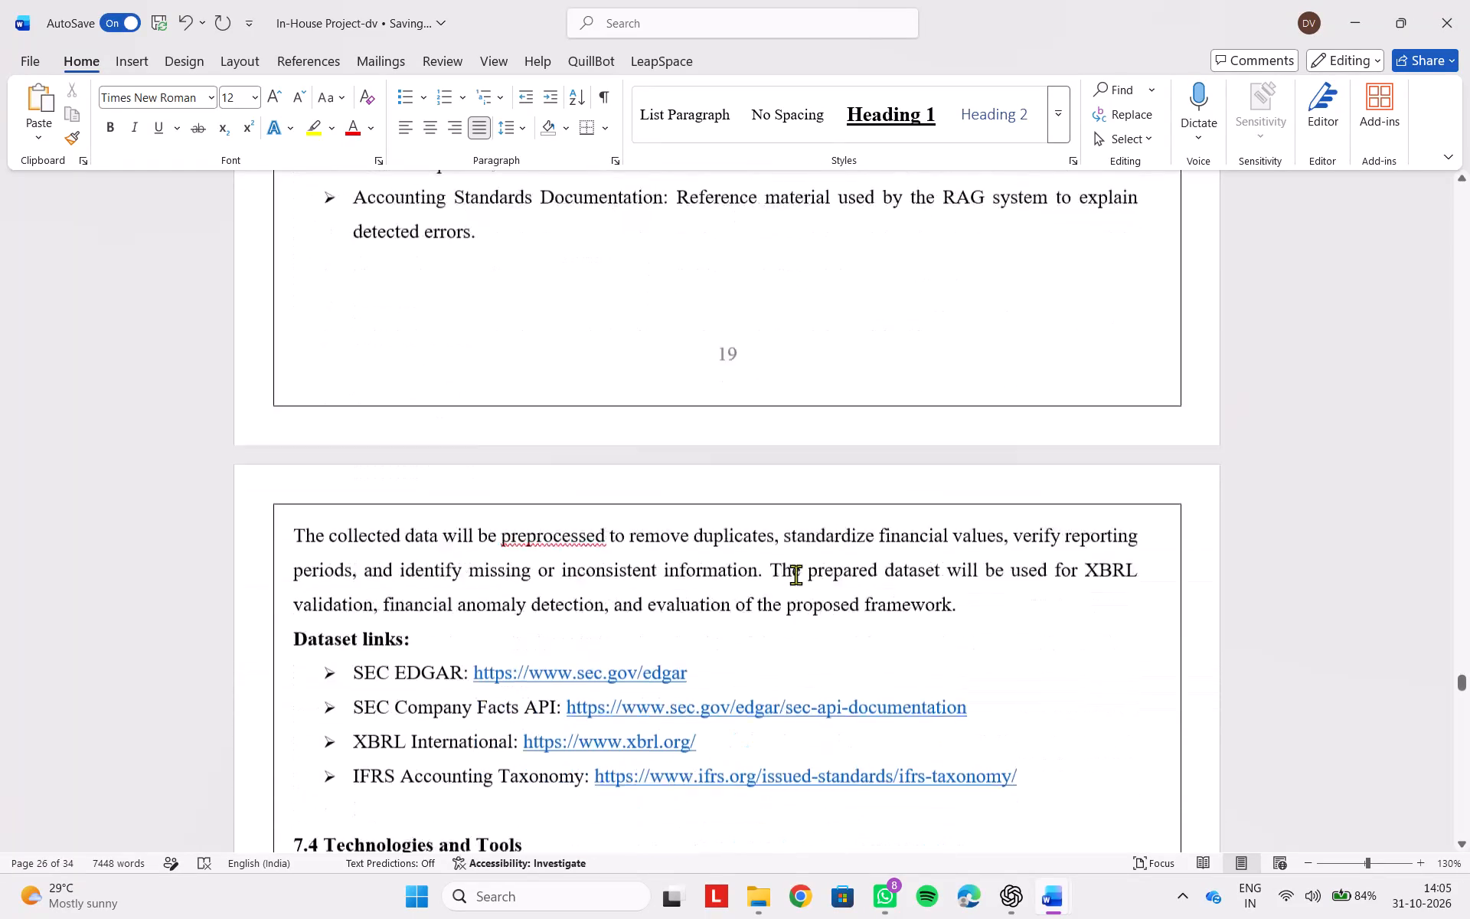
pyautogui.scroll(-3, 795, 574)
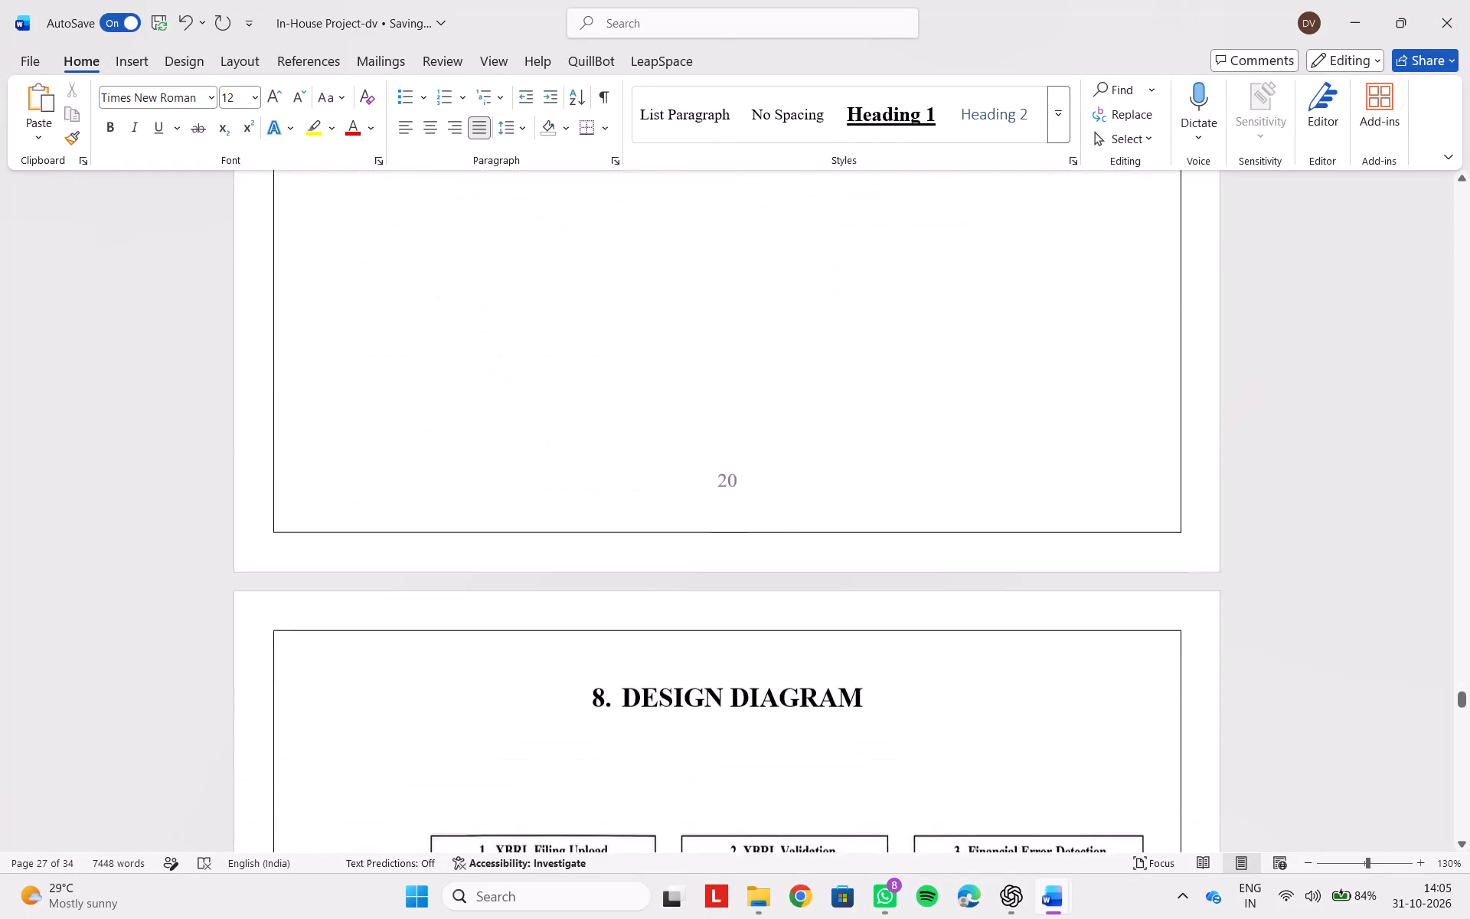
pyautogui.scroll(-3, 795, 574)
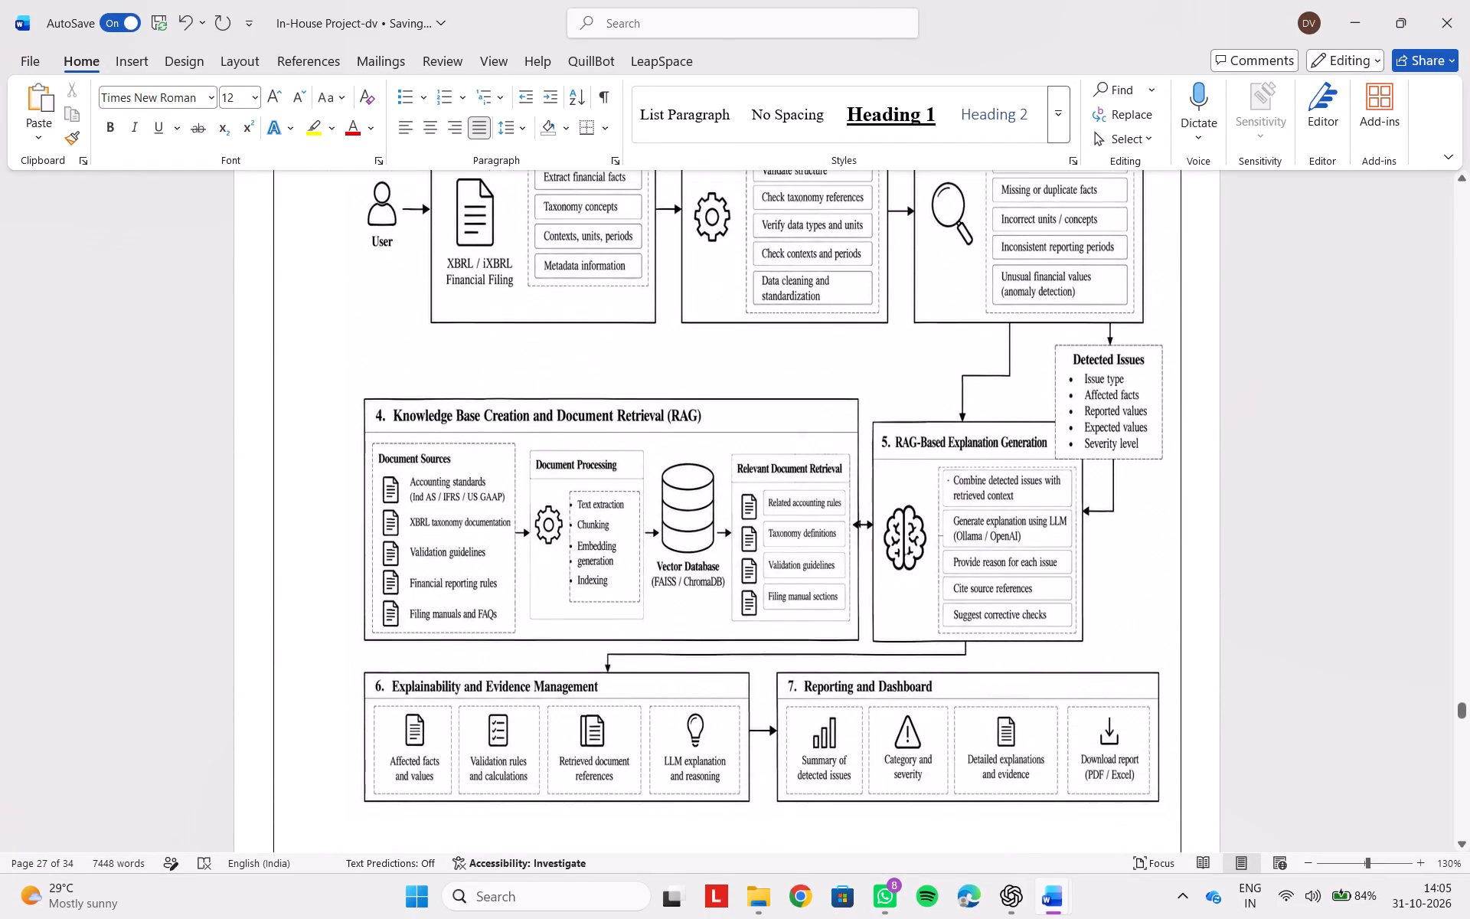
pyautogui.scroll(-2, 795, 574)
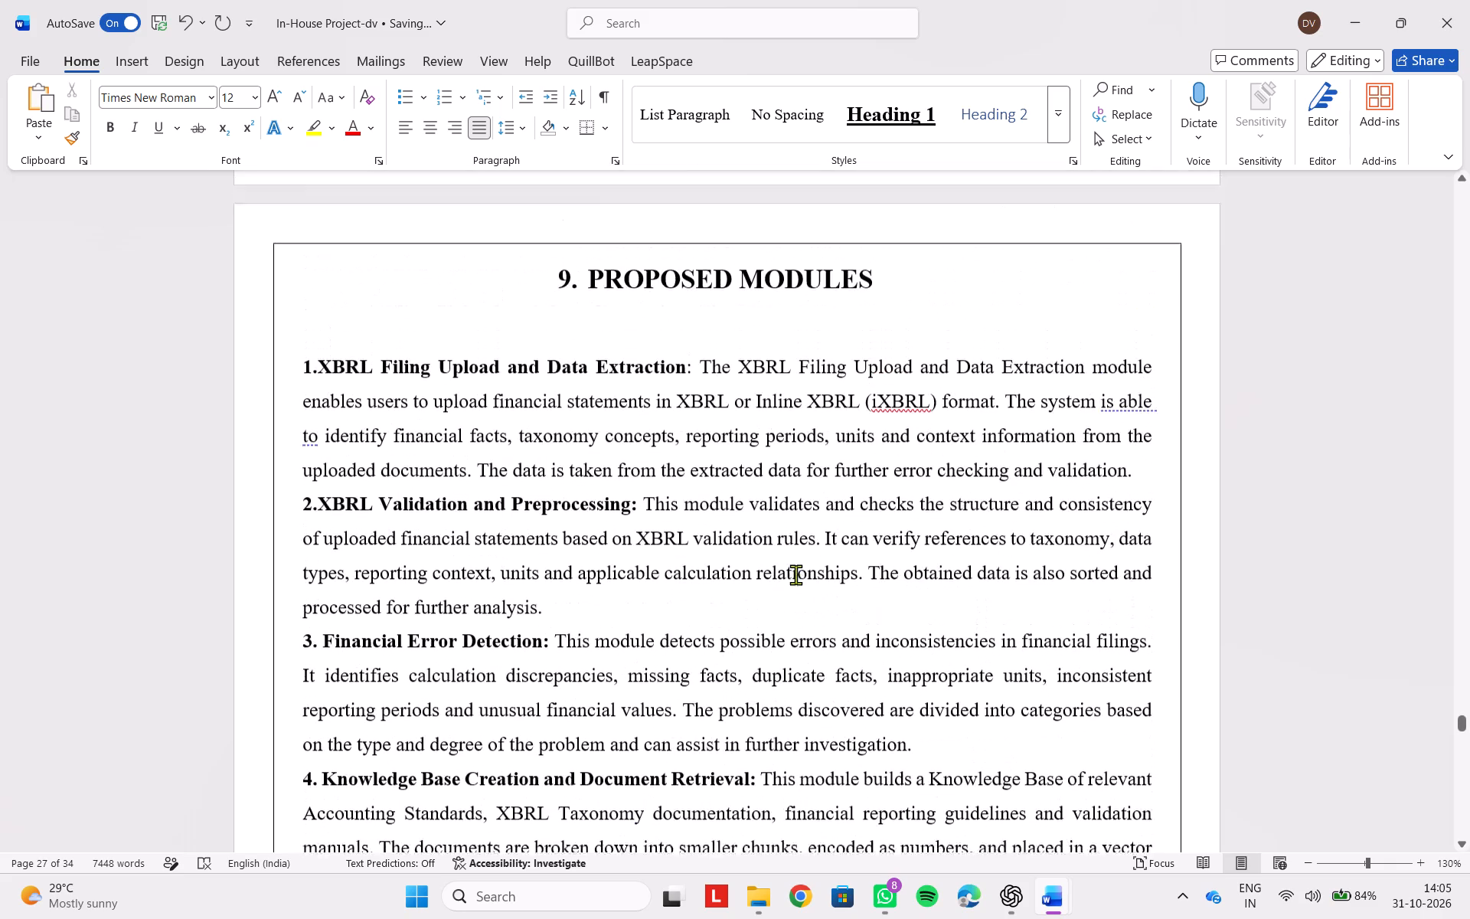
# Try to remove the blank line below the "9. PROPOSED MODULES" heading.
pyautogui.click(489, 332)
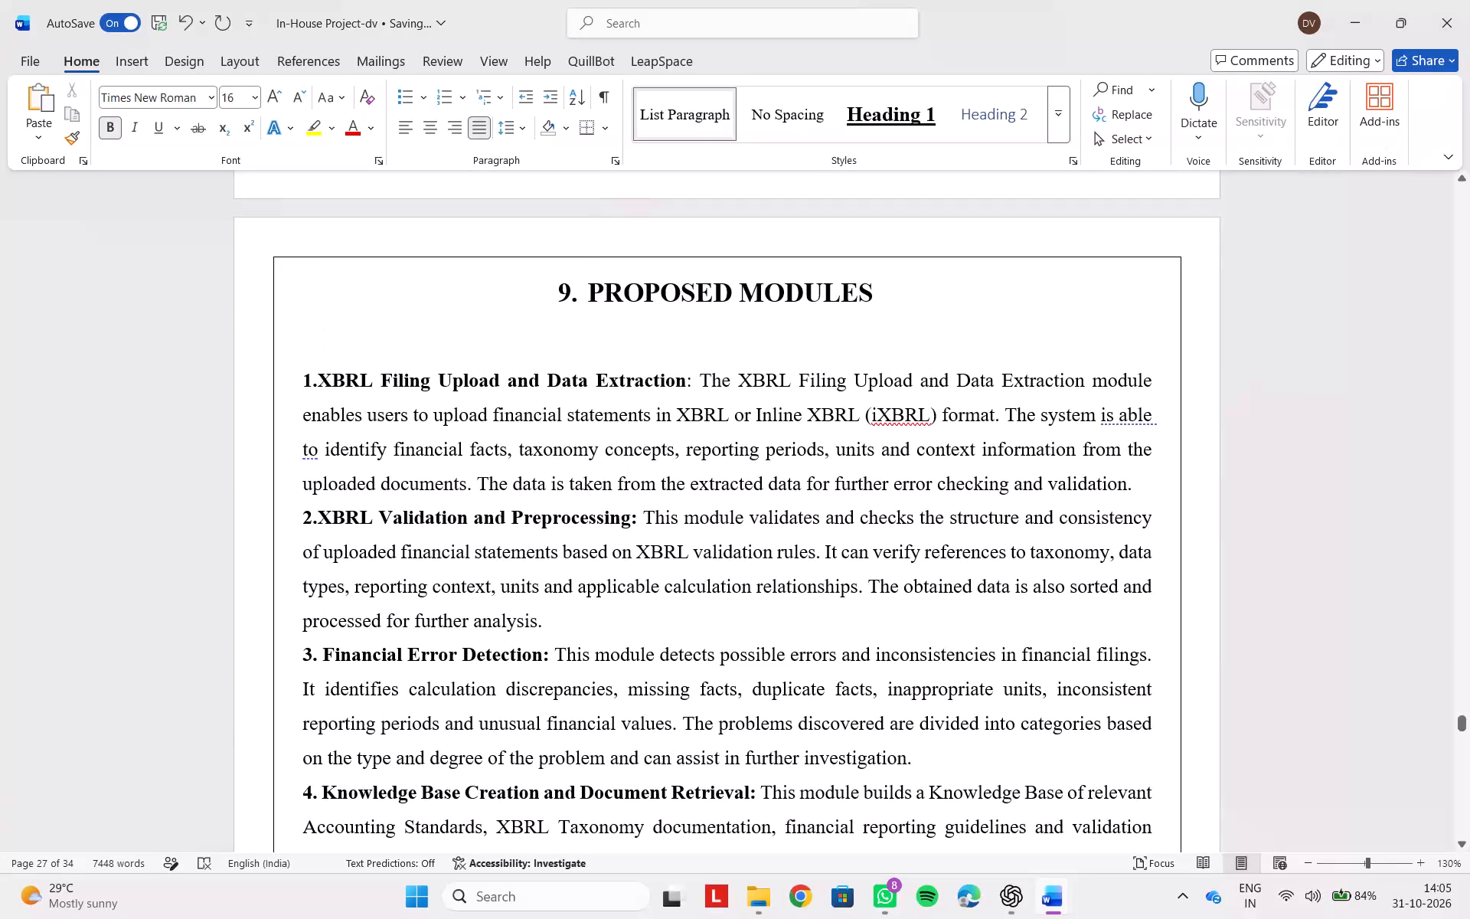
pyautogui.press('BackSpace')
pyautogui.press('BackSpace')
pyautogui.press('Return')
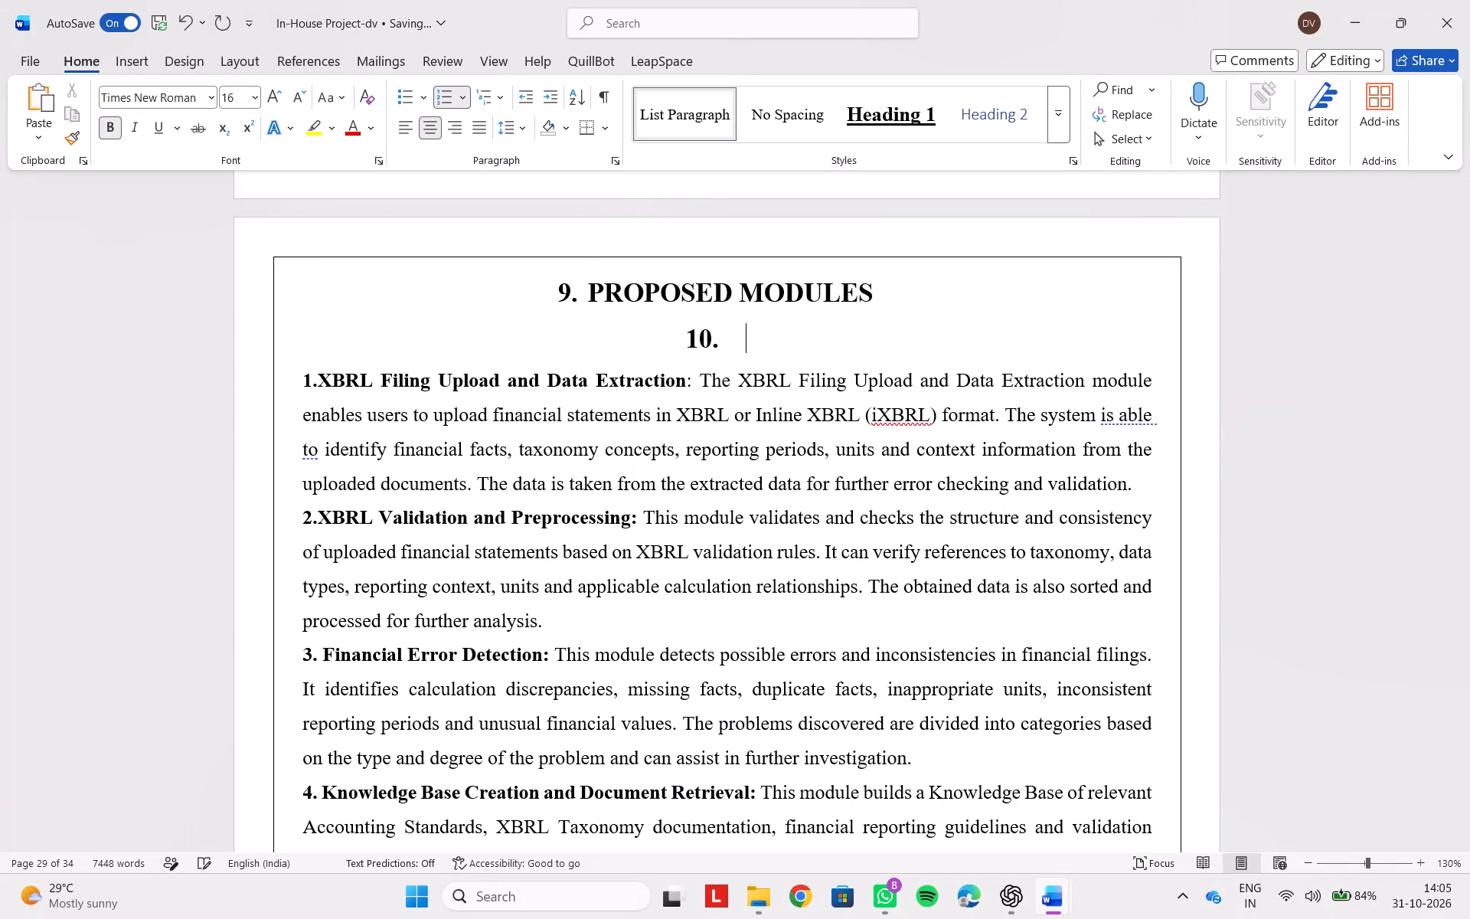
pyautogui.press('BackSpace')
# Review the page layout from the Proposed Modules chapter through the Novelty and Conclusion chapters to the references.
pyautogui.scroll(-1, 489, 332)
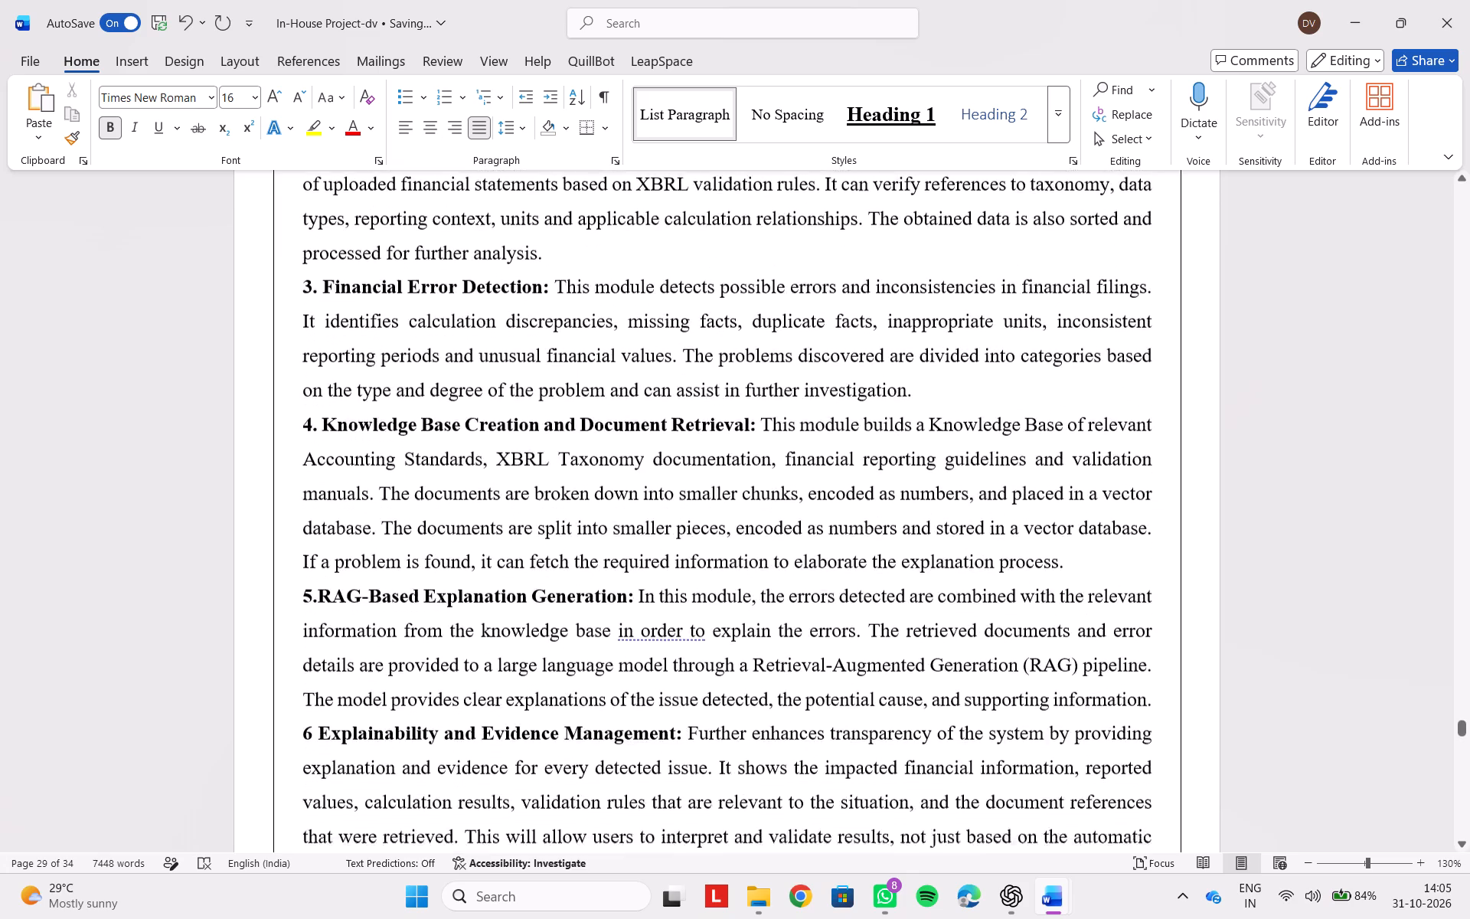
pyautogui.scroll(-1, 489, 332)
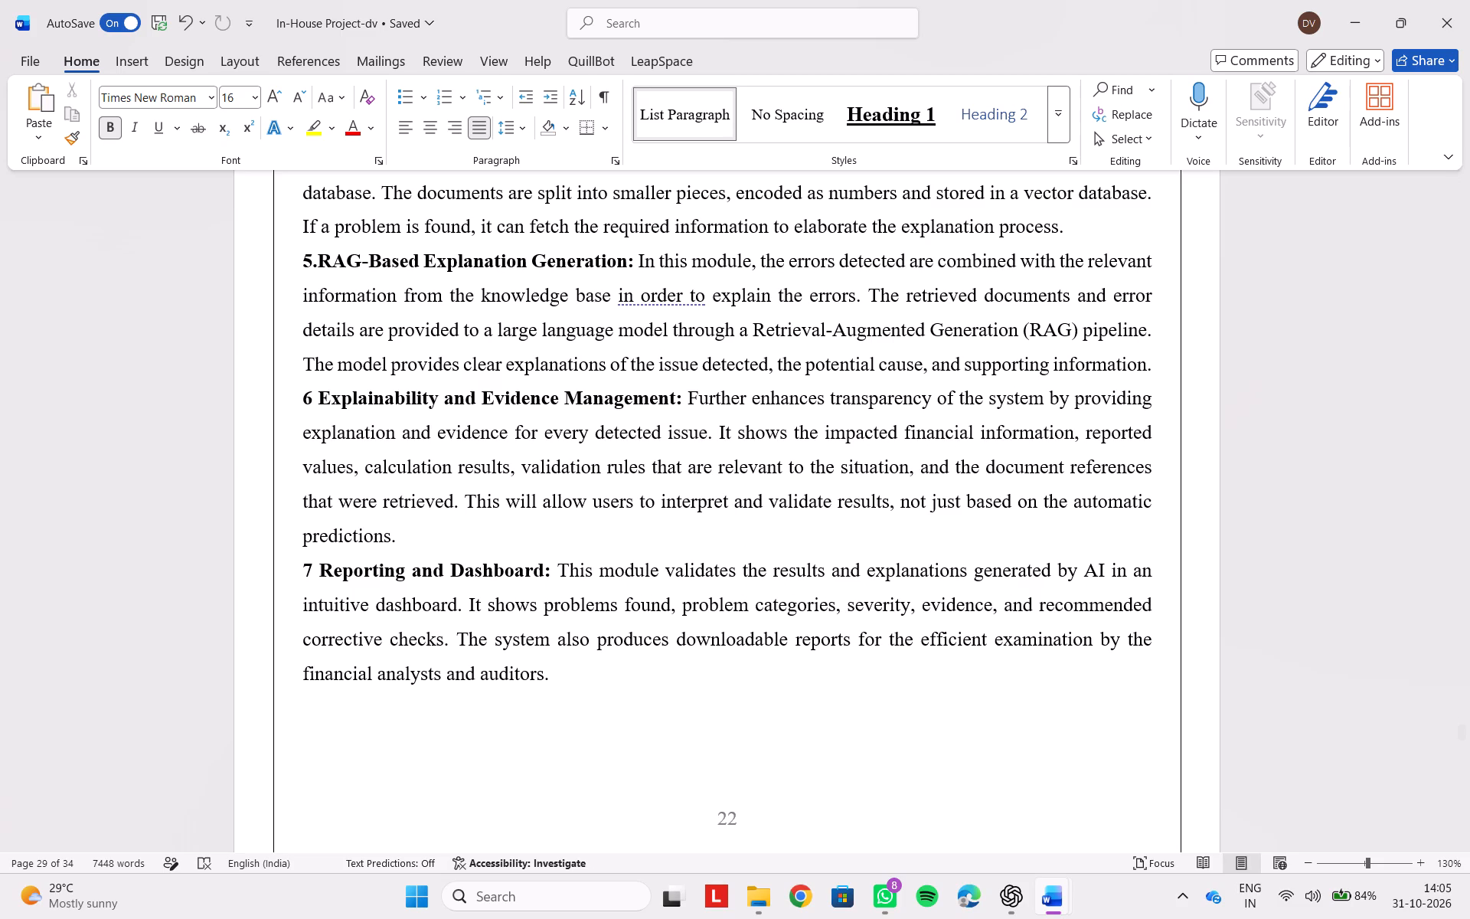
pyautogui.scroll(-1, 720, 512)
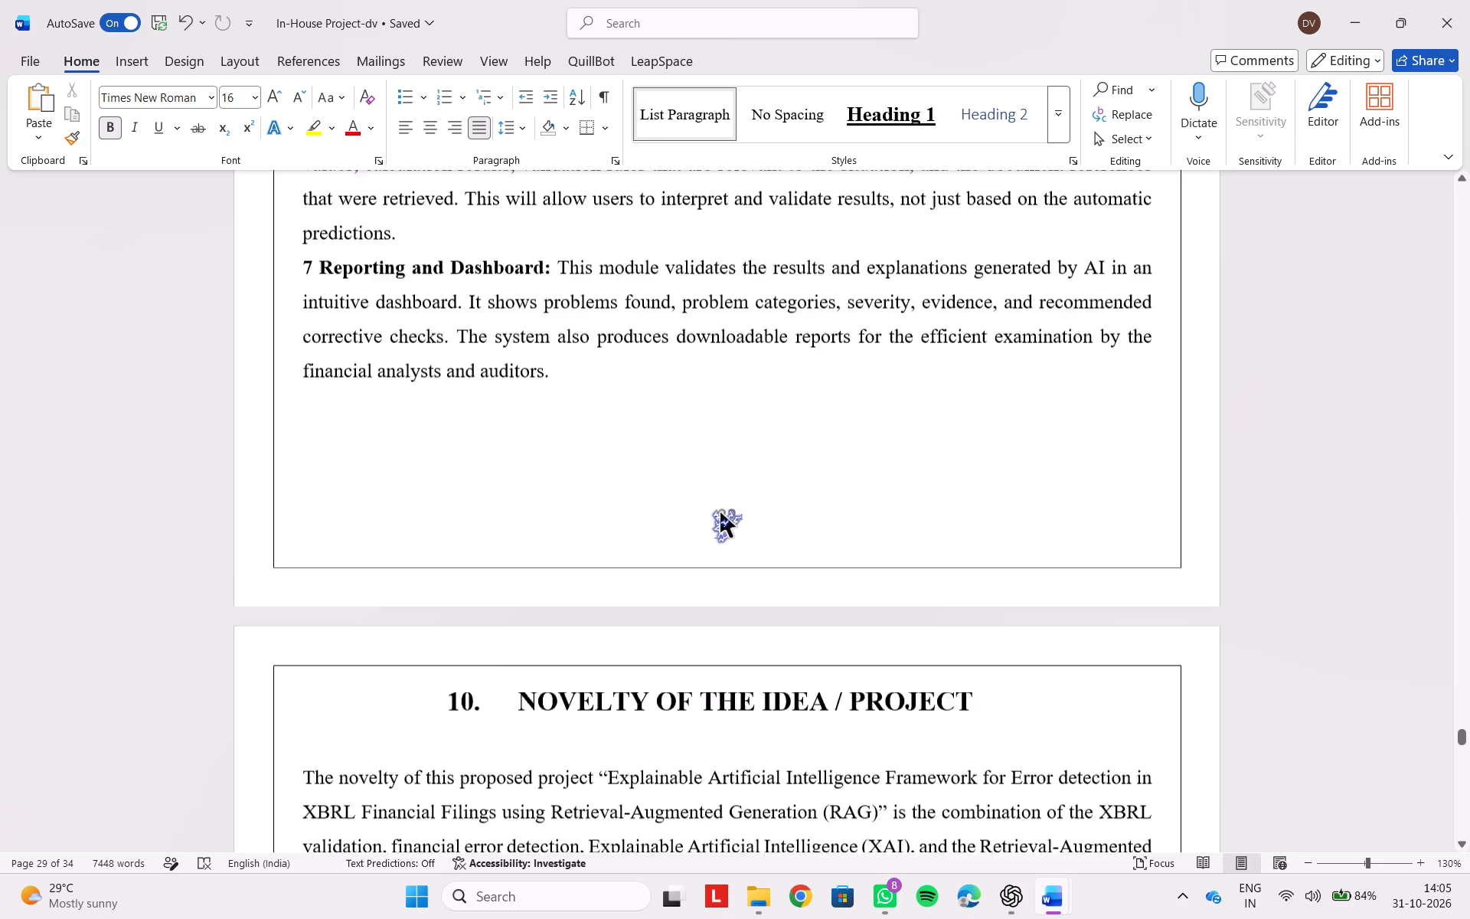
pyautogui.scroll(-3, 720, 512)
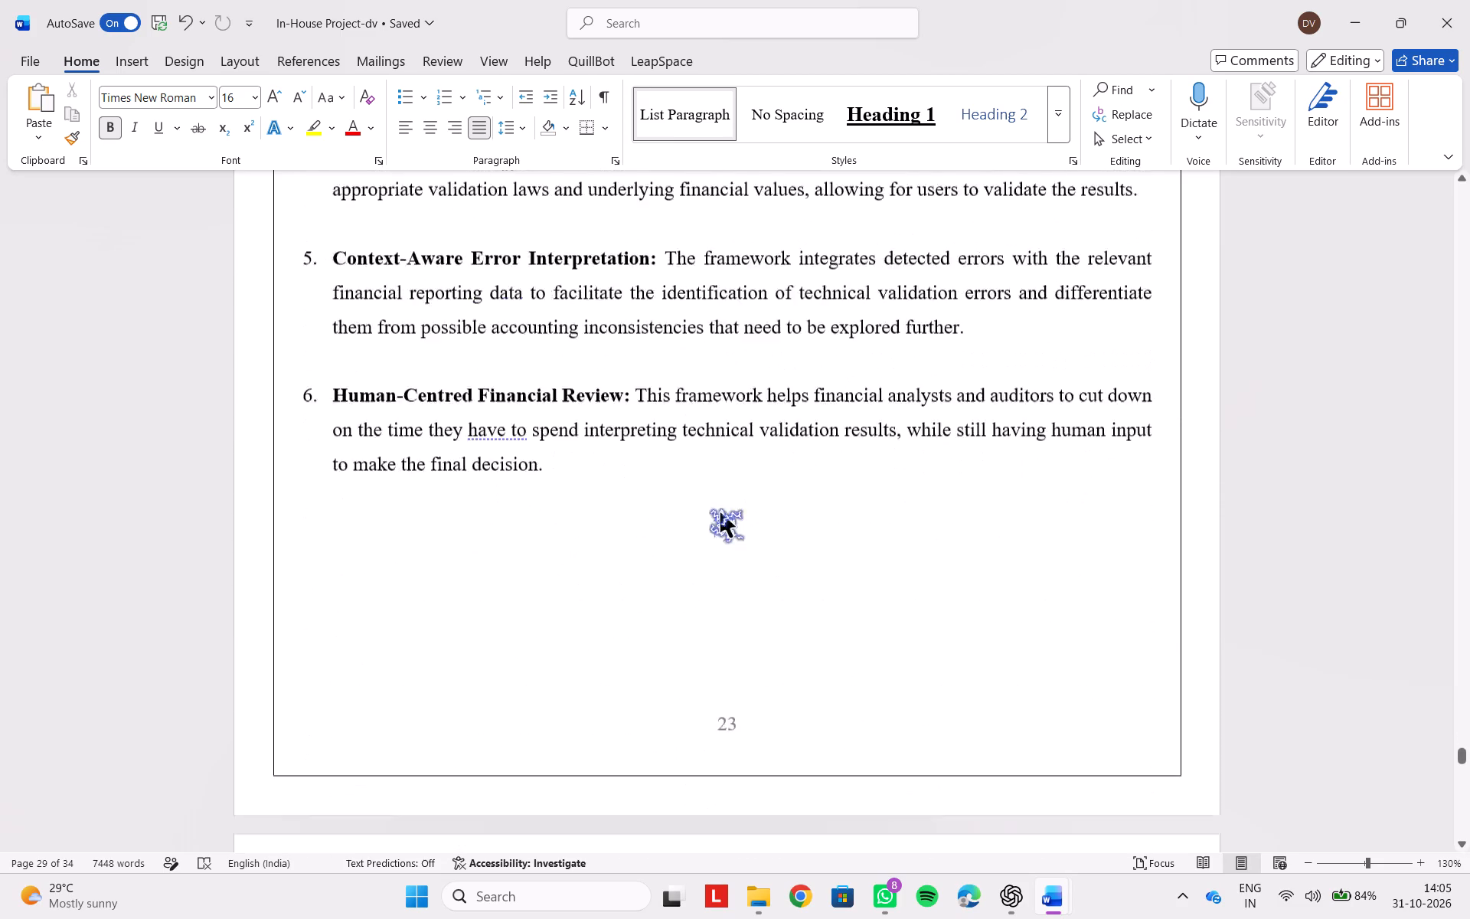
pyautogui.scroll(-2, 720, 512)
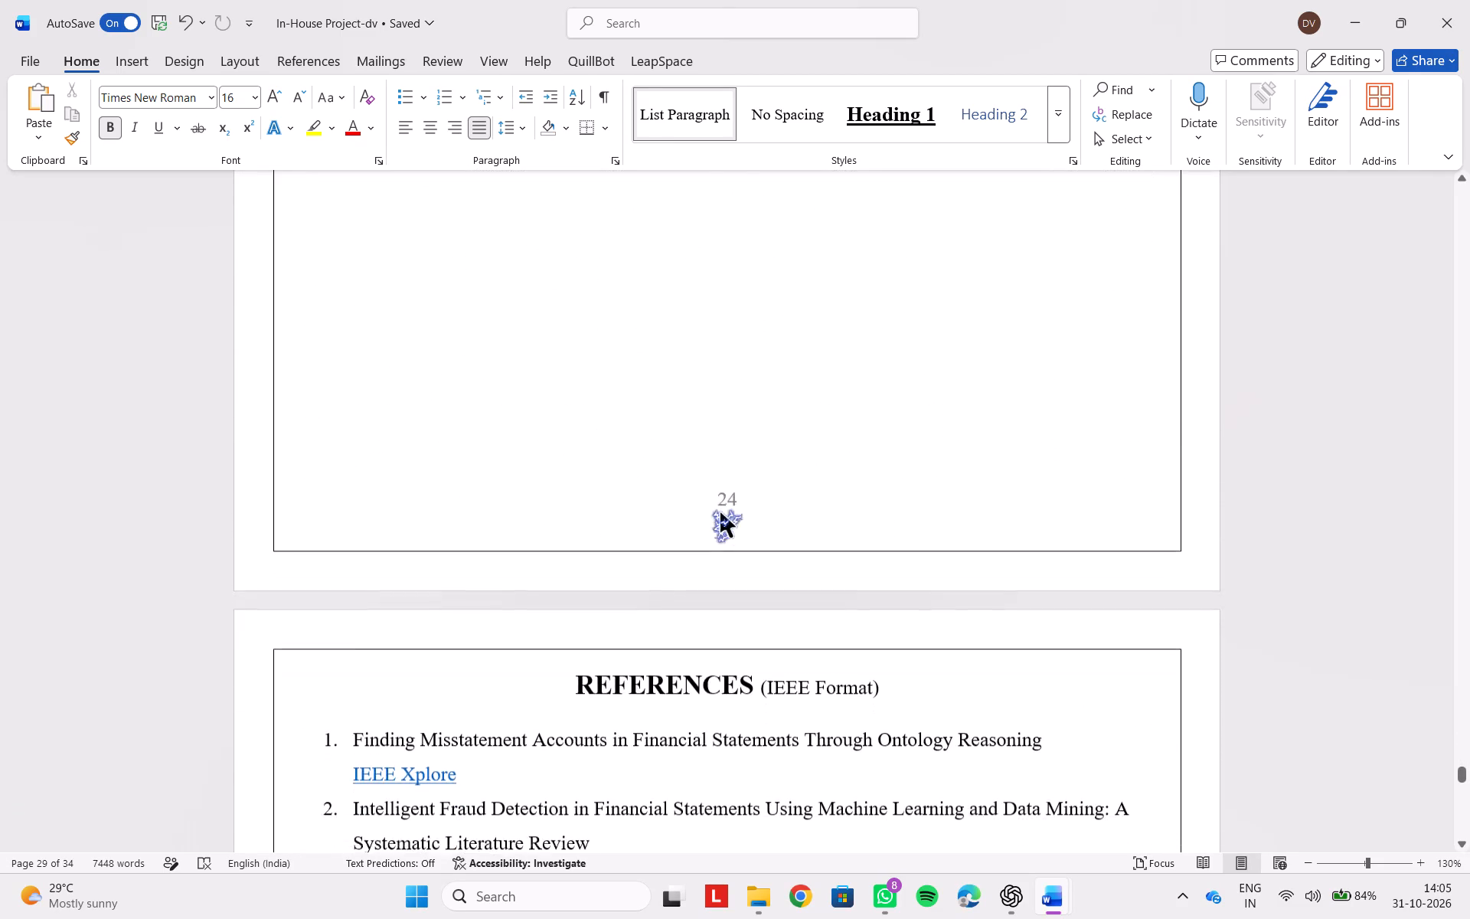
pyautogui.scroll(-1, 720, 512)
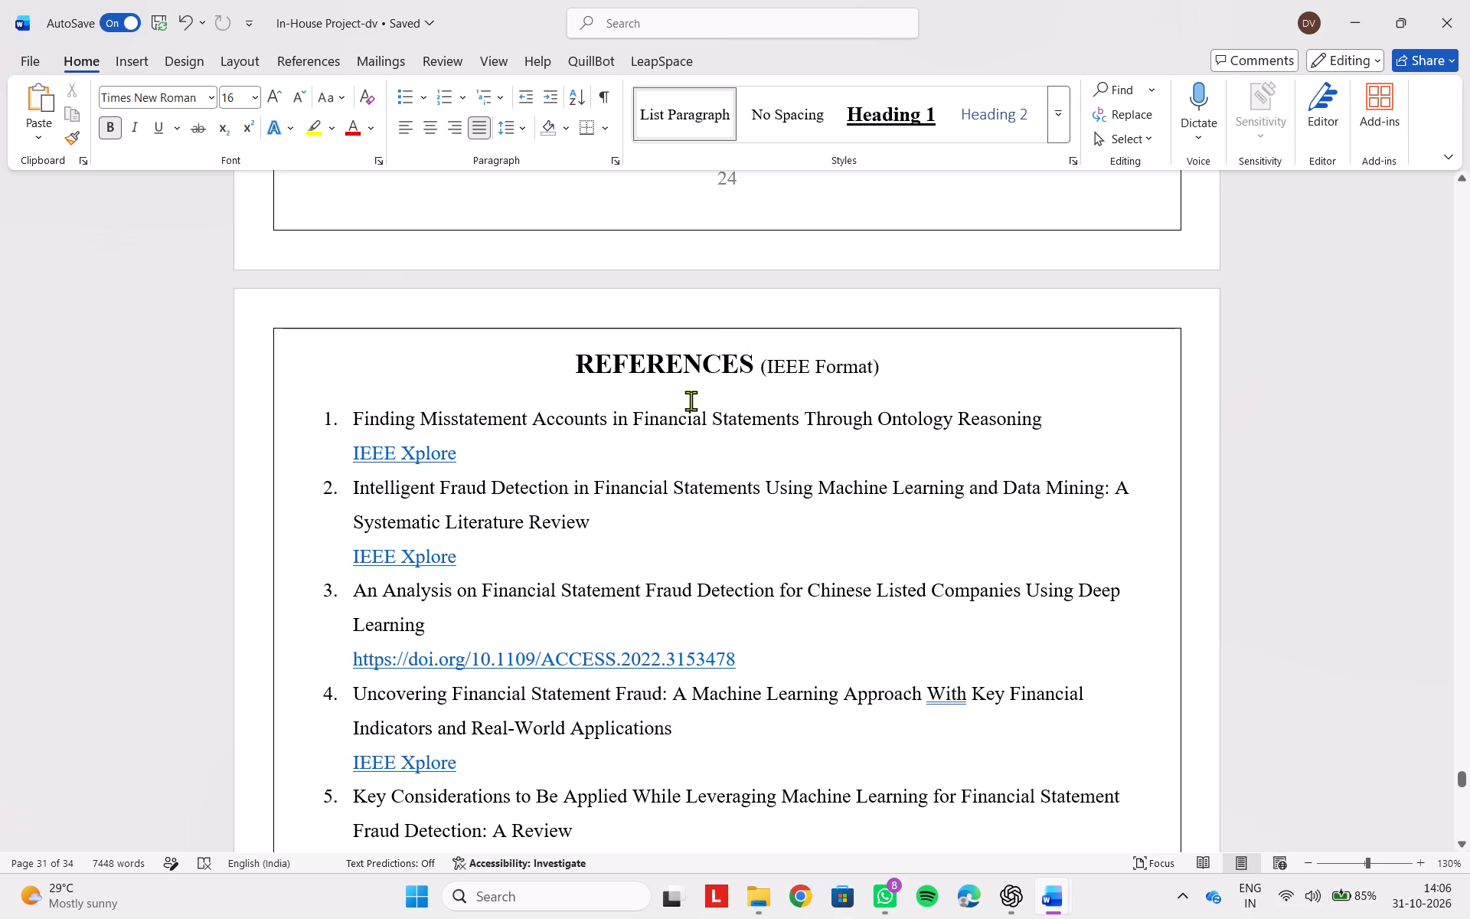
# Review the page layout from the references back through the chapters to the Methodology chapter, ending at the cover page.
pyautogui.scroll(3, 691, 401)
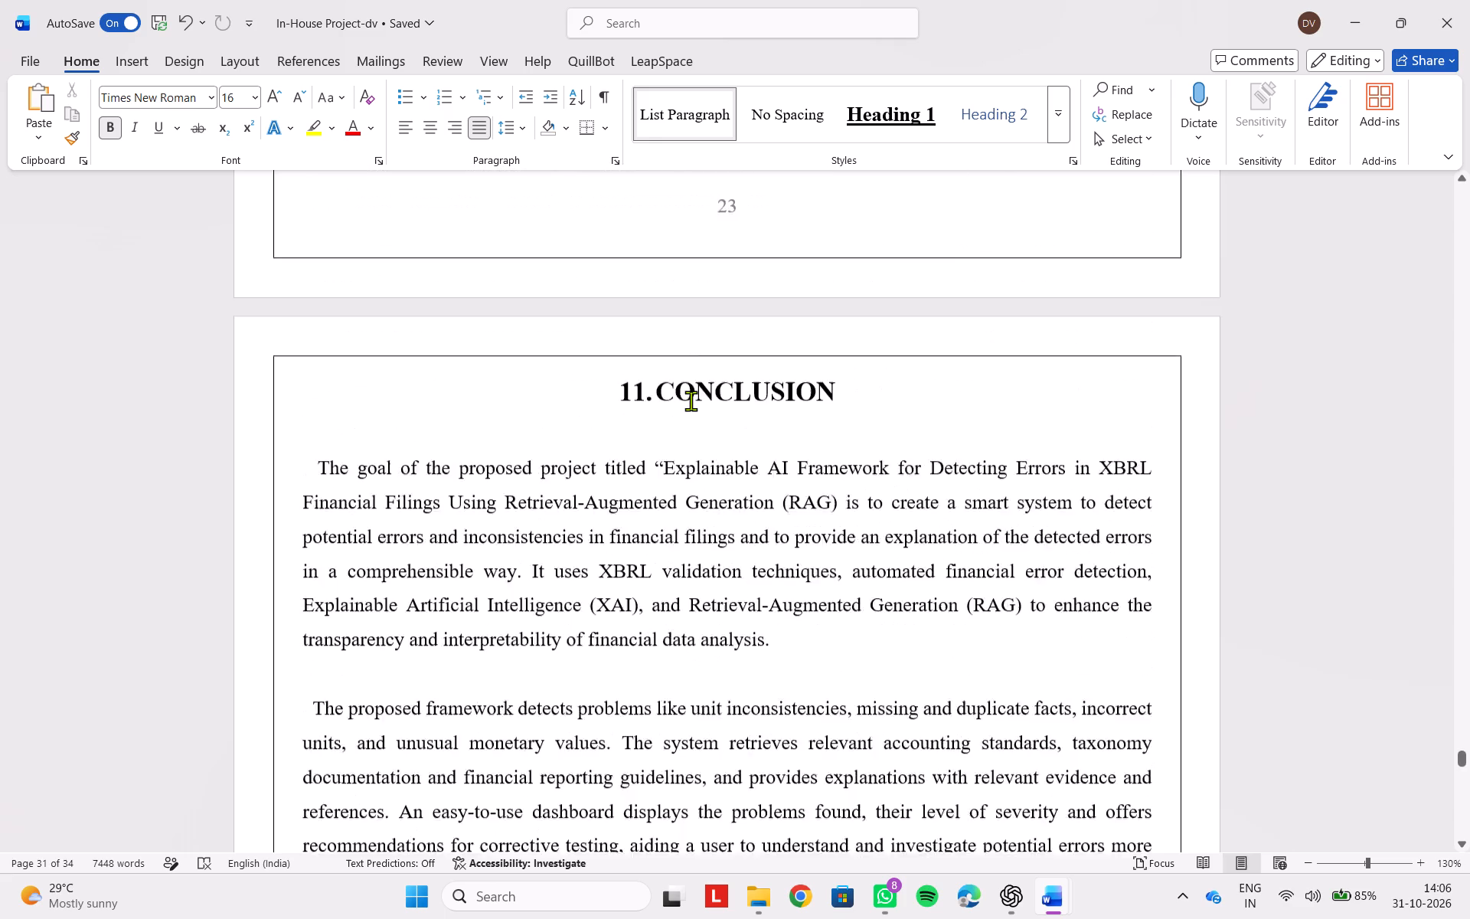
pyautogui.scroll(1, 691, 401)
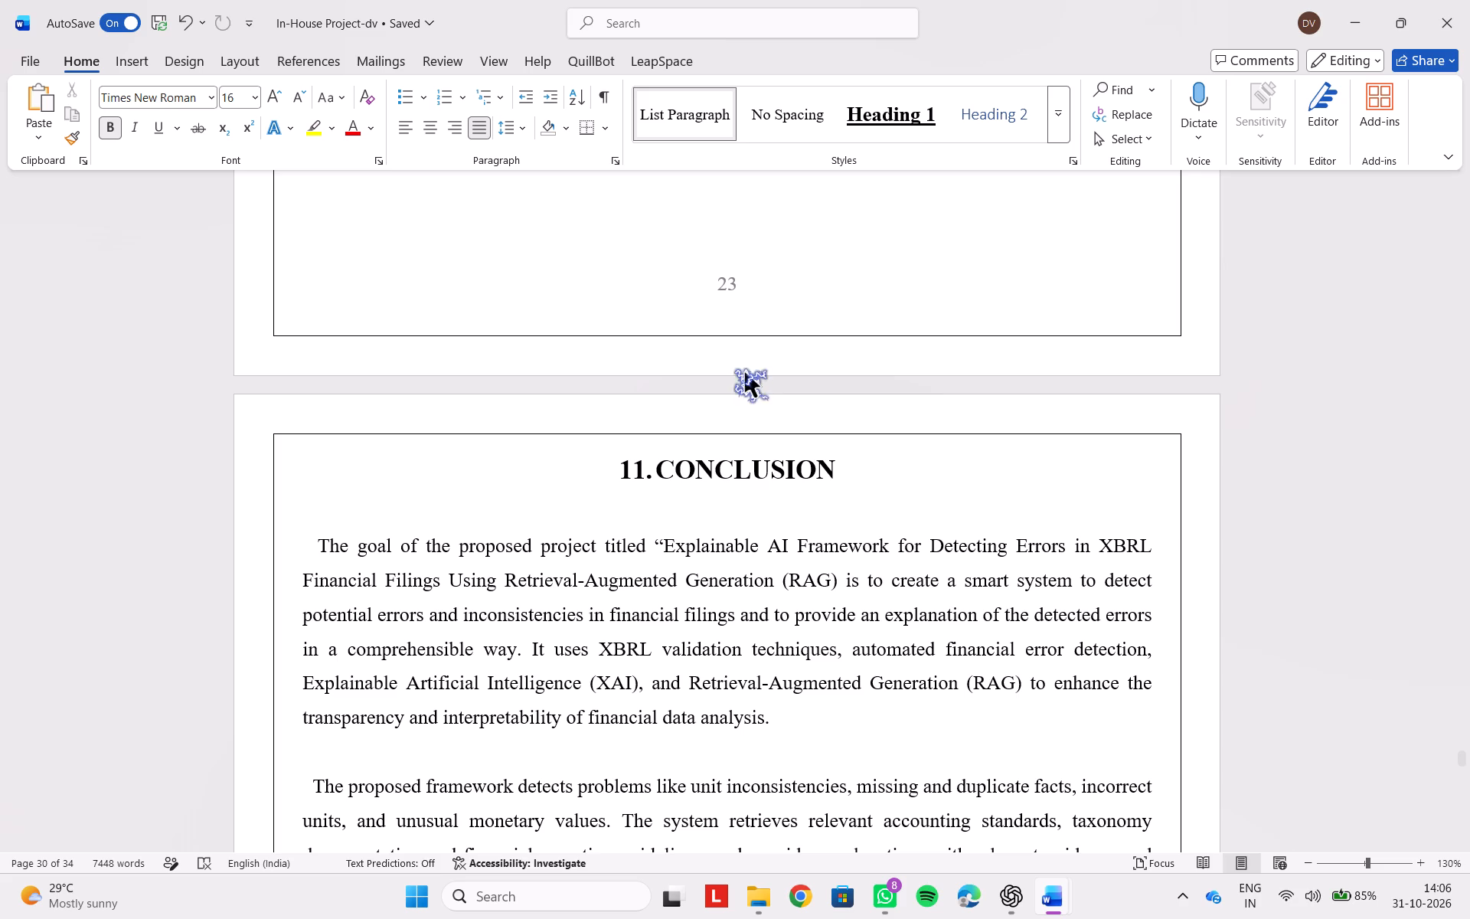
pyautogui.scroll(1, 745, 372)
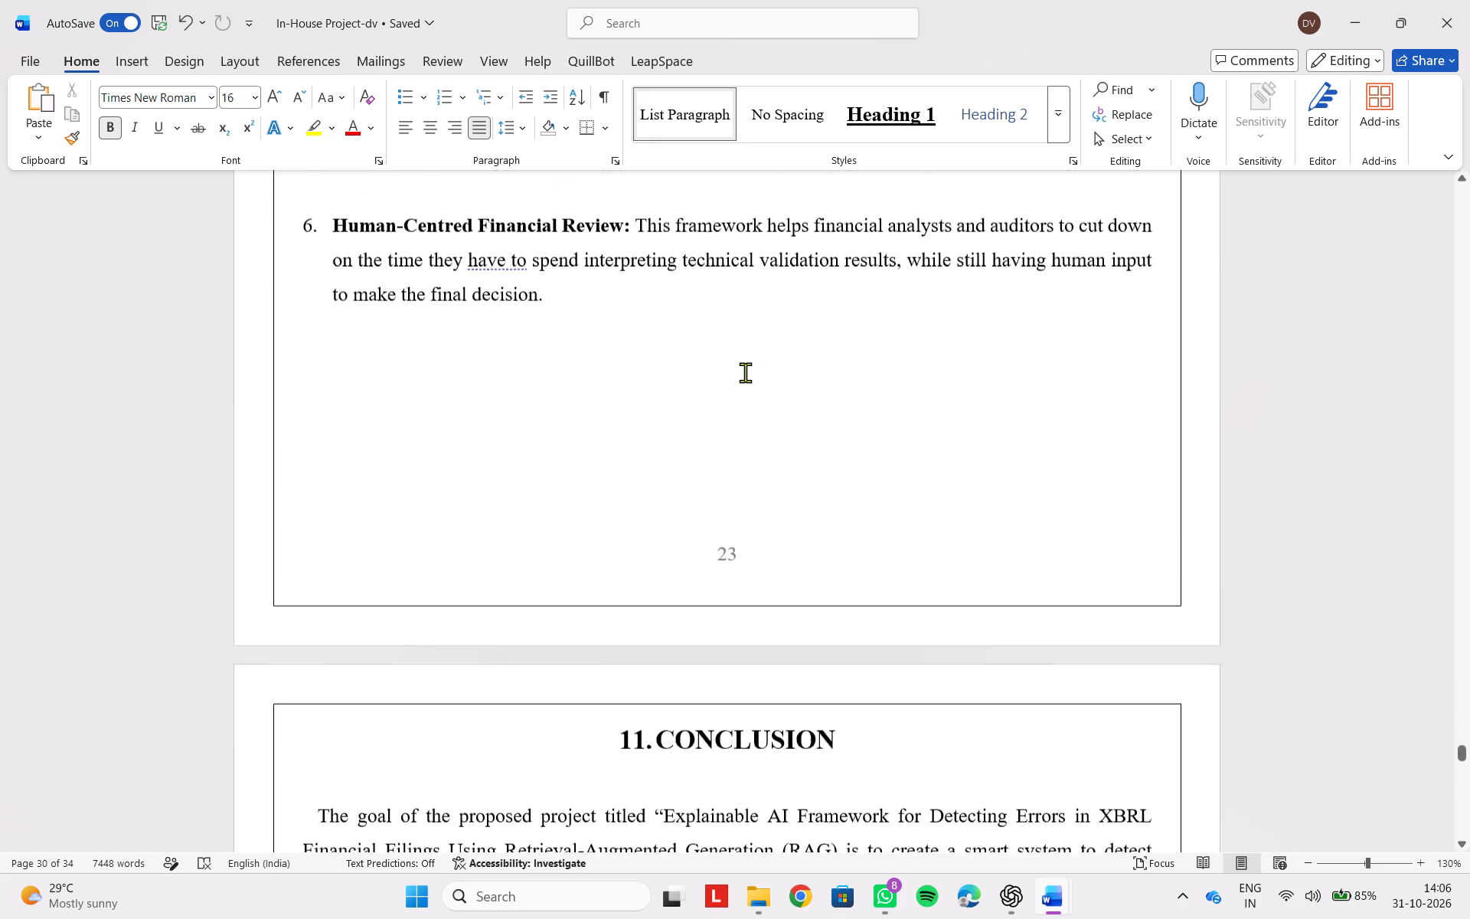
pyautogui.scroll(3, 745, 372)
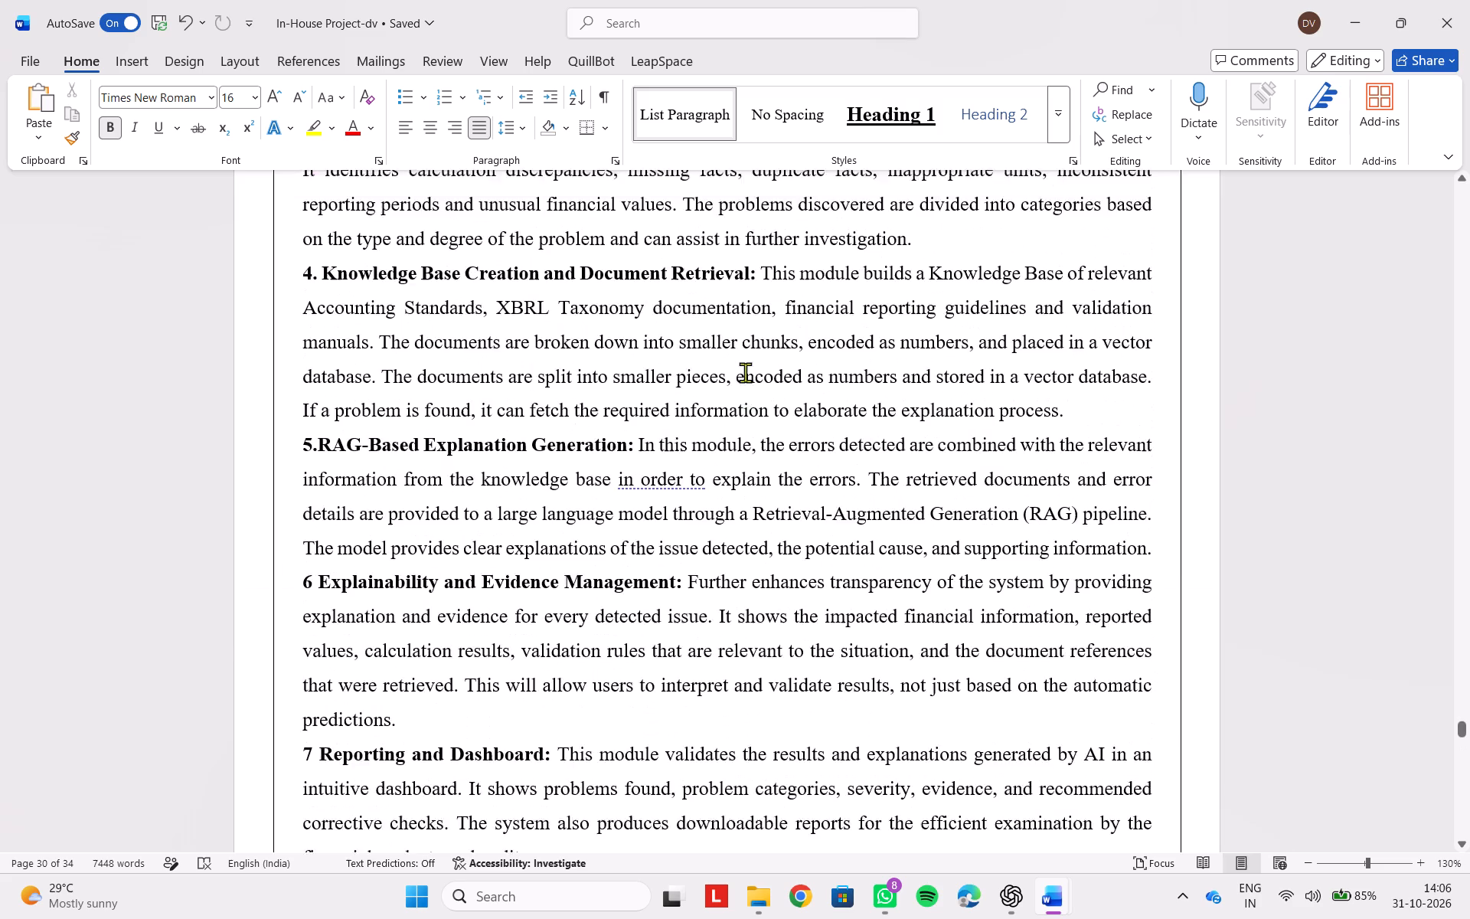
pyautogui.scroll(4, 745, 372)
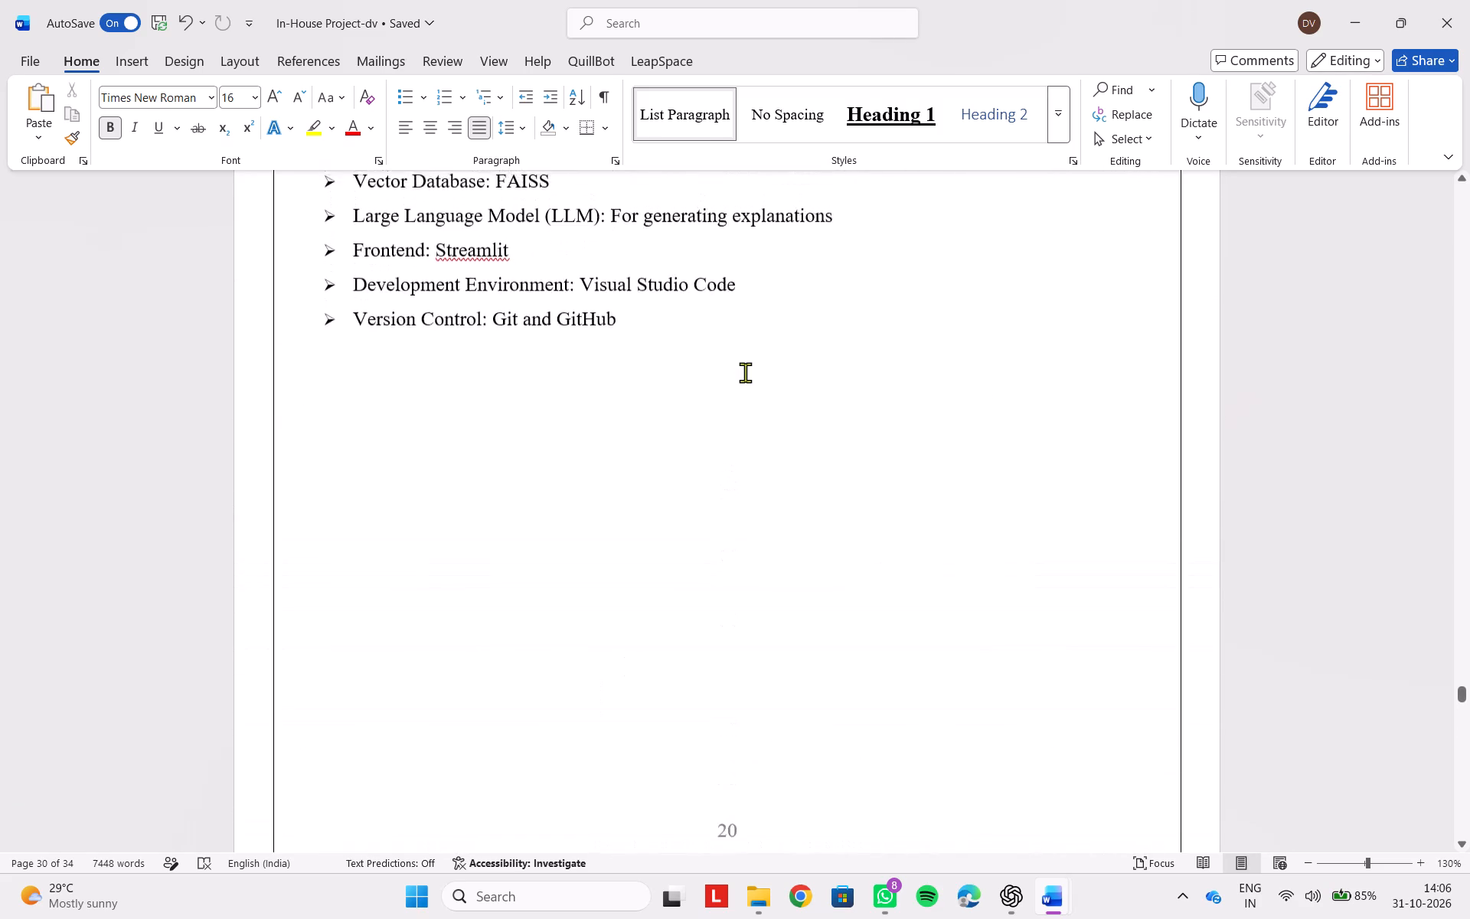
pyautogui.scroll(6, 745, 372)
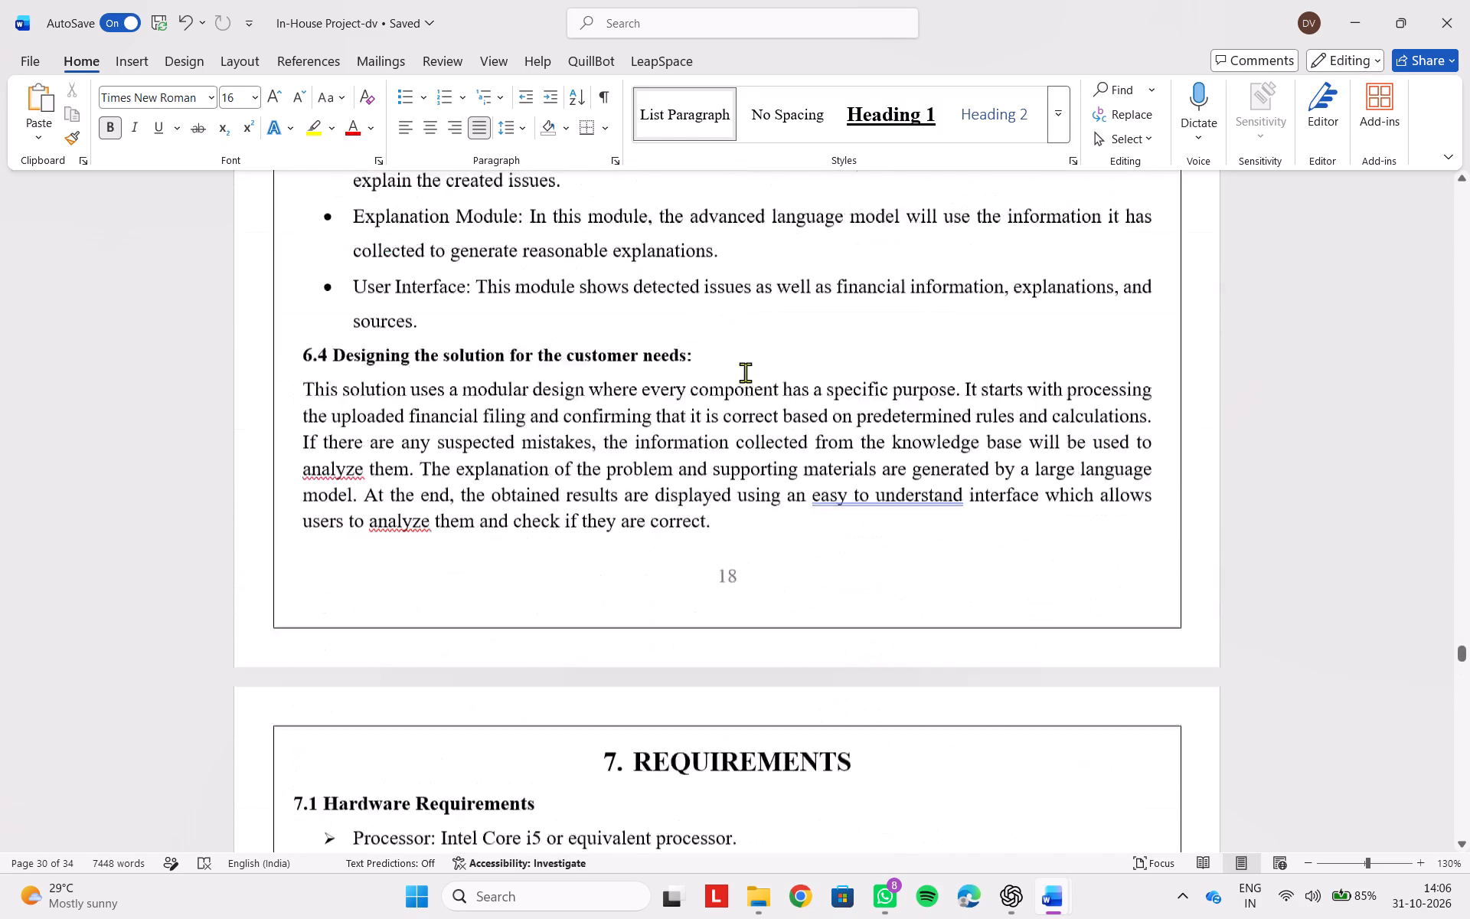
pyautogui.scroll(5, 745, 372)
pyautogui.scroll(-1, 745, 372)
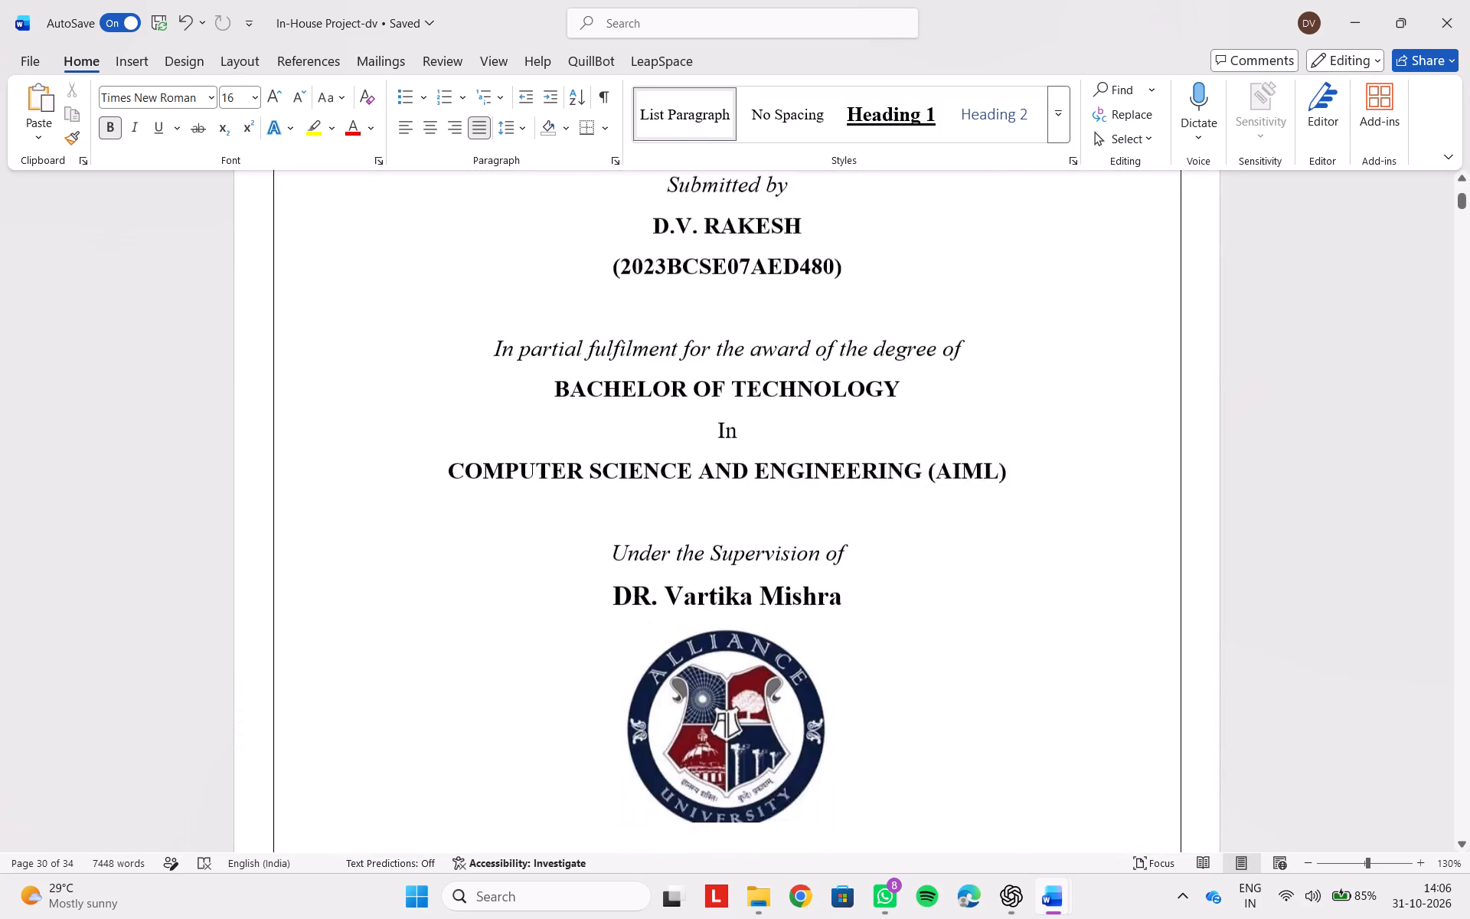
pyautogui.scroll(-2, 745, 372)
pyautogui.scroll(1, 745, 372)
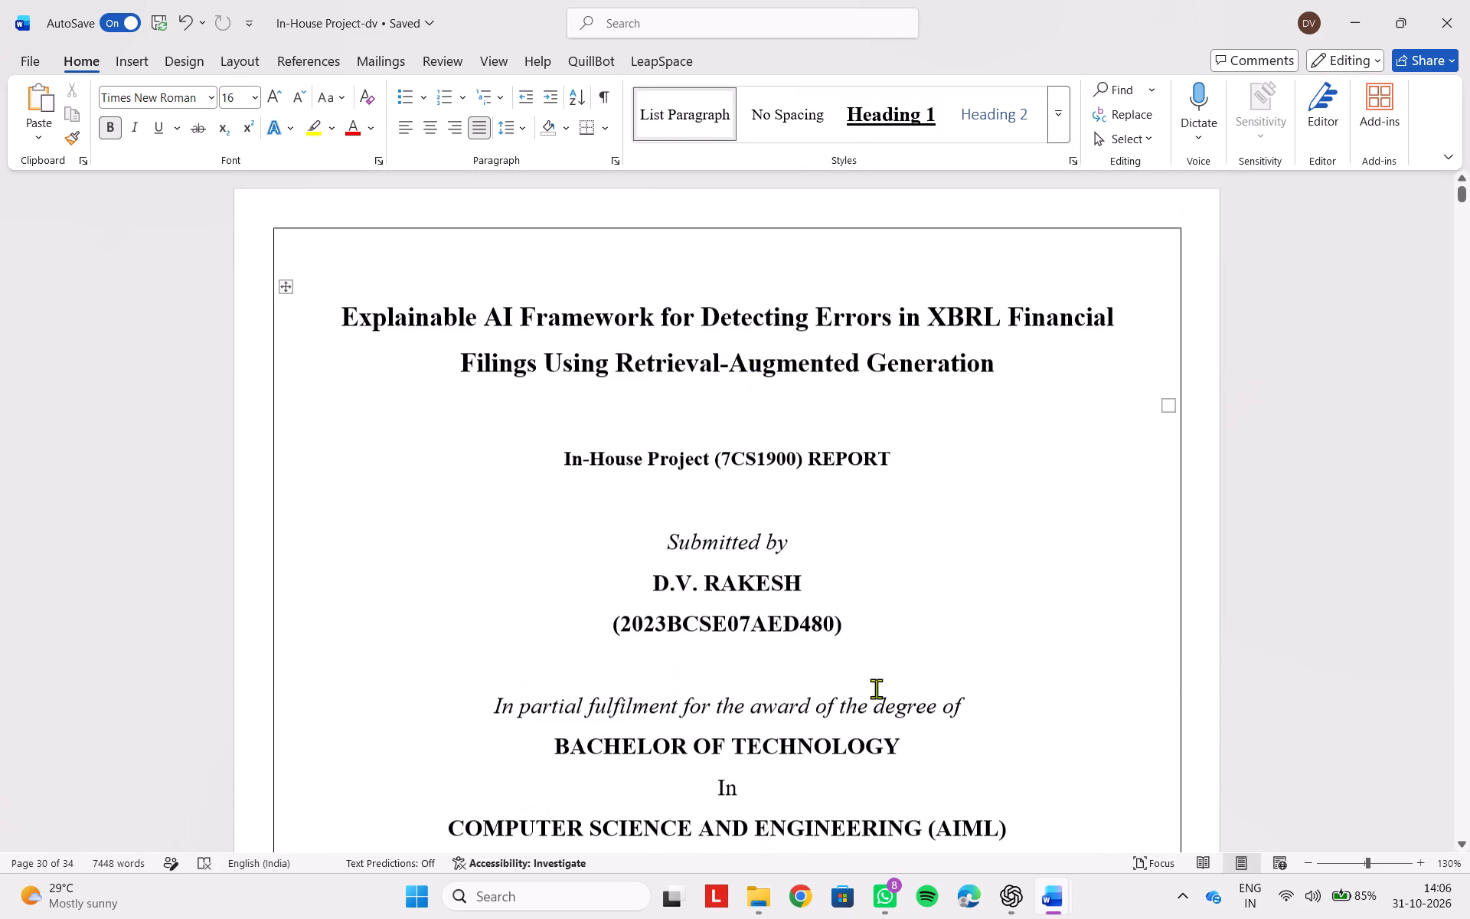
# Switch to the "In-House Project-dv (1)" document and copy the three student name and roll number lines under "Submitted by" on its cover page.
pyautogui.click(817, 586)
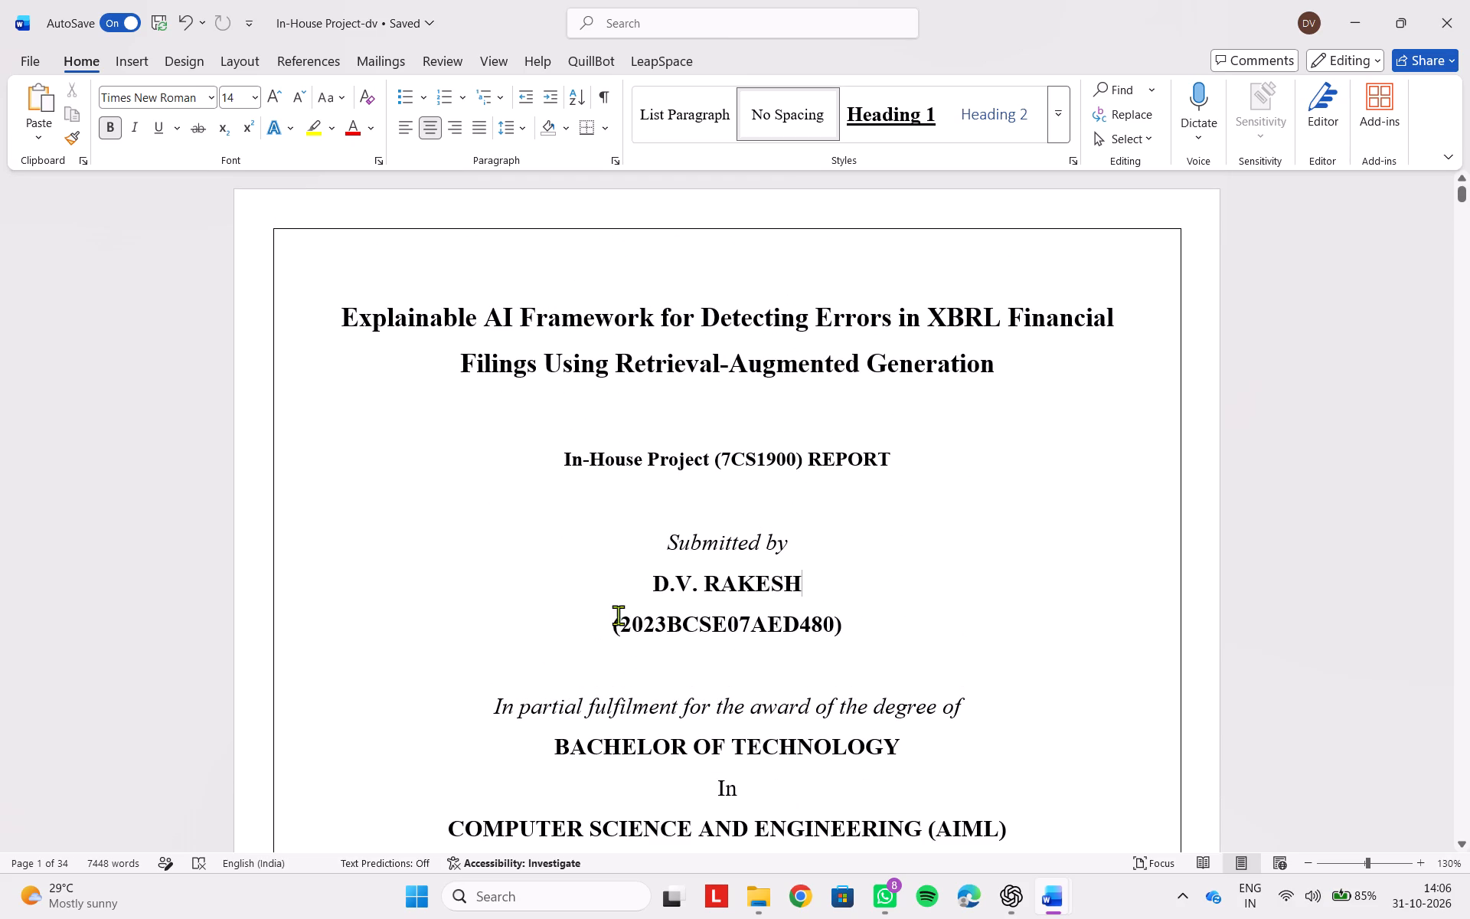
pyautogui.hotkey('alt', 'Tab')
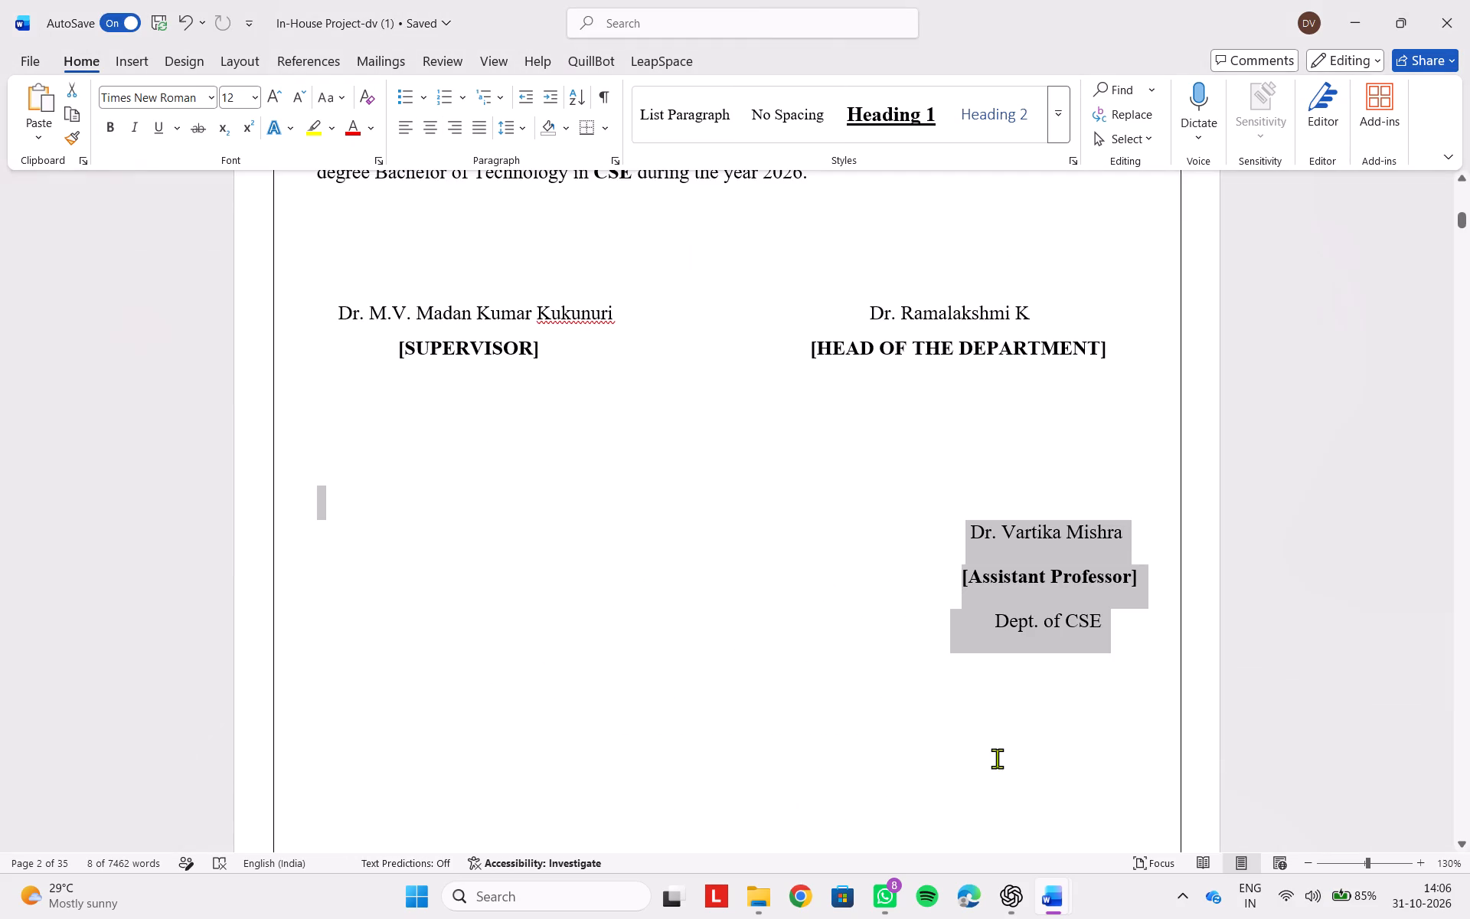
pyautogui.scroll(11, 897, 579)
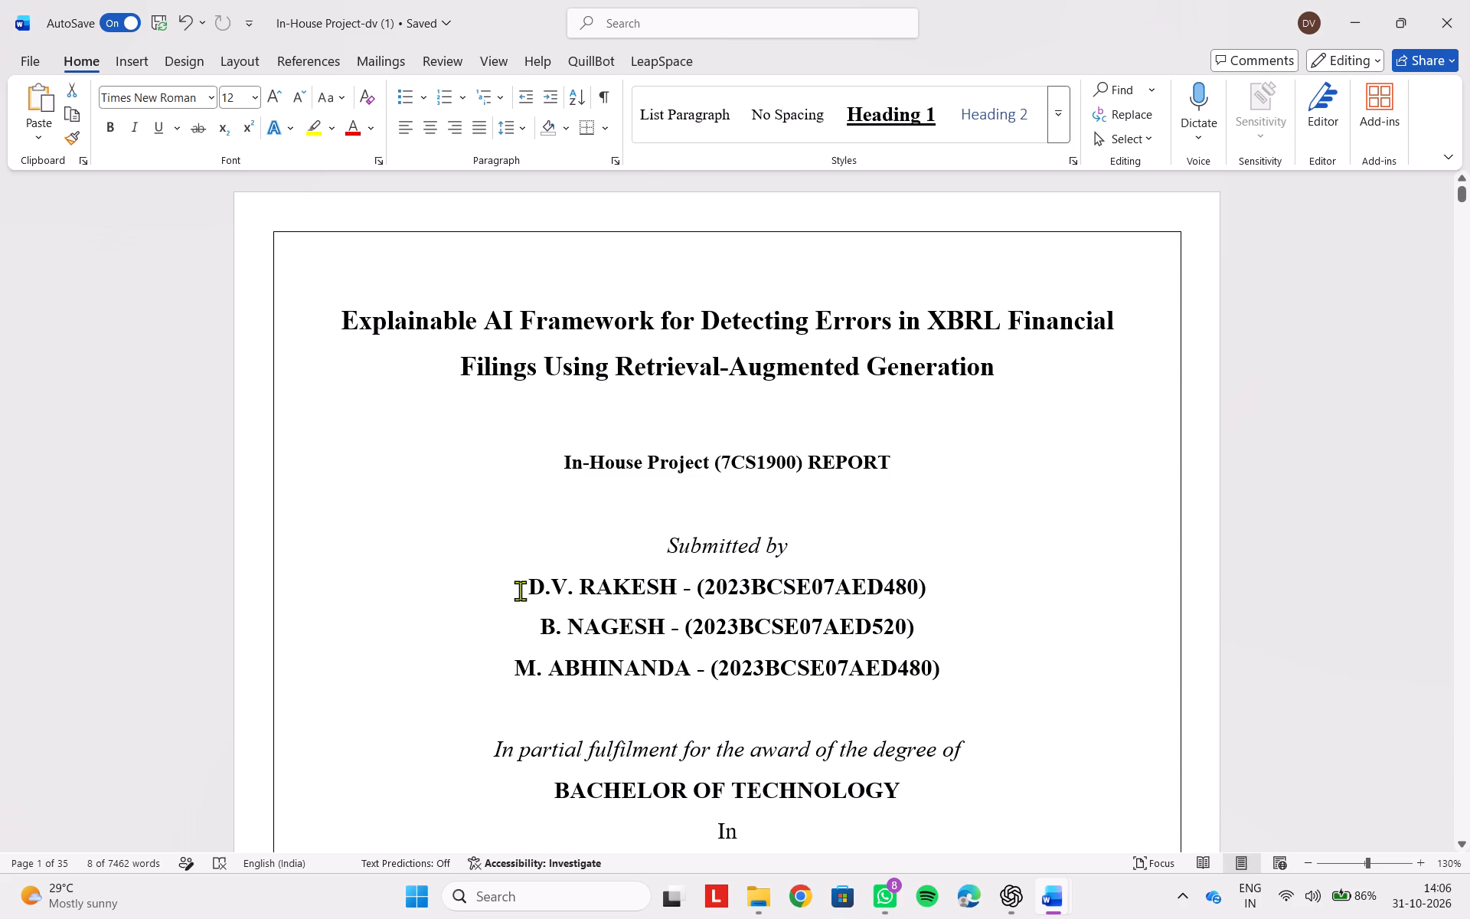
pyautogui.moveTo(520, 590); pyautogui.dragTo(969, 672)
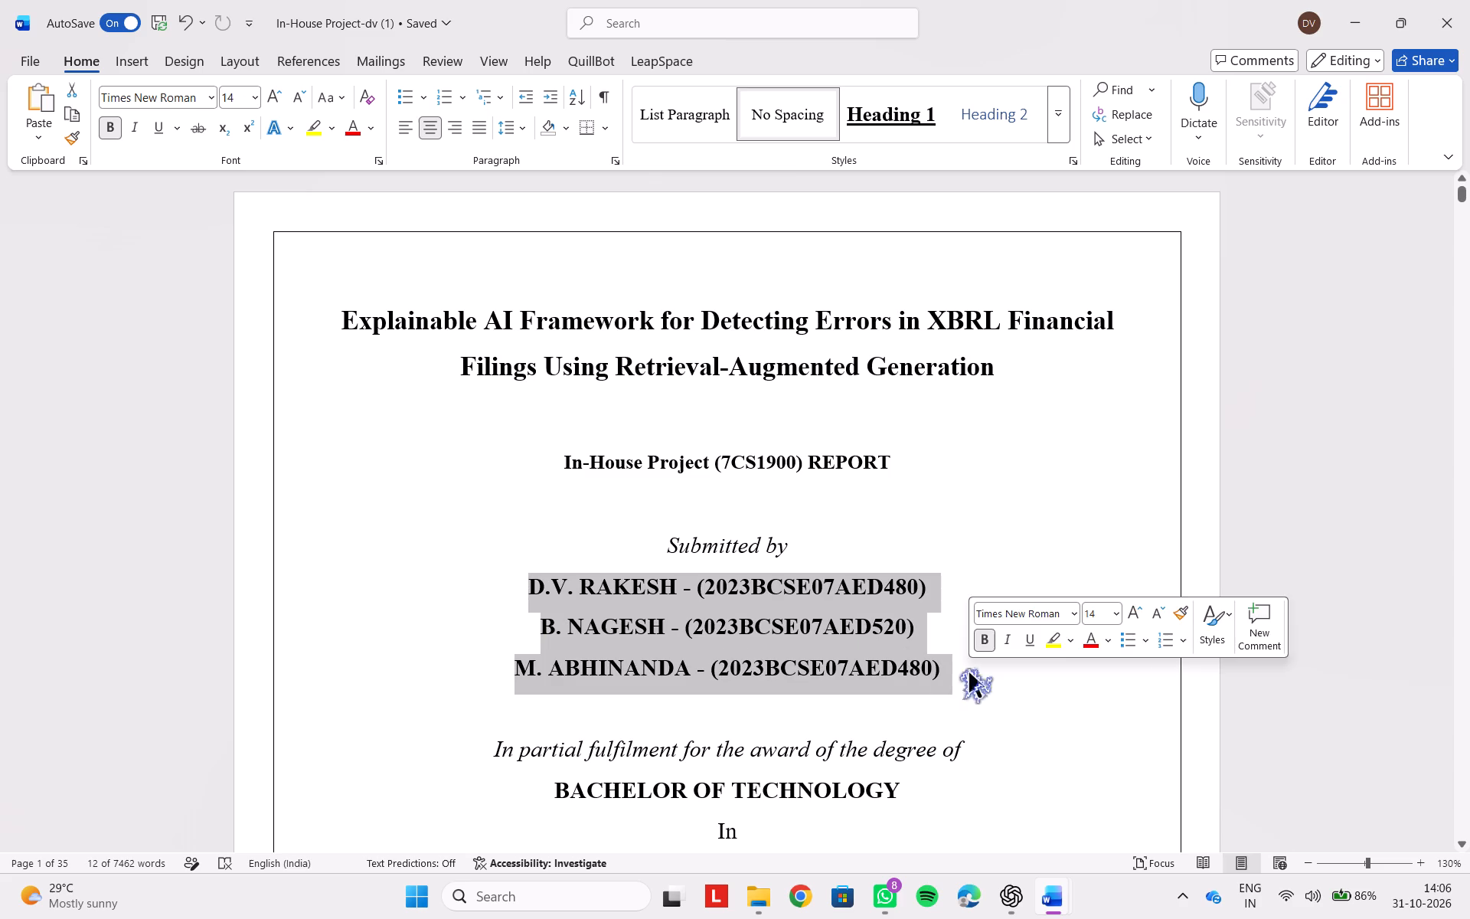
pyautogui.hotkey('ctrl', 'c')
pyautogui.hotkey('ctrl', 'c')
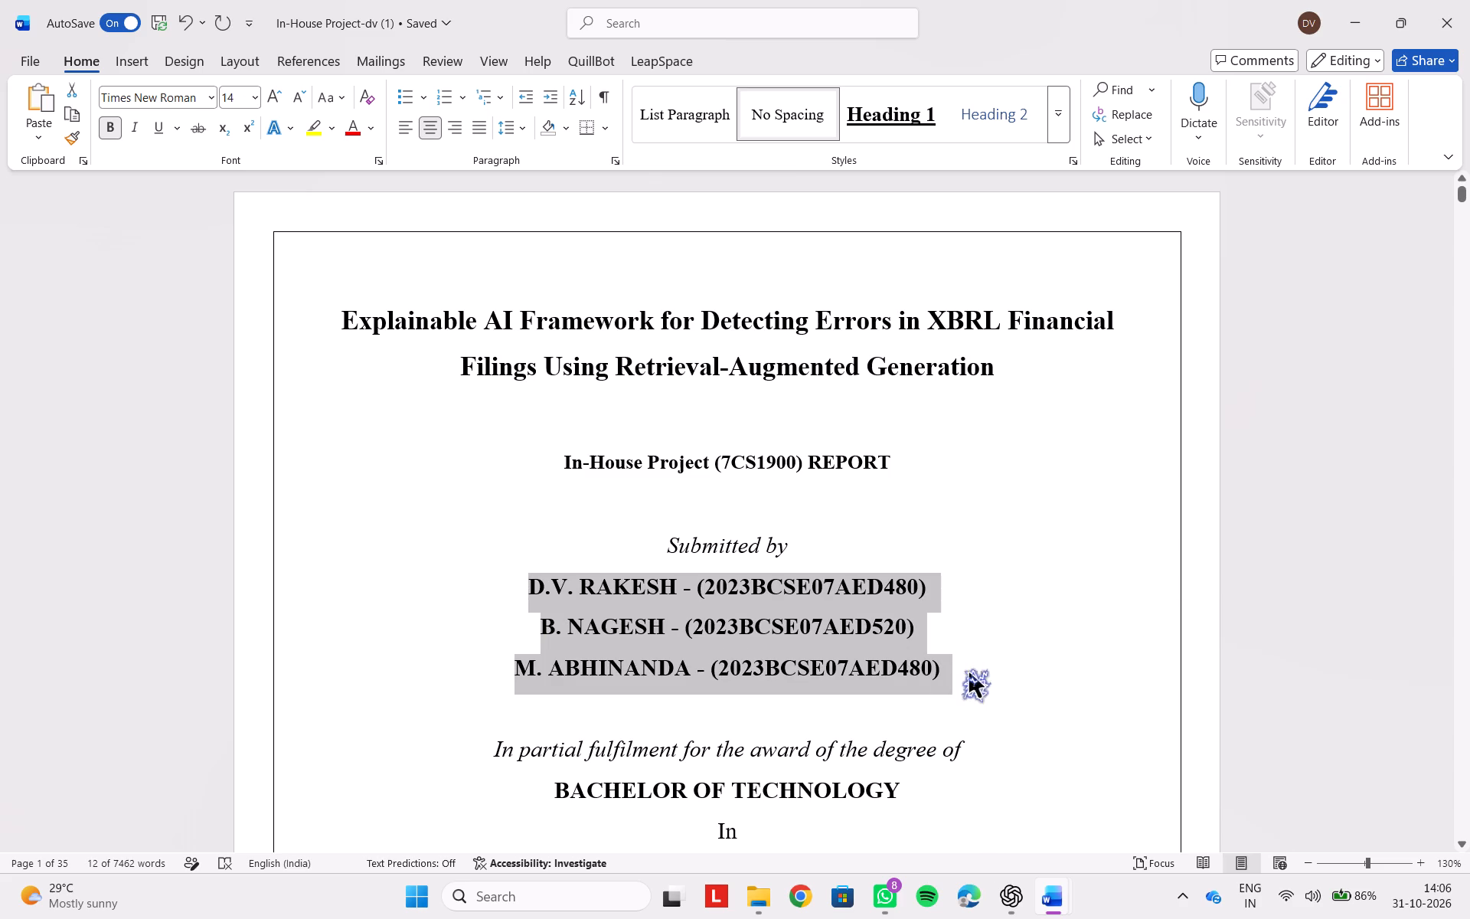
# Back in the "In-House Project-dv" document, replace the single student name and roll number on the cover page with the three copied lines.
pyautogui.hotkey('alt', 'Tab')
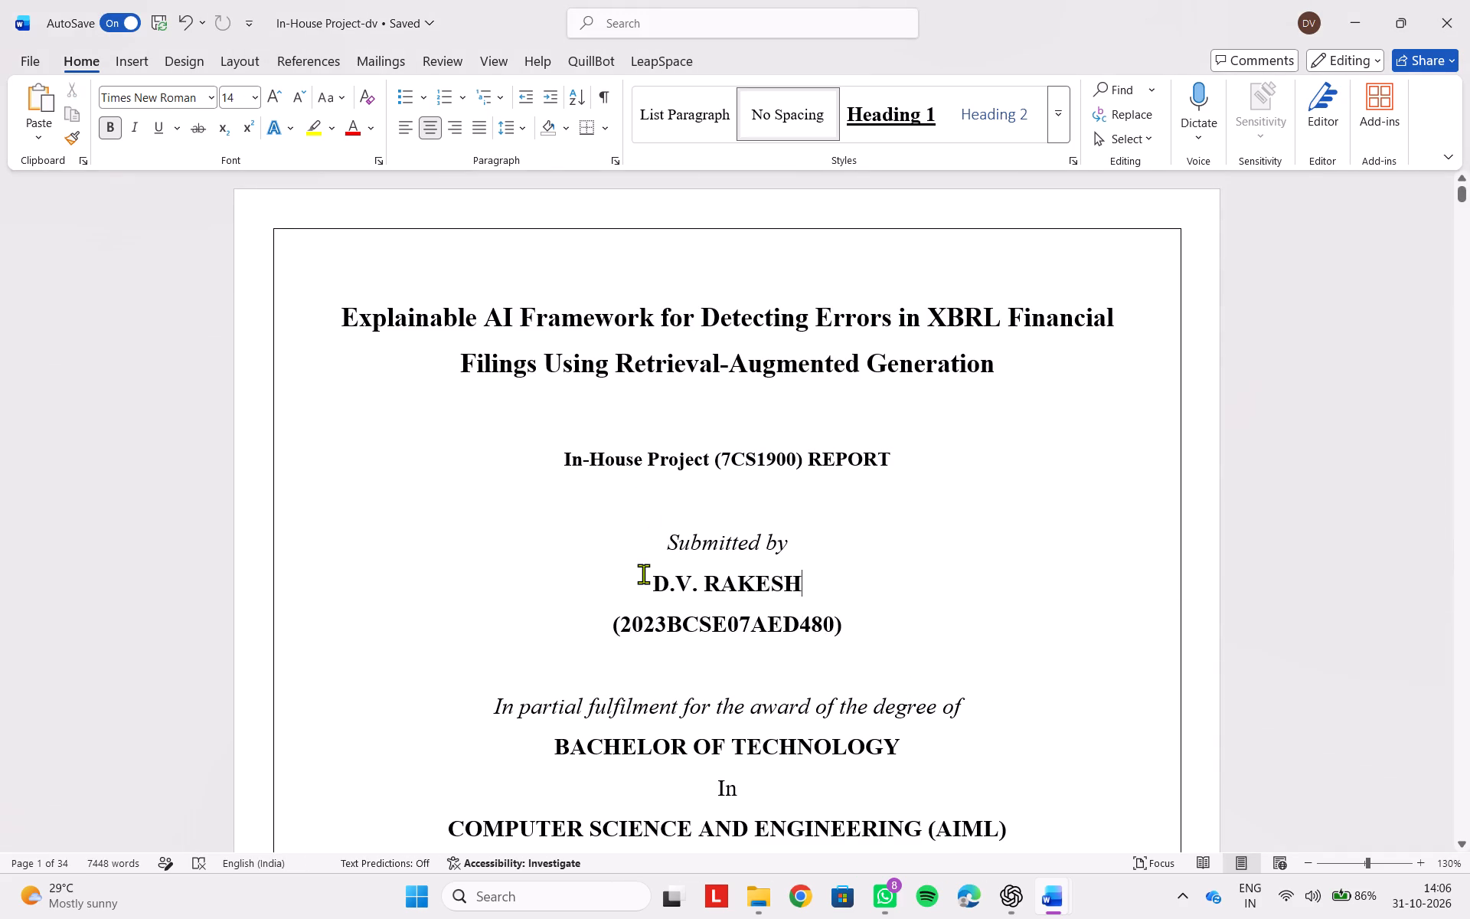
pyautogui.moveTo(643, 574); pyautogui.dragTo(864, 616)
pyautogui.hotkey('ctrl', 'v')
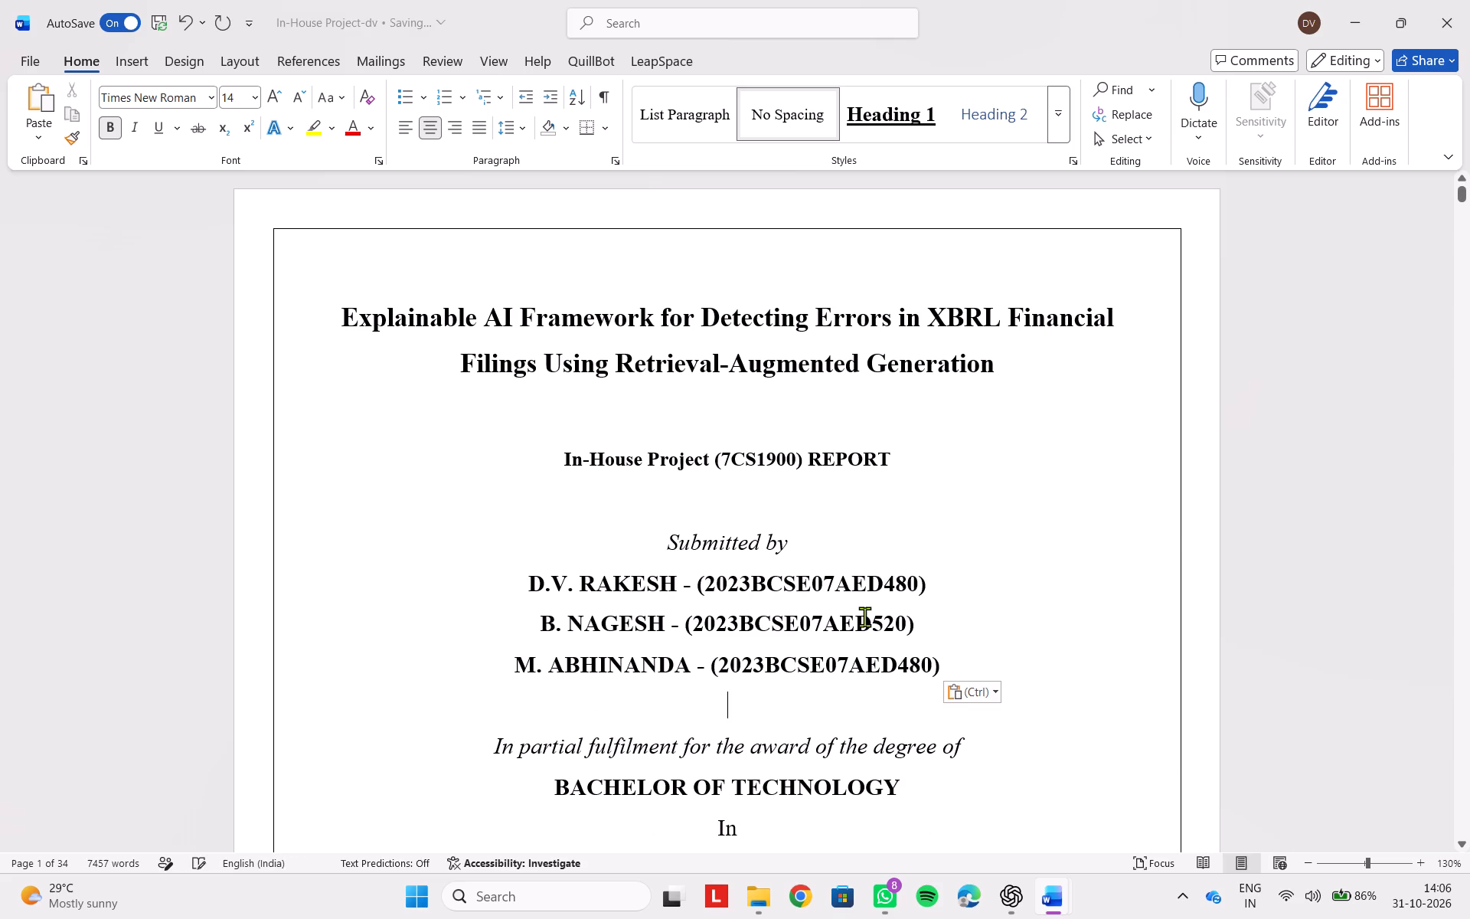
pyautogui.scroll(-2, 864, 616)
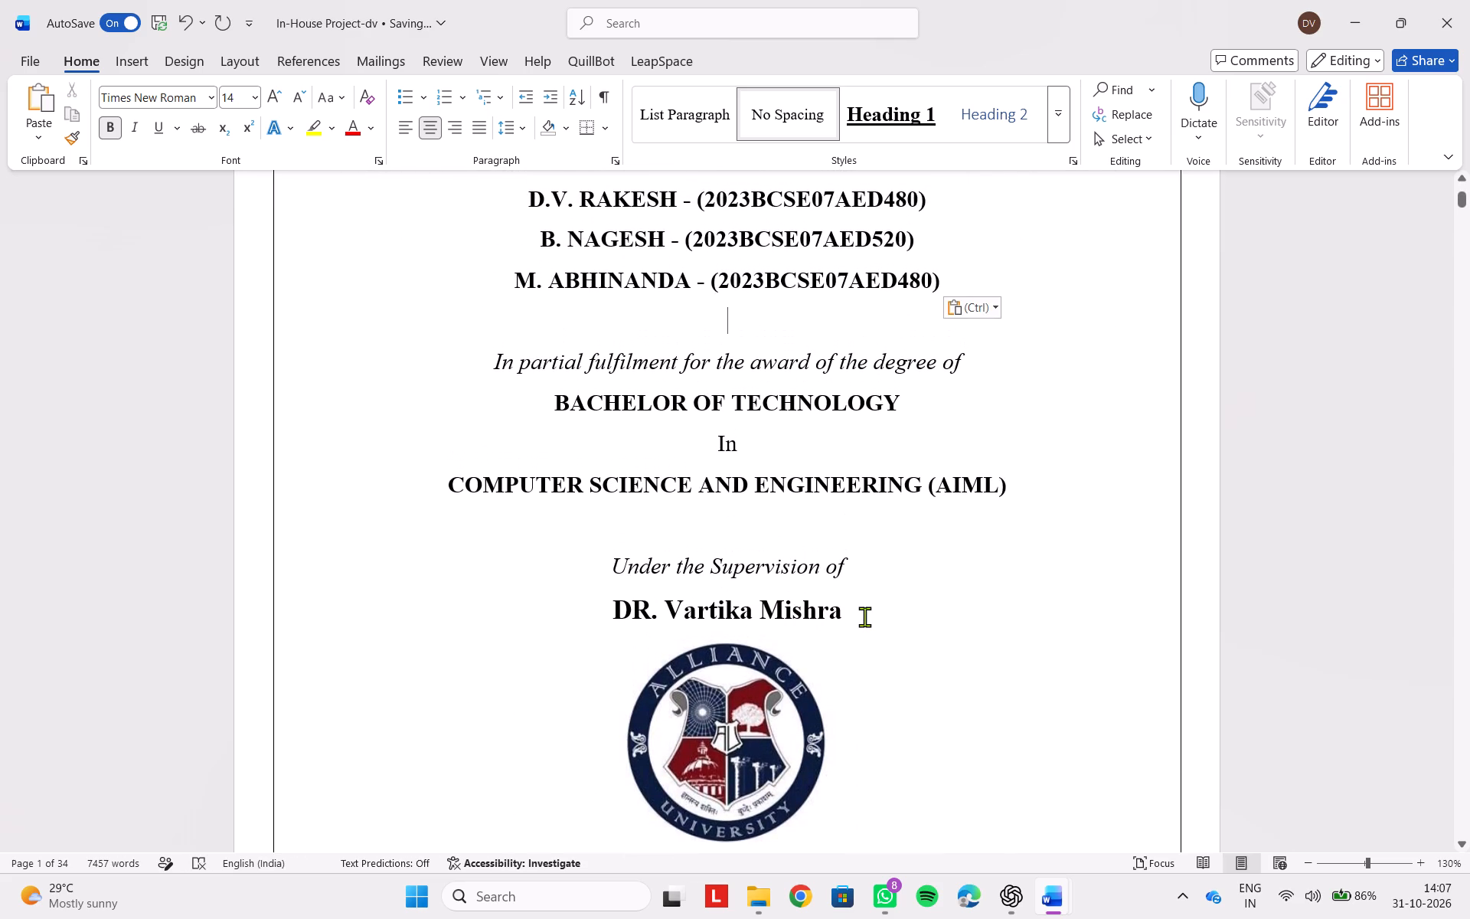
pyautogui.click(1089, 477)
pyautogui.scroll(1, 1089, 477)
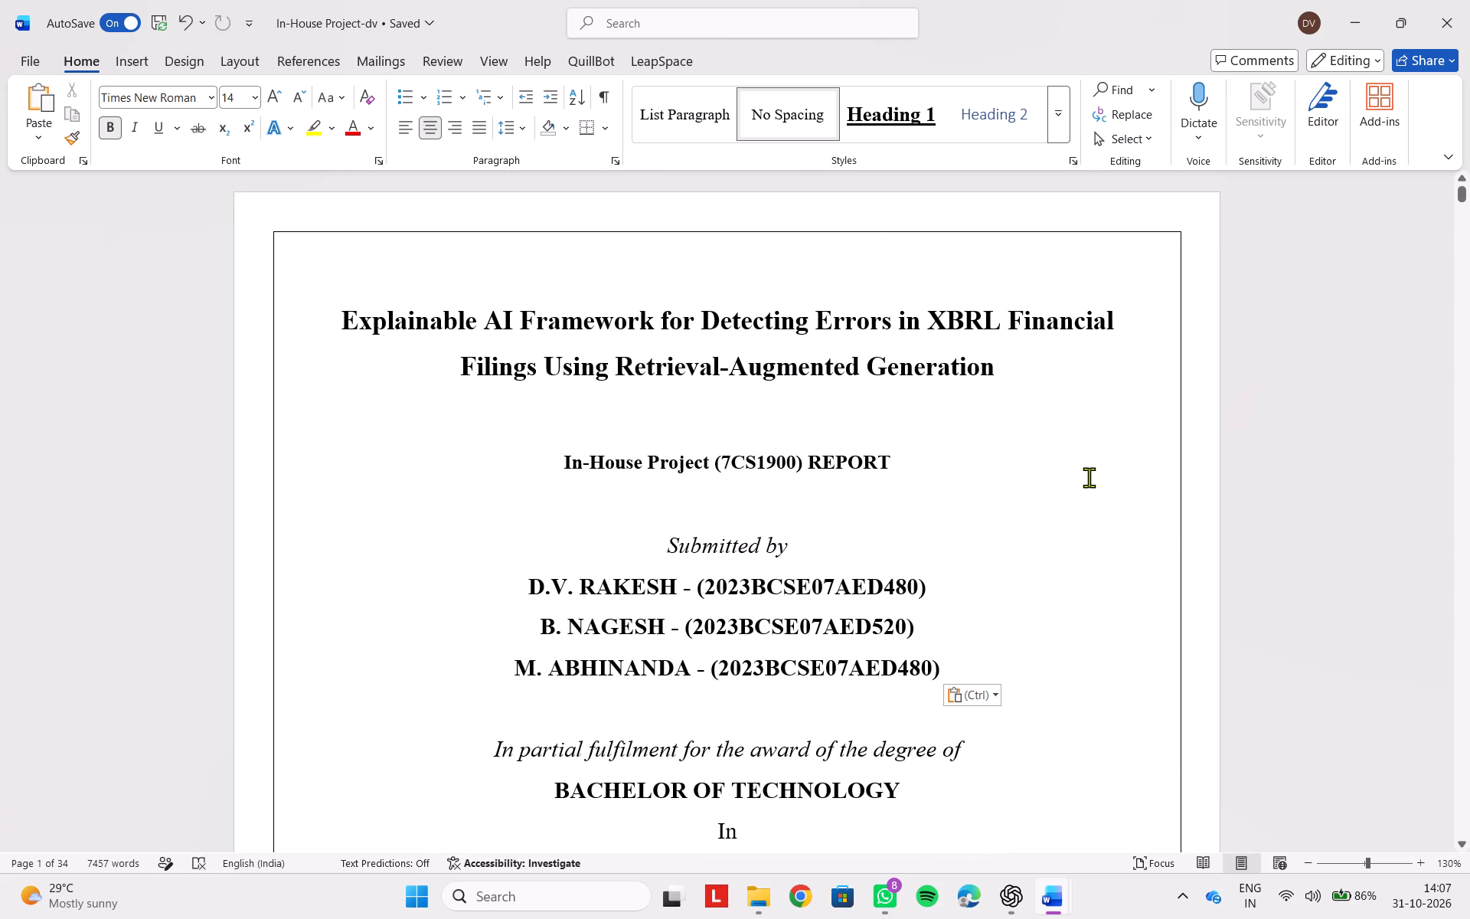
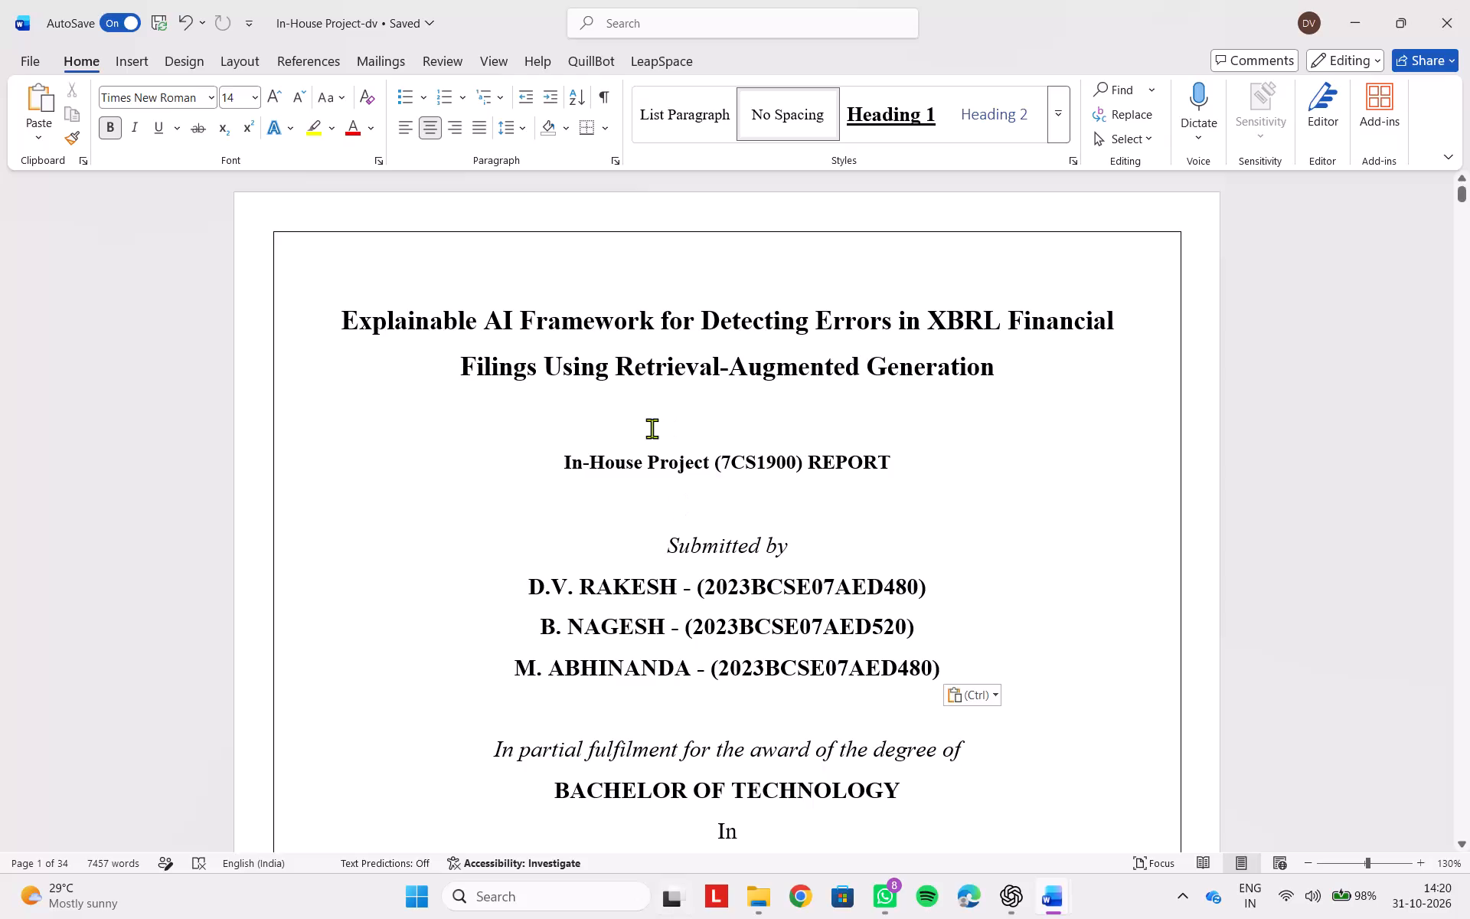
# Centre the three student names in the Name column of the signature table on page iii.
pyautogui.scroll(-2, 652, 428)
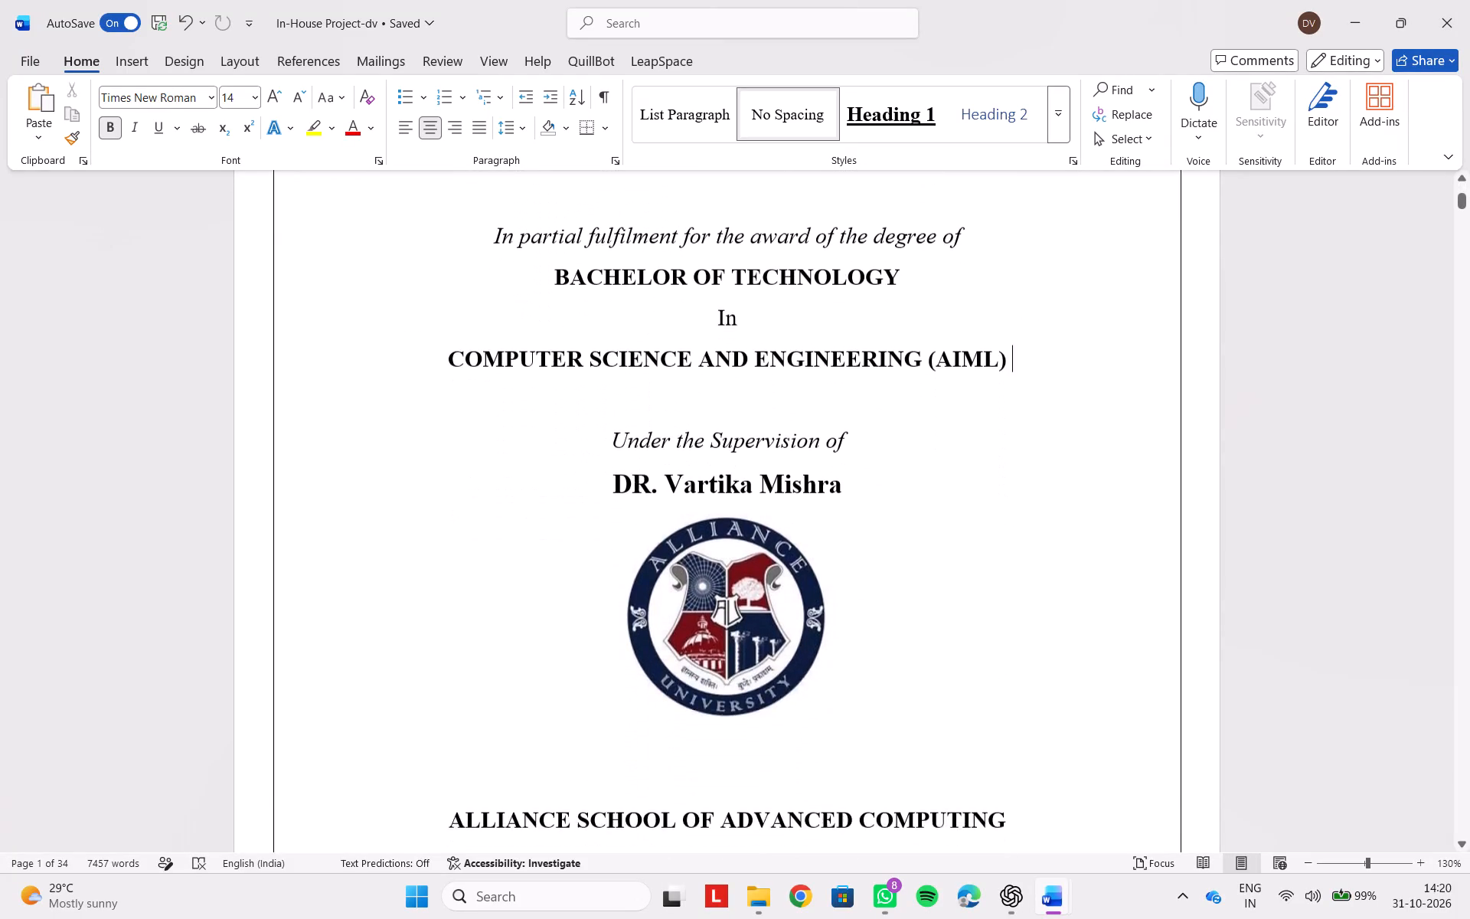
pyautogui.scroll(-2, 652, 428)
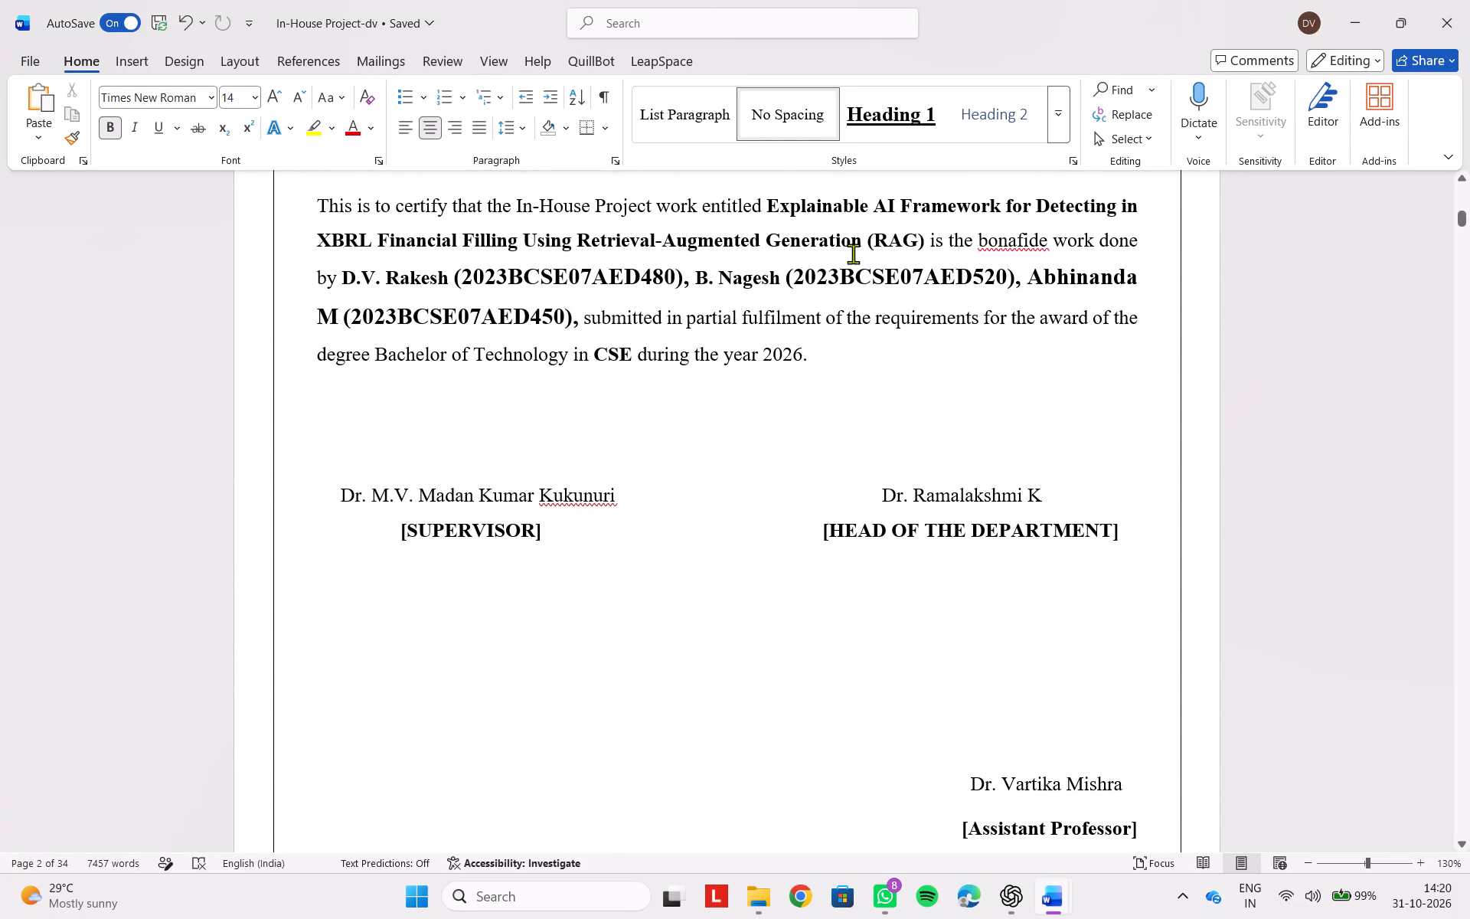
pyautogui.scroll(-1, 804, 363)
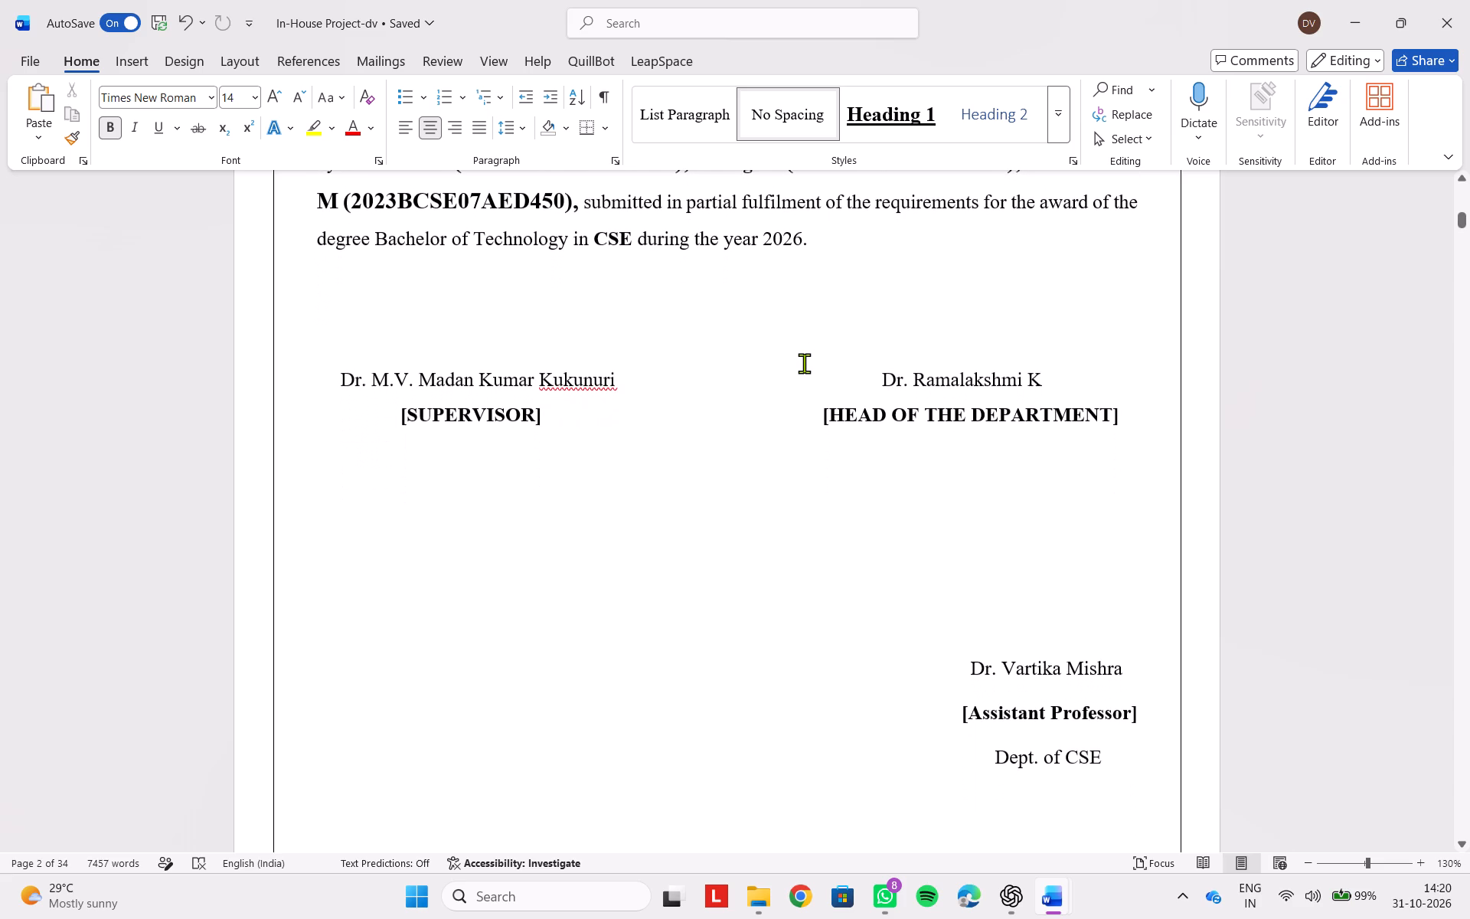
pyautogui.scroll(-2, 804, 363)
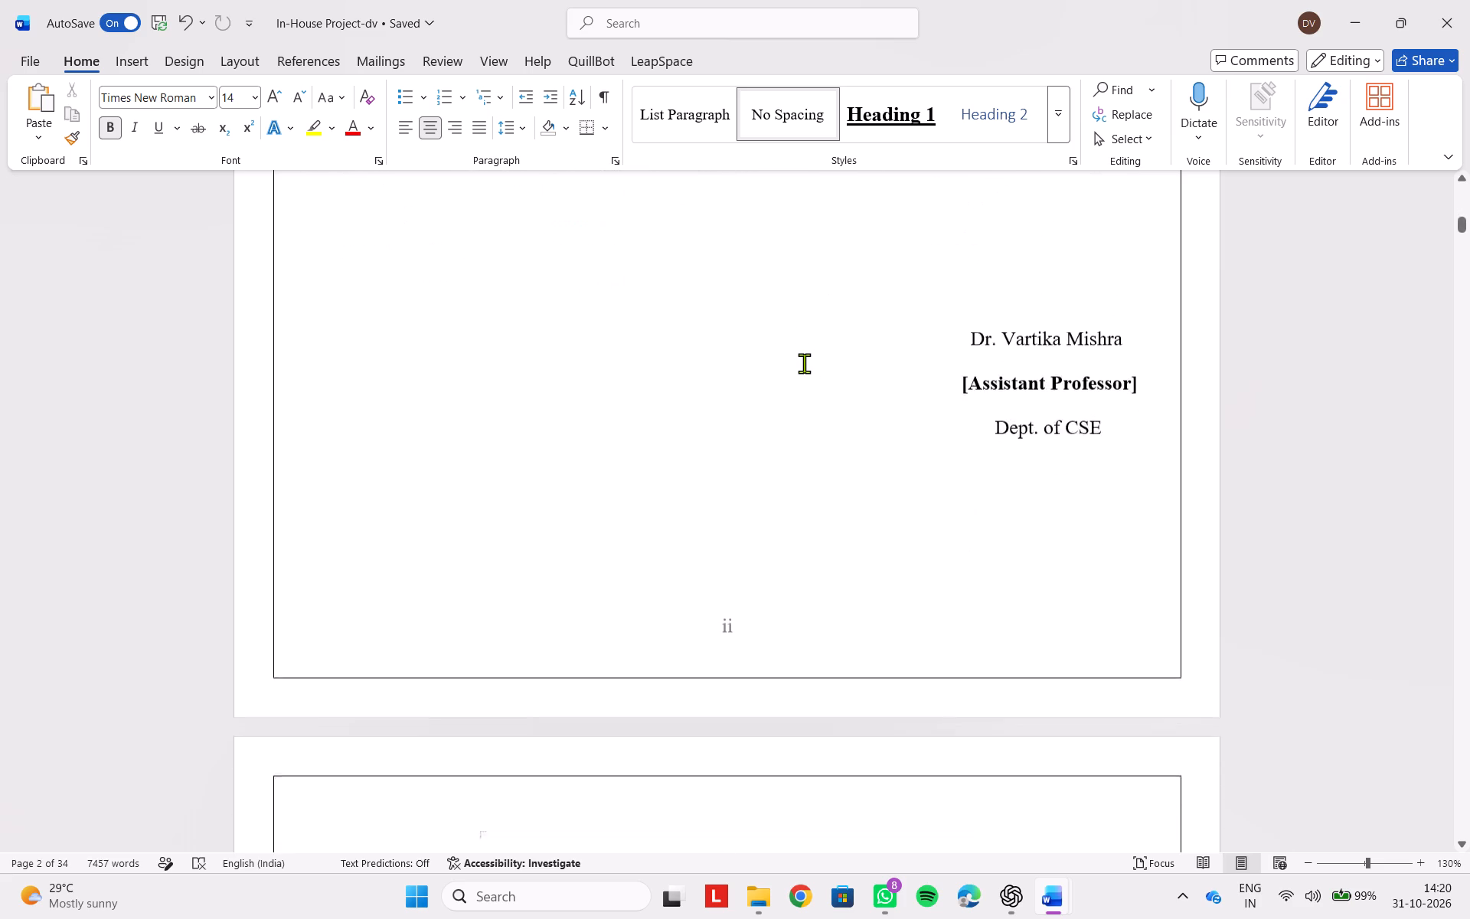
pyautogui.scroll(-2, 804, 363)
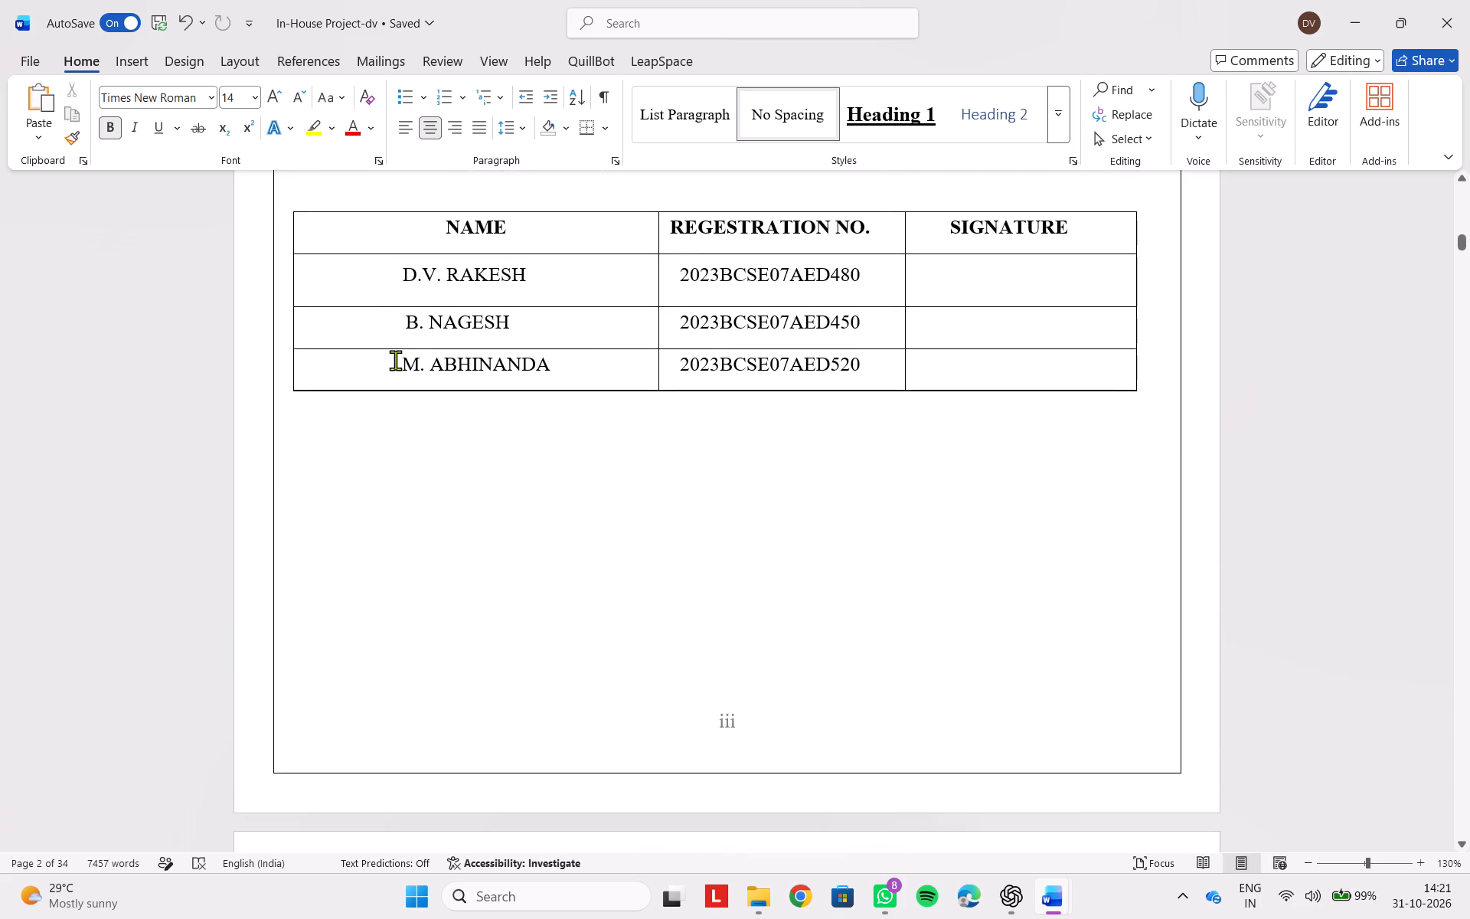
pyautogui.click(395, 360)
pyautogui.moveTo(393, 276); pyautogui.dragTo(569, 380)
pyautogui.click(432, 126)
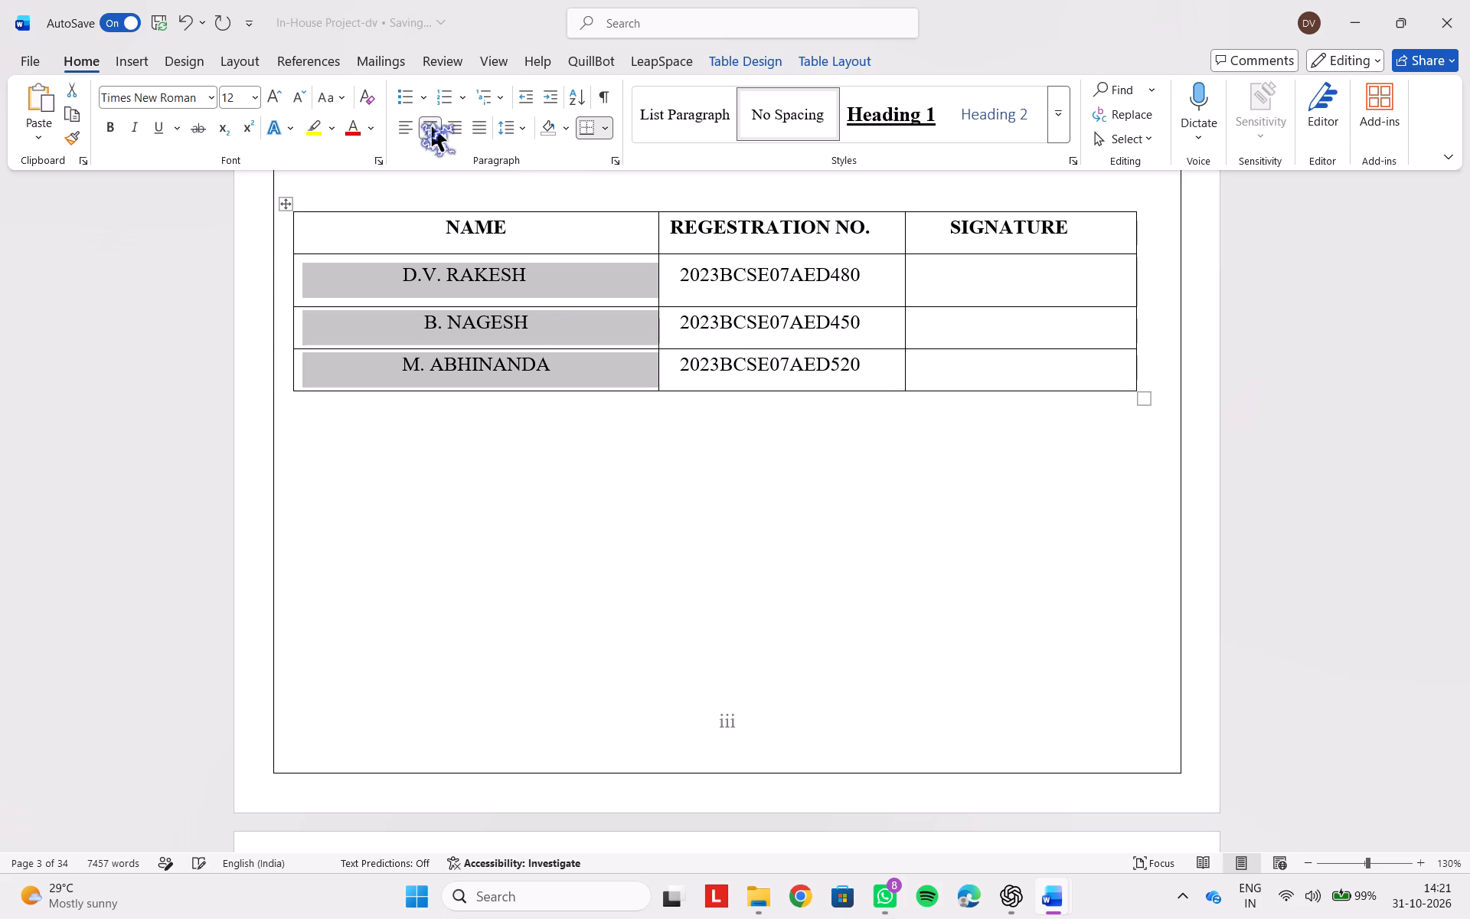
pyautogui.click(684, 480)
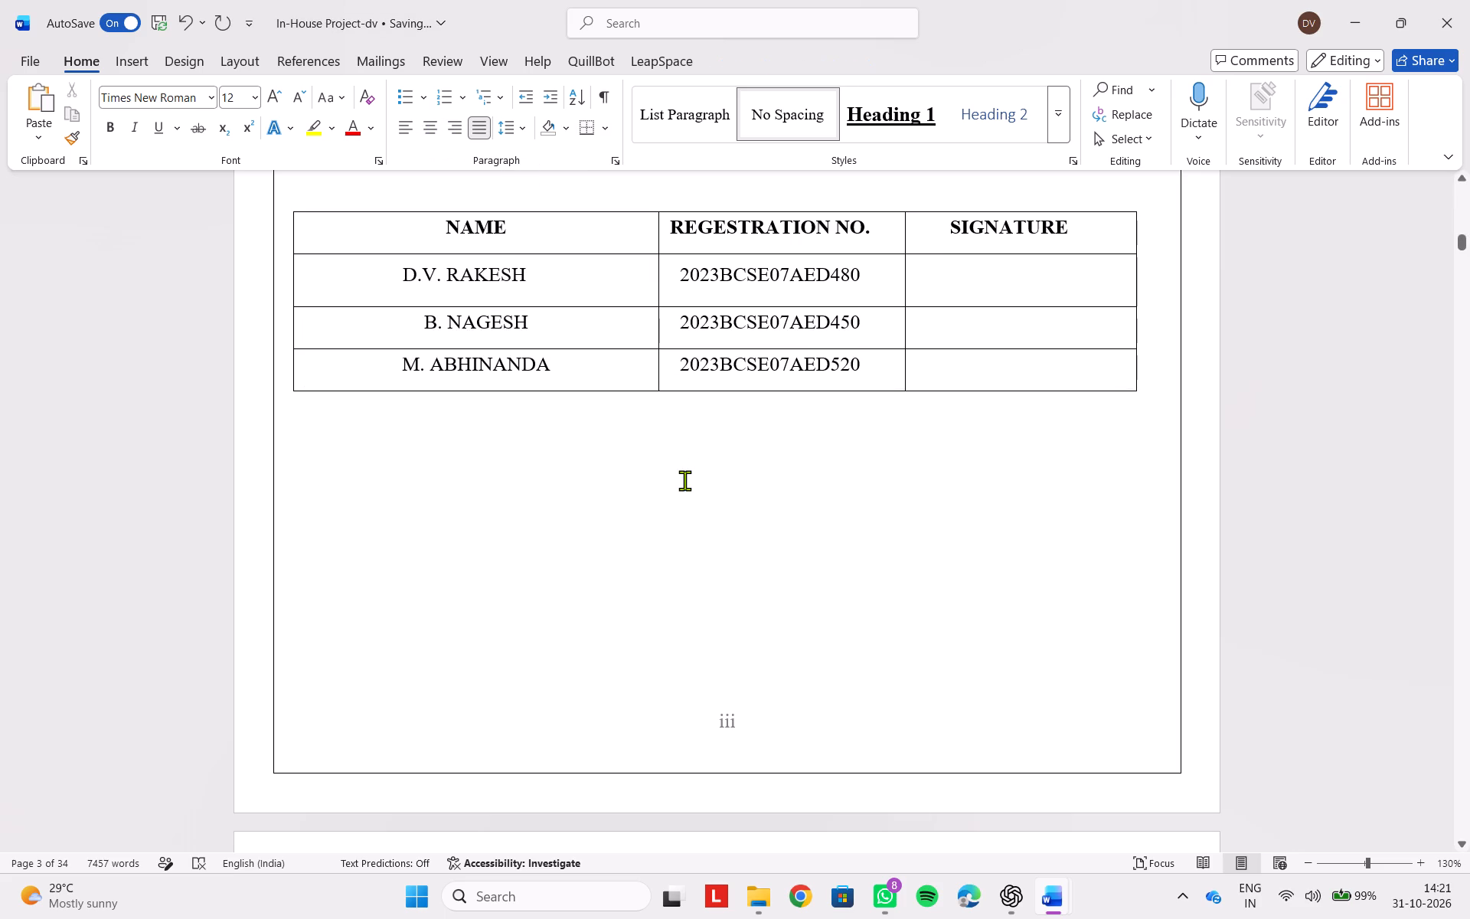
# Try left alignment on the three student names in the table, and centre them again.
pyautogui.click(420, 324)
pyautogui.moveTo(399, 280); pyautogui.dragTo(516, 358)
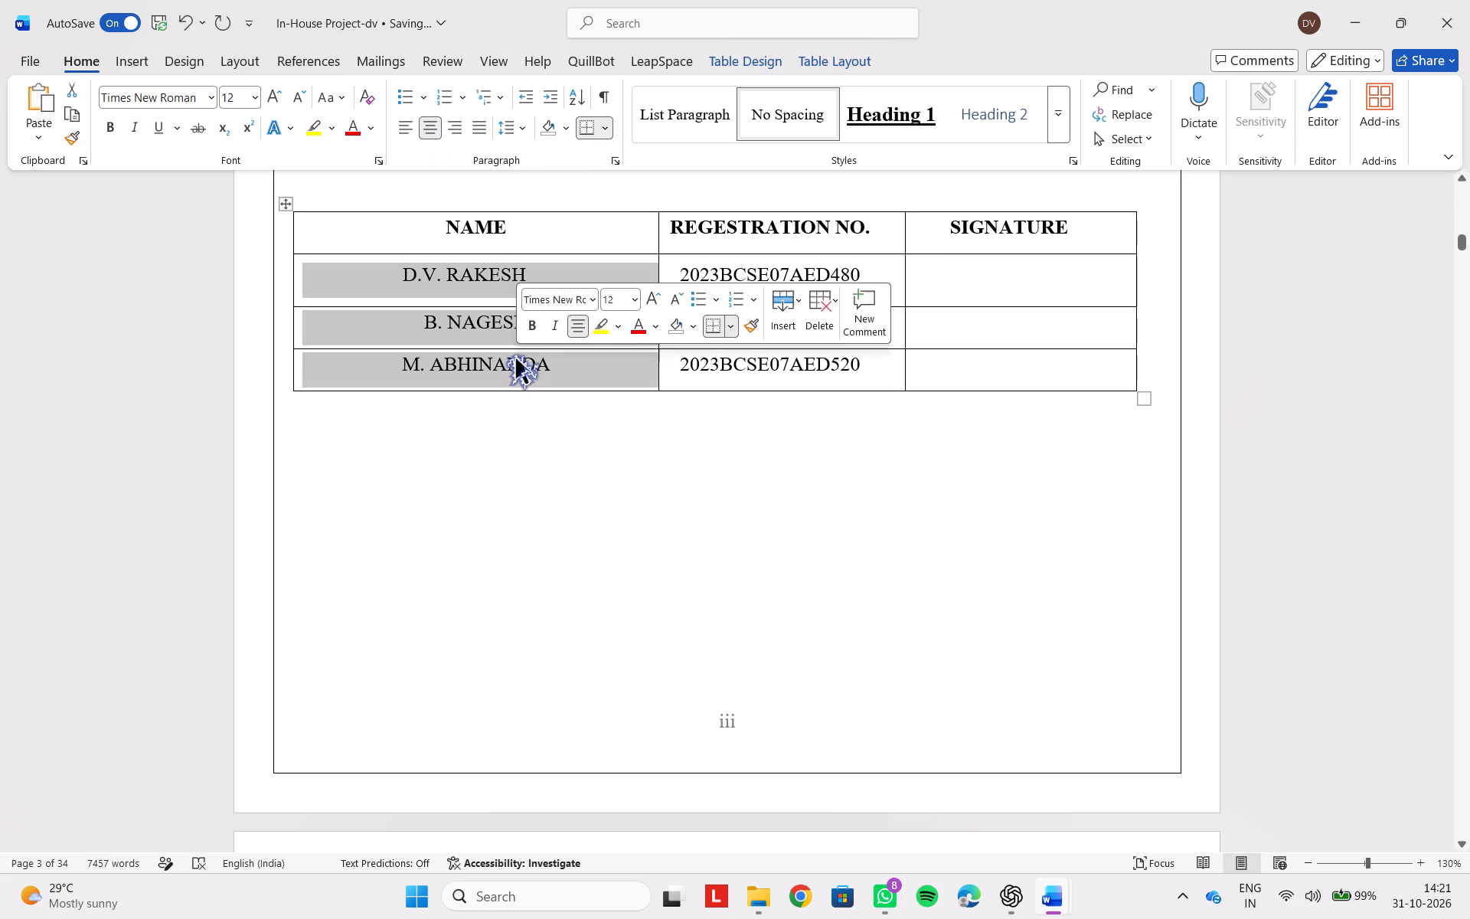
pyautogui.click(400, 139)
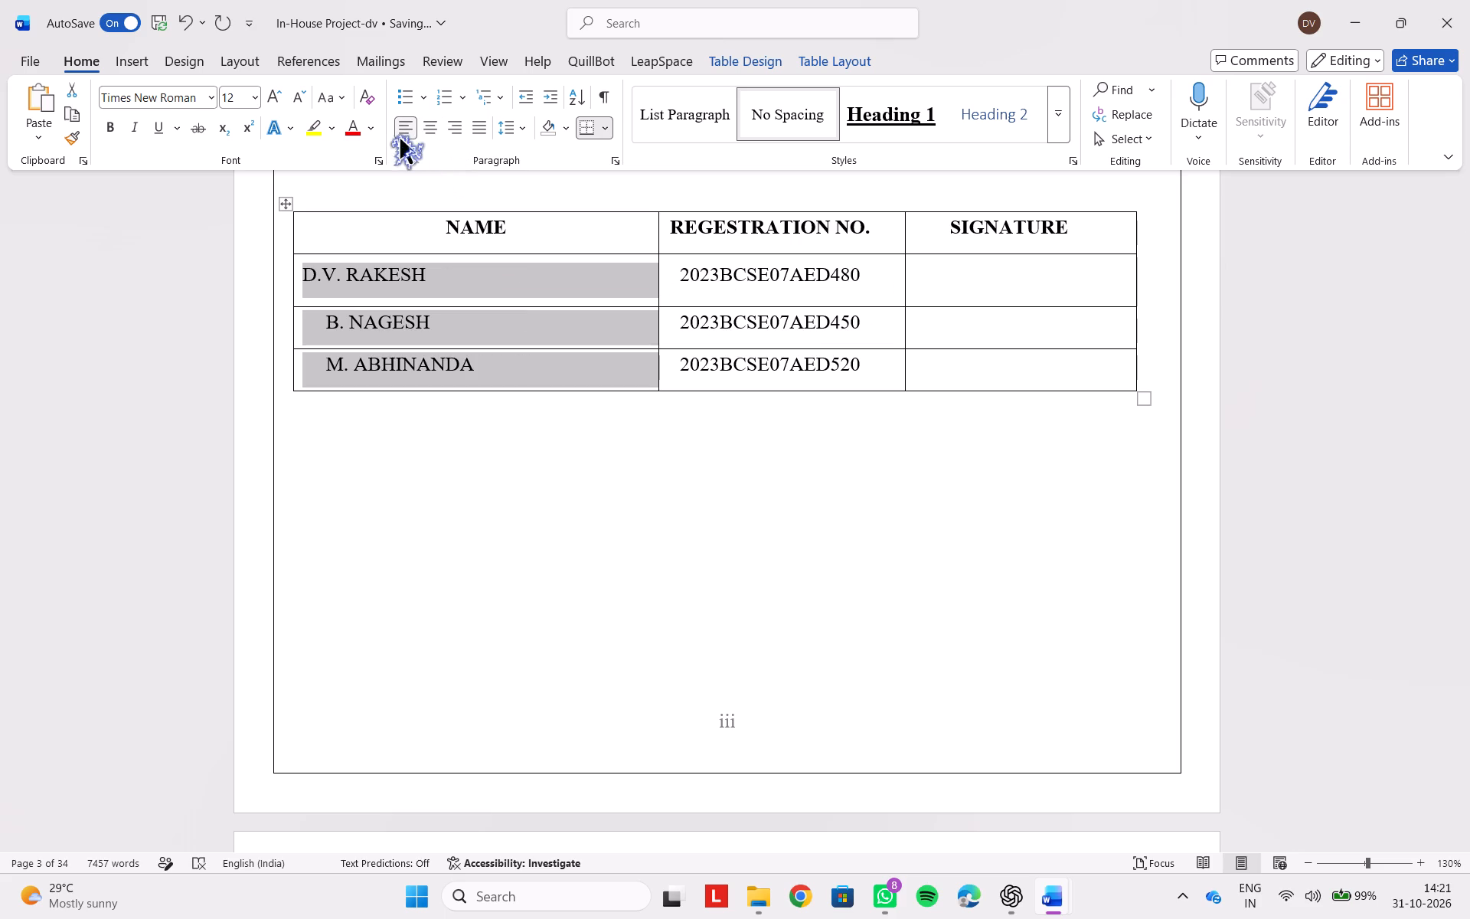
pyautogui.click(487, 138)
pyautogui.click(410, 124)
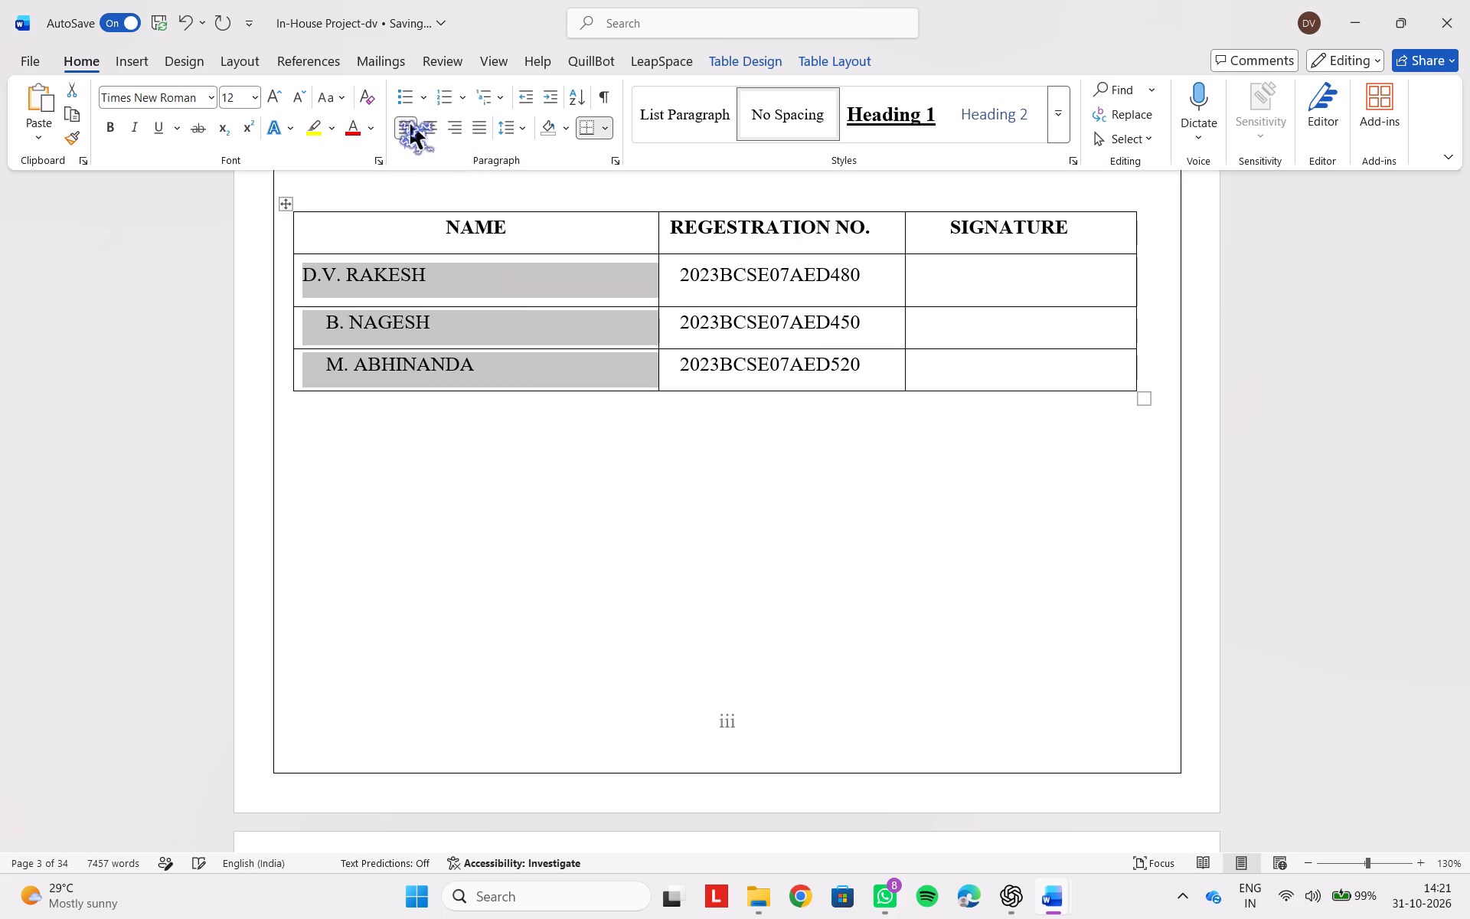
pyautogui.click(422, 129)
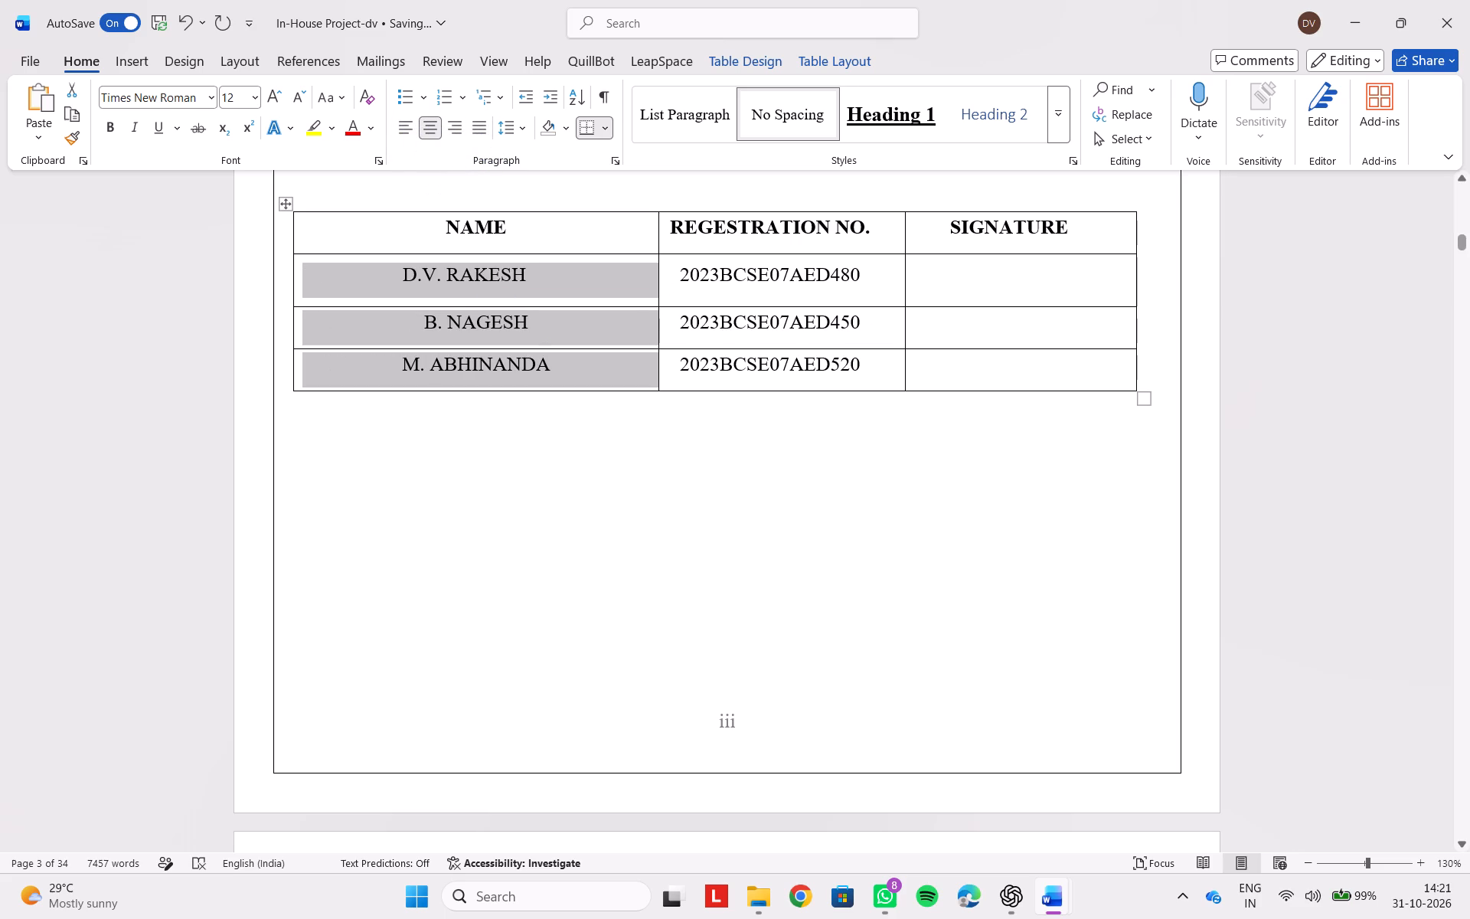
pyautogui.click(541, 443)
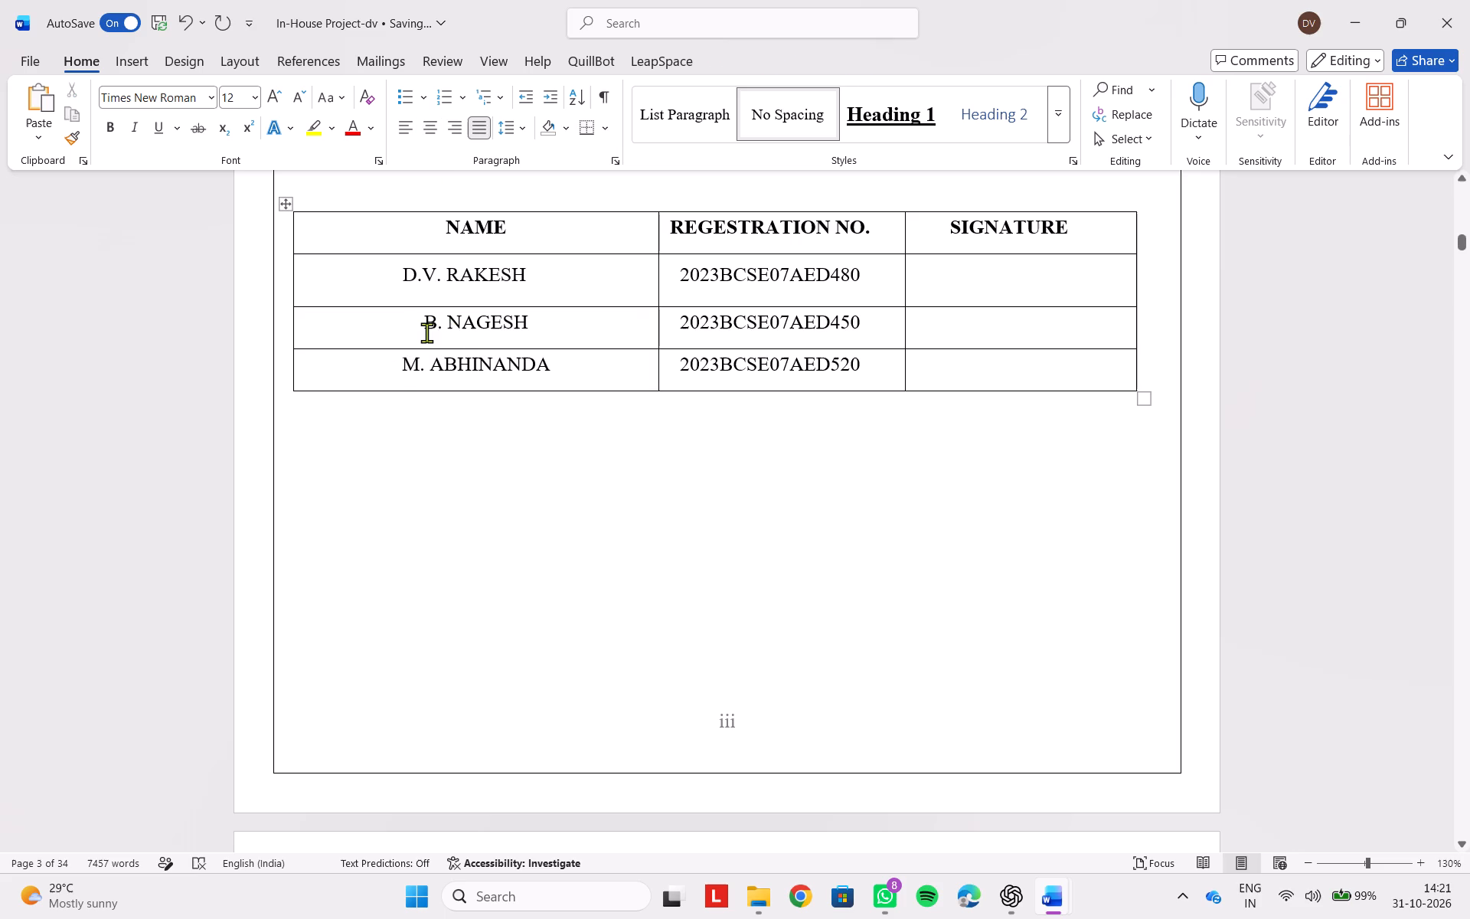
# Remove the centring from the second student's name in the table and indent it with spaces to line up with the other names.
pyautogui.click(426, 332)
pyautogui.click(426, 332)
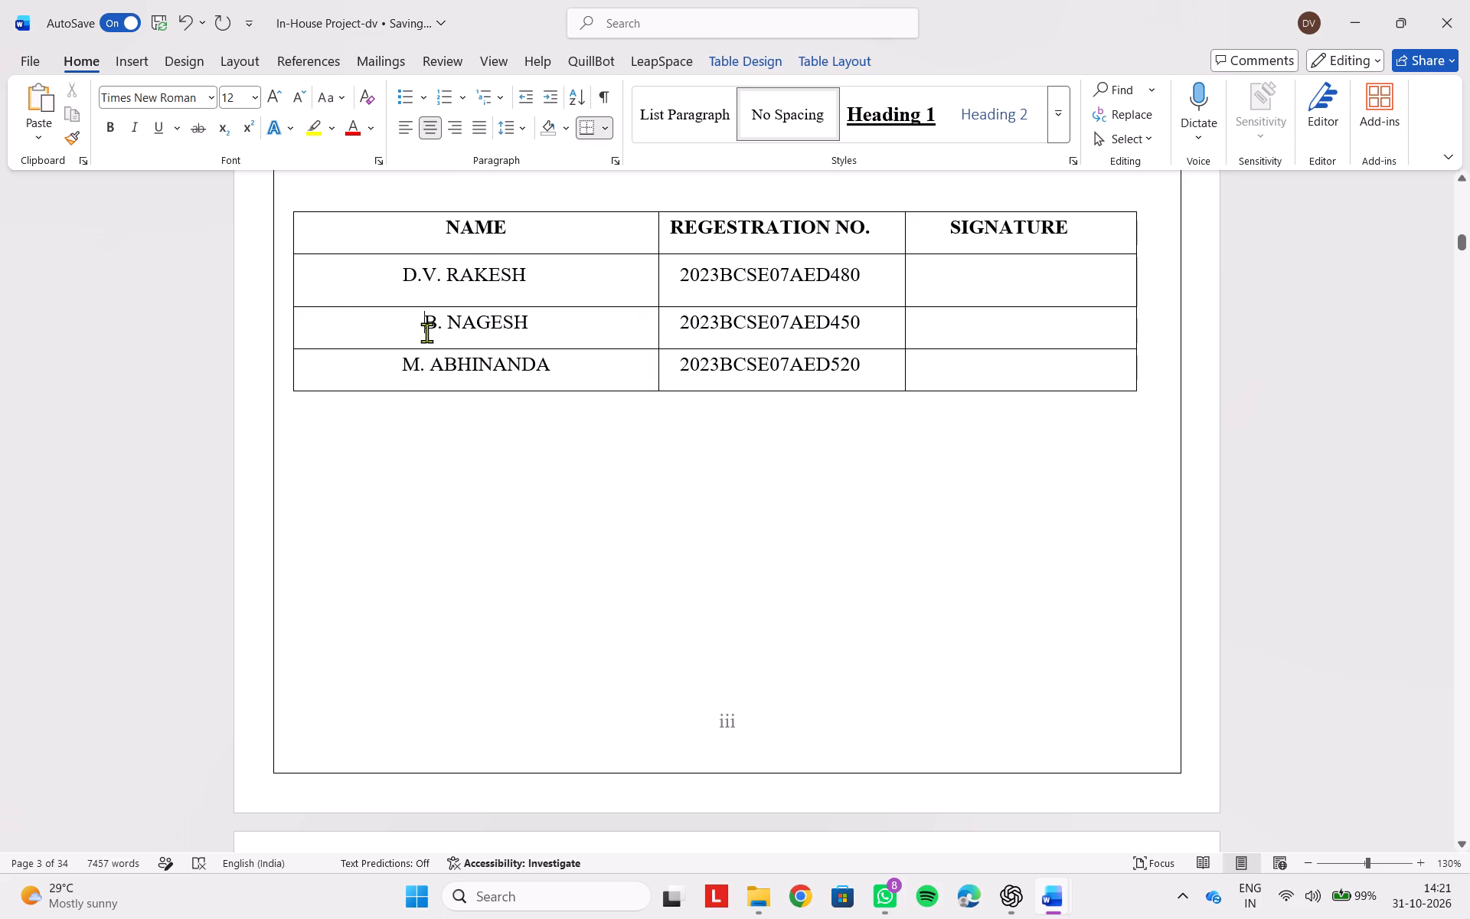
pyautogui.press('BackSpace')
pyautogui.press('Tab')
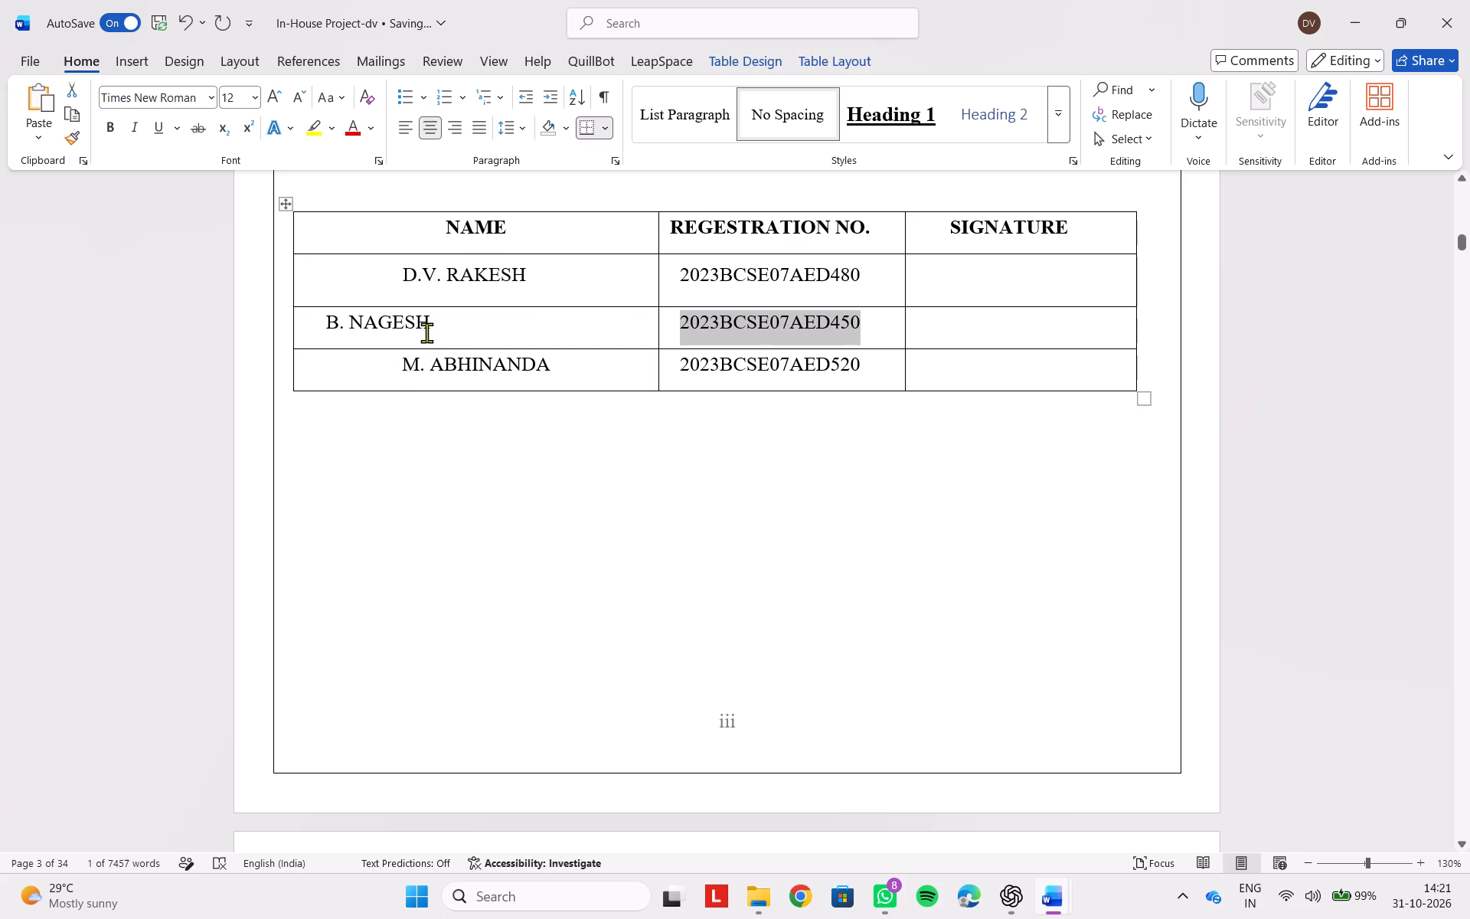
pyautogui.click(426, 332)
pyautogui.click(322, 325)
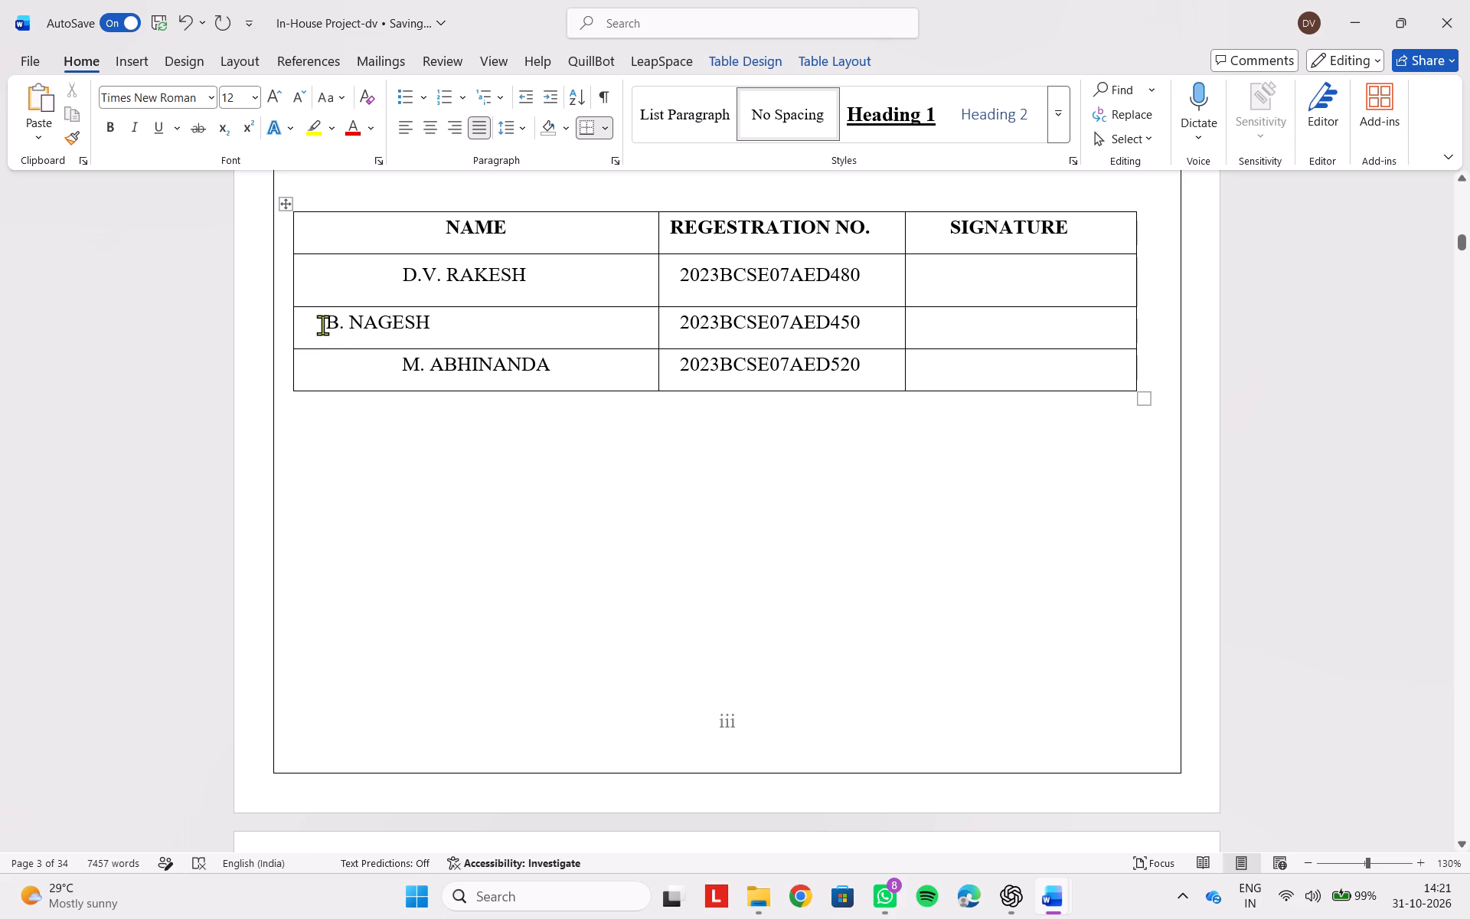
pyautogui.press('space')
pyautogui.press('space')
pyautogui.press('space')
pyautogui.press('space')
pyautogui.press('space')
pyautogui.press('space')
pyautogui.press('space')
pyautogui.press('space')
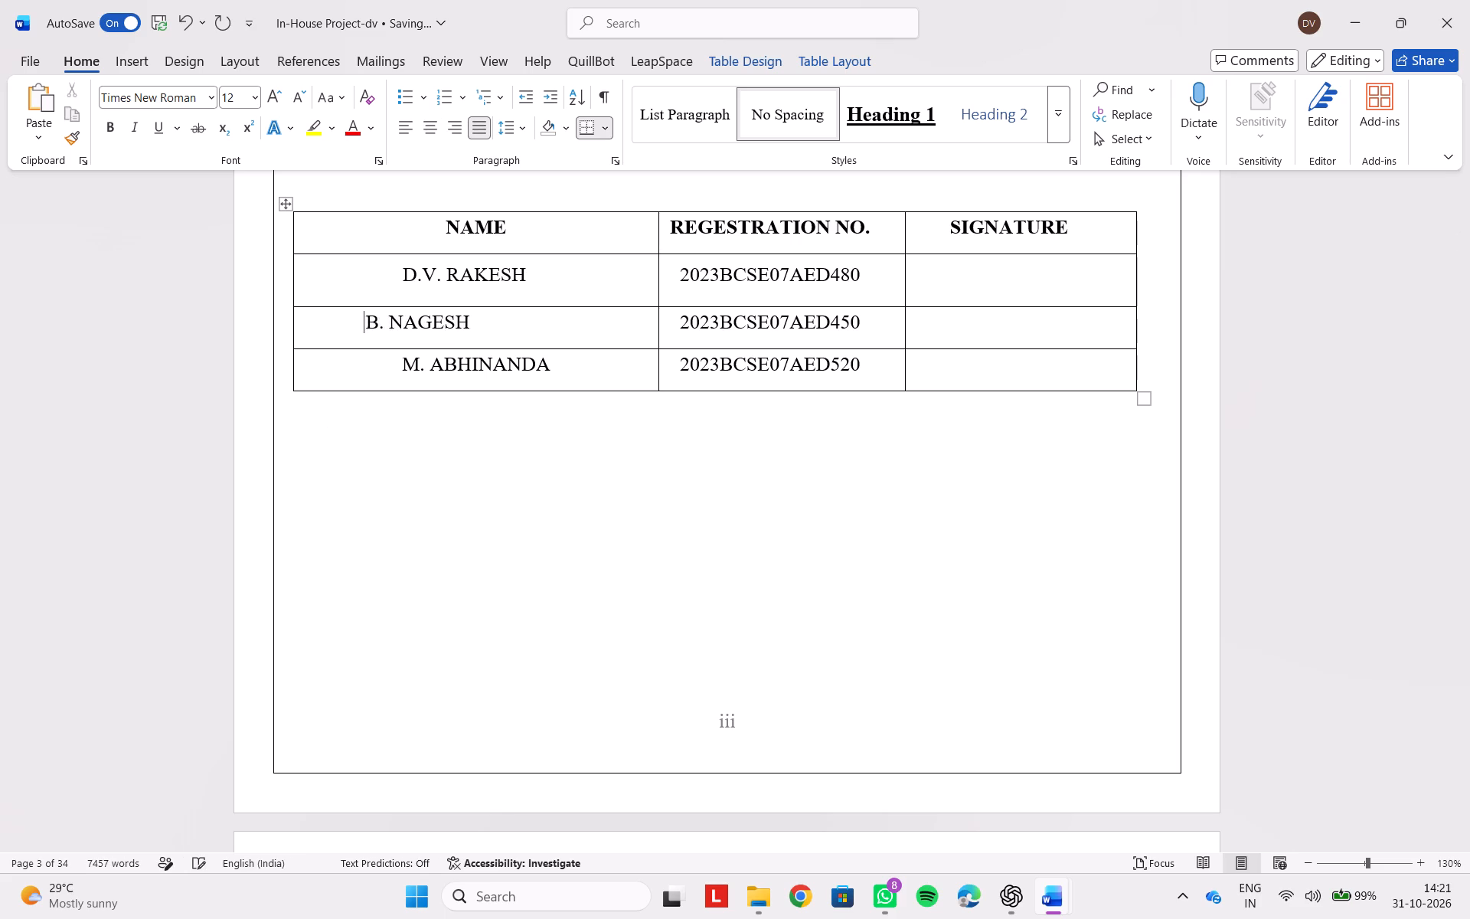
pyautogui.press('space')
pyautogui.press('space')
pyautogui.press('space')
pyautogui.press('space')
pyautogui.press('space')
pyautogui.press('space')
pyautogui.press('space')
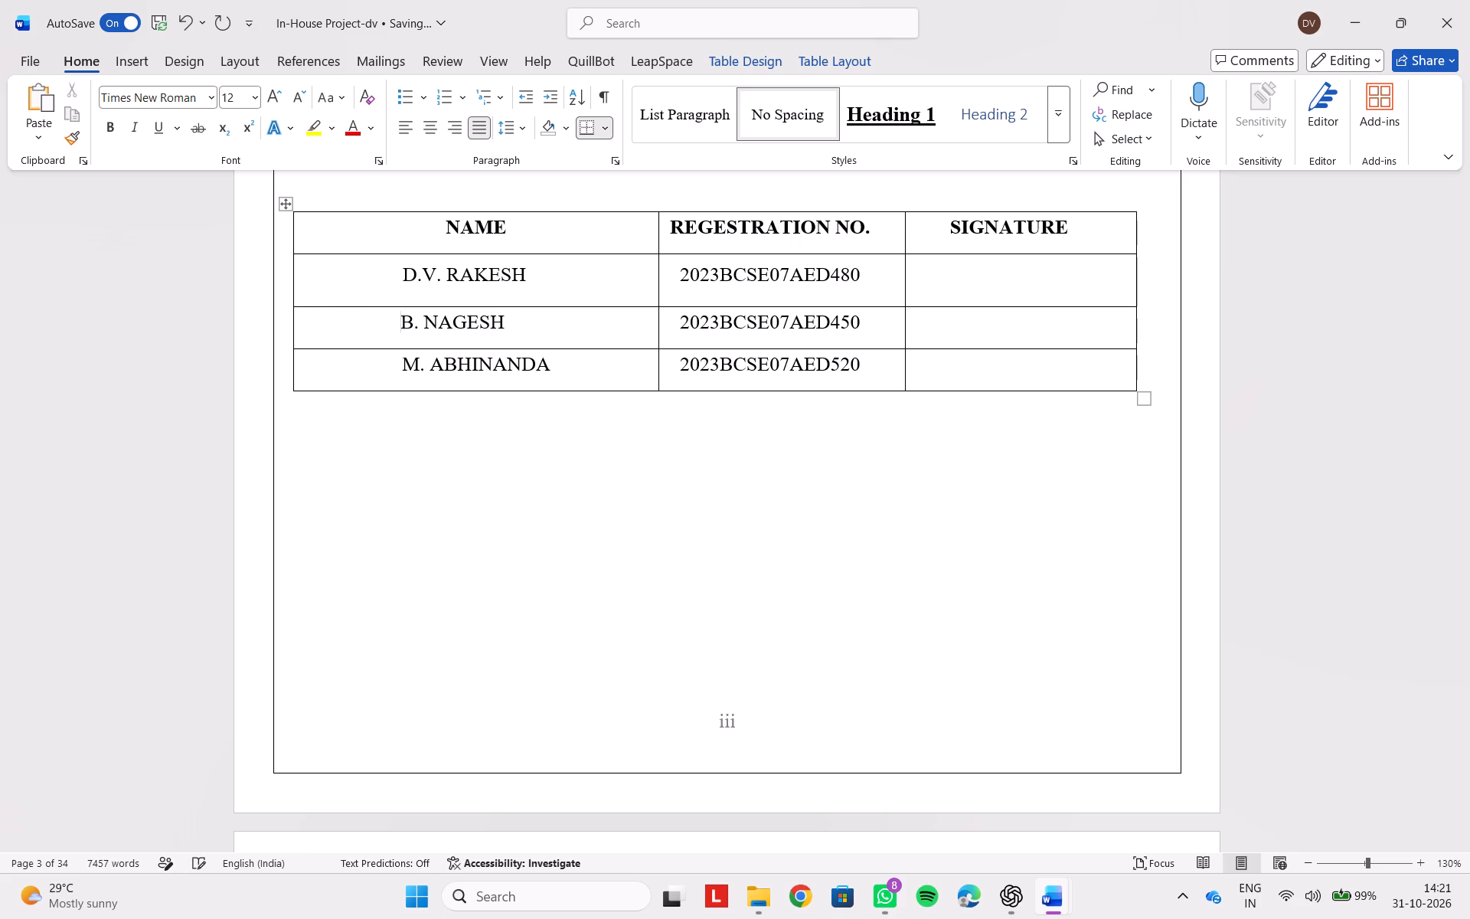
pyautogui.press('space')
pyautogui.click(635, 441)
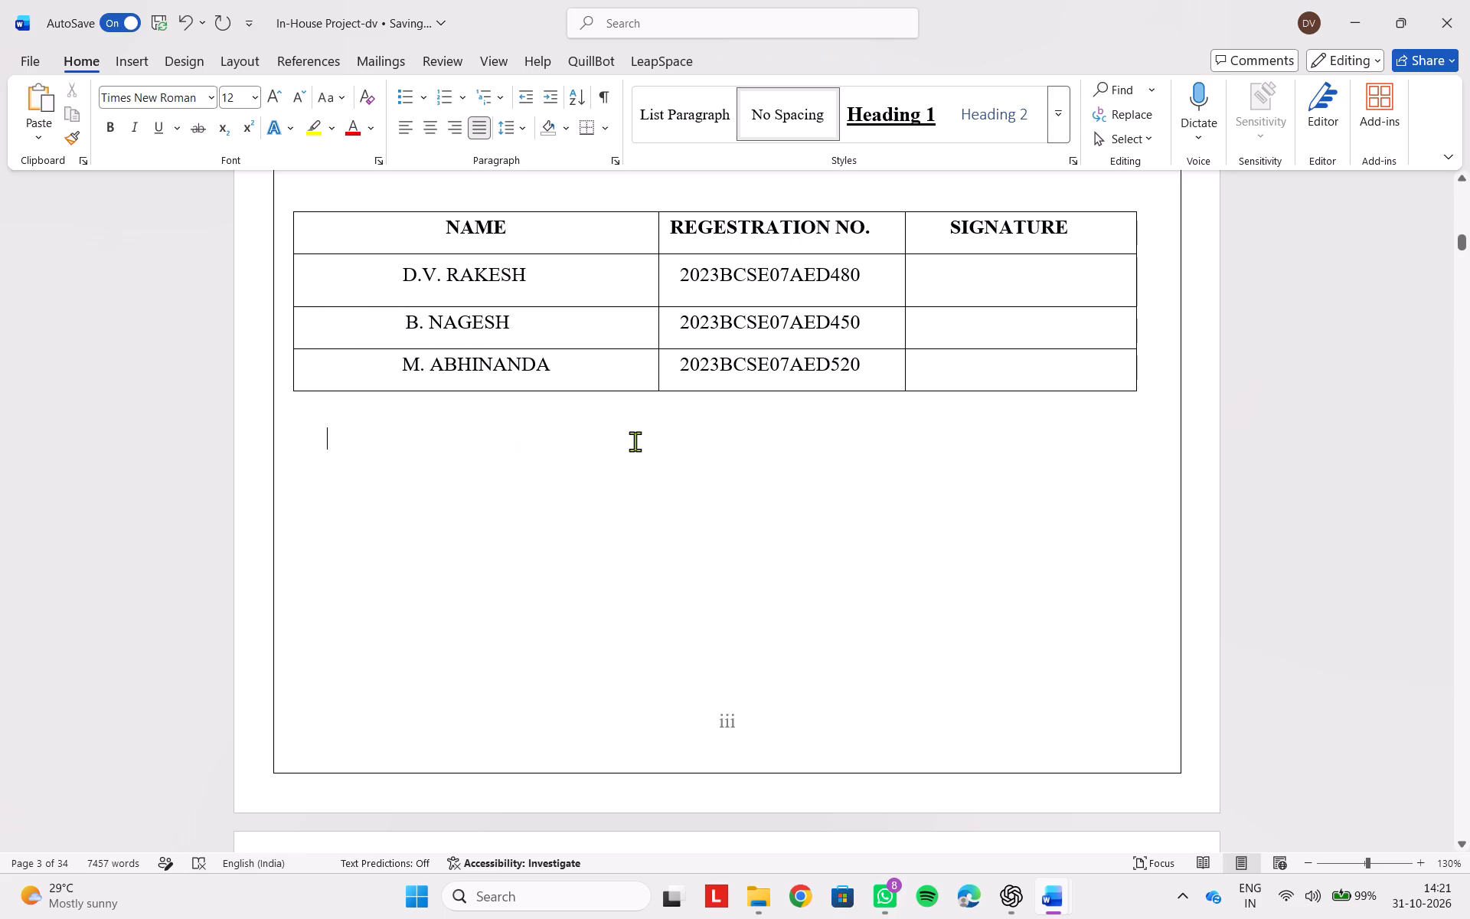
# Review the Acknowledgement page, including its text and the three student name lines at its end.
pyautogui.scroll(-3, 635, 441)
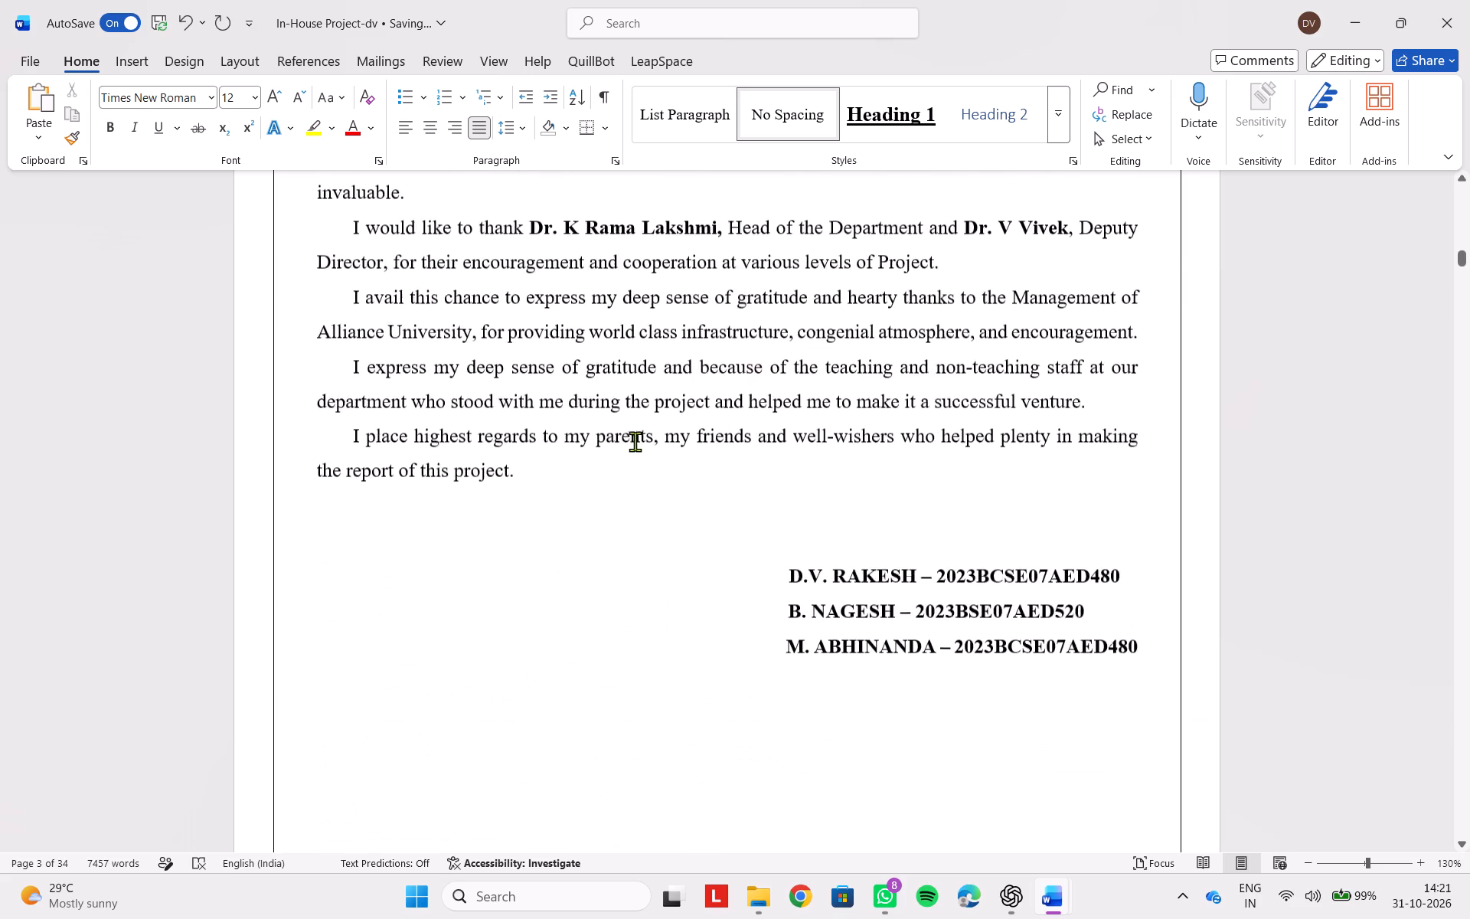
pyautogui.scroll(-2, 635, 441)
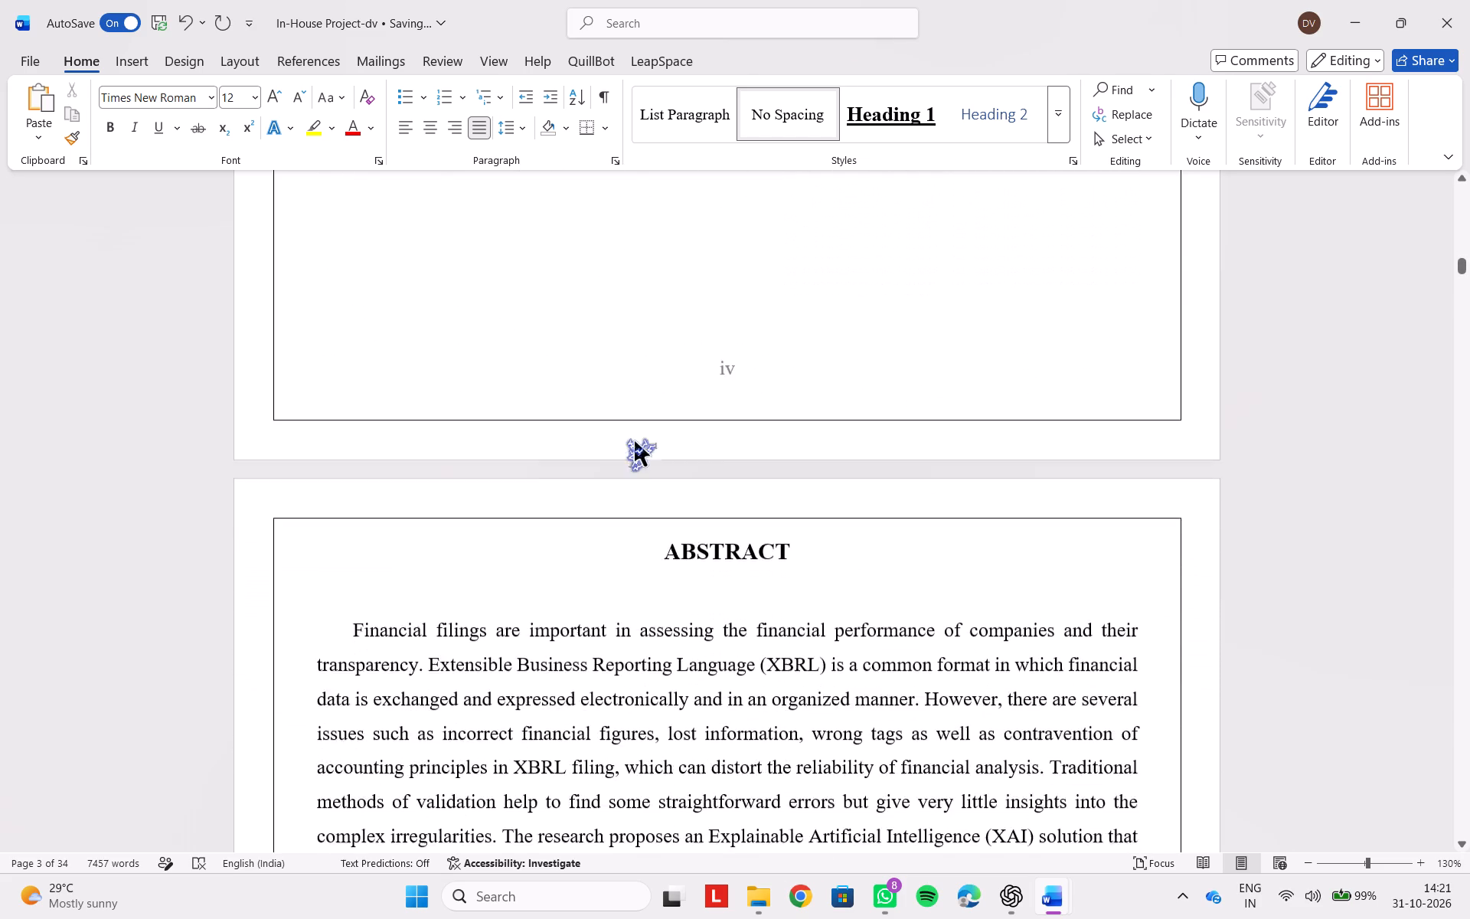
pyautogui.scroll(-1, 635, 441)
pyautogui.hscroll(1, 635, 441)
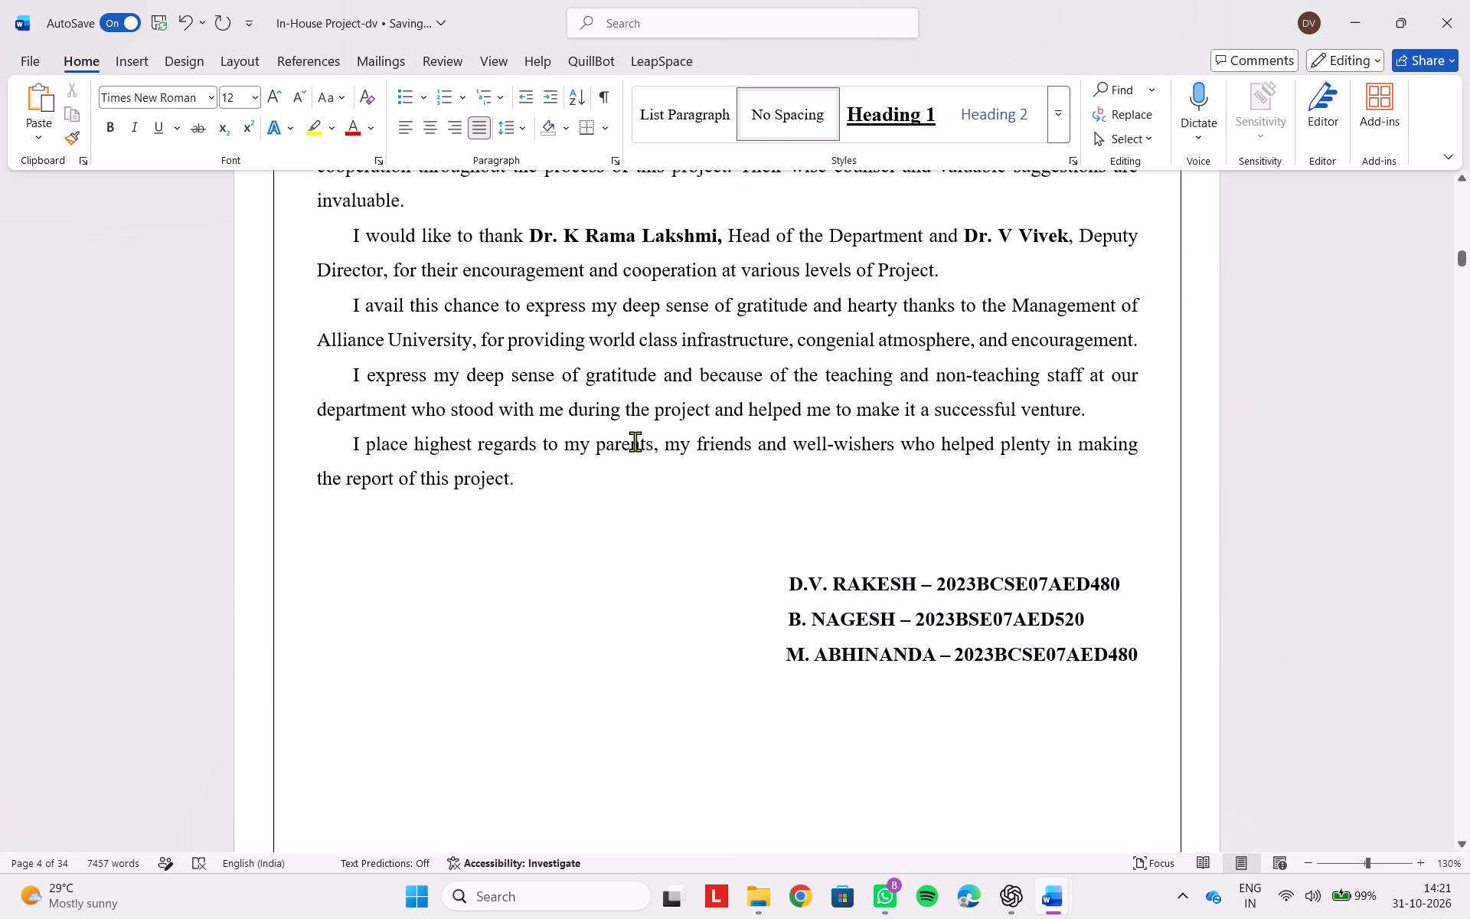
pyautogui.hscroll(2, 635, 441)
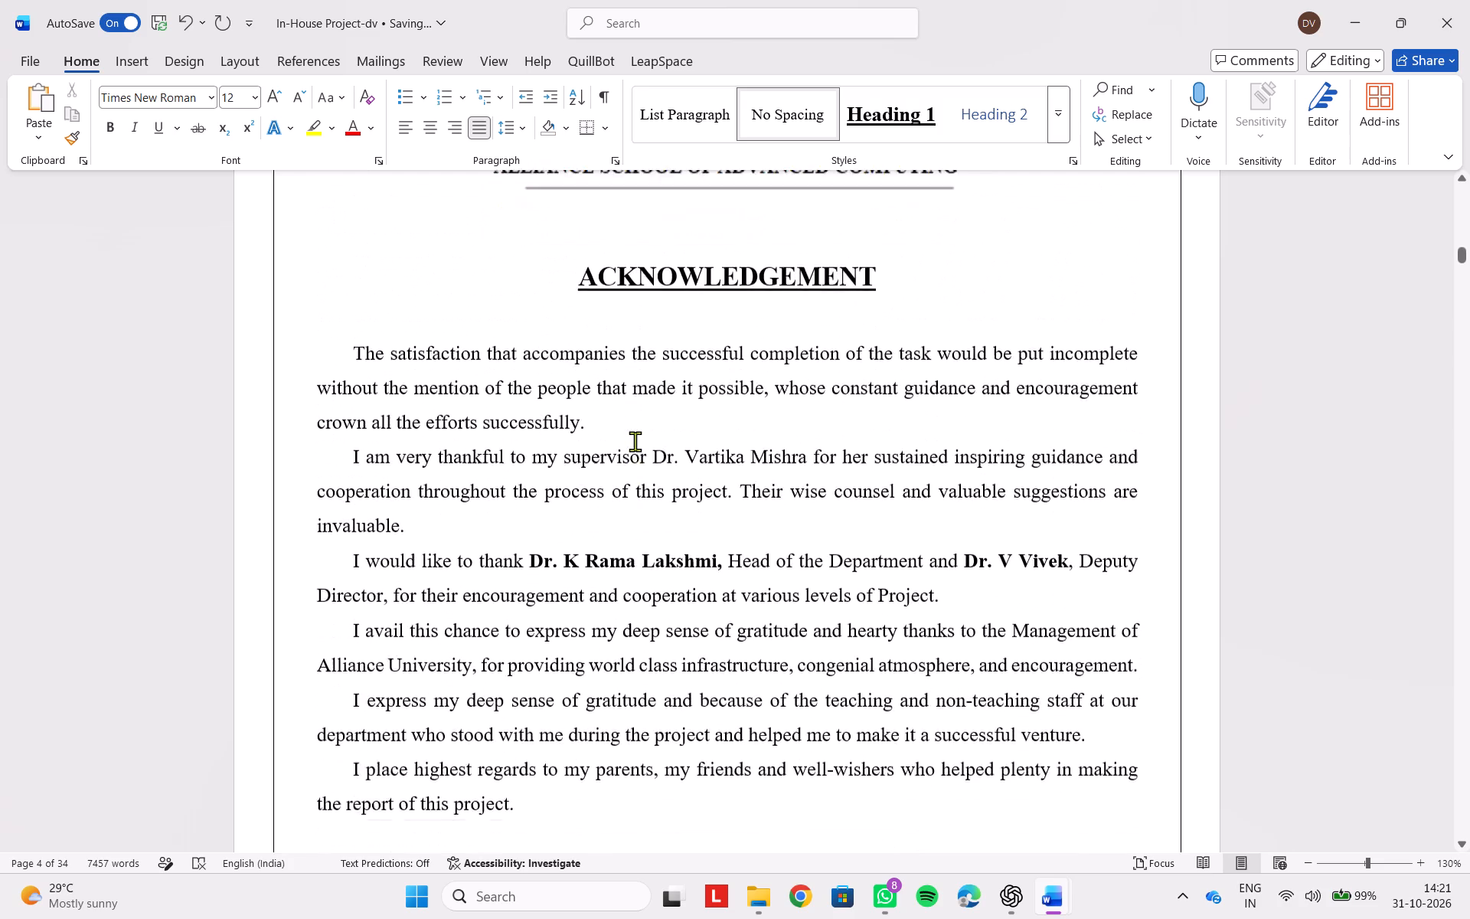
pyautogui.hscroll(1, 635, 441)
pyautogui.scroll(-1, 635, 441)
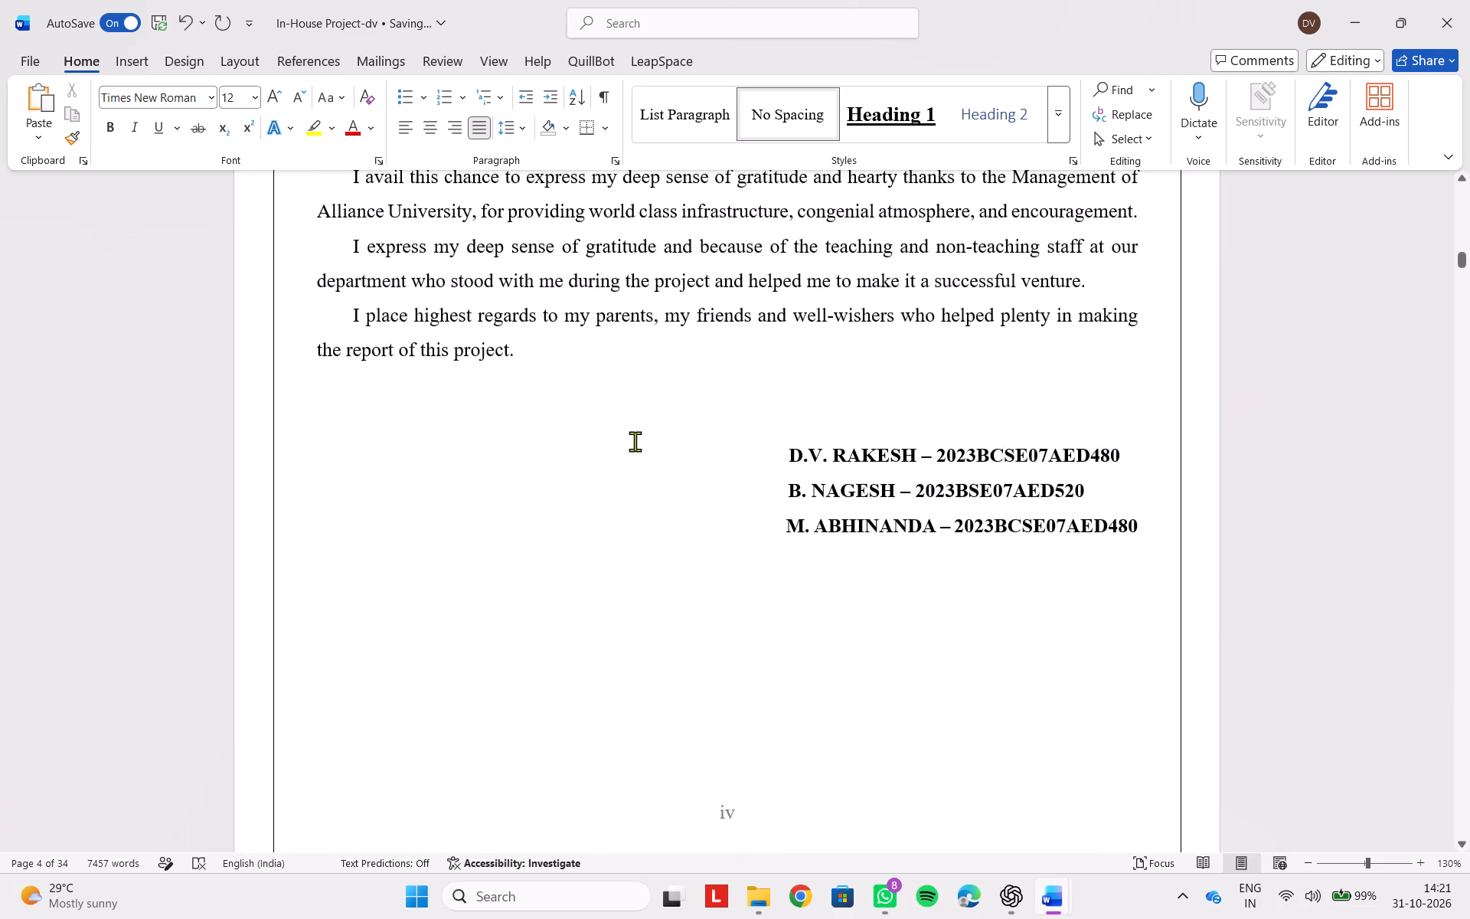
# Review the page layout from the Abstract and abbreviations list through the Contents, Introduction and Literature Review.
pyautogui.scroll(-1, 635, 441)
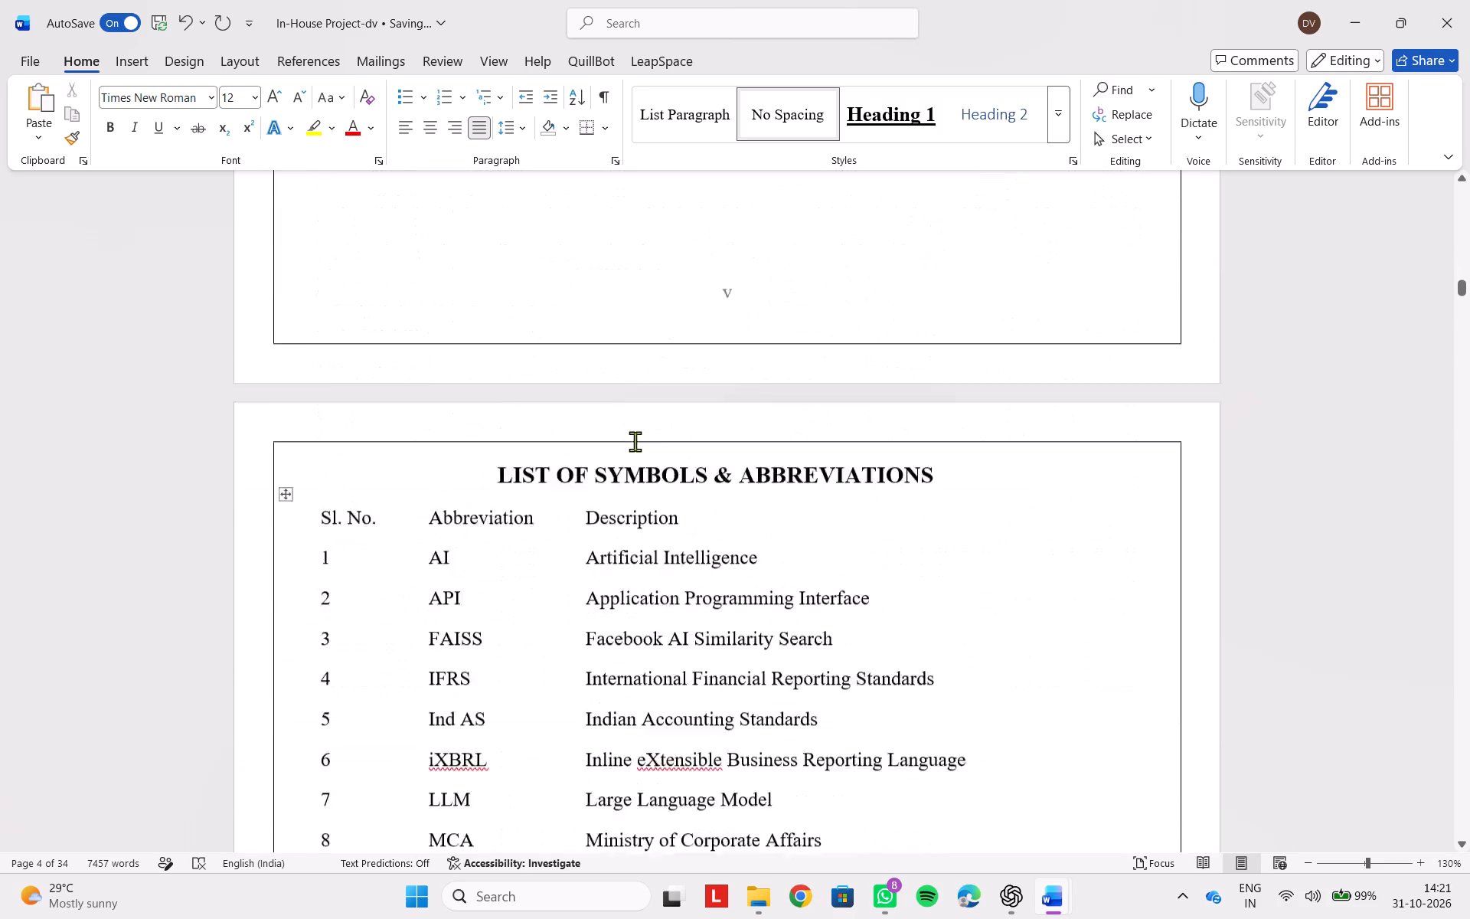
pyautogui.scroll(-3, 635, 441)
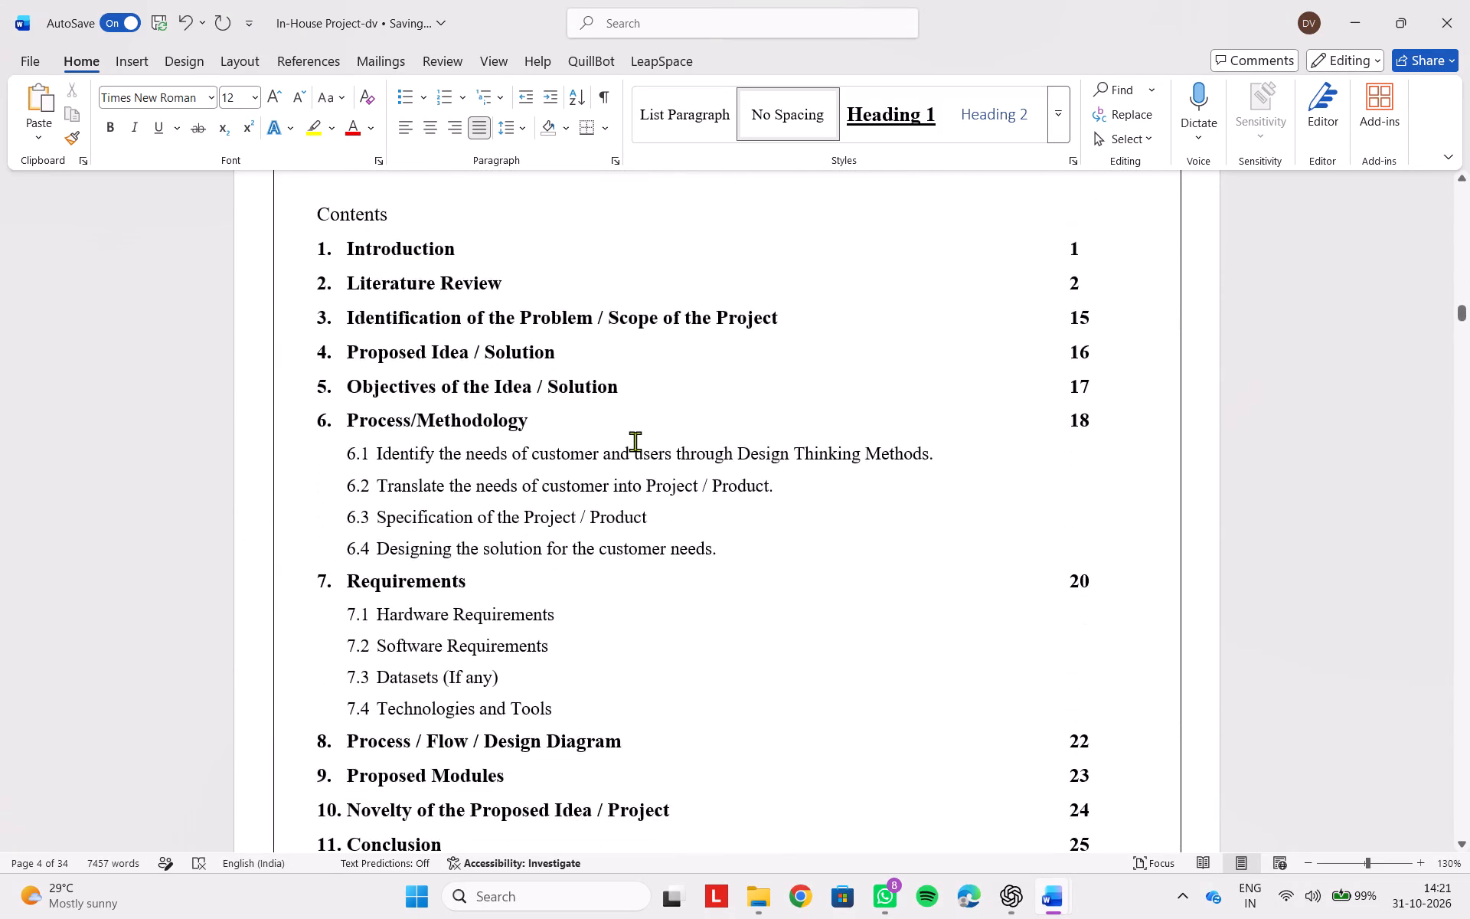
pyautogui.scroll(-4, 635, 441)
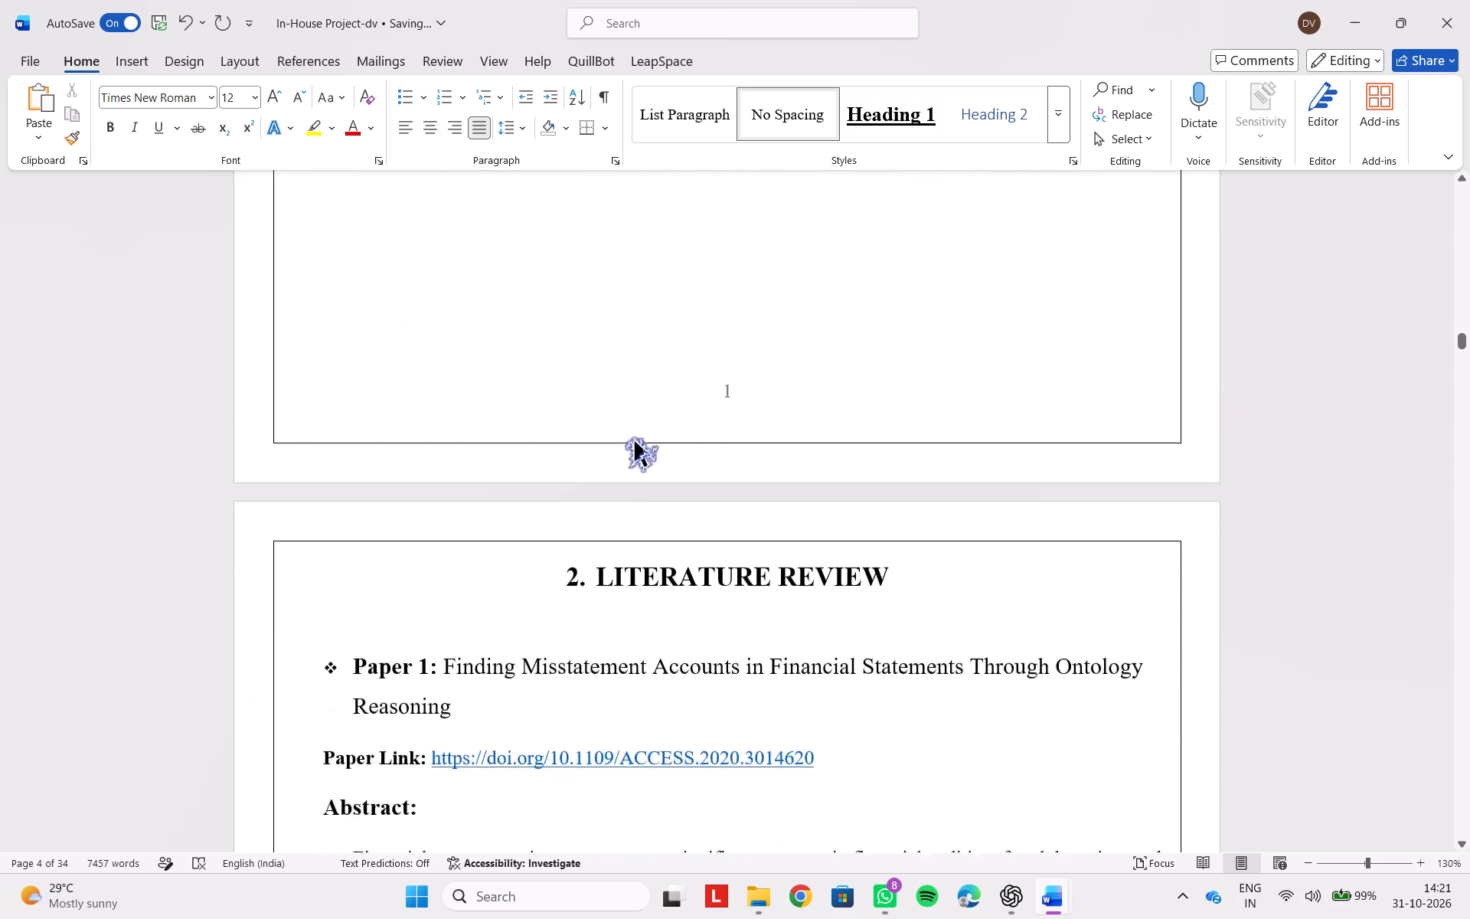
pyautogui.scroll(-4, 635, 441)
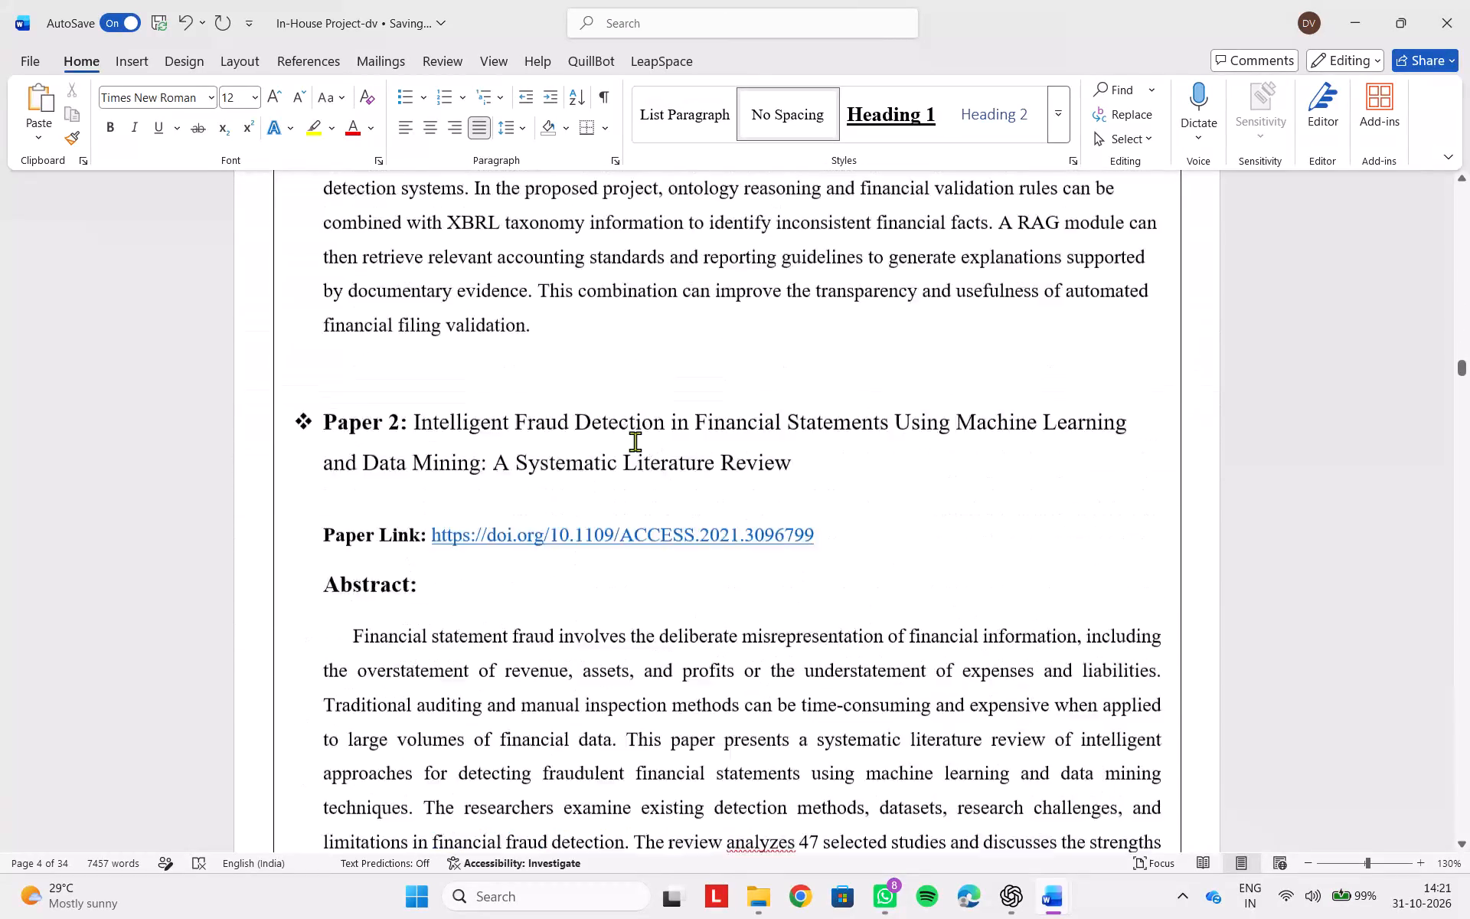
pyautogui.scroll(-4, 635, 441)
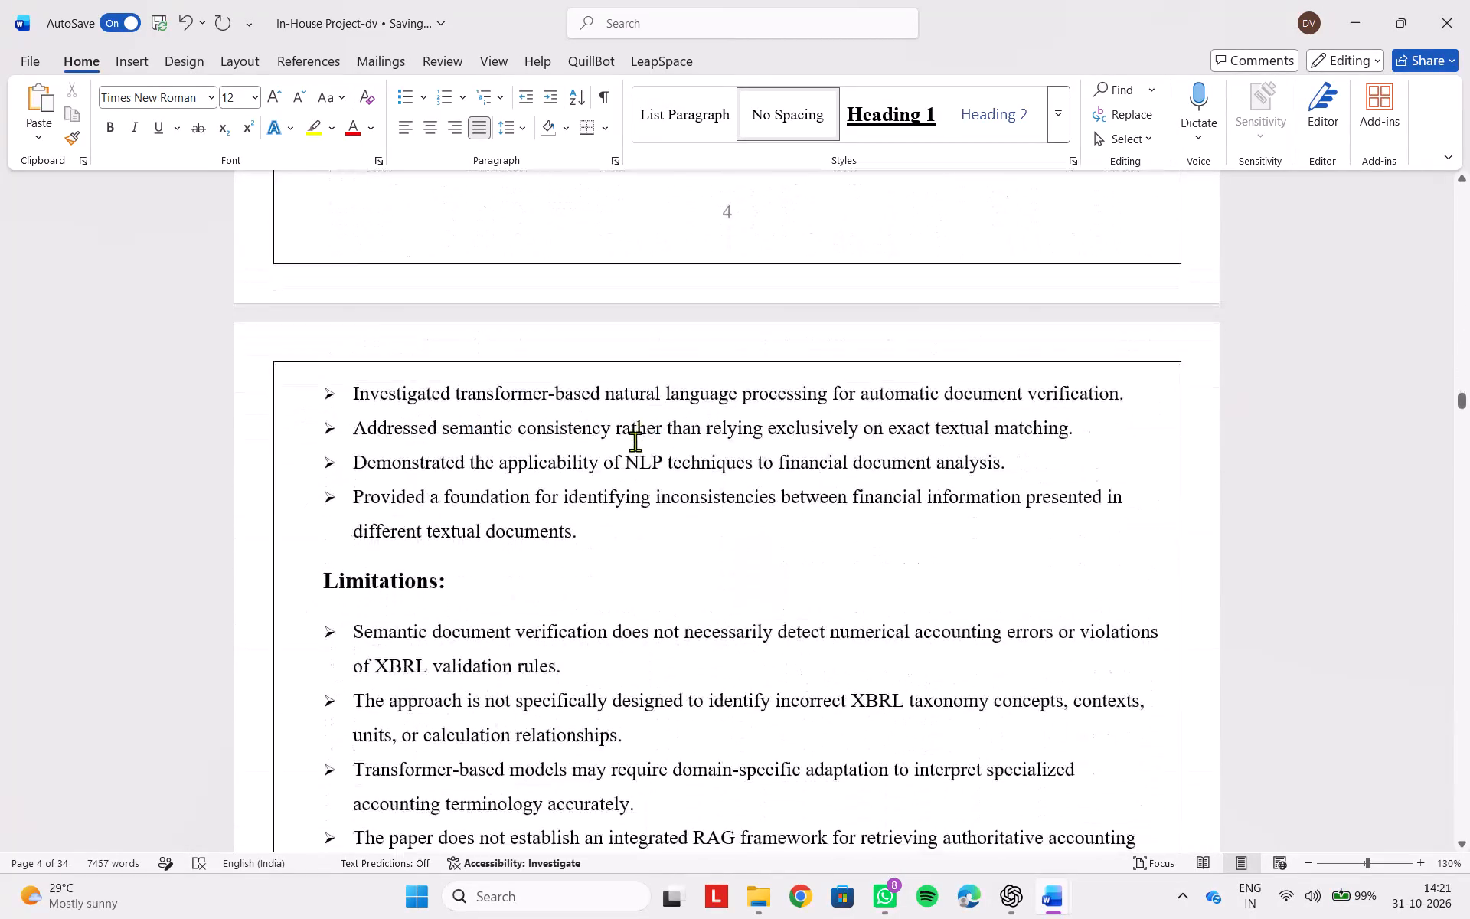
pyautogui.scroll(-7, 635, 441)
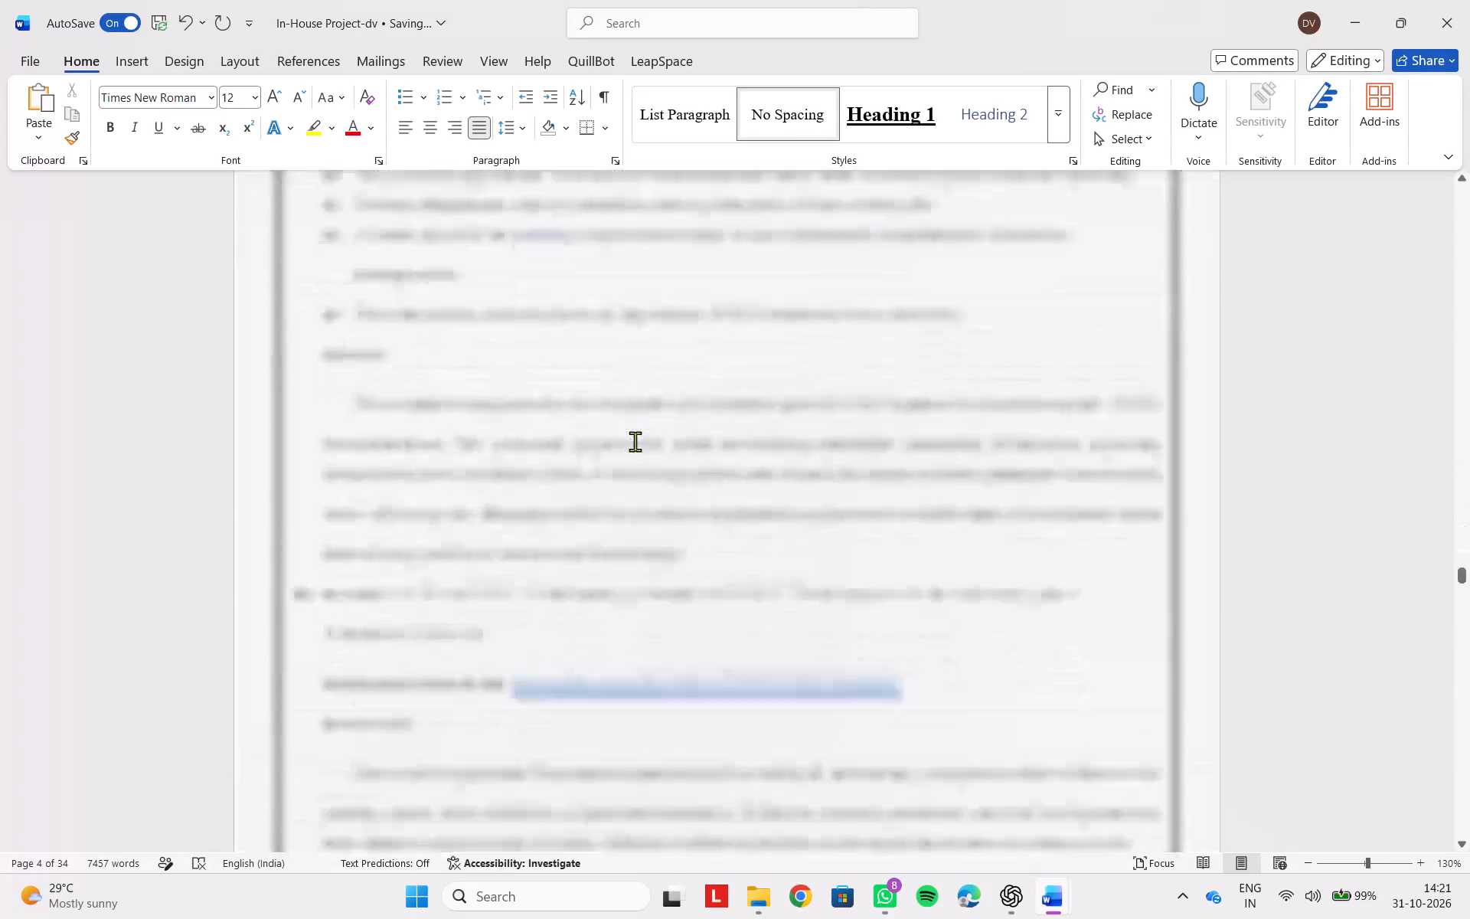
# Review the page layout from the Requirements chapter through the Design Diagram and Conclusion chapters to the references.
pyautogui.scroll(-4, 635, 441)
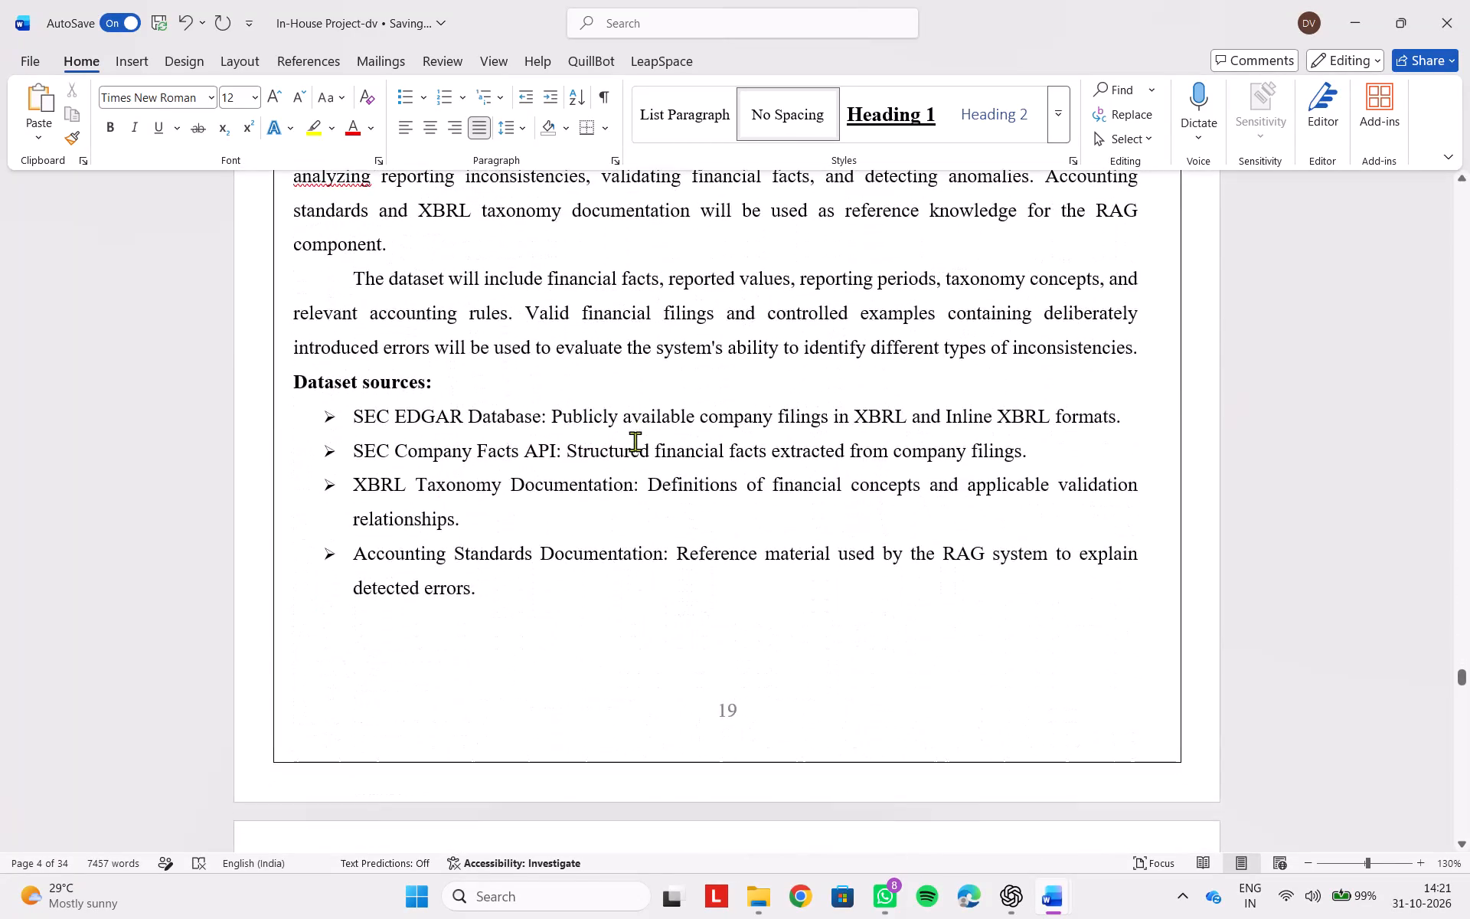
pyautogui.scroll(-3, 635, 441)
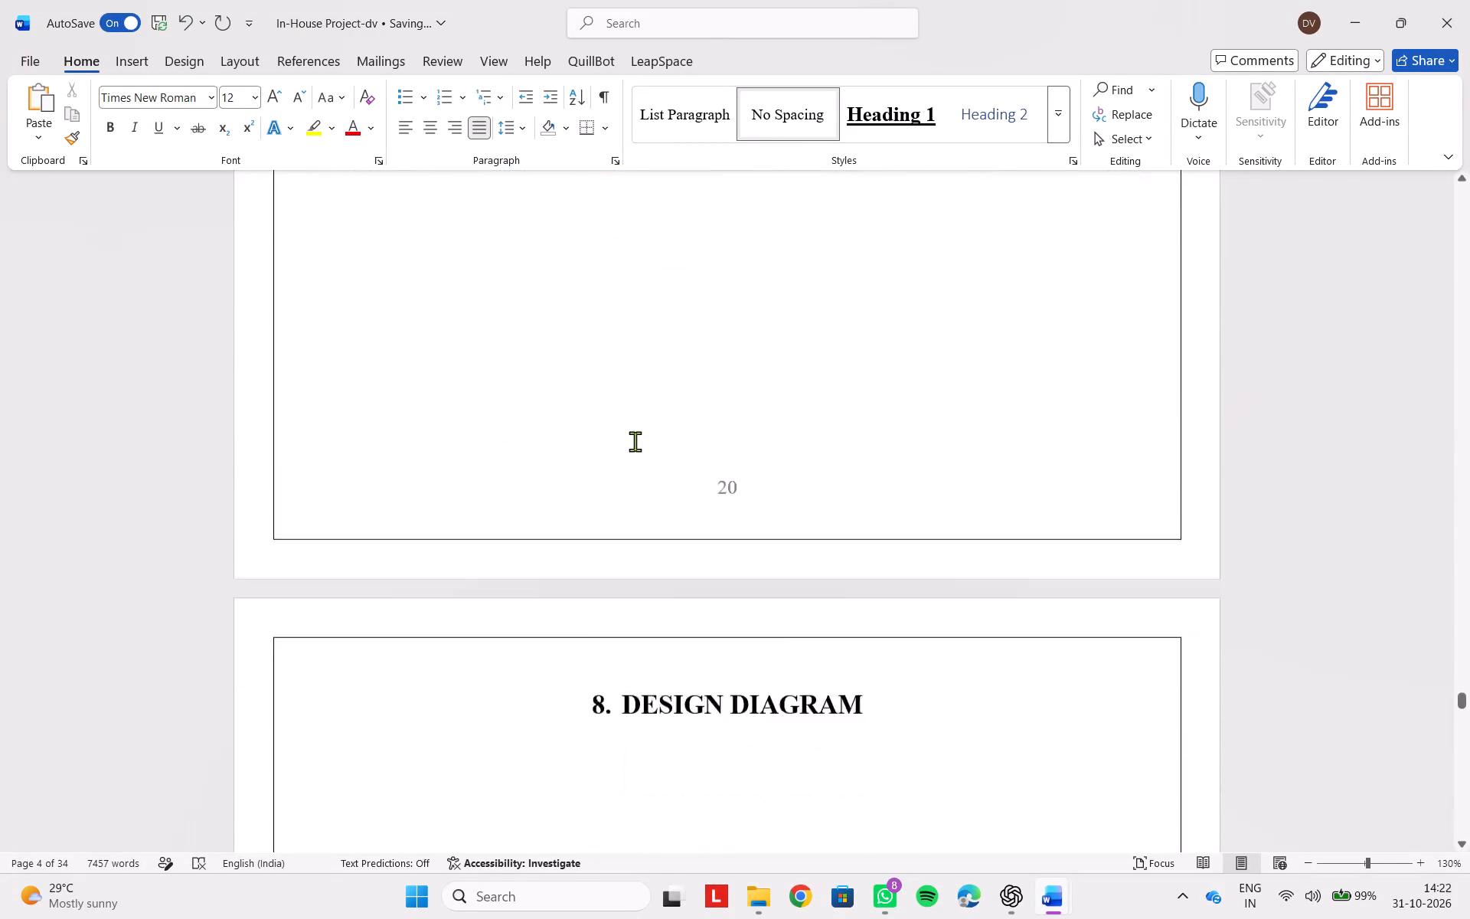
pyautogui.scroll(-4, 635, 441)
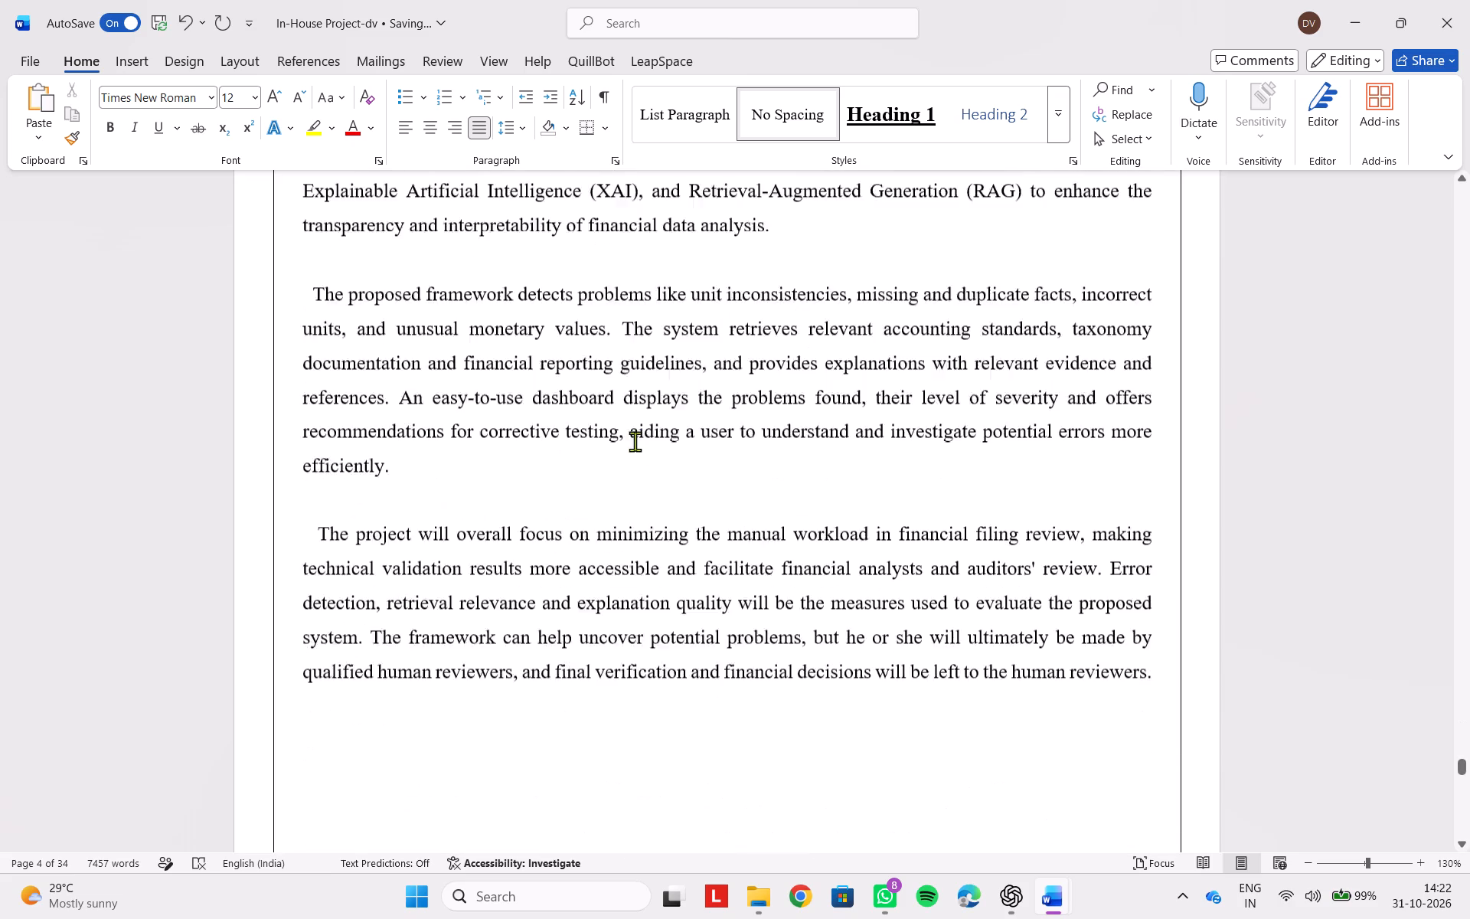
pyautogui.scroll(-3, 635, 441)
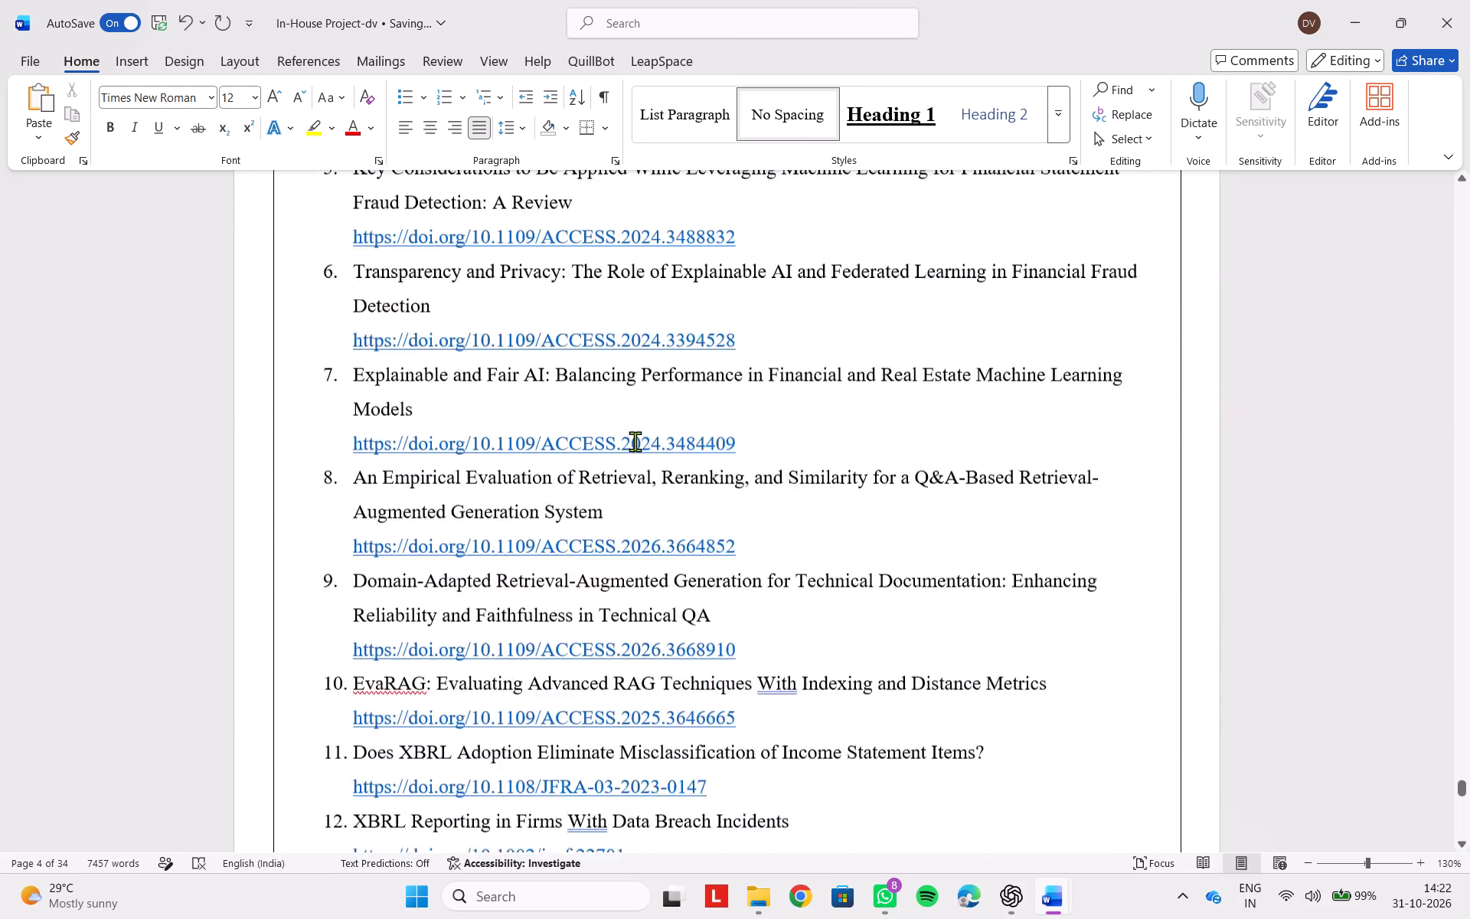
# Review the layout of the References list and the Publication Proof (Submission Copy) pages through to the report's last page.
pyautogui.scroll(-2, 635, 441)
pyautogui.scroll(1, 635, 441)
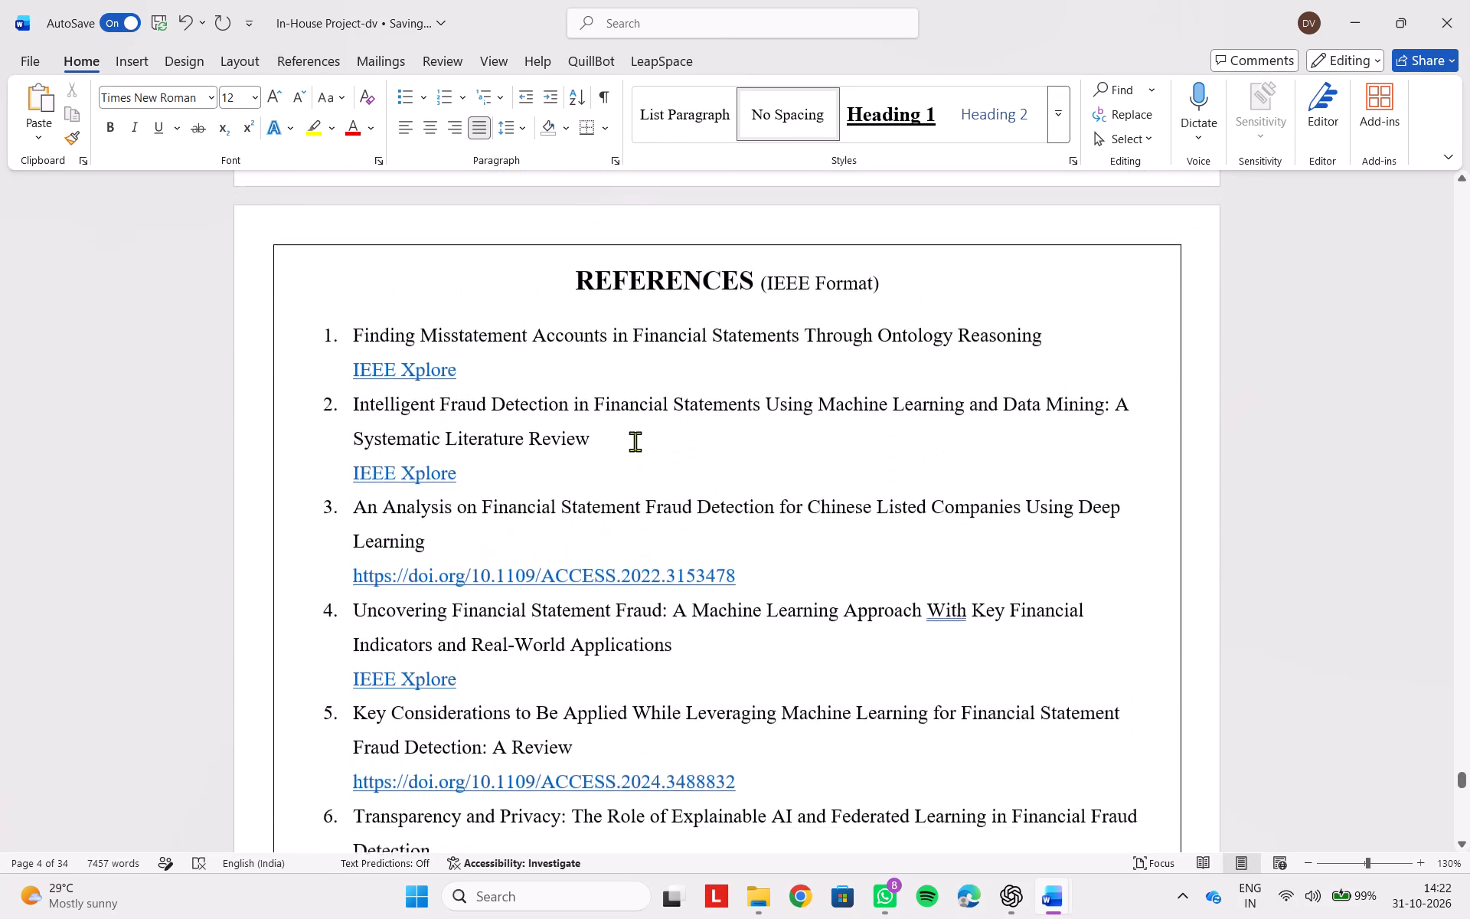
pyautogui.scroll(1, 635, 441)
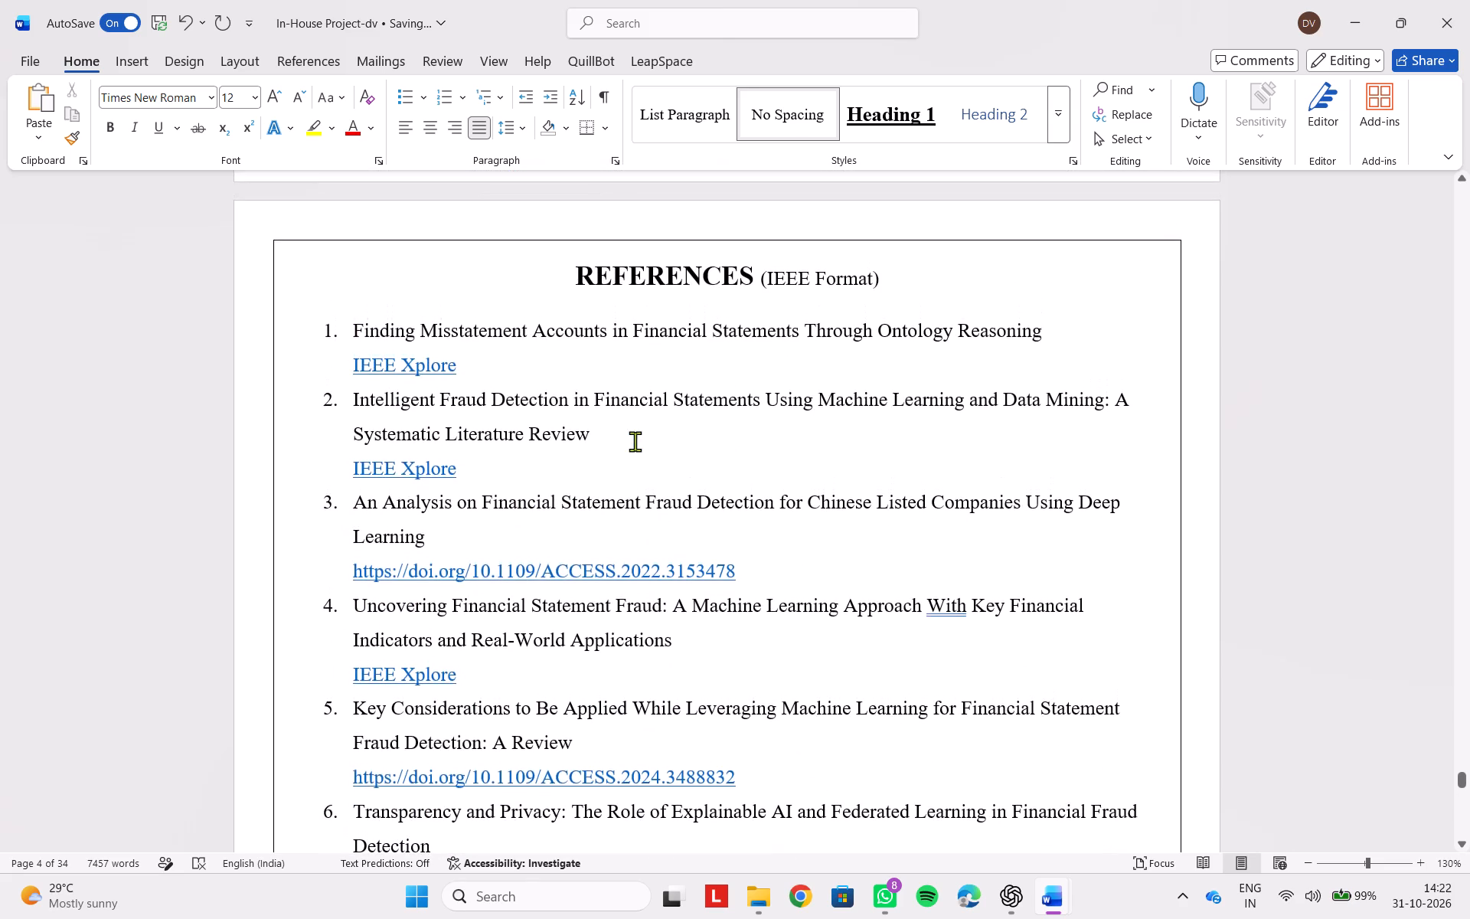
pyautogui.scroll(-2, 635, 441)
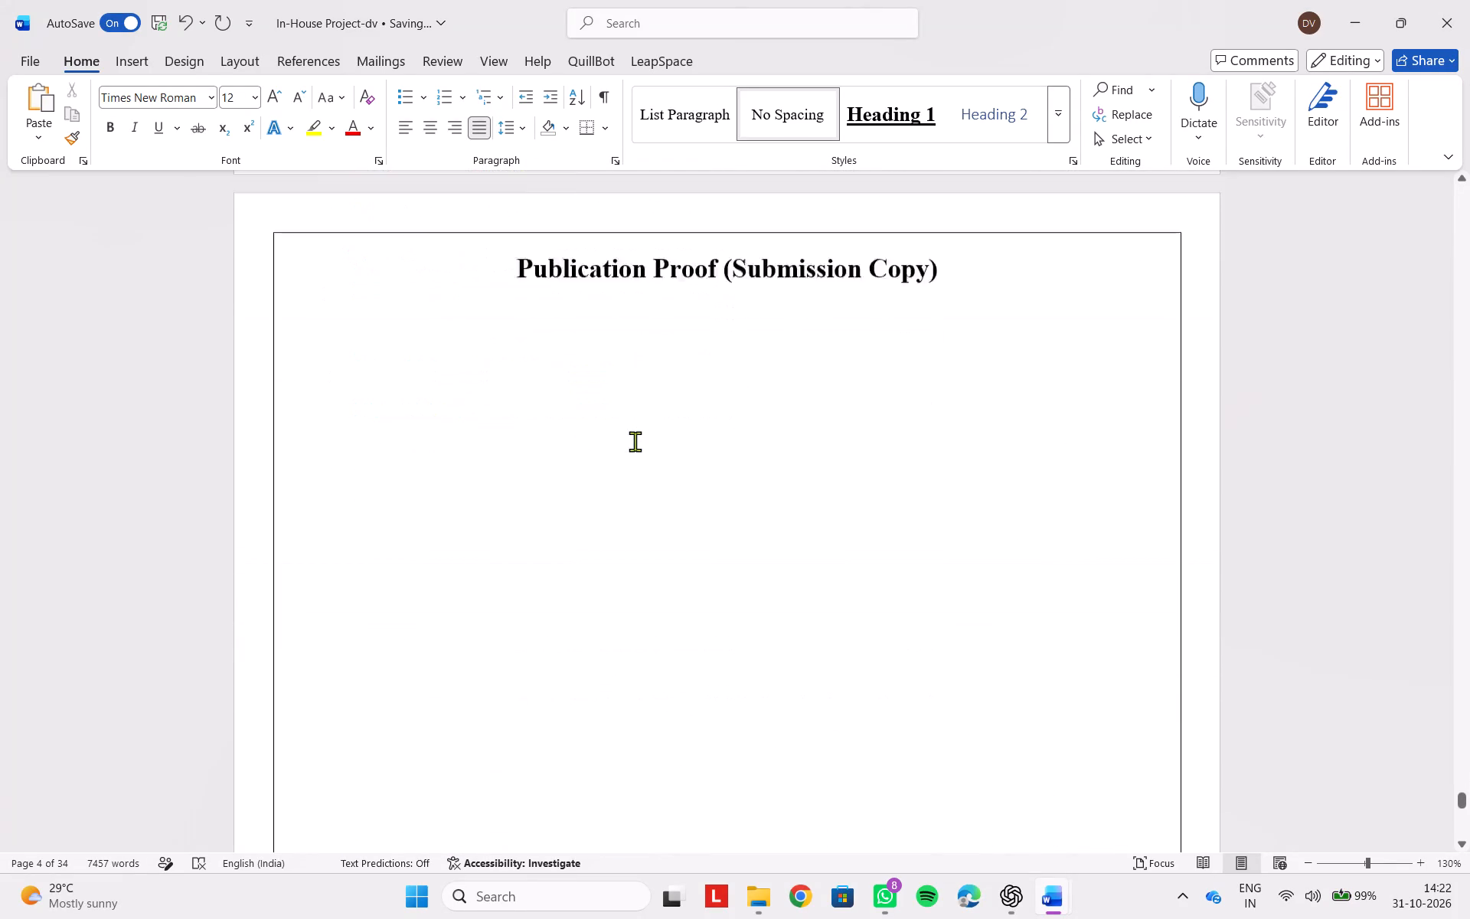
pyautogui.scroll(-4, 635, 441)
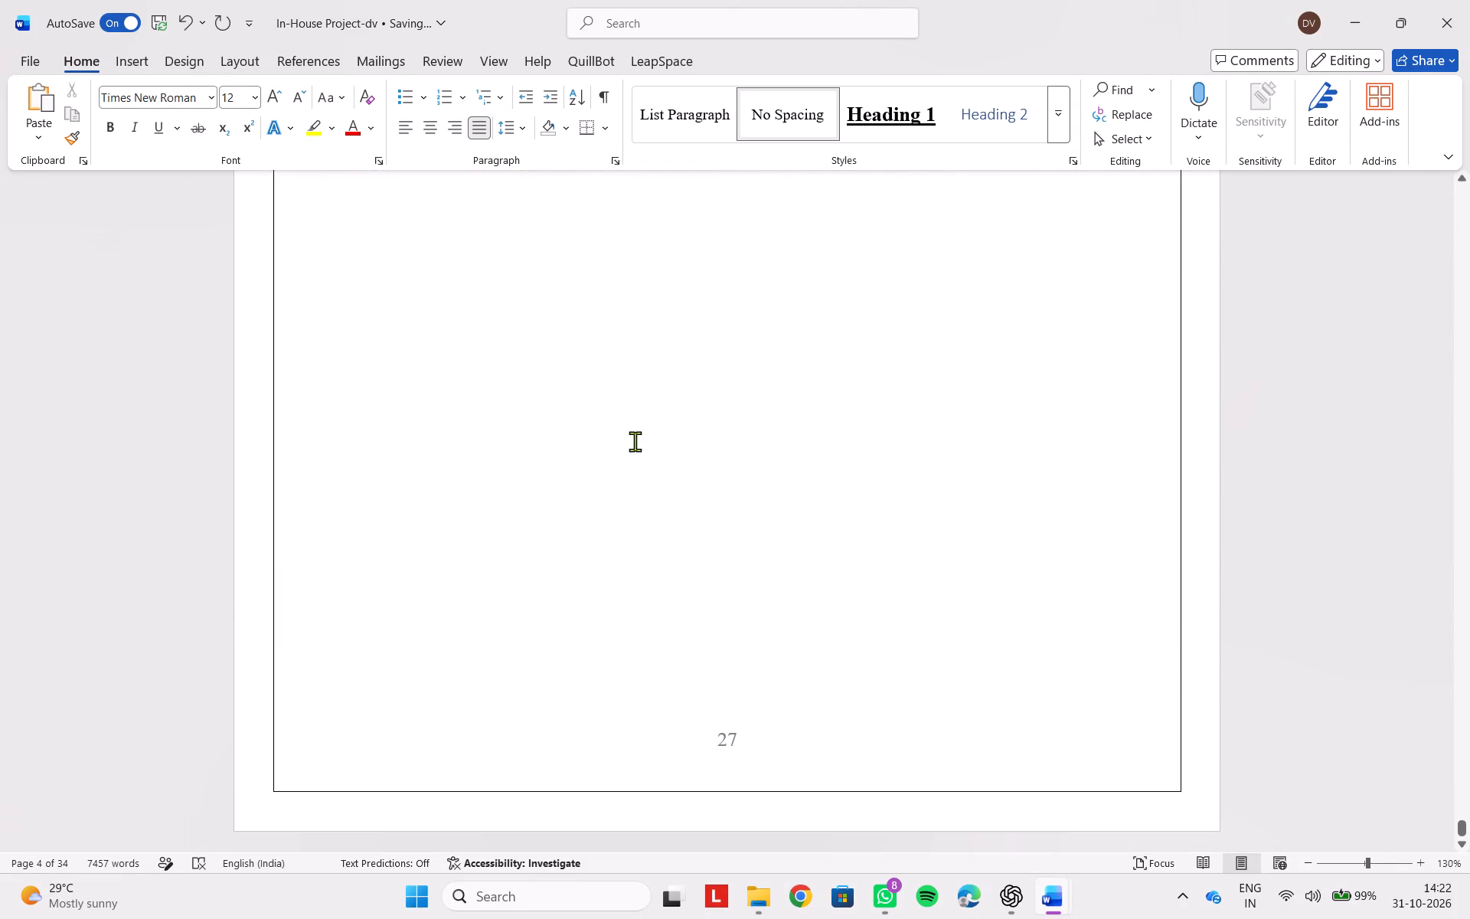
pyautogui.scroll(-1, 635, 441)
pyautogui.scroll(3, 635, 441)
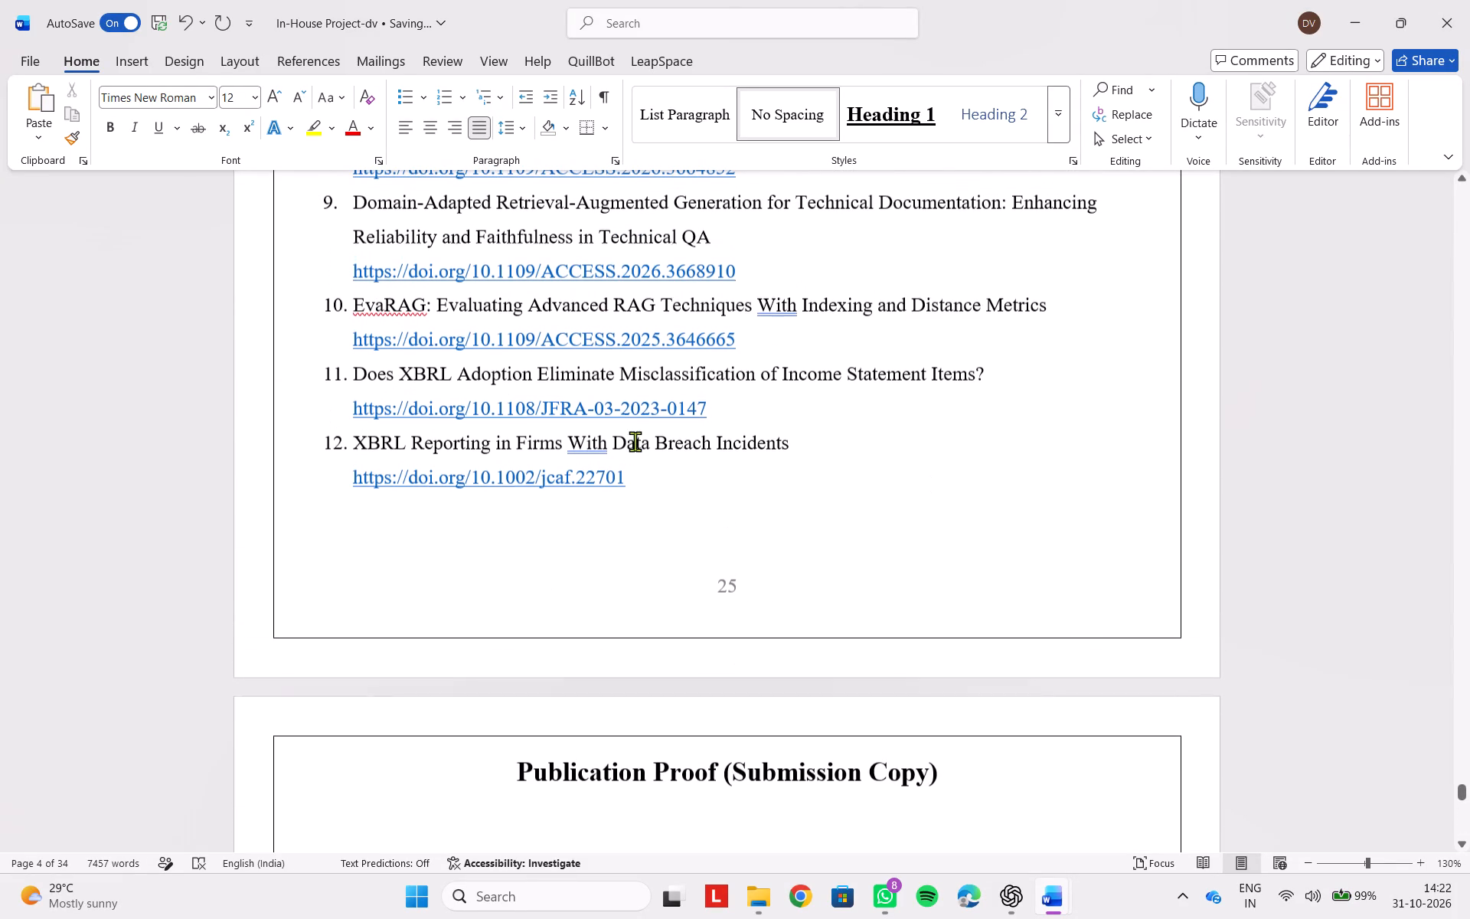
pyautogui.scroll(-3, 284, 335)
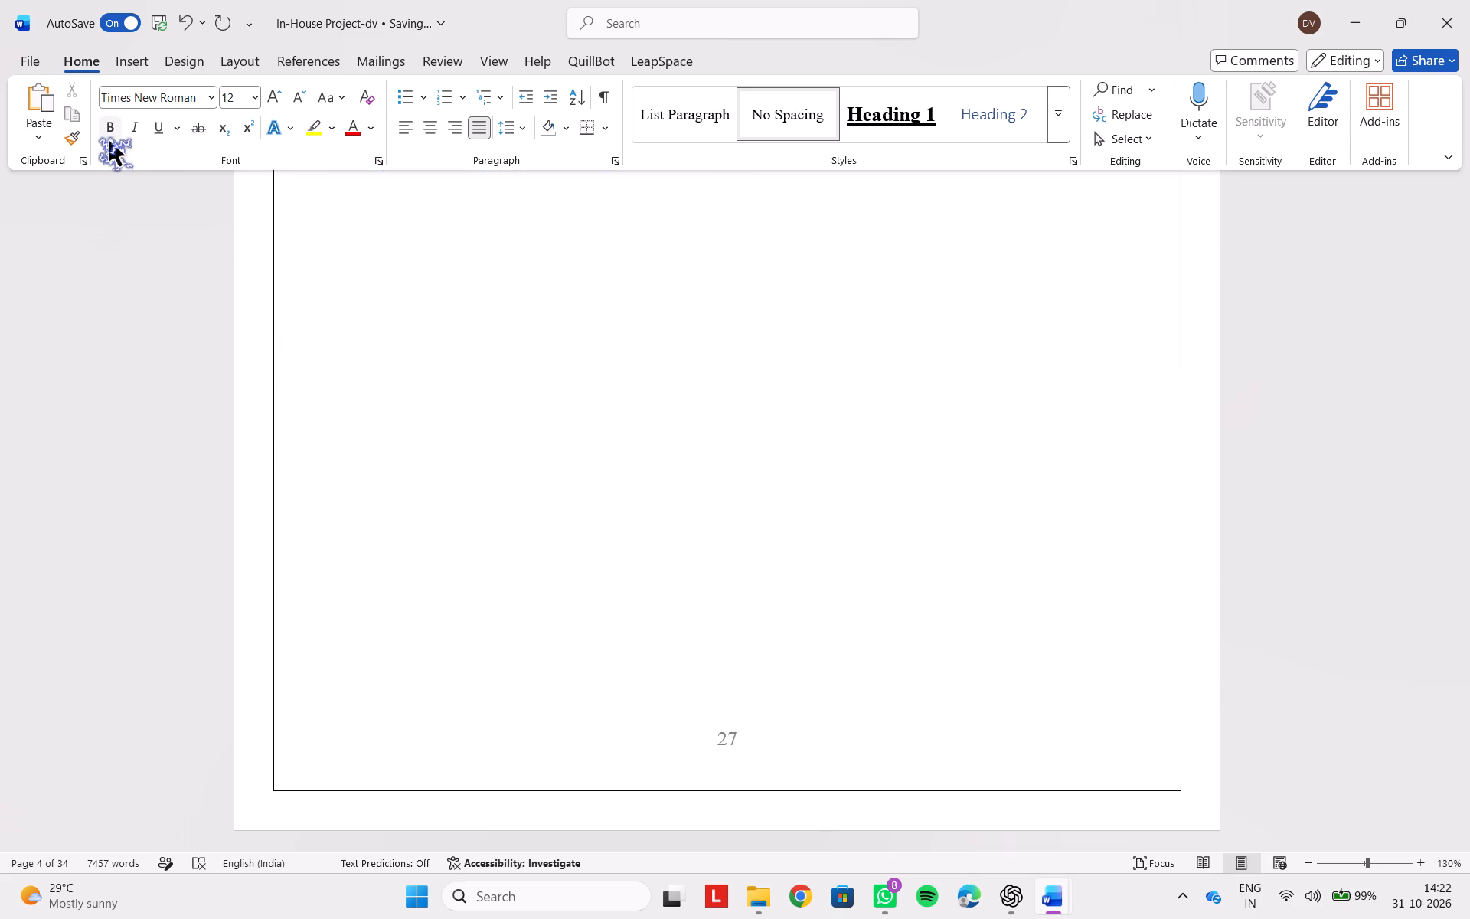
# Export the report as a PDF named In-House Project-G06 in the OneDrive Documents folder.
pyautogui.click(31, 66)
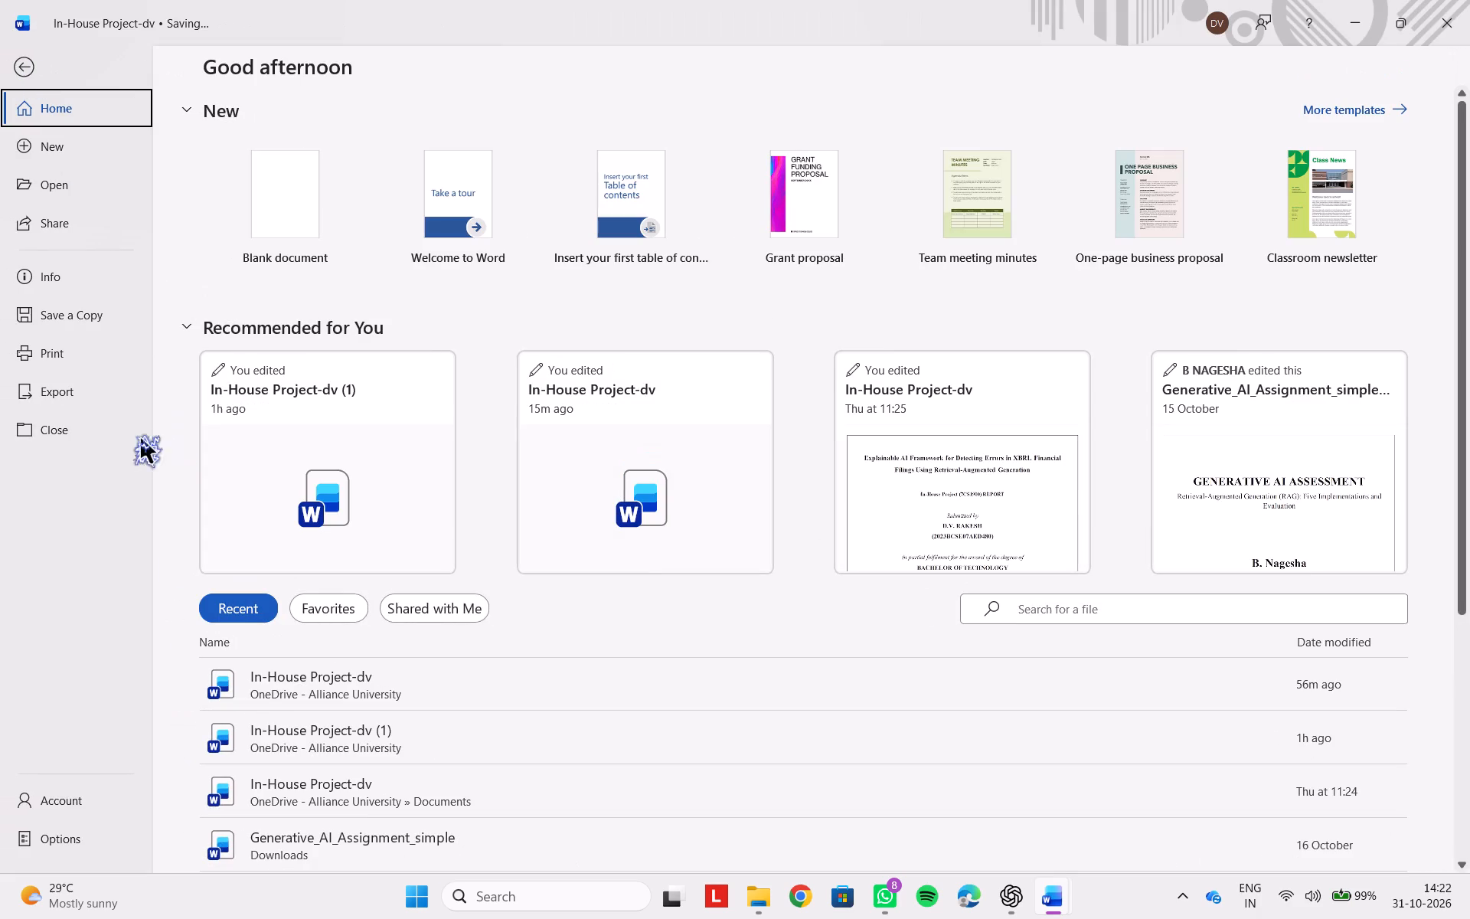
pyautogui.click(72, 401)
pyautogui.click(564, 253)
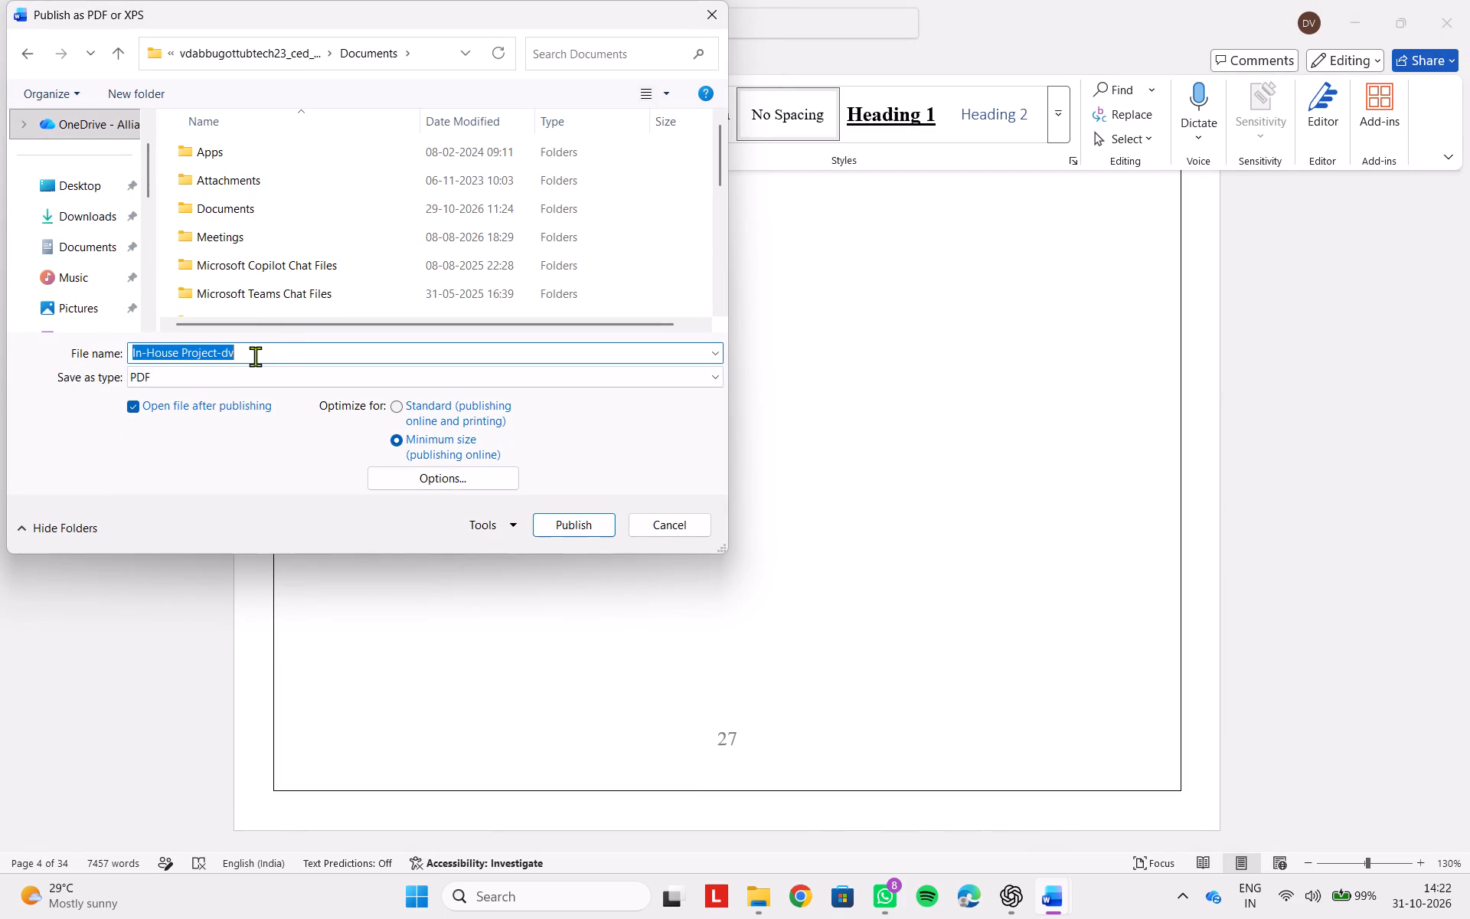
pyautogui.click(255, 356)
pyautogui.press('BackSpace')
pyautogui.press('BackSpace')
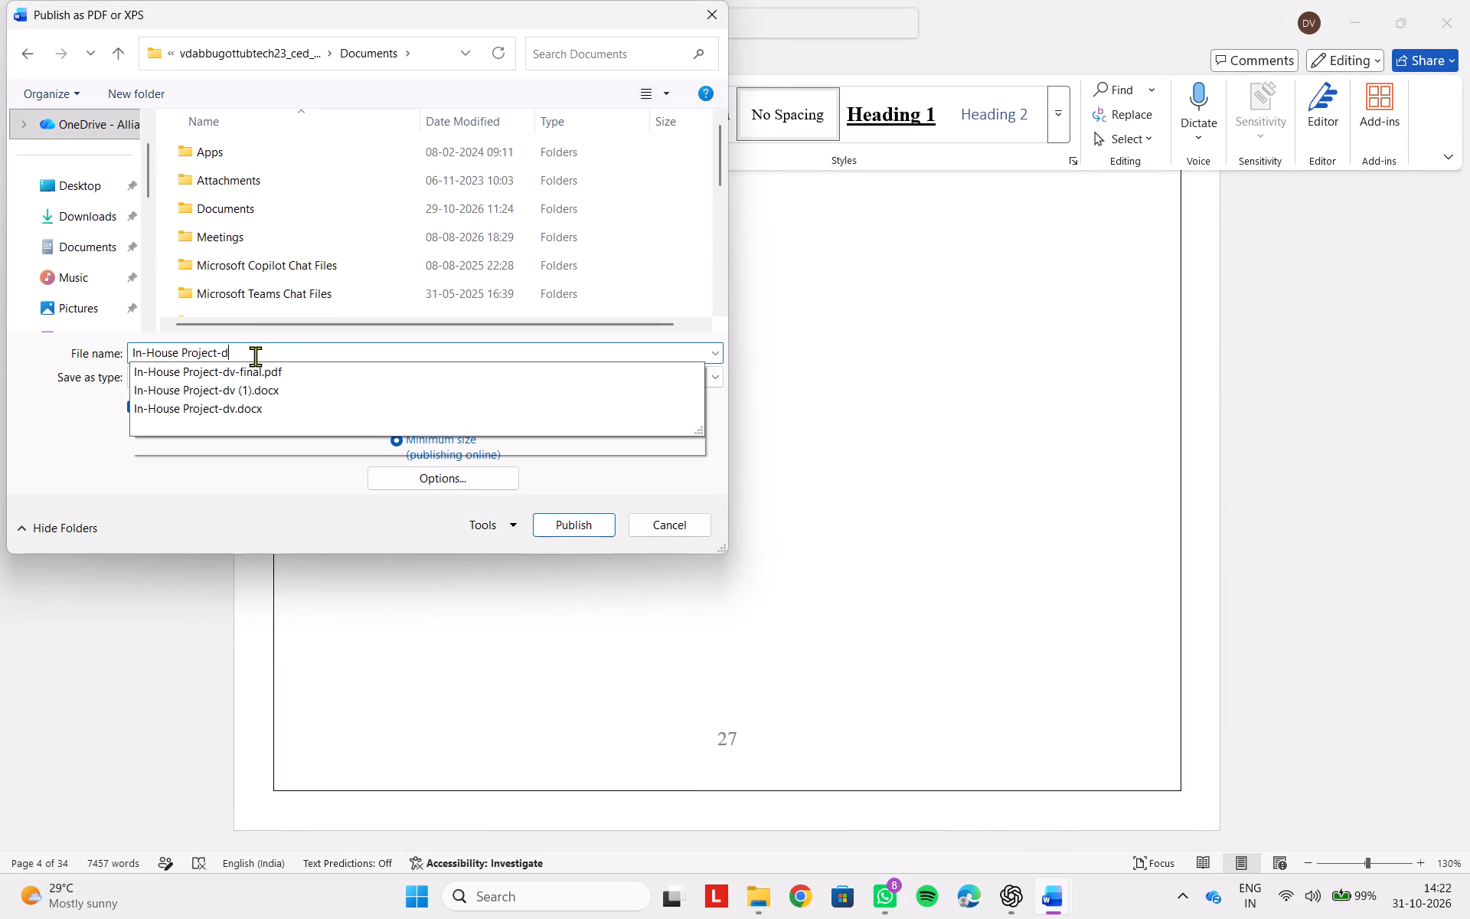
pyautogui.hotkey('shift', 'g')
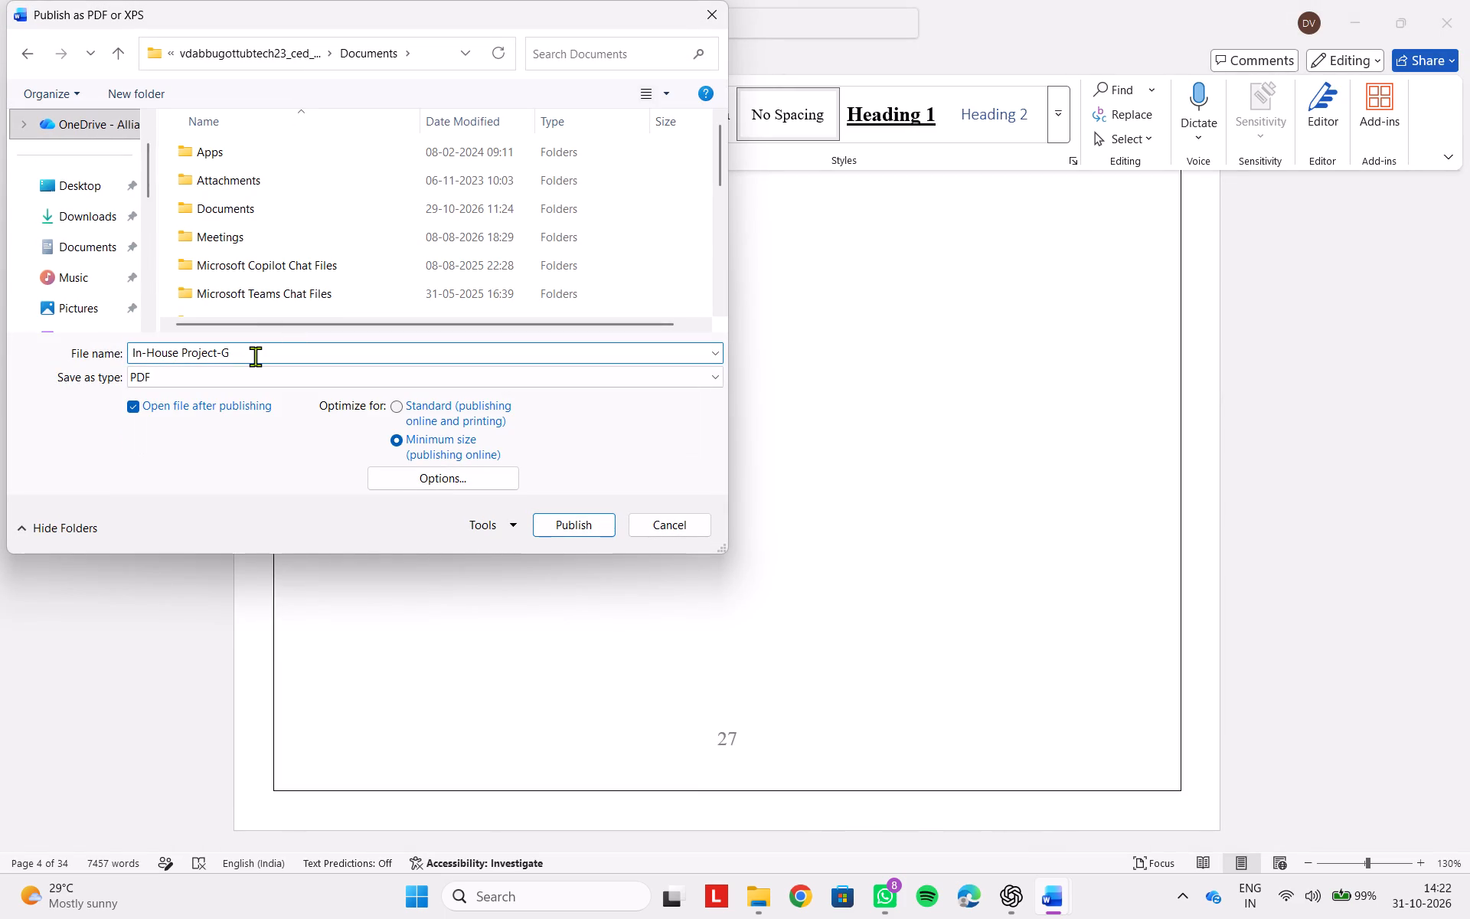
pyautogui.press('0')
pyautogui.press('6')
pyautogui.press('Return')
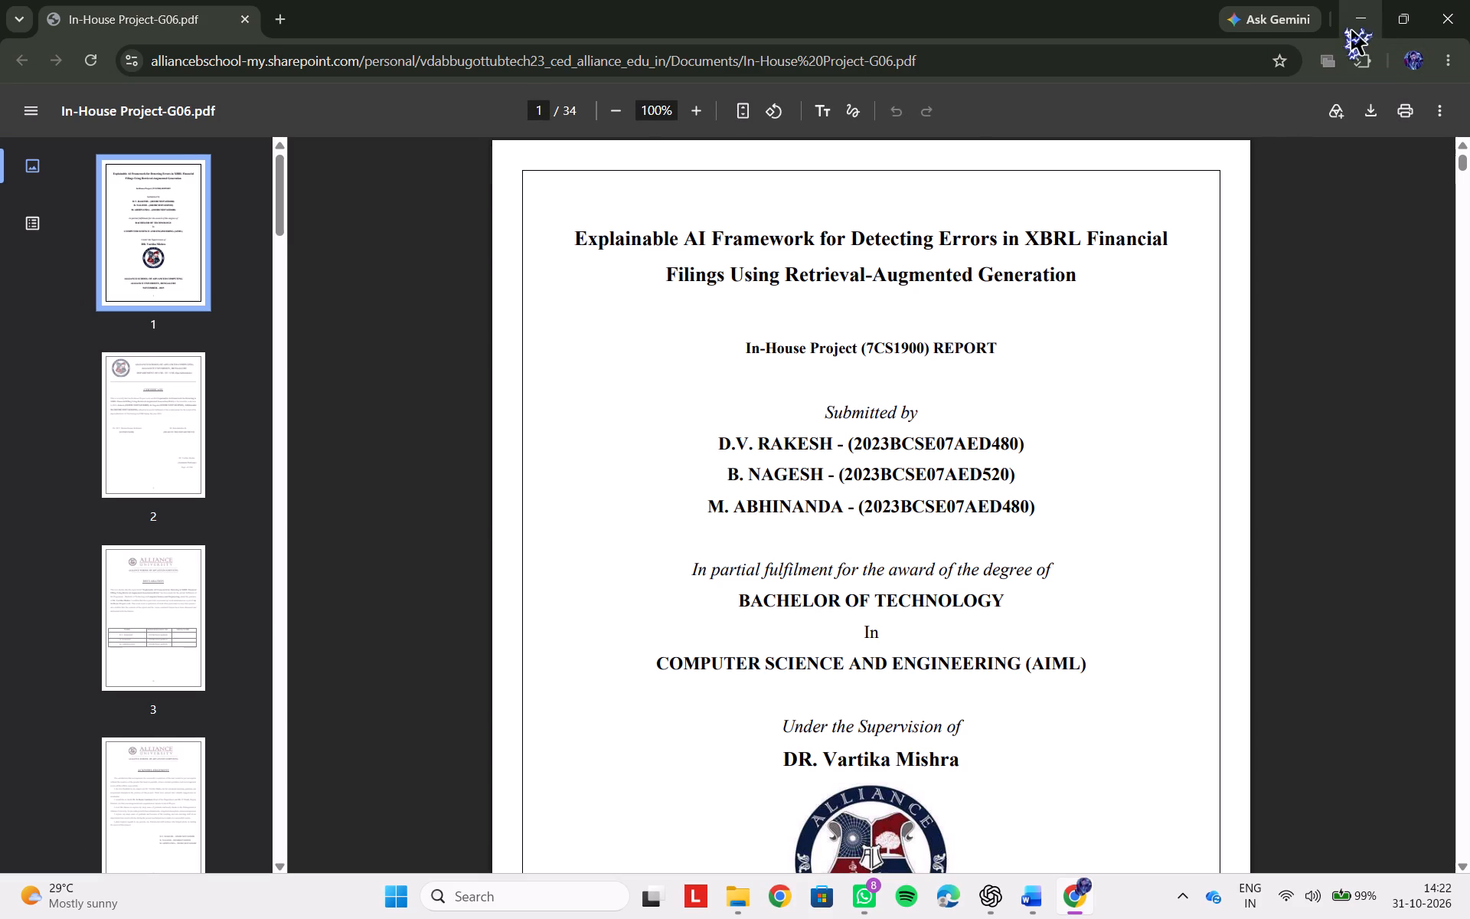